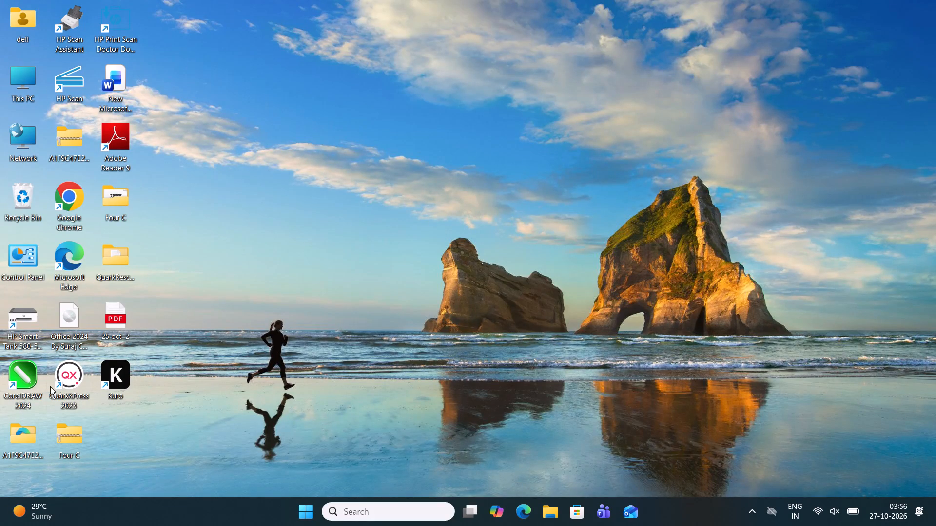
Launch QuarkXPress 2023 from the desktop.
double_click(65, 379)
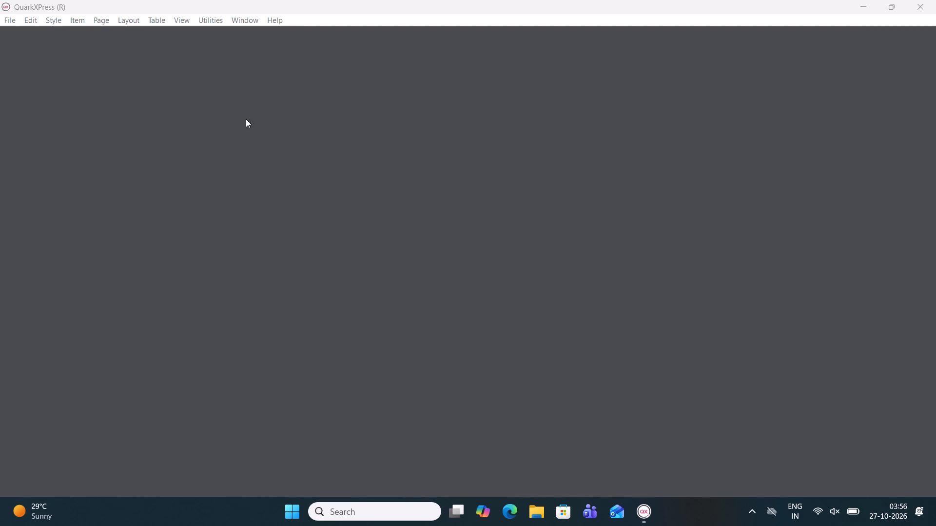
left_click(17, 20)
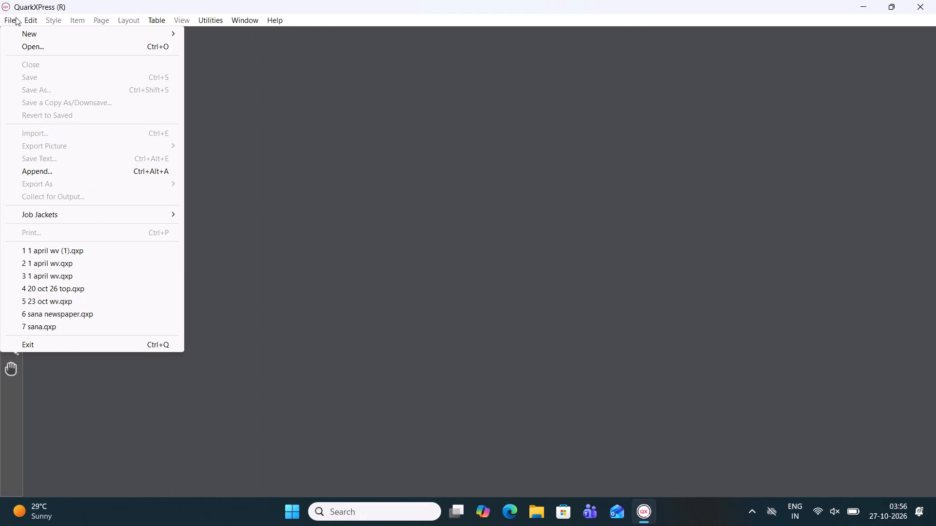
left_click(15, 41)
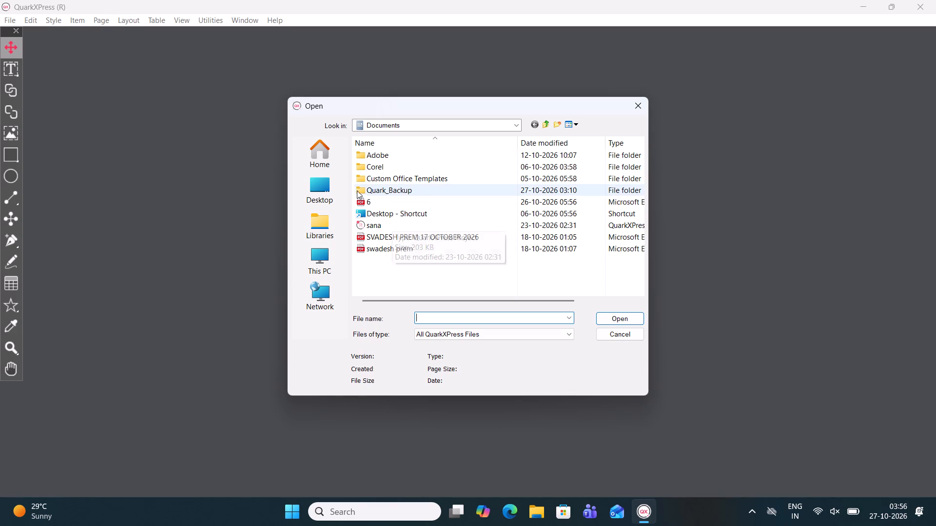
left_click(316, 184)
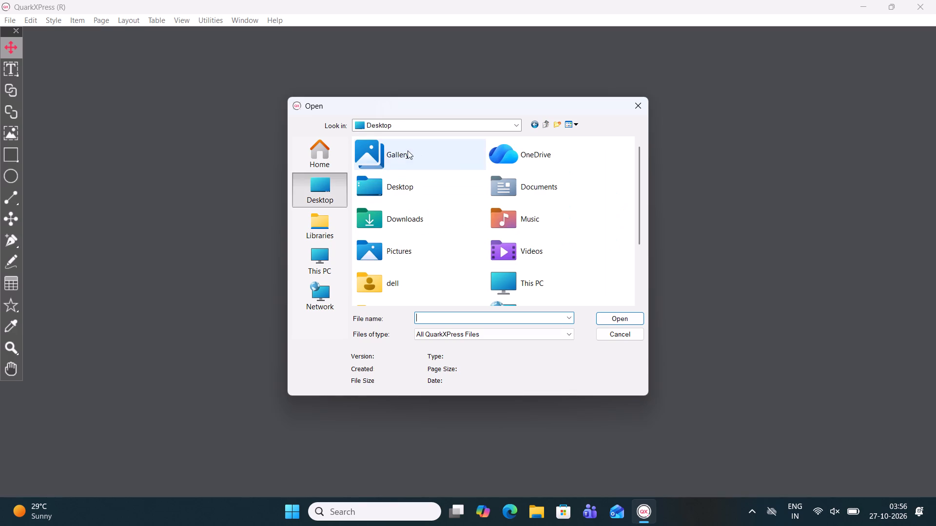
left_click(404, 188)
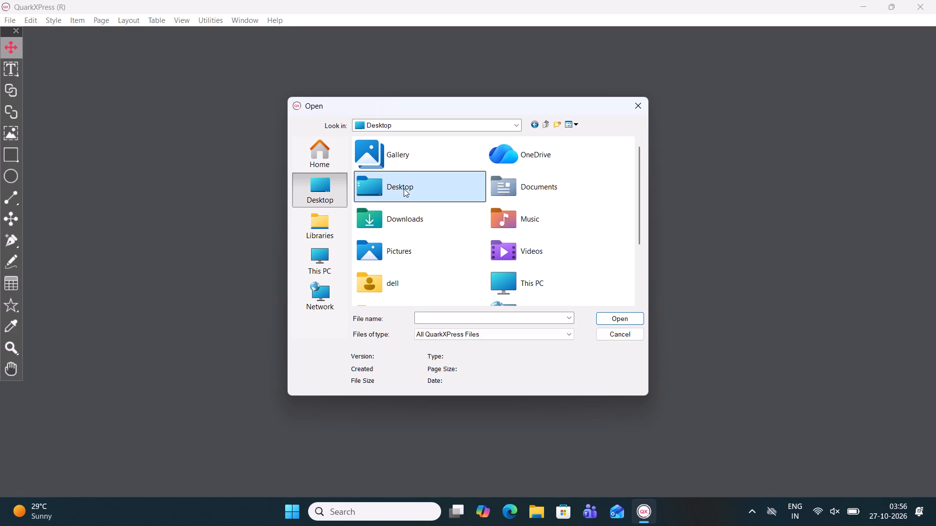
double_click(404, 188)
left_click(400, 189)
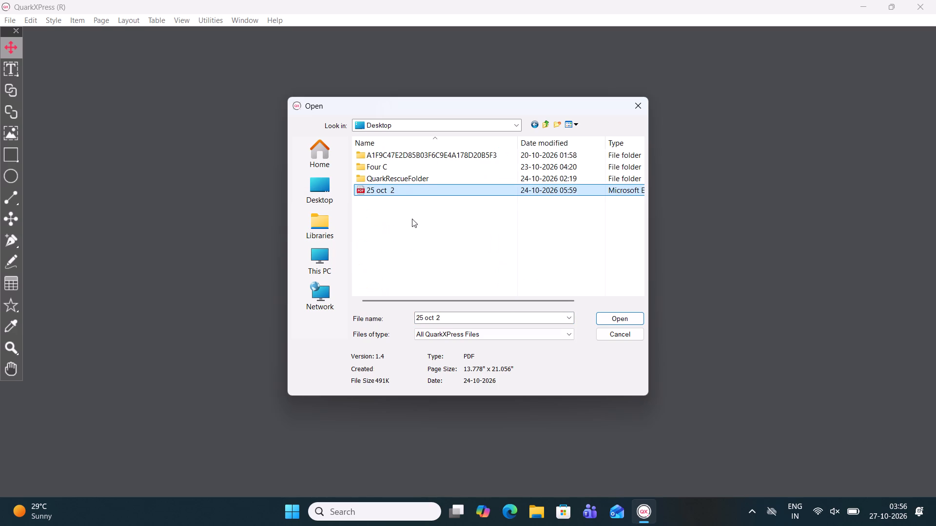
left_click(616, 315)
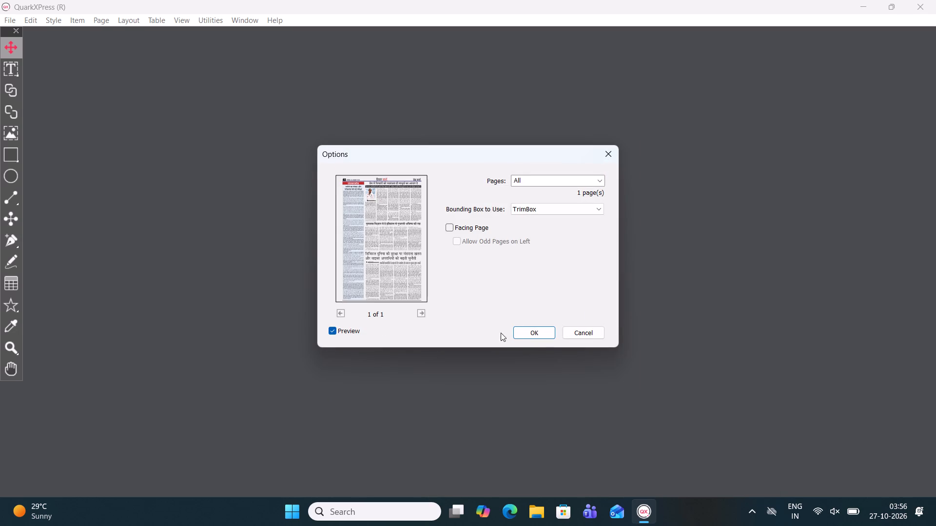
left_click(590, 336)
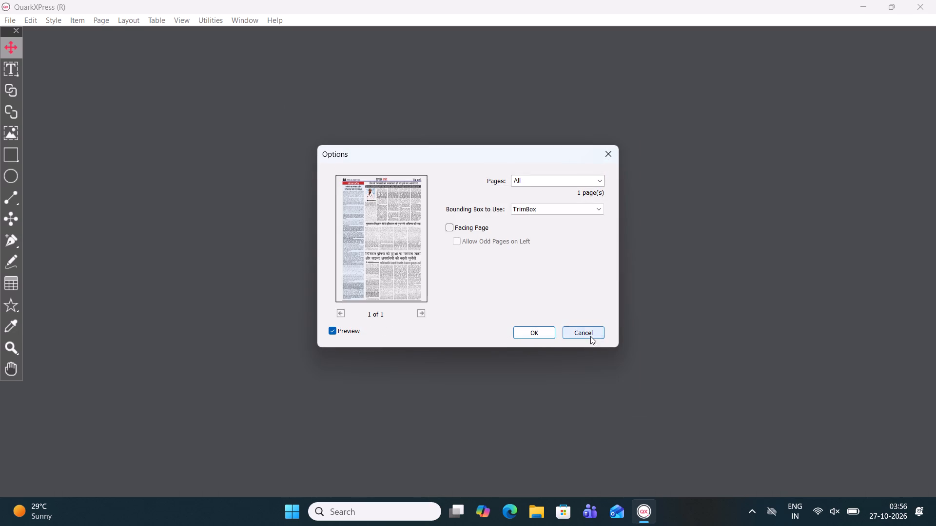
Open the QuarkXPress project "23 oct wv" from the Downloads folder.
left_click(3, 17)
left_click(49, 49)
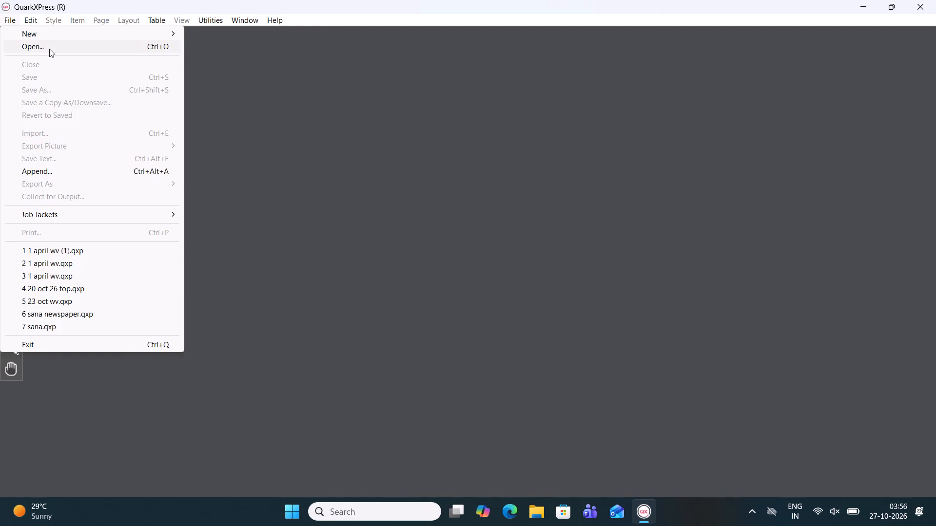
left_click(320, 195)
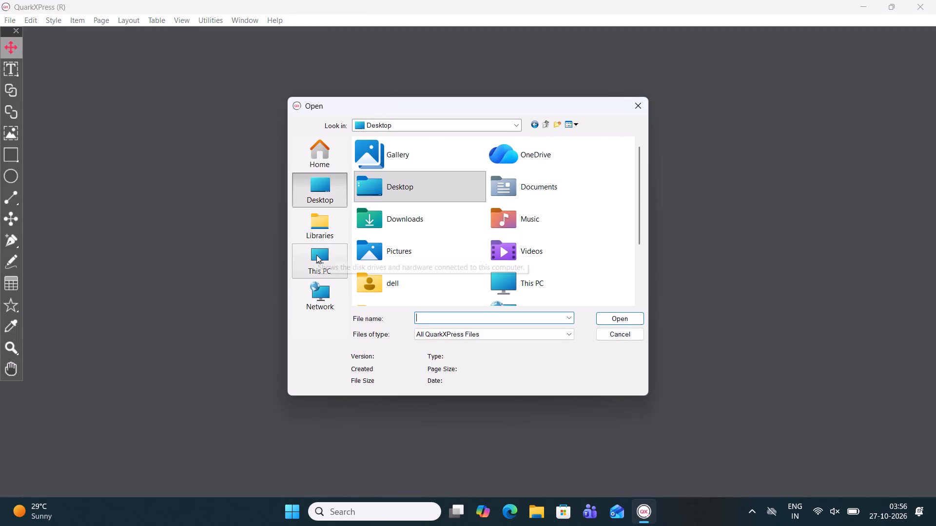
scroll(298, 295, "down", 3)
left_click(316, 170)
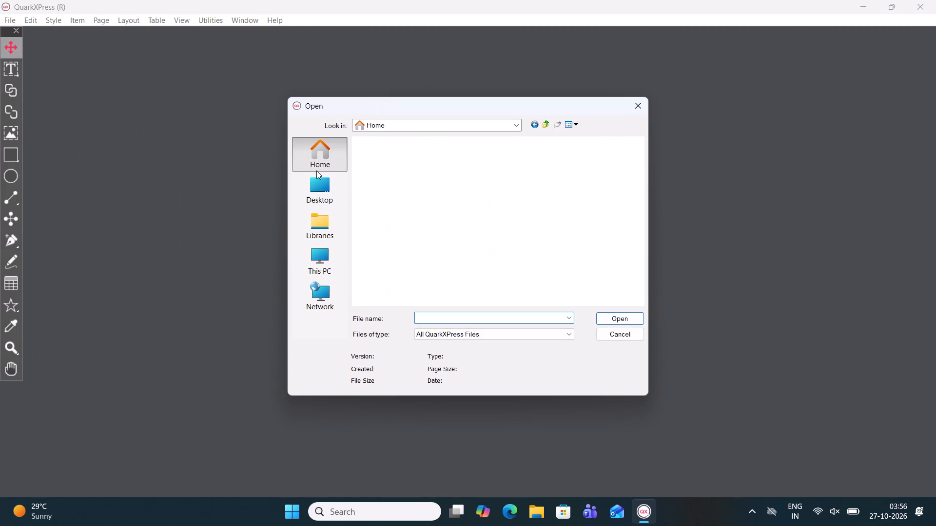
double_click(403, 171)
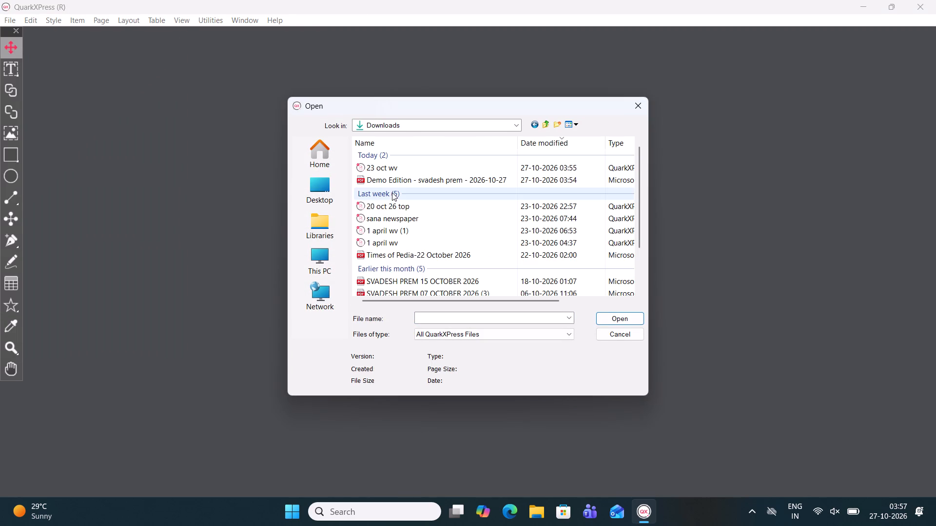
left_click(386, 170)
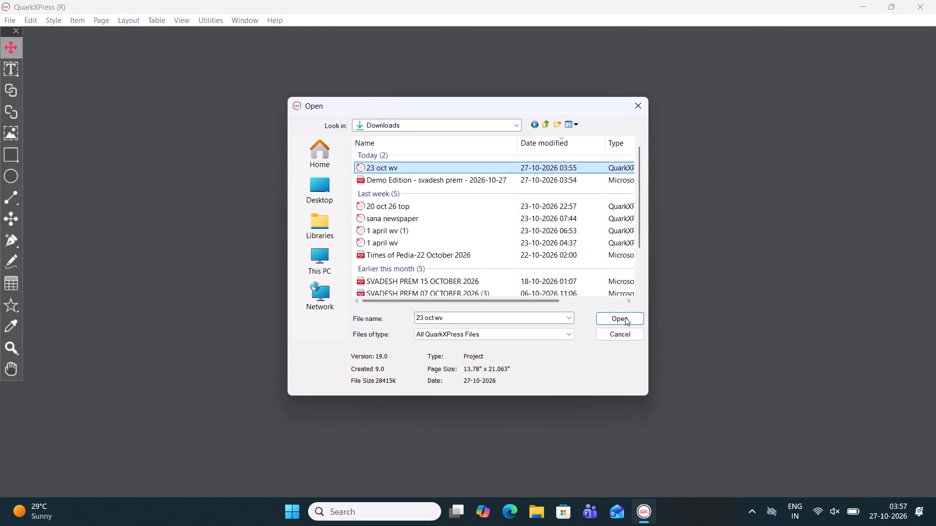
left_click(625, 317)
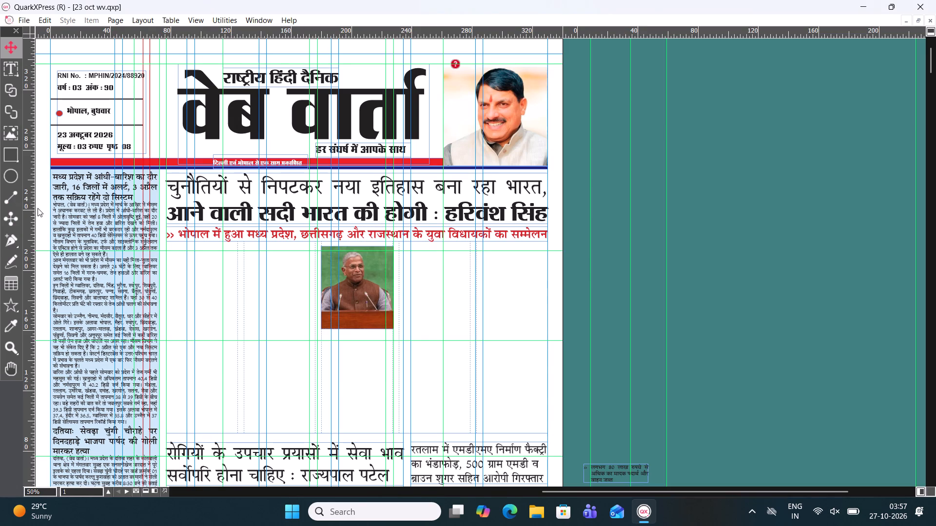
Look through the newspaper's pages to find page 02, the विचार वार्ता editorial page.
scroll(209, 165, "down", 1)
scroll(268, 220, "down", 2)
scroll(268, 220, "up", 1)
scroll(268, 220, "down", 5)
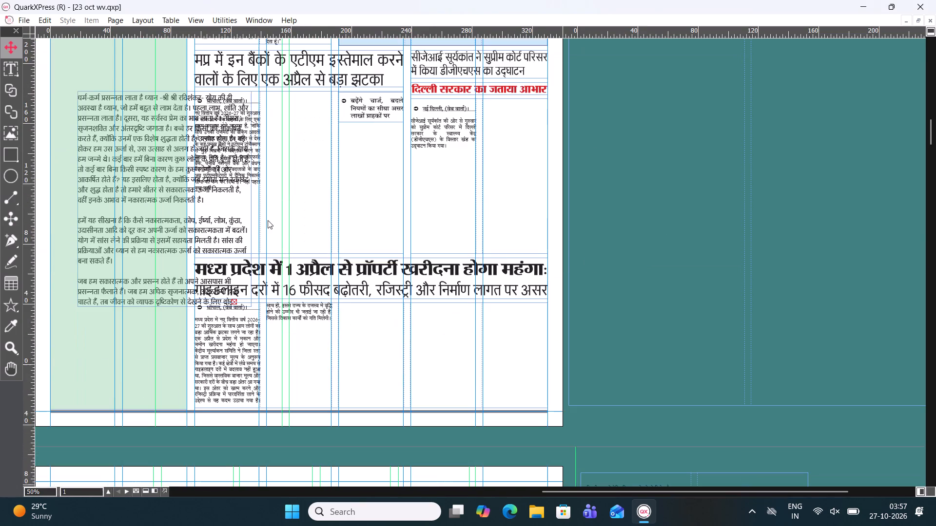
scroll(268, 220, "down", 4)
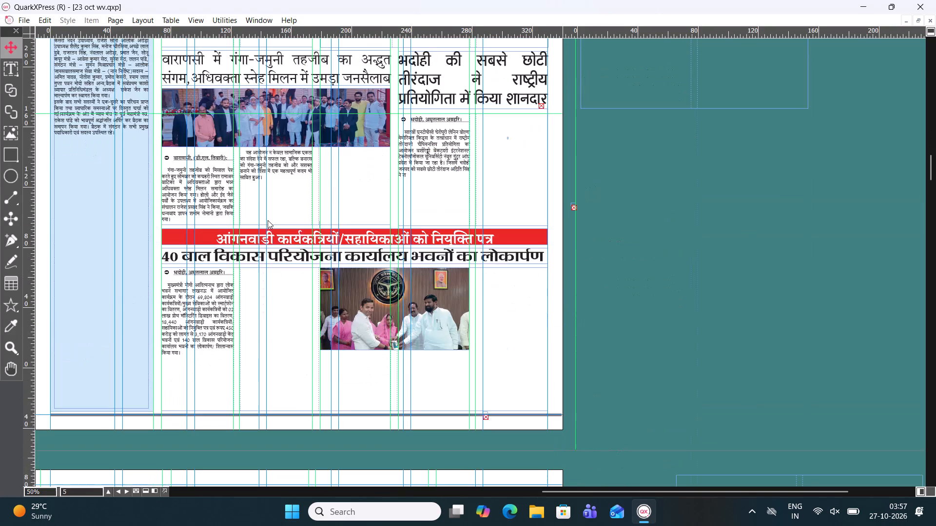
scroll(268, 220, "down", 3)
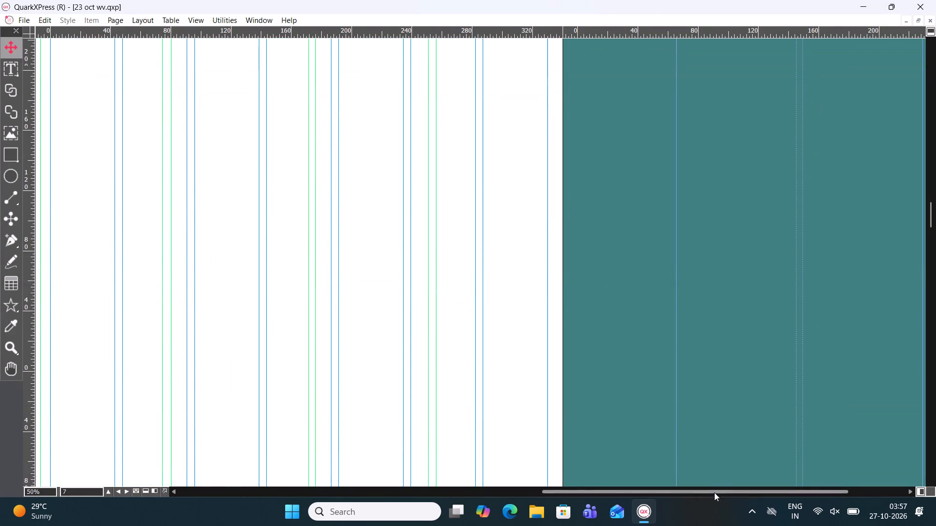
left_click_drag(714, 491, 485, 500)
scroll(587, 122, "up", 1)
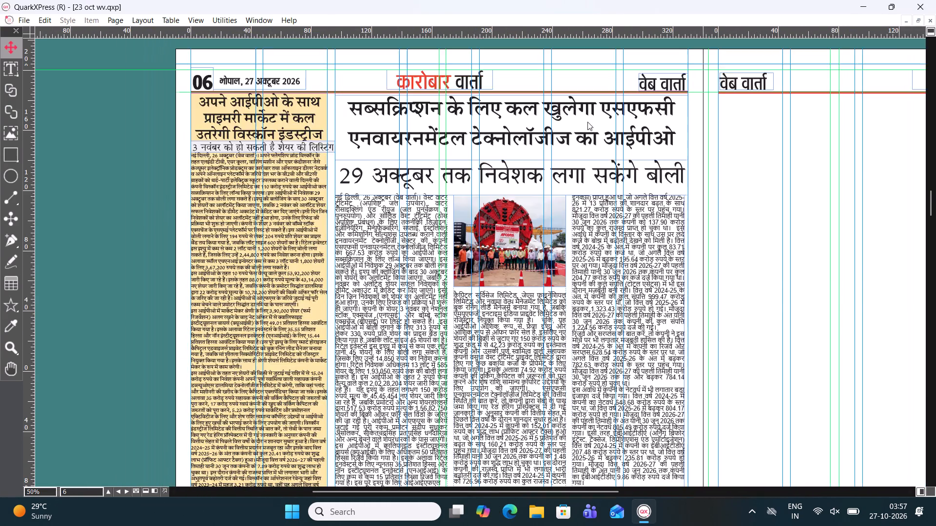
scroll(571, 160, "up", 10)
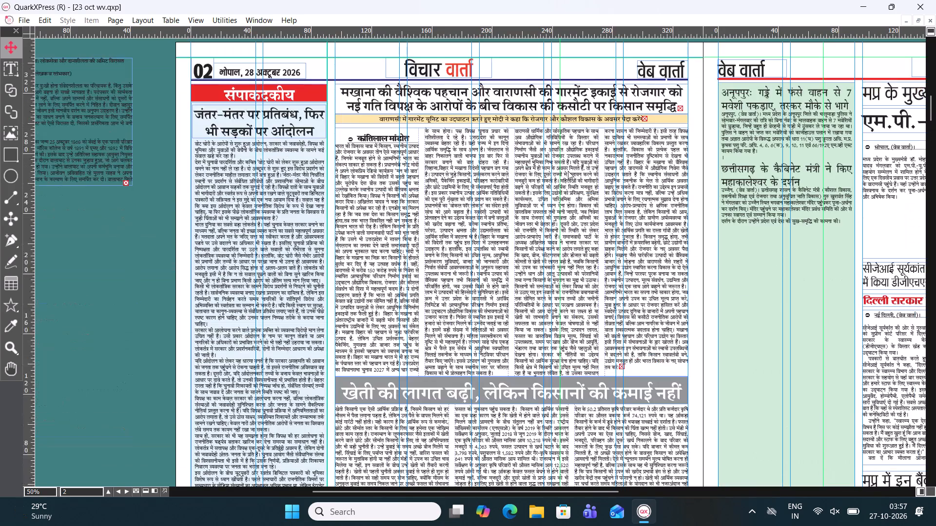
Export only page 2 of the layout as a PDF named 2 in the Downloads folder.
right_click(462, 295)
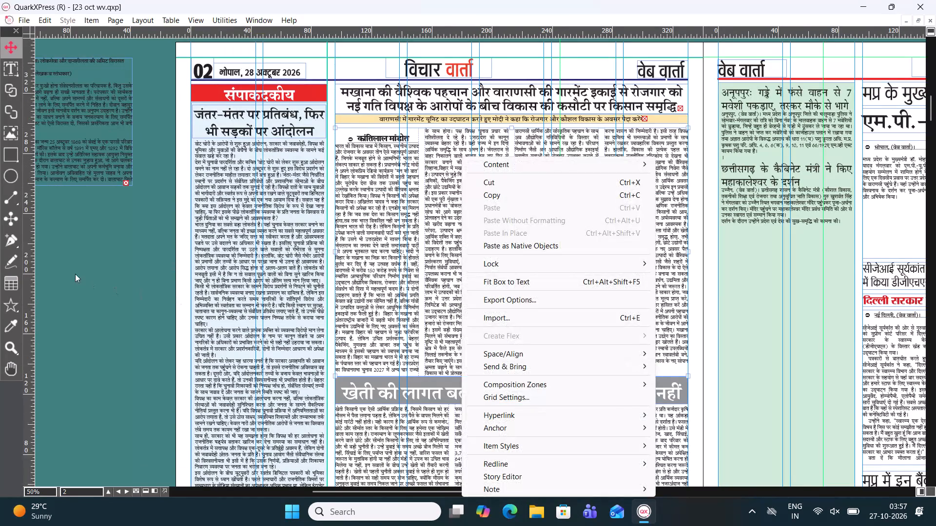
right_click(75, 274)
left_click(166, 404)
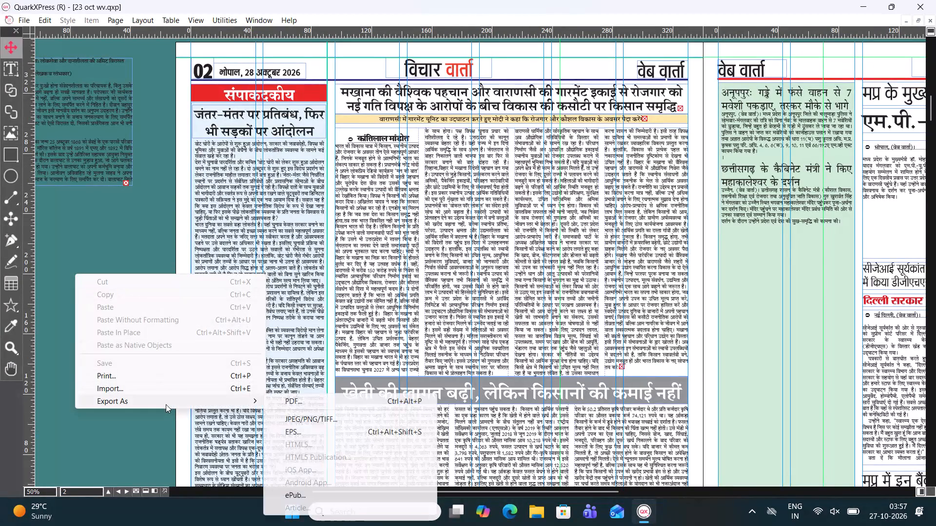
left_click(289, 401)
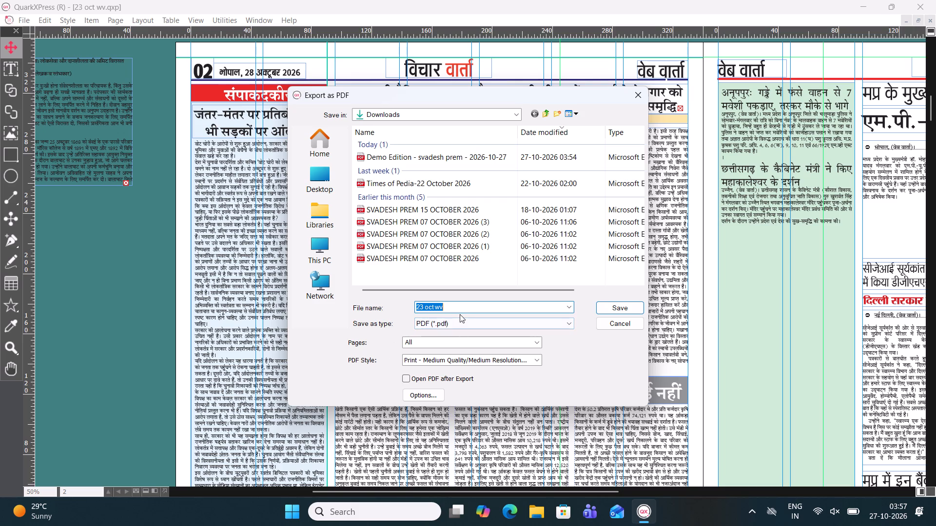
key("BackSpace")
key("2")
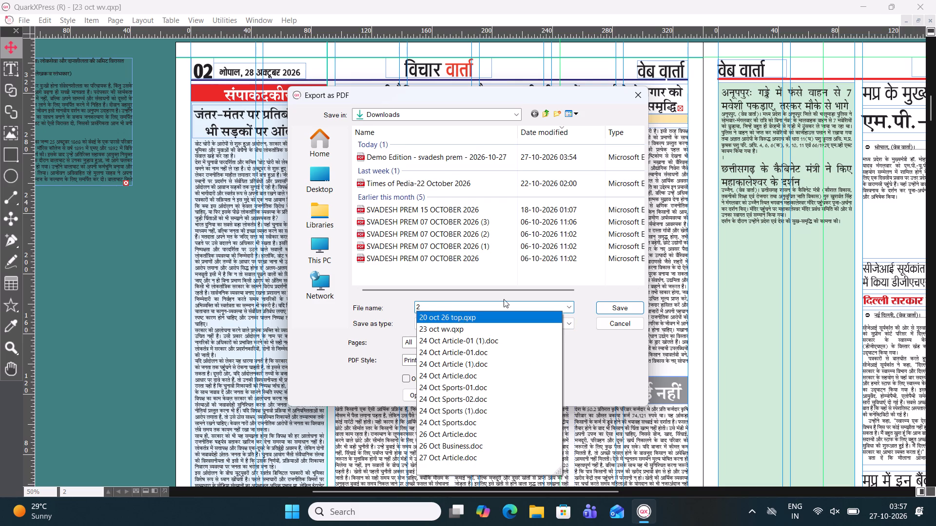
left_click(577, 344)
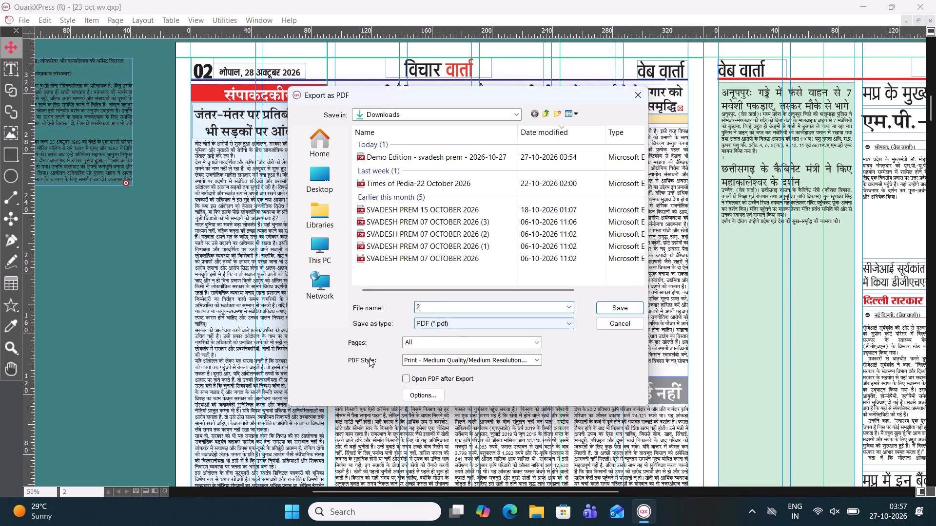
left_click_drag(417, 342, 403, 346)
key("2")
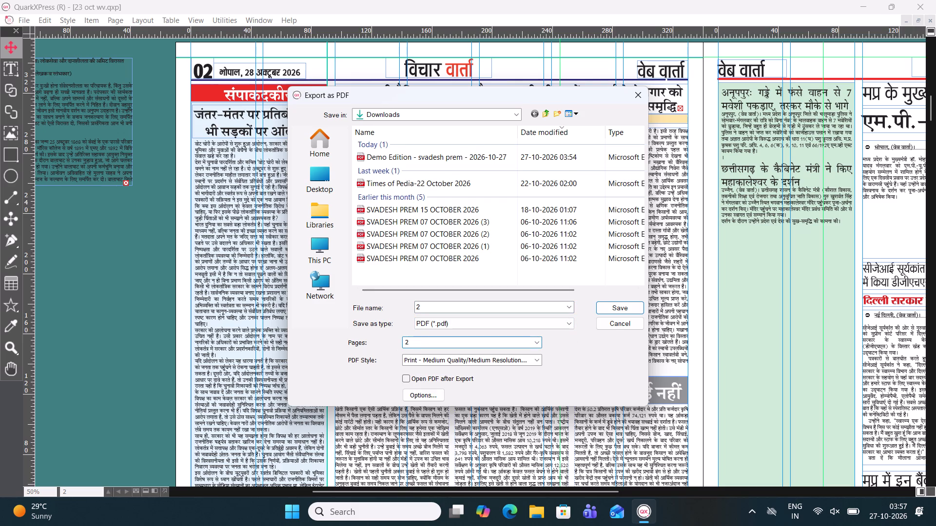
left_click(628, 308)
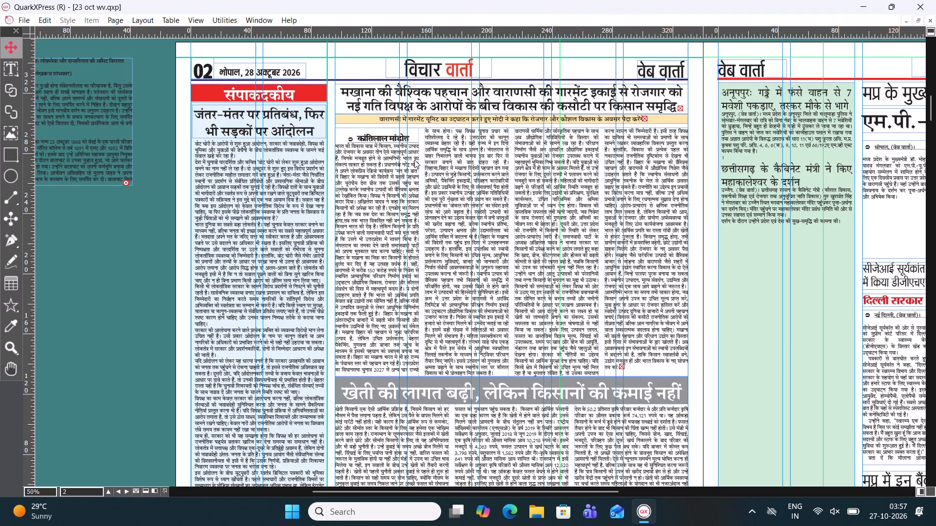
Open the exported 2.pdf from Downloads in File Explorer and review the whole page in a maximized Edge window.
left_click(869, 8)
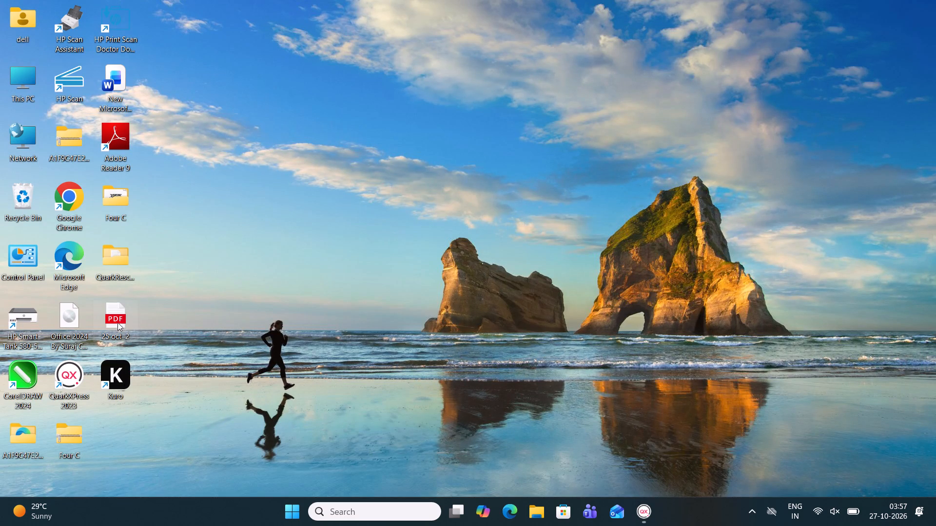
left_click(360, 517)
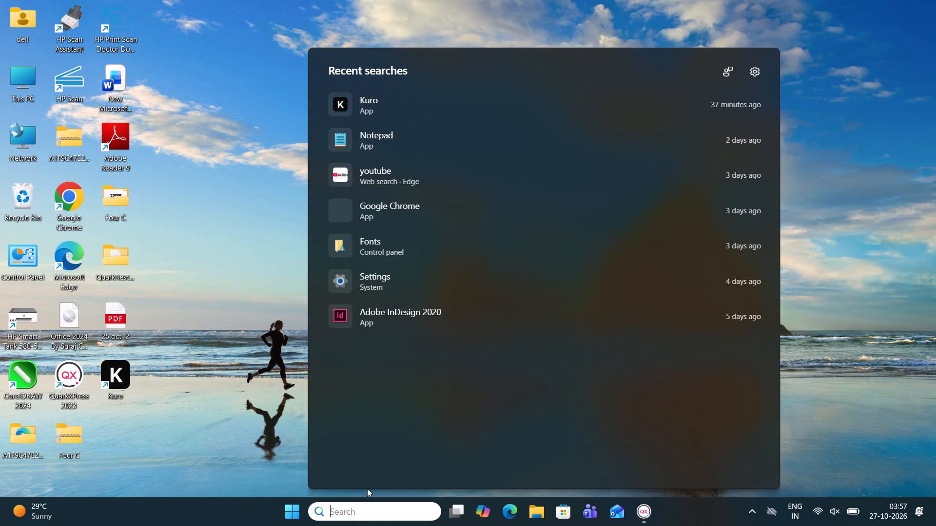
left_click(249, 188)
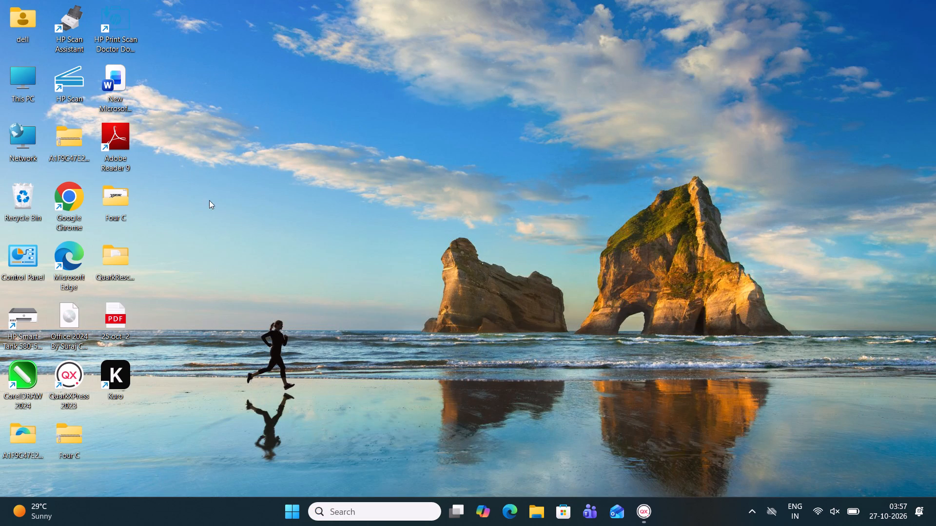
left_click(535, 507)
left_click(310, 223)
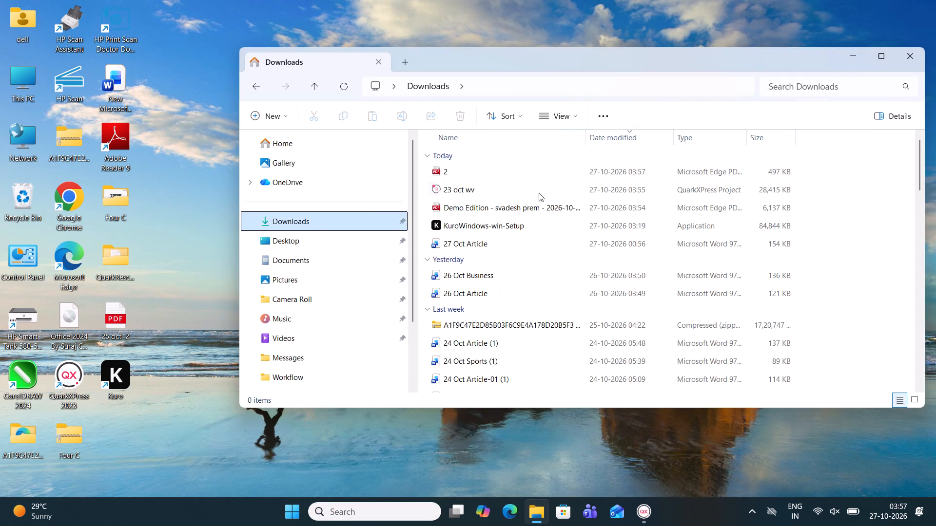
left_click(504, 172)
double_click(629, 174)
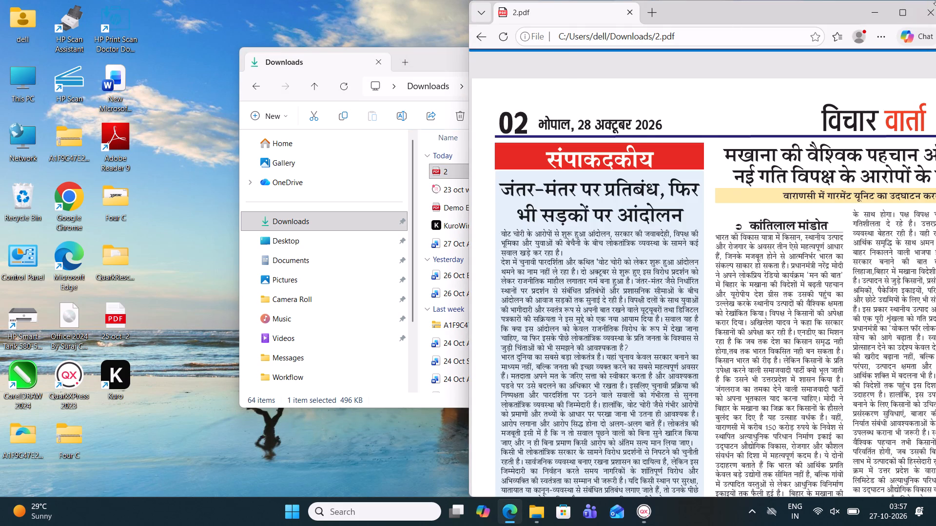
left_click(903, 7)
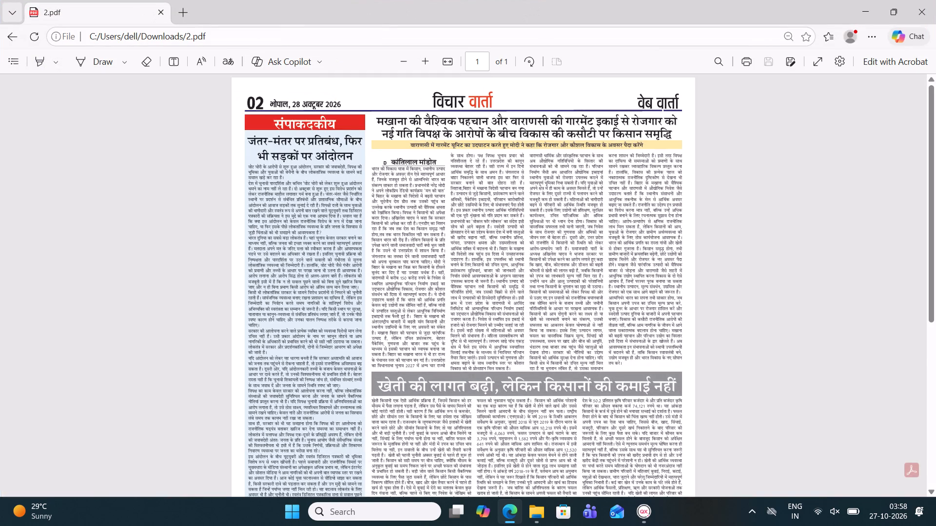
scroll(382, 210, "down", 5)
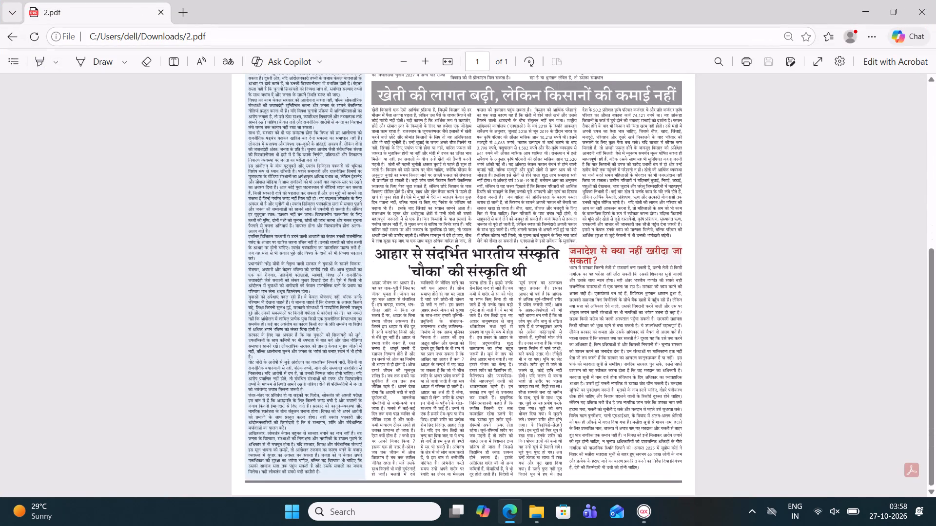
scroll(383, 210, "down", 2)
Proofread the exported 2.pdf from the संपादकीय masthead to the bottom articles, checking headlines, text columns and page layout.
scroll(450, 238, "down", 1)
scroll(450, 238, "up", 6)
scroll(450, 238, "down", 1)
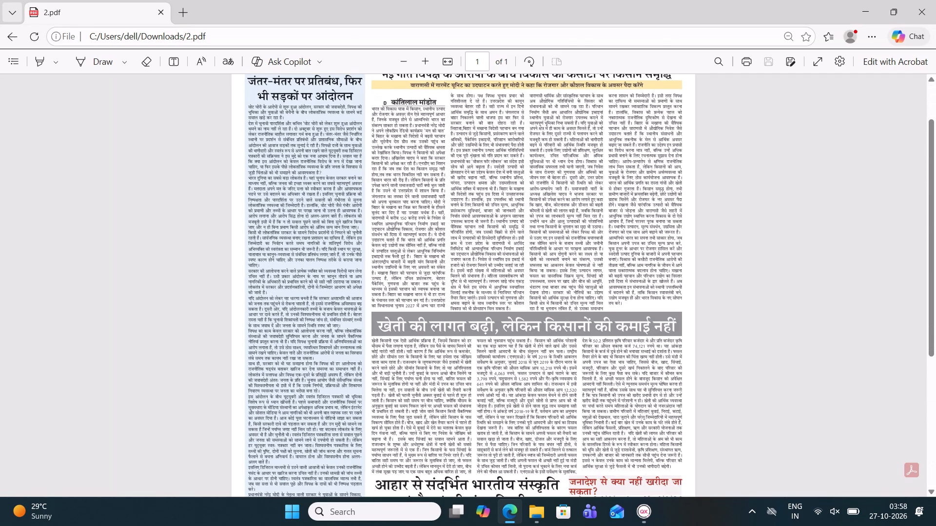
scroll(450, 238, "down", 3)
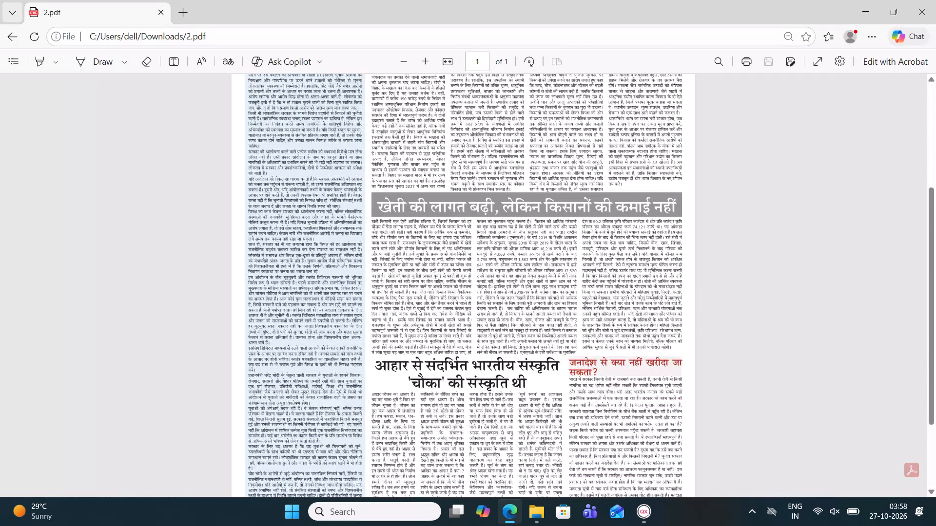
scroll(450, 238, "down", 2)
scroll(448, 294, "down", 4)
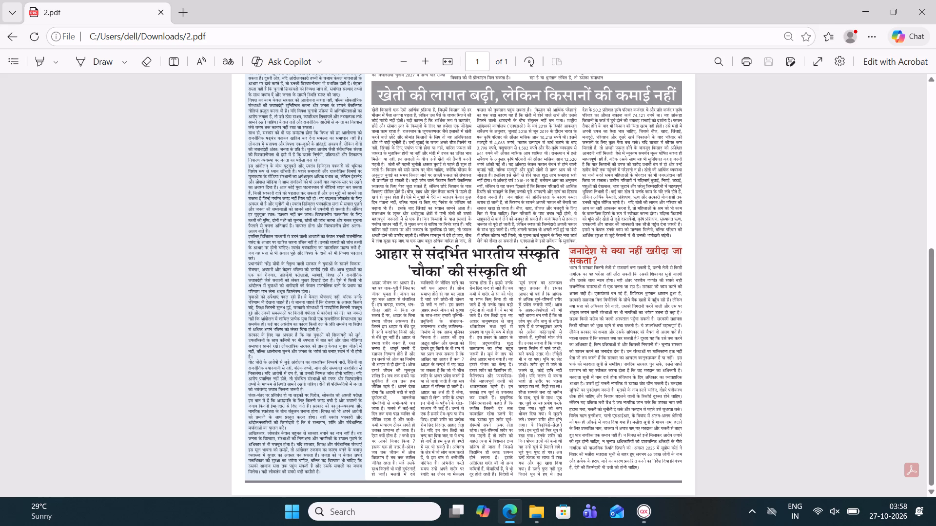
scroll(163, 283, "down", 1)
scroll(183, 279, "up", 2)
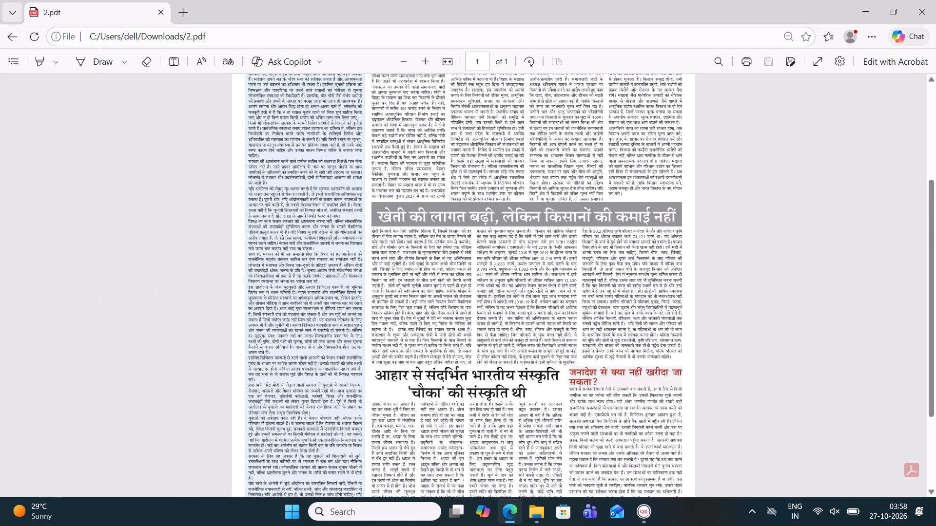
scroll(372, 295, "down", 1)
scroll(373, 294, "up", 5)
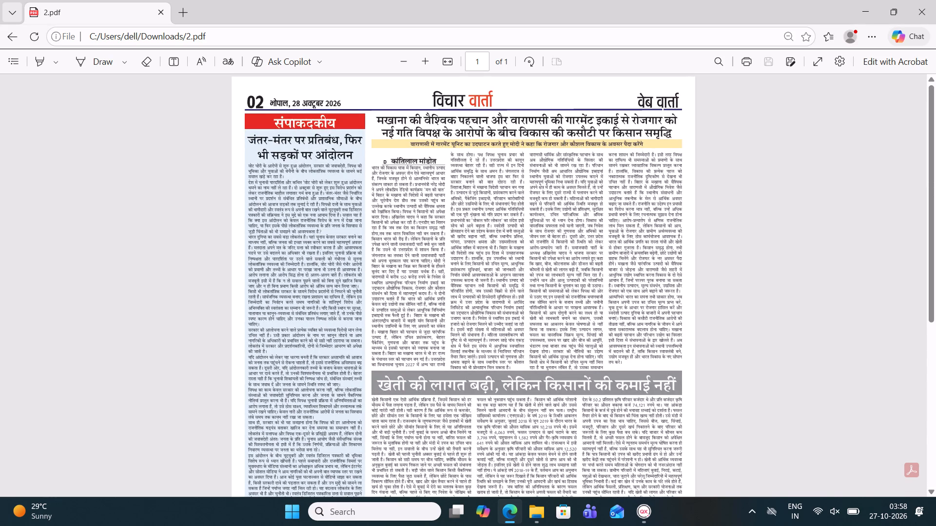
scroll(378, 260, "down", 1)
scroll(378, 260, "up", 1)
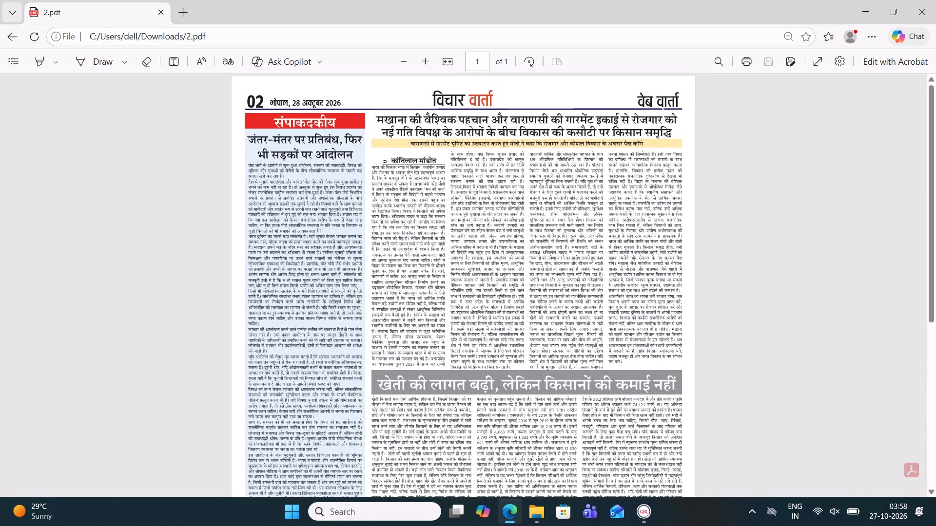
scroll(378, 260, "down", 5)
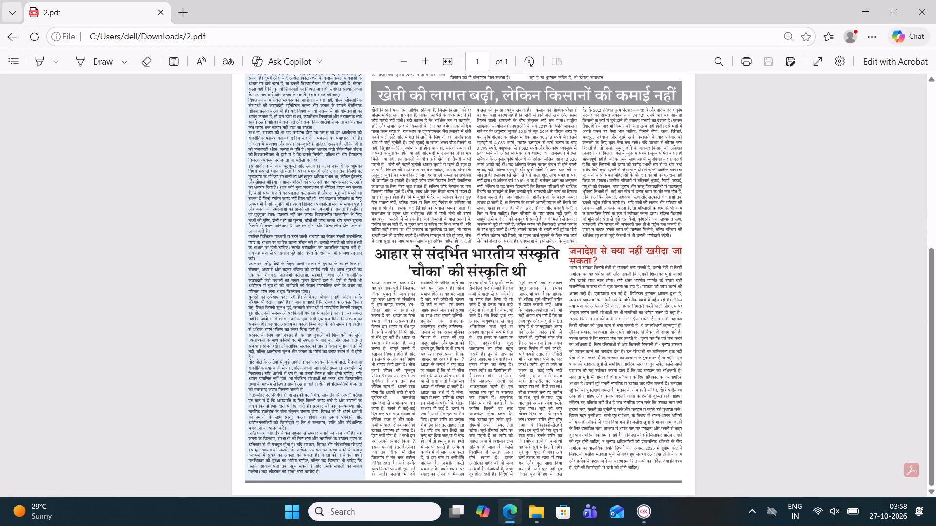
scroll(501, 313, "up", 6)
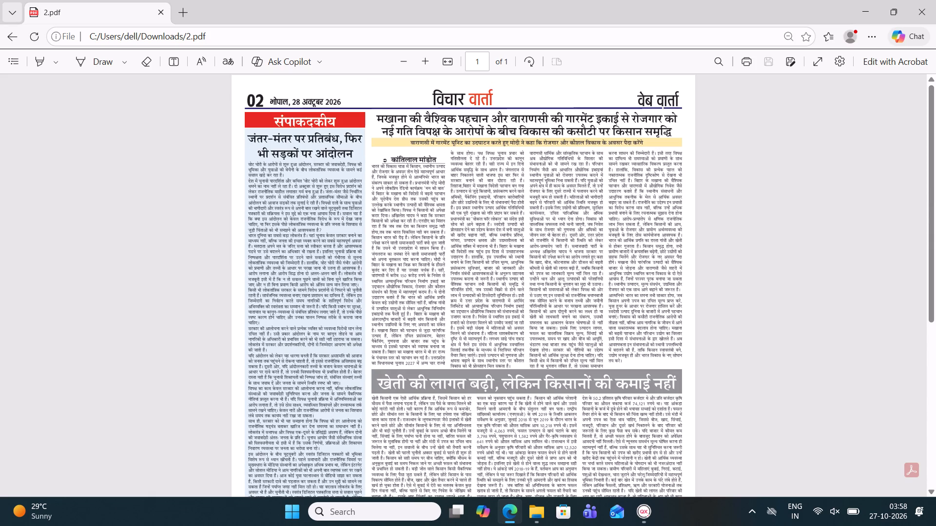
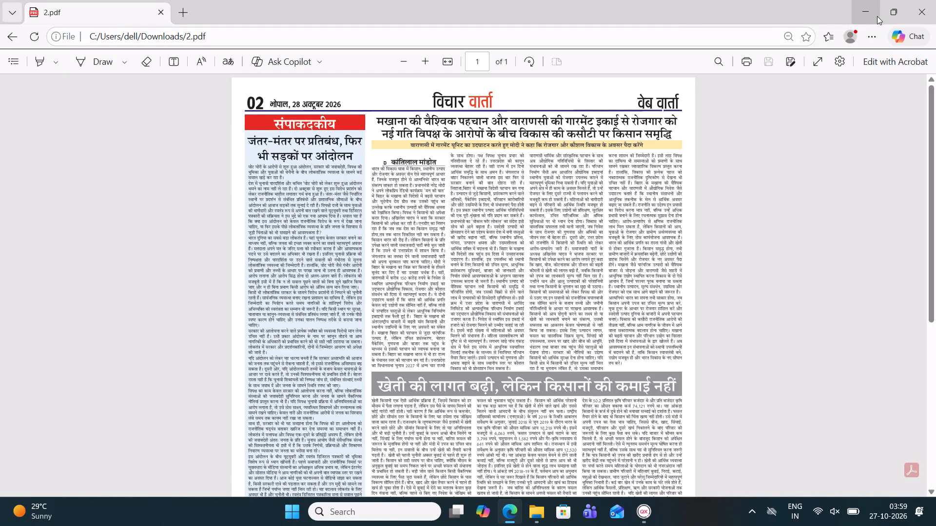
Leave the PDF preview and switch back to the 23 oct wv layout in QuarkXPress.
left_click(862, 12)
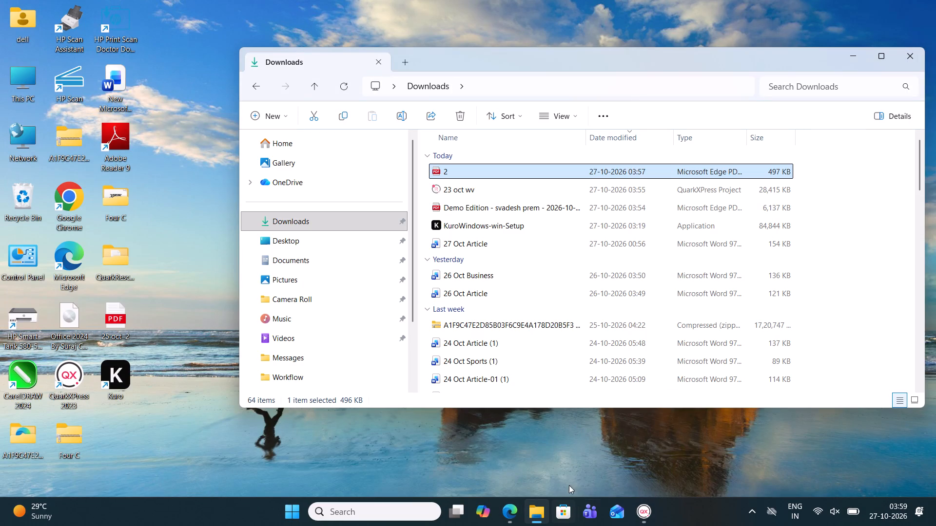
left_click(641, 519)
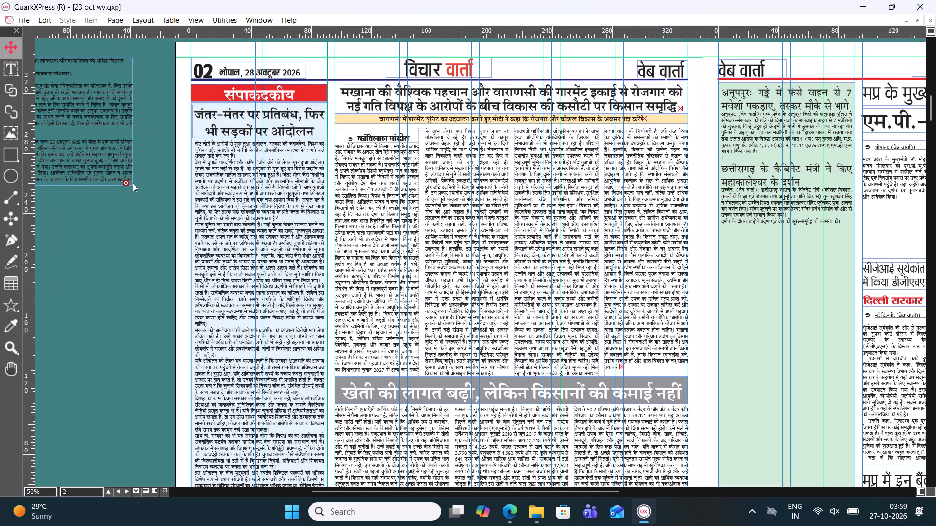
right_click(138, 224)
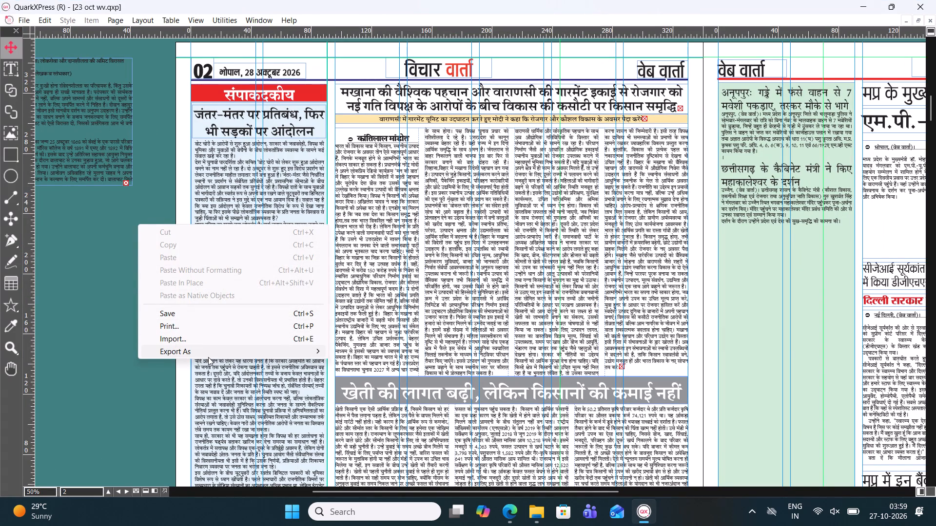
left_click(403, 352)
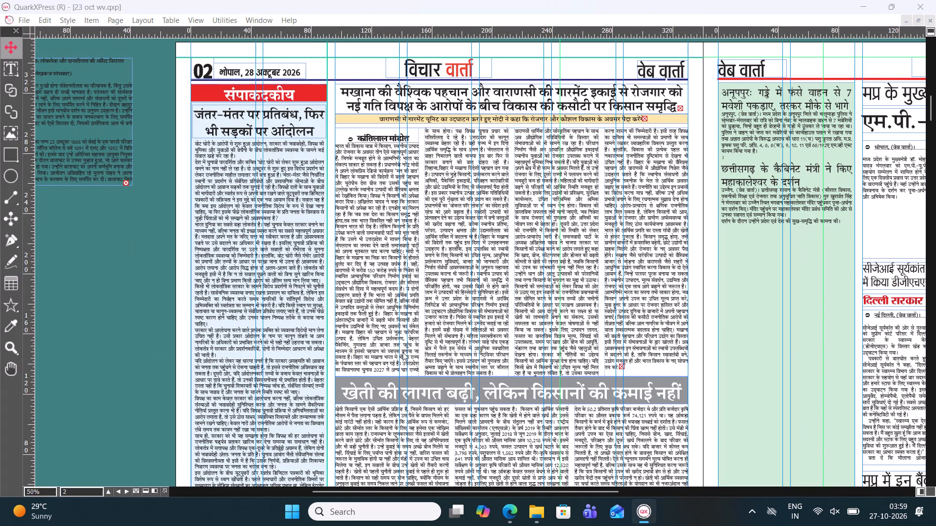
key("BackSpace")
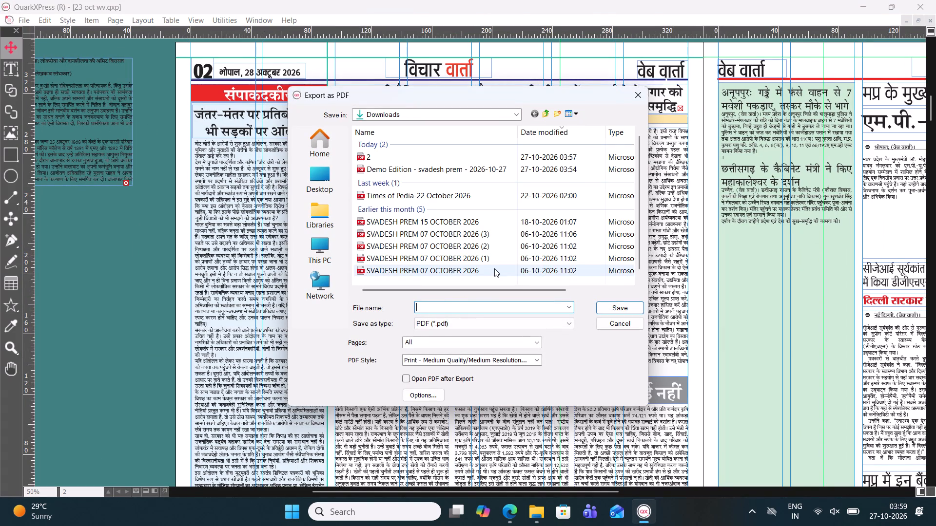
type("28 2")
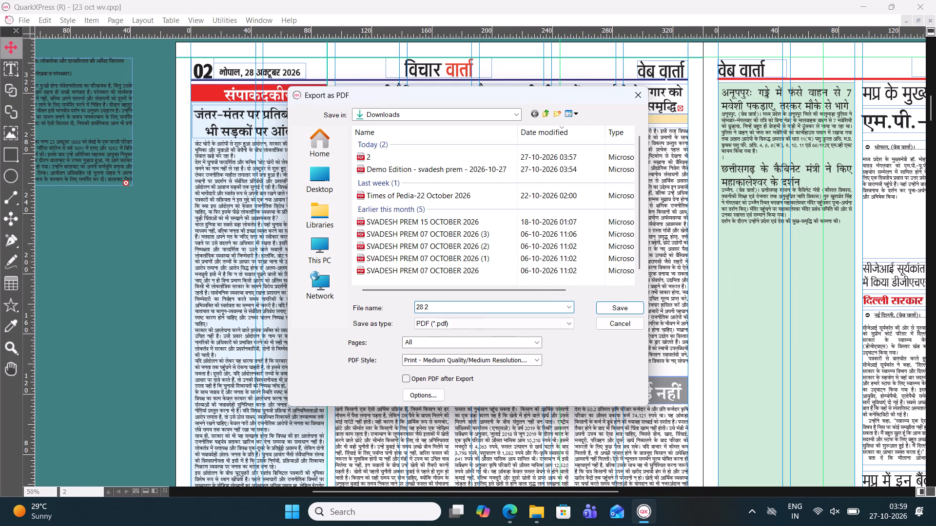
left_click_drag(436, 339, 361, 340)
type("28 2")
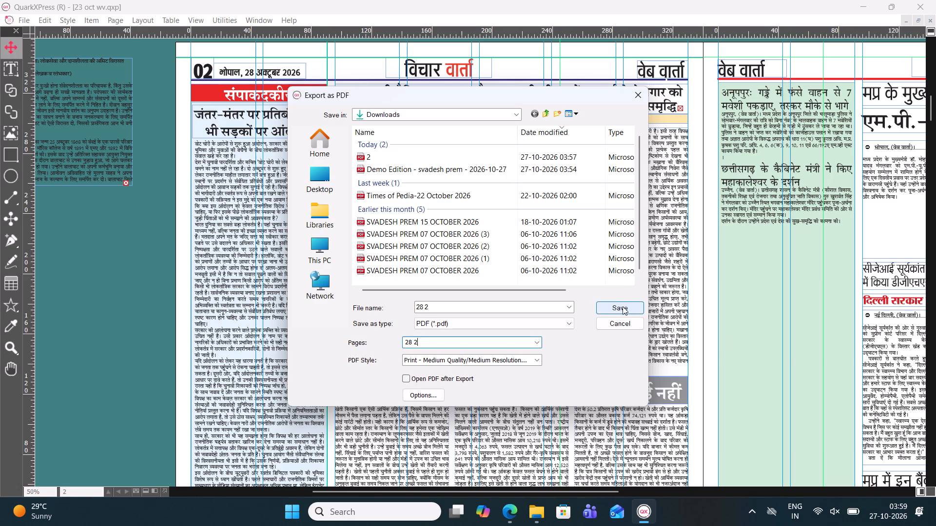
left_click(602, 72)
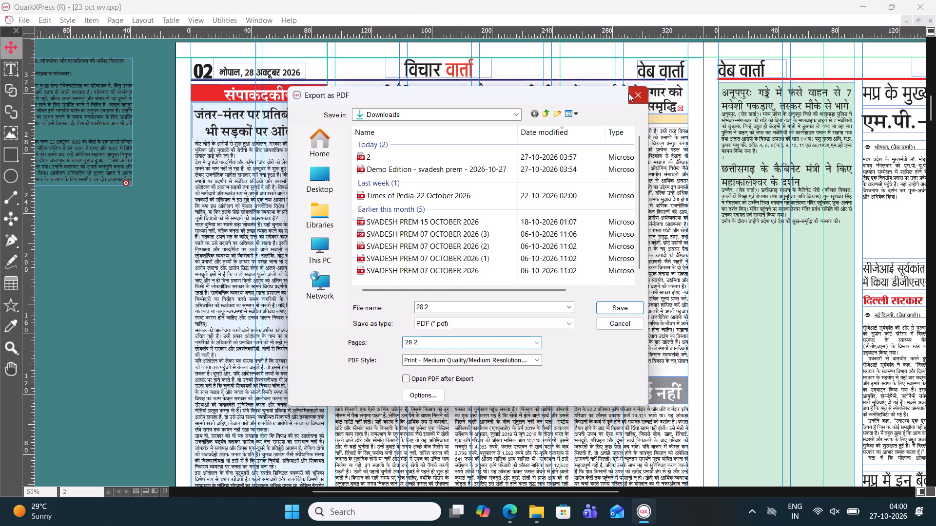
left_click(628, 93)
Change the city in the page 02 dateline to नई दिल्ली, using the Hindi Phonetic input language.
left_click(240, 71)
left_click(239, 71)
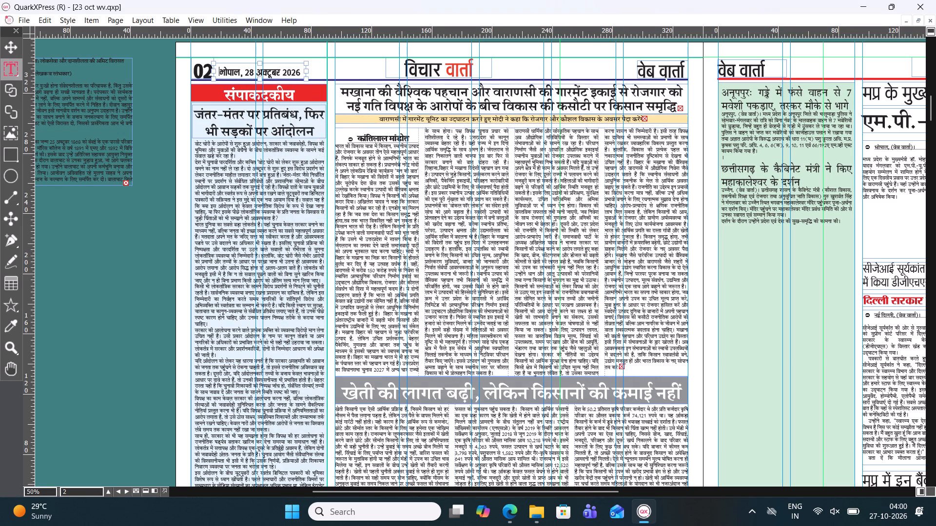
left_click_drag(239, 71, 224, 73)
key("BackSpace")
left_click(794, 517)
left_click(780, 406)
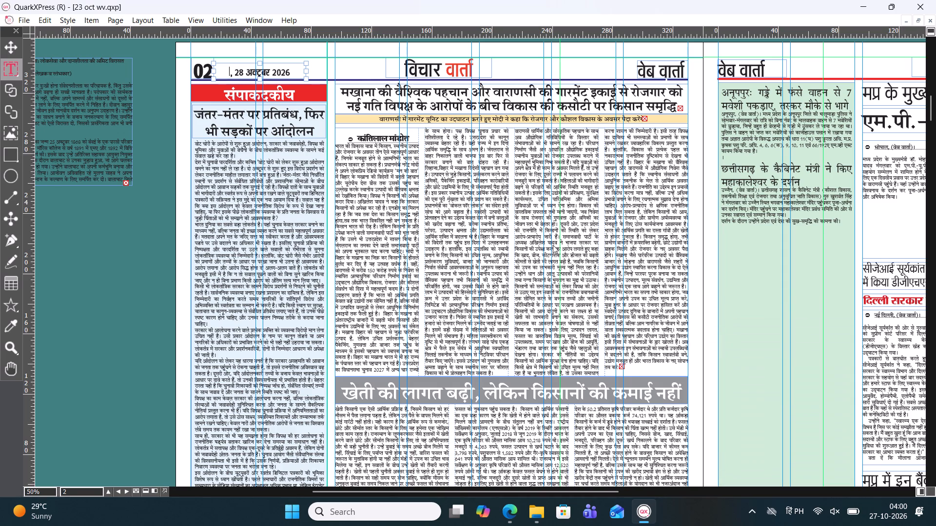
type("nayi delhi")
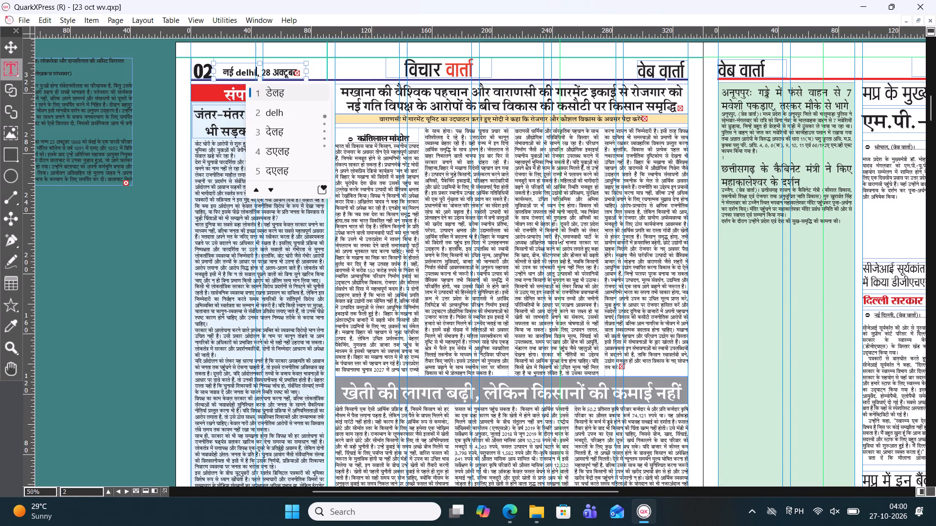
key("space")
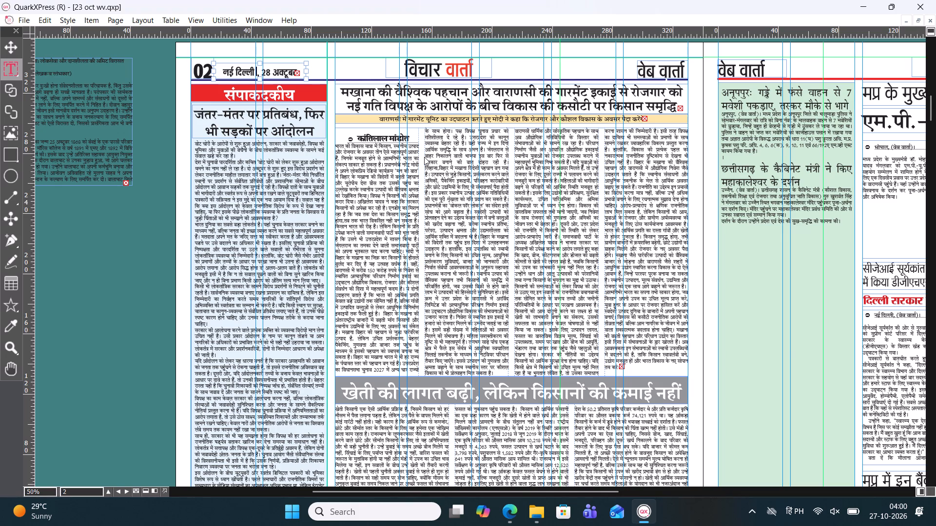
Add the year 2026 after अक्टूबर in the page 02 dateline.
left_click(300, 74)
key("space")
key("2")
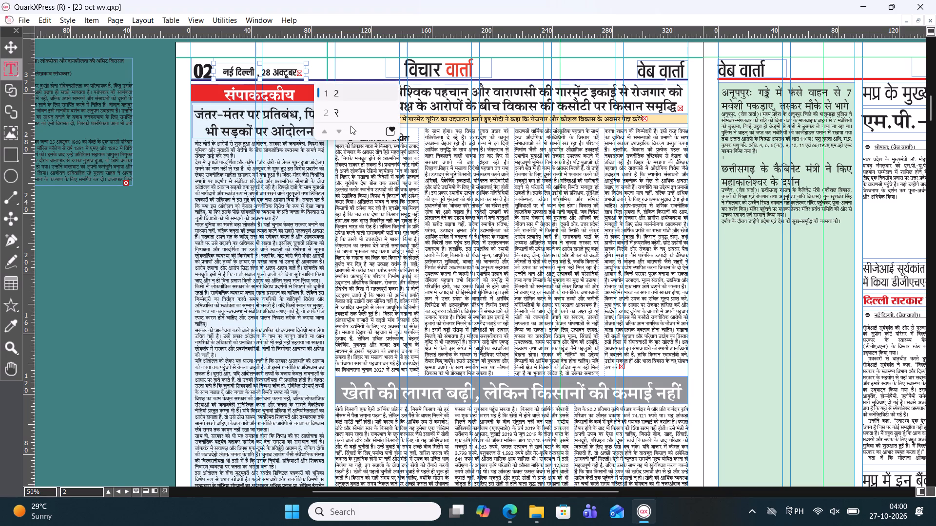
key("0")
type("26")
key("Return")
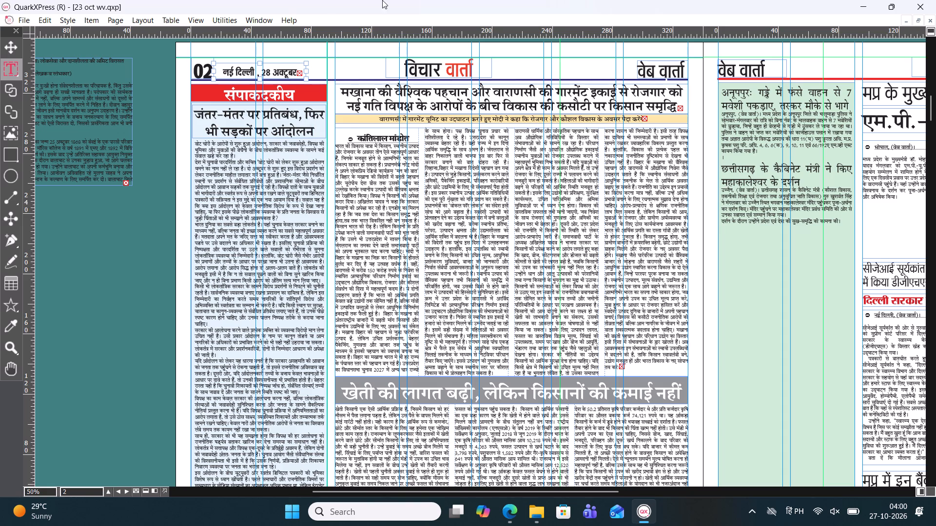
Widen the page 02 dateline text box to the outer edge of the संपादकीय column so the full date fits.
scroll(318, 184, "down", 1, "ctrl")
scroll(317, 184, "up", 1, "ctrl")
scroll(232, 57, "up", 2, "ctrl")
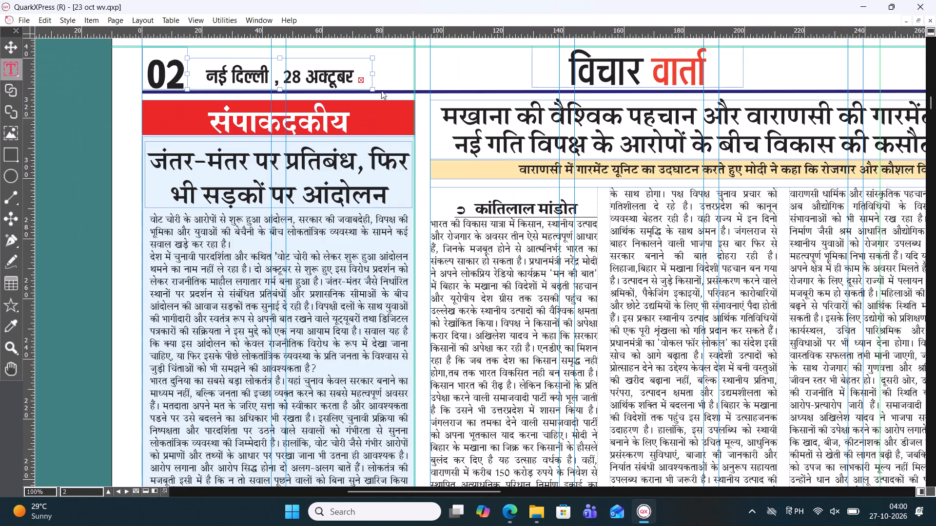
left_click_drag(373, 75, 417, 75)
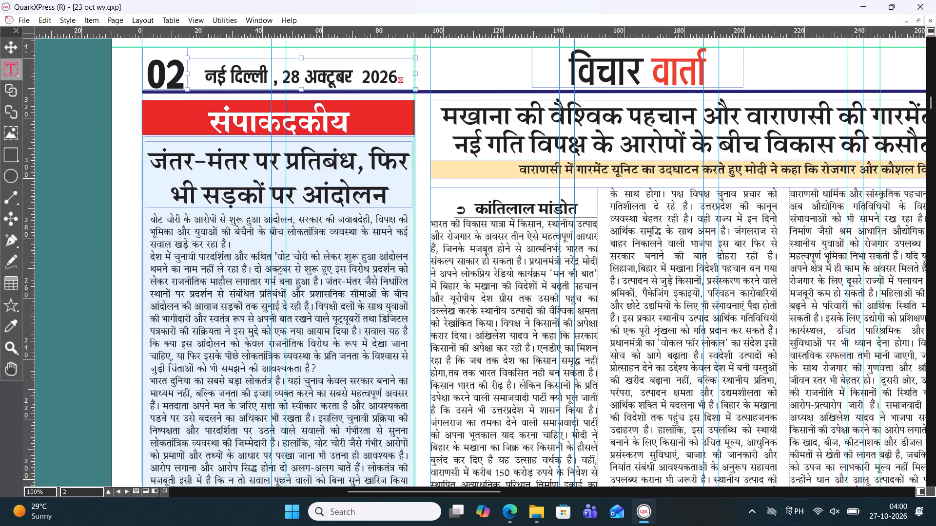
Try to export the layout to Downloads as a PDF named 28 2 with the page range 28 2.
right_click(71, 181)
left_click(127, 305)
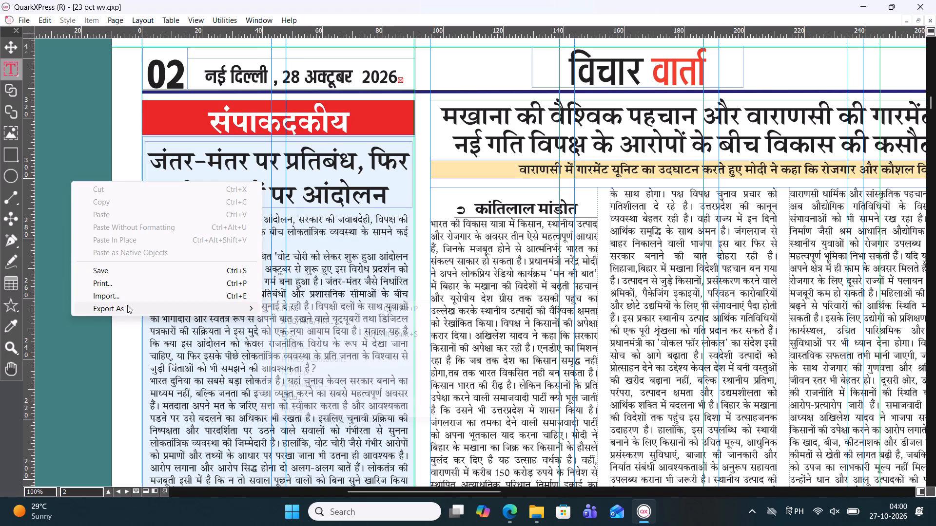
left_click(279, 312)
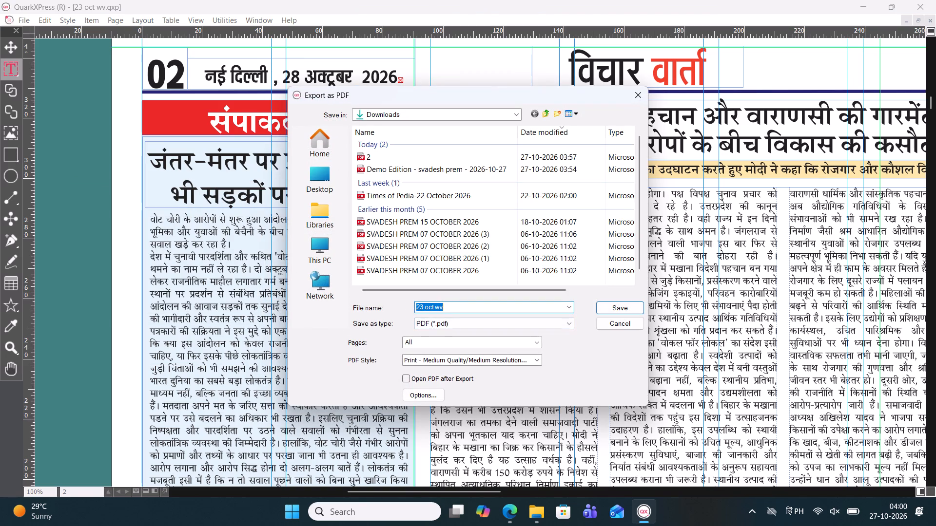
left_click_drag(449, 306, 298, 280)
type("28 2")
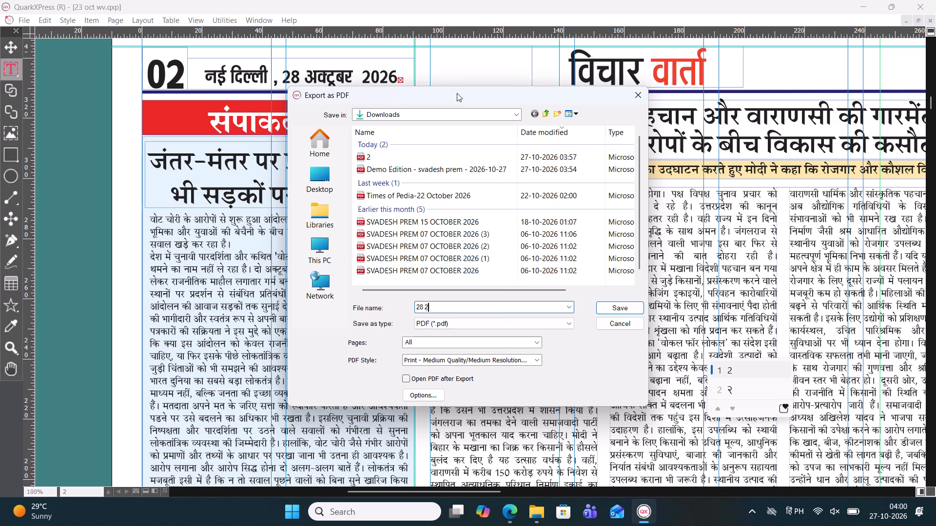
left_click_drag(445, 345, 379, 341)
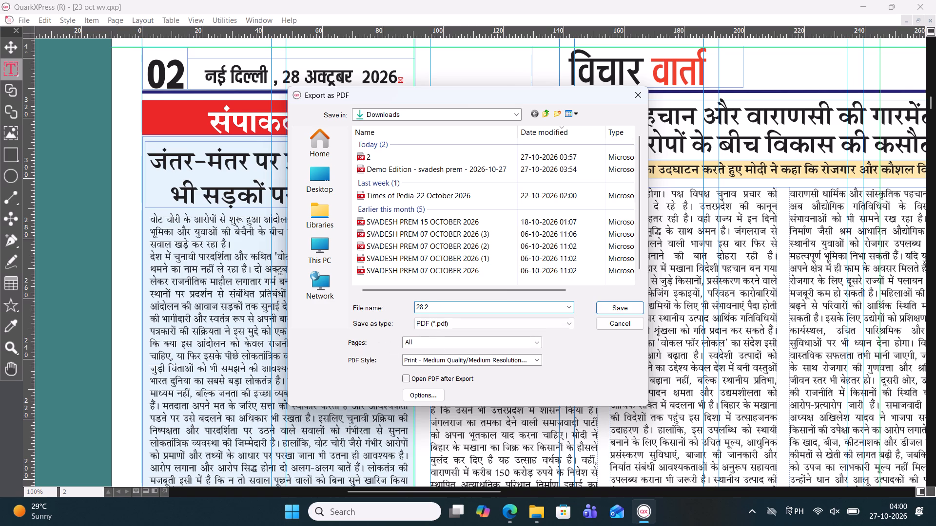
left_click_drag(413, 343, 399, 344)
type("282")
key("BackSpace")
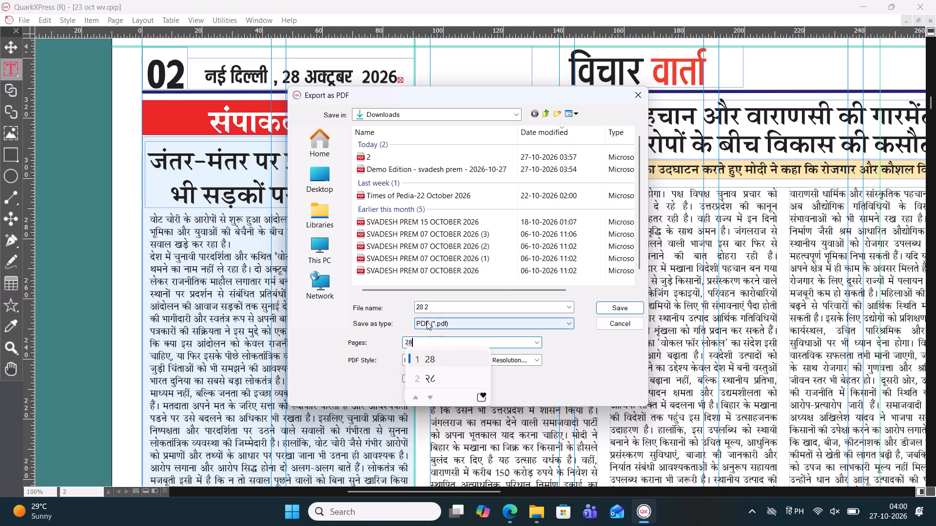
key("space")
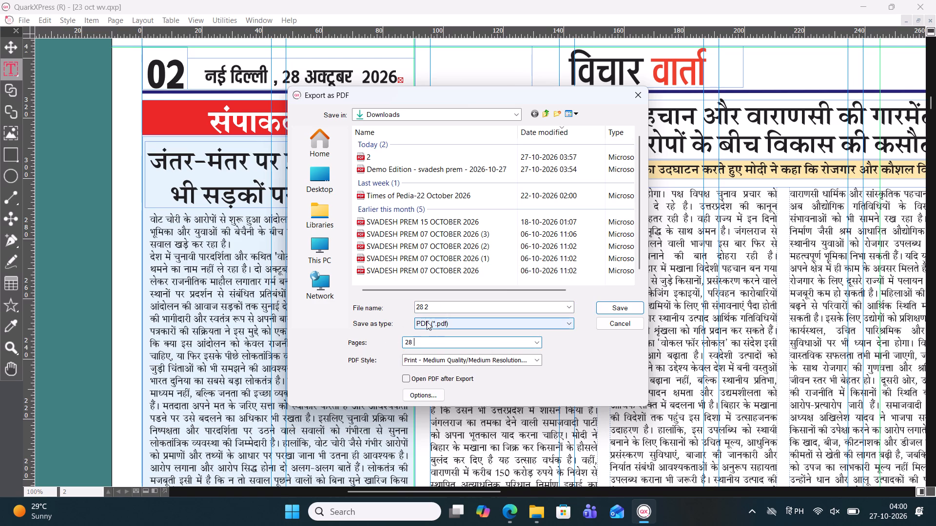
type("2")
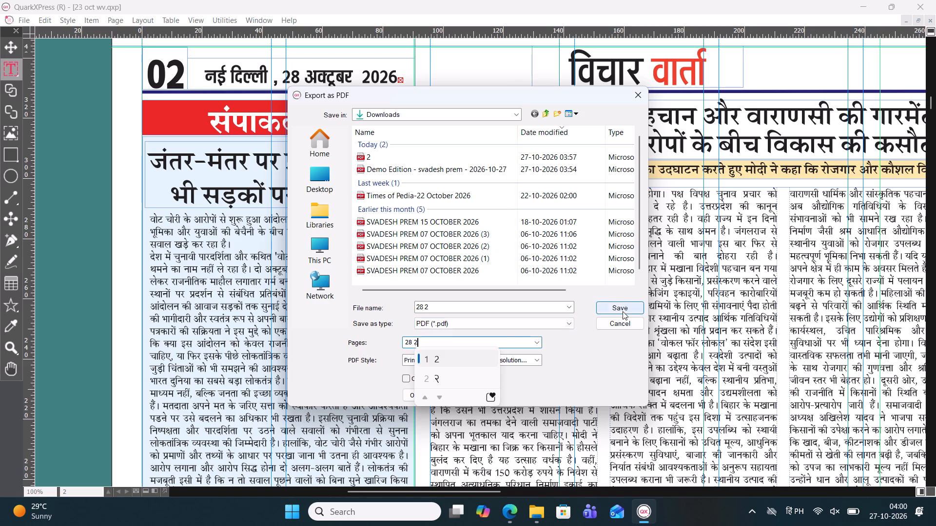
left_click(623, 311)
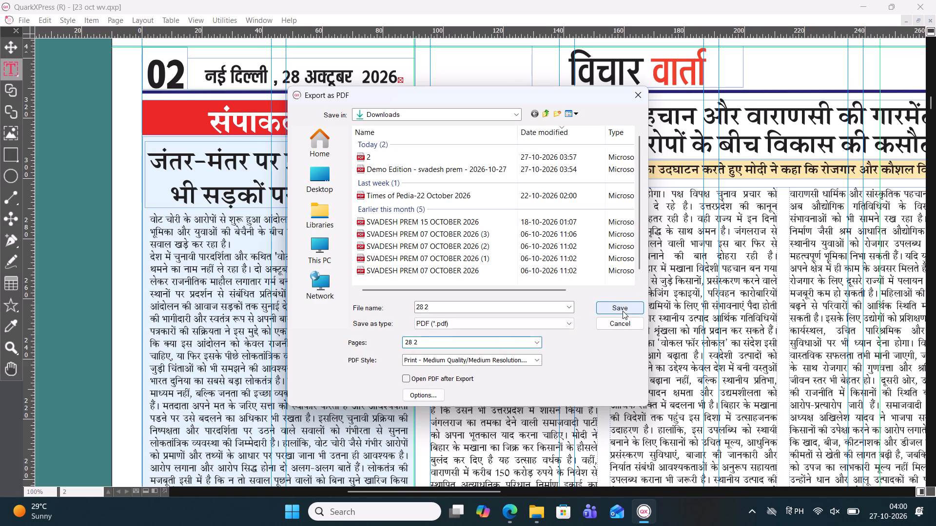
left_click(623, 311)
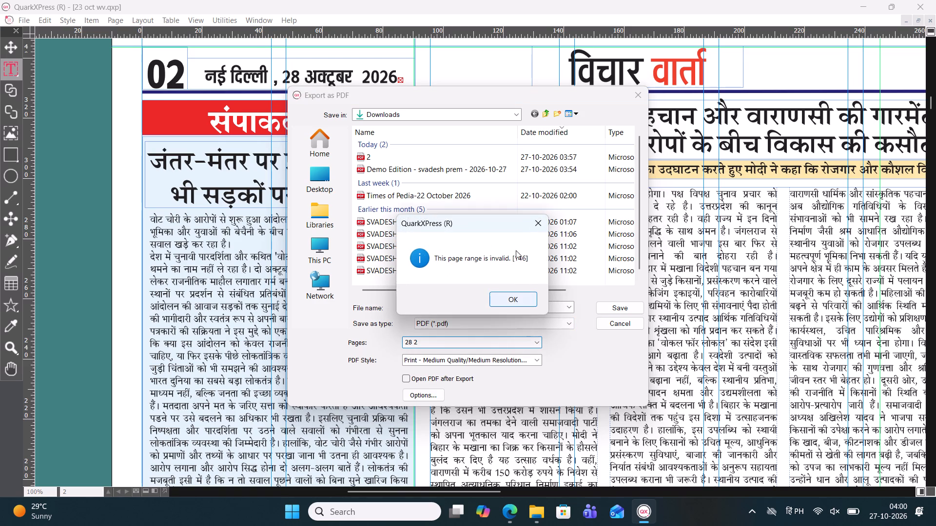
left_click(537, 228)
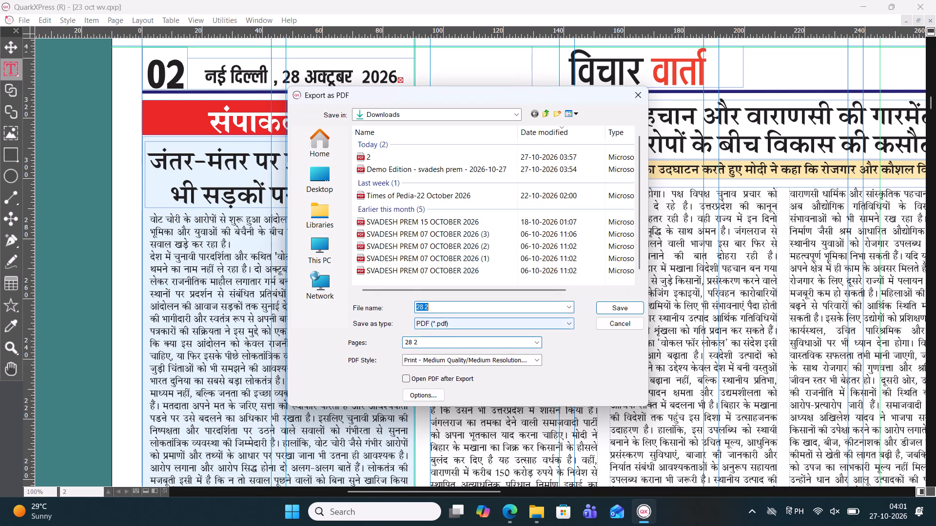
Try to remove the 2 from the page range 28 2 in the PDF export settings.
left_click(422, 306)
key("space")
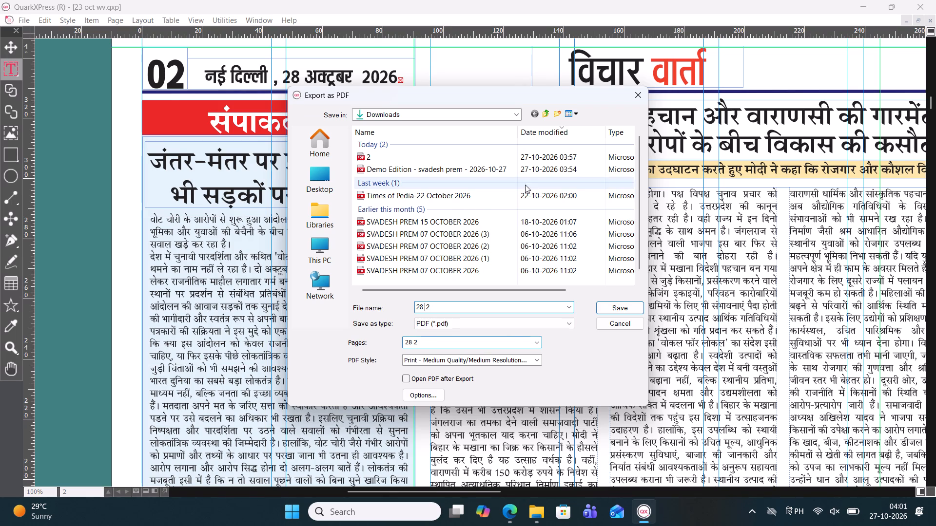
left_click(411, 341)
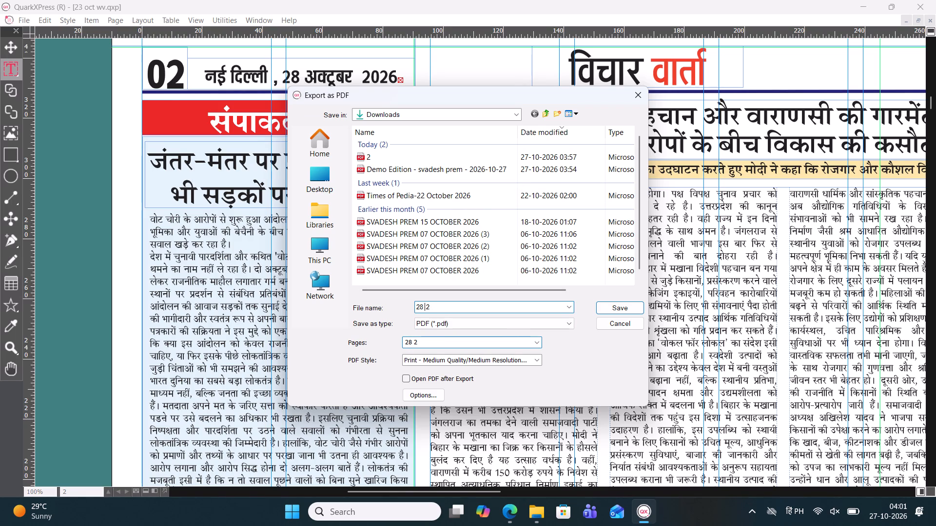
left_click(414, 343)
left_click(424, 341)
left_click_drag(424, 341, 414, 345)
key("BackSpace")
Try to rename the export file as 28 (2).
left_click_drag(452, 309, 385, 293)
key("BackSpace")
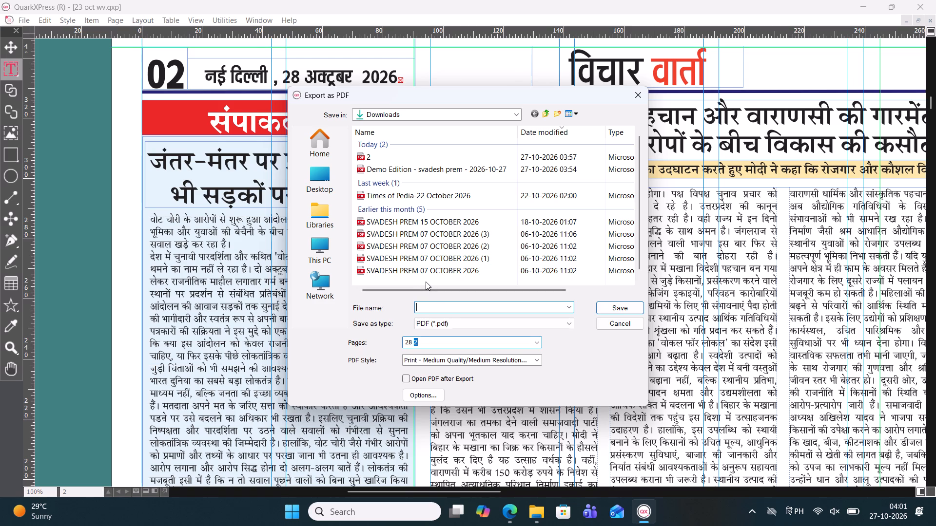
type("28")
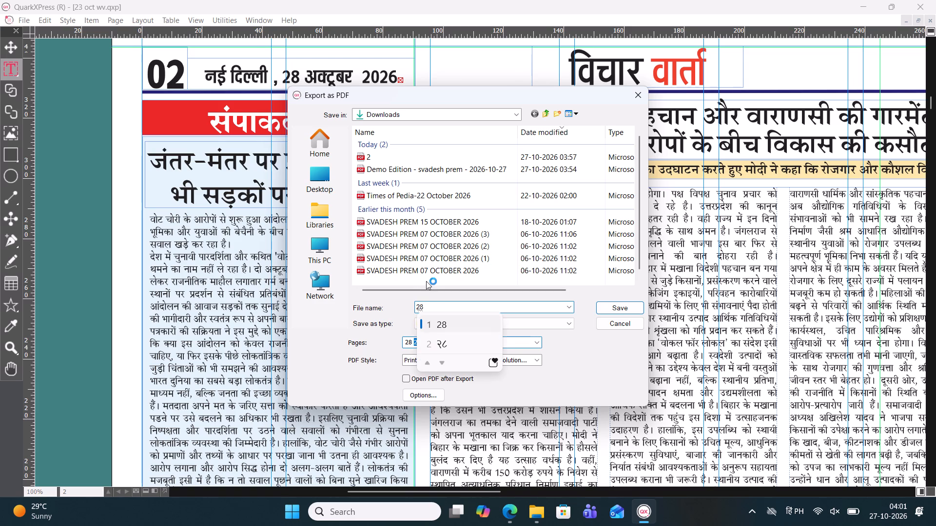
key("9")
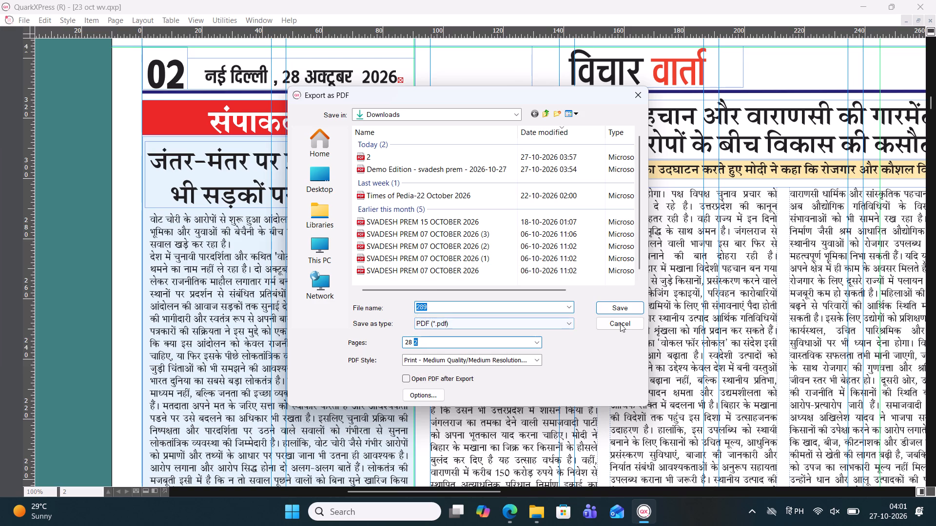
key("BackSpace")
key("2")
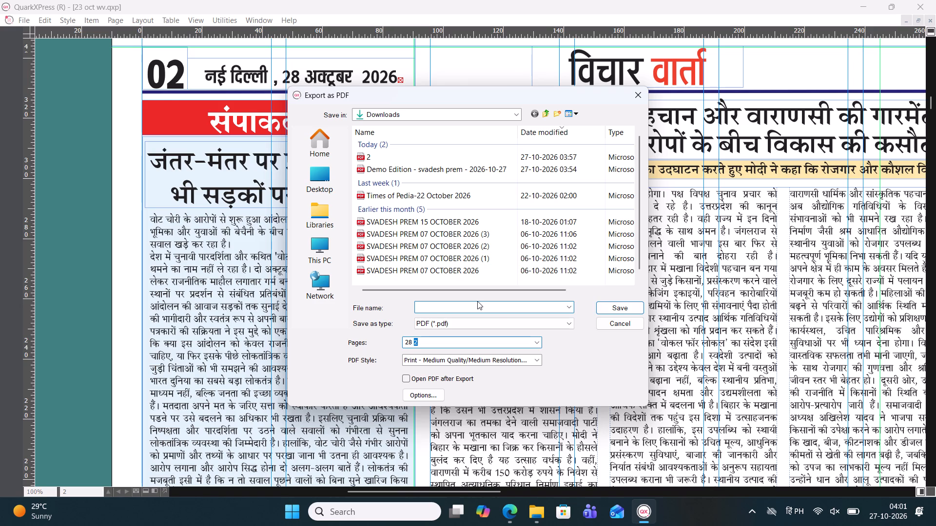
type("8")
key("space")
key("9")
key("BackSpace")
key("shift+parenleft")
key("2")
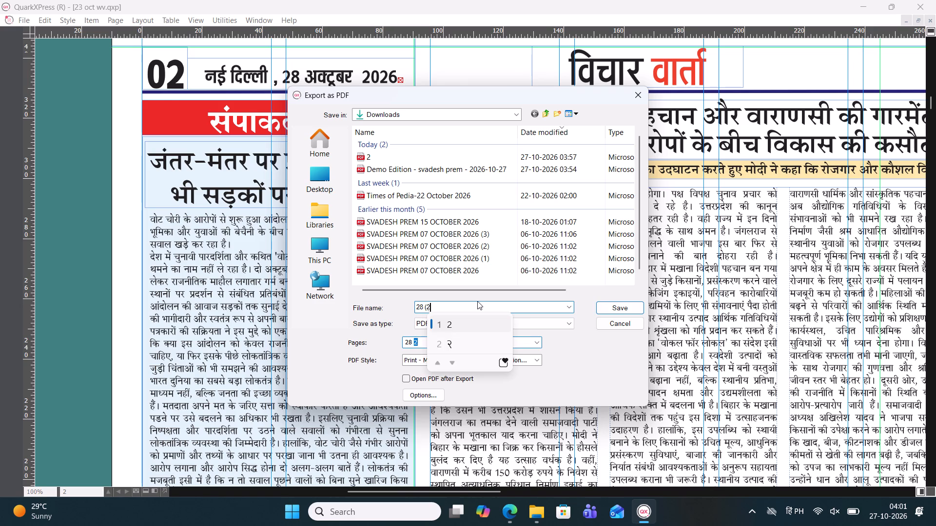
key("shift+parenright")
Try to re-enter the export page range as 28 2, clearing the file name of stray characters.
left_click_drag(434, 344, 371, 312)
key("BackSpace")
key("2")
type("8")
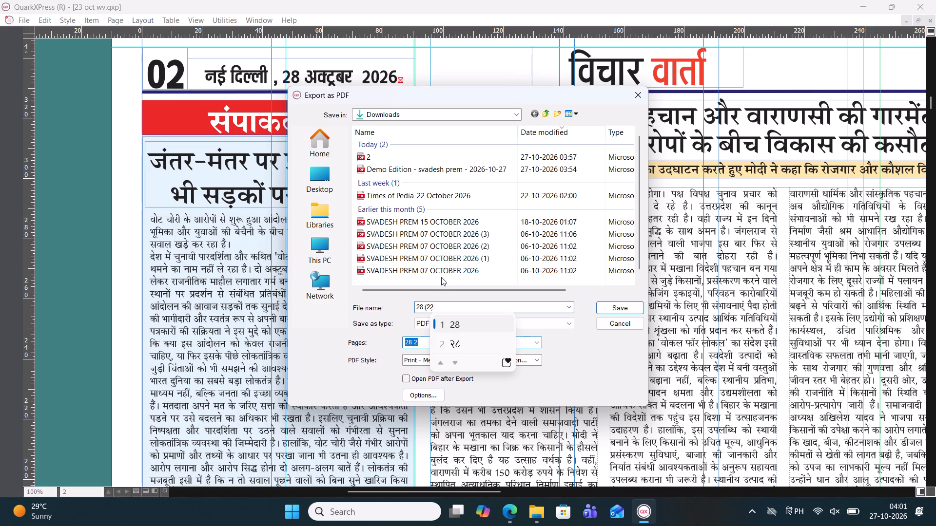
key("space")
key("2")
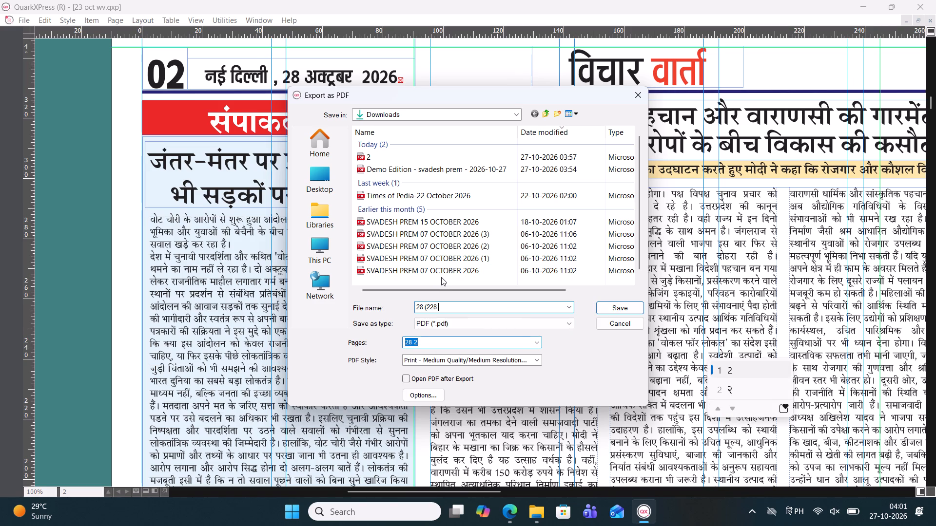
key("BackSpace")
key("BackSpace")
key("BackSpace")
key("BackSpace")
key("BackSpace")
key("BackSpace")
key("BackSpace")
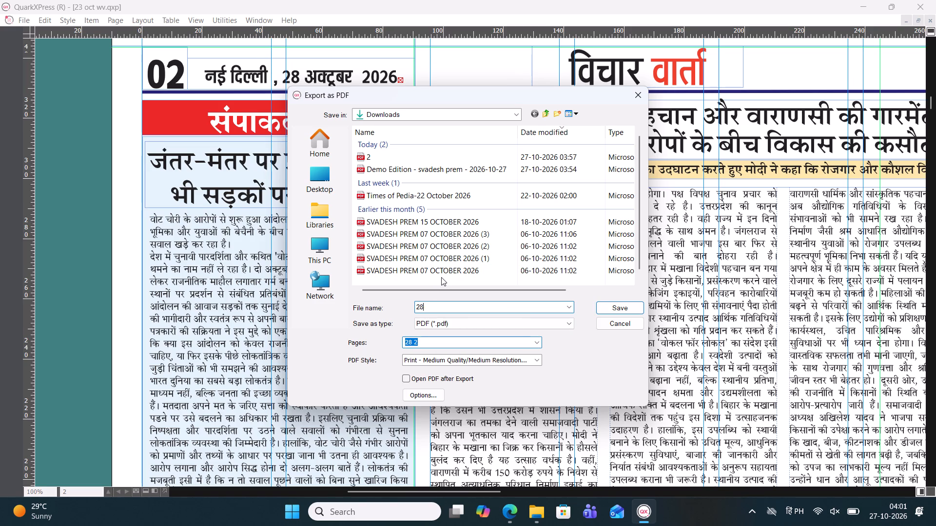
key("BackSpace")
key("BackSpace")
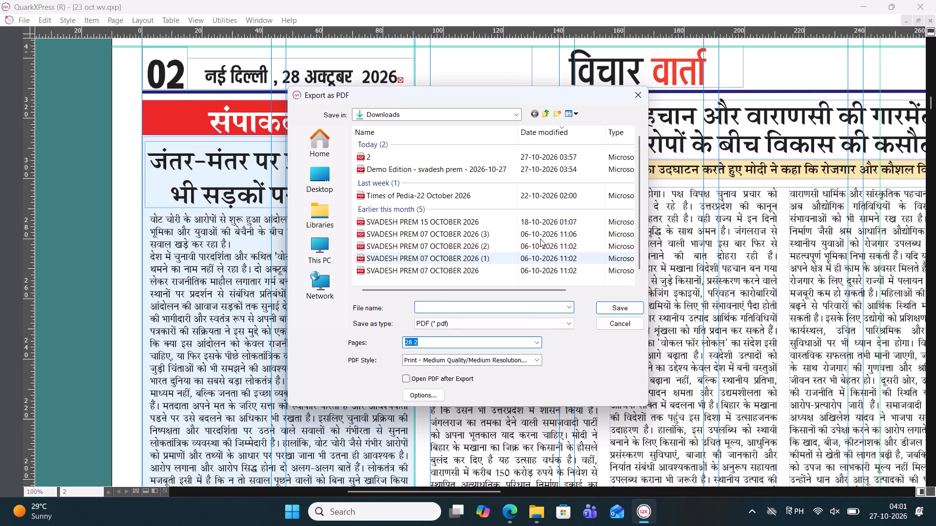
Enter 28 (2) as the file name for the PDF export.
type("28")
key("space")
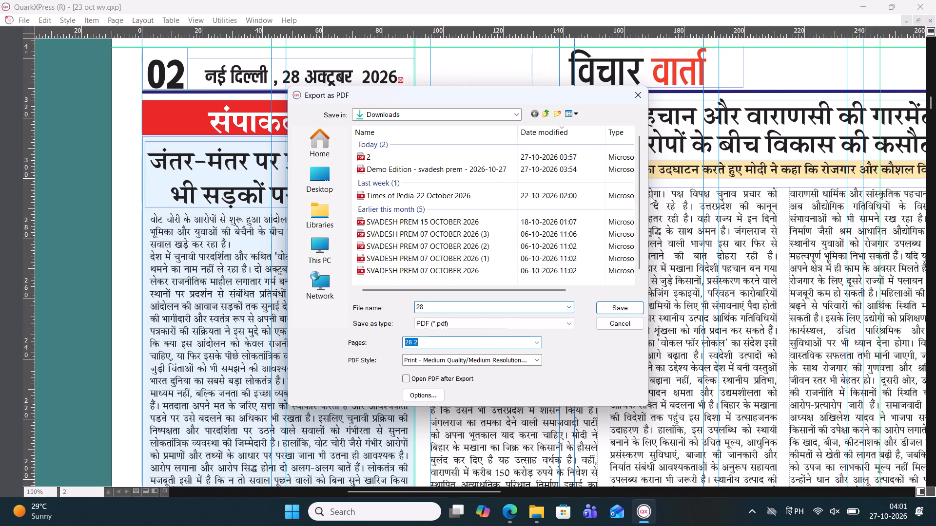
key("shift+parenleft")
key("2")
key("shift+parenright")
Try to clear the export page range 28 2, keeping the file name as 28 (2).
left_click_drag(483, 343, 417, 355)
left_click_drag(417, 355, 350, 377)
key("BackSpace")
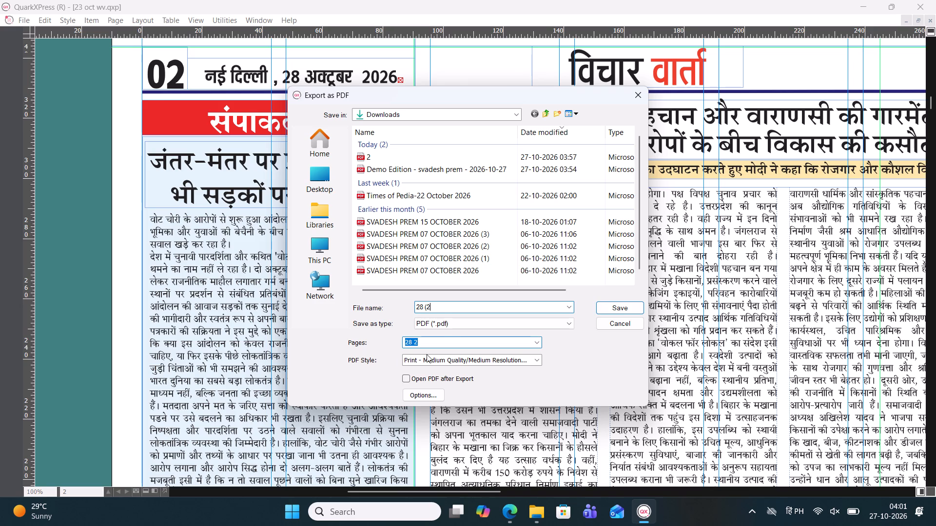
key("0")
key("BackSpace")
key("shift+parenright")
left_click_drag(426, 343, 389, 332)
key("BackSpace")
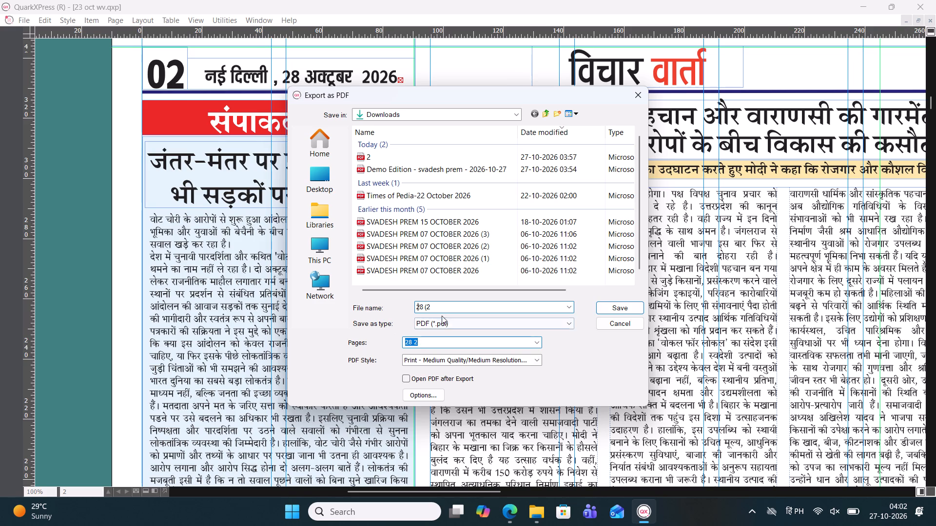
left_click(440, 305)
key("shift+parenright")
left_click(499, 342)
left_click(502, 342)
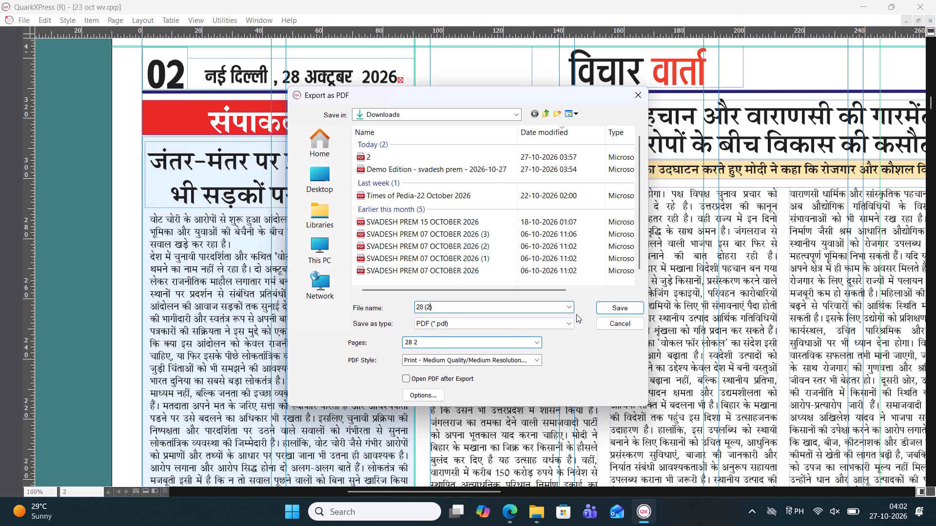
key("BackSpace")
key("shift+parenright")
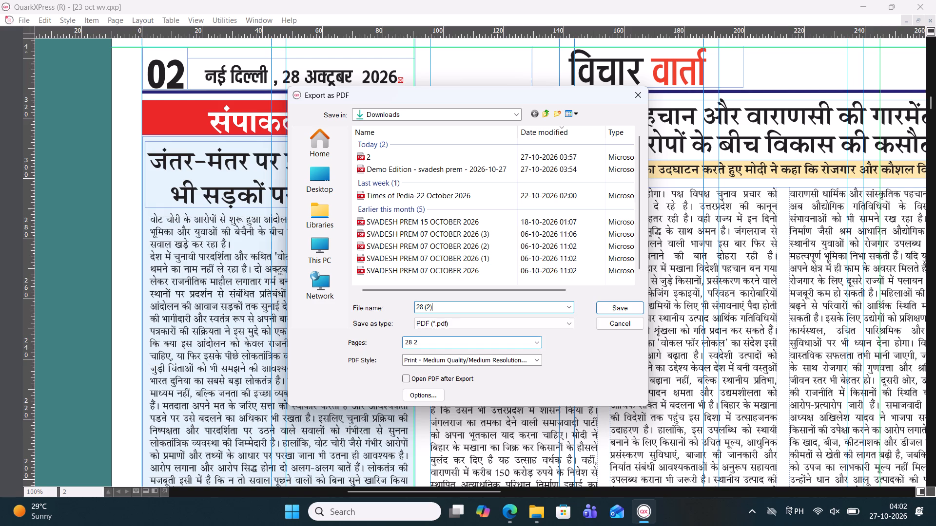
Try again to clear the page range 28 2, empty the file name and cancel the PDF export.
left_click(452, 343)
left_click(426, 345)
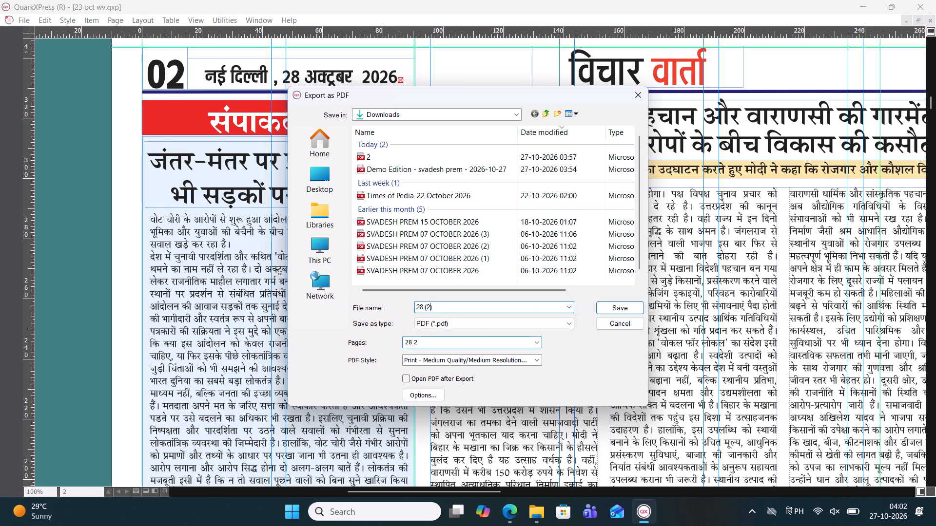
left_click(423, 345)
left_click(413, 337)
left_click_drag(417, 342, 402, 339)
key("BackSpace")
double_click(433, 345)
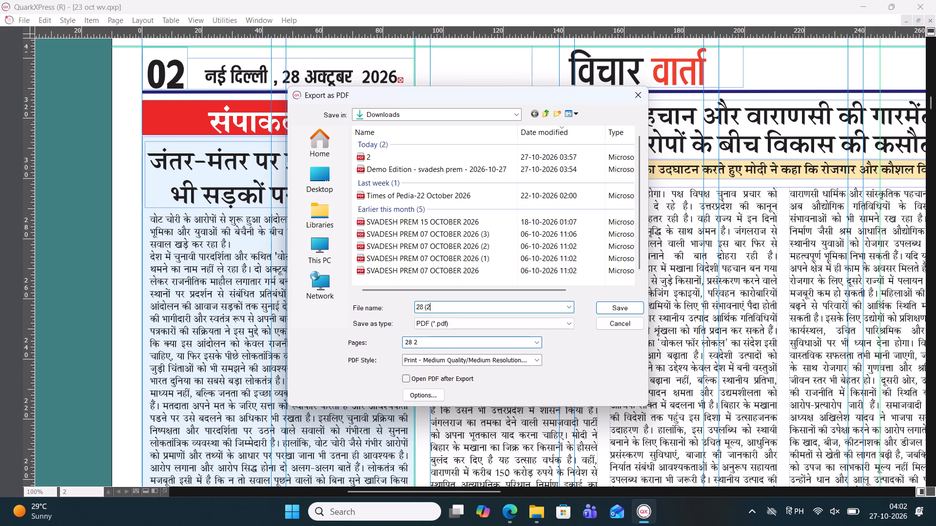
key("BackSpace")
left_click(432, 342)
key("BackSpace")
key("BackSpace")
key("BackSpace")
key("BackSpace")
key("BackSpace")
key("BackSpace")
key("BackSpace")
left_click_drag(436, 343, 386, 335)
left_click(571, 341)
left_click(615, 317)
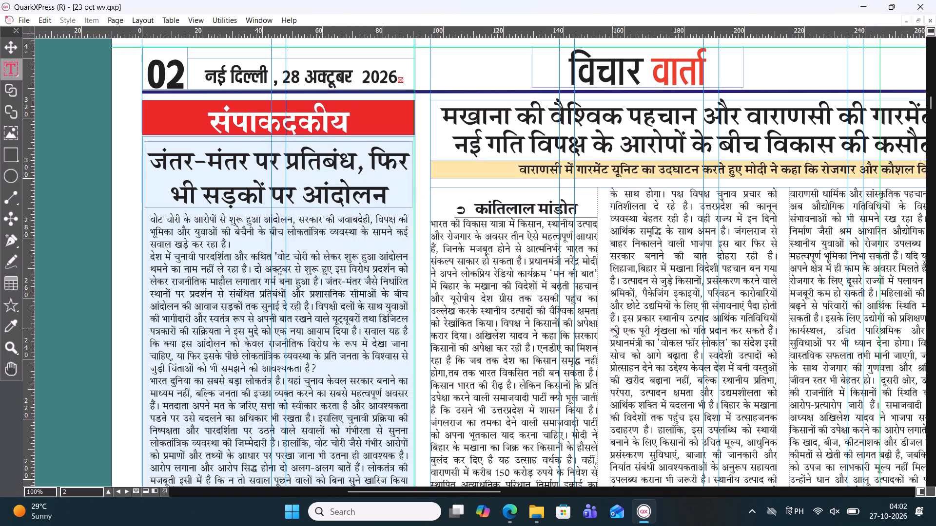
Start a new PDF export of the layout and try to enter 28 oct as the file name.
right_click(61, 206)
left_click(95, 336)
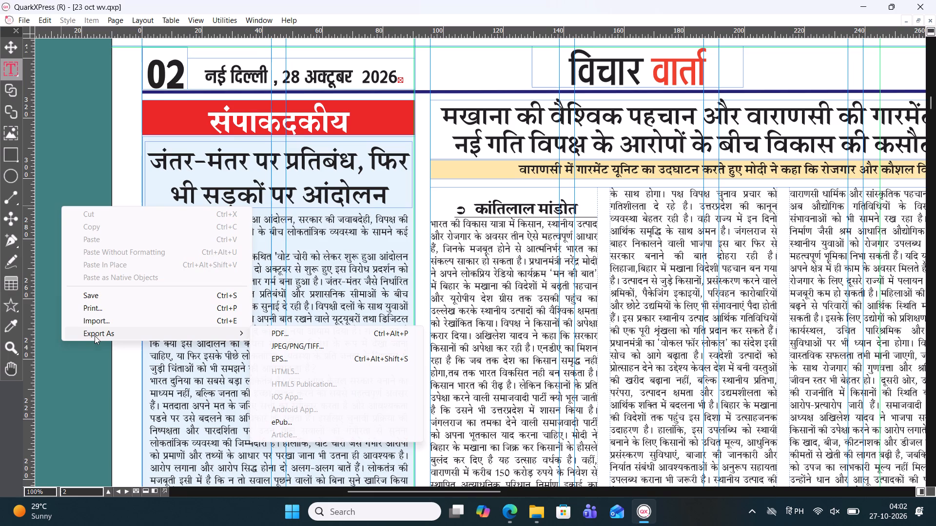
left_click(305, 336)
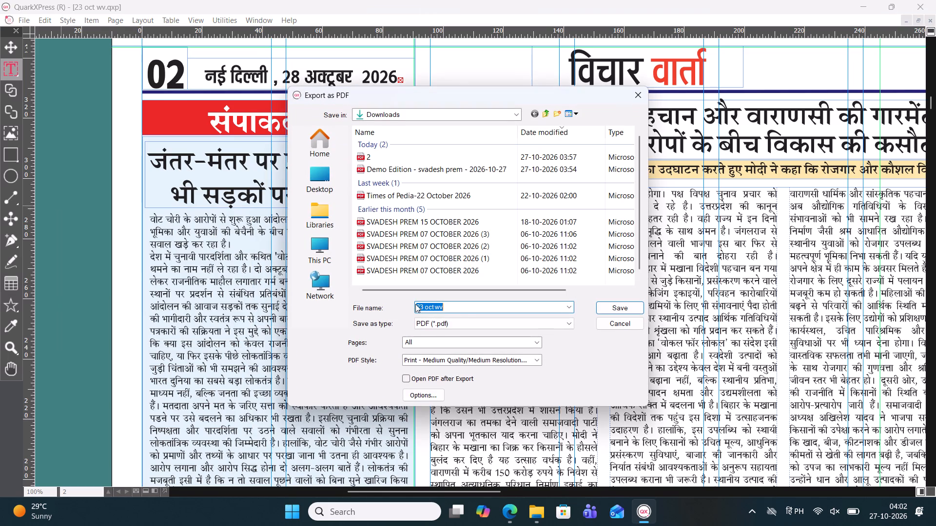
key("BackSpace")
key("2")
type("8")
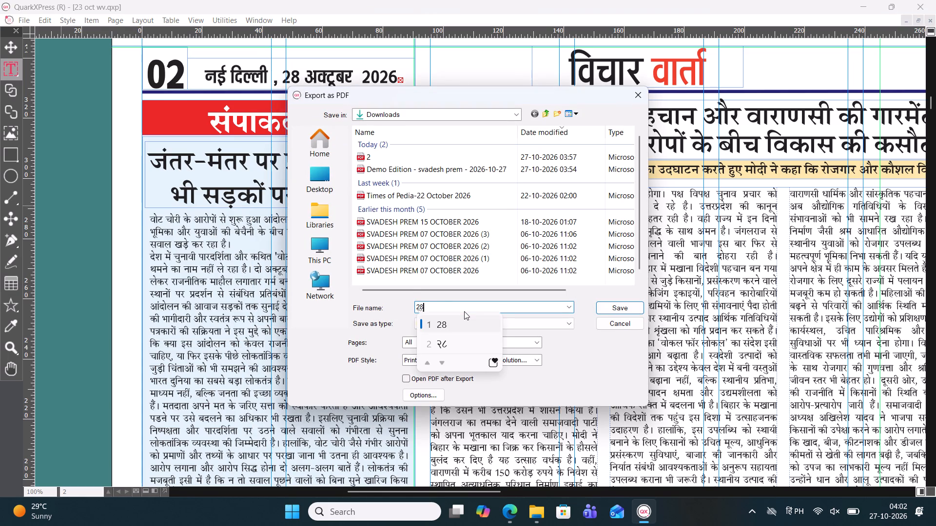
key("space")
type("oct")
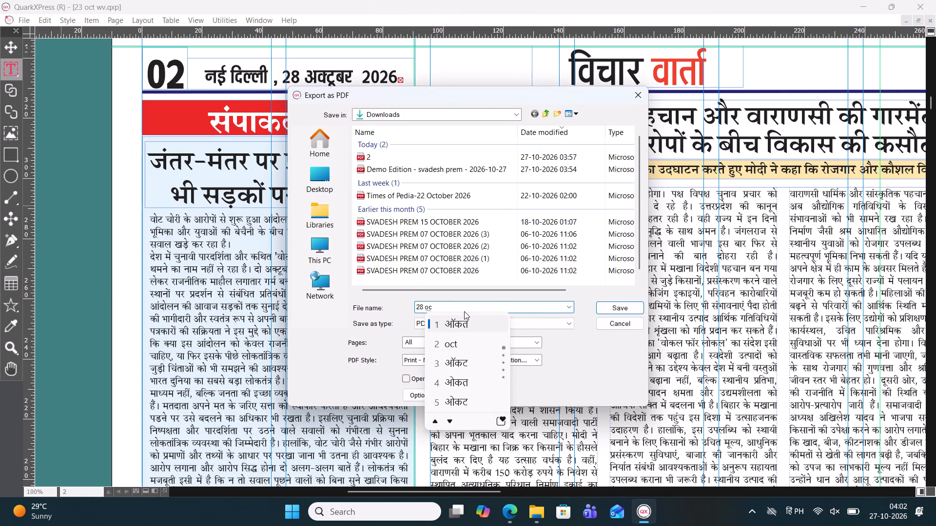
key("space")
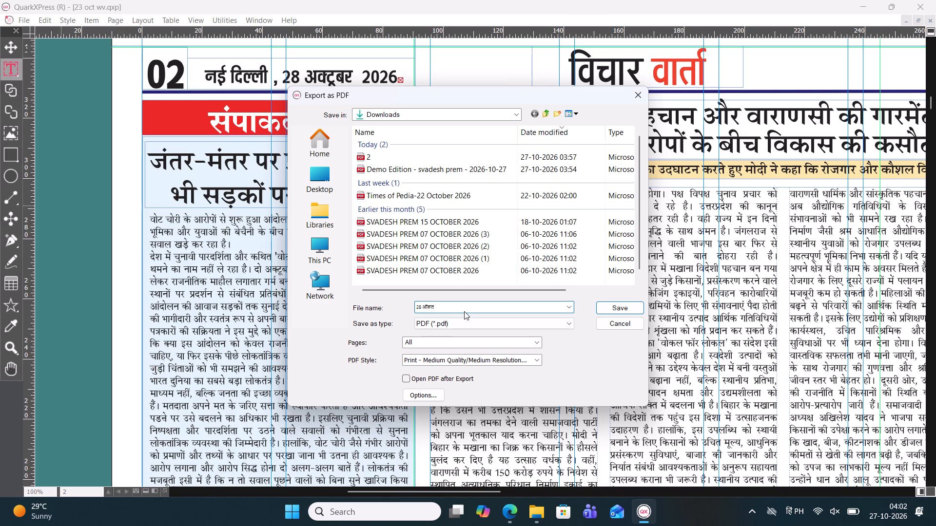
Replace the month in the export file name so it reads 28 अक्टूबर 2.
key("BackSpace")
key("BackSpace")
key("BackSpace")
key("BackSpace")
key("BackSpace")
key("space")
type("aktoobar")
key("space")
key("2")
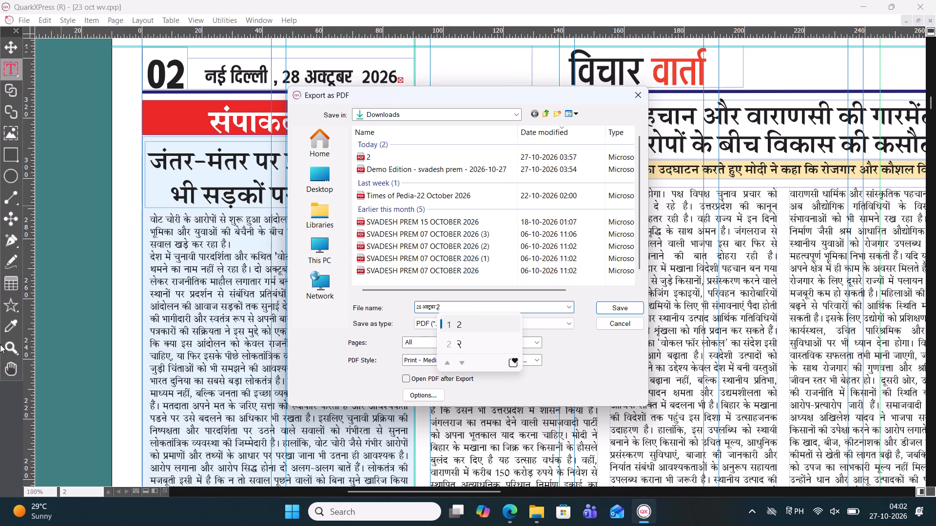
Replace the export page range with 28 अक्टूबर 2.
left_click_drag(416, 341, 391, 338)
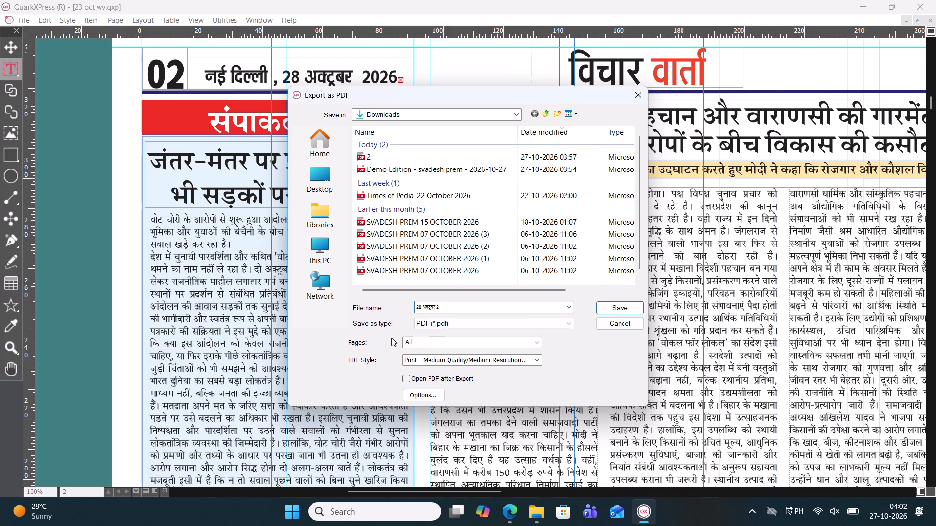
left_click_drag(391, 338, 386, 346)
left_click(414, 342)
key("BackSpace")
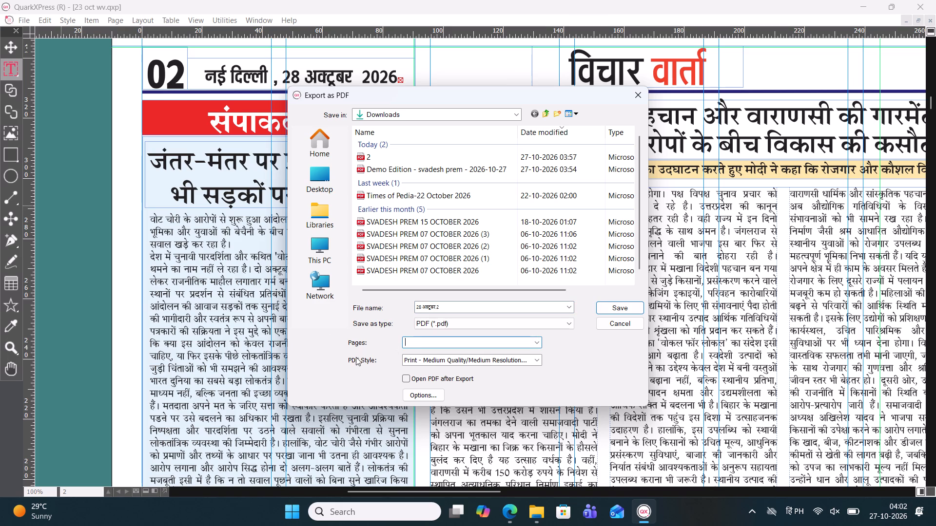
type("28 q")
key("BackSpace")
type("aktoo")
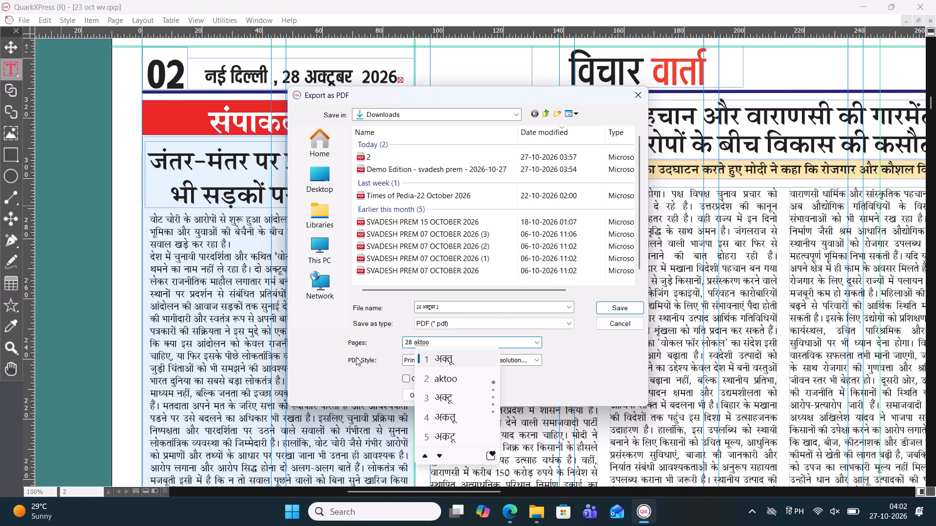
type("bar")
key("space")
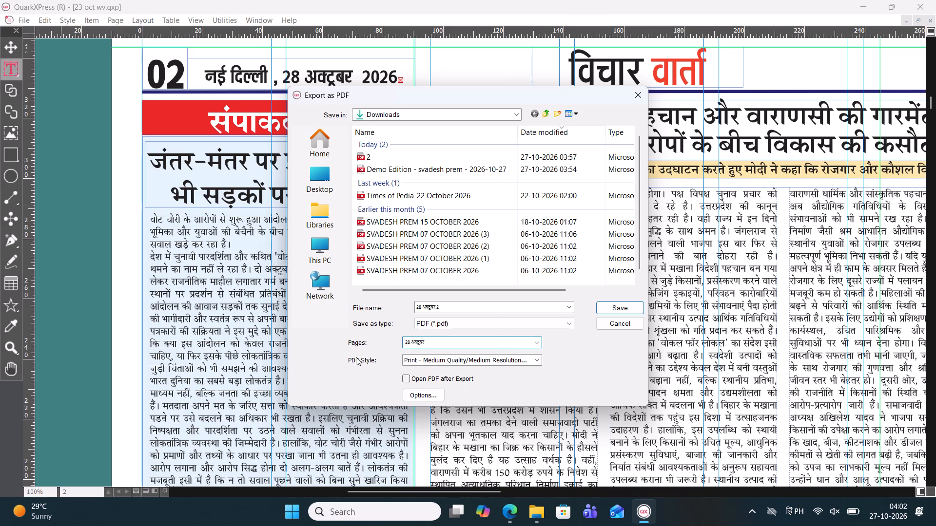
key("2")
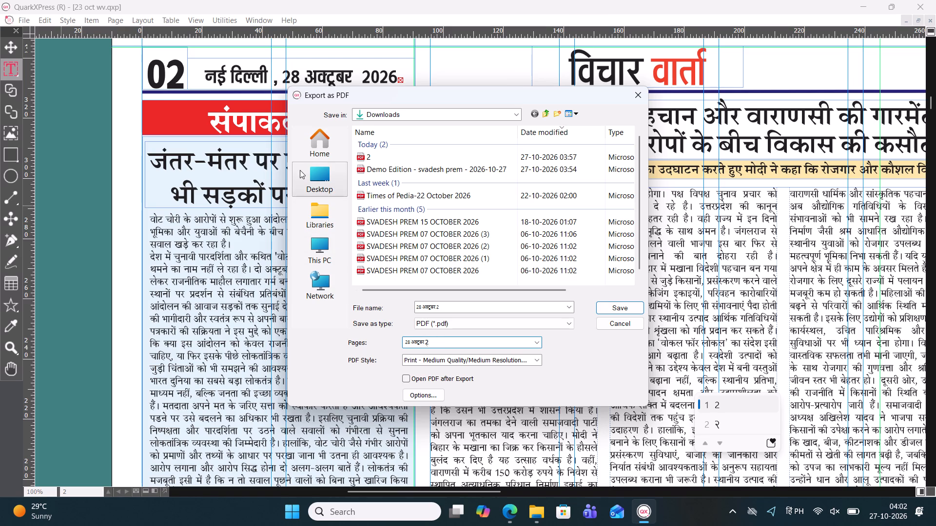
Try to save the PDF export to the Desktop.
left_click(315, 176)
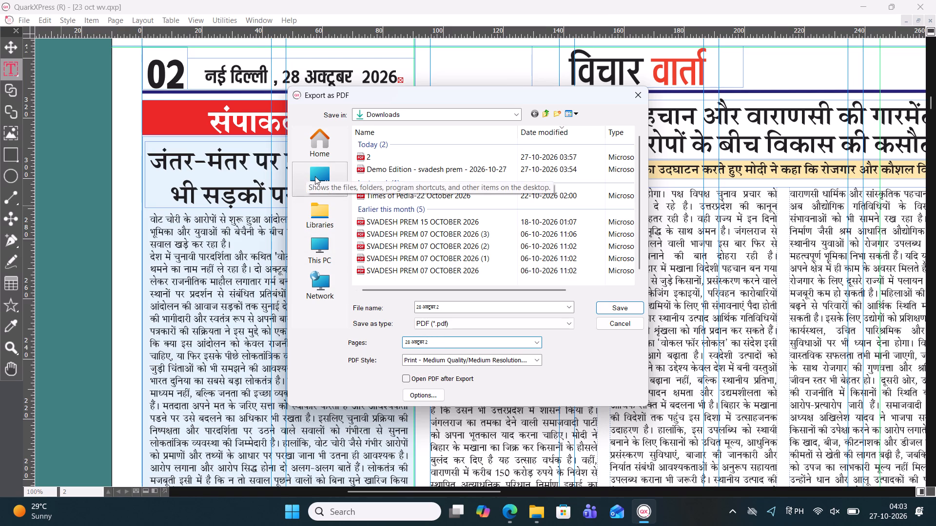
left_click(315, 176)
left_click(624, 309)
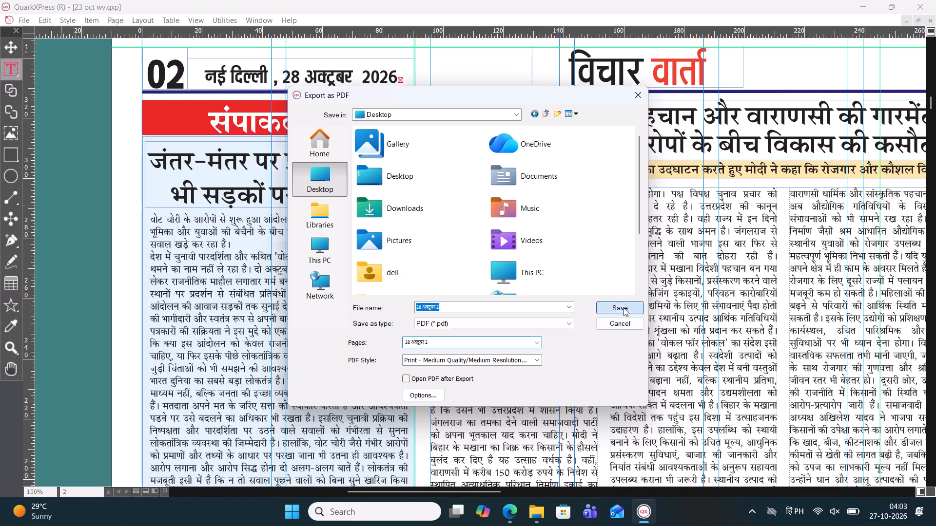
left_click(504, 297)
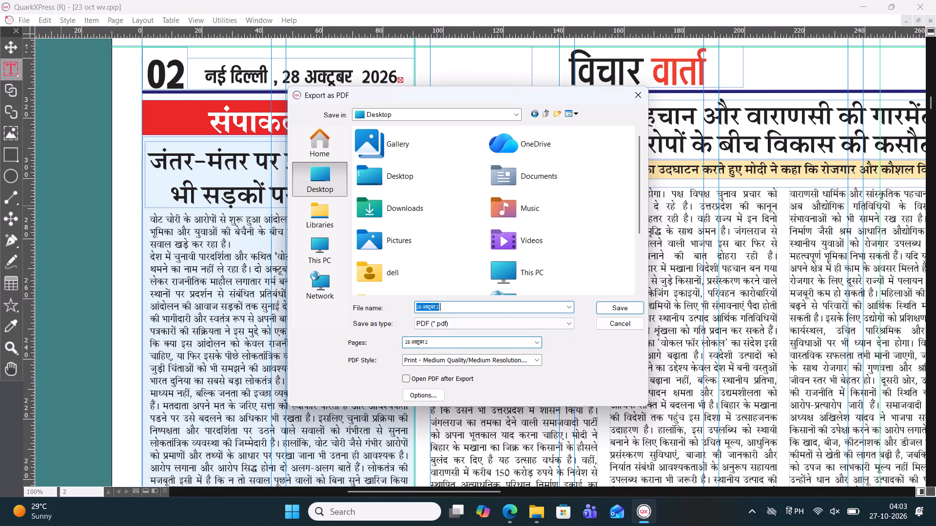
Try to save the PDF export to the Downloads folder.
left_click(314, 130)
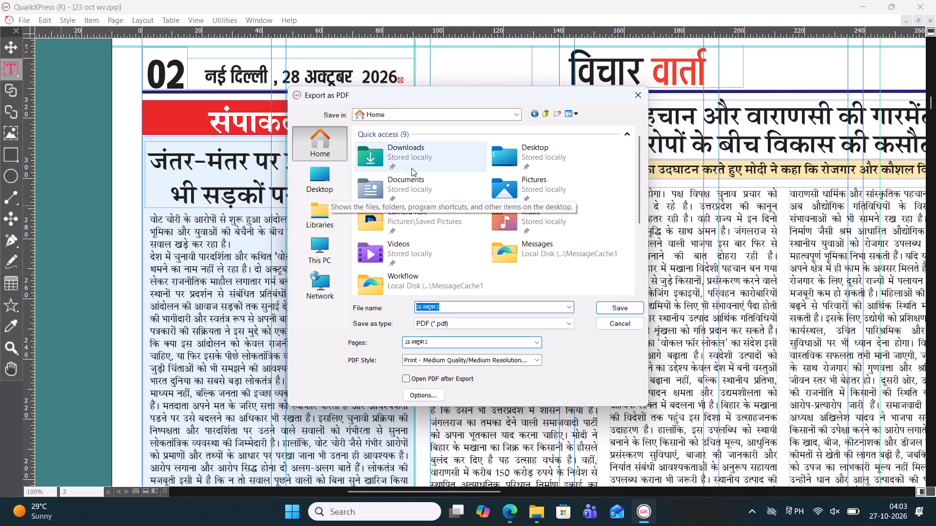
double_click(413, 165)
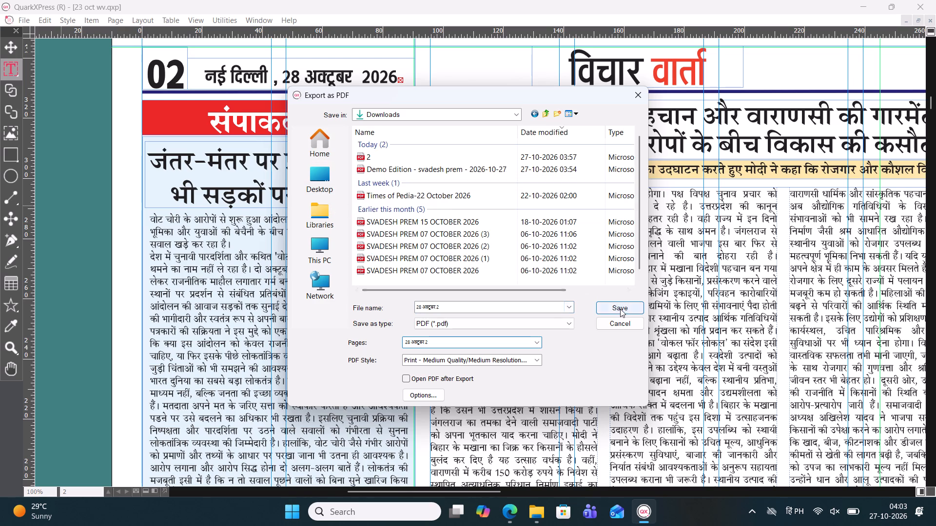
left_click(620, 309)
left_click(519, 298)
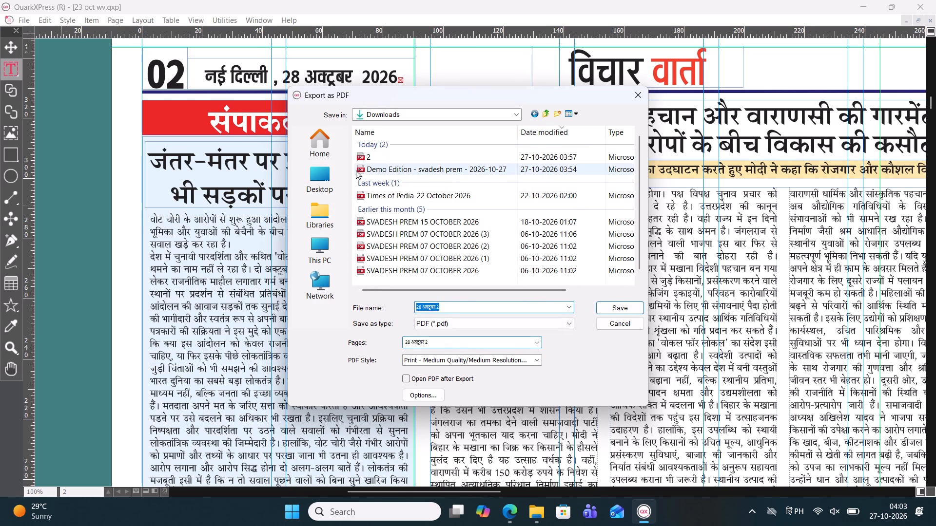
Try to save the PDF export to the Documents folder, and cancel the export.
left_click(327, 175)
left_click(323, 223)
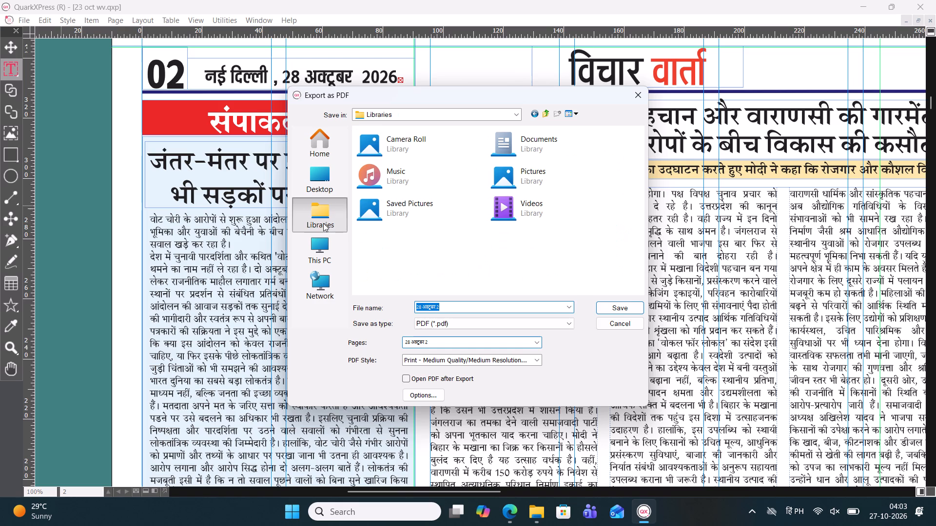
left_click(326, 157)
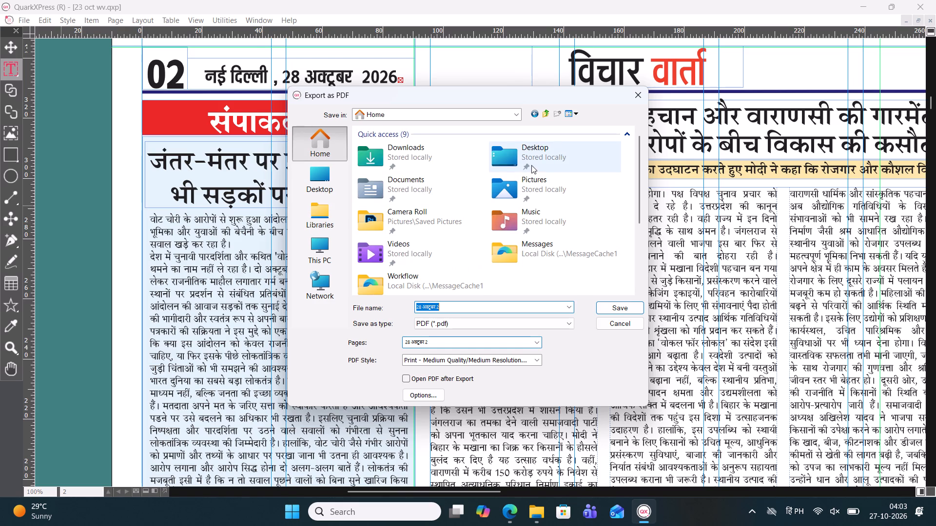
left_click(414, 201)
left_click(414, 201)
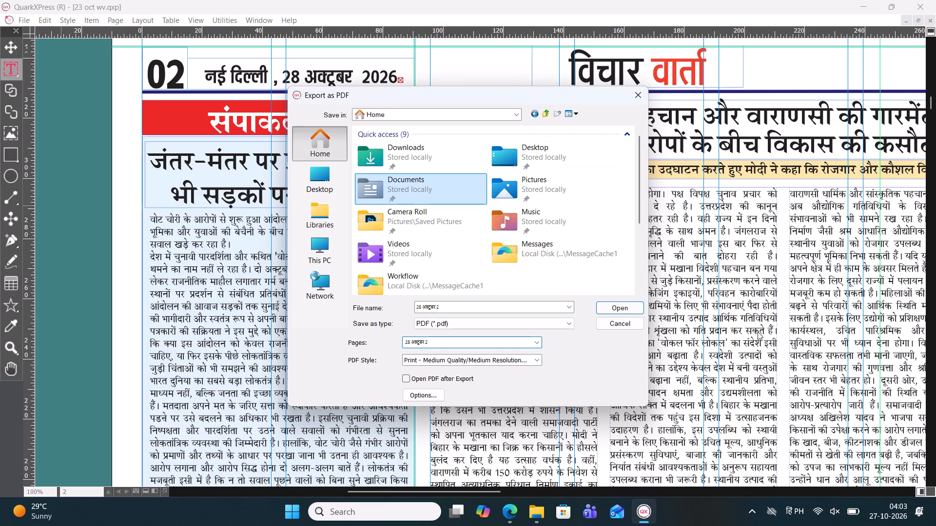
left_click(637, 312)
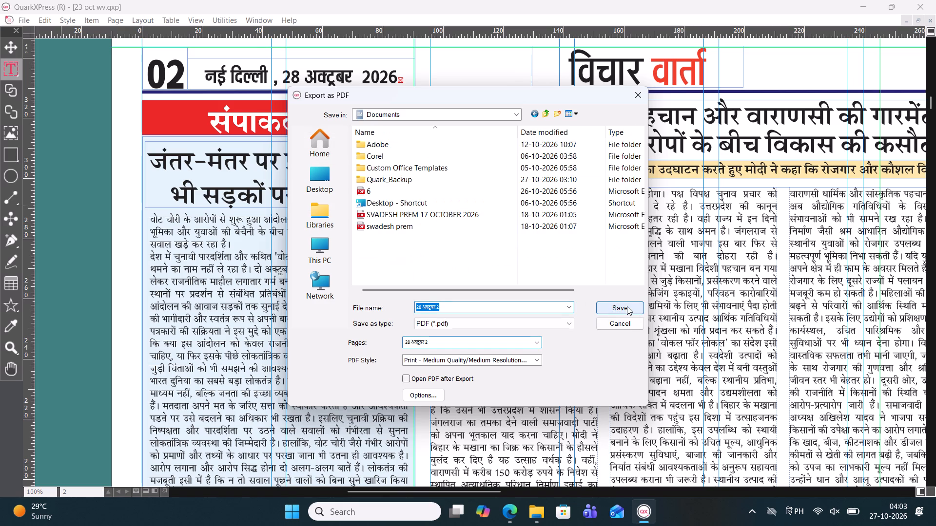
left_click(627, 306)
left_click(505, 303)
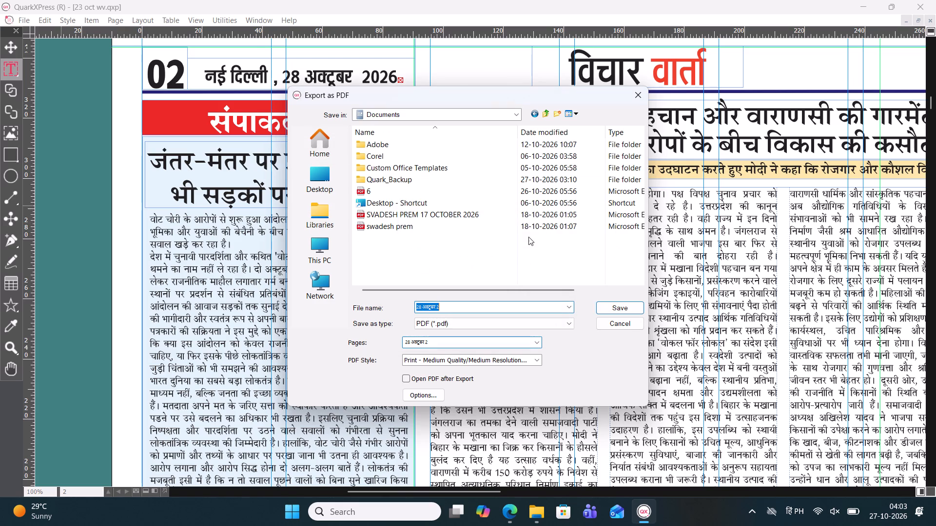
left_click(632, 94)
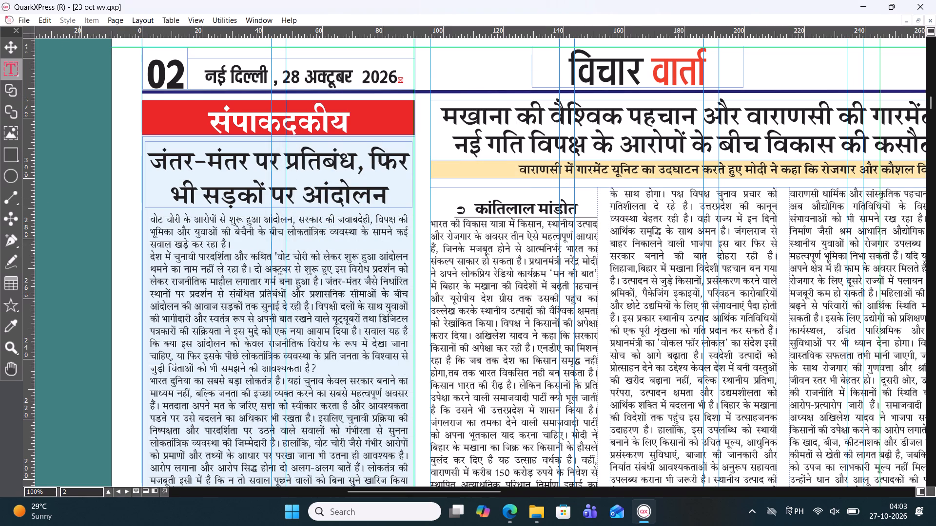
Switch to the Item tool.
left_click(11, 39)
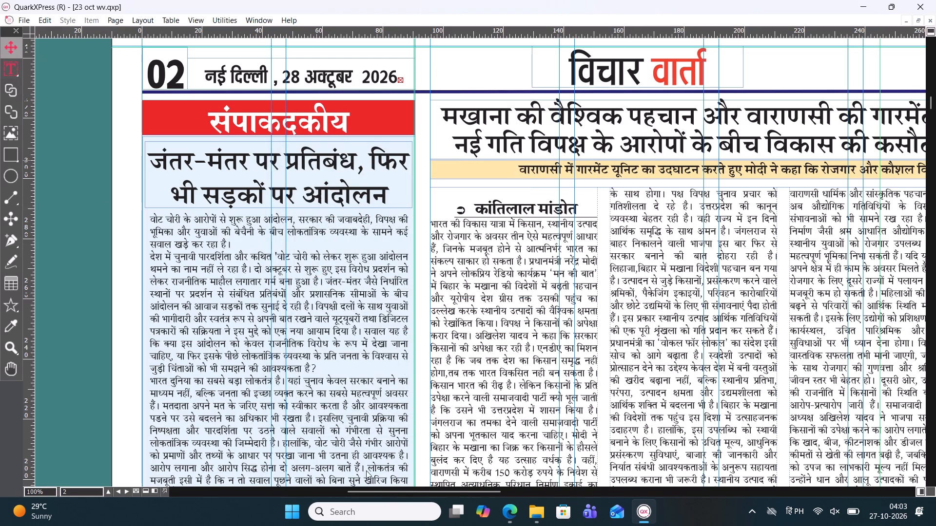
In File Explorer, delete the PDF file named 2 from the Downloads folder, and return to QuarkXPress.
left_click(540, 516)
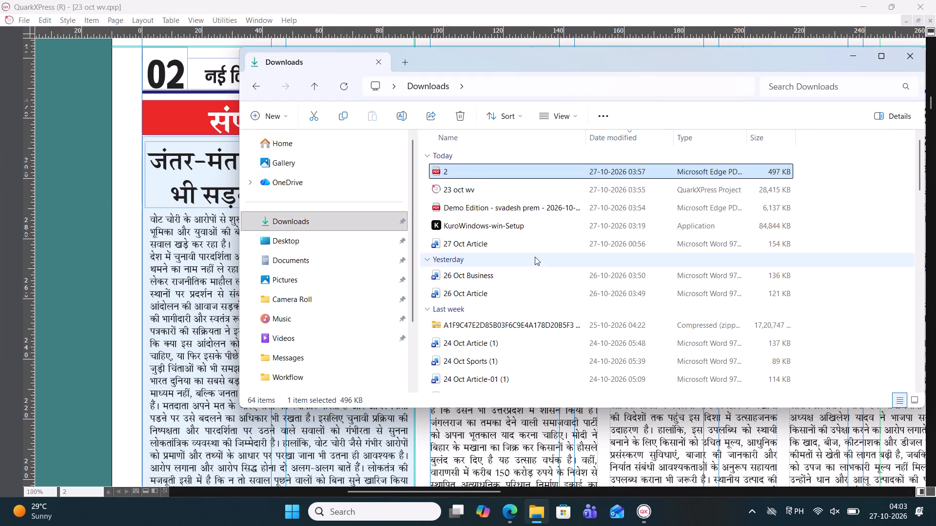
right_click(473, 178)
right_click(484, 169)
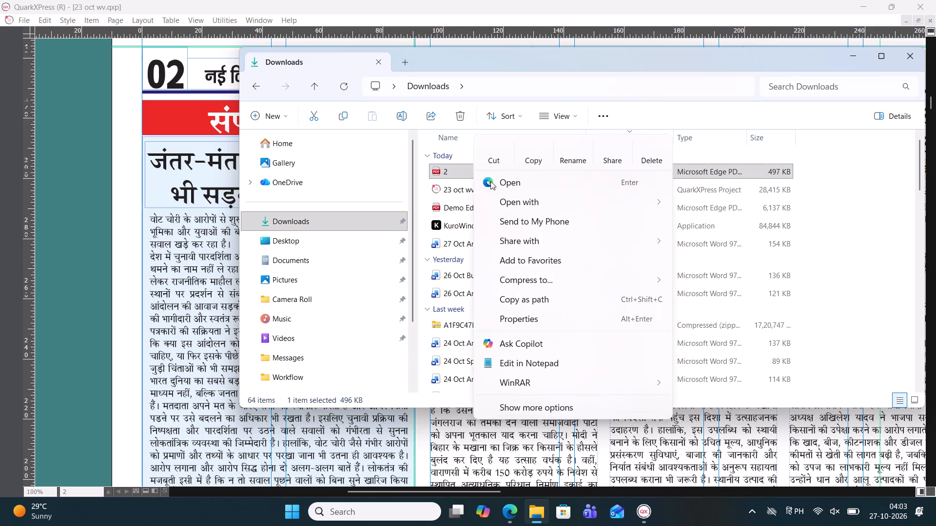
left_click(651, 161)
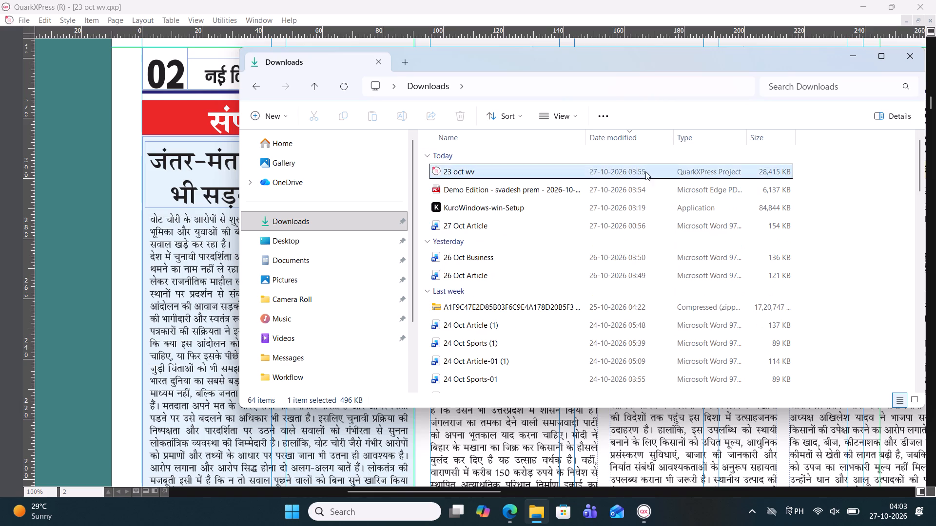
left_click(635, 508)
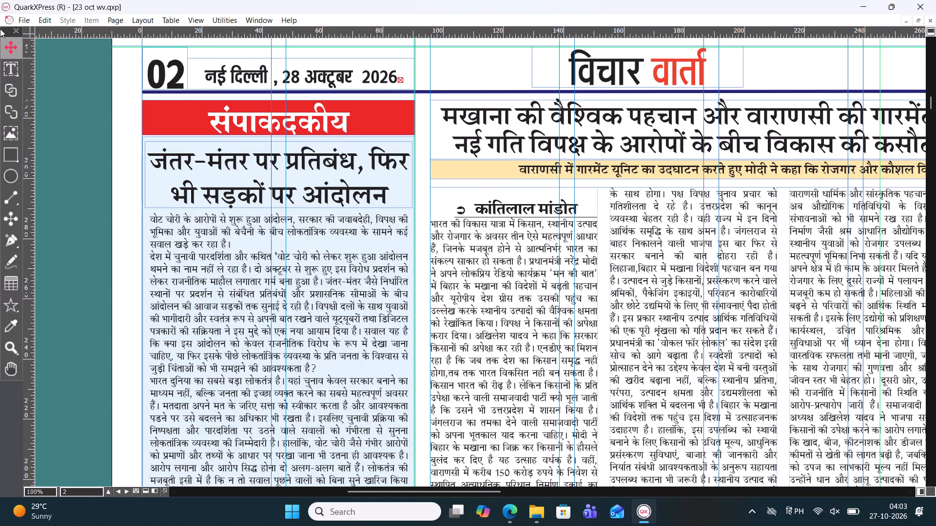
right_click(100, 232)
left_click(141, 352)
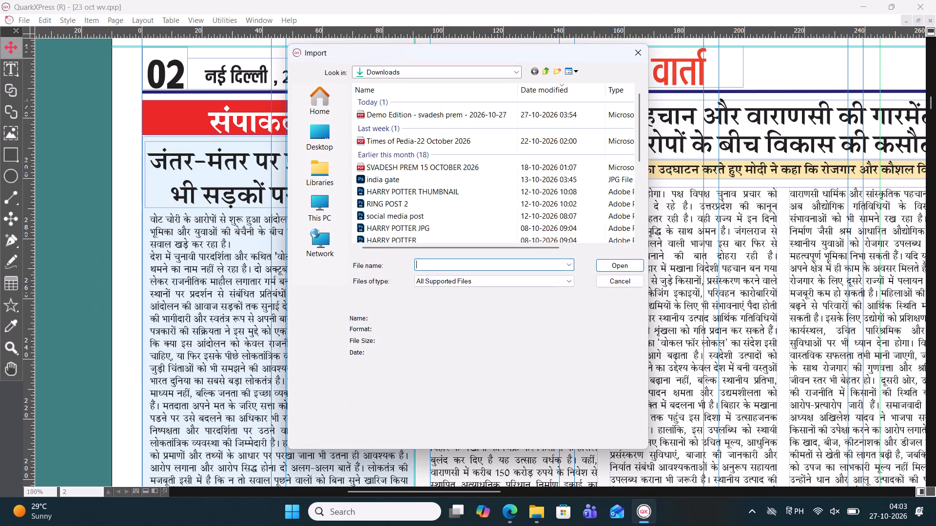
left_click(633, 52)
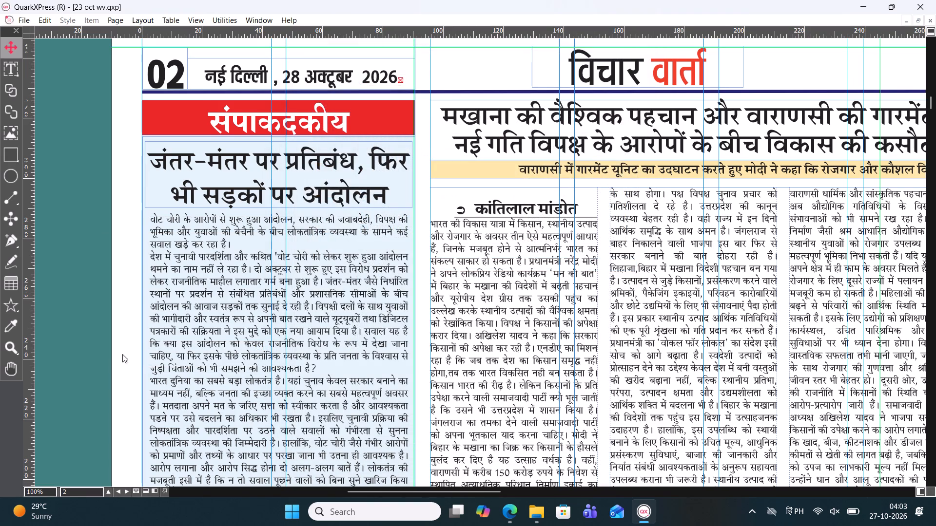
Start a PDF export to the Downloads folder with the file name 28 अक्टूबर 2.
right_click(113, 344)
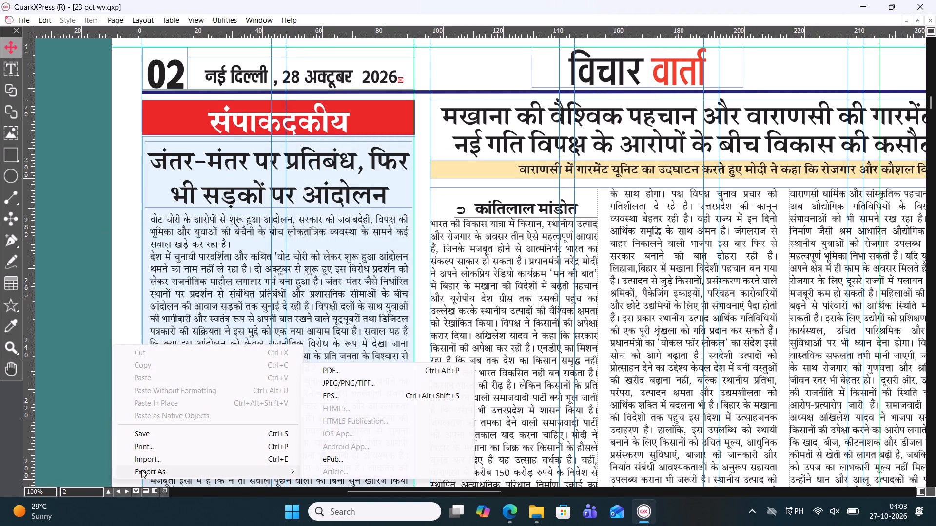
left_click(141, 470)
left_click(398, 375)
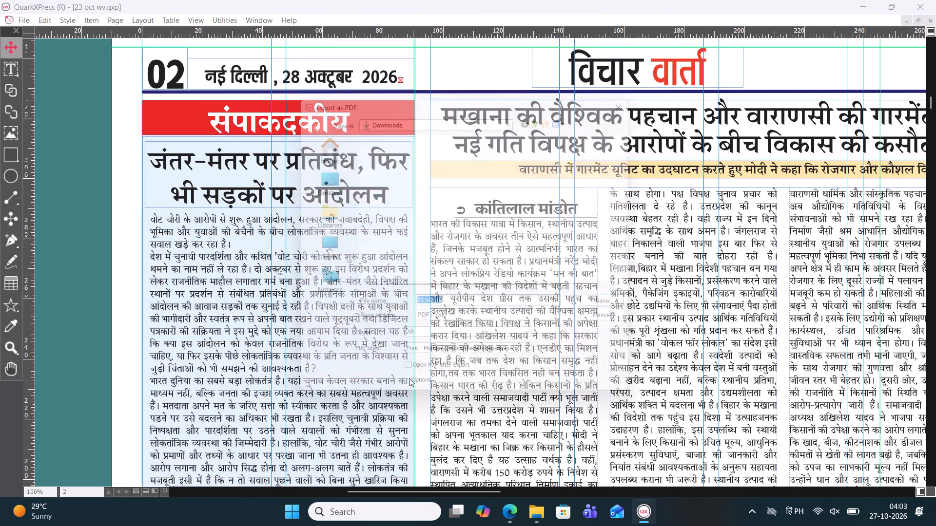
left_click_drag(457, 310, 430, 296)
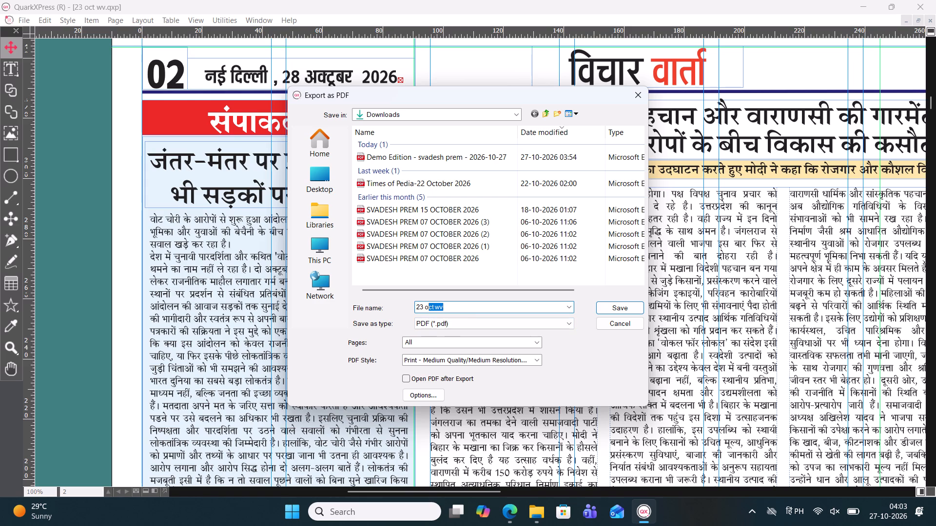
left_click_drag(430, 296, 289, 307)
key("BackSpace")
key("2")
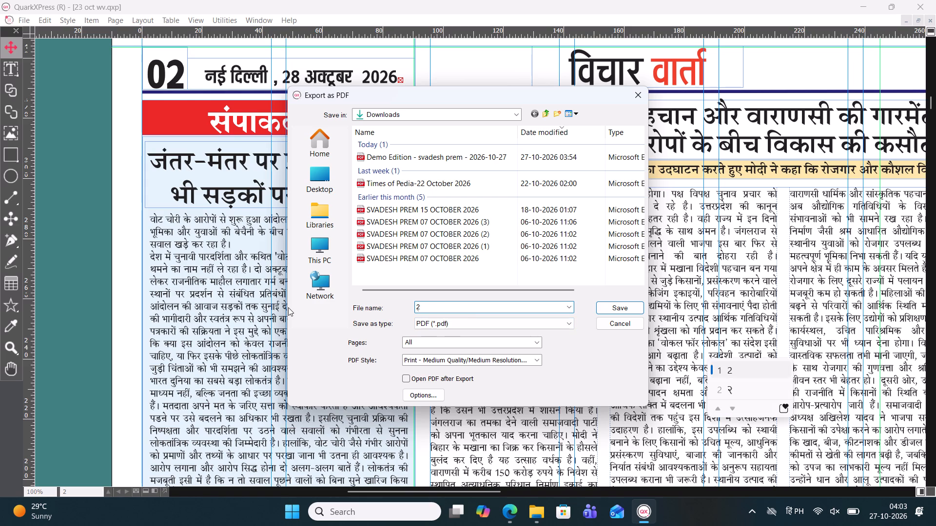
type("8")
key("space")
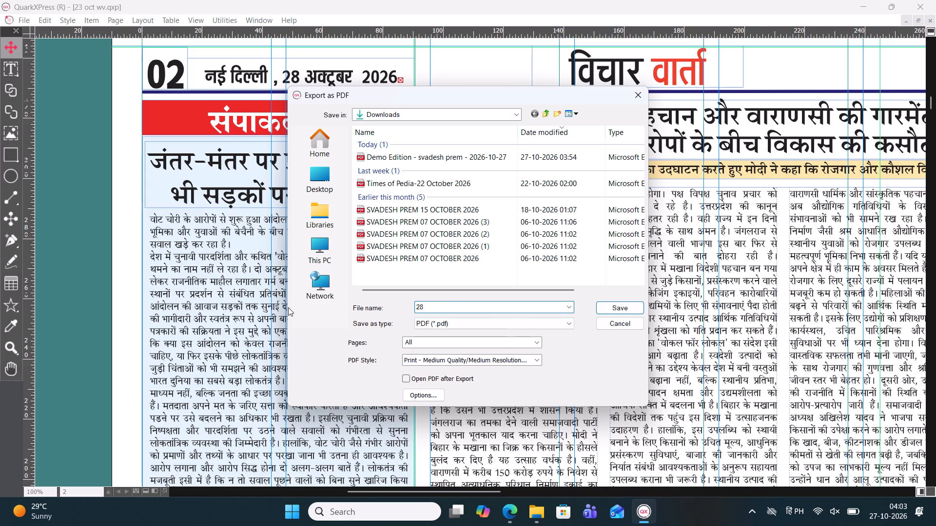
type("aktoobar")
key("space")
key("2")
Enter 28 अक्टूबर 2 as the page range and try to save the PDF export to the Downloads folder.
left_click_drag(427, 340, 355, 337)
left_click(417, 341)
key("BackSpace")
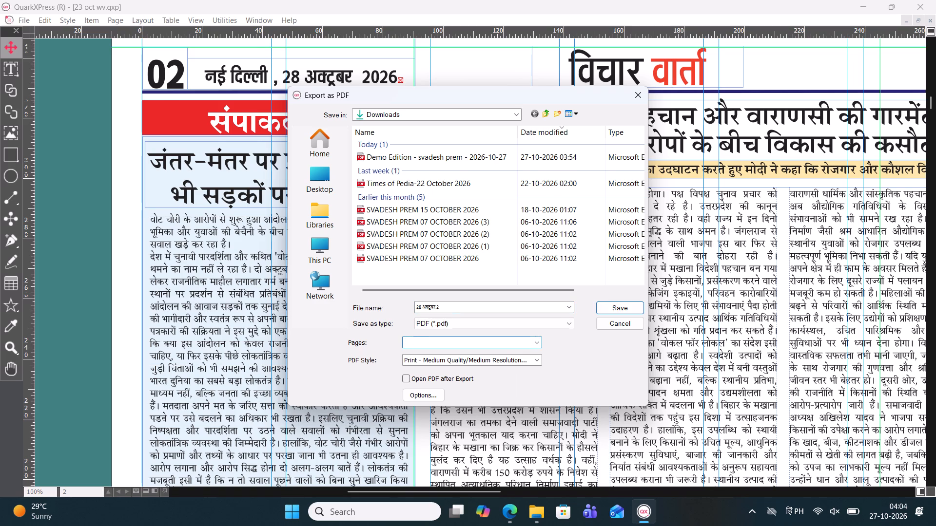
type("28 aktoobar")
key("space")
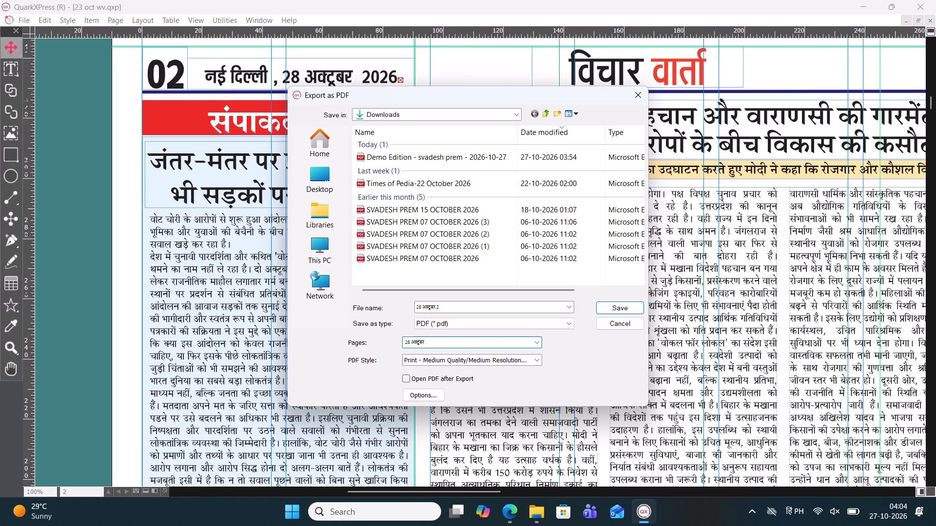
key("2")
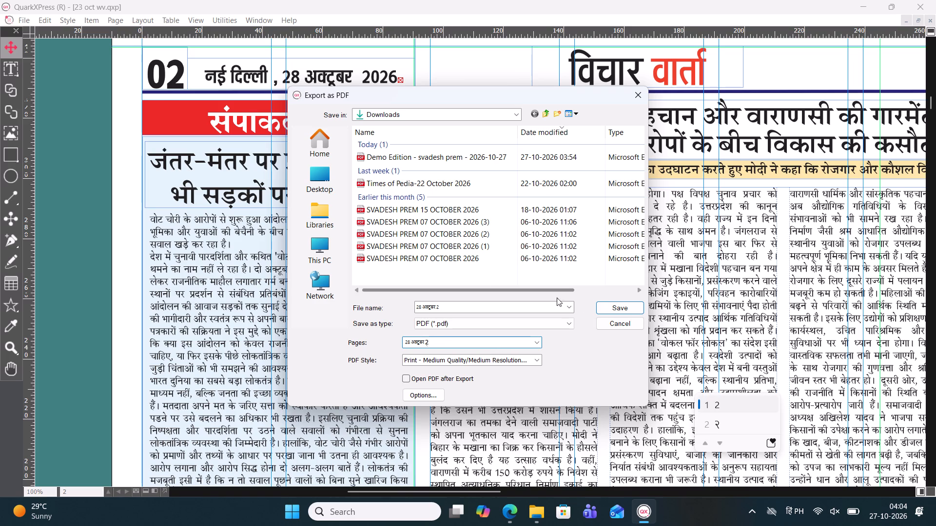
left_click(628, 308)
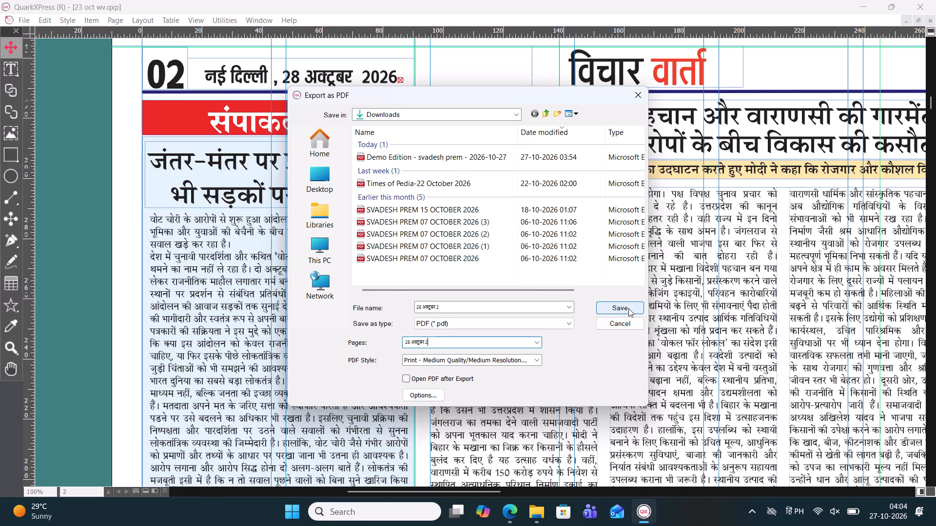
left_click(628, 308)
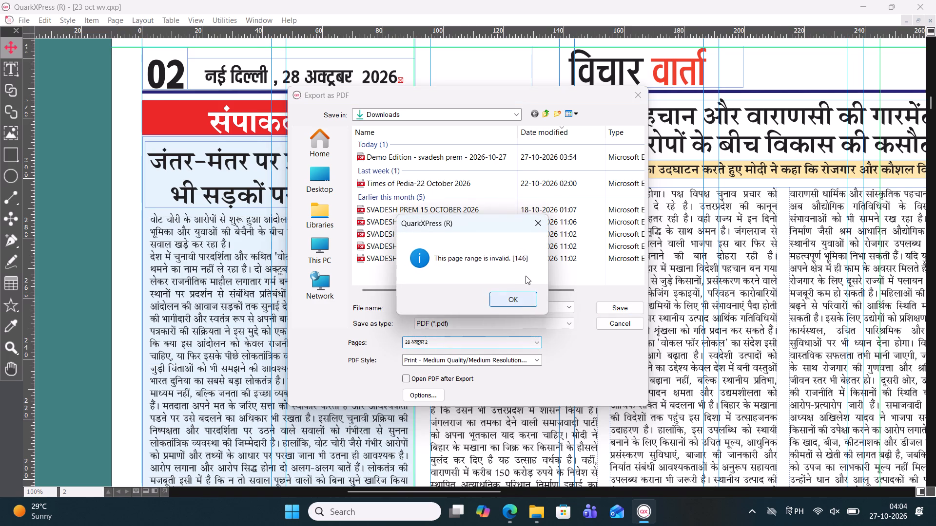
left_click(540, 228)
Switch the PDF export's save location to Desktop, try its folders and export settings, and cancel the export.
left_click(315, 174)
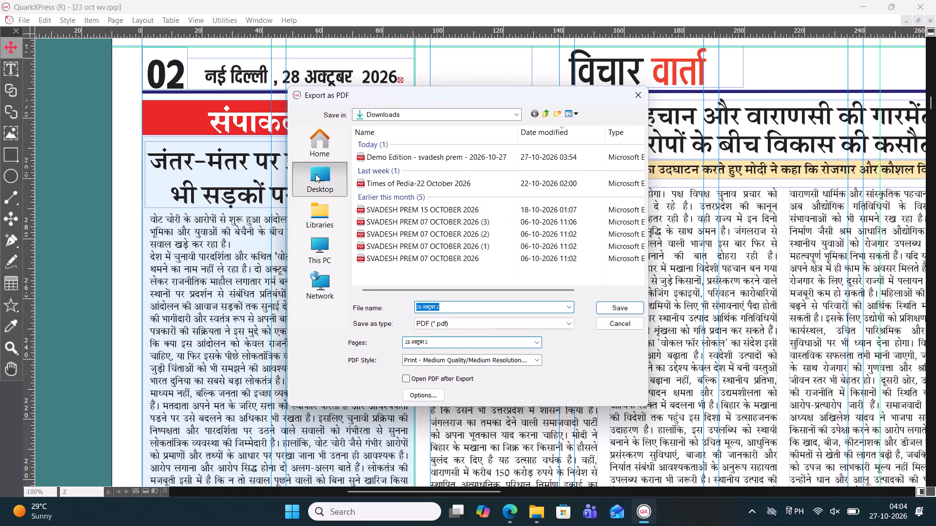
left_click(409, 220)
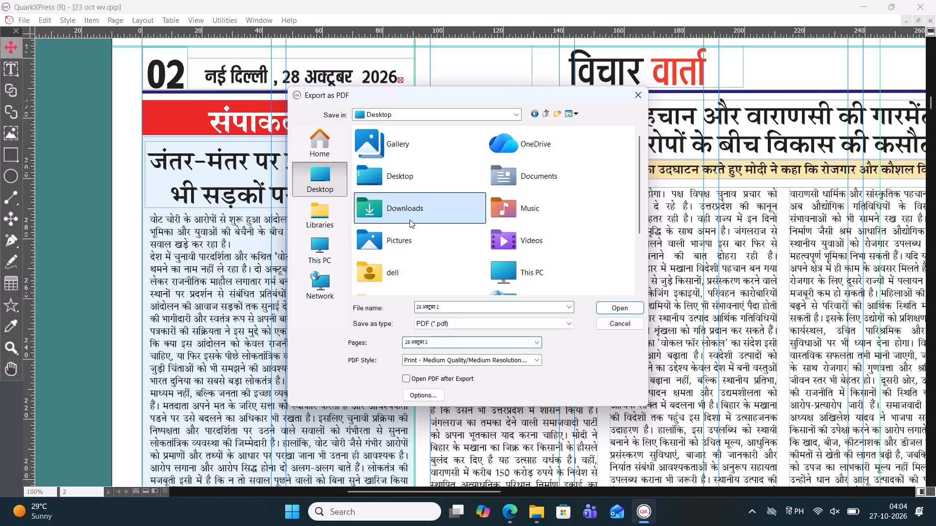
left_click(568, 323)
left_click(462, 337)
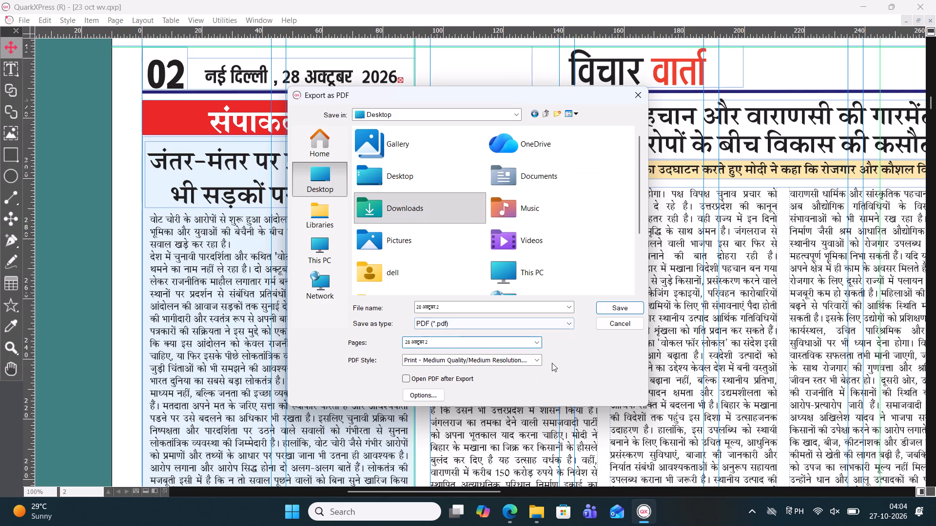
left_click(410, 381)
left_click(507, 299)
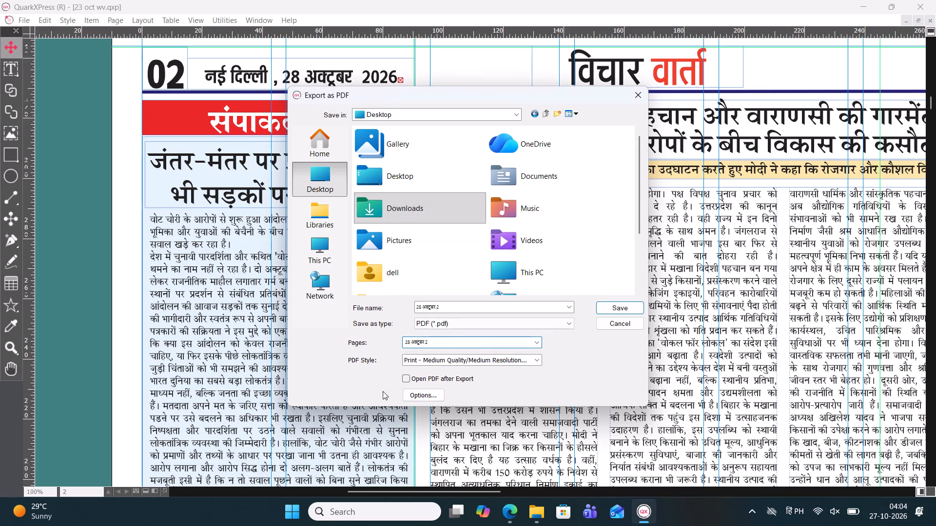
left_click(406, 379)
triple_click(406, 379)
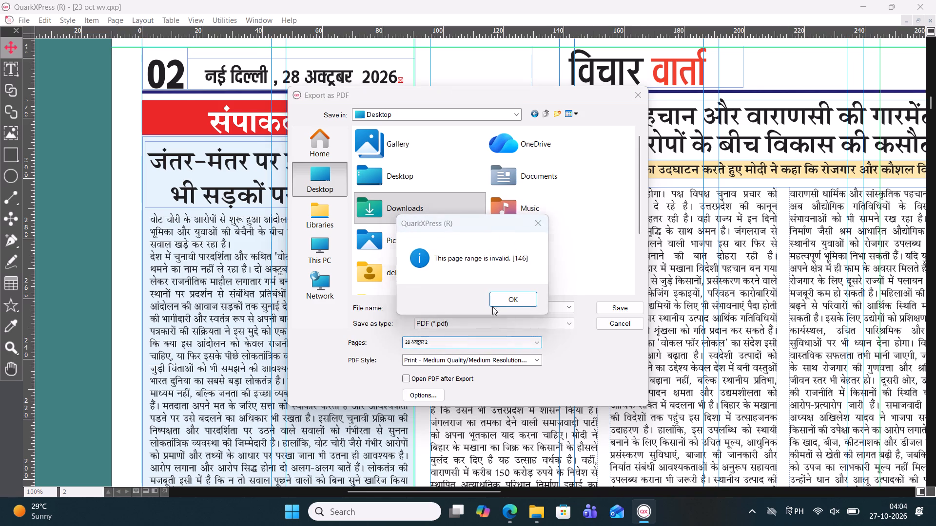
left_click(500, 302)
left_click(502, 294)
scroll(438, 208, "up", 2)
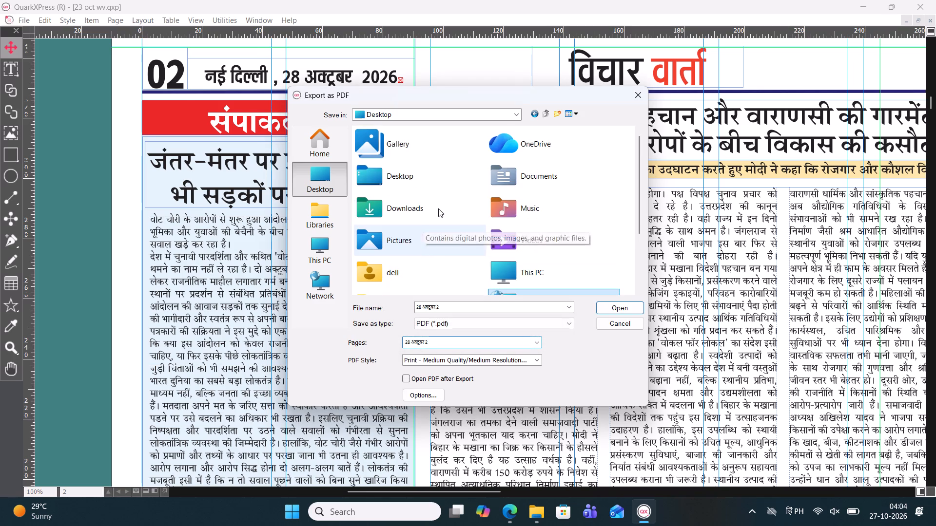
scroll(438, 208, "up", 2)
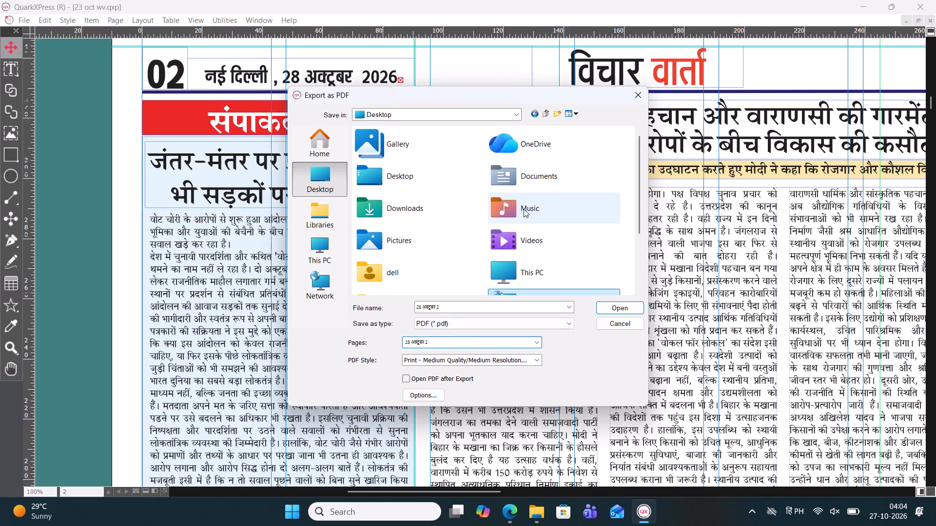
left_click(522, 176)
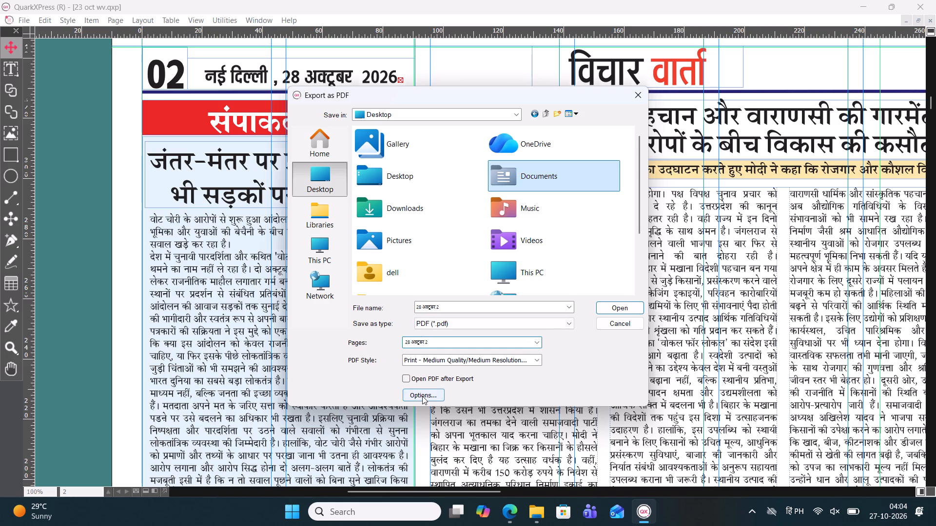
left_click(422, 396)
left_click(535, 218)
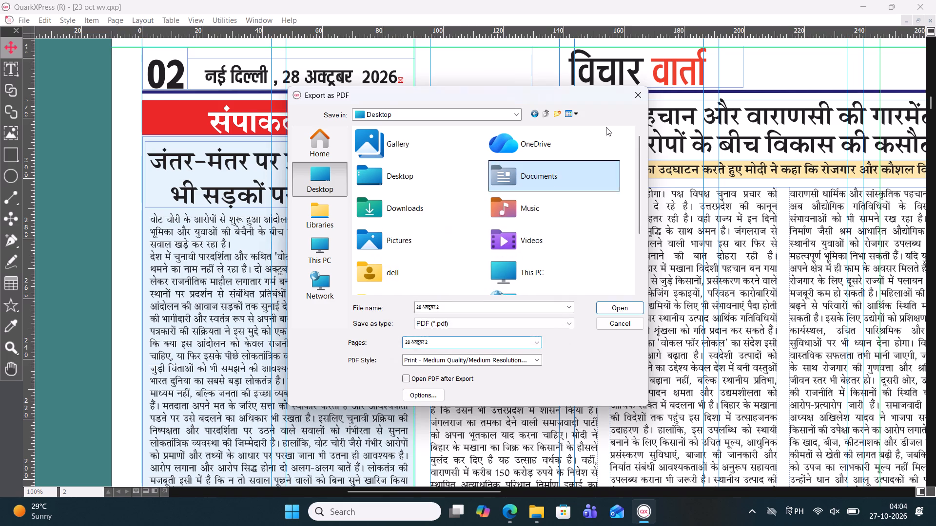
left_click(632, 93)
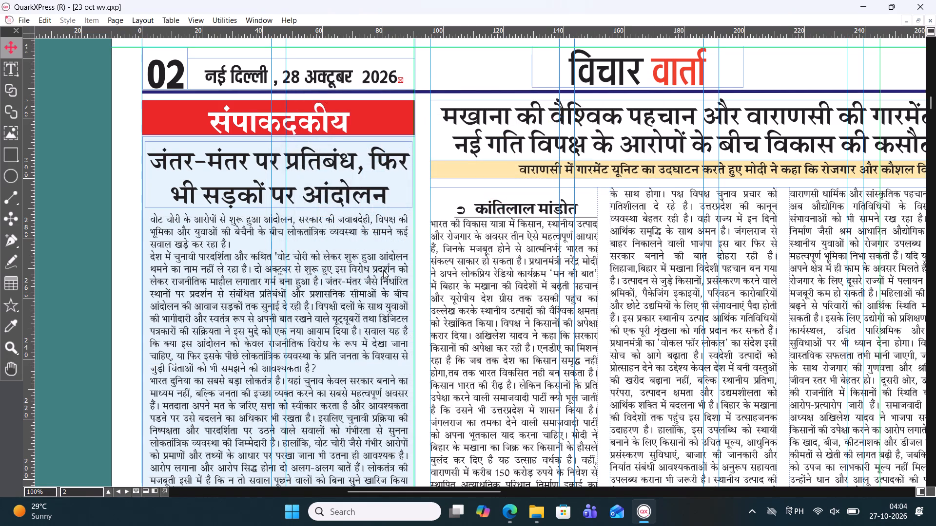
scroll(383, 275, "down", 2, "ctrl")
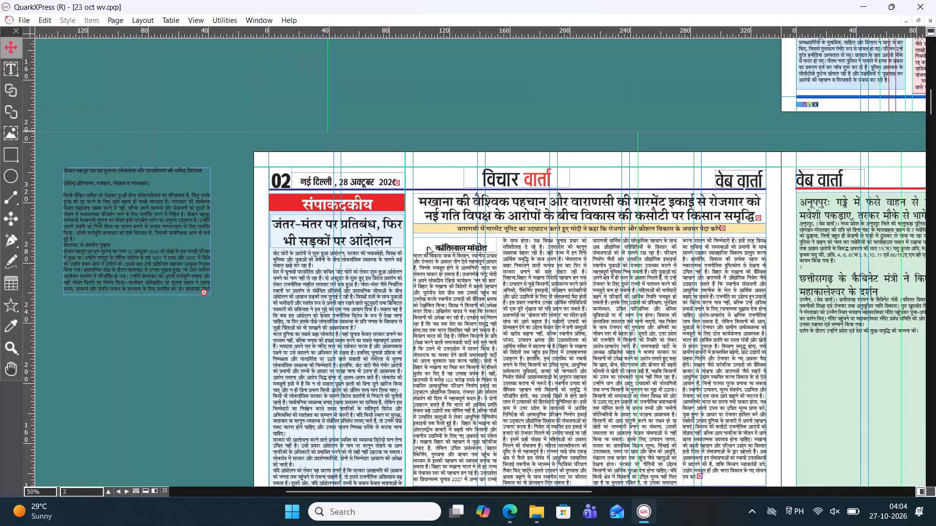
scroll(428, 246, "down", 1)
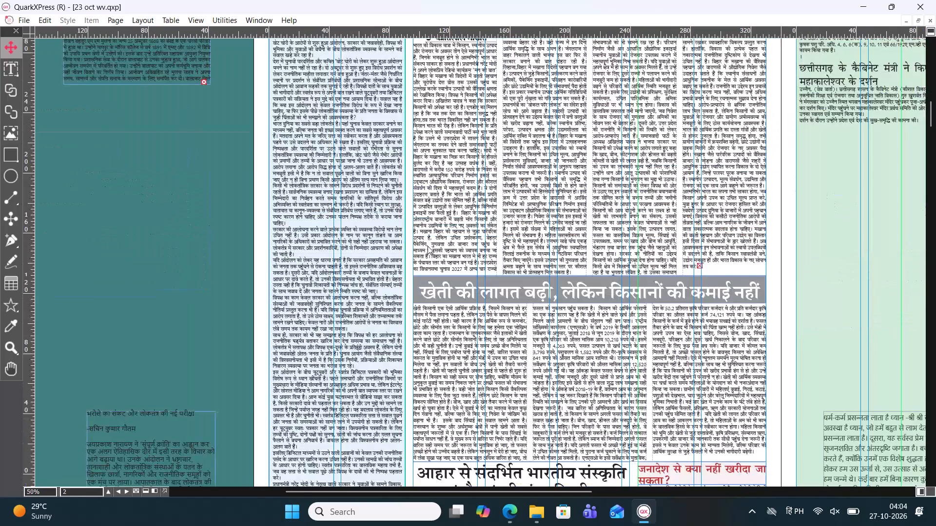
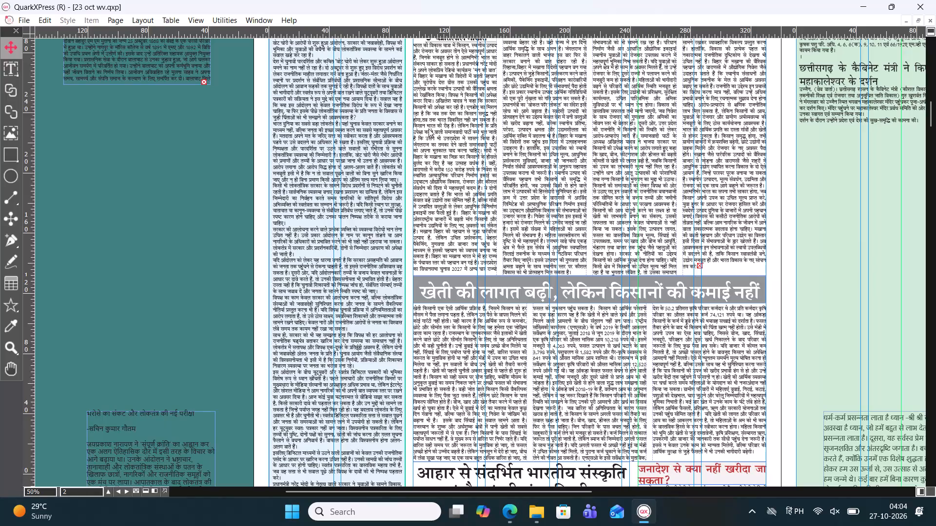
Export only page 2 of the layout as a PDF named 2 in the Downloads folder.
right_click(327, 214, "ctrl")
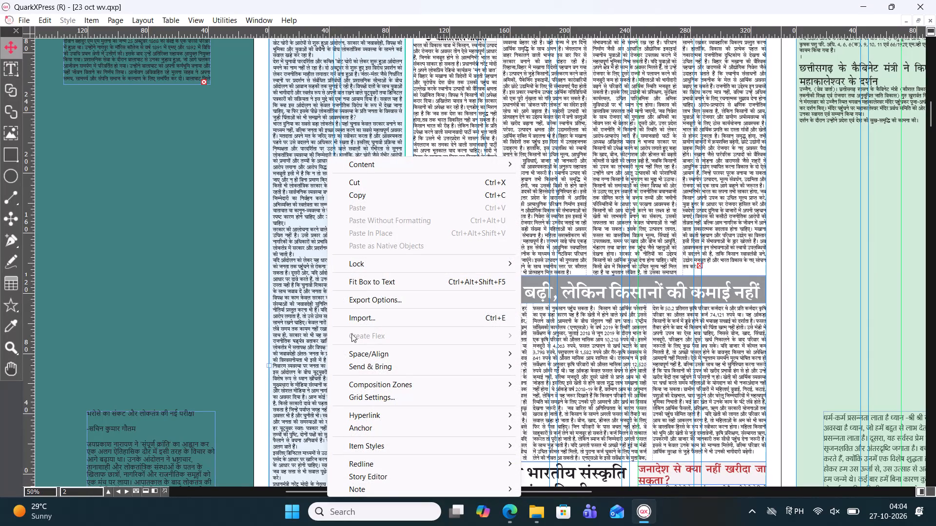
right_click(182, 284)
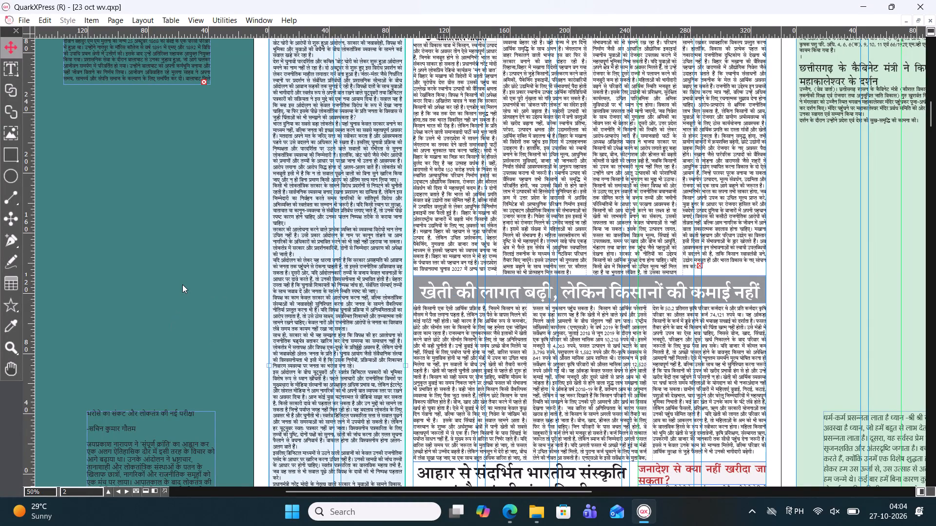
left_click(244, 410)
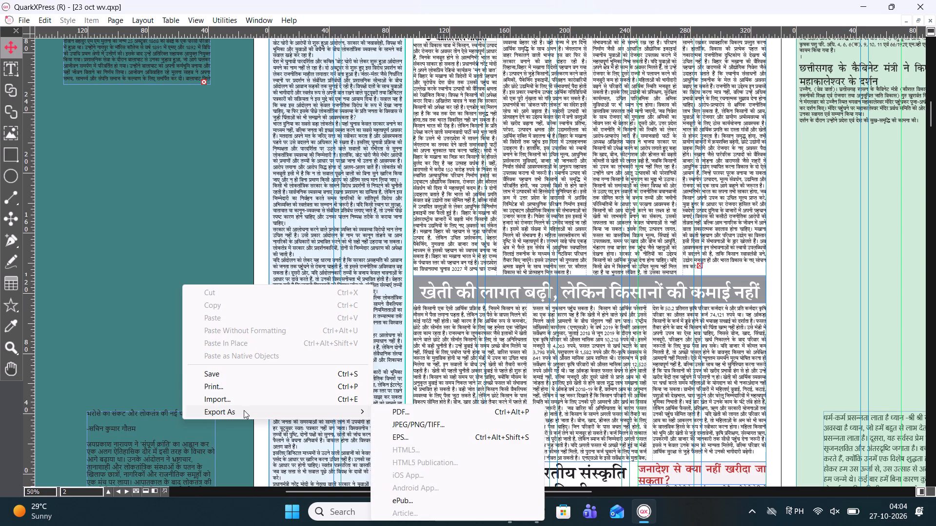
left_click(396, 406)
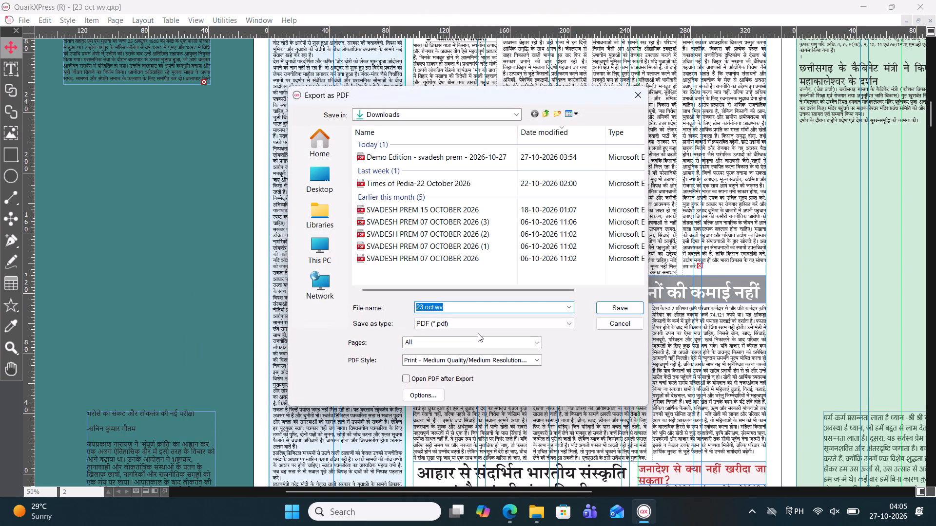
key("BackSpace")
key("2")
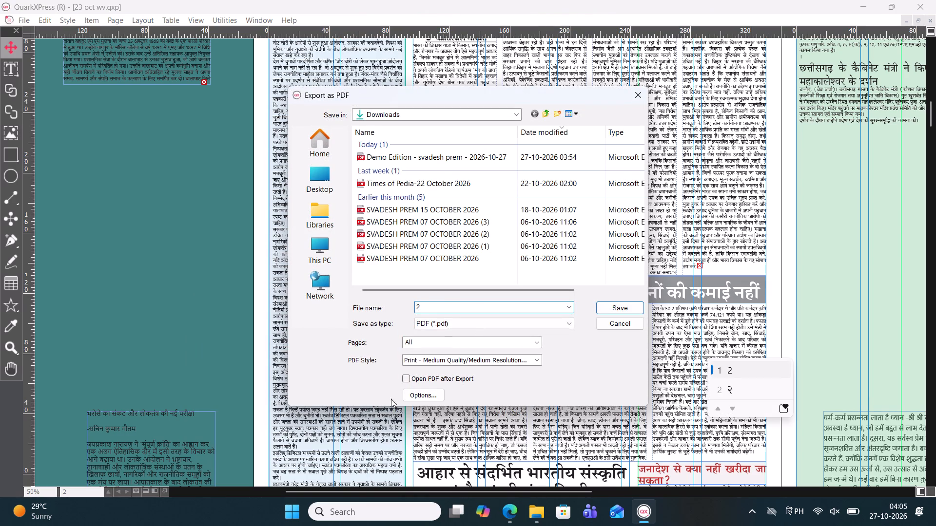
left_click_drag(418, 337, 358, 339)
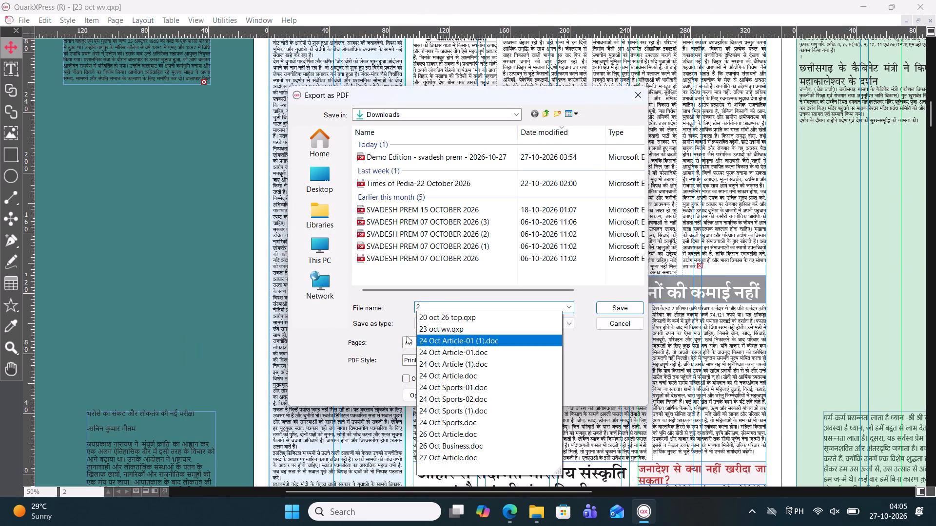
left_click(415, 341)
key("2")
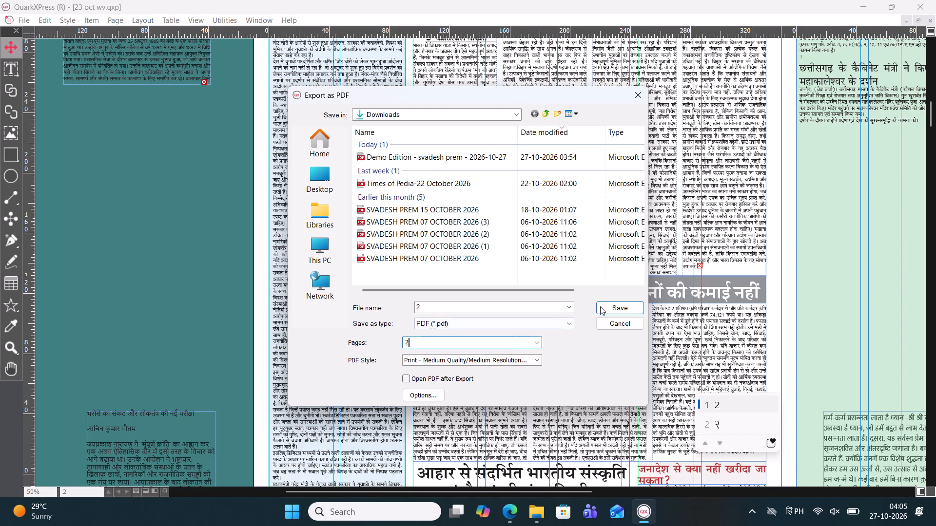
left_click(606, 309)
left_click(606, 309)
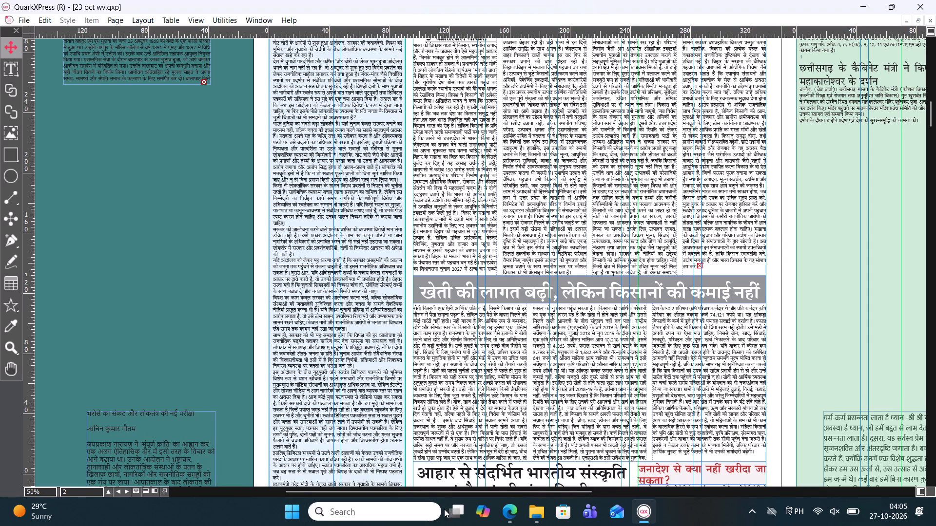
In File Explorer, open the exported PDF 2 from Downloads, check the page from dateline to bottom, and return to QuarkXPress.
left_click(539, 517)
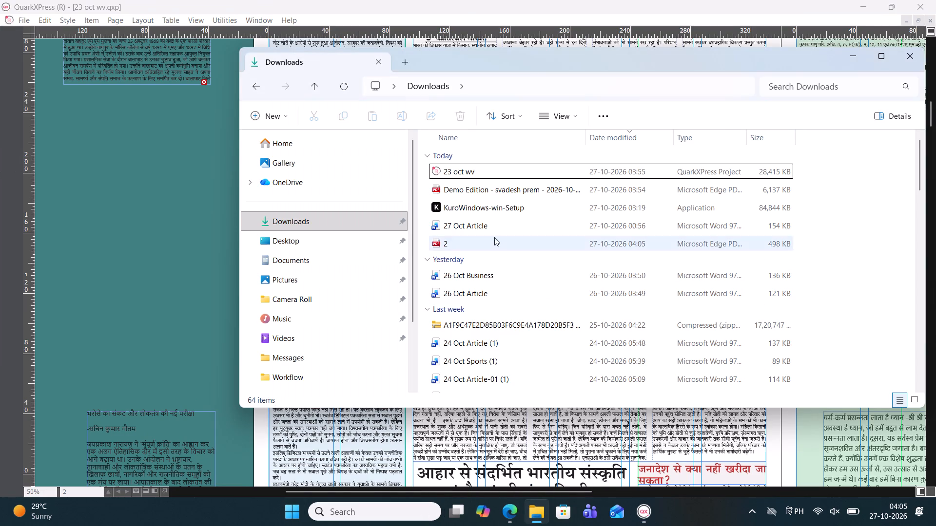
left_click(477, 247)
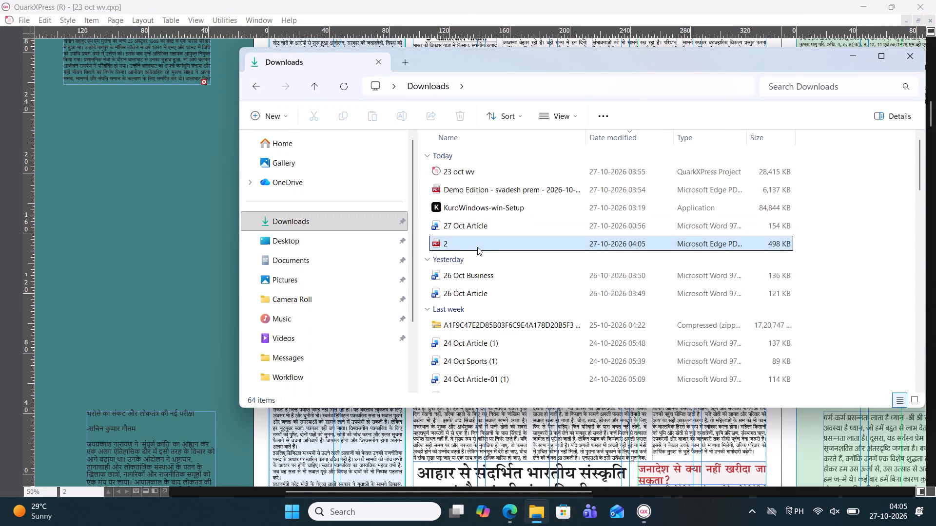
left_click(477, 247)
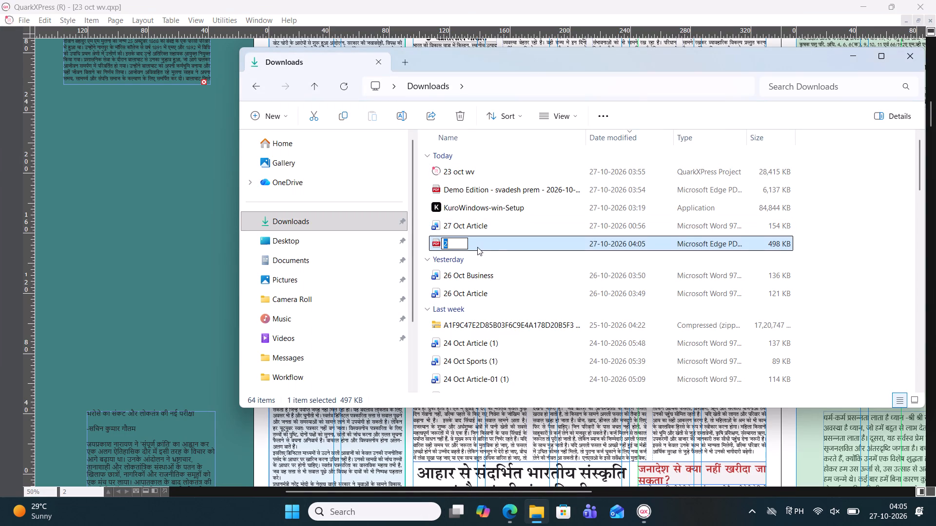
left_click(517, 245)
left_click(517, 245)
double_click(517, 245)
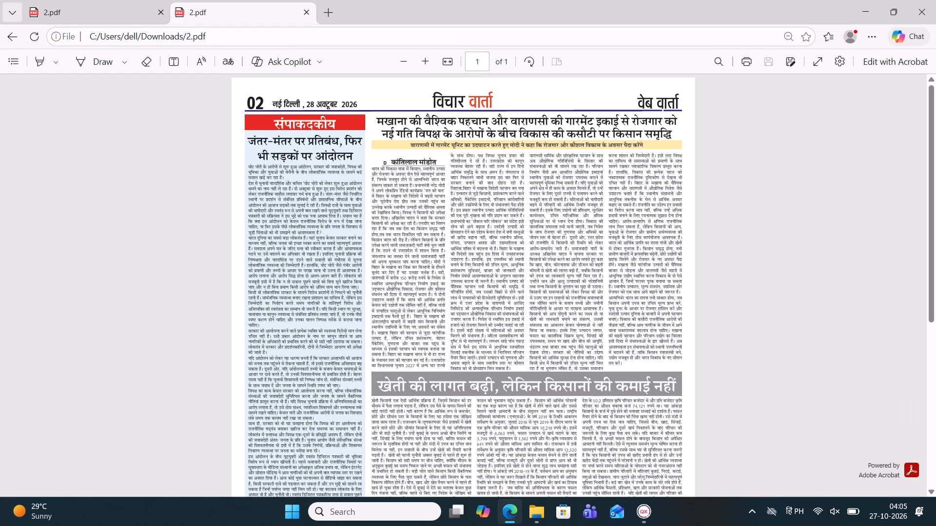
scroll(394, 304, "down", 3)
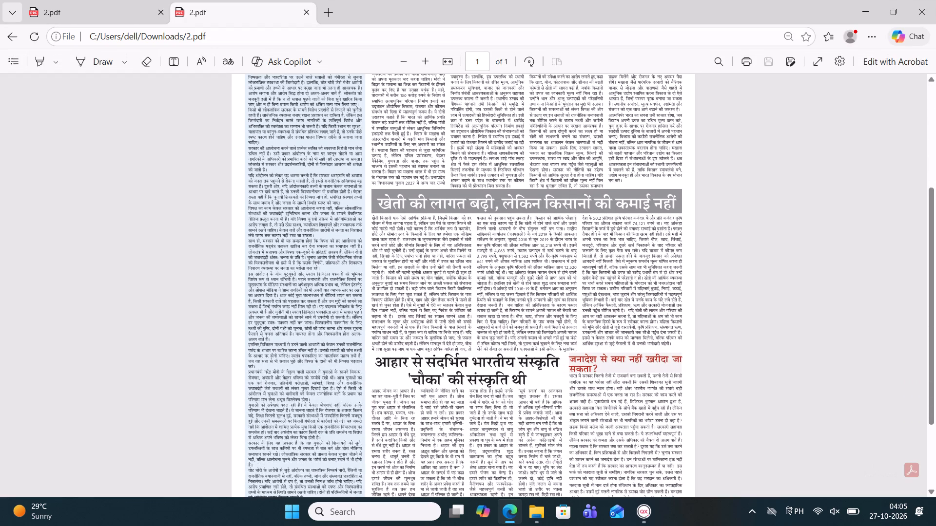
scroll(394, 304, "down", 4)
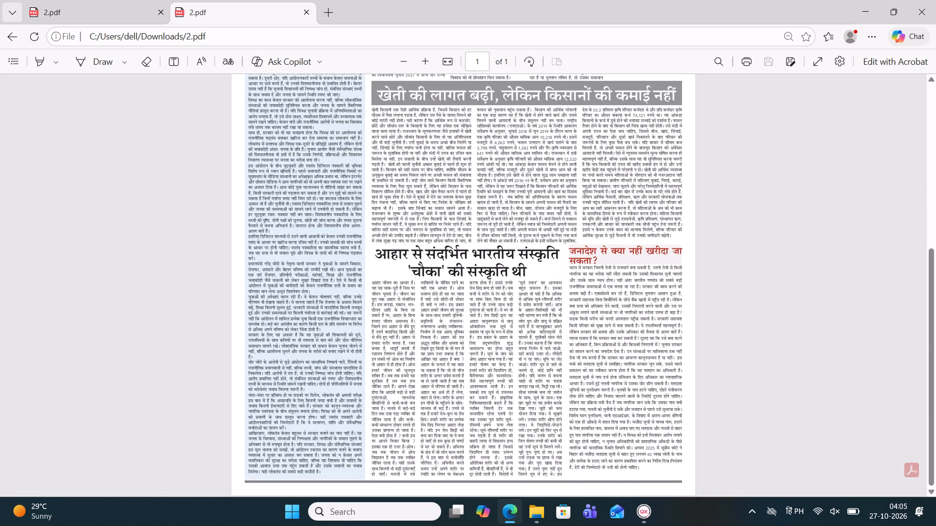
left_click(865, 18)
left_click(862, 11)
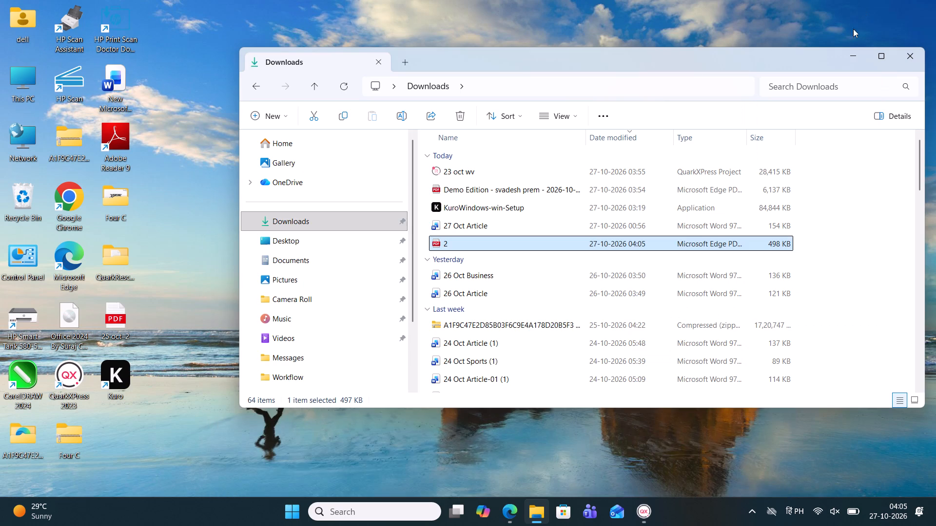
left_click(857, 62)
left_click(652, 512)
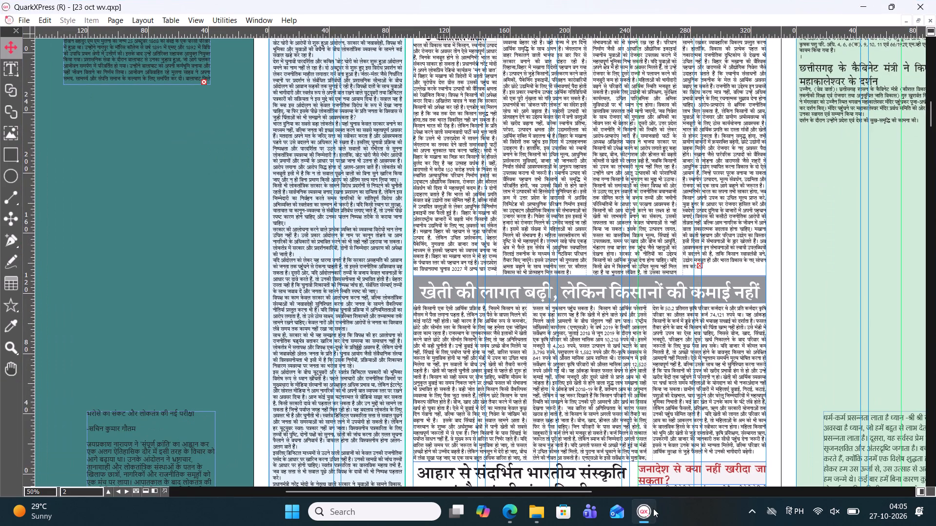
Fit the layout in the window and look through the newspaper pages from the front page to page 08.
key("ctrl+0")
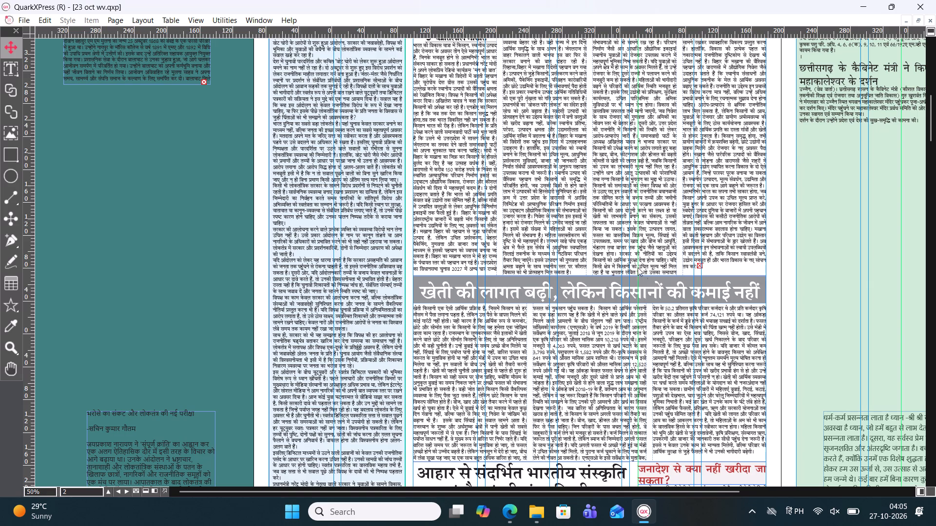
scroll(629, 259, "up", 3)
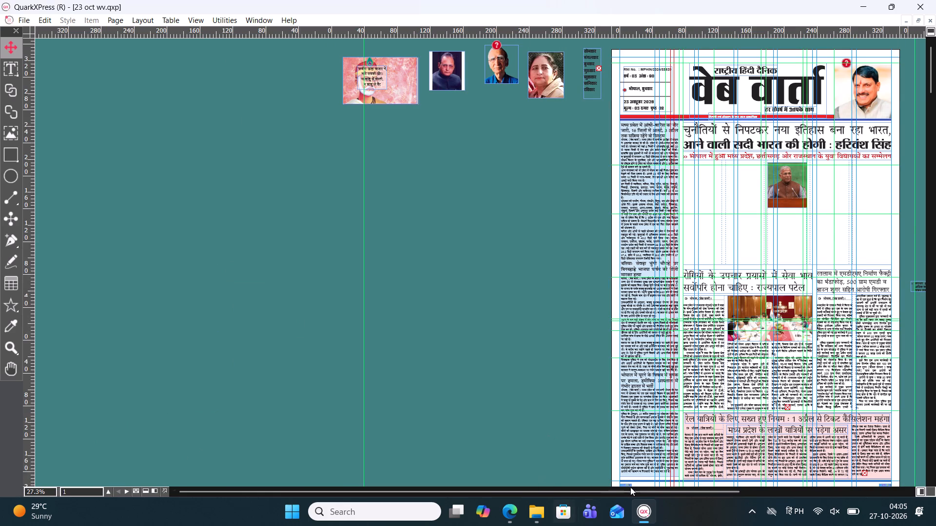
left_click_drag(636, 492, 786, 503)
scroll(387, 338, "down", 2)
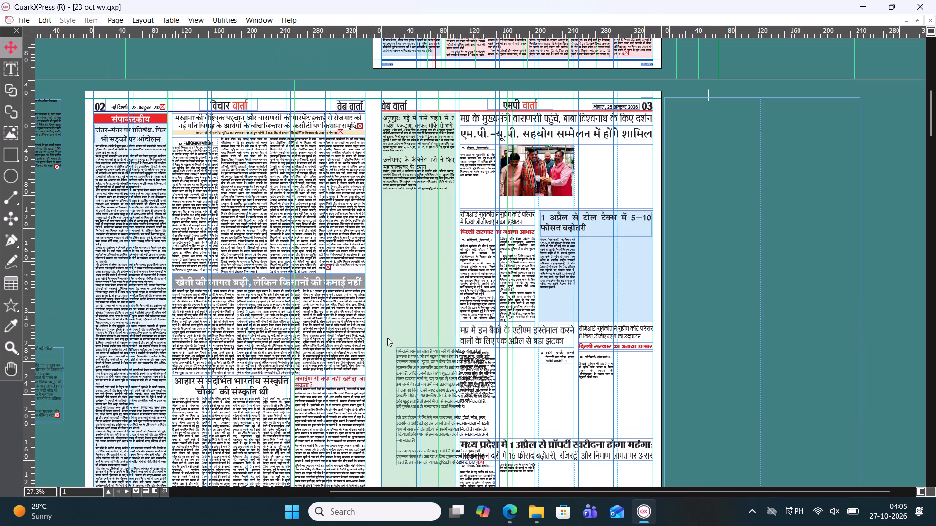
scroll(387, 338, "down", 2)
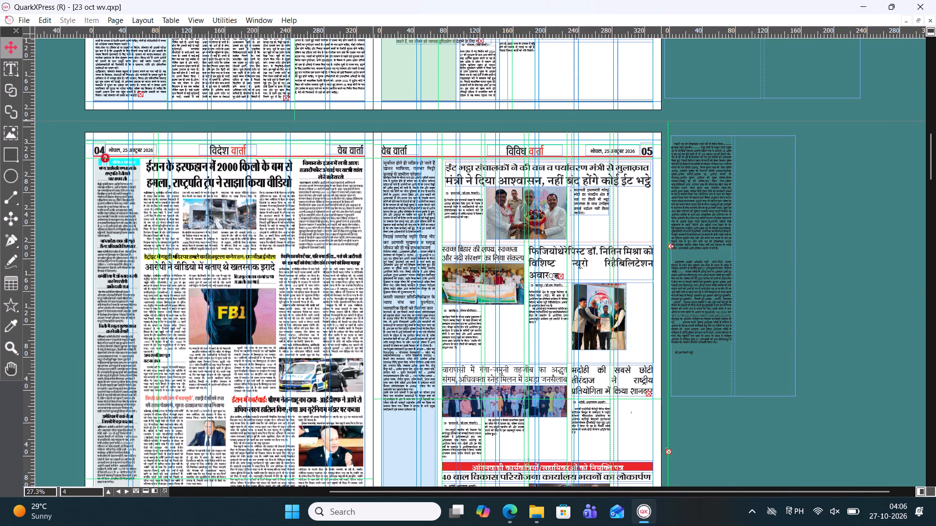
scroll(303, 305, "down", 1)
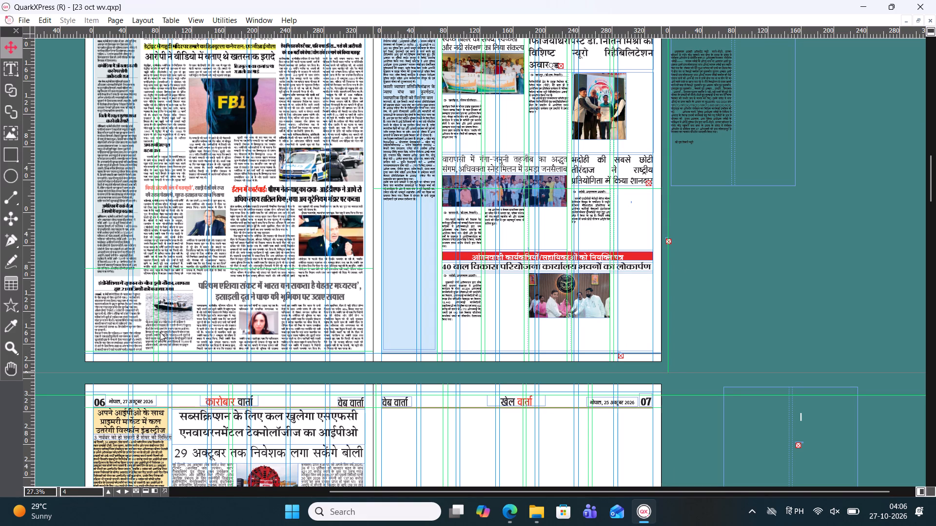
scroll(165, 332, "up", 1)
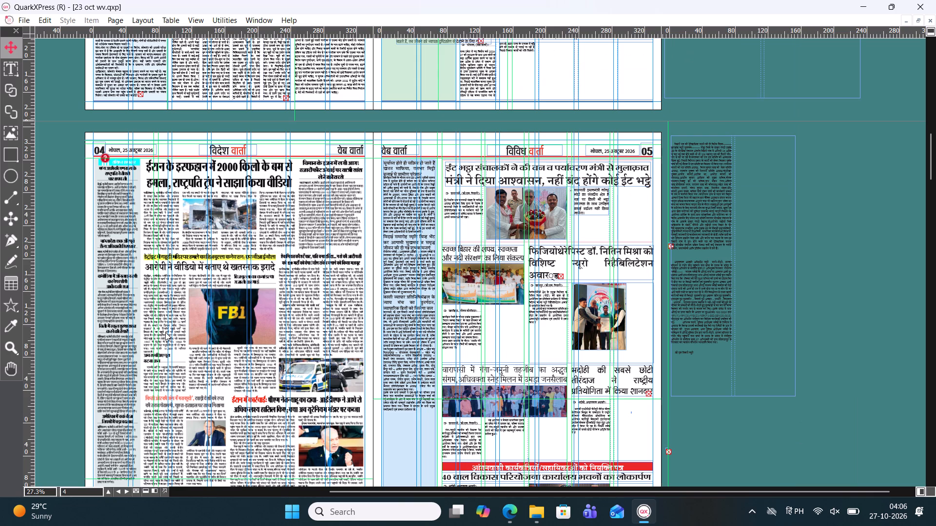
scroll(134, 299, "down", 1)
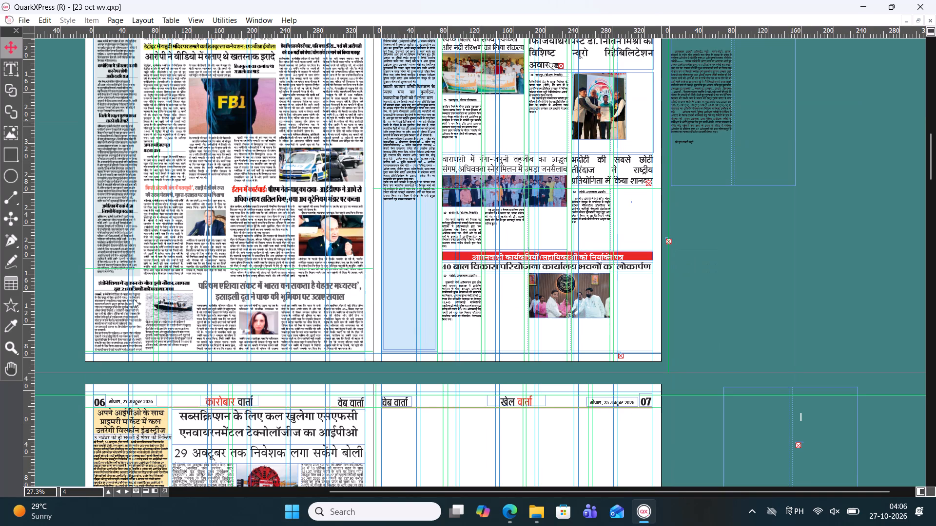
scroll(134, 300, "down", 4)
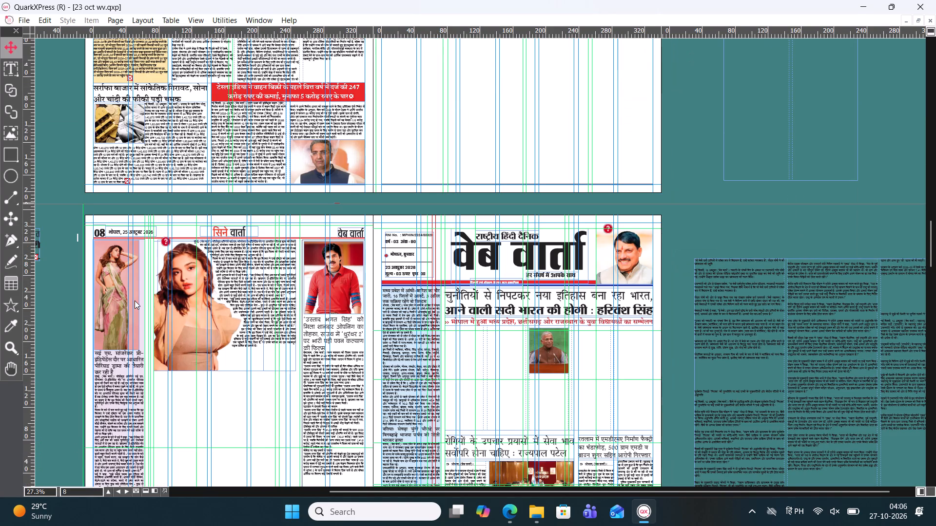
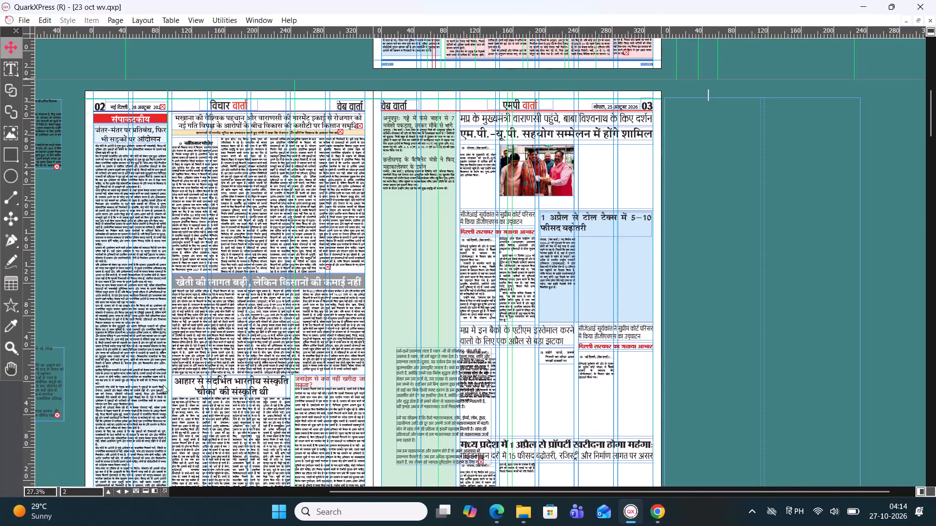
Look through the newspaper layout from the page 02 and 03 spread to page 08 and the adjacent front page.
scroll(220, 279, "down", 7)
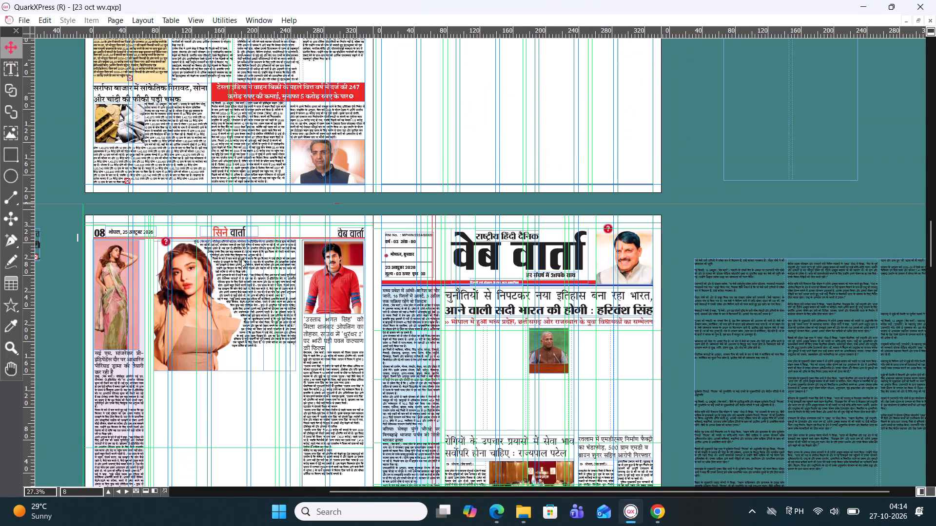
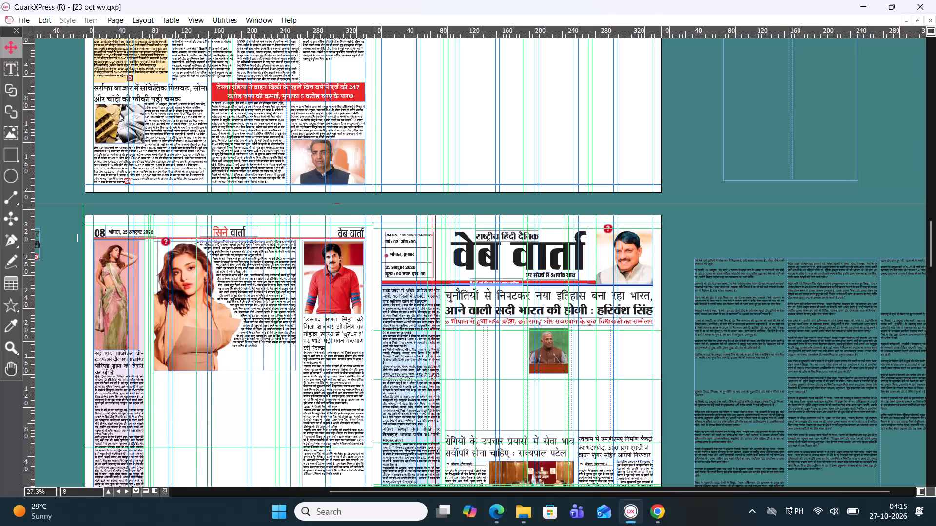
Examine the page 08 cinema layout and the adjacent front page from their mastheads down to the page bottoms.
left_click(175, 402)
key("Down")
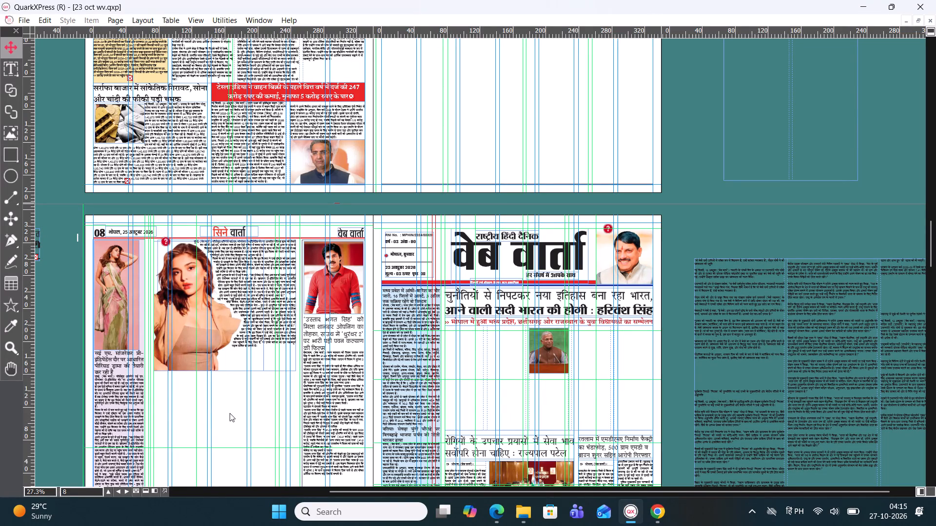
key("Down")
key("Down")
key("Down")
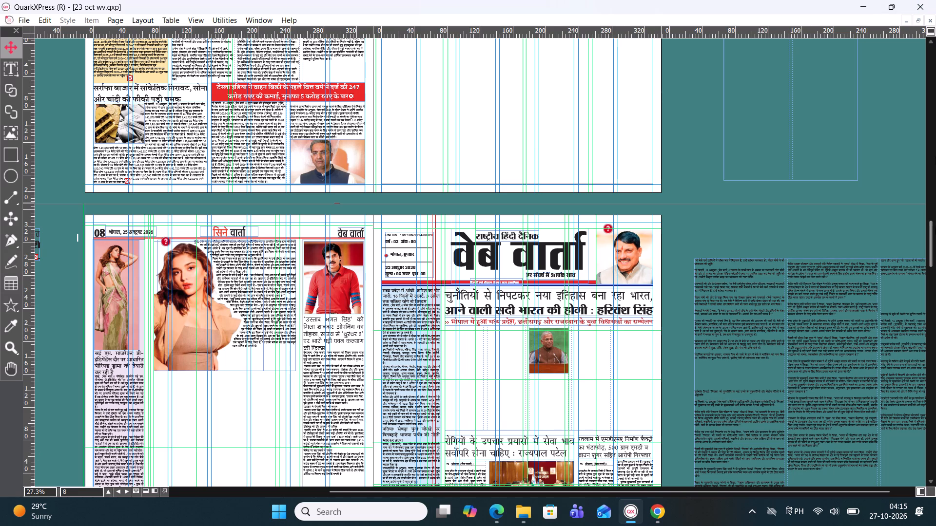
left_click_drag(934, 239, 934, 255)
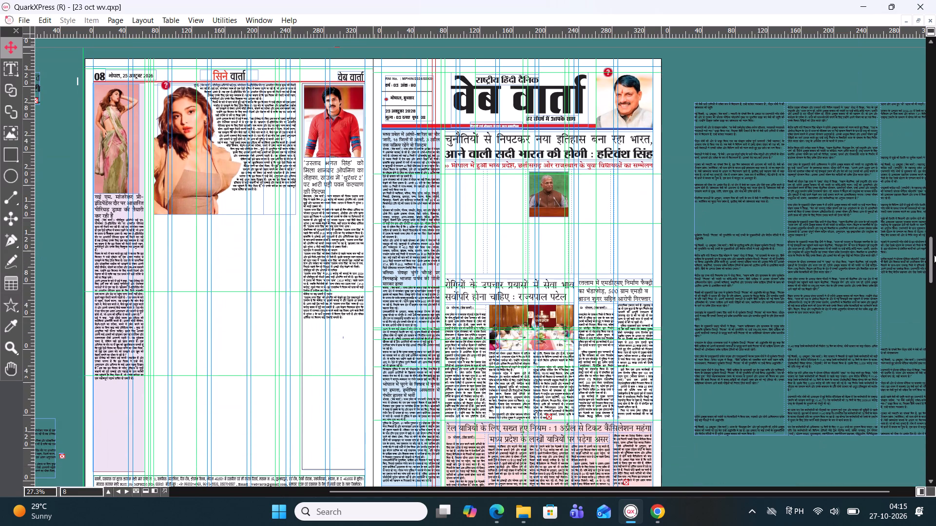
left_click_drag(934, 255, 935, 258)
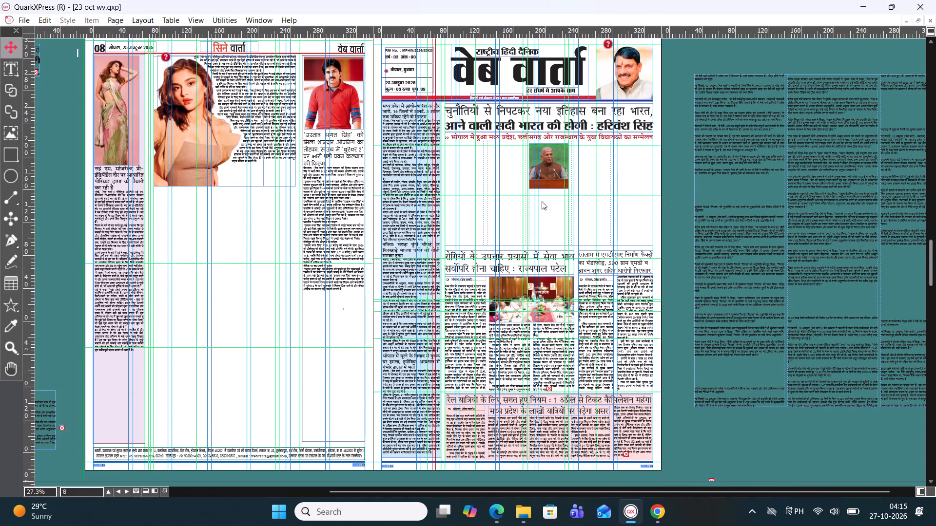
scroll(381, 274, "up", 1)
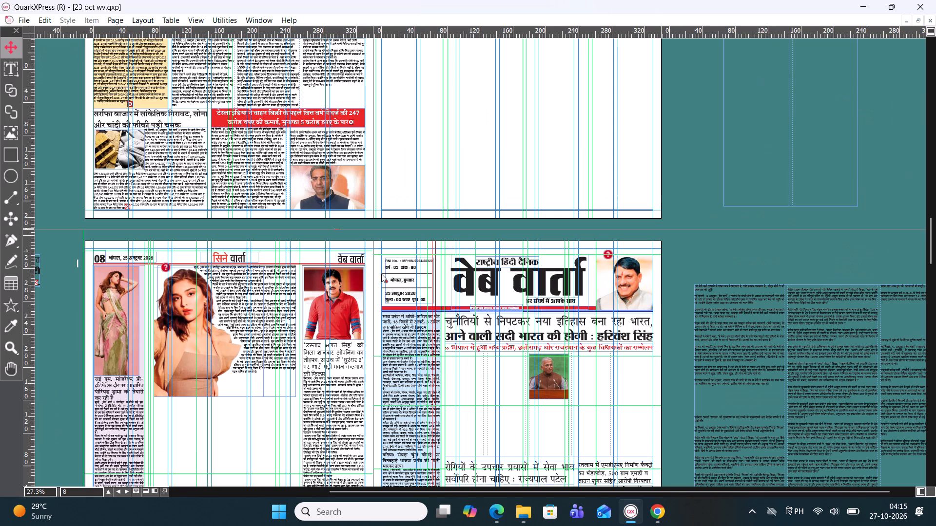
scroll(381, 274, "down", 1)
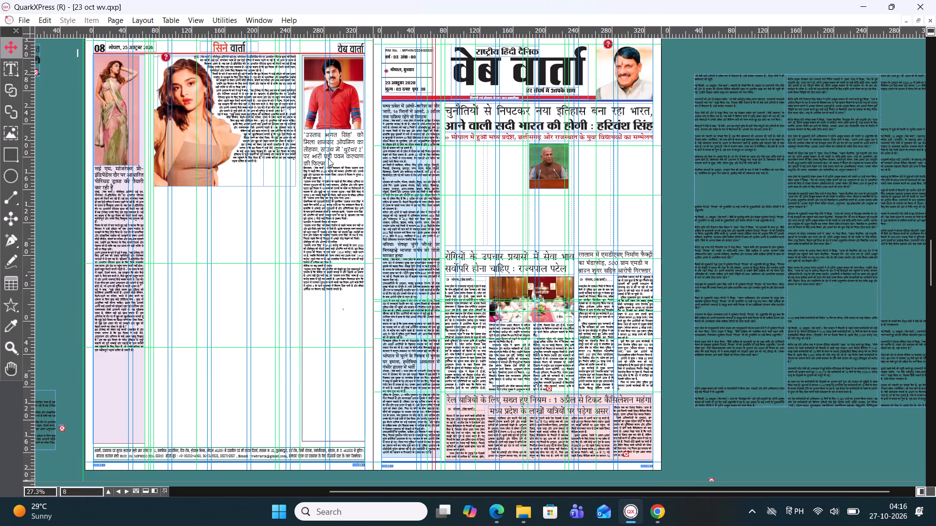
left_click(258, 244)
left_click(121, 103)
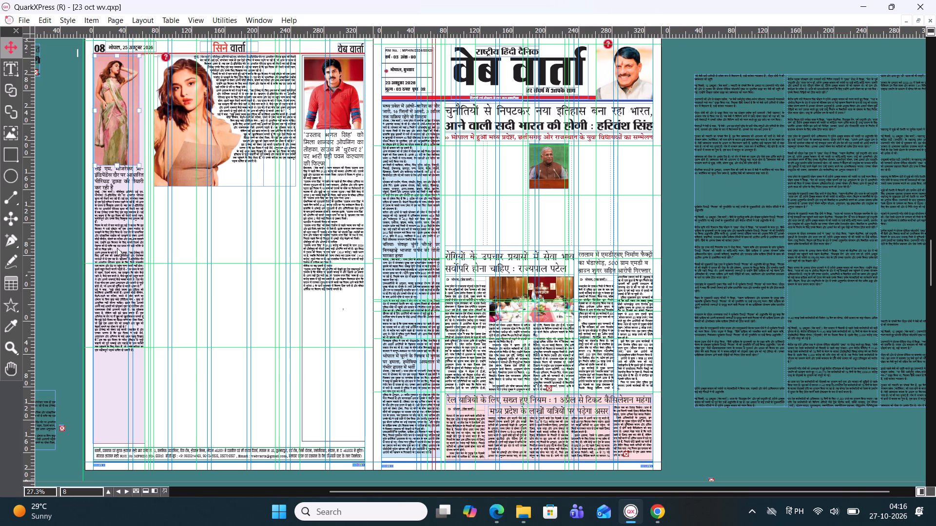
left_click(280, 239)
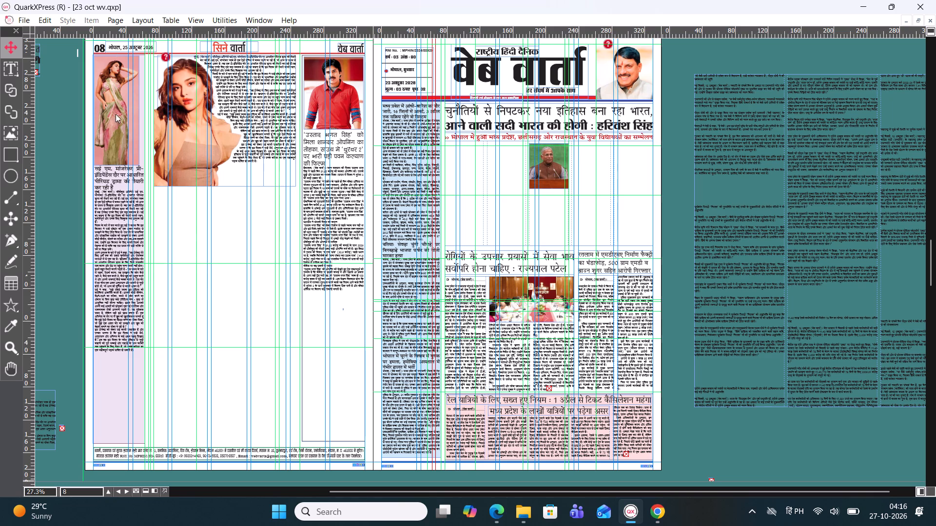
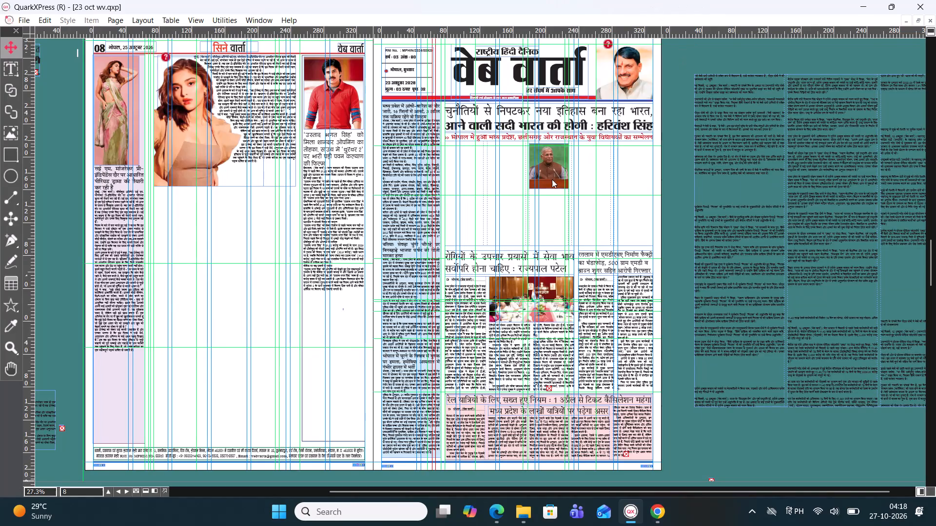
Delete the city and day "भोपाल, 25" from the page 05 dateline, keeping "अक्टूबर 2026".
scroll(539, 175, "down", 3)
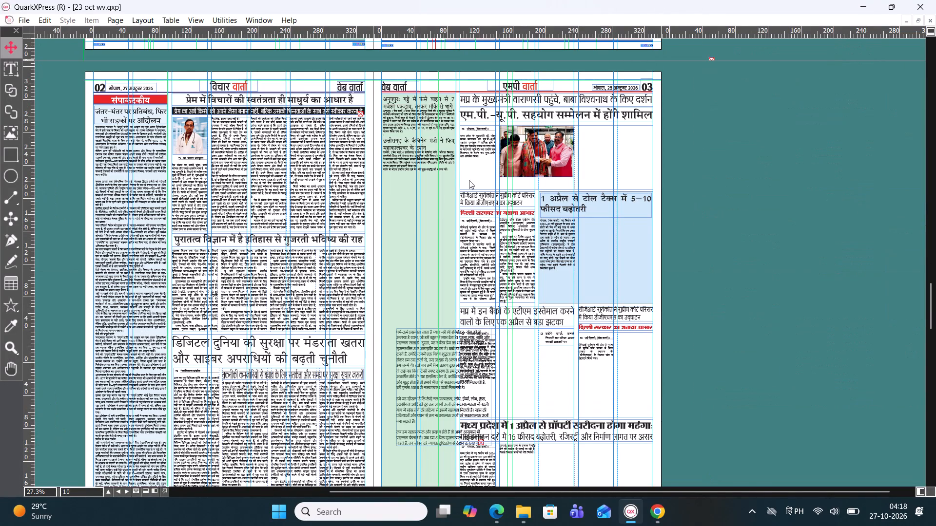
scroll(468, 181, "down", 2)
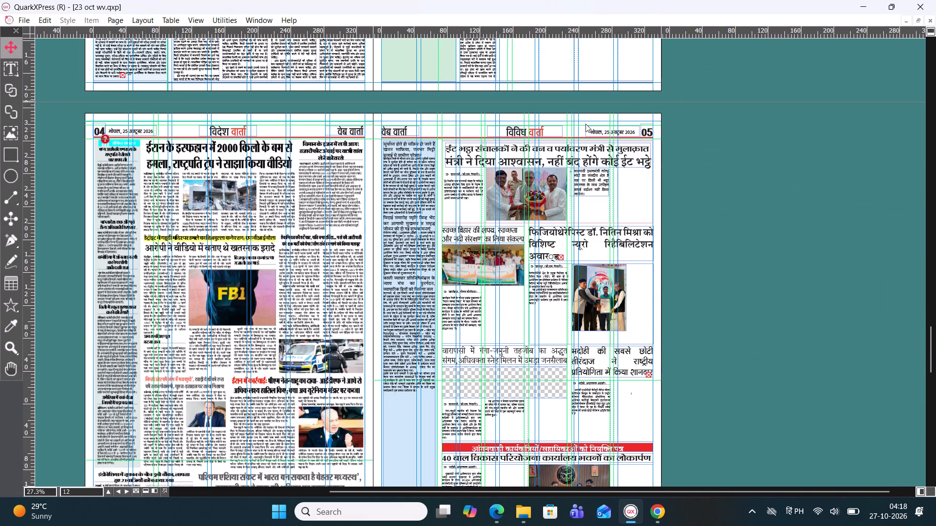
scroll(600, 108, "up", 2, "ctrl")
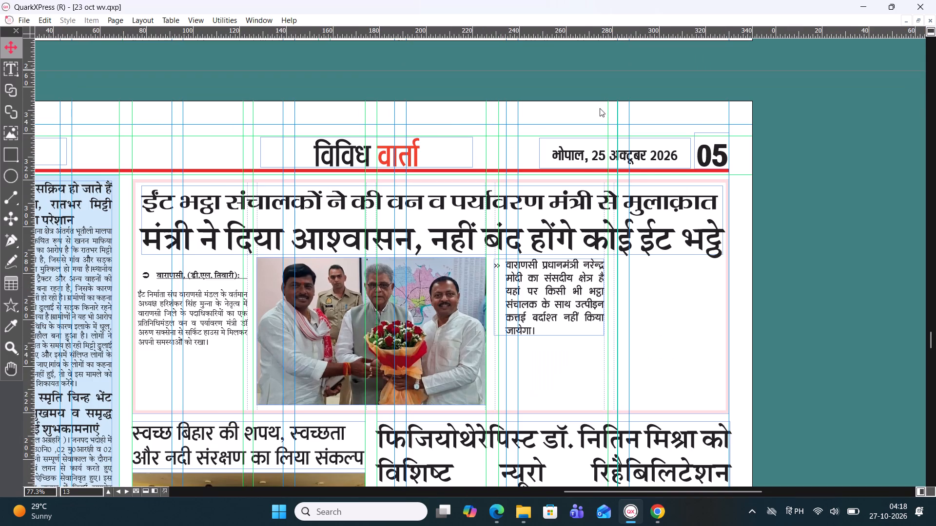
scroll(600, 108, "up", 1, "ctrl")
scroll(600, 108, "down", 1, "ctrl")
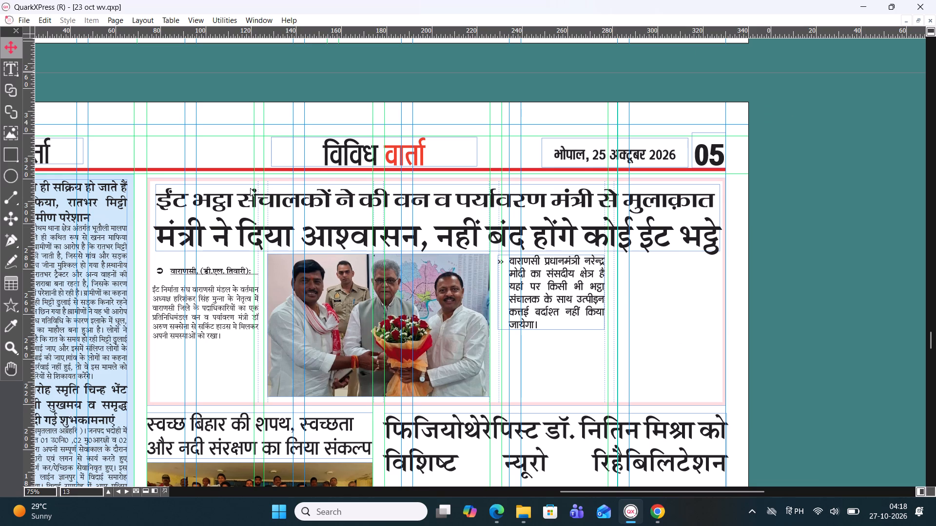
left_click(15, 76)
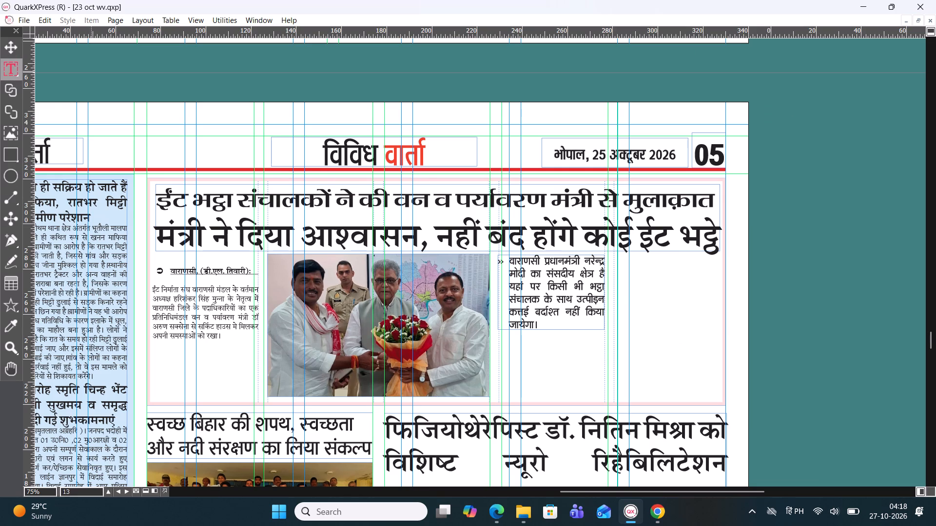
left_click(604, 153)
left_click_drag(606, 156, 450, 154)
key("BackSpace")
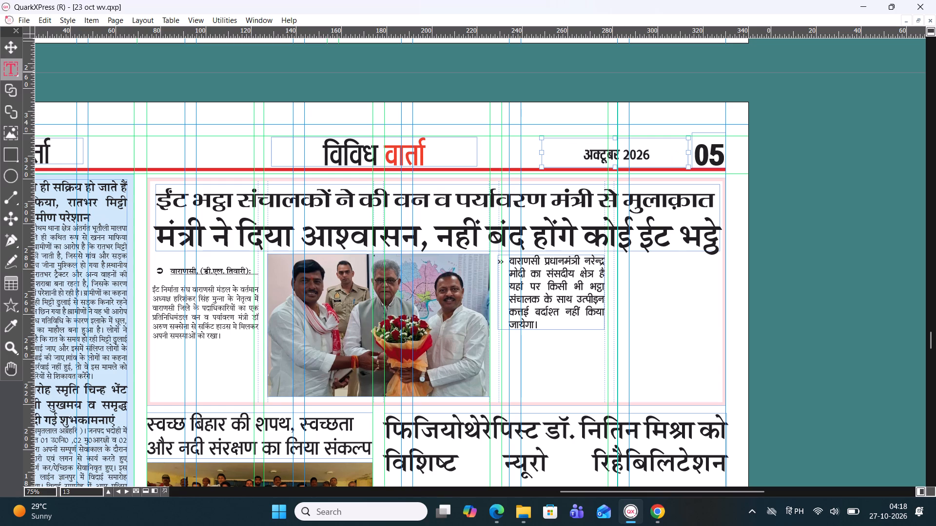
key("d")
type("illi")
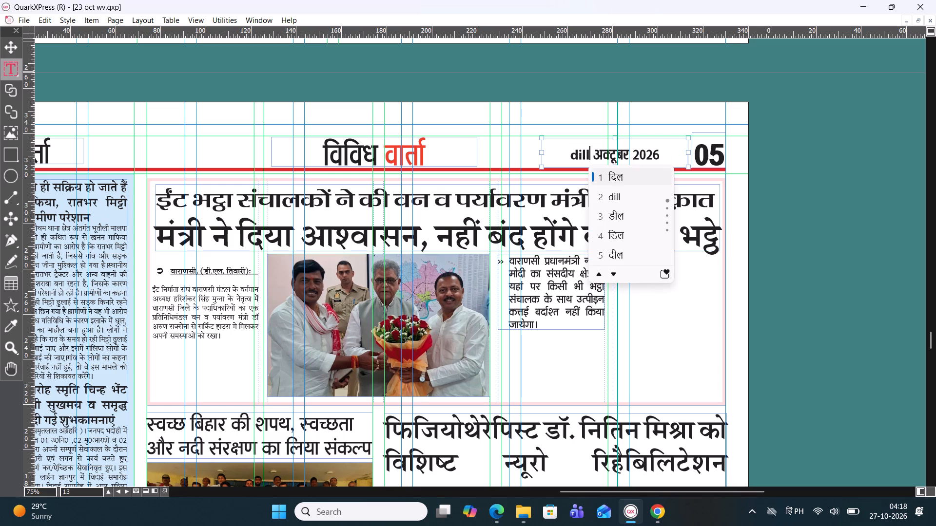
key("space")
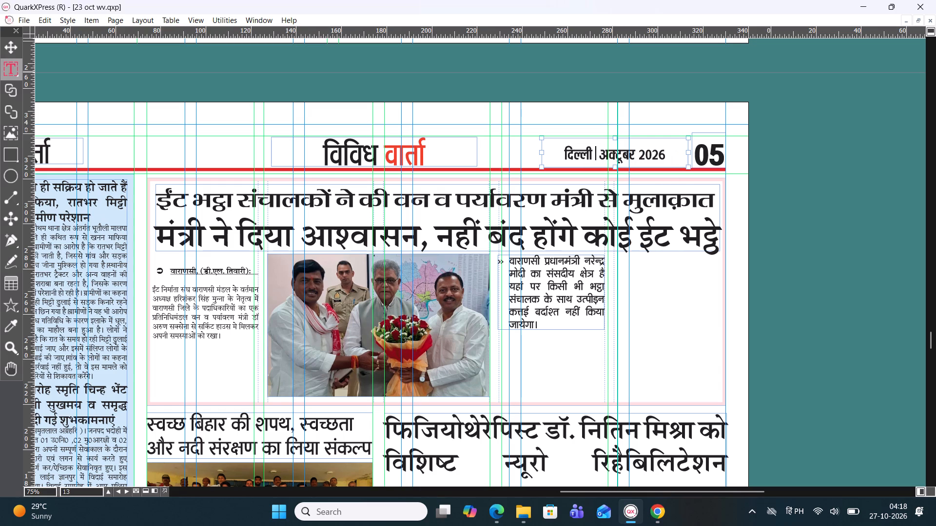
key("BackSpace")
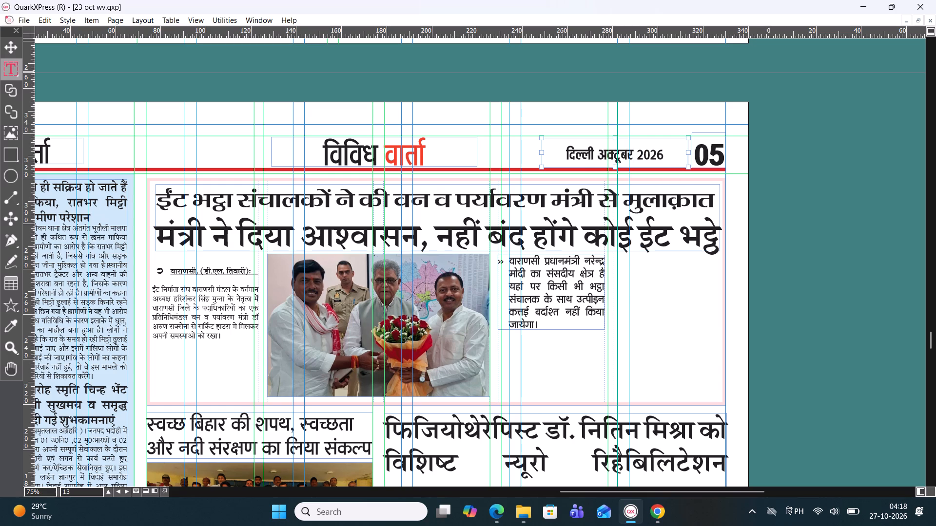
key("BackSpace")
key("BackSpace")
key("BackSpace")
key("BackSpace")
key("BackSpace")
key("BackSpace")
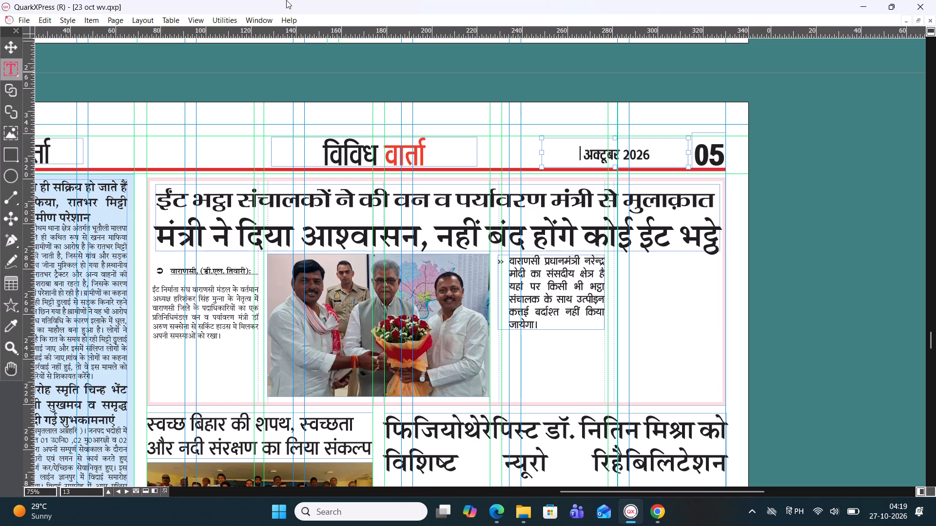
Insert "नई दिल्ली -" before "अक्टूबर 2026" in the page 05 dateline.
type("nayi")
key("space")
type("delhi")
key("space")
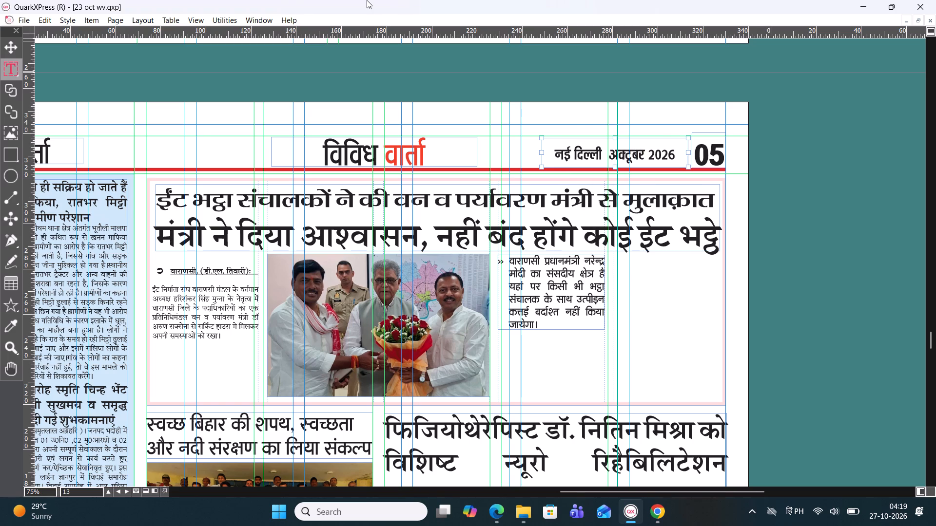
key("minus")
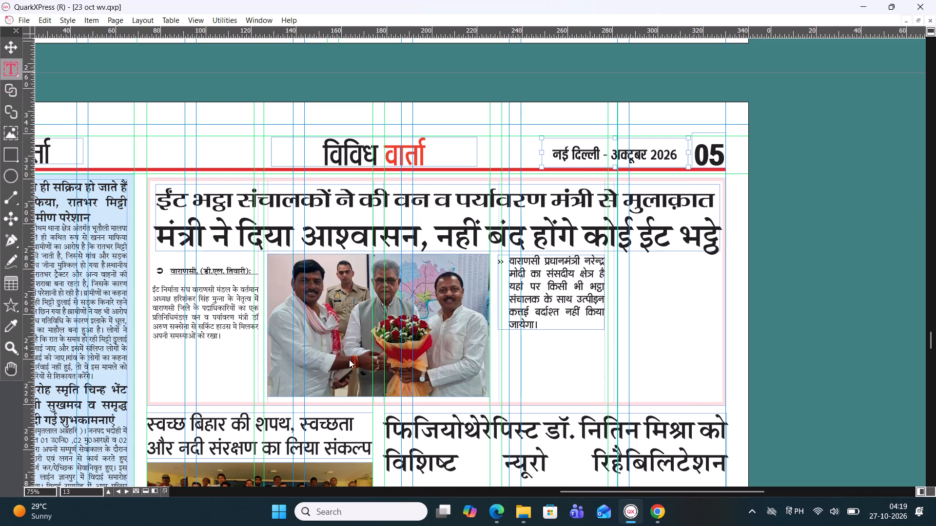
Examine the rest of the page 05 layout down to the page 07 sports masthead.
scroll(349, 359, "down", 1, "ctrl")
scroll(469, 322, "down", 2)
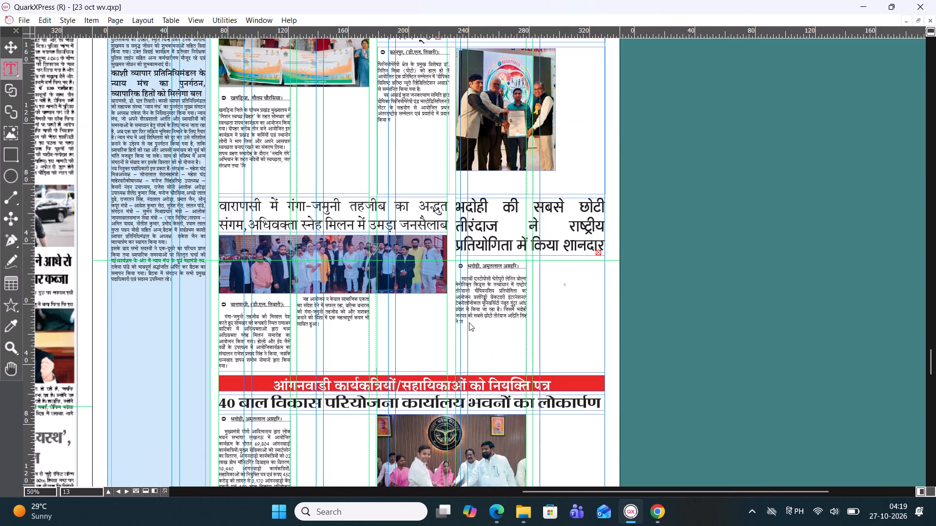
scroll(469, 322, "down", 1)
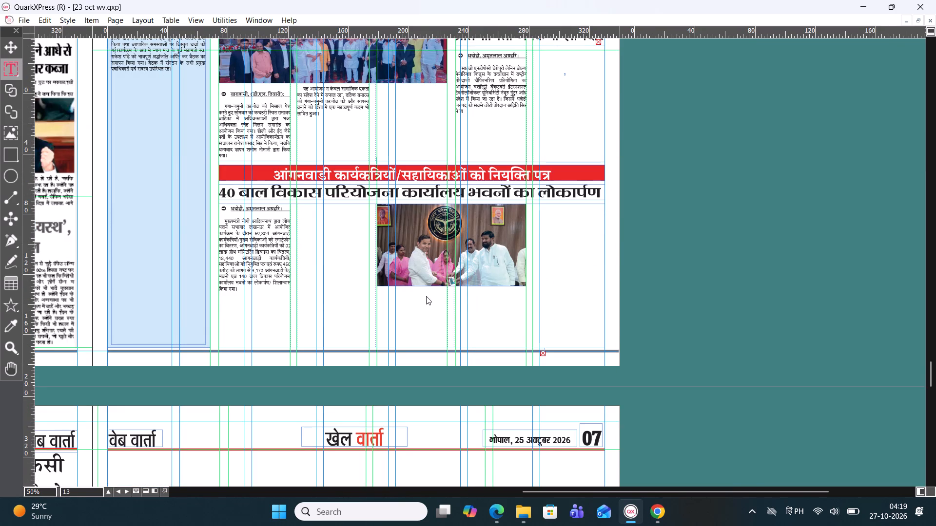
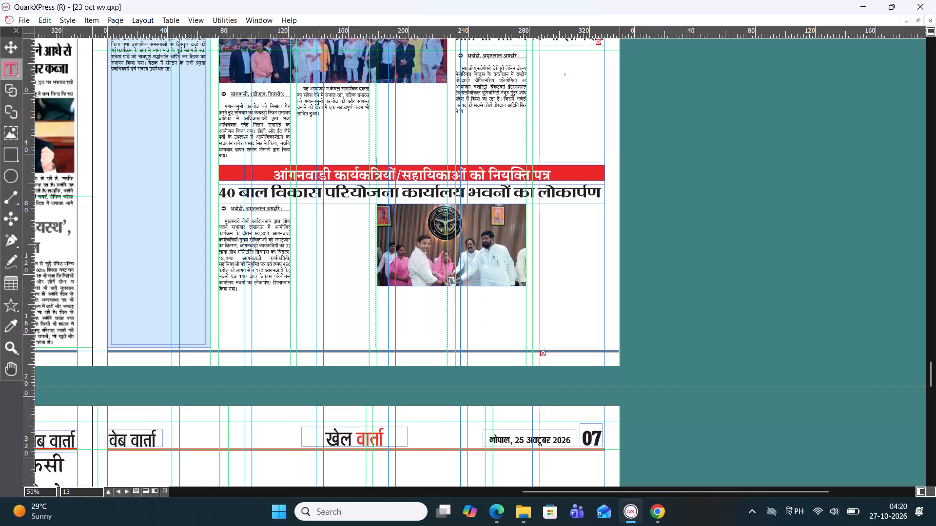
Review the page 05 stories back up to the विविध वार्ता masthead and its dateline.
scroll(144, 360, "up", 3)
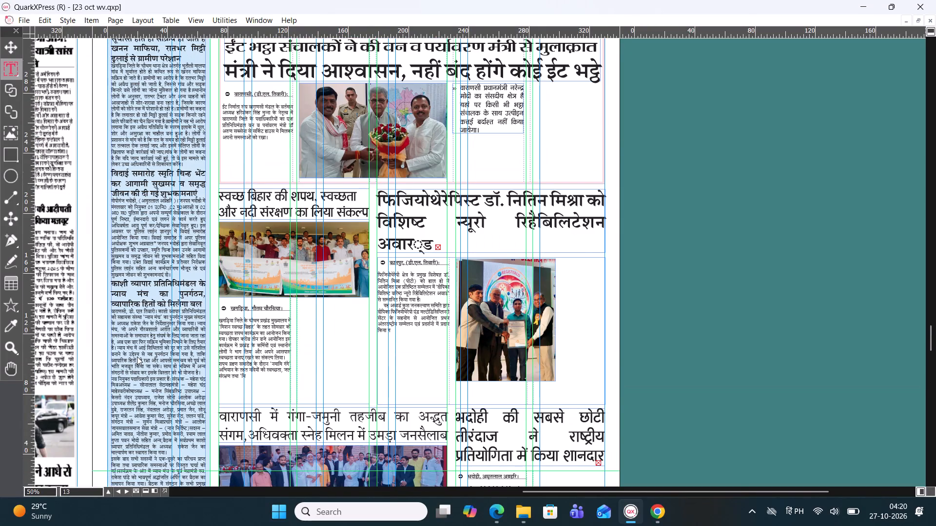
scroll(137, 357, "down", 1)
scroll(137, 357, "up", 1)
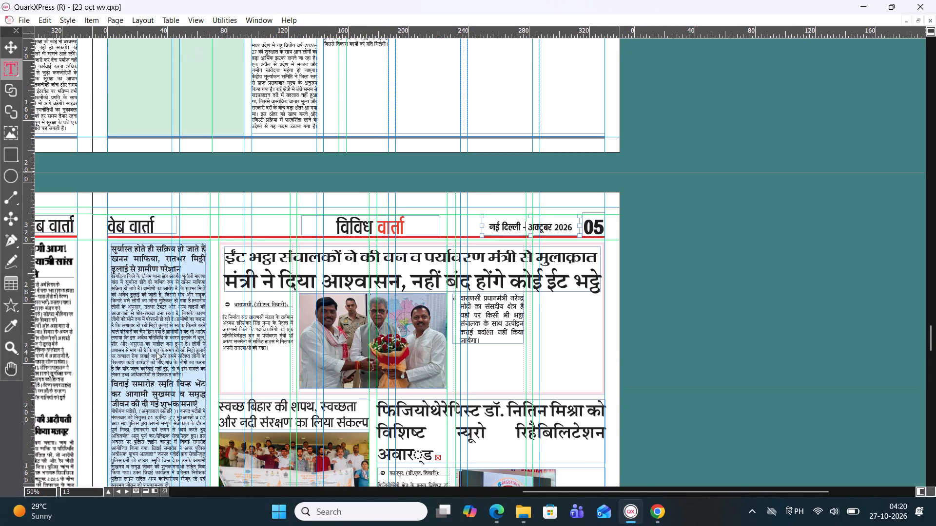
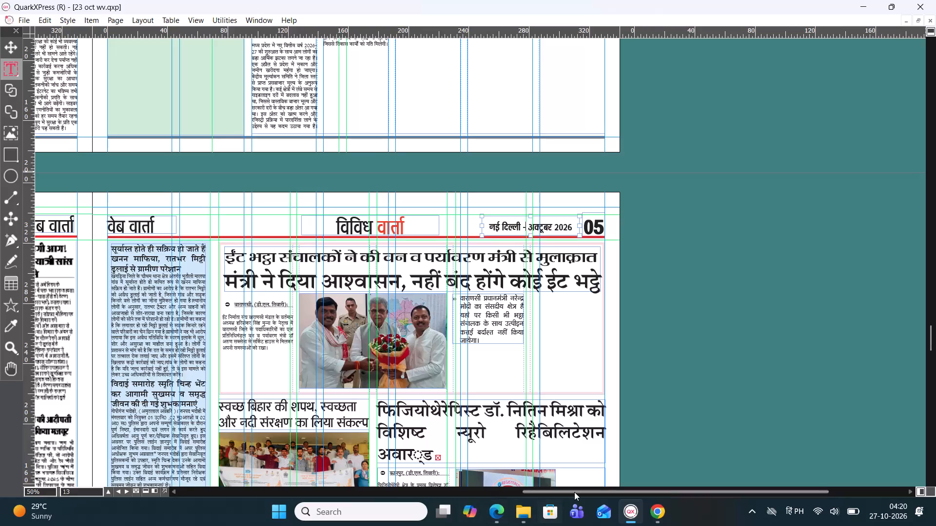
Check the mastheads and datelines of the विदेश वार्ता page and the विचार वार्ता page on the preceding spread.
left_click_drag(574, 492, 563, 486)
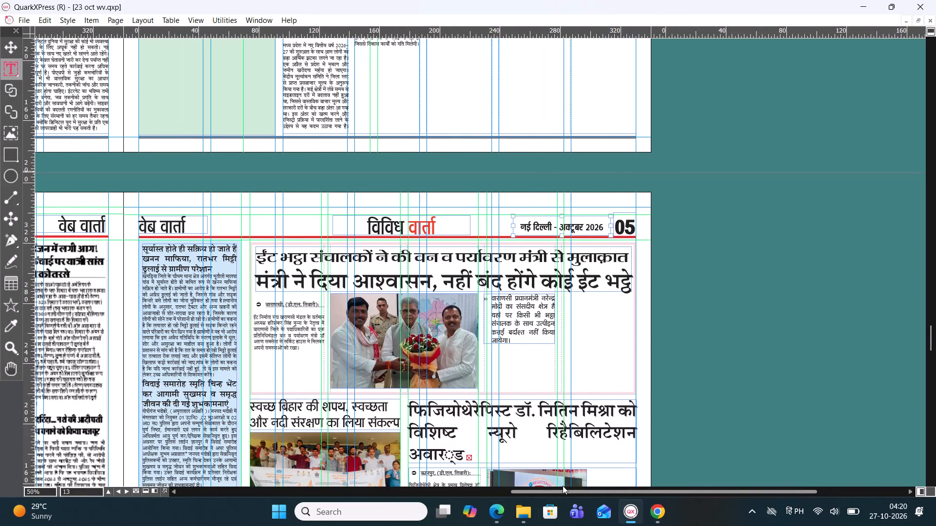
left_click_drag(563, 486, 426, 475)
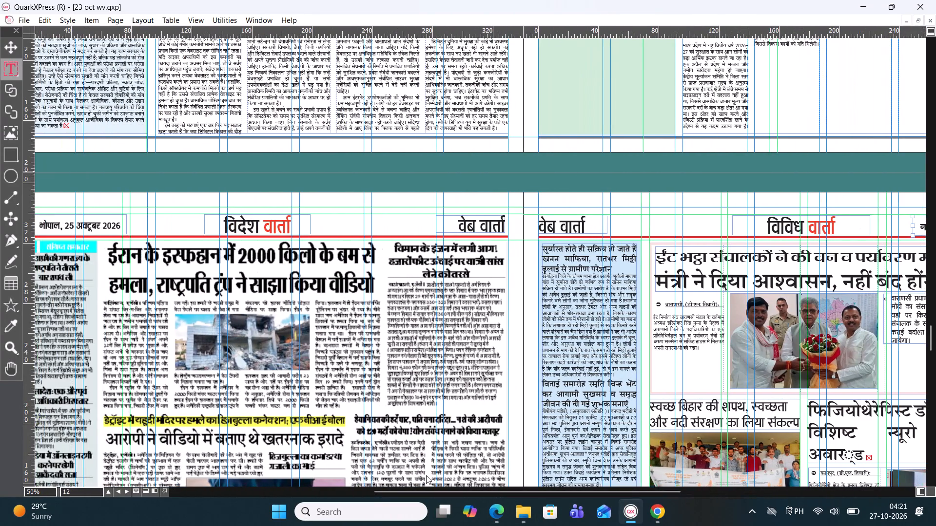
scroll(569, 355, "up", 3)
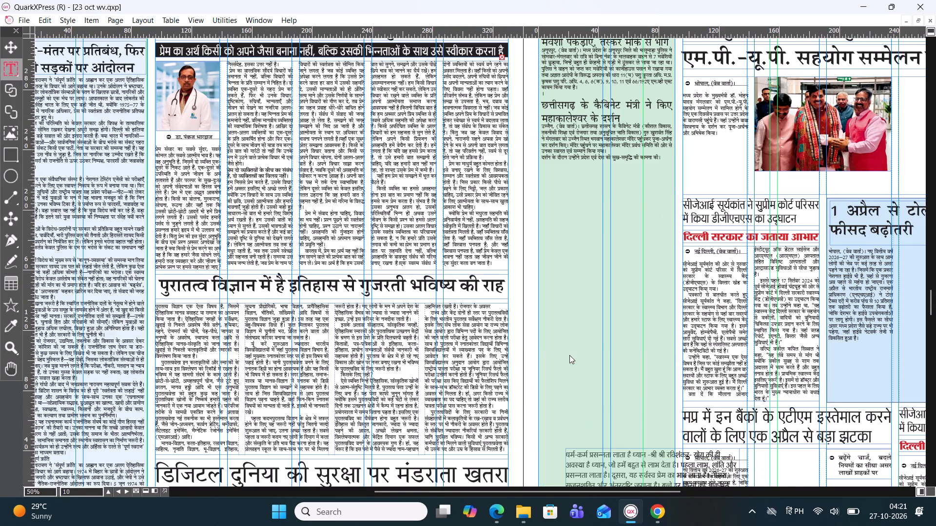
scroll(569, 355, "up", 2)
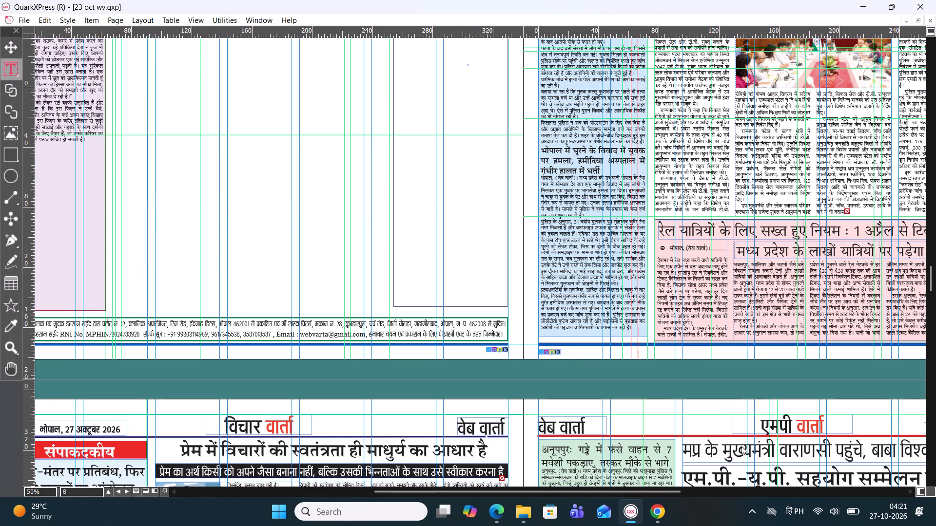
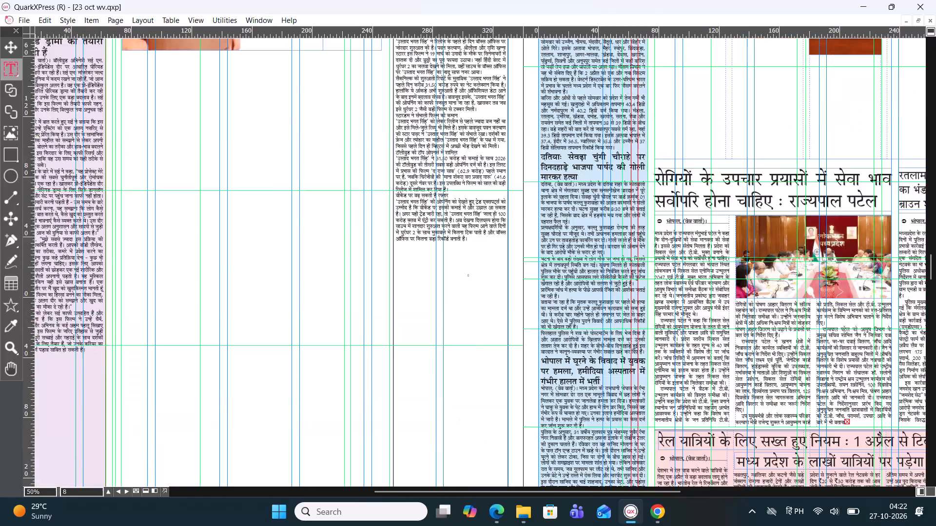
Check the mastheads and datelines on the spread with the विदेश वार्ता page and the विविध वार्ता page 05.
scroll(283, 353, "down", 1)
scroll(283, 353, "up", 1)
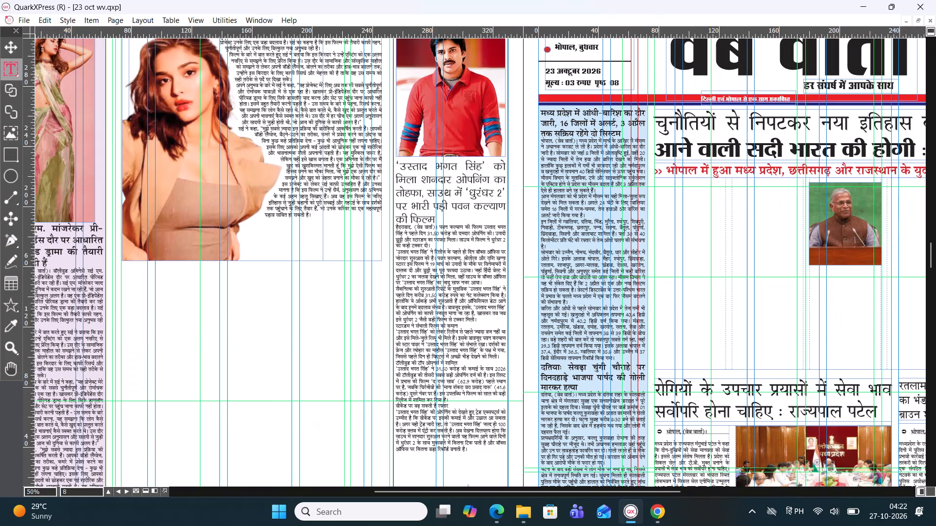
scroll(283, 353, "up", 6)
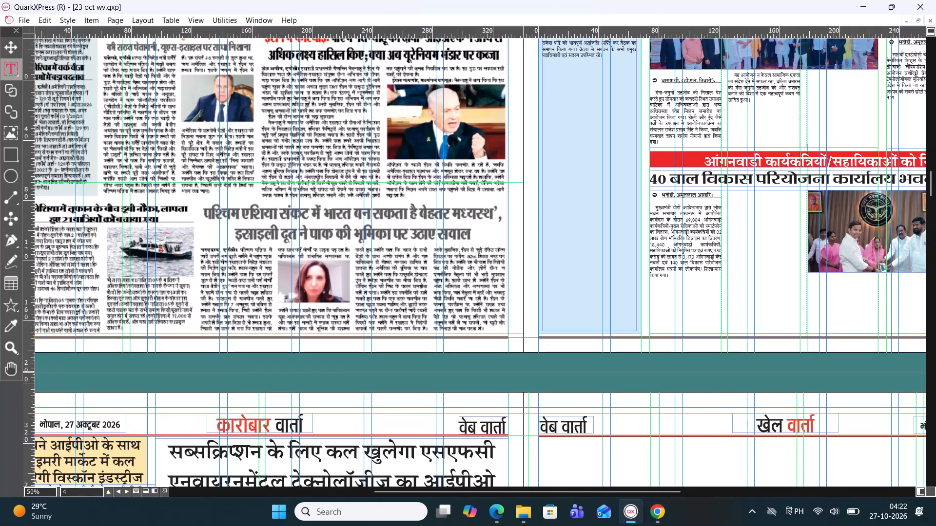
scroll(283, 353, "up", 3)
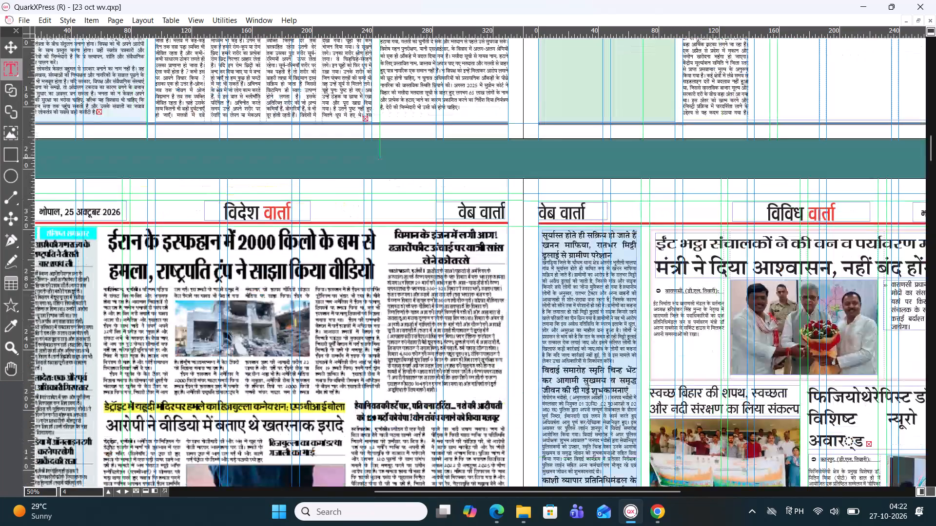
left_click_drag(567, 493, 595, 495)
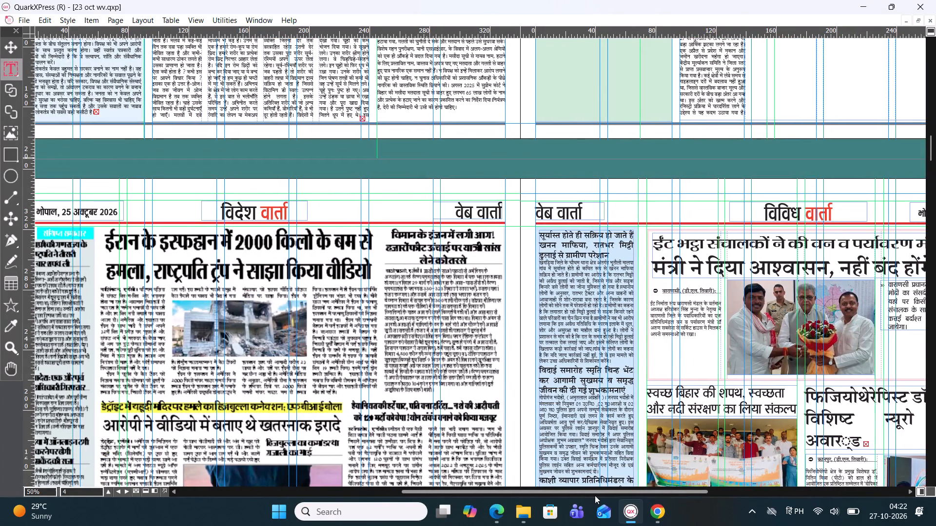
left_click_drag(595, 495, 648, 496)
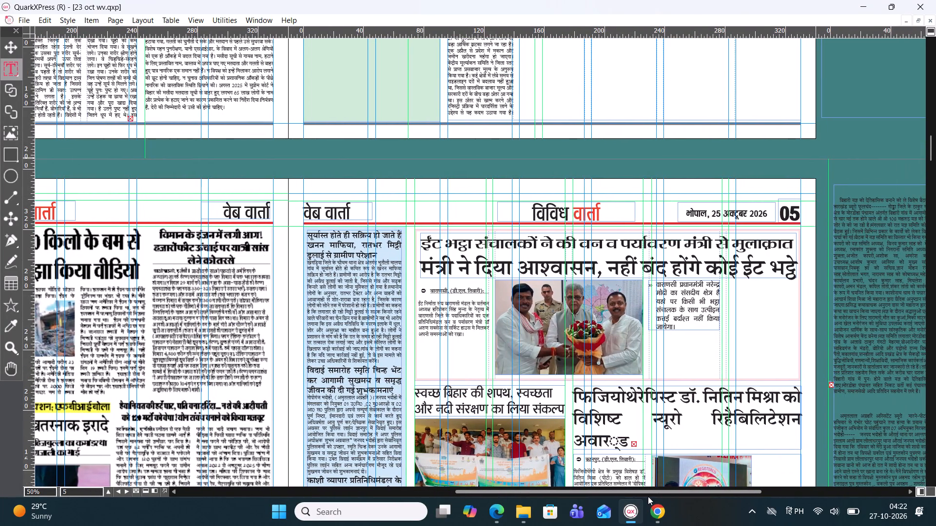
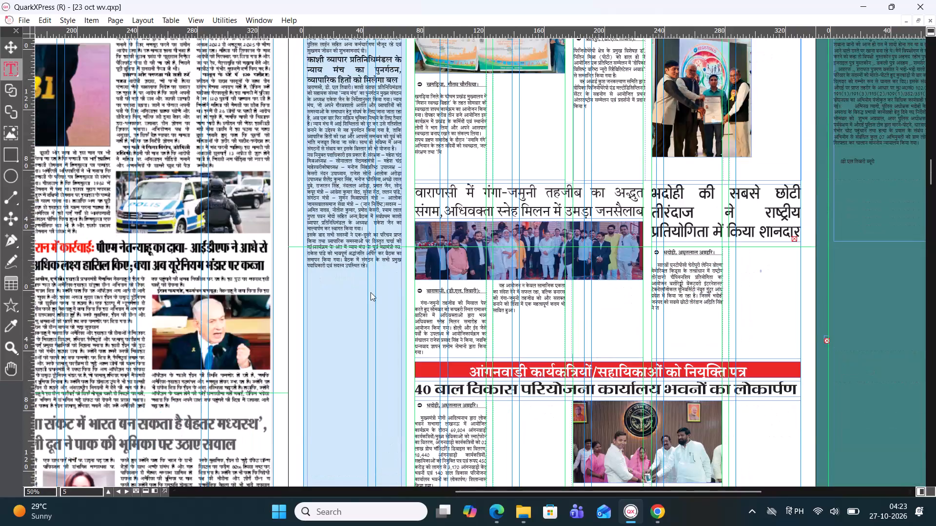
Review the mastheads, datelines and articles on the खेल वार्ता page 07, विविध वार्ता page 05 and एमपी वार्ता page 03.
scroll(370, 292, "down", 5)
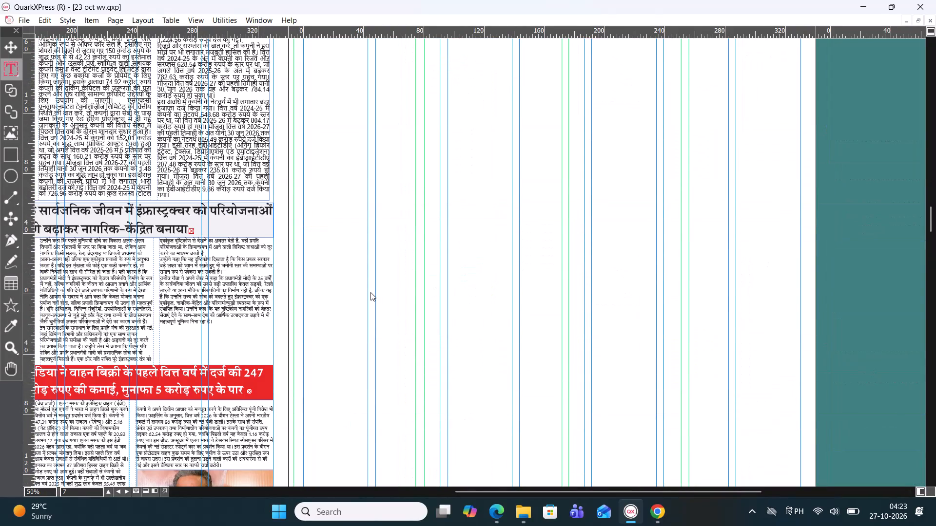
scroll(370, 292, "up", 2)
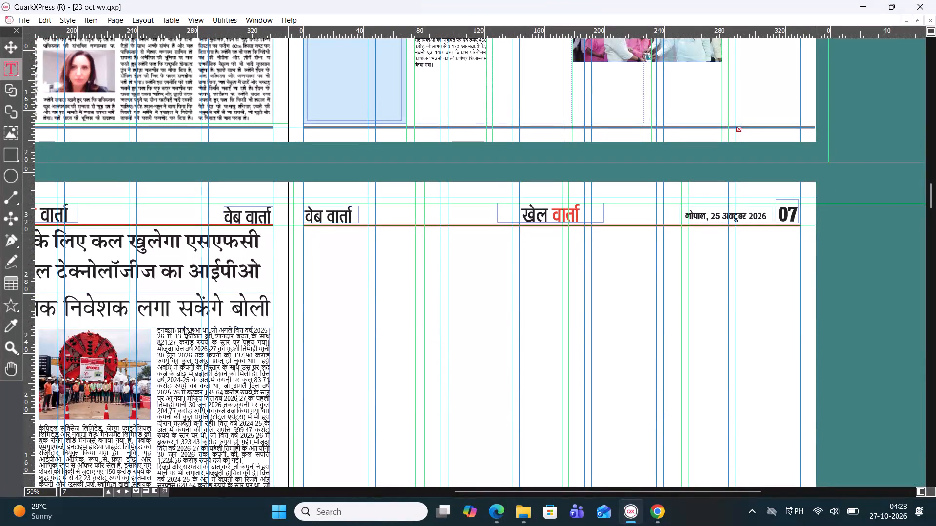
left_click_drag(523, 493, 508, 489)
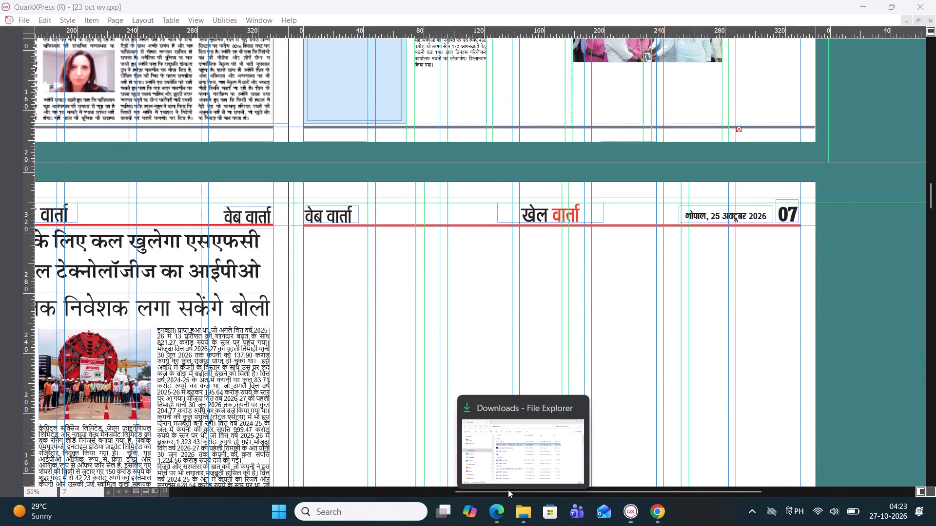
left_click_drag(508, 489, 477, 492)
left_click_drag(477, 492, 432, 491)
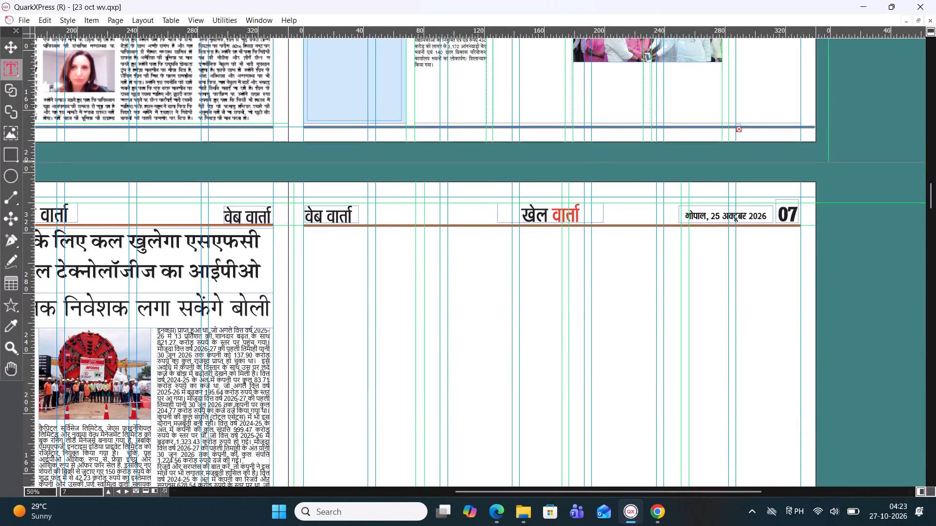
scroll(487, 294, "up", 4)
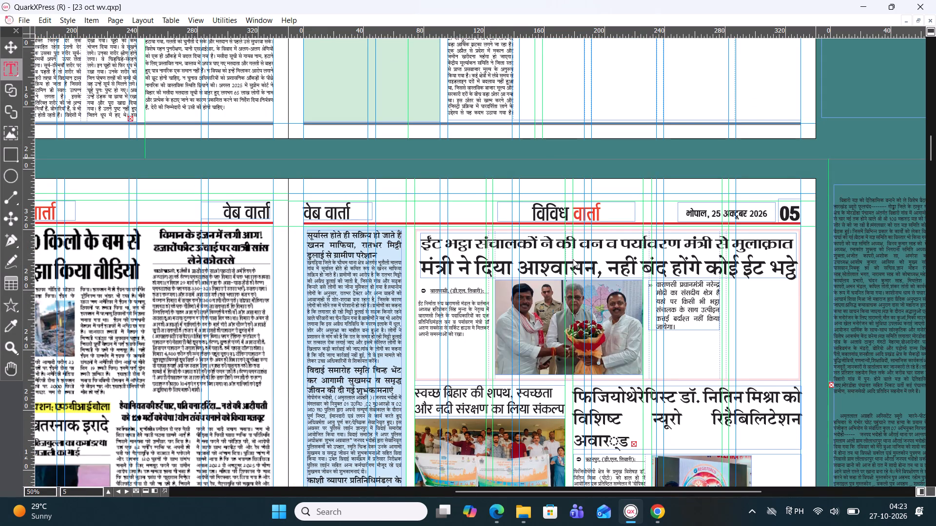
scroll(366, 487, "up", 3)
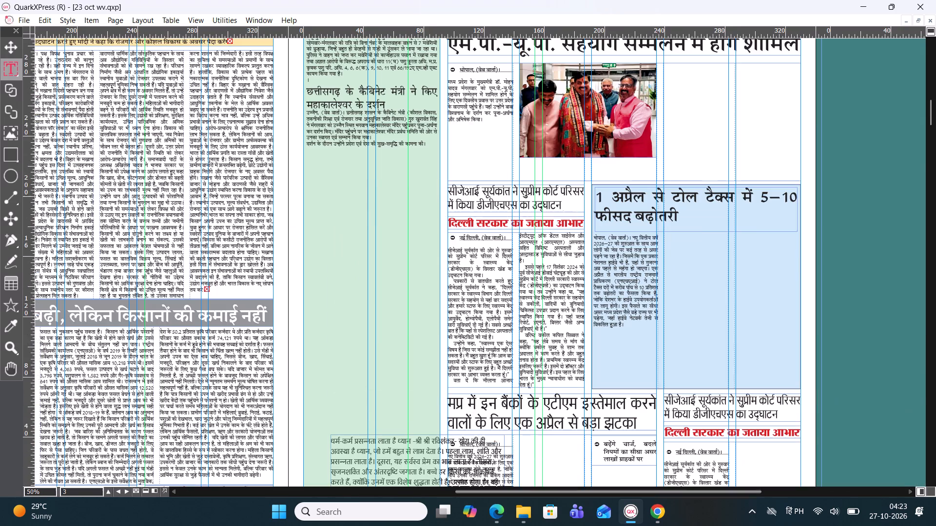
scroll(410, 460, "up", 2)
scroll(410, 460, "down", 2)
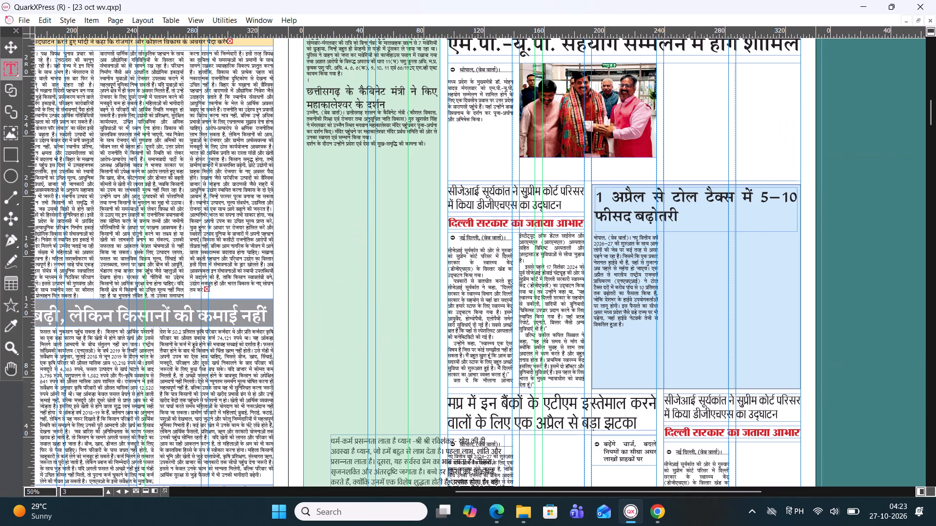
scroll(410, 460, "up", 1)
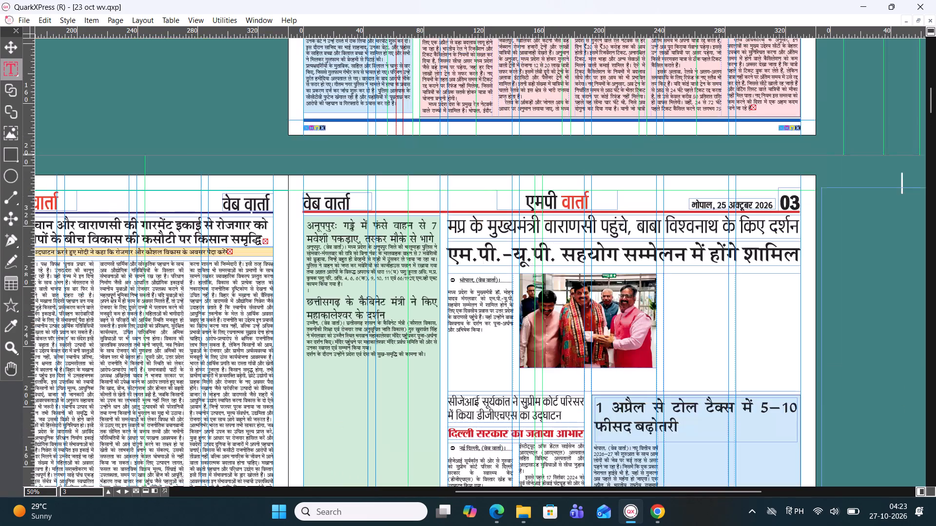
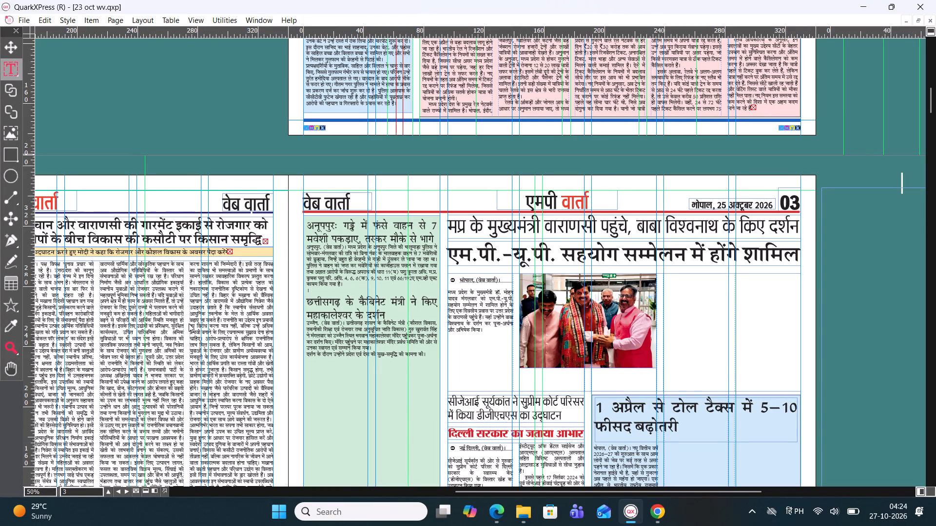
Replace the city and day number before अक्टूबर 2026 in the एमपी वार्ता page 03 dateline with नई दिल्ली.
scroll(591, 260, "down", 1)
scroll(591, 260, "up", 1)
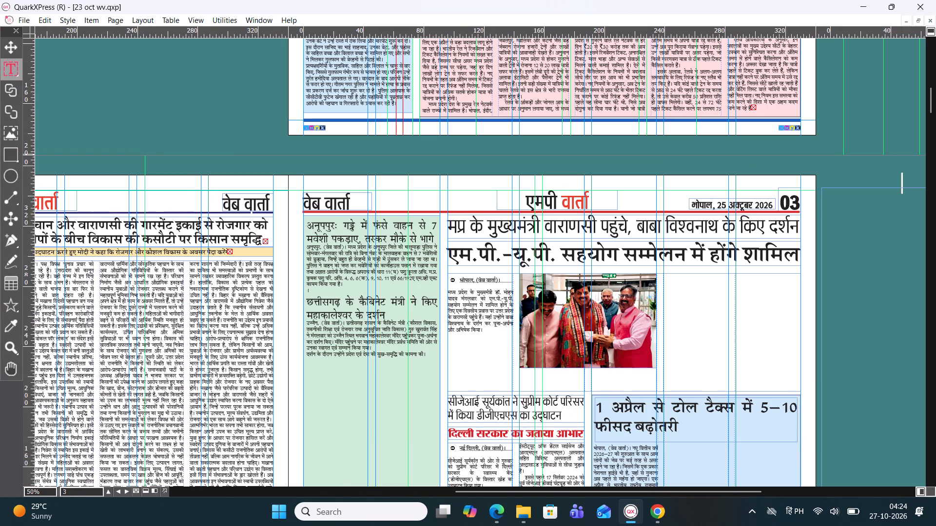
left_click(718, 205)
left_click_drag(726, 203, 661, 205)
key("BackSpace")
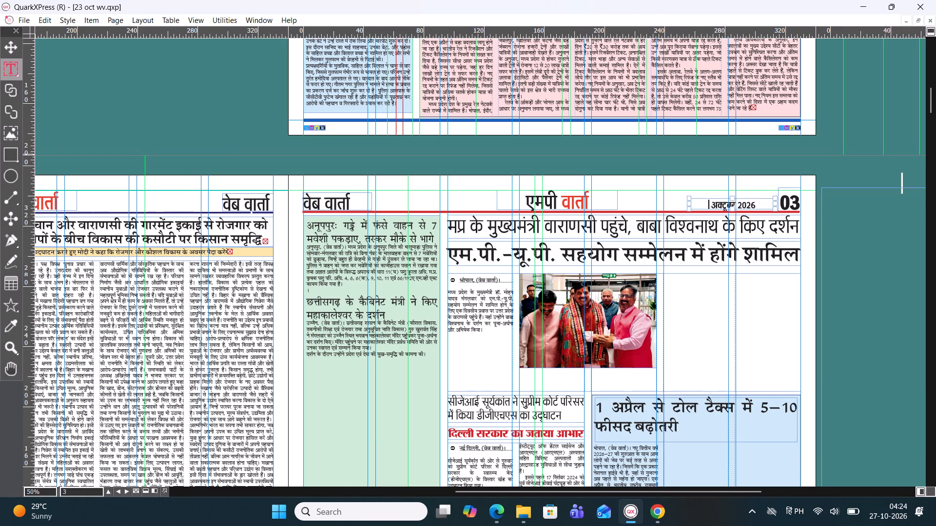
type("nayi")
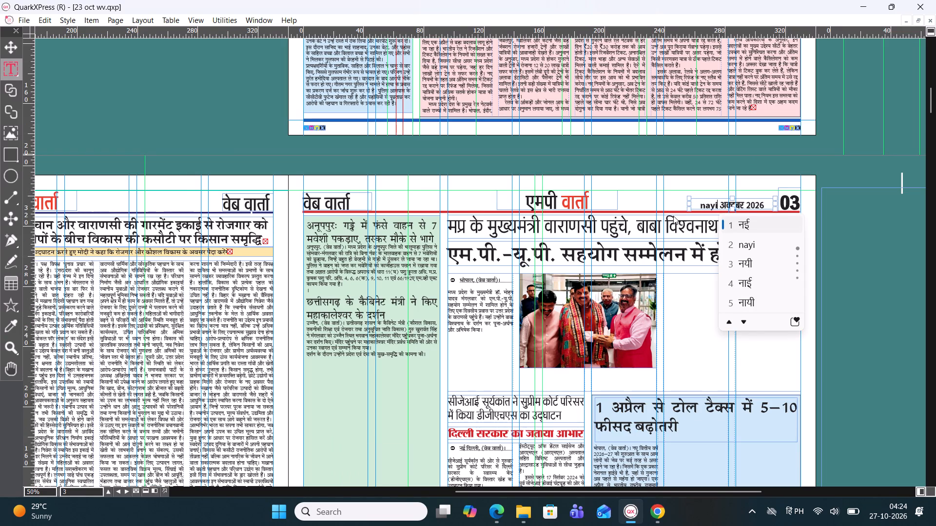
key("space")
type("dek")
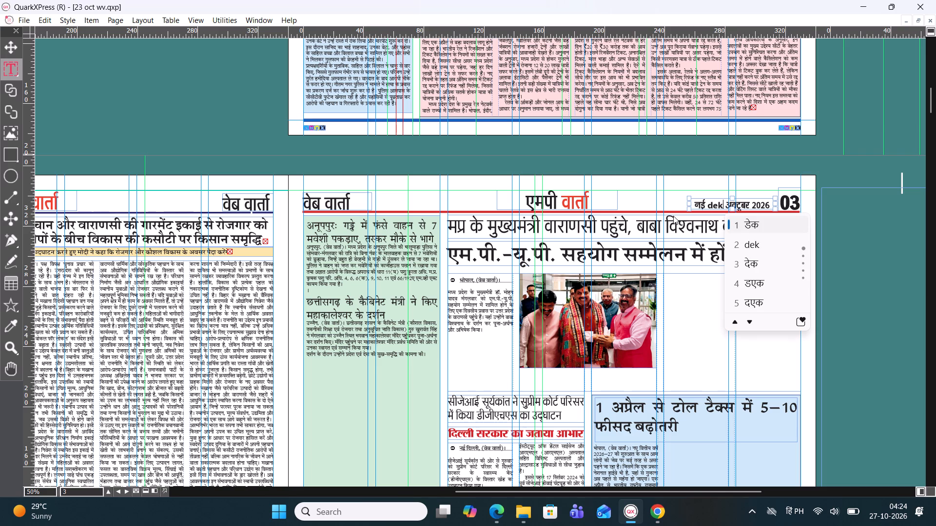
key("BackSpace")
type("lhi")
key("space")
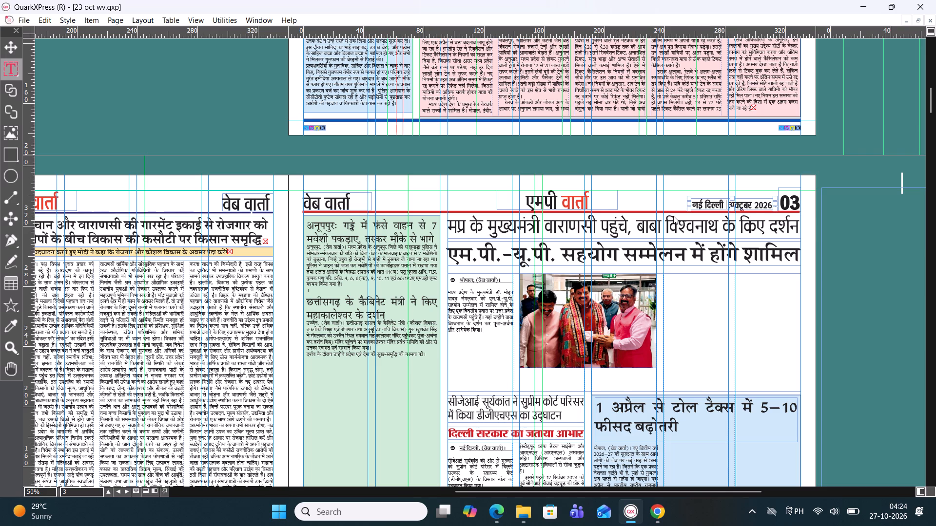
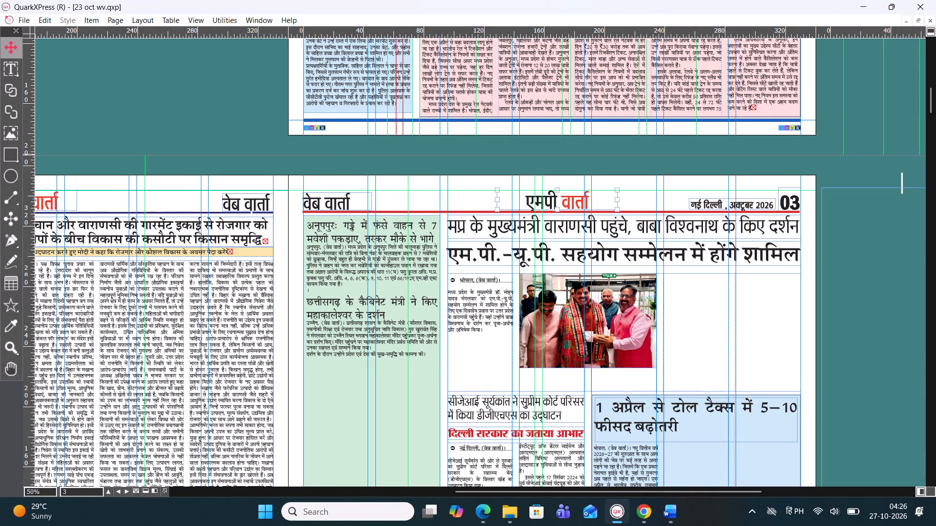
Delete all text from the green sidebar box on page 03, including the अनूपपुर cattle and छत्तीसगढ़ minister stories.
left_click(365, 166)
left_click(459, 328)
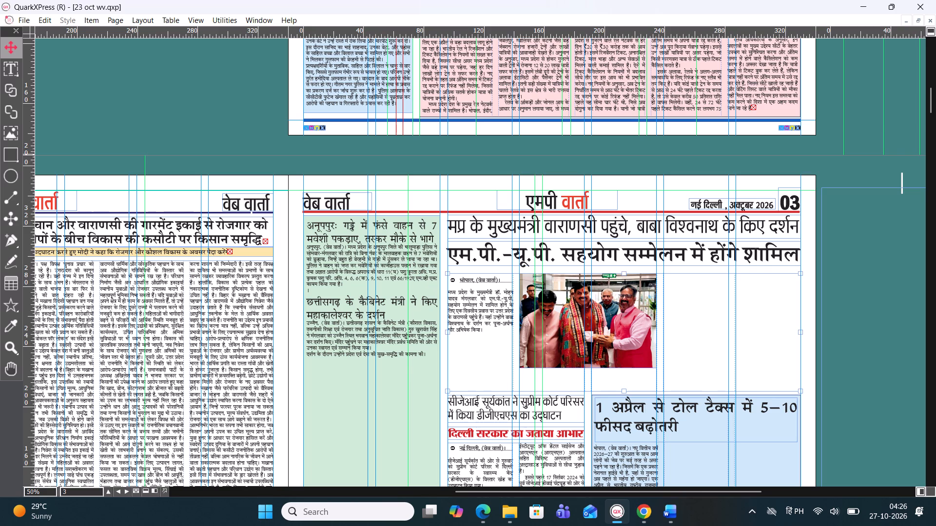
left_click(335, 396)
left_click(328, 241)
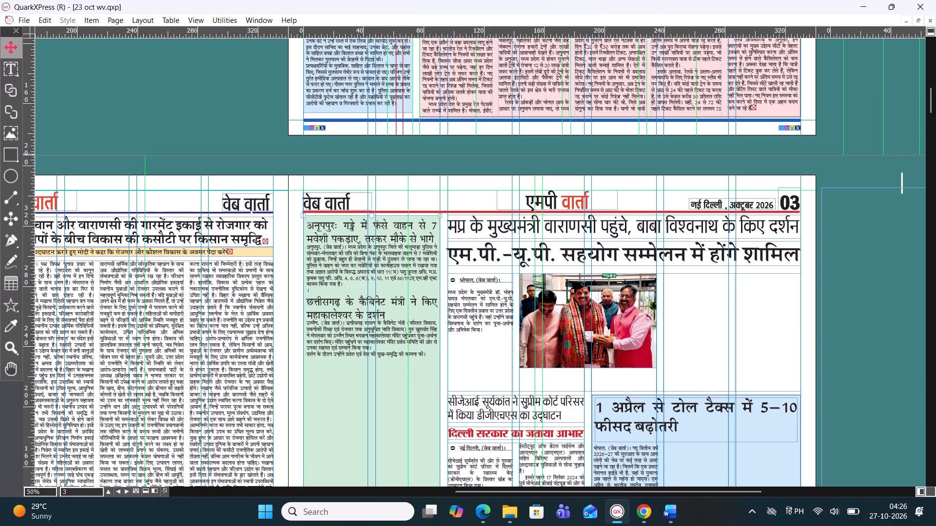
left_click(328, 241)
double_click(324, 235)
left_click(312, 297)
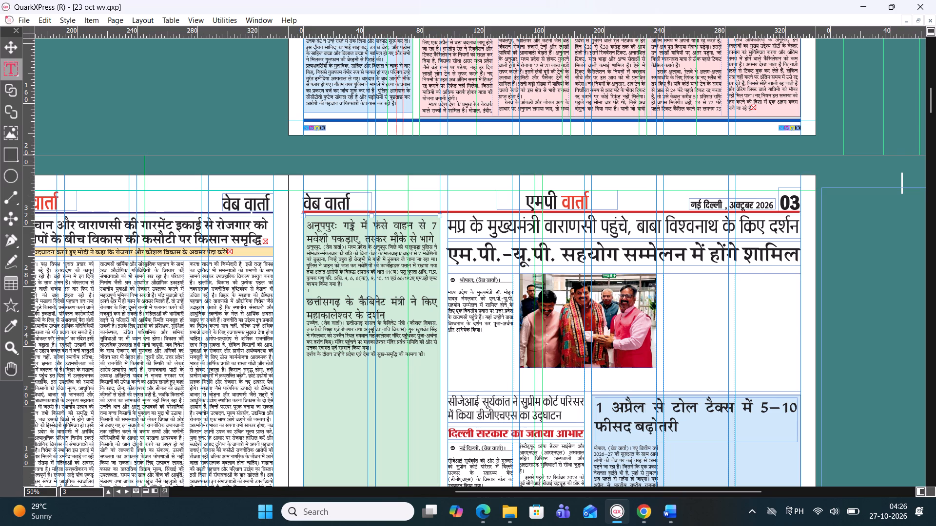
left_click_drag(310, 224, 440, 390)
key("BackSpace")
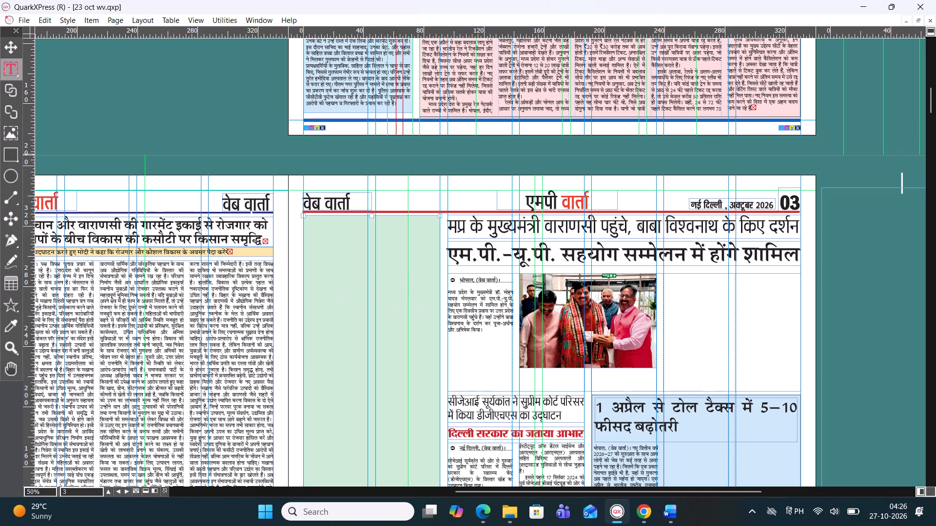
Clear the first lead headline line, मप्र के मुख्यमंत्री वाराणसी पहुंचे, from its text box on page 03.
scroll(439, 337, "down", 1)
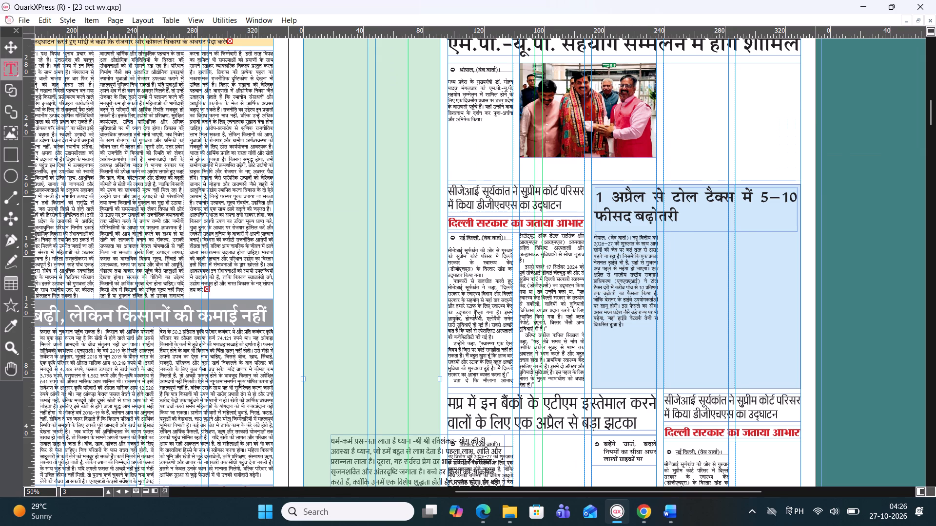
scroll(476, 310, "up", 1)
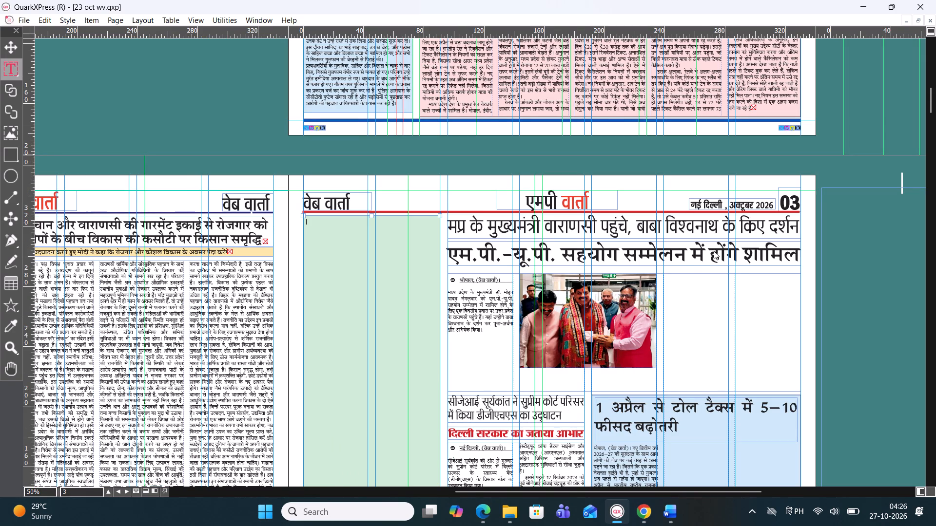
left_click(16, 43)
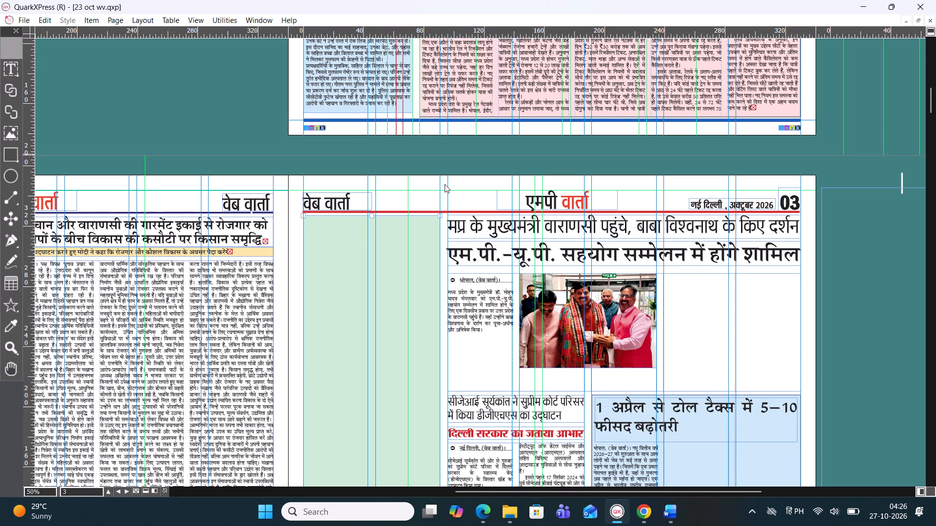
left_click(550, 233)
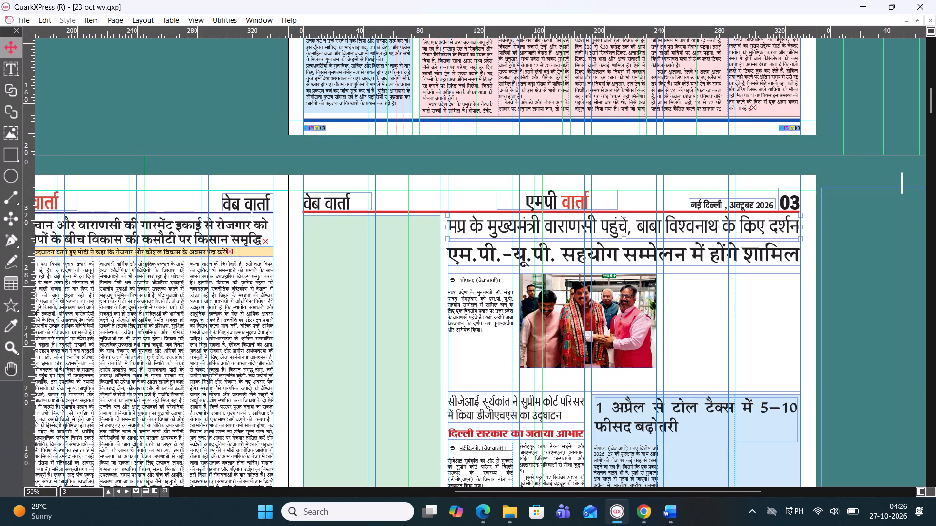
left_click(0, 67)
left_click(12, 72)
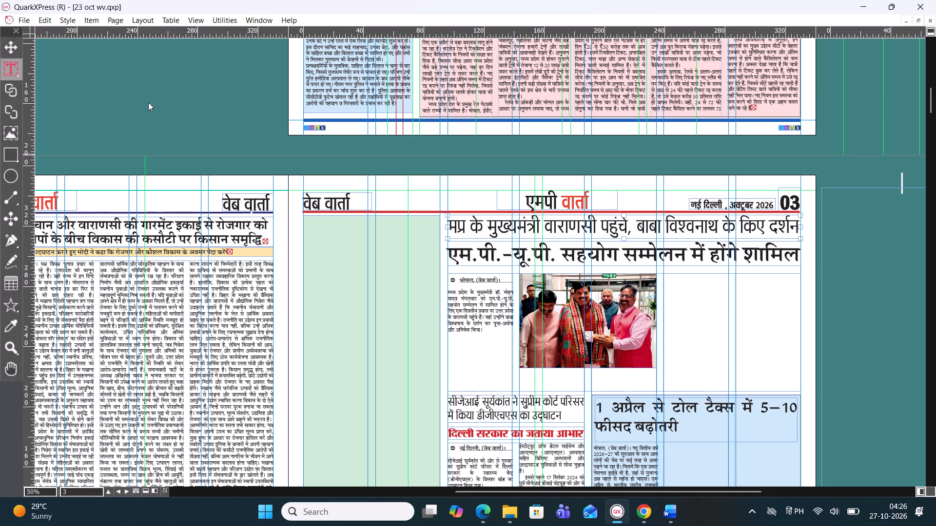
double_click(579, 226)
key("ctrl+a")
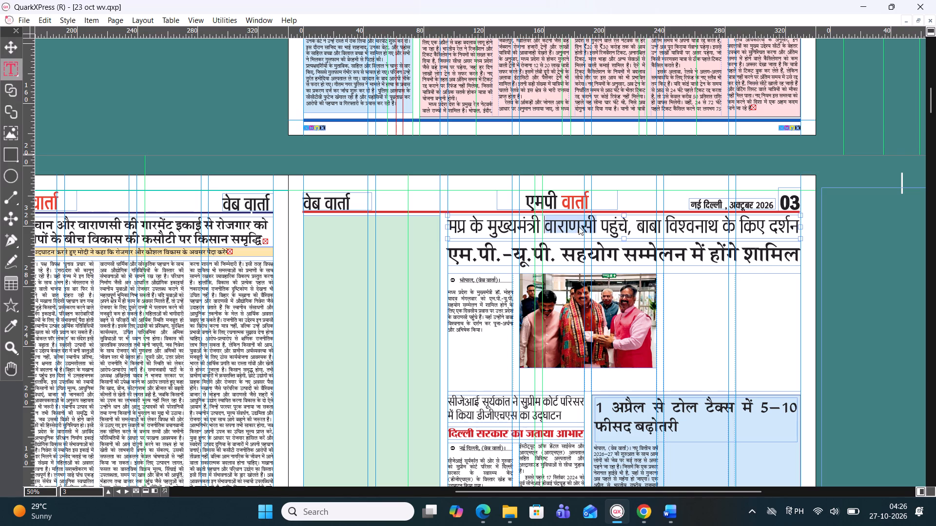
key("BackSpace")
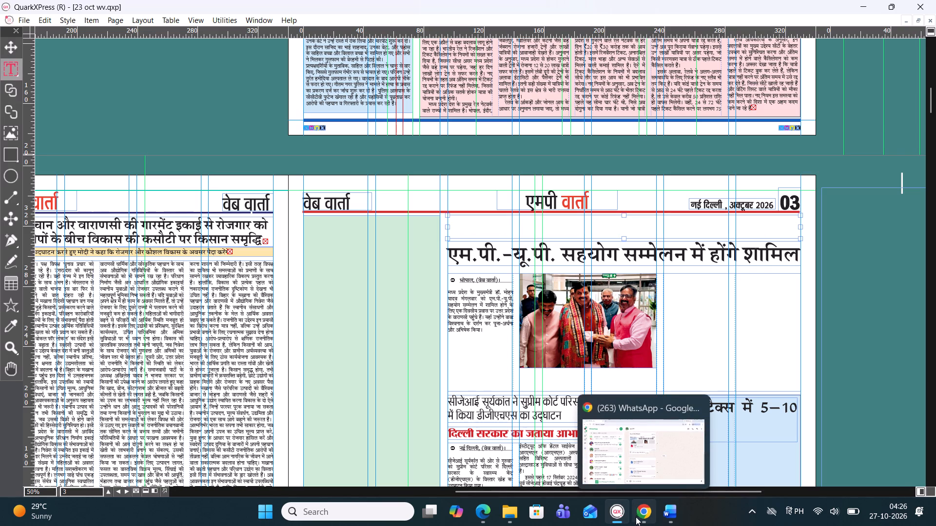
Close the WhatsApp browser window.
left_click(697, 408)
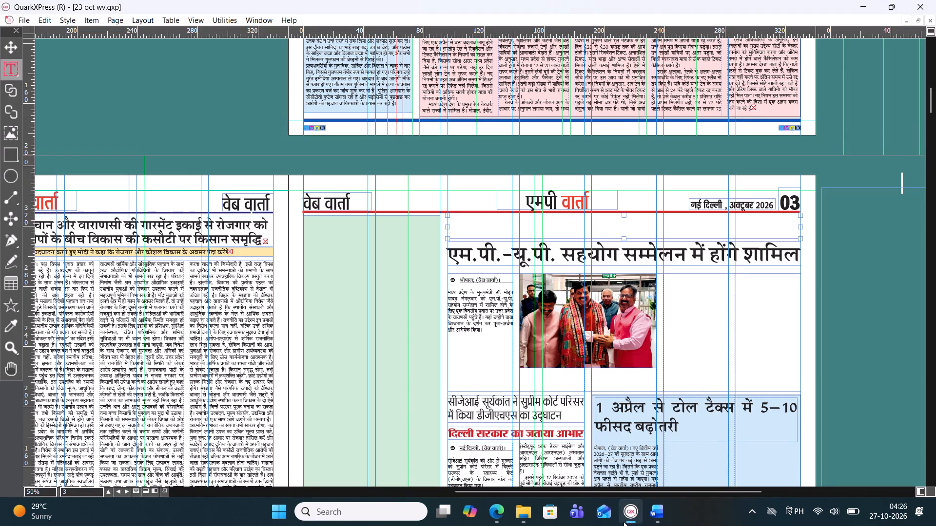
Close the recovered 27 Oct Article document in Word without saving its changes, keeping 27 Oct International open.
left_click(648, 515)
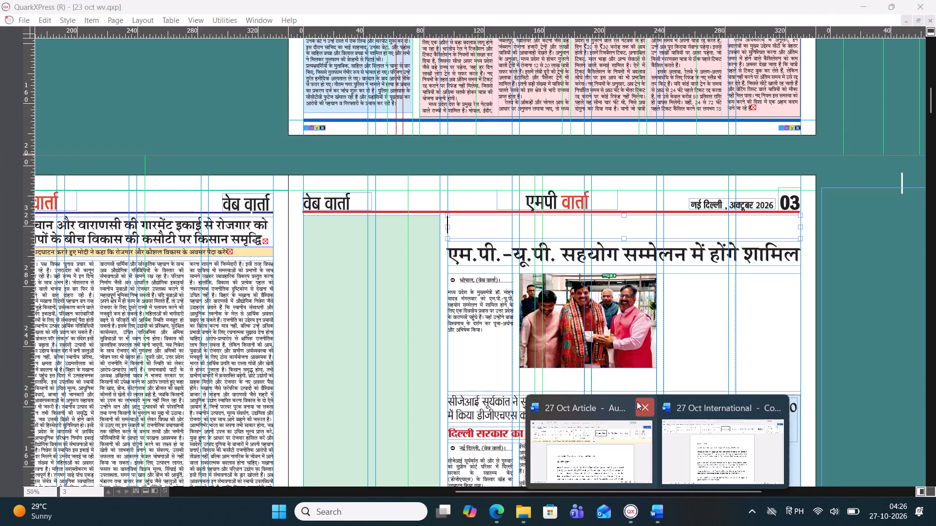
left_click(644, 406)
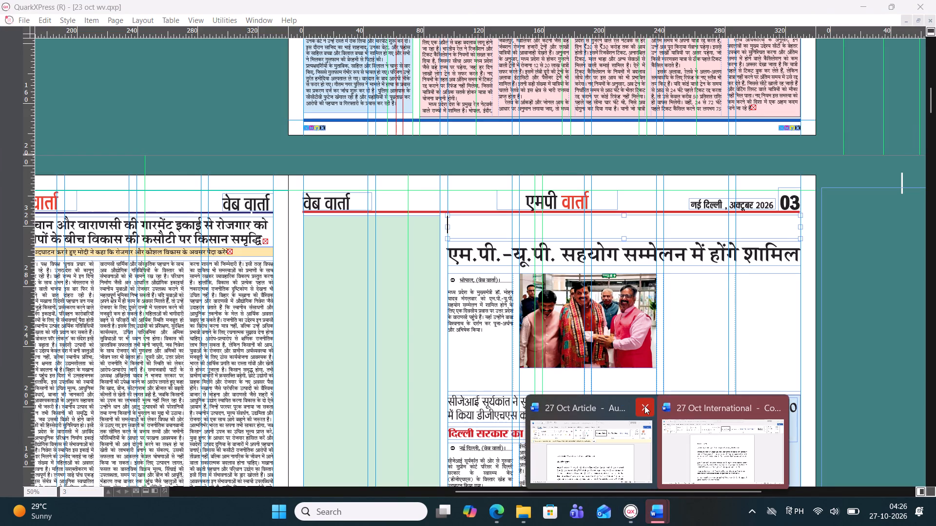
left_click(644, 406)
left_click(706, 424)
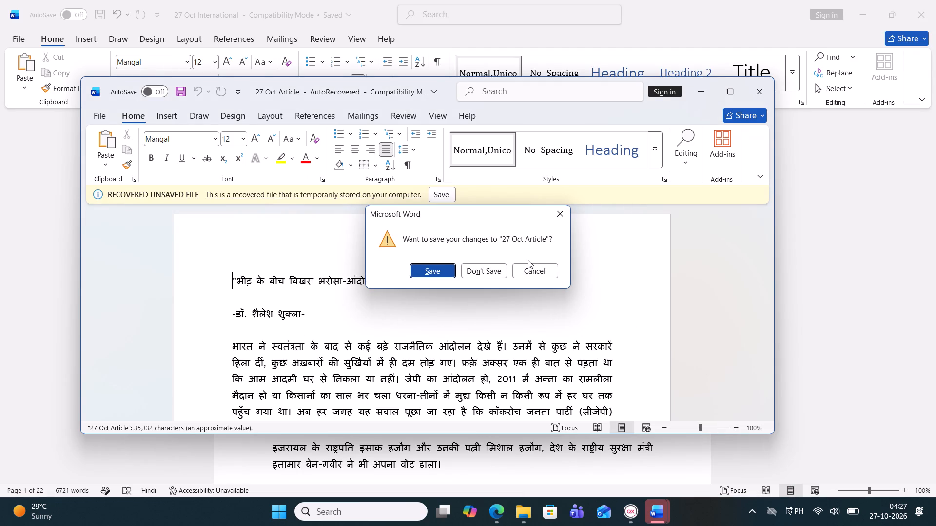
left_click(480, 268)
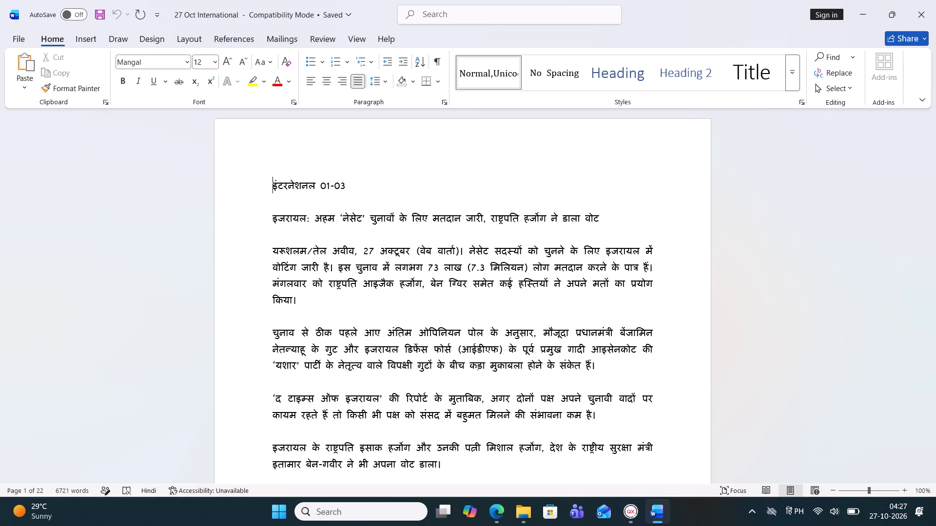
Read through the opening stories in the 27 Oct International Word document, including the Israel election and Vietnam–Kim items, and return to the QuarkXPress layout.
scroll(431, 375, "down", 2)
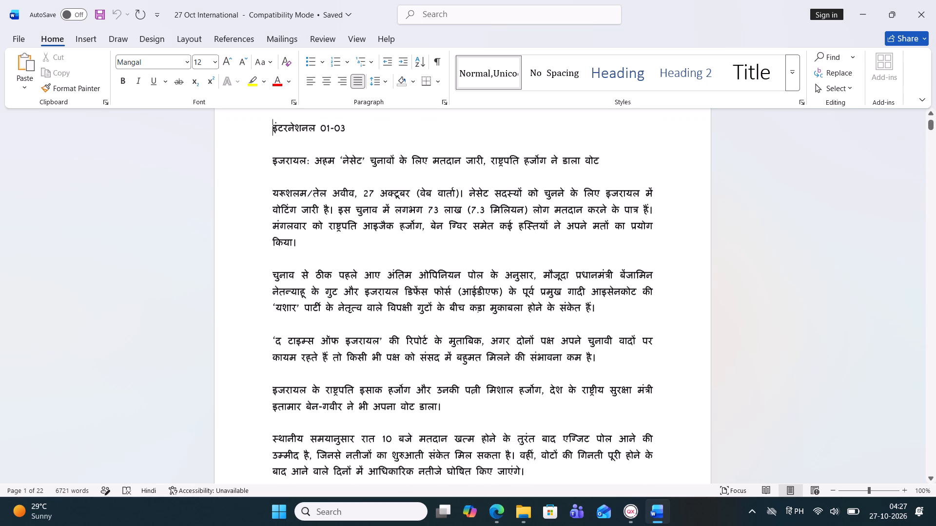
scroll(431, 375, "down", 11)
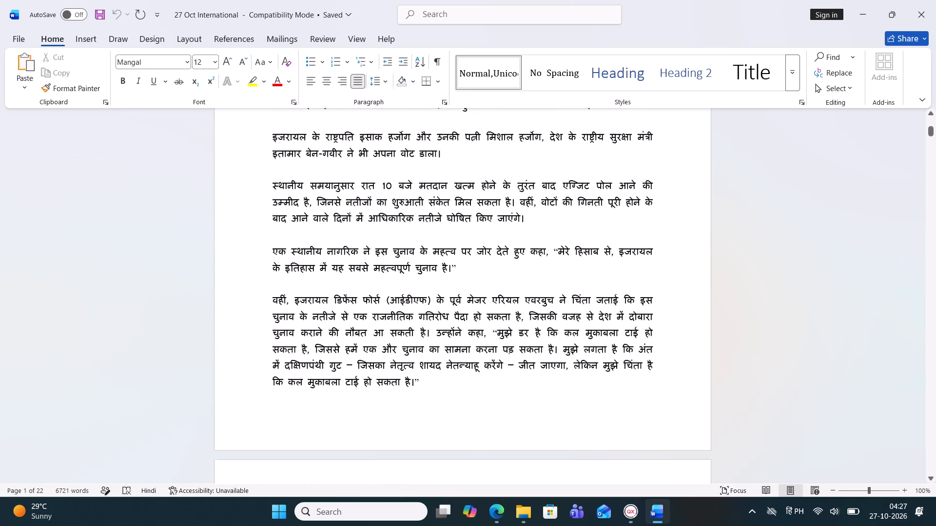
scroll(431, 375, "down", 10)
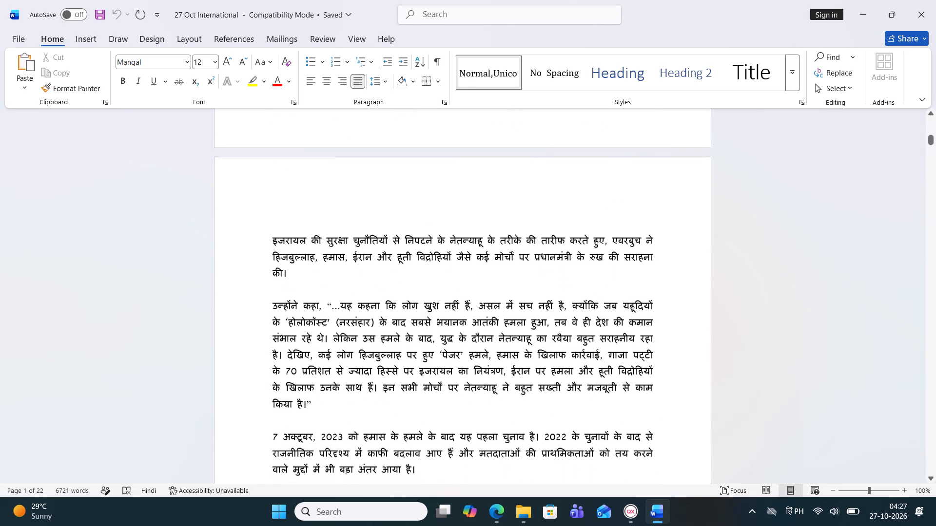
scroll(364, 336, "down", 1)
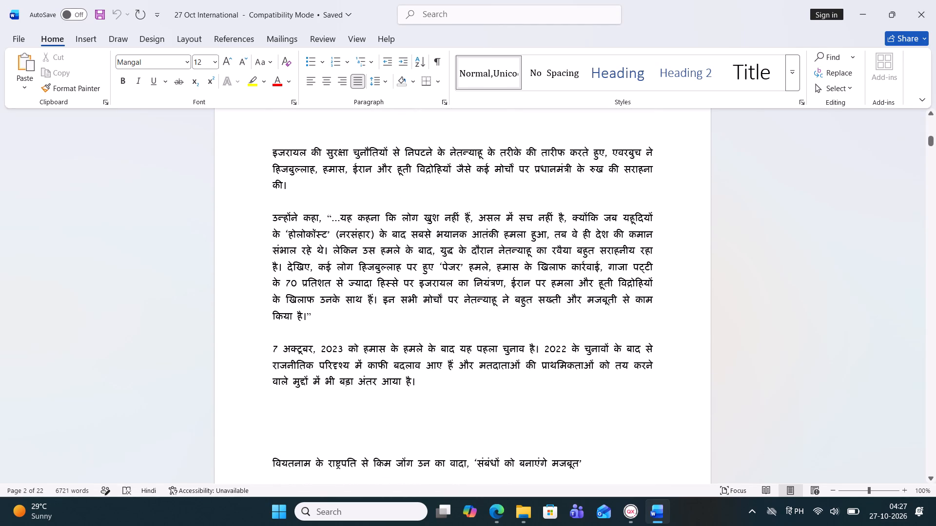
scroll(343, 401, "down", 2)
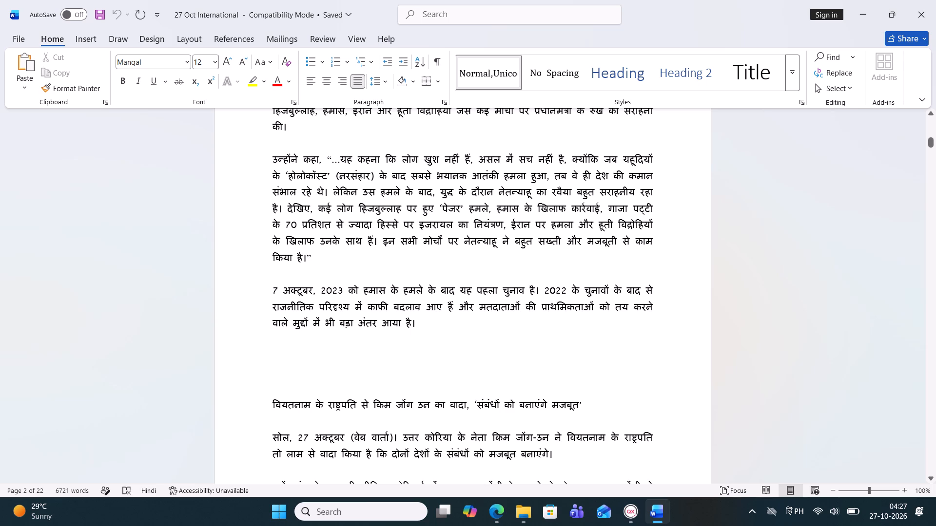
scroll(430, 338, "down", 1)
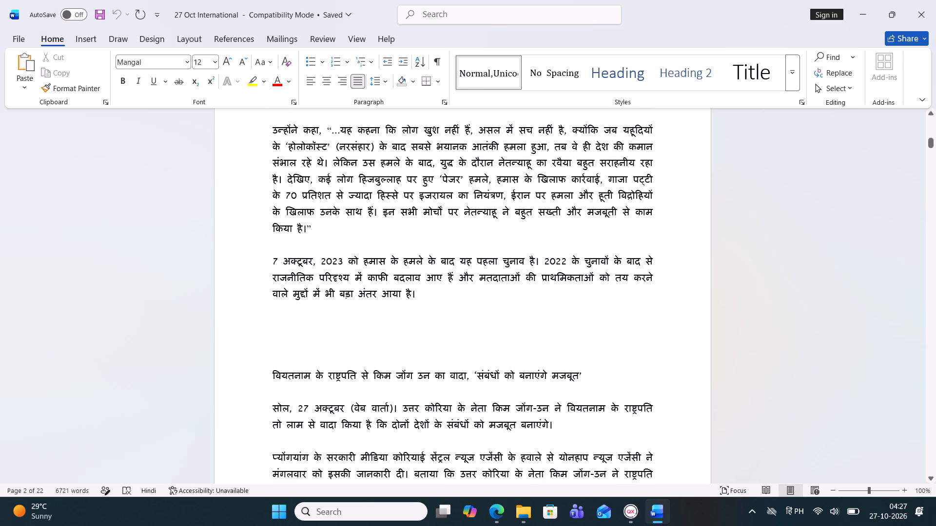
scroll(430, 338, "down", 12)
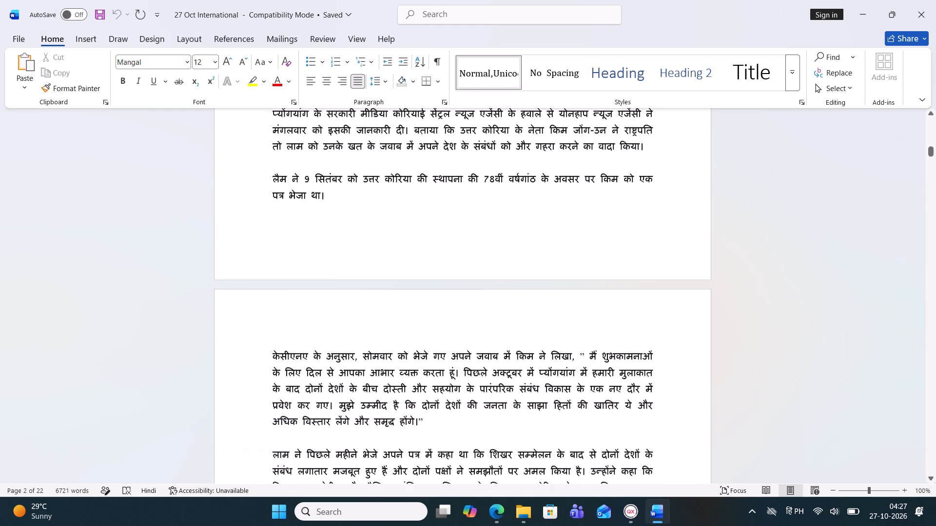
scroll(430, 338, "up", 5)
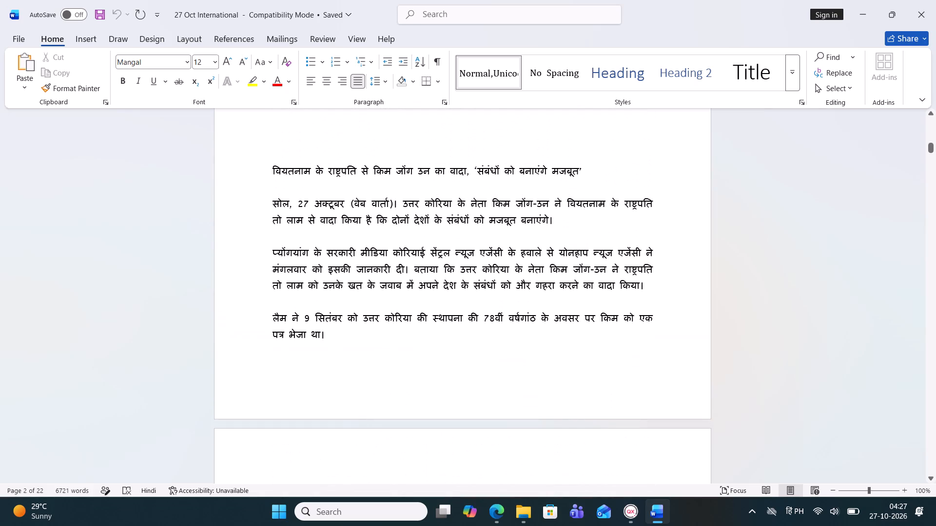
scroll(408, 326, "up", 5)
scroll(404, 462, "up", 1)
scroll(404, 462, "down", 1)
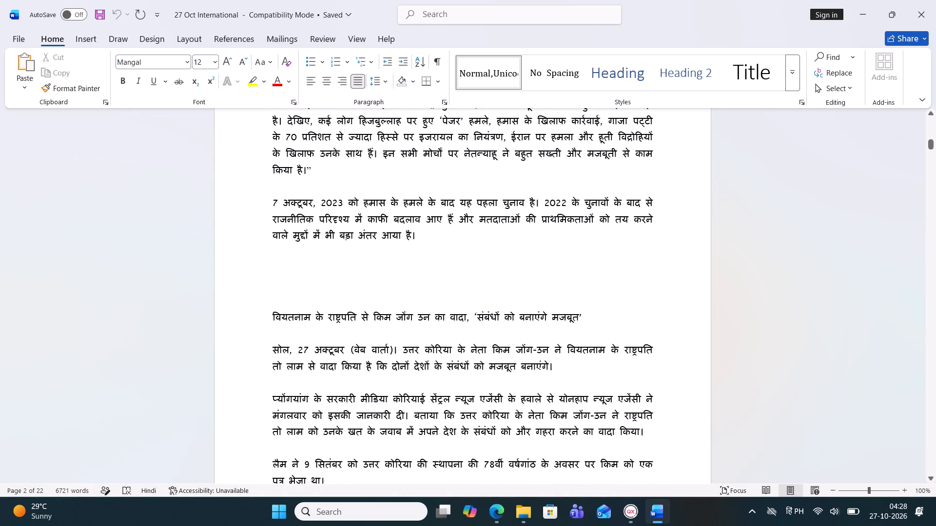
scroll(401, 437, "up", 7)
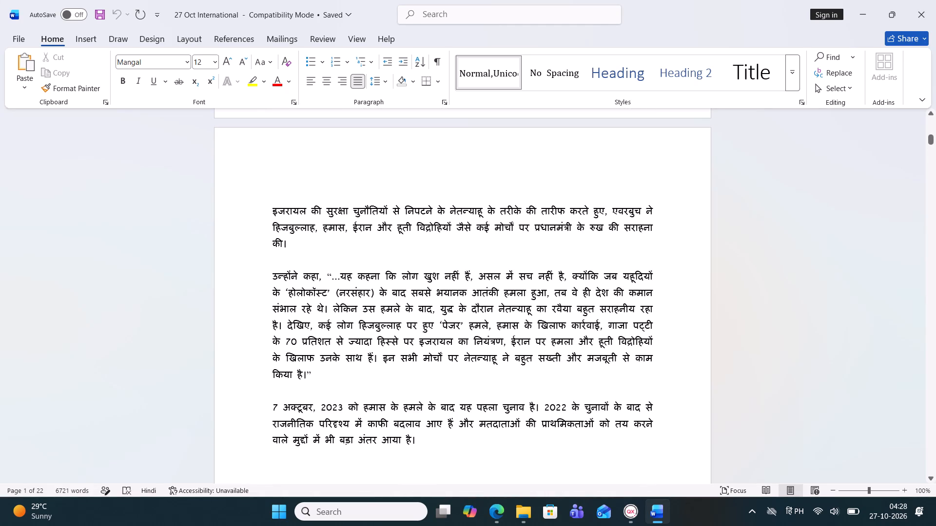
left_click(625, 517)
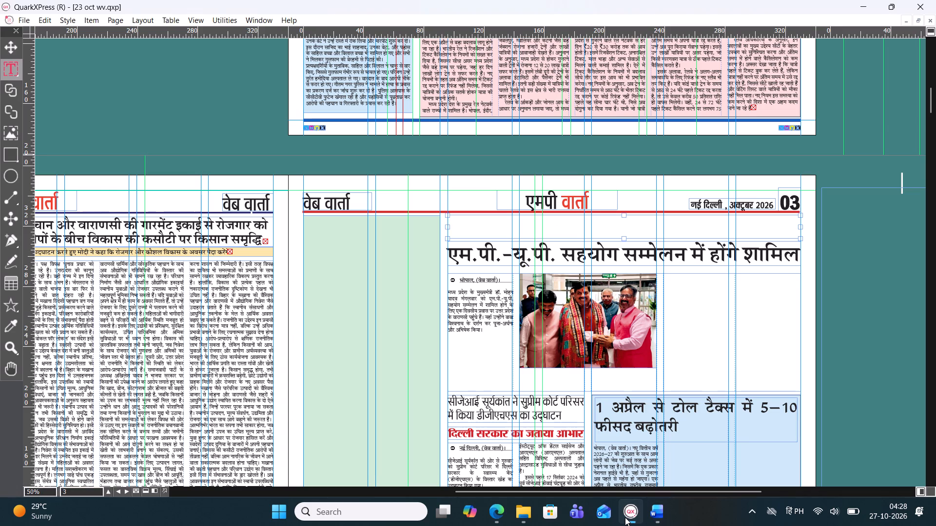
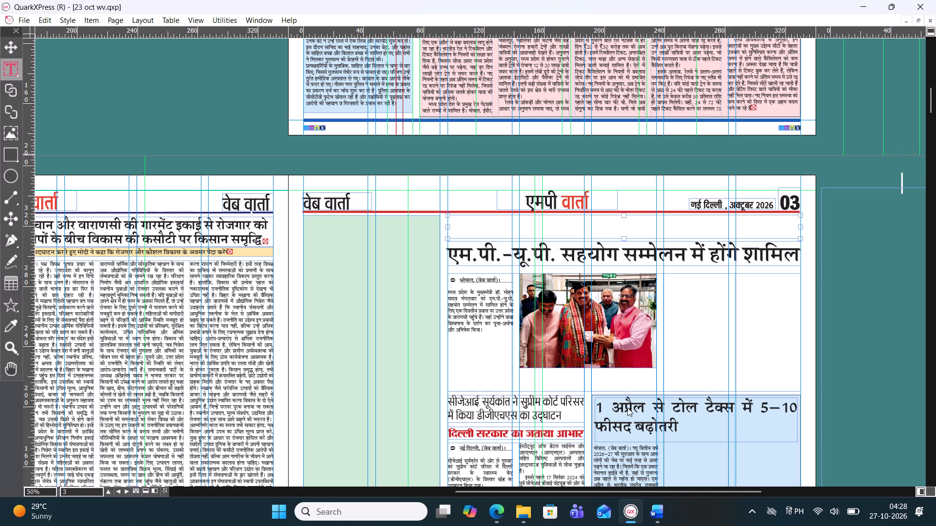
Clear the toll-tax headline, 1 अप्रैल से टोल टैक्स में 5–10 फीसद बढ़ोतरी, from the blue story panel on page 03.
scroll(650, 405, "down", 1)
left_click(598, 196)
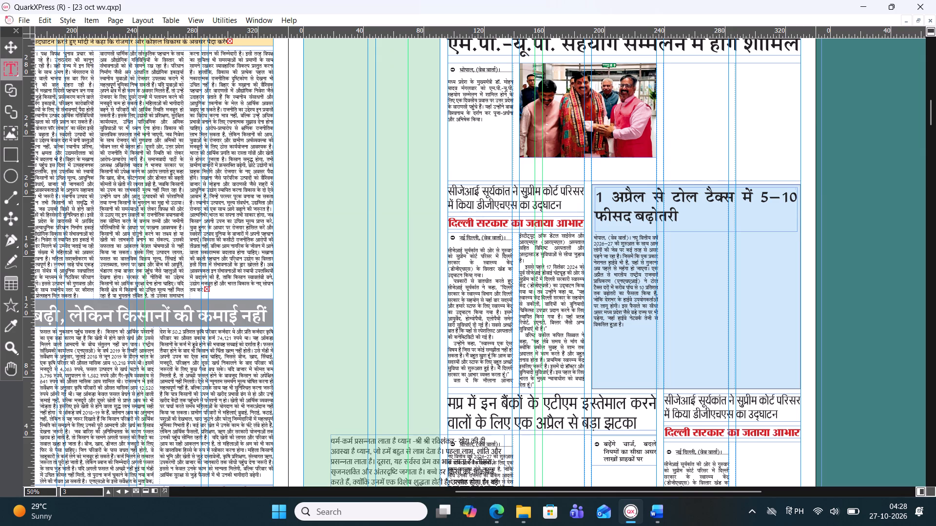
left_click_drag(598, 196, 740, 238)
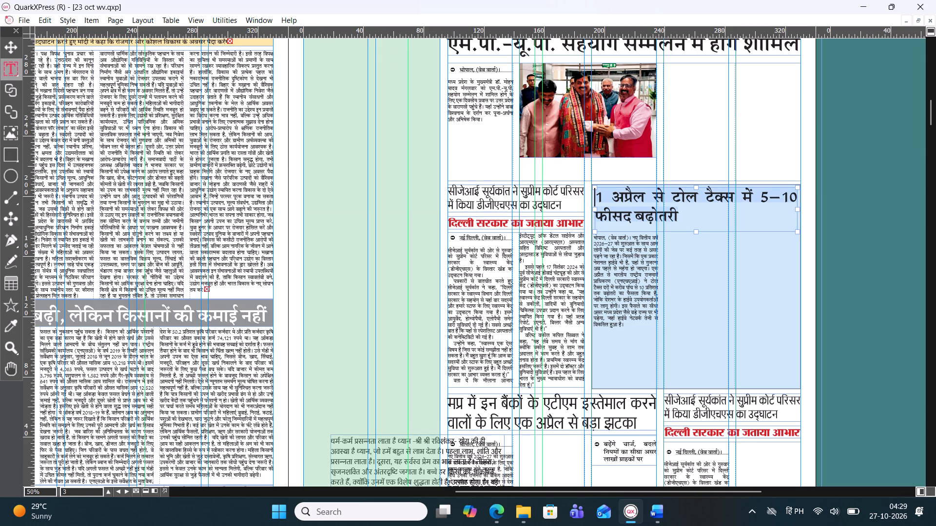
key("BackSpace")
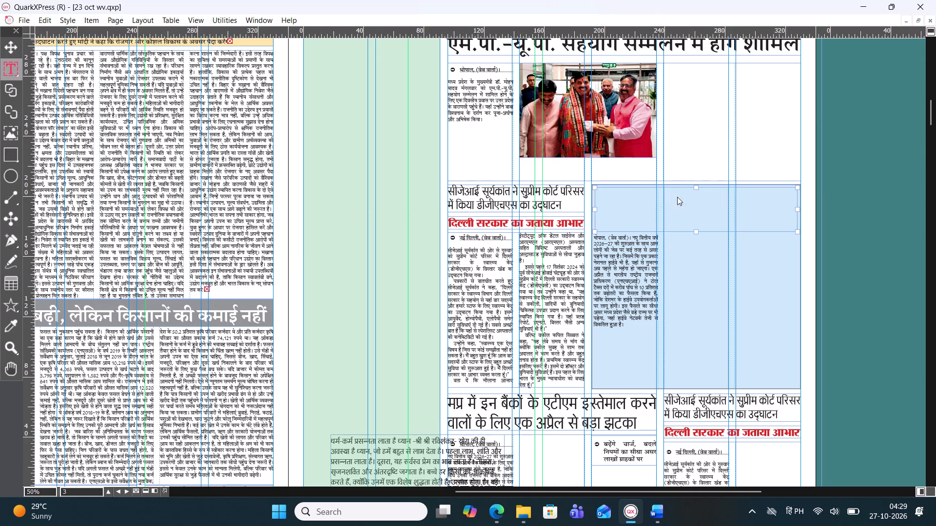
Switch to the 27 Oct International document in Word and copy its first headline, इजरायल: अहम ‘नेसेट’ चुनावों के लिए मतदान जारी, राष्ट्रपति हर्जोग ने डाला वोट.
left_click(651, 516)
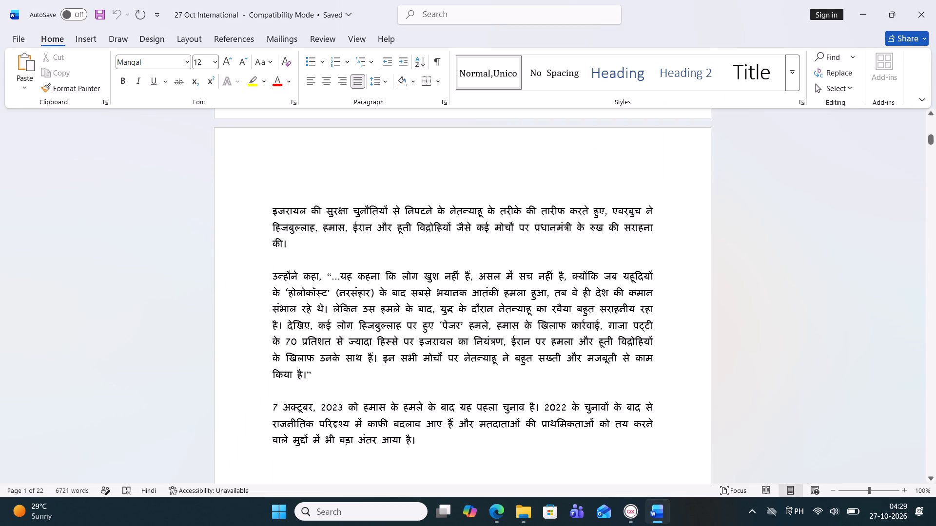
scroll(325, 315, "up", 1)
scroll(325, 315, "down", 2)
scroll(325, 315, "up", 2)
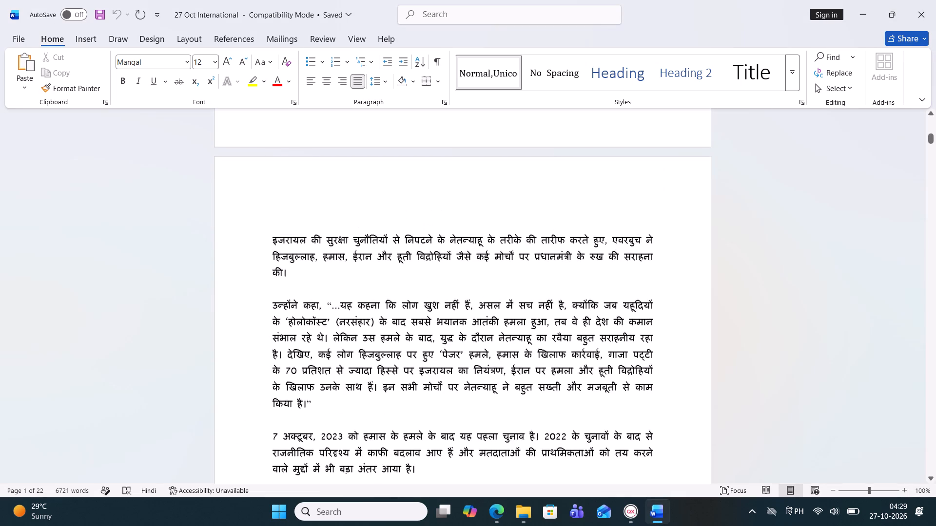
scroll(325, 315, "up", 18)
scroll(325, 315, "up", 3)
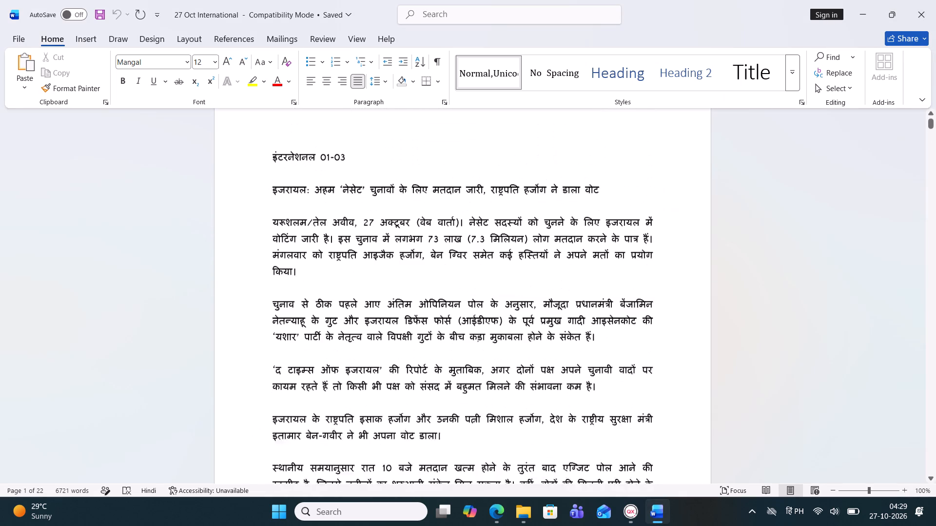
scroll(325, 315, "up", 5)
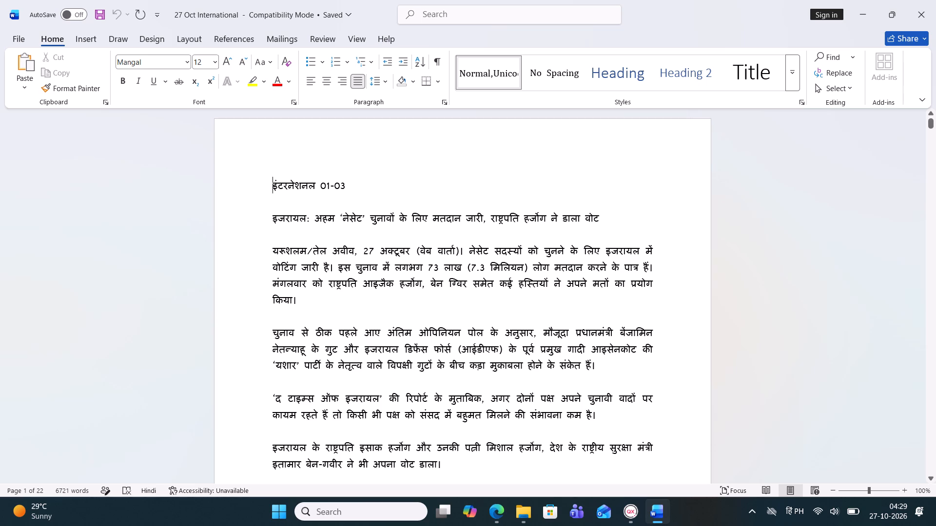
left_click_drag(270, 217, 589, 222)
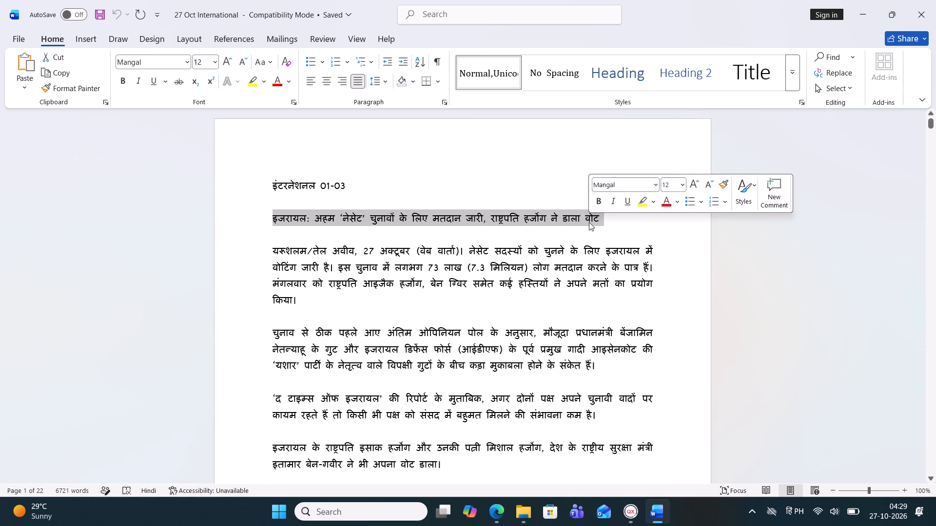
key("ctrl+c")
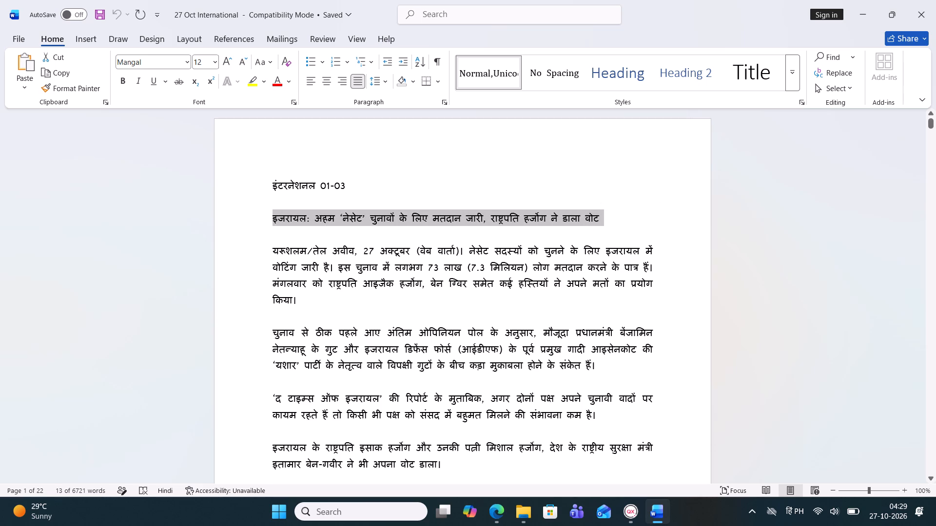
Return to the QuarkXPress layout, undo the clearing of the toll-tax headline, and replace its text with the copied Israel election headline.
left_click(635, 512)
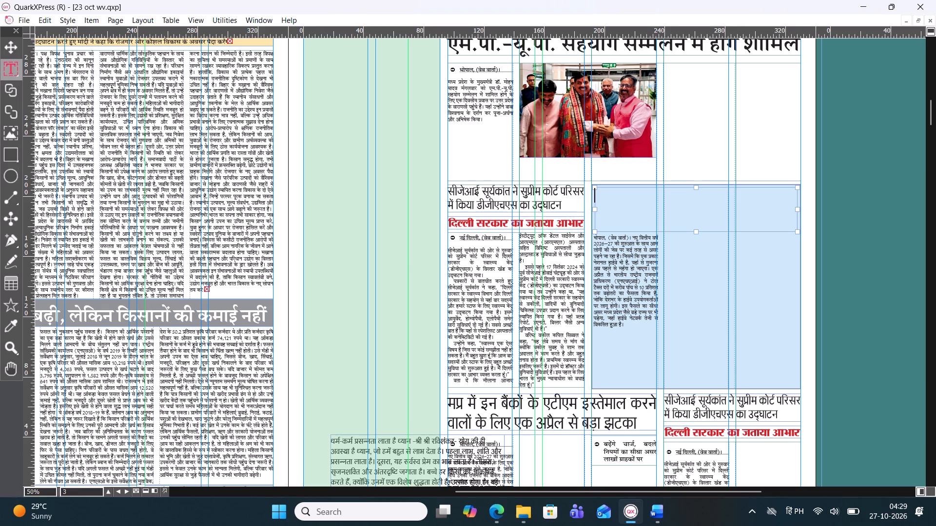
key("ctrl+z")
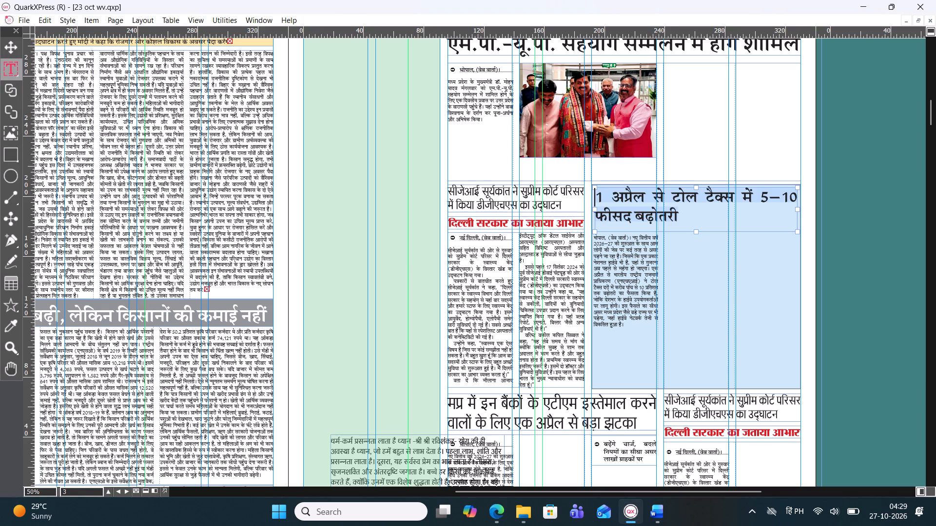
key("ctrl+z")
key("BackSpace")
key("ctrl+v")
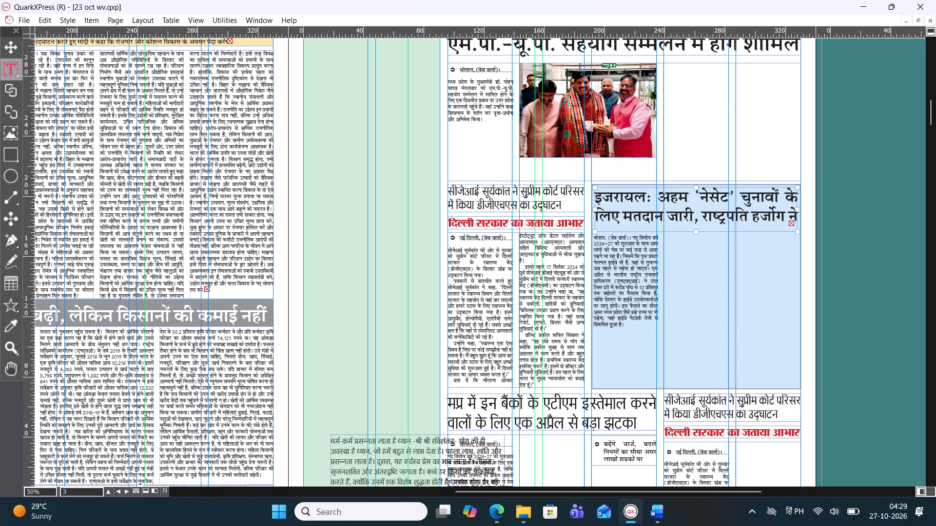
Reduce the Israel headline's font size in small increments and widen its box to the blue panel's outer edge, fitting it on two lines.
left_click_drag(797, 210, 836, 210)
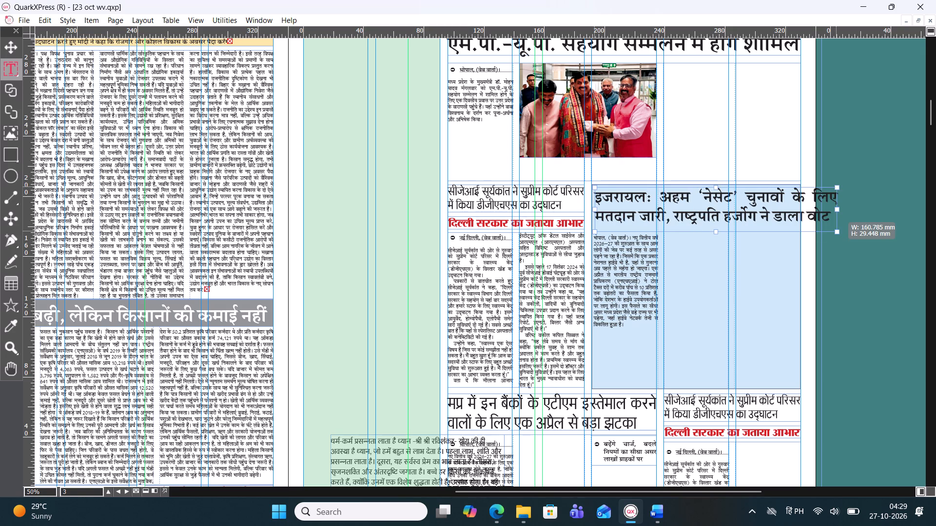
left_click_drag(836, 210, 823, 202)
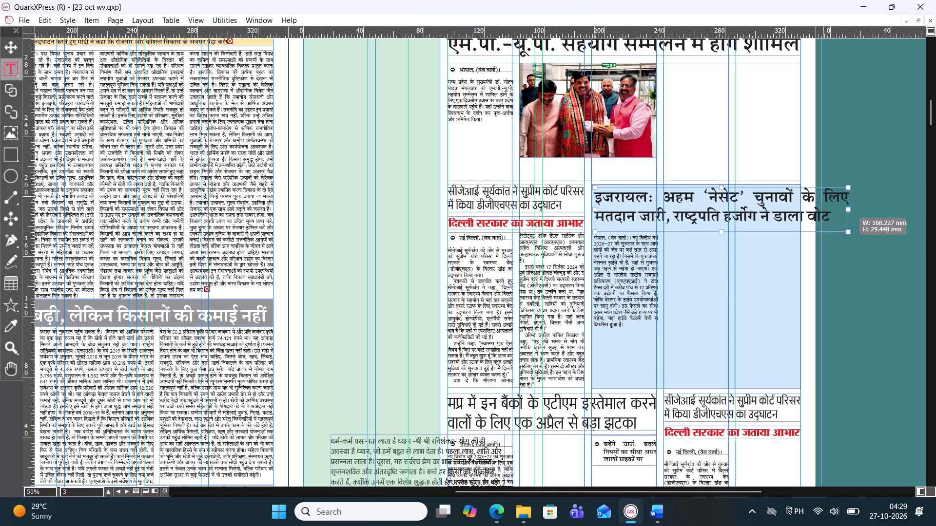
left_click_drag(823, 202, 832, 199)
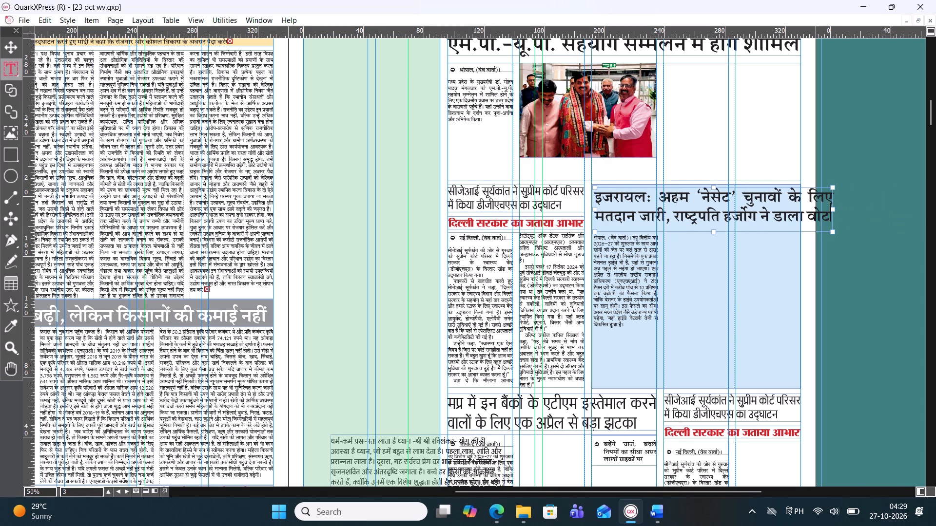
left_click_drag(829, 215, 529, 202)
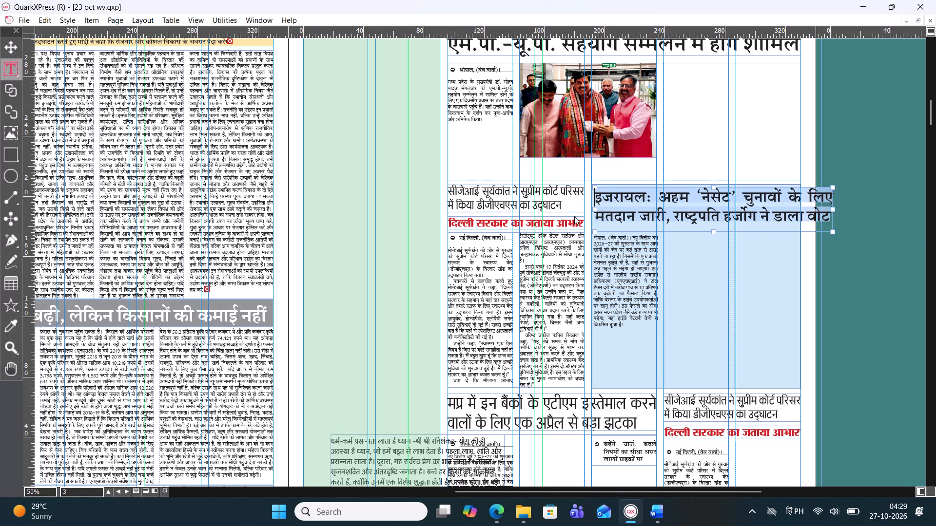
key("ctrl+alt+shift+comma")
key("ctrl+alt+shift+comma")
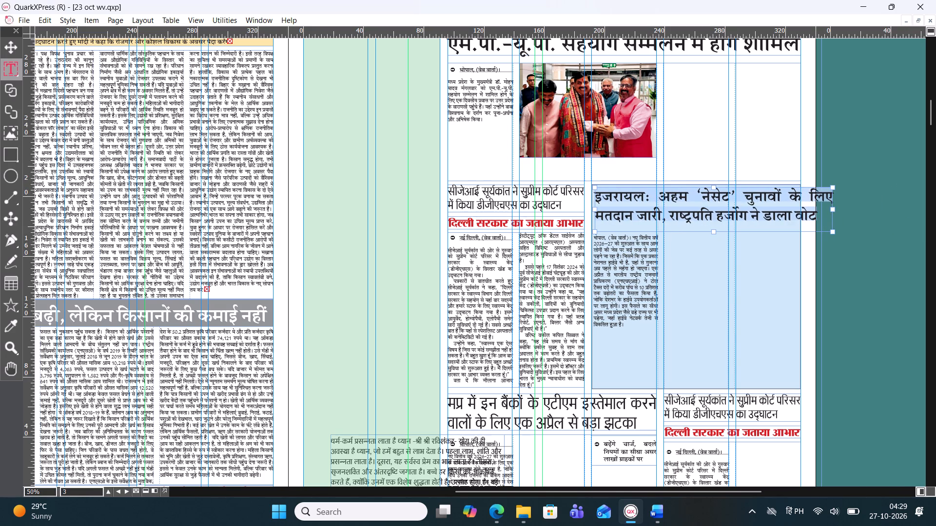
key("ctrl+alt+shift+comma")
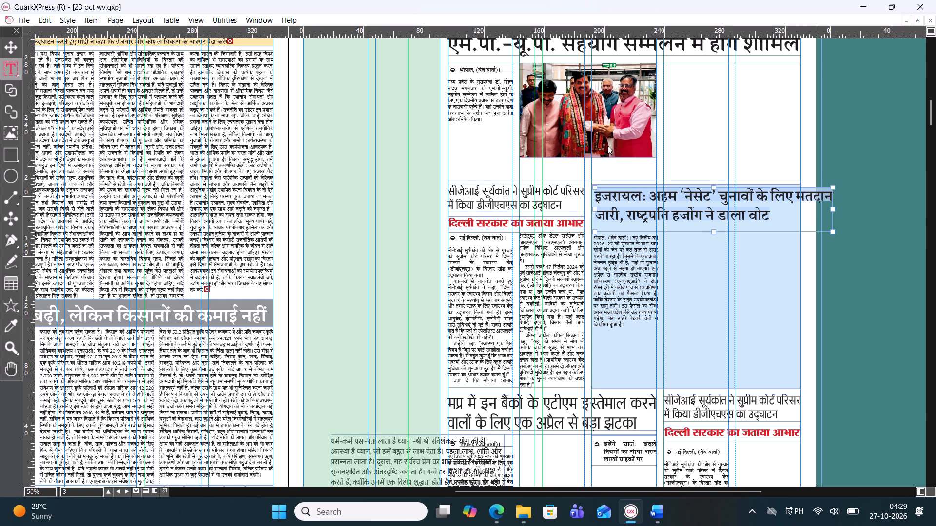
left_click_drag(834, 211, 824, 212)
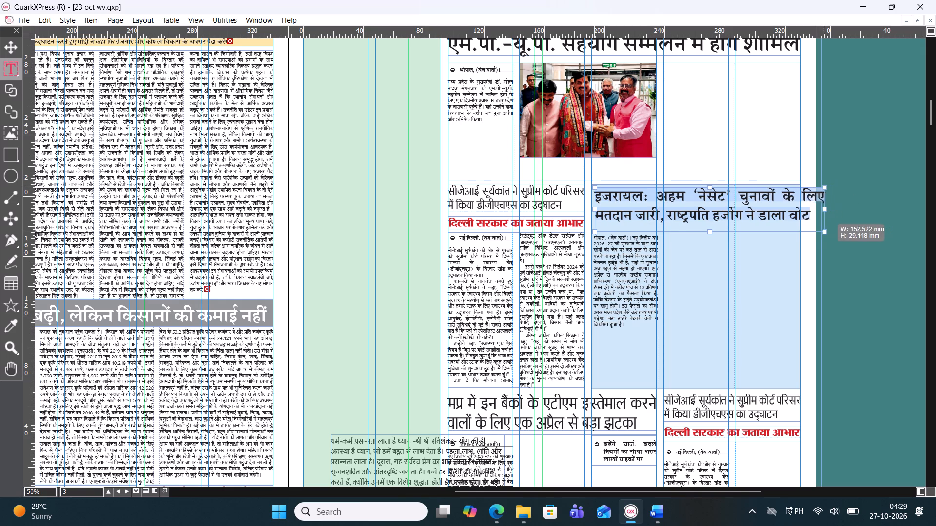
left_click_drag(824, 212, 802, 215)
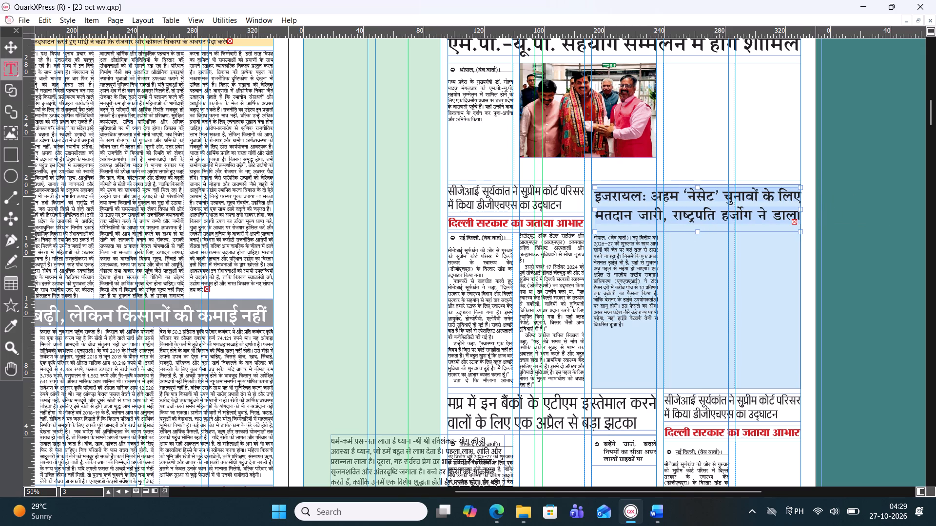
key("ctrl+alt+shift+comma")
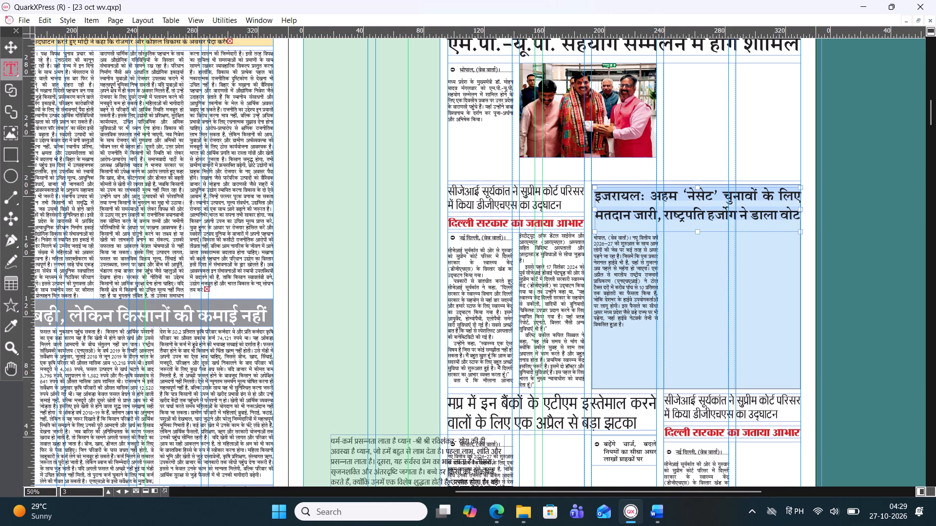
Nudge the Israel headline box slightly left with the Item tool to line it up inside the blue story panel.
scroll(715, 209, "up", 1, "ctrl")
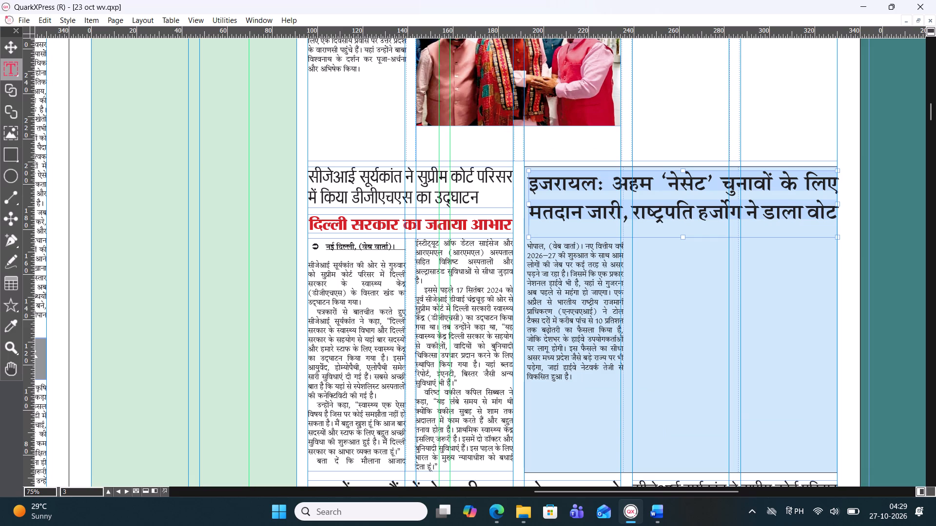
left_click_drag(528, 203, 528, 198)
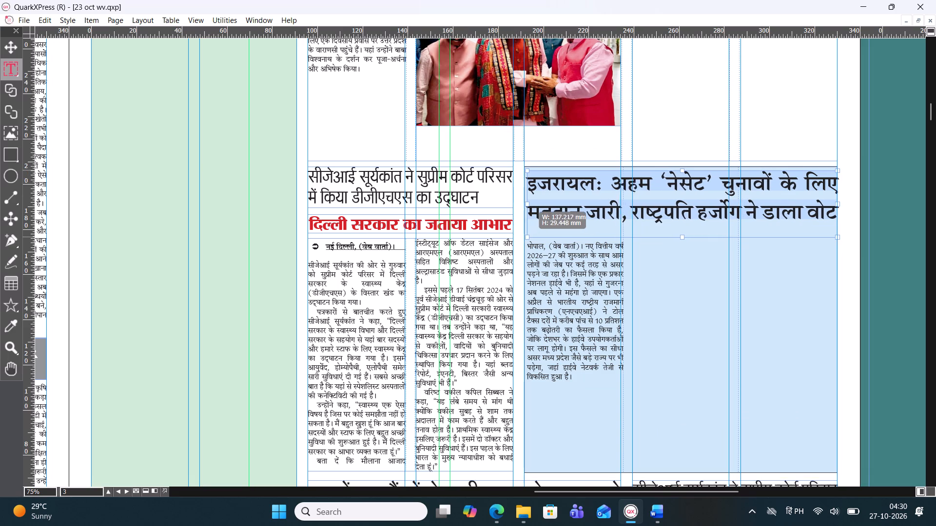
left_click_drag(528, 198, 528, 197)
key("Left")
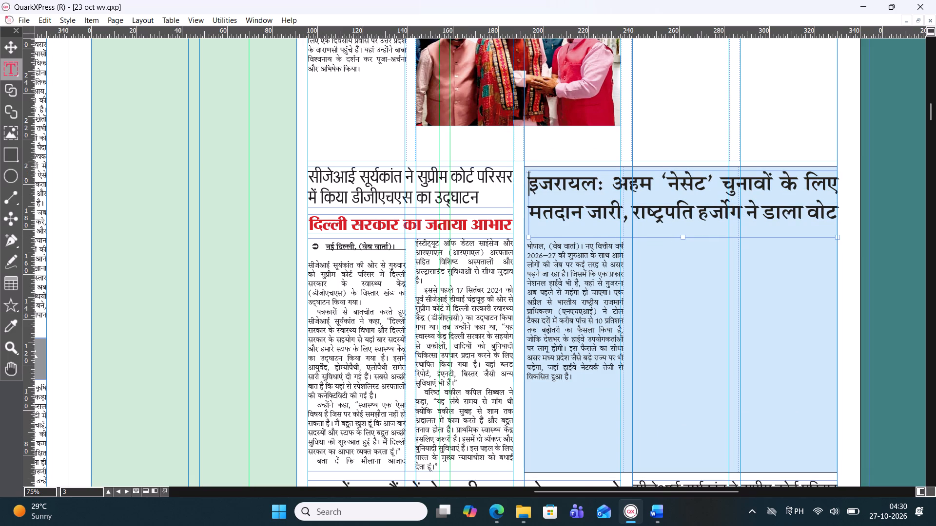
key("Left")
left_click(12, 43)
left_click(561, 201)
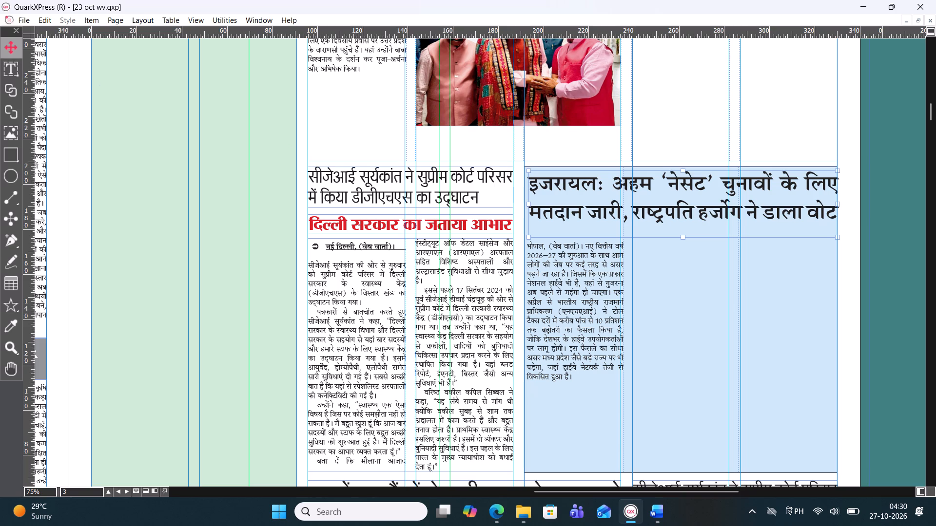
key("Left")
key("Left")
key("Left")
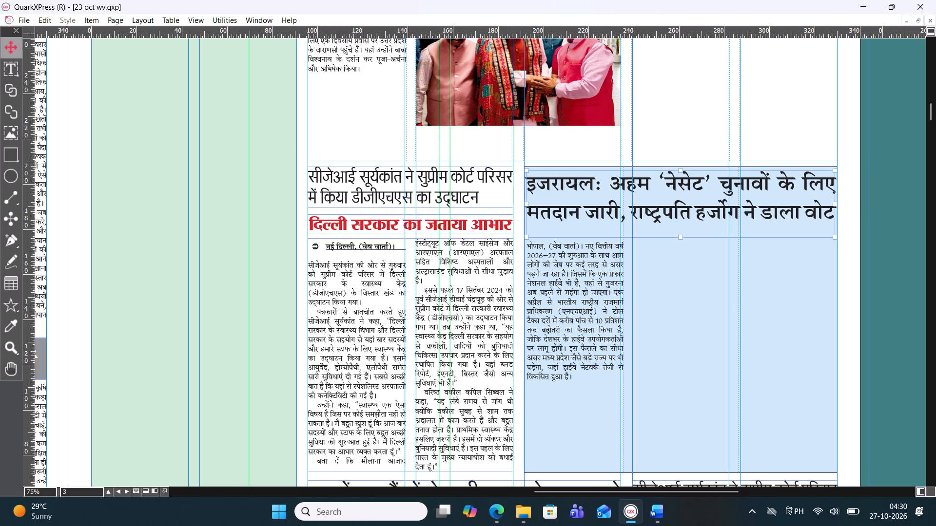
key("Right")
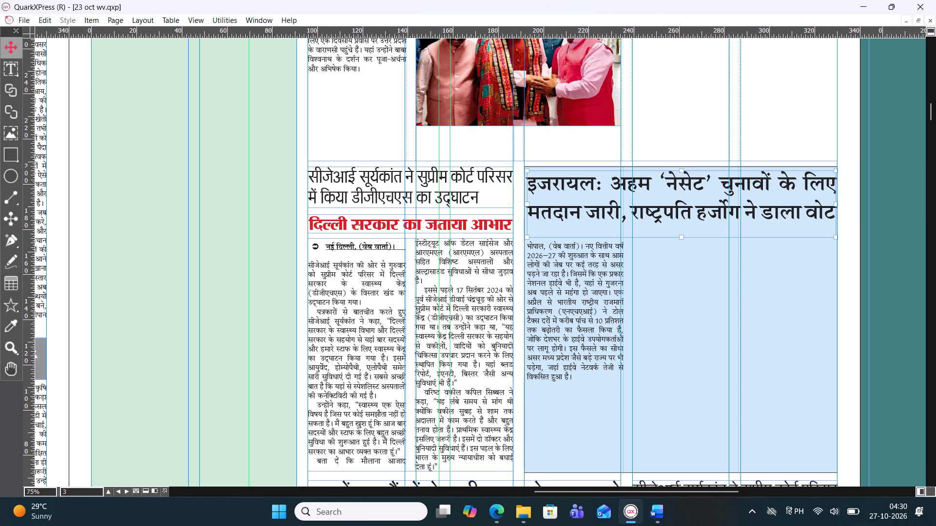
Clear the old toll-tax body text, beginning भोपाल, (वेब वार्ता), from the blue story box under the Israel headline.
left_click(16, 46)
left_click(644, 268)
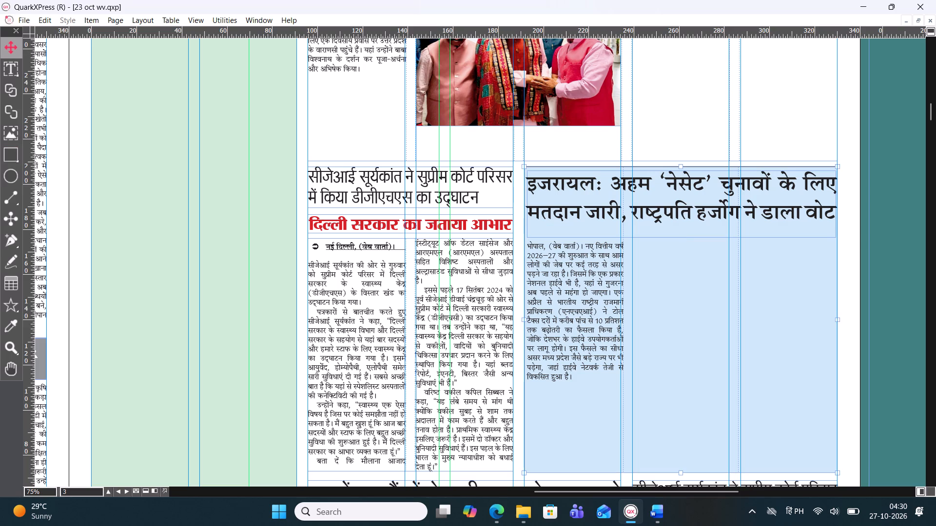
left_click(577, 303)
left_click(572, 377)
double_click(565, 362)
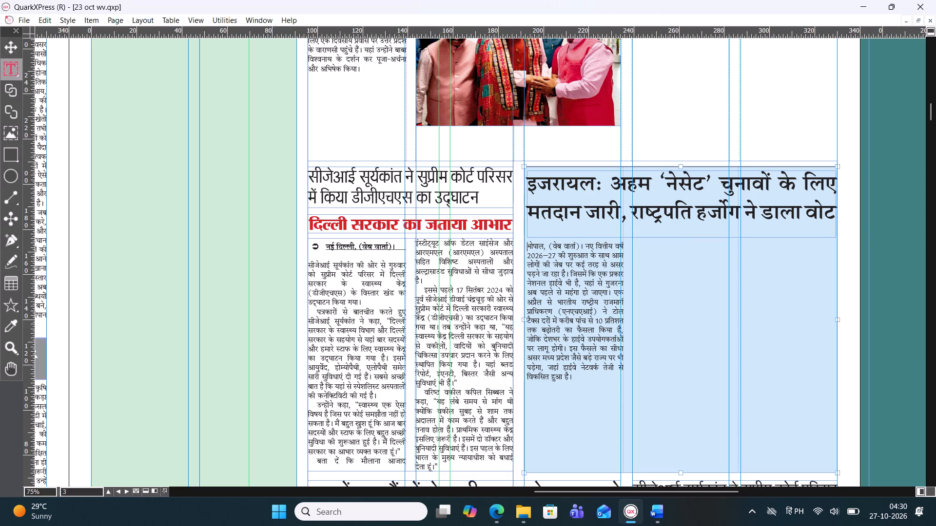
double_click(559, 337)
key("ctrl+a")
key("BackSpace")
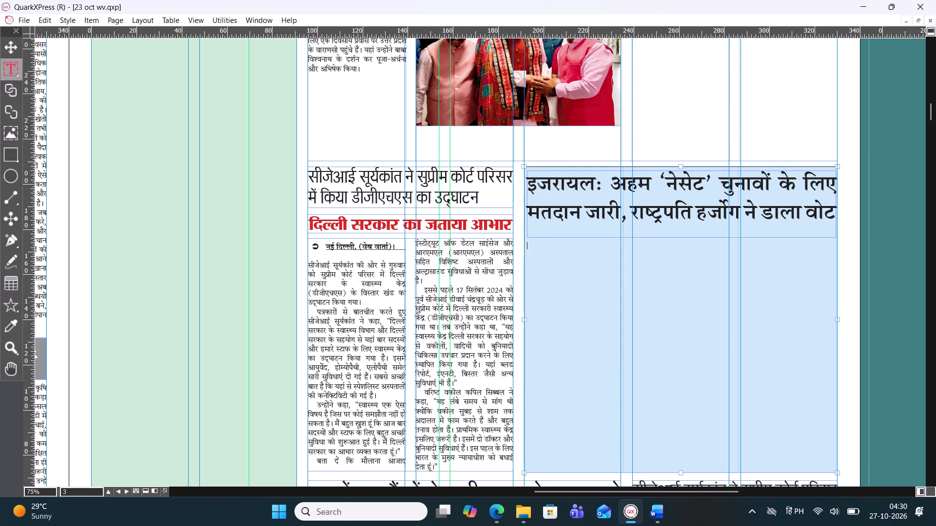
Switch to the 27 Oct International document in Word and copy the text from यरूशलम/तेल अवीव down to just before the इंटरनेशनल 04-05 heading.
left_click(656, 516)
scroll(295, 276, "down", 2)
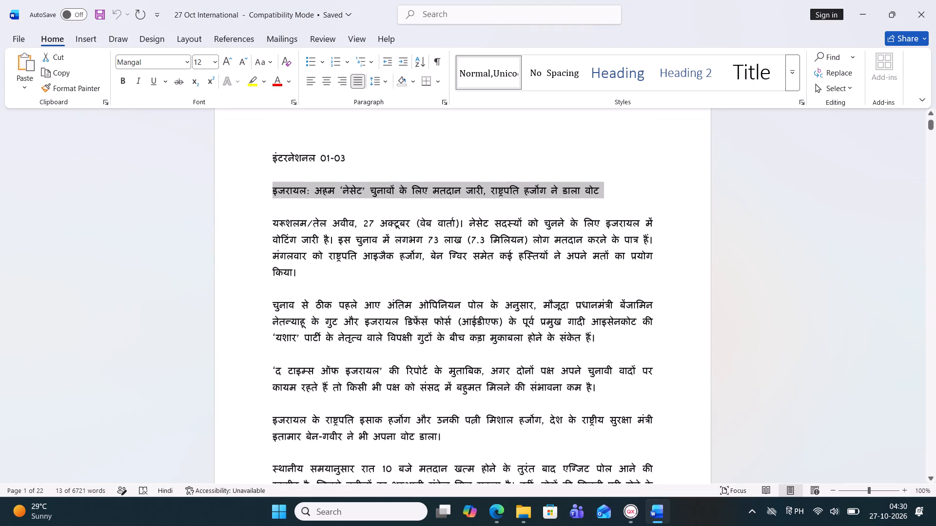
left_click_drag(271, 193, 390, 269)
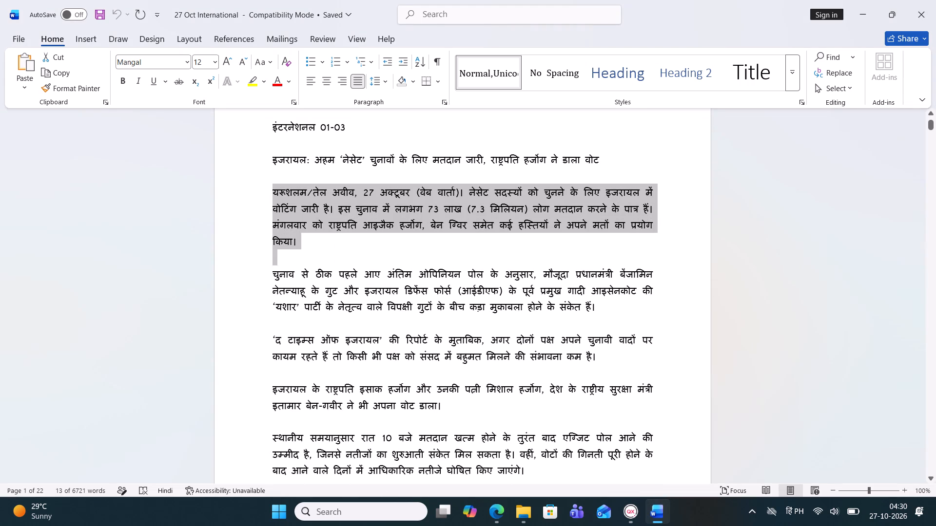
left_click_drag(390, 269, 537, 354)
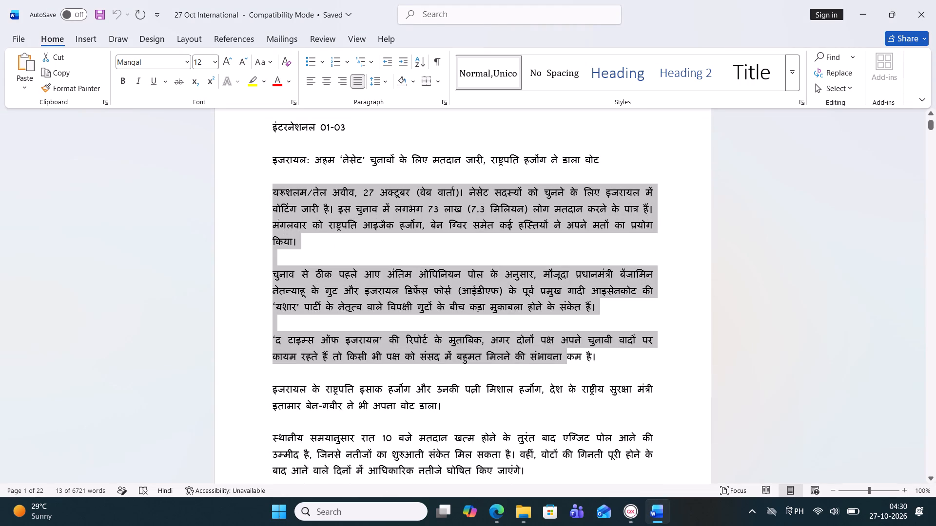
left_click_drag(537, 354, 629, 451)
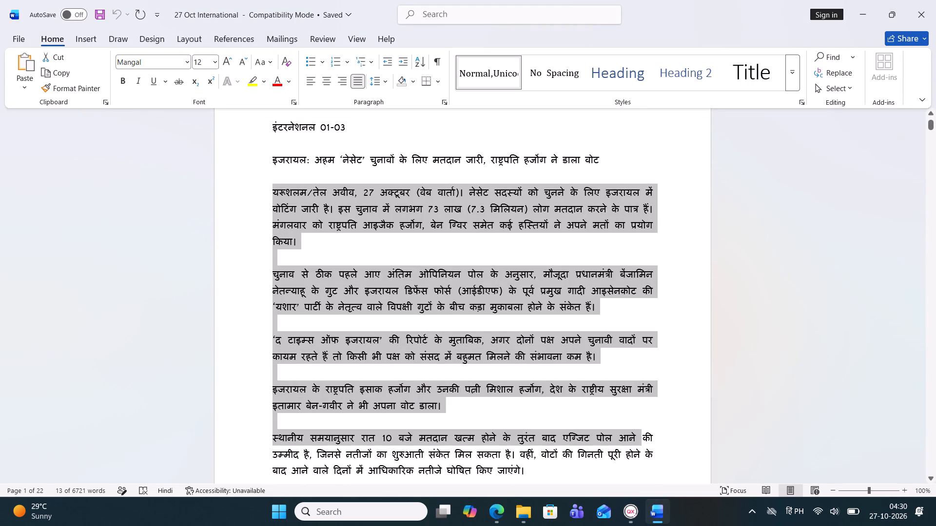
left_click_drag(629, 451, 653, 498)
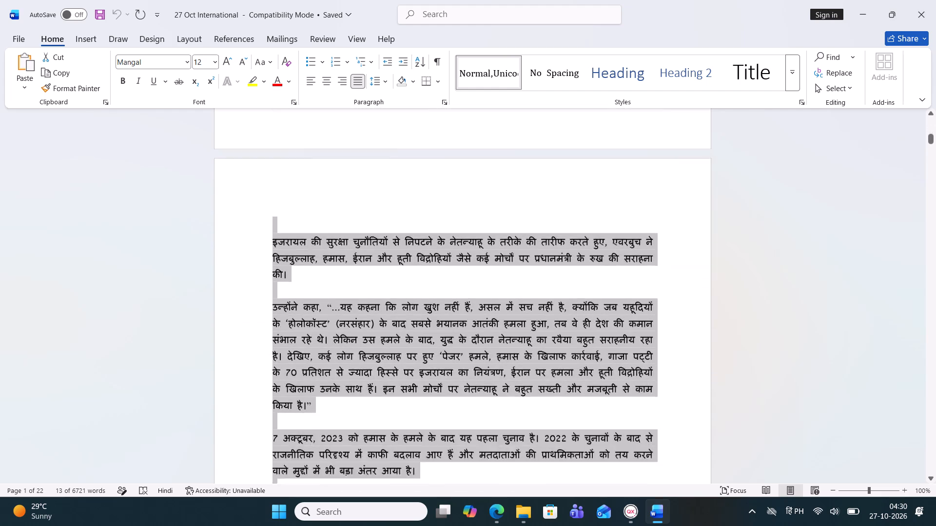
left_click_drag(653, 498, 646, 474)
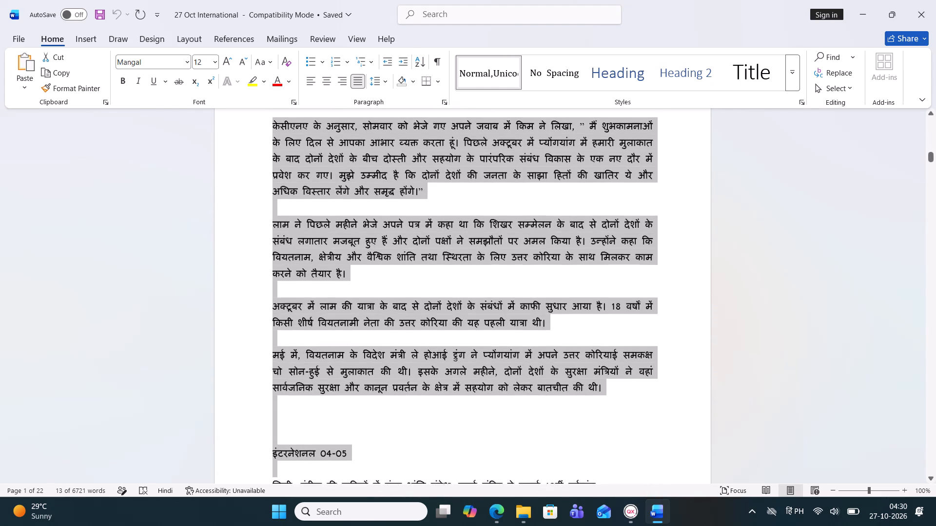
left_click_drag(646, 474, 634, 398)
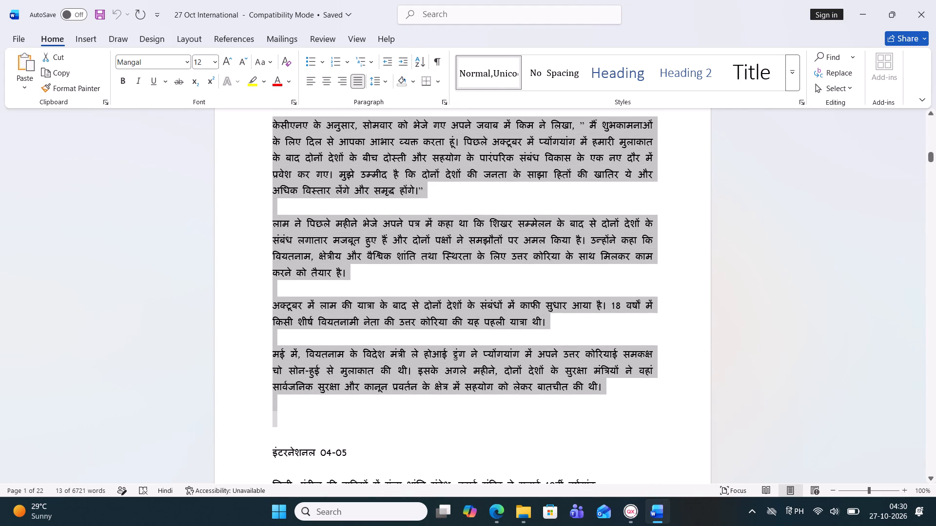
left_click_drag(634, 398, 632, 380)
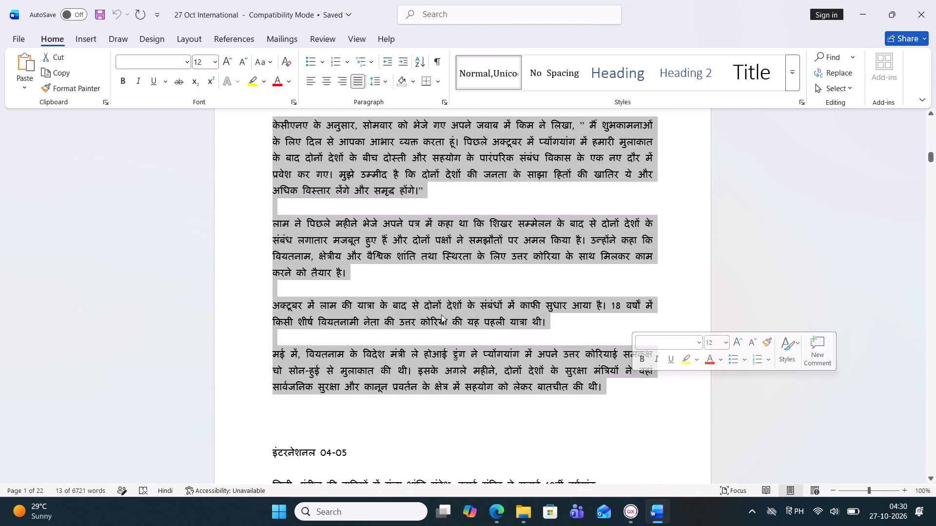
scroll(424, 344, "up", 3)
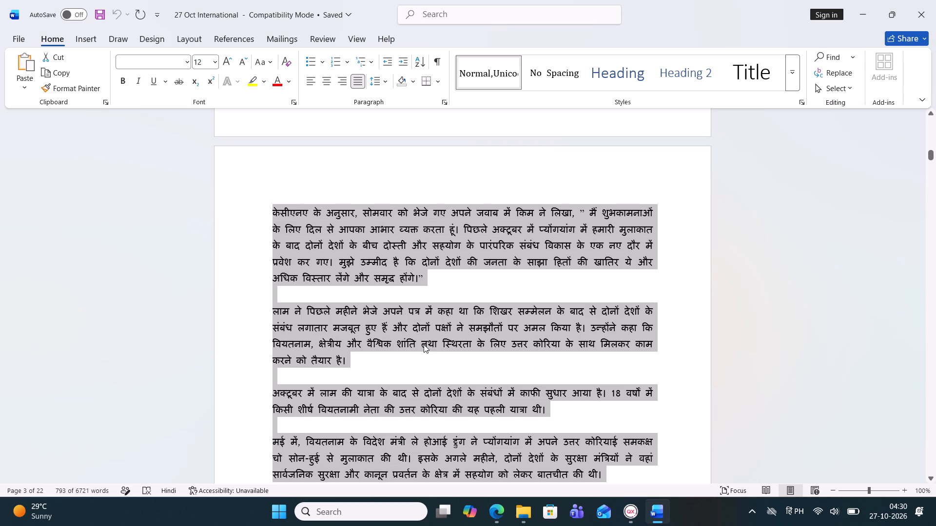
key("ctrl+c")
Return to the QuarkXPress layout, display the item measurements, and paste the copied text into the emptied blue story box.
left_click(632, 515)
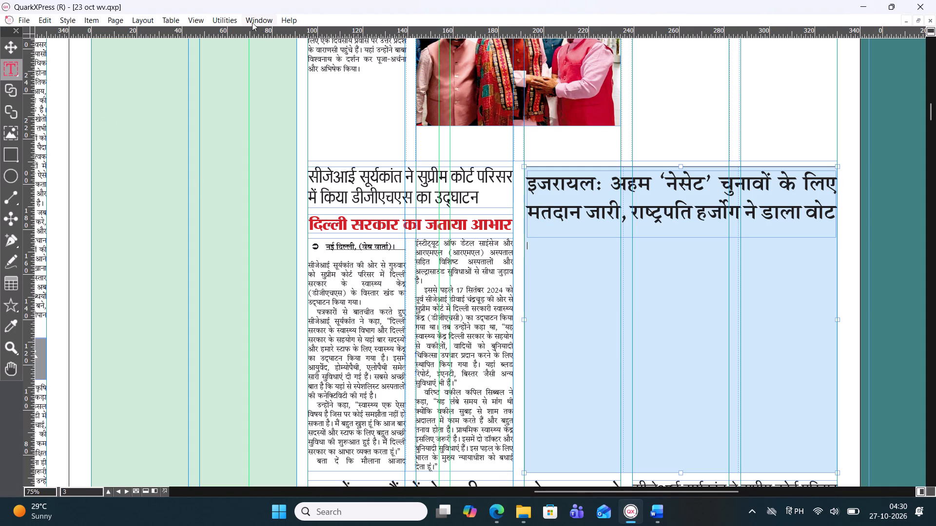
left_click(268, 21)
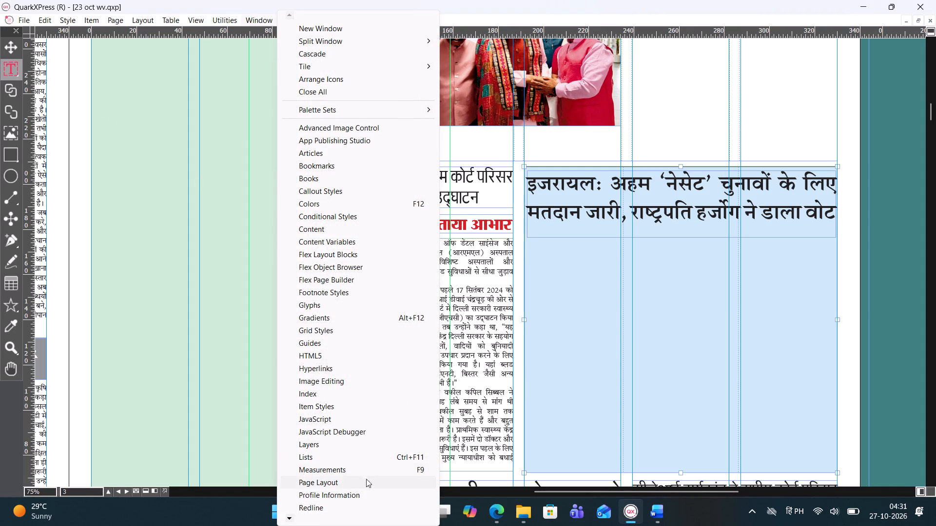
left_click(337, 469)
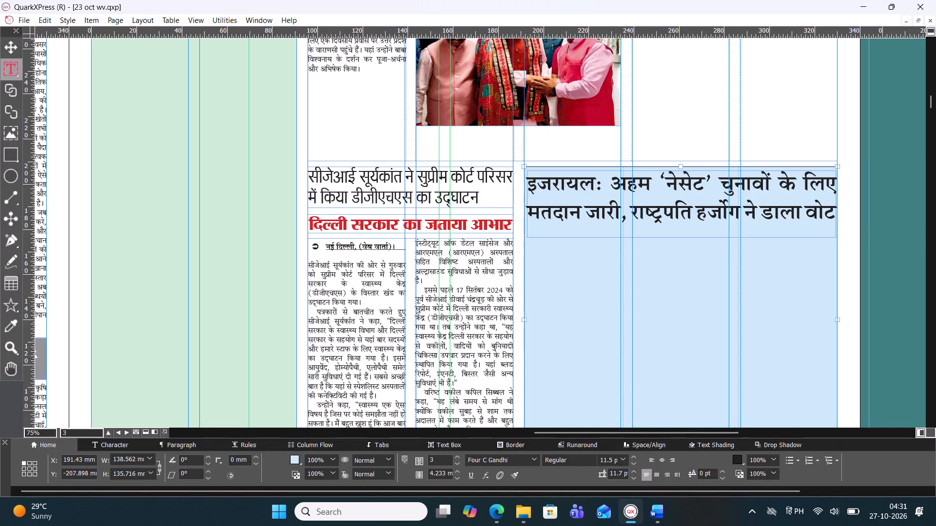
key("ctrl+space")
key("ctrl+v")
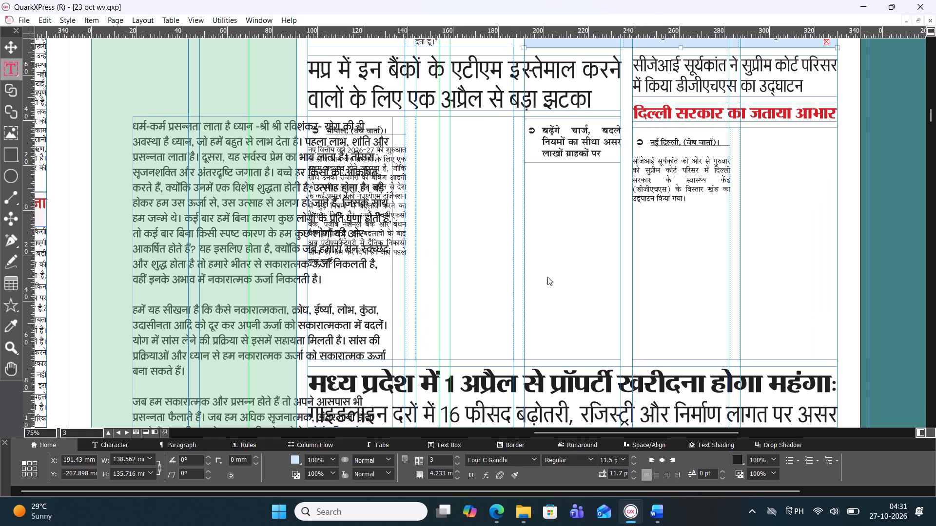
scroll(583, 249, "up", 1)
scroll(715, 262, "up", 1)
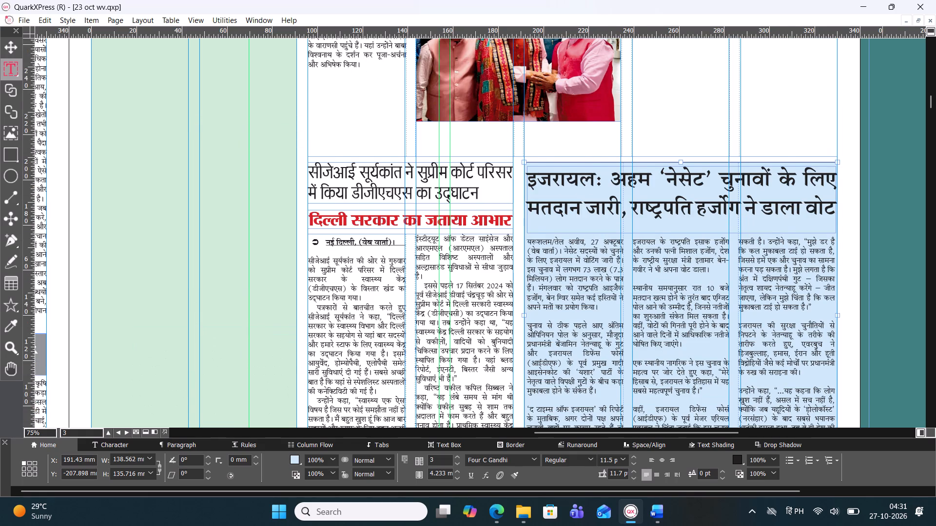
Reduce the Israel story box to 1 column, checking the end of the copied text in Word along the way.
scroll(684, 293, "down", 1)
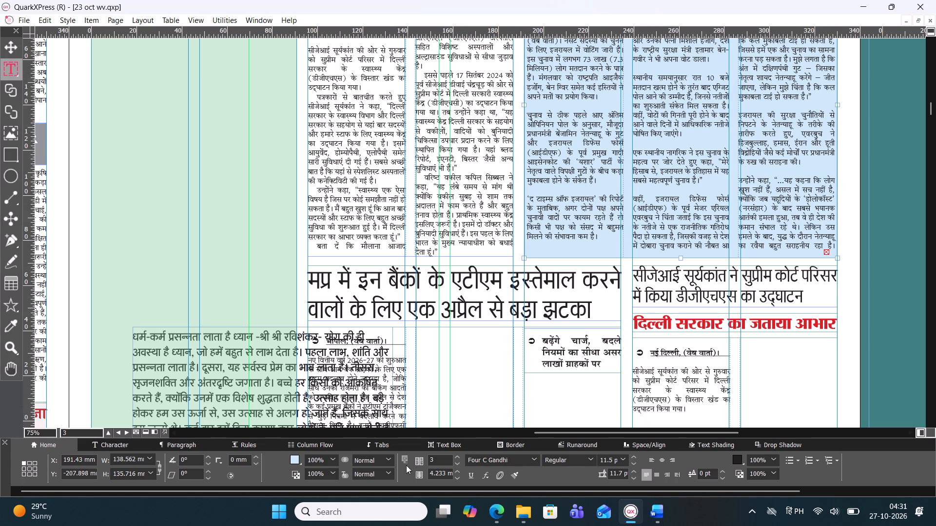
left_click(456, 462)
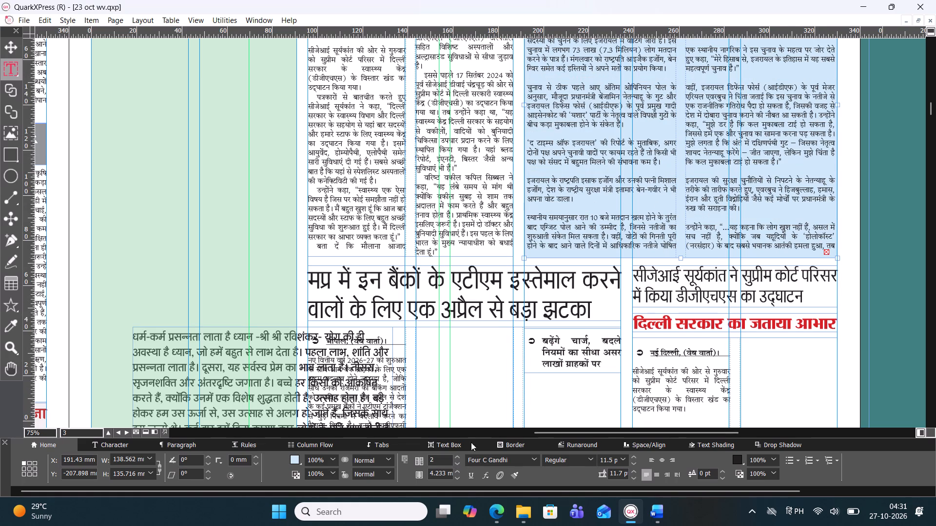
left_click(653, 516)
scroll(480, 344, "down", 4)
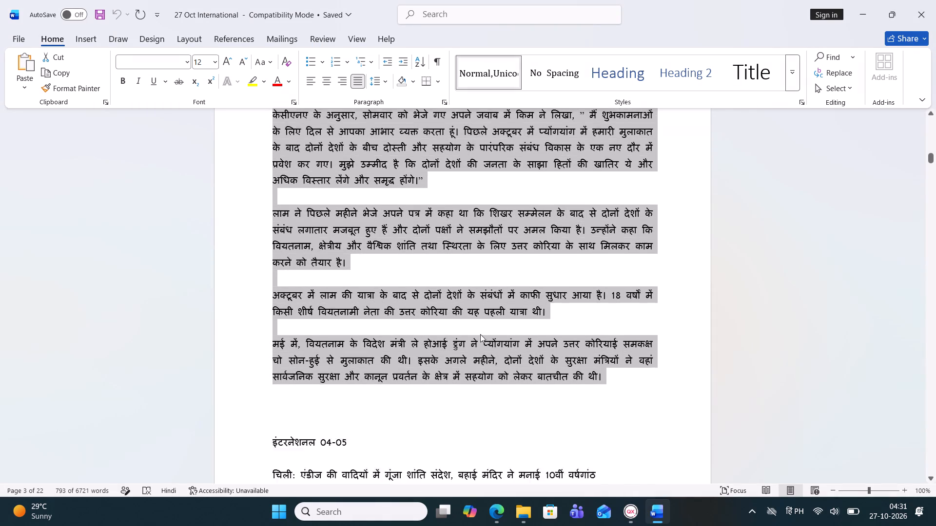
scroll(480, 334, "down", 1)
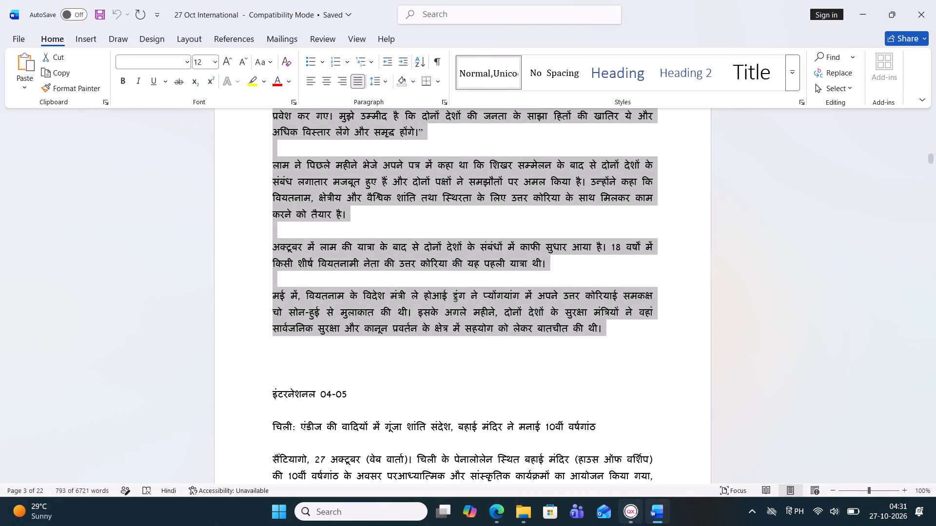
left_click(635, 515)
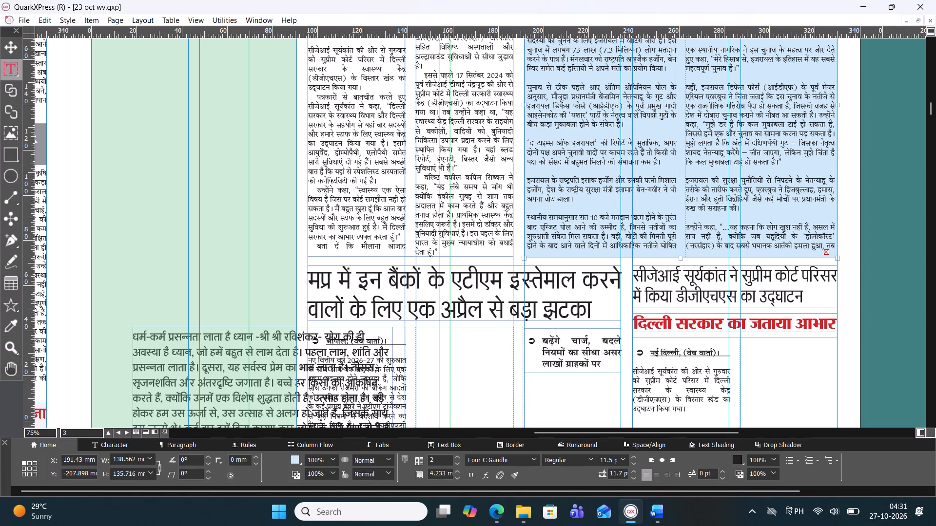
left_click(456, 462)
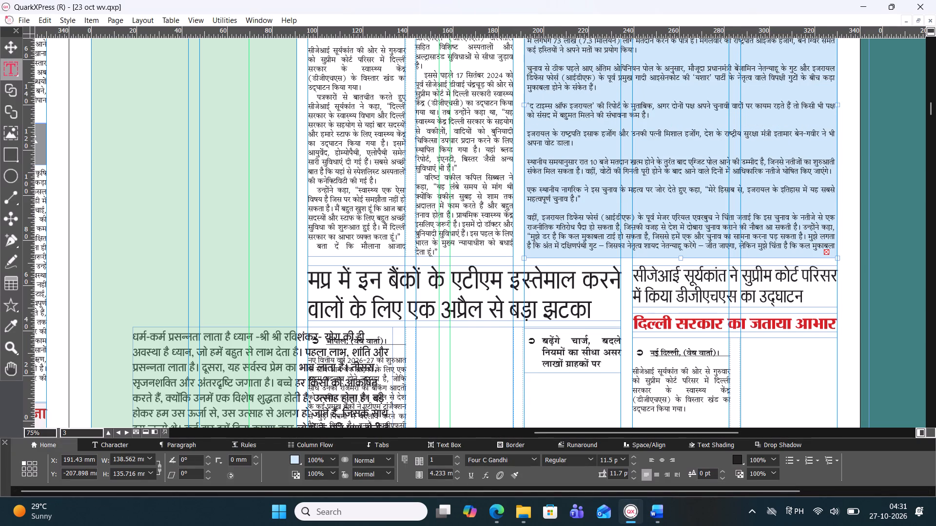
Stretch the Israel story box down over the stories below to expose more text, and shrink it back to about 133 mm high.
left_click_drag(681, 260, 687, 270)
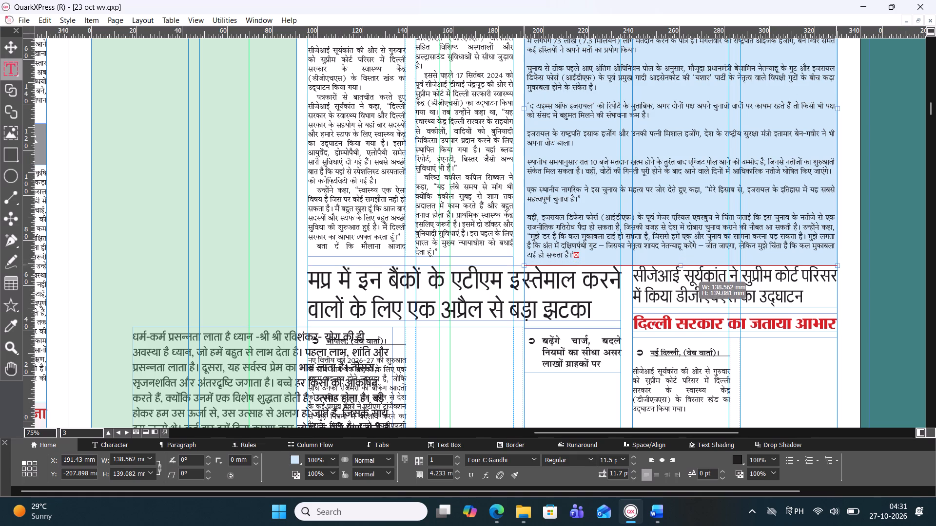
left_click_drag(687, 270, 688, 290)
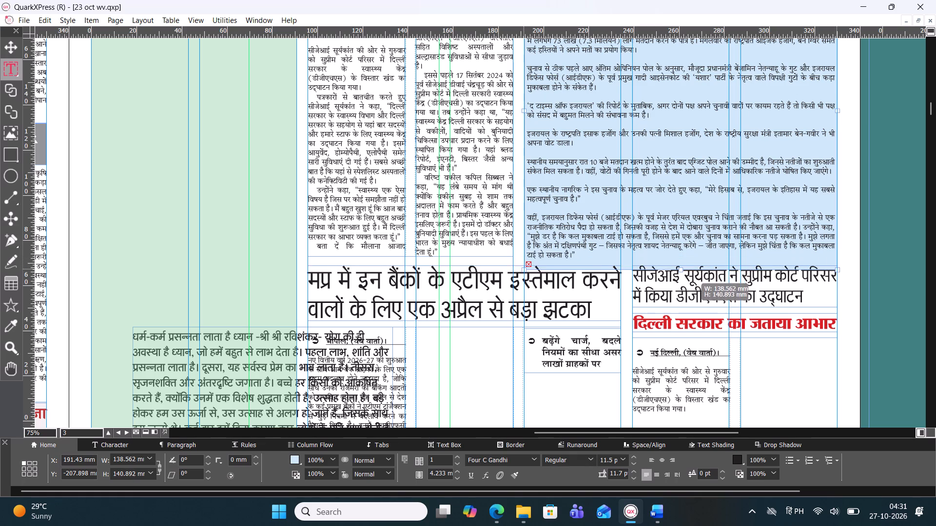
left_click_drag(688, 290, 688, 293)
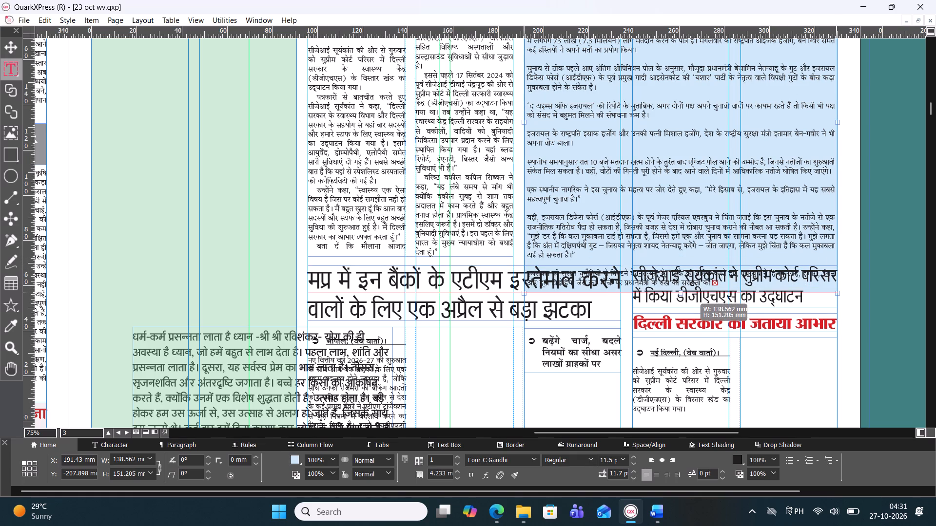
left_click_drag(688, 293, 689, 394)
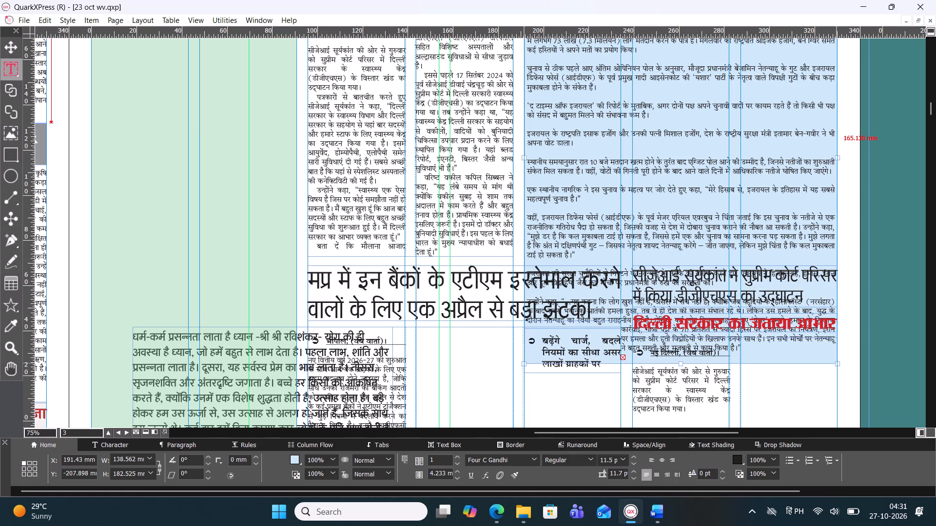
left_click_drag(689, 394, 683, 357)
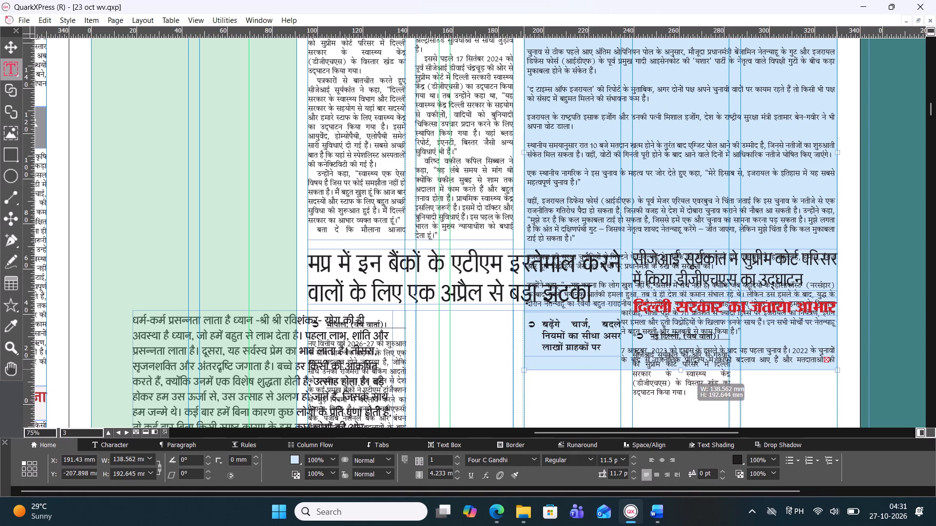
left_click_drag(683, 357, 681, 281)
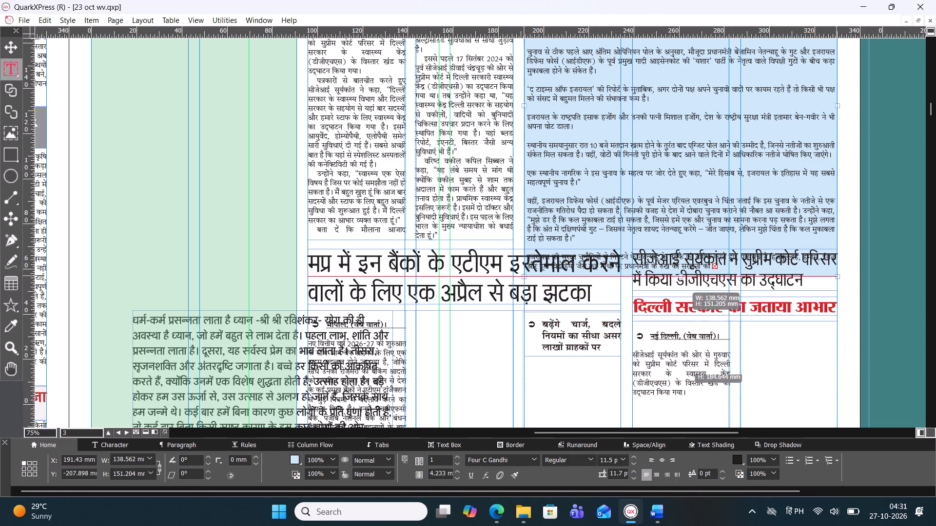
left_click_drag(681, 281, 684, 237)
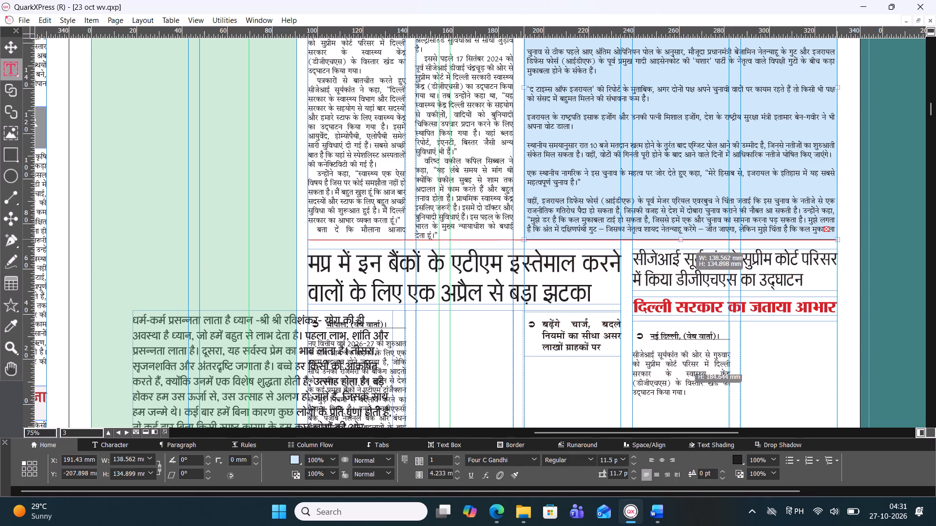
scroll(587, 129, "up", 1)
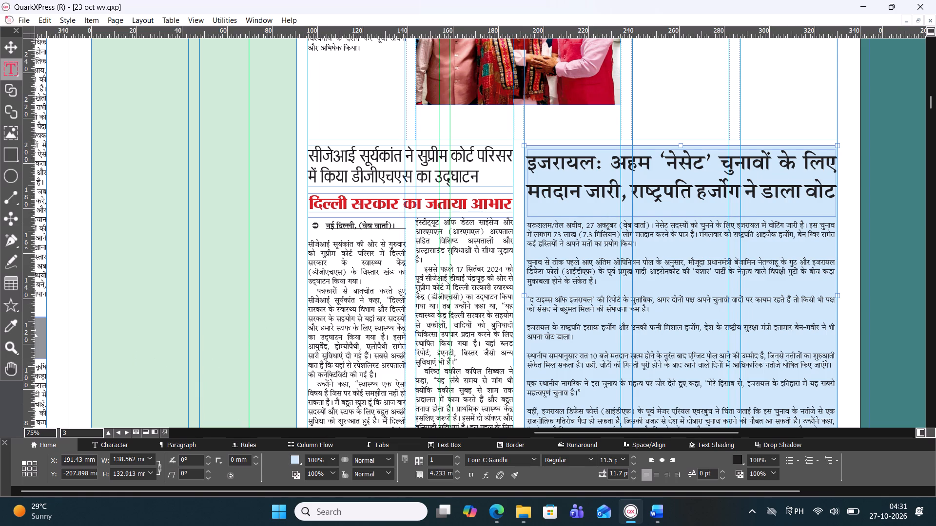
Run the चुनाव से ठीक पहले and ‘द टाइम्स ऑफ इजरायल’ paragraphs on after the Israel story's opening paragraph, separated by single spaces.
left_click(611, 249)
key("BackSpace")
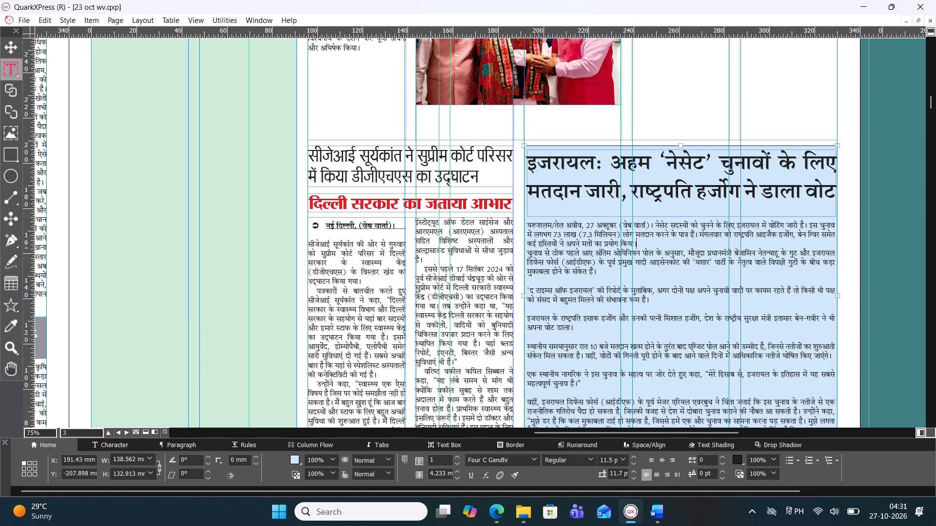
left_click(526, 250)
key("BackSpace")
key("space")
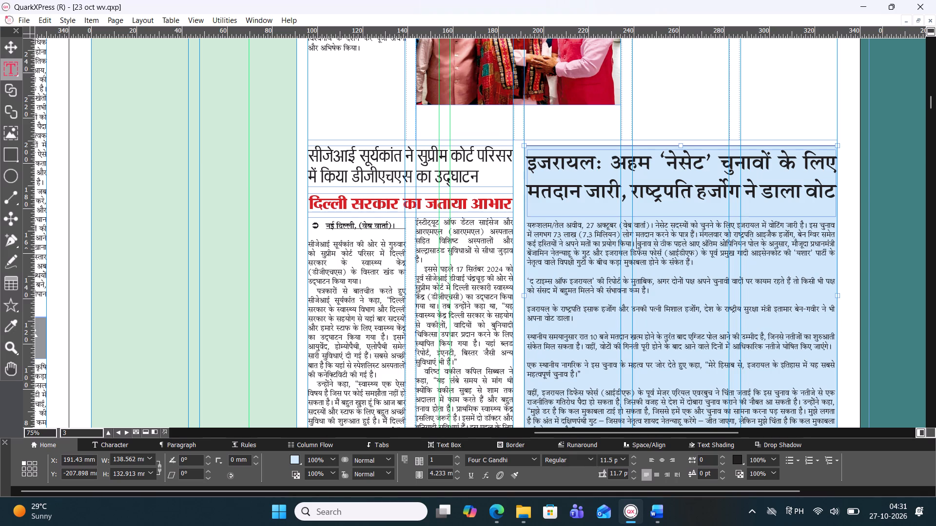
left_click(546, 270)
key("BackSpace")
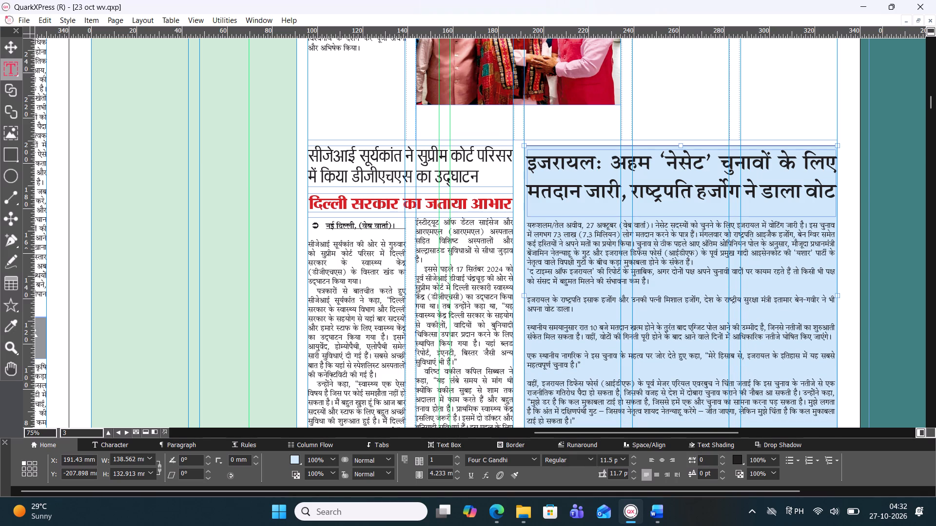
left_click(525, 270)
left_click(527, 270)
key("BackSpace")
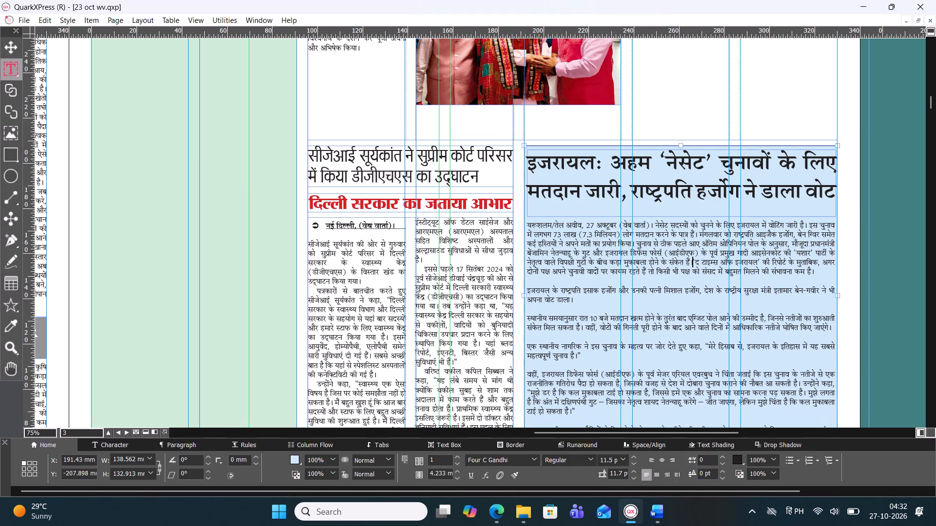
key("space")
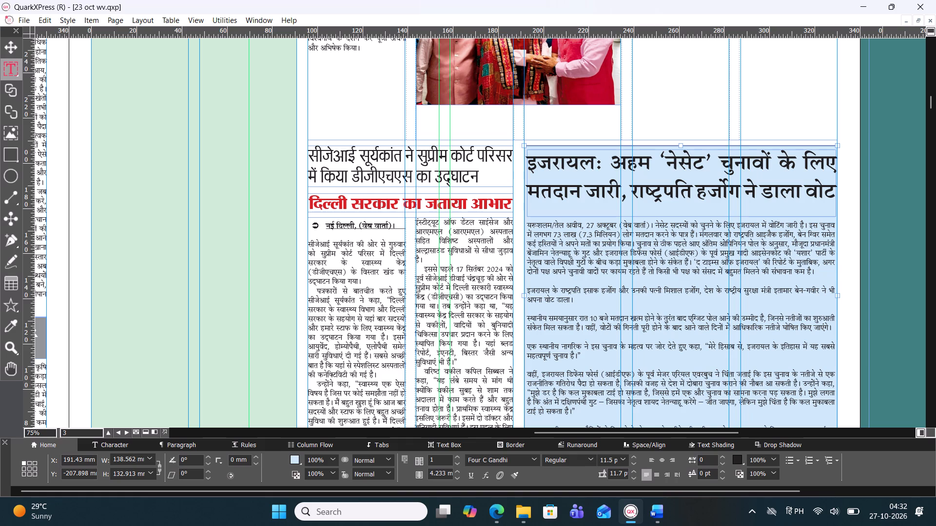
Remove the blank line above the इजरायल के राष्ट्रपति paragraph and run the स्थानीय समयानुसार paragraph on after it with a space.
left_click(529, 280)
key("BackSpace")
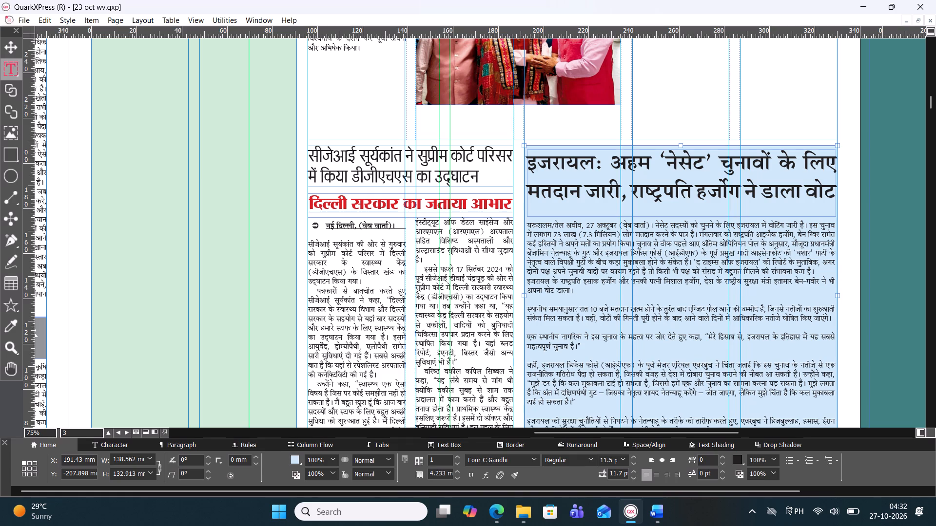
left_click(537, 297)
key("BackSpace")
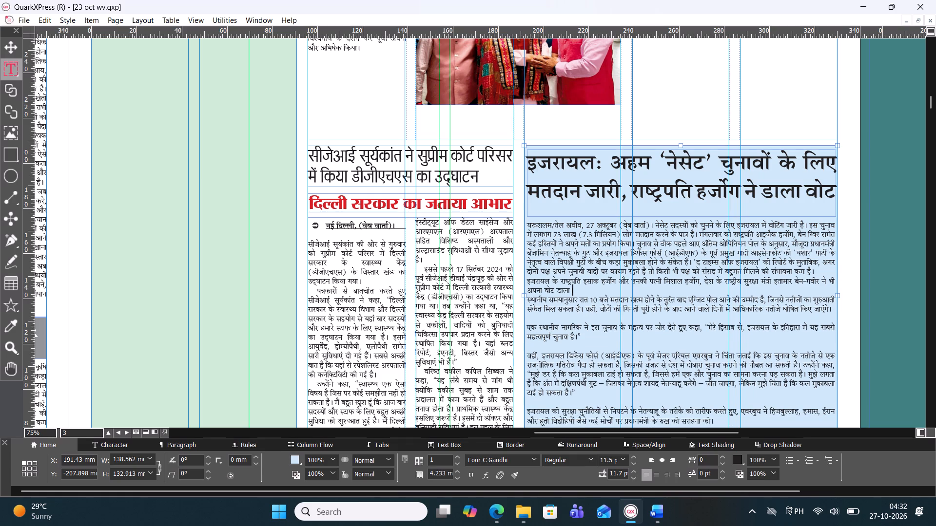
left_click(526, 300)
key("BackSpace")
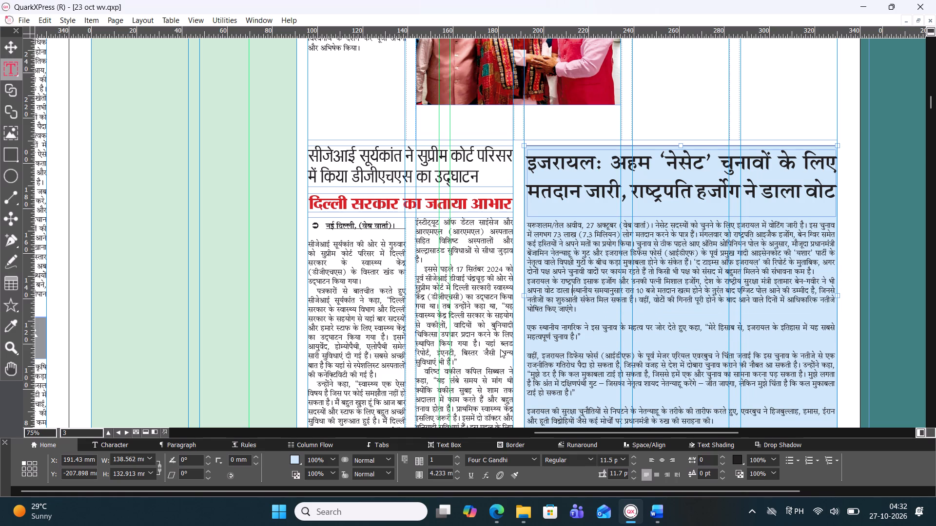
key("space")
Run the एक स्थानीय नागरिक and वहीं, इजरायल डिफेंस फोर्स paragraphs on into the preceding text, separated by single spaces.
left_click(534, 318)
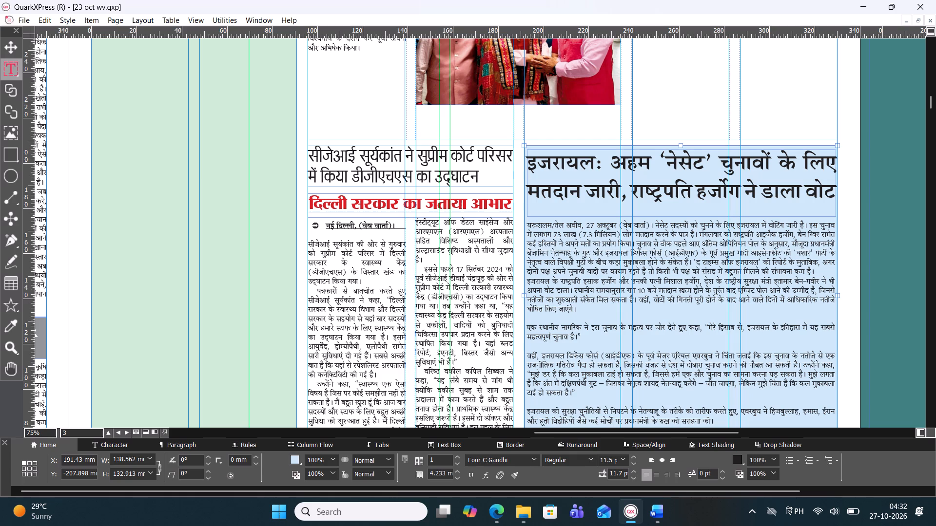
key("BackSpace")
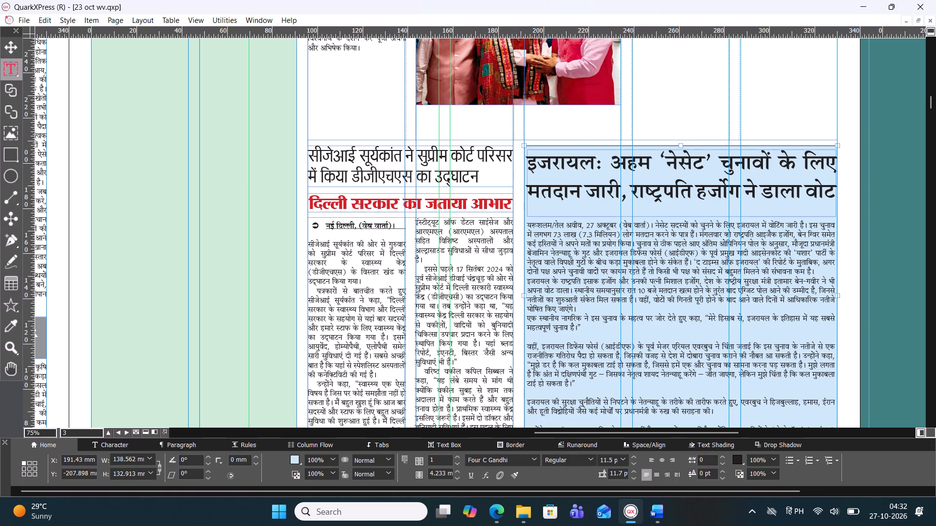
left_click(527, 317)
key("BackSpace")
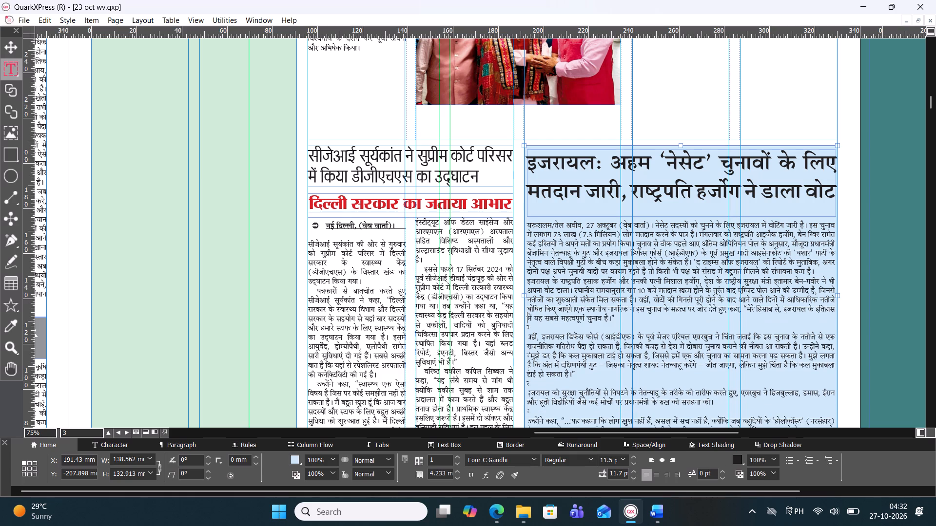
key("space")
left_click(545, 329)
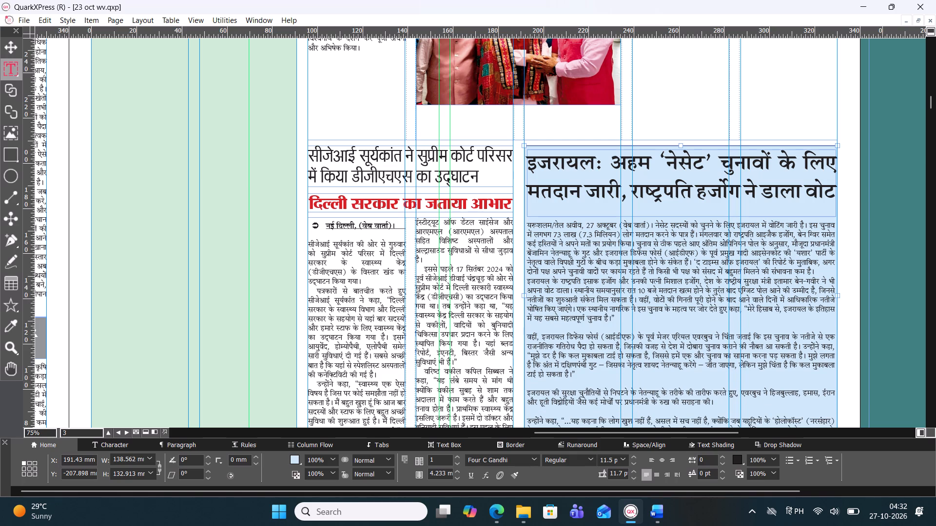
key("BackSpace")
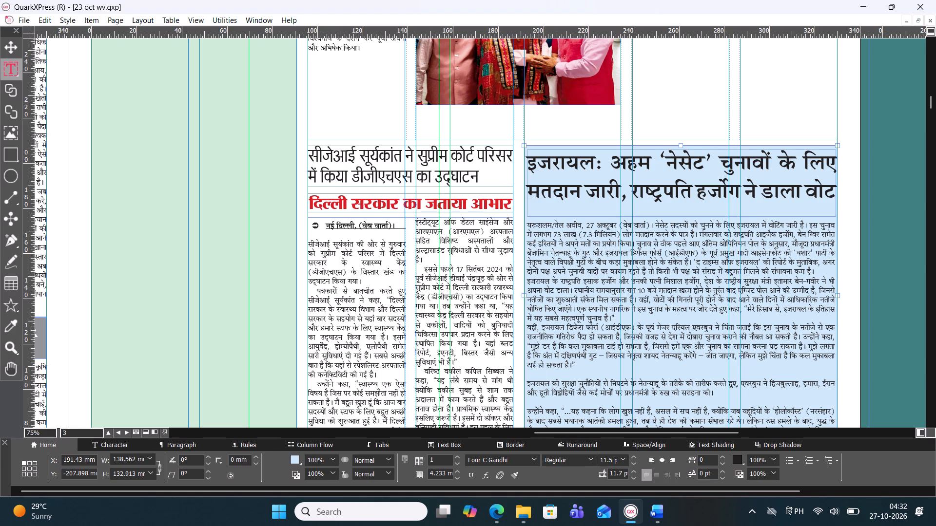
left_click(526, 328)
key("BackSpace")
key("space")
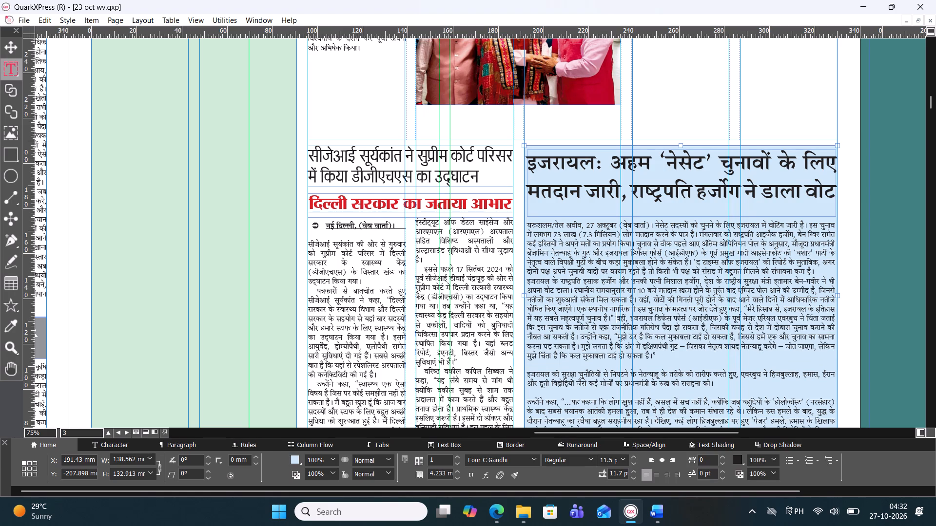
Run the इजरायल की सुरक्षा चुनौतियों paragraph on with a space, and remove the blank line above the उन्होंने कहा paragraph.
left_click(552, 364)
key("BackSpace")
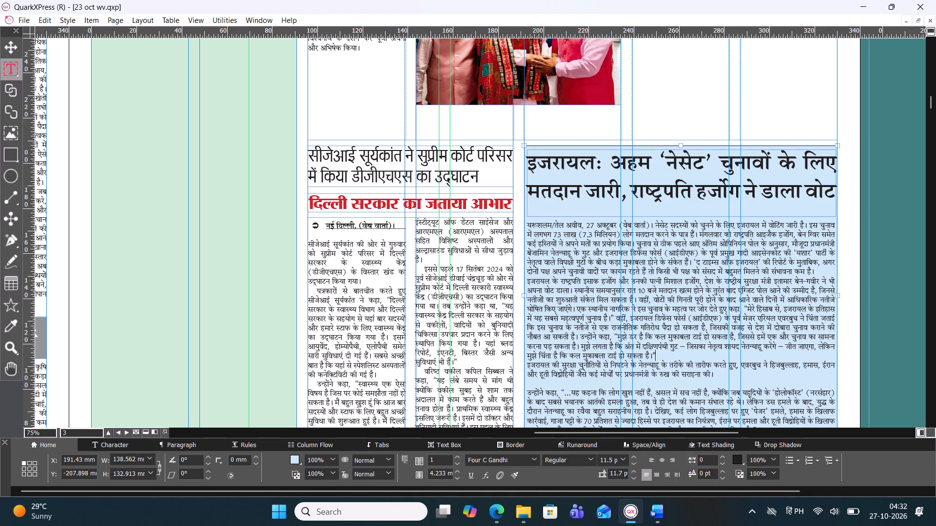
left_click(527, 364)
key("BackSpace")
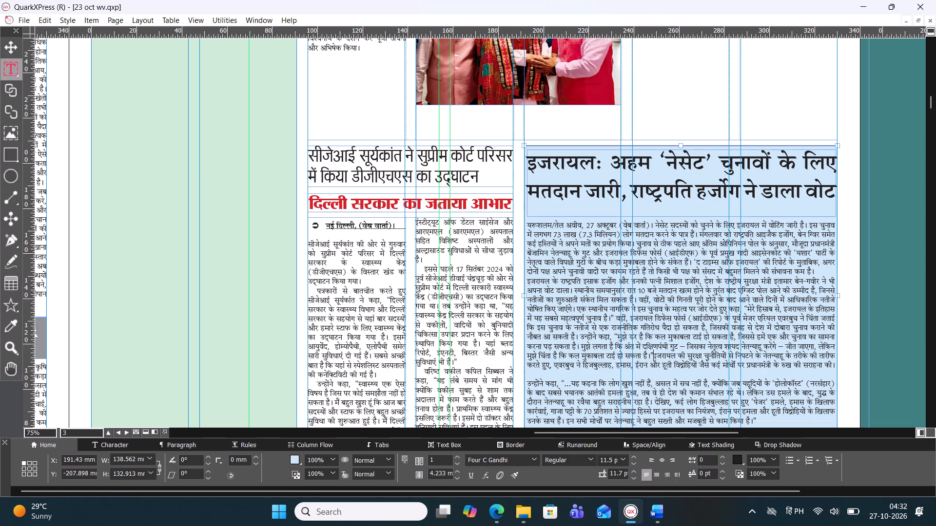
key("space")
left_click(536, 373)
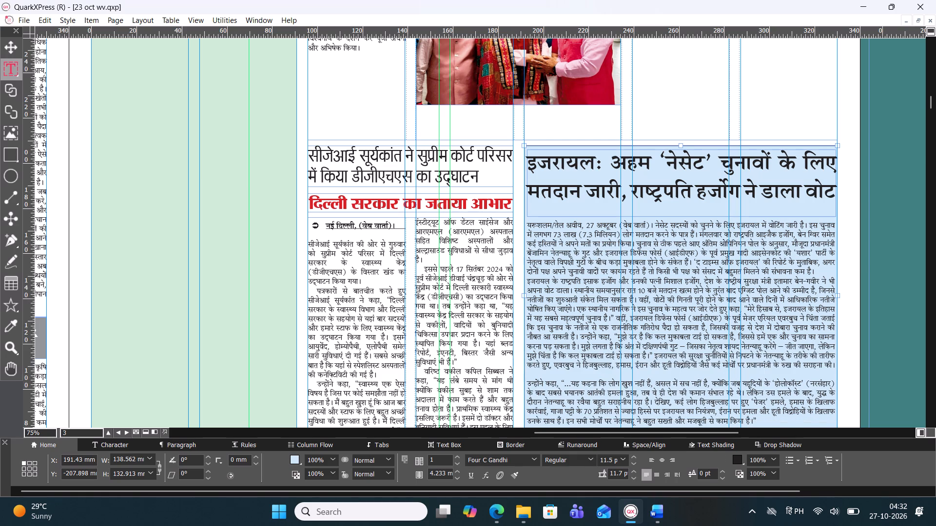
key("BackSpace")
Remove the blank line above the story's closing 7 अक्टूबर, 2023 paragraph and run it on with a space.
scroll(552, 341, "down", 1)
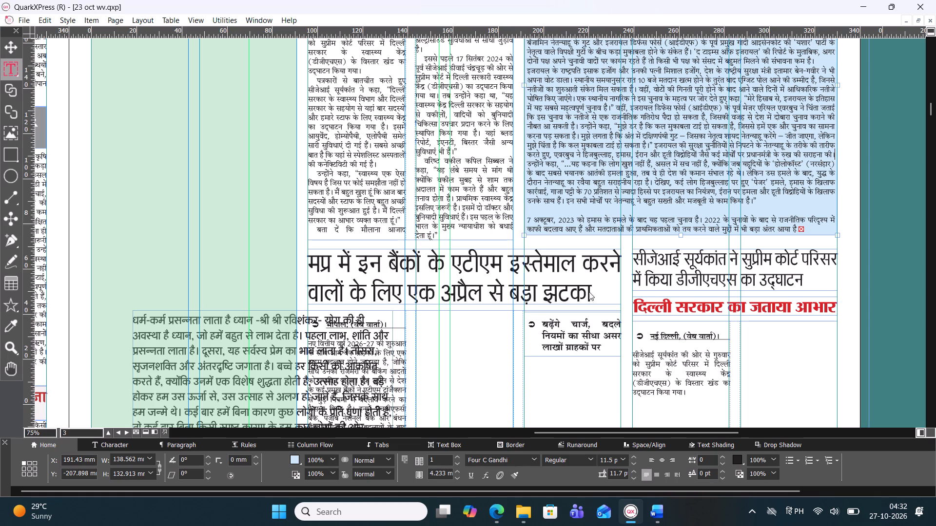
left_click(554, 210)
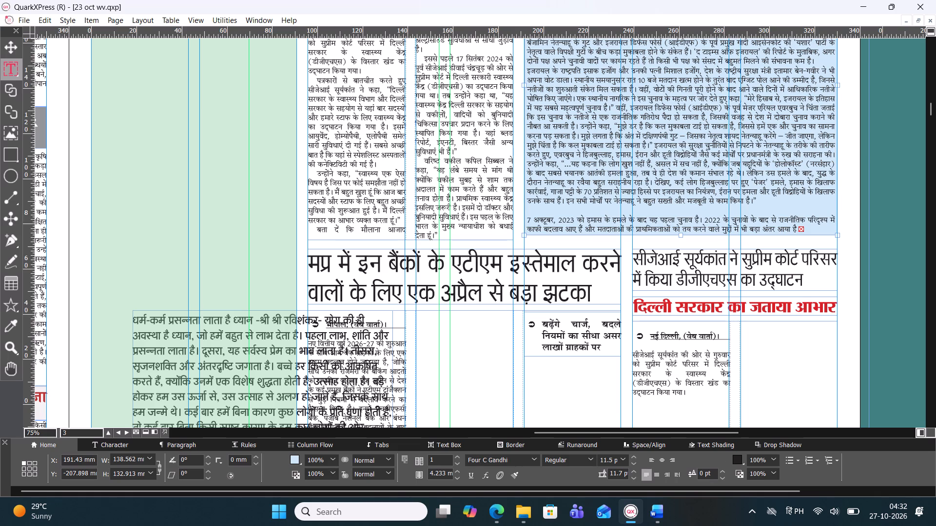
key("BackSpace")
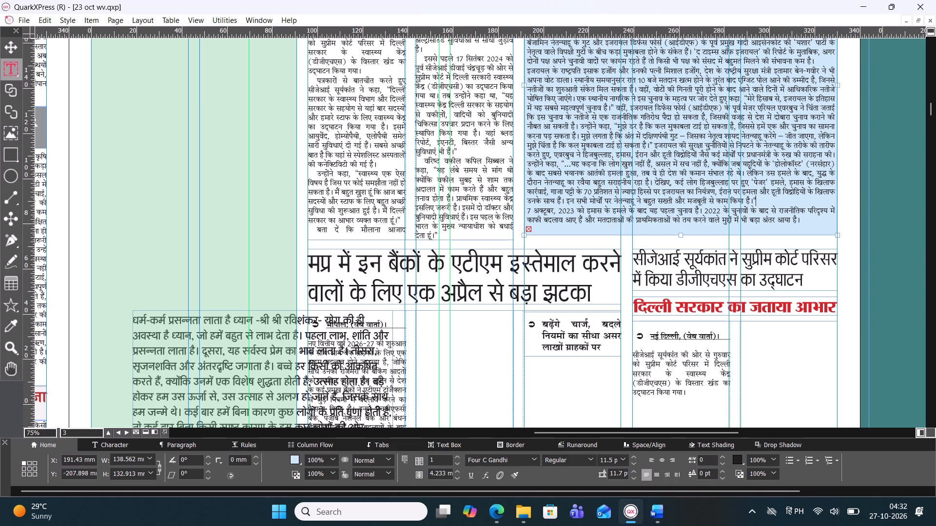
left_click(526, 209)
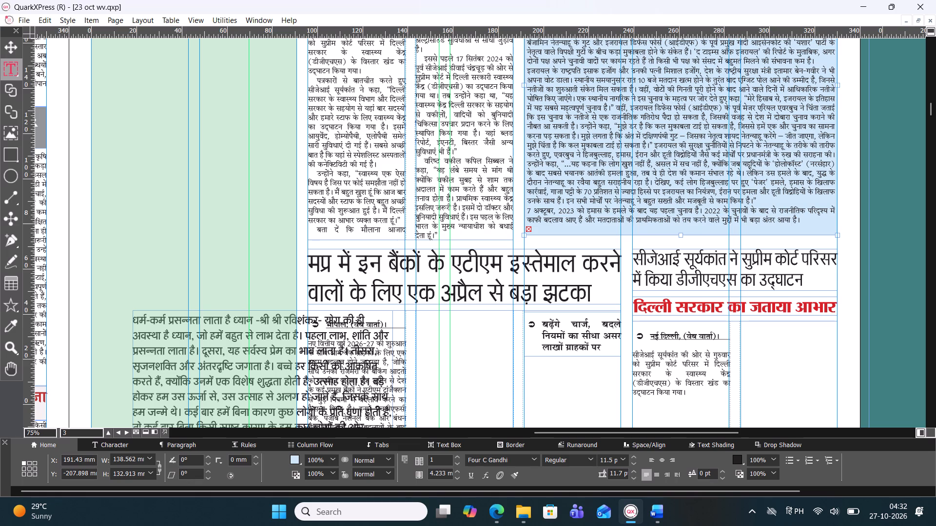
key("BackSpace")
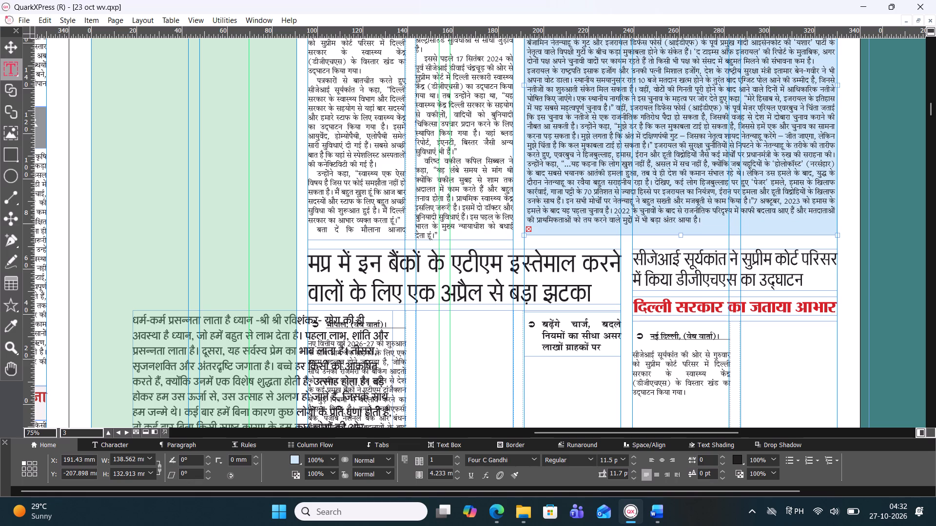
key("space")
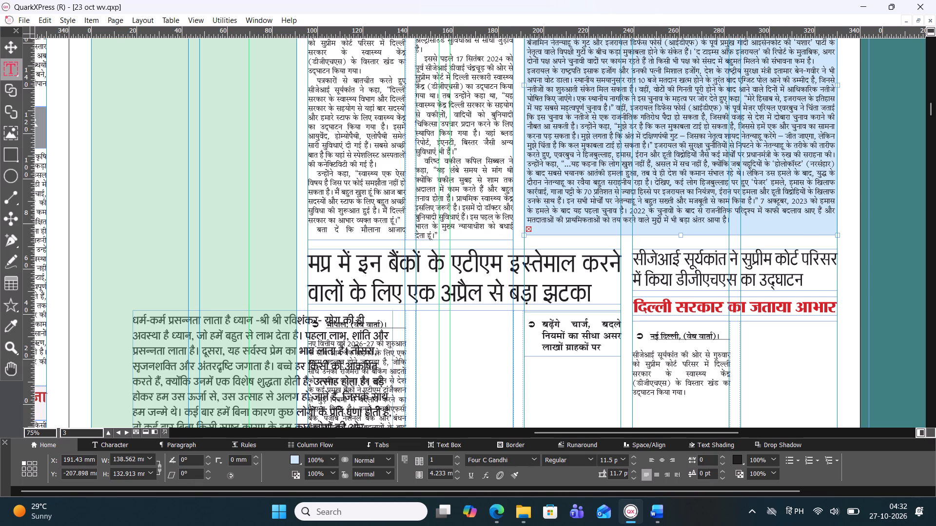
Stretch the Israel story box down to about 143 mm high.
left_click_drag(681, 234, 683, 256)
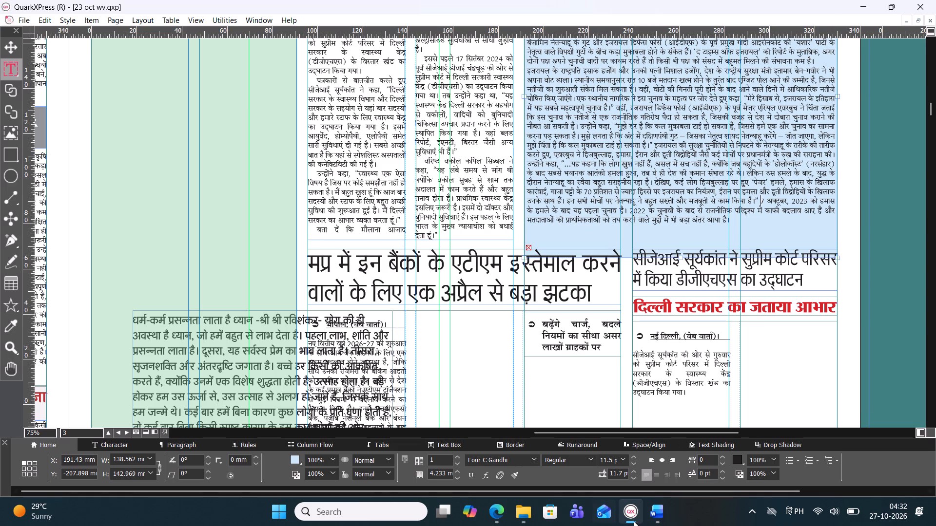
Compare the pasted Israel story with the copied text in the 27 Oct International Word document, looking back up through the selection.
left_click(654, 510)
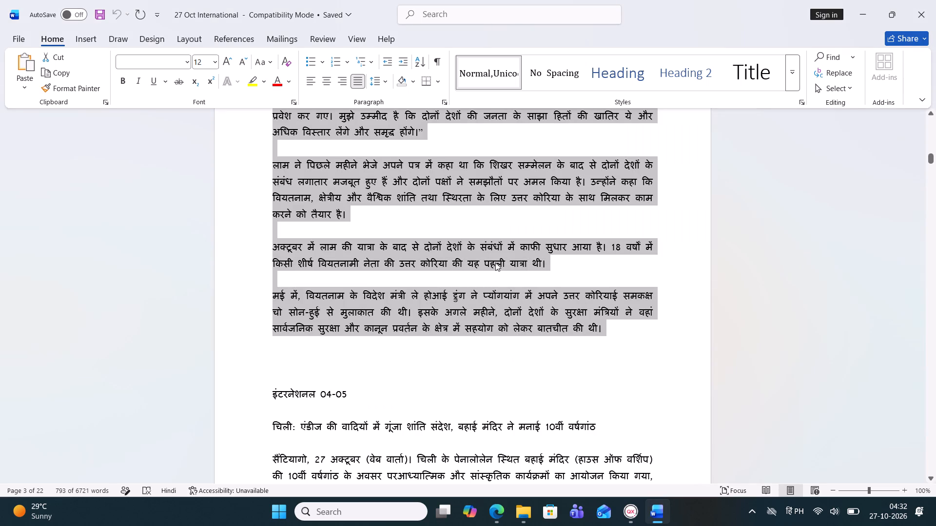
scroll(430, 223, "up", 1)
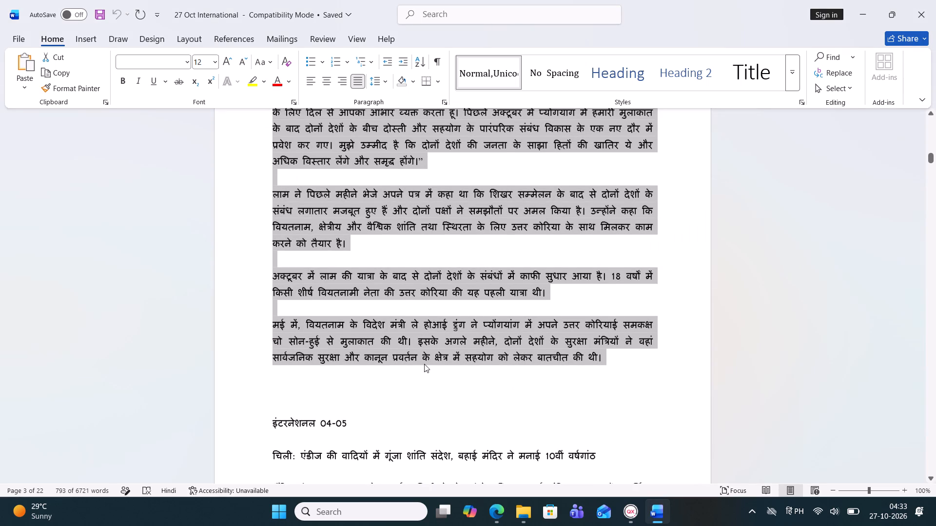
left_click(631, 513)
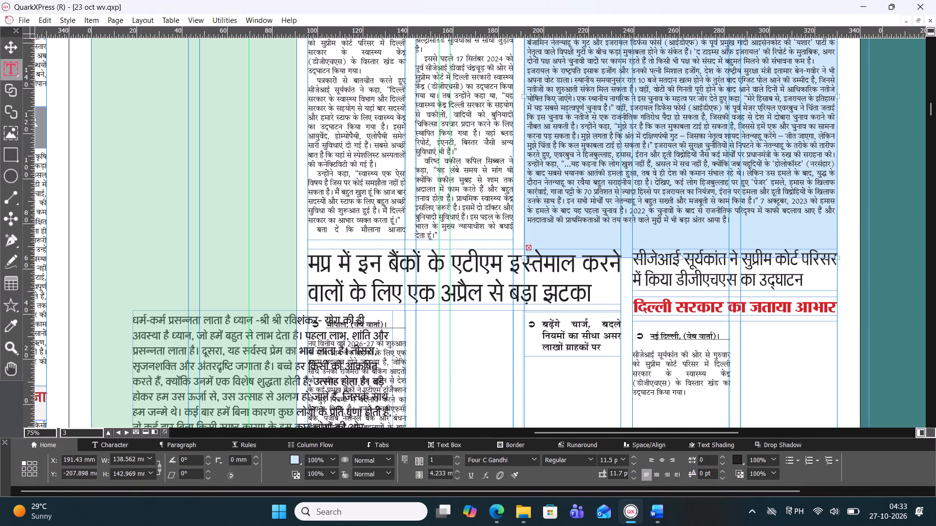
scroll(783, 218, "up", 1)
scroll(783, 217, "down", 1)
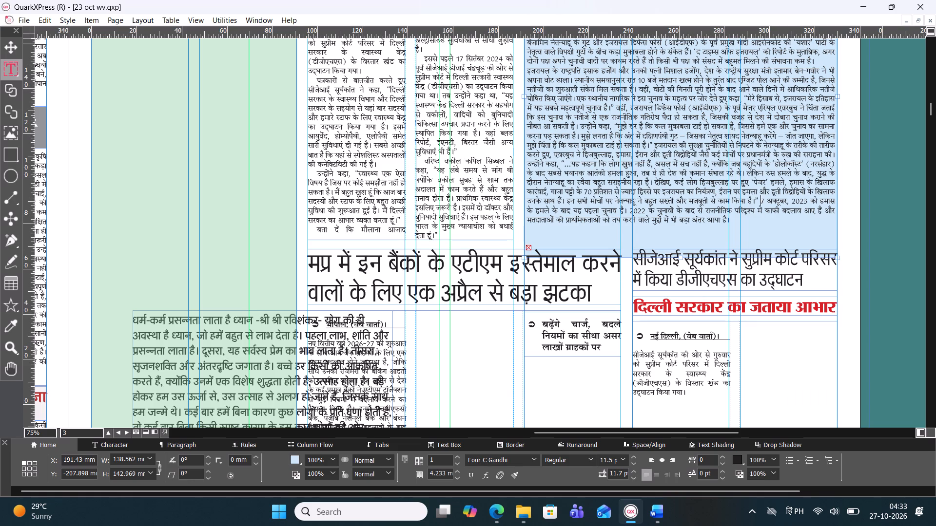
left_click(655, 519)
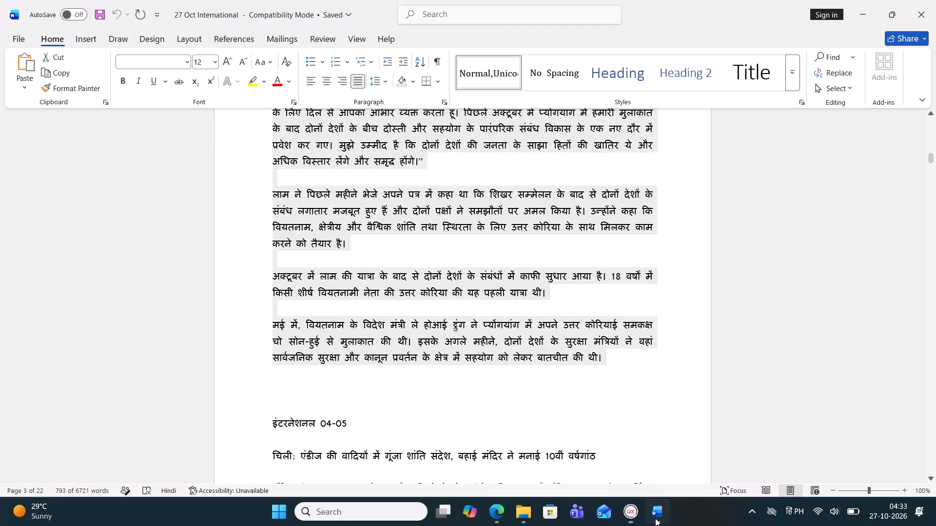
scroll(376, 376, "up", 1)
scroll(376, 376, "down", 5)
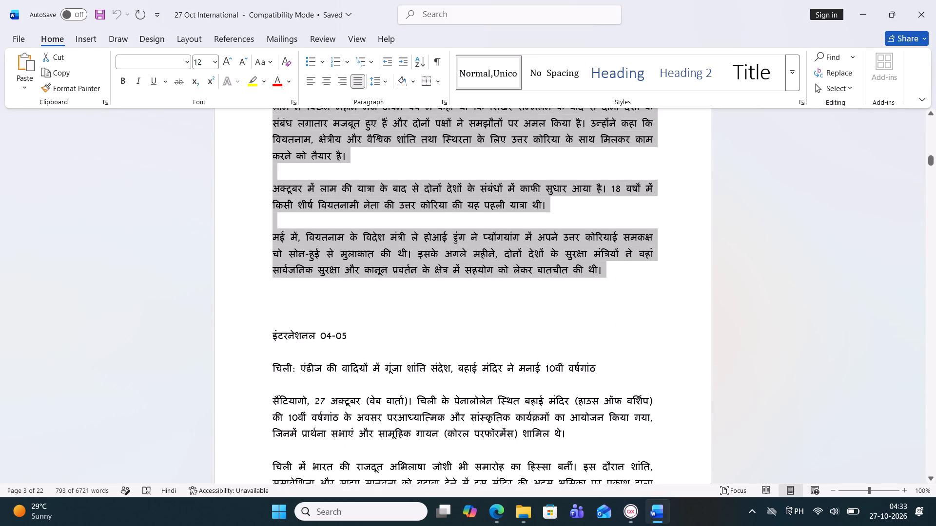
scroll(371, 338, "up", 2)
scroll(368, 294, "up", 2)
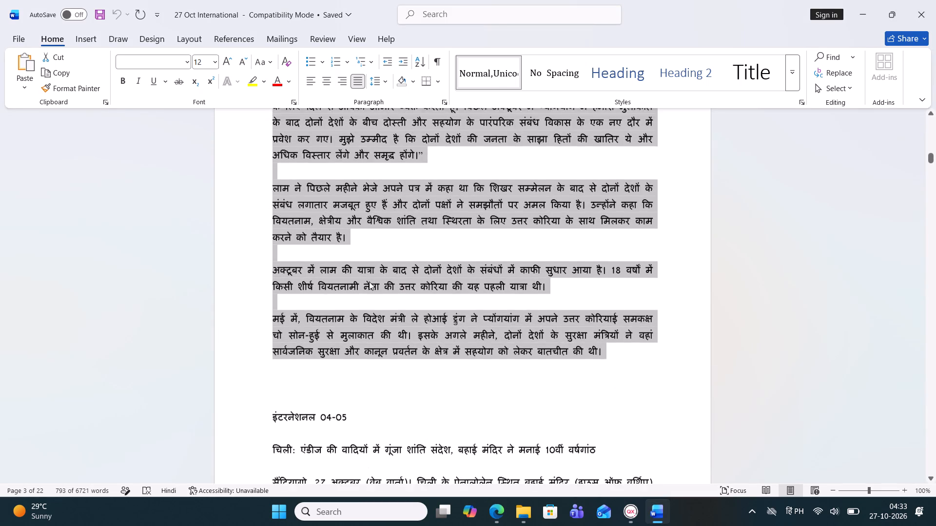
scroll(369, 282, "up", 14)
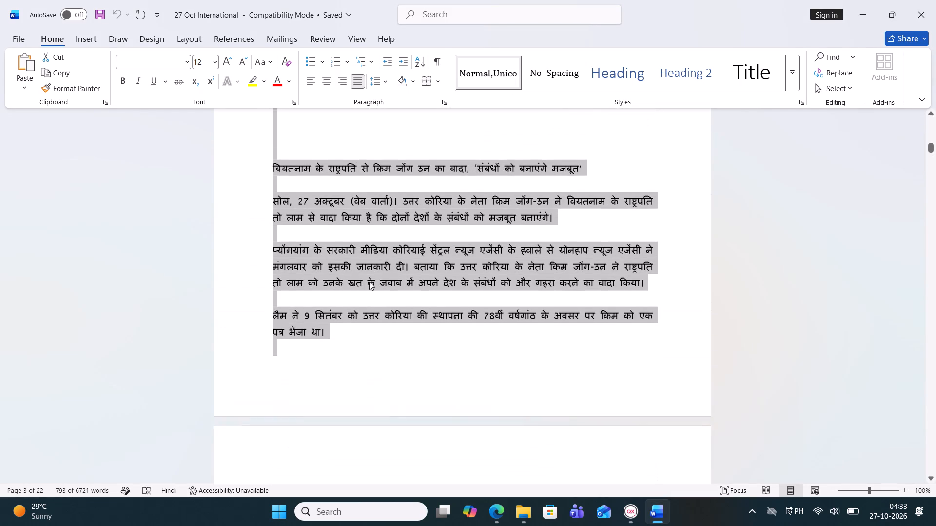
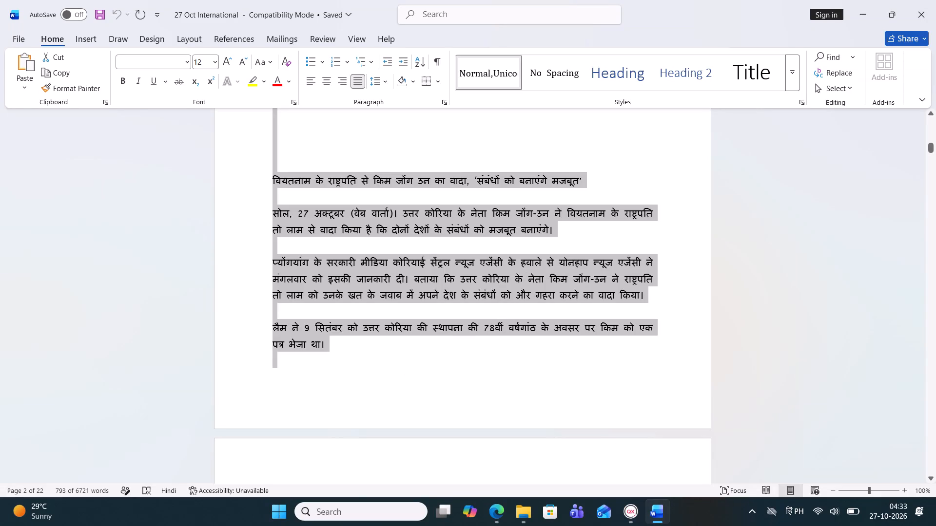
Clear the text selection in the 27 Oct International document and check the end of the Israel story.
scroll(435, 293, "up", 3)
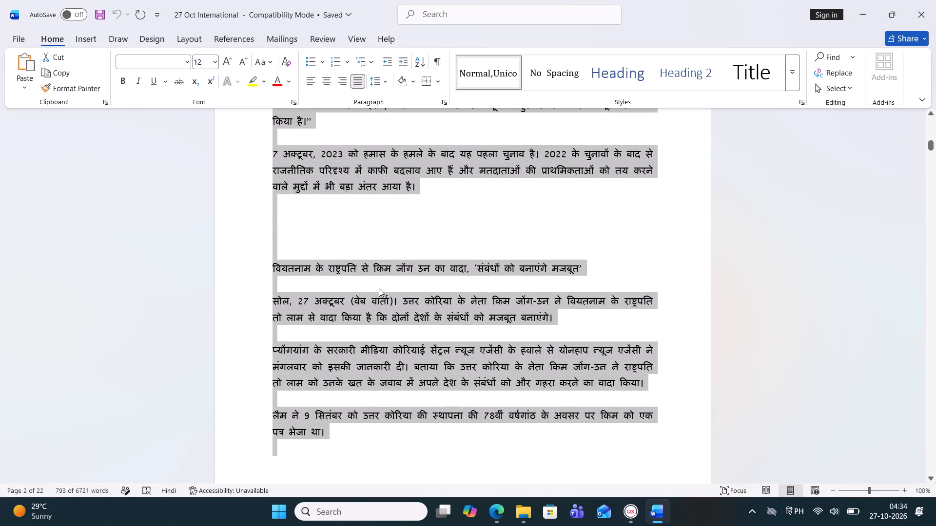
left_click(449, 238)
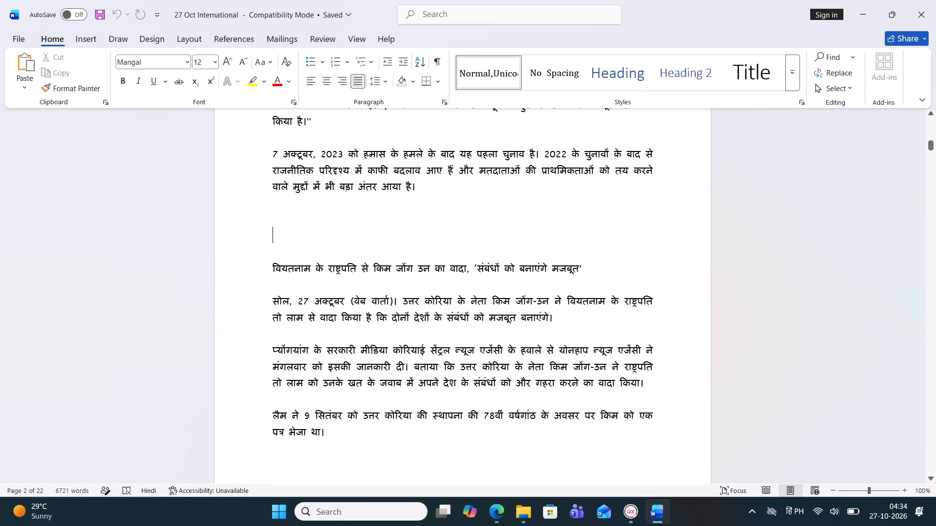
scroll(311, 183, "up", 3)
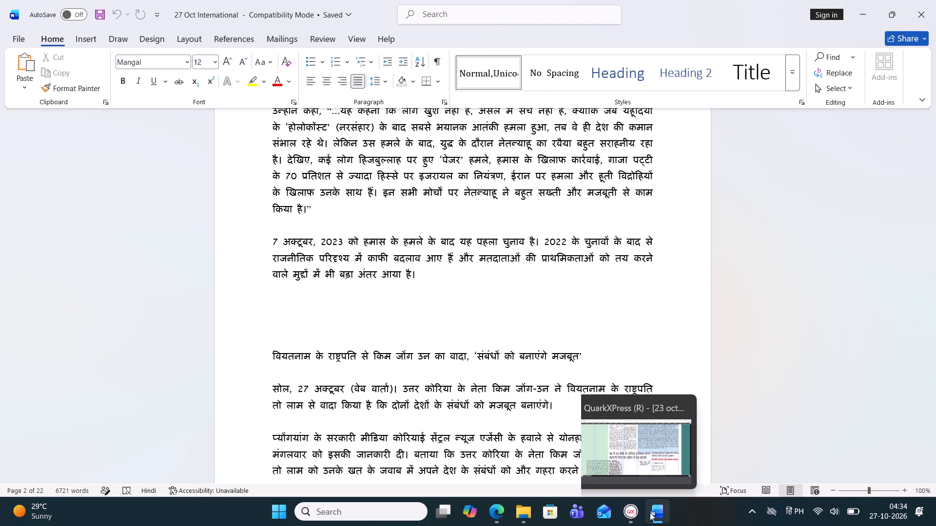
Switch to the QuarkXPress layout and shorten the Israel story box to about 131 mm high, just below its last line.
left_click(637, 511)
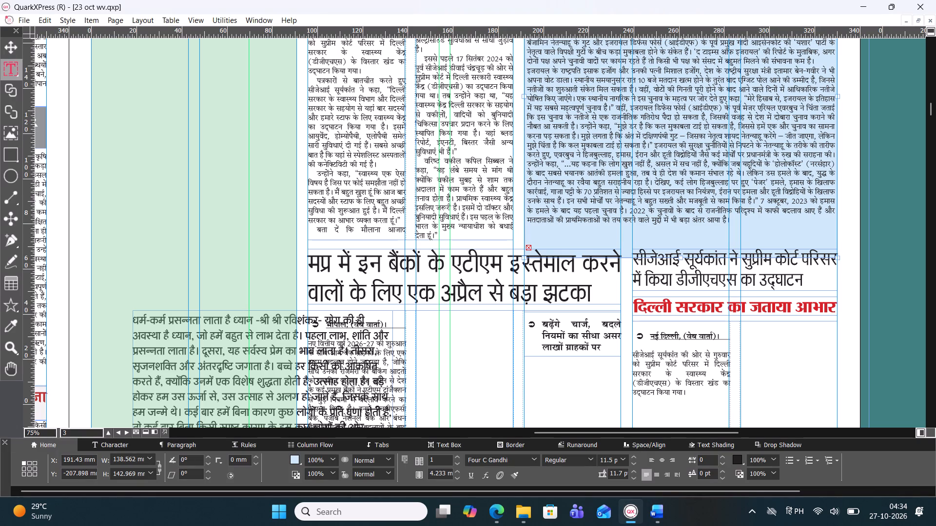
left_click_drag(682, 257, 675, 235)
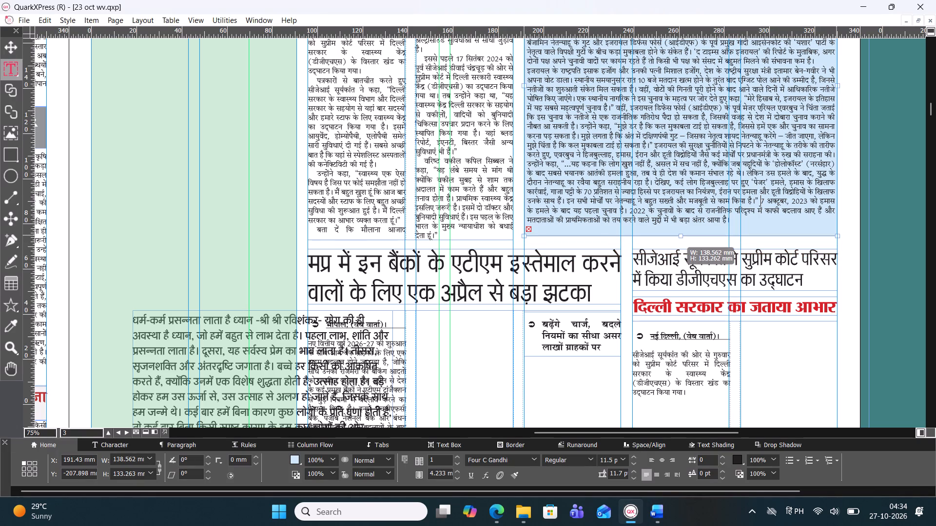
left_click_drag(675, 235, 676, 242)
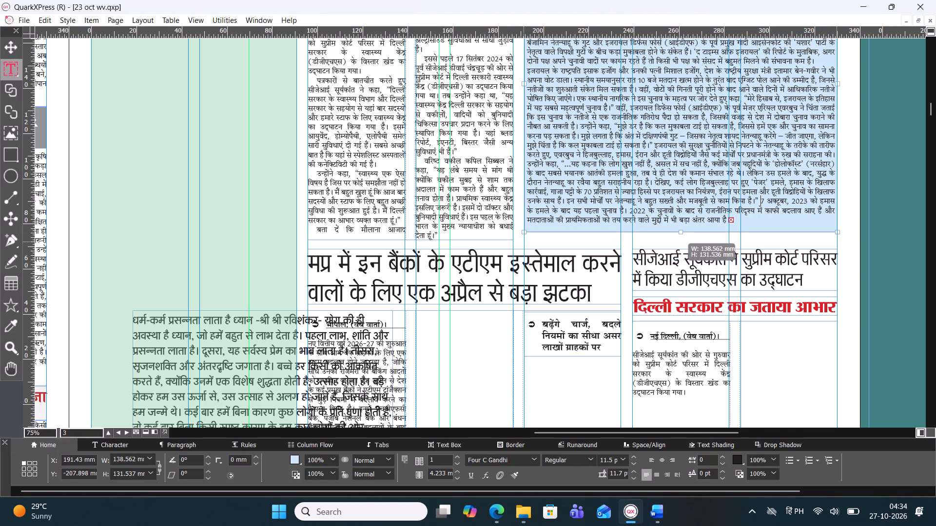
left_click_drag(676, 242, 676, 231)
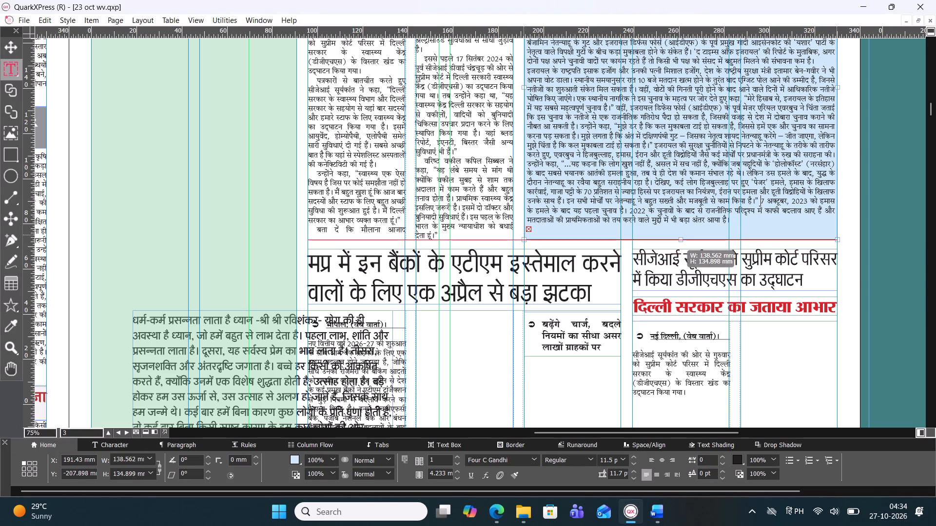
left_click_drag(676, 231, 676, 229)
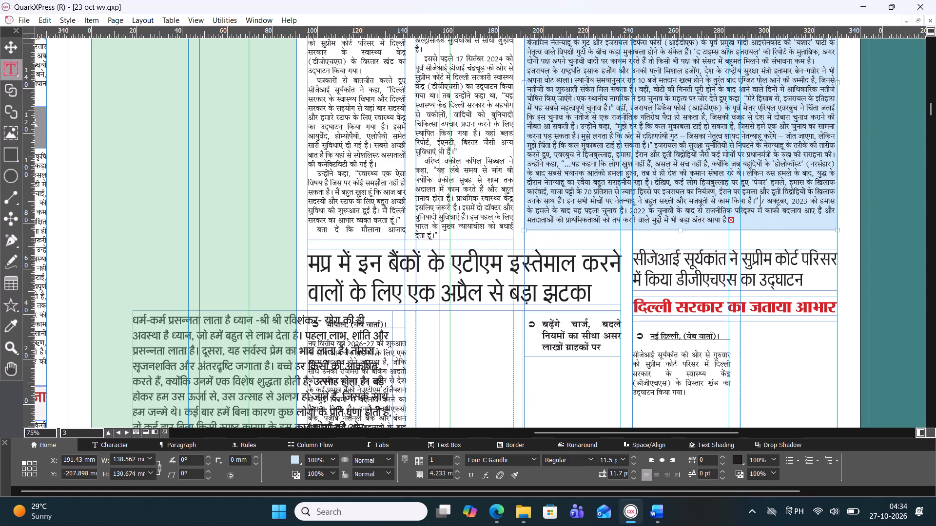
scroll(662, 211, "up", 1)
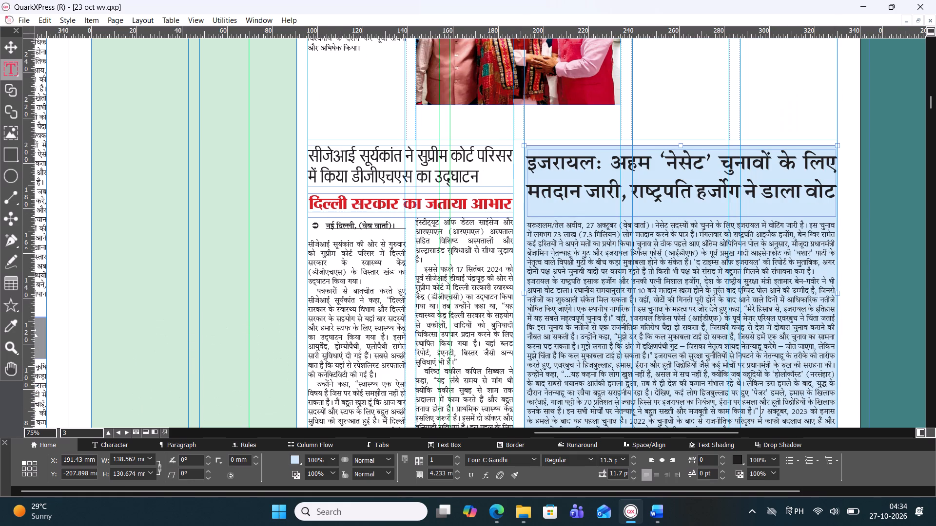
left_click(6, 46)
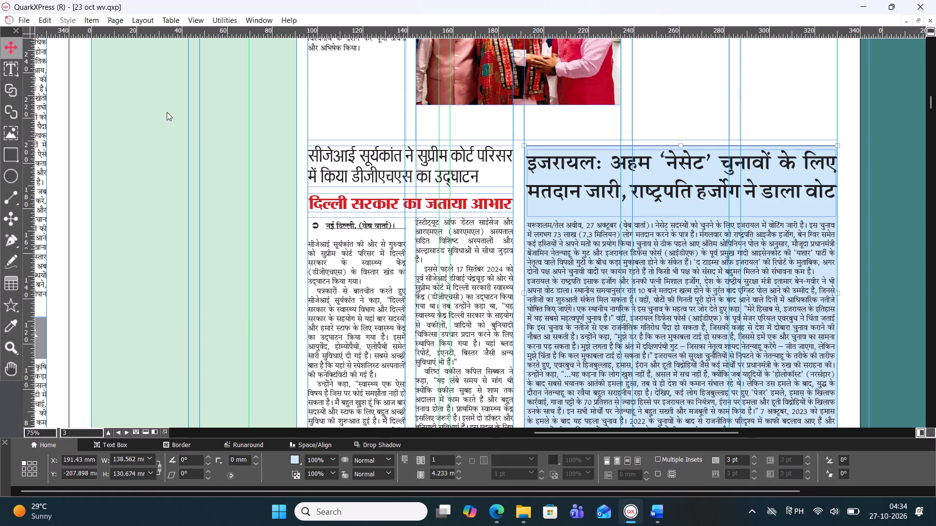
scroll(465, 214, "up", 1)
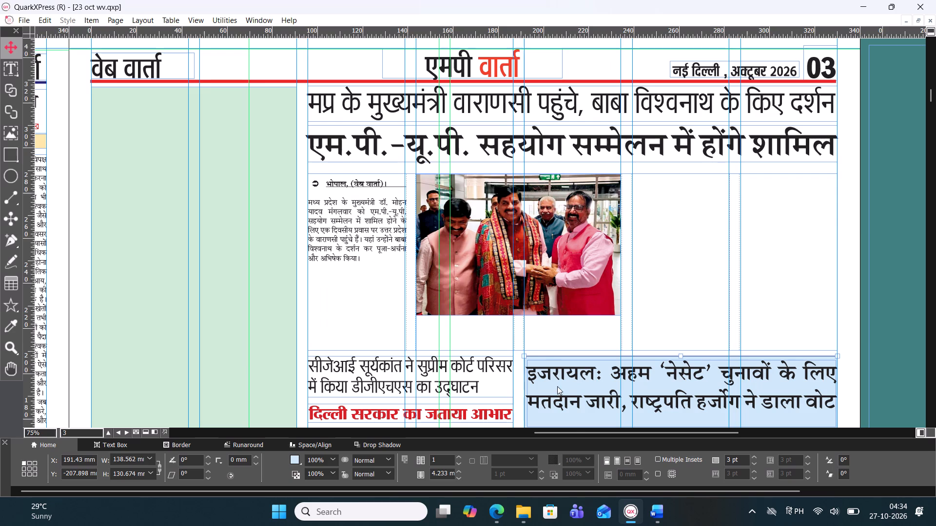
Switch to the Word document and look through the Israel, Vietnam and Chile stories to choose the next page 03 item.
left_click(663, 518)
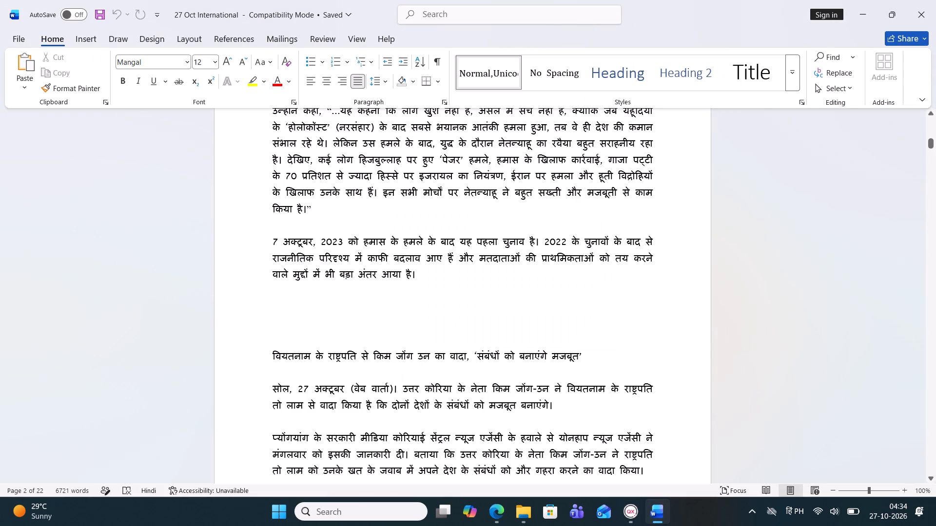
scroll(403, 335, "up", 16)
scroll(405, 287, "up", 13)
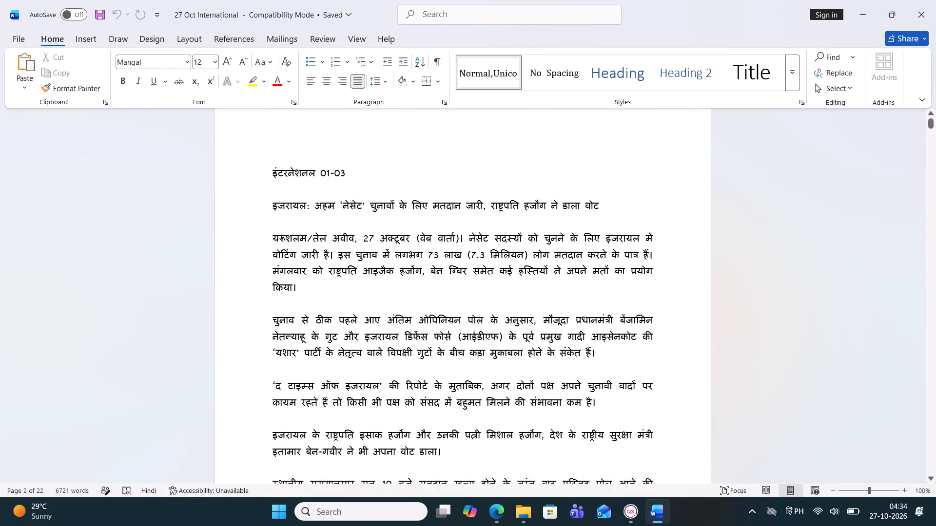
scroll(390, 282, "up", 4)
scroll(390, 282, "down", 3)
scroll(392, 273, "up", 1)
scroll(393, 279, "down", 7)
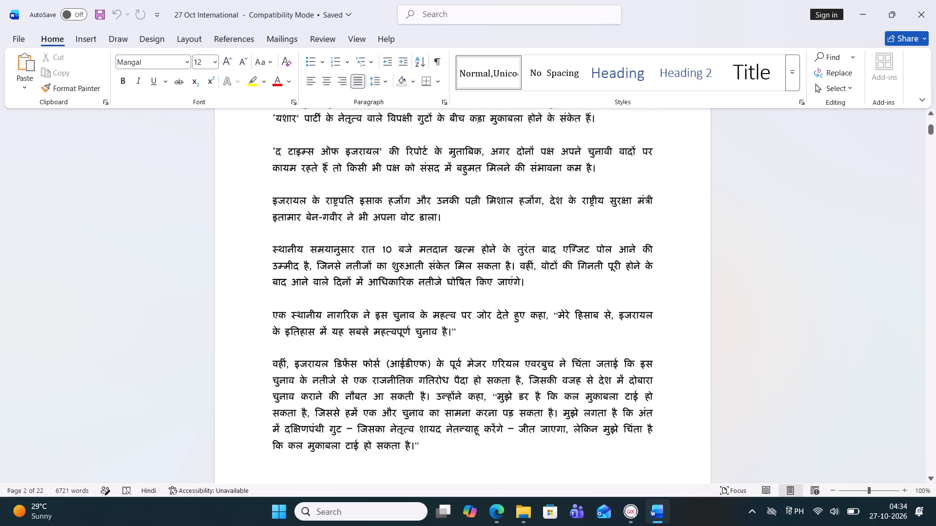
scroll(402, 271, "down", 18)
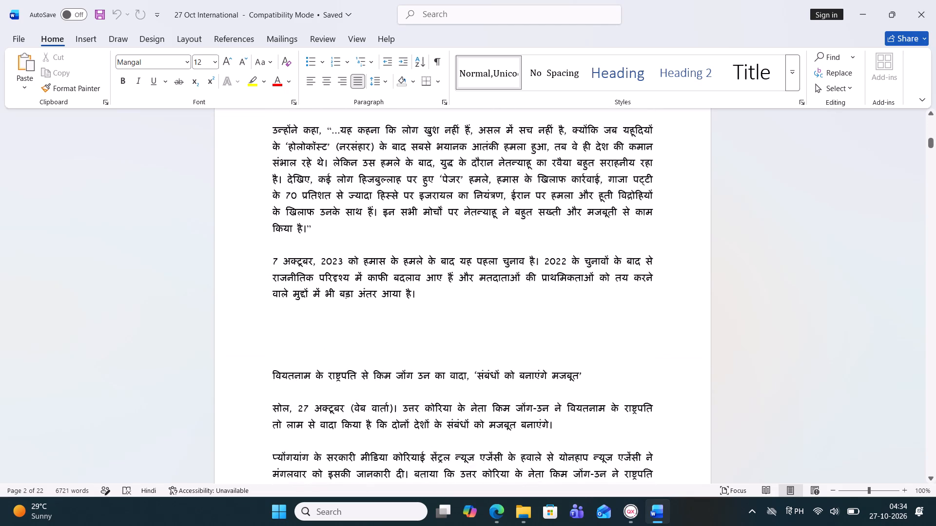
scroll(402, 262, "down", 12)
scroll(402, 262, "up", 1)
scroll(402, 262, "down", 6)
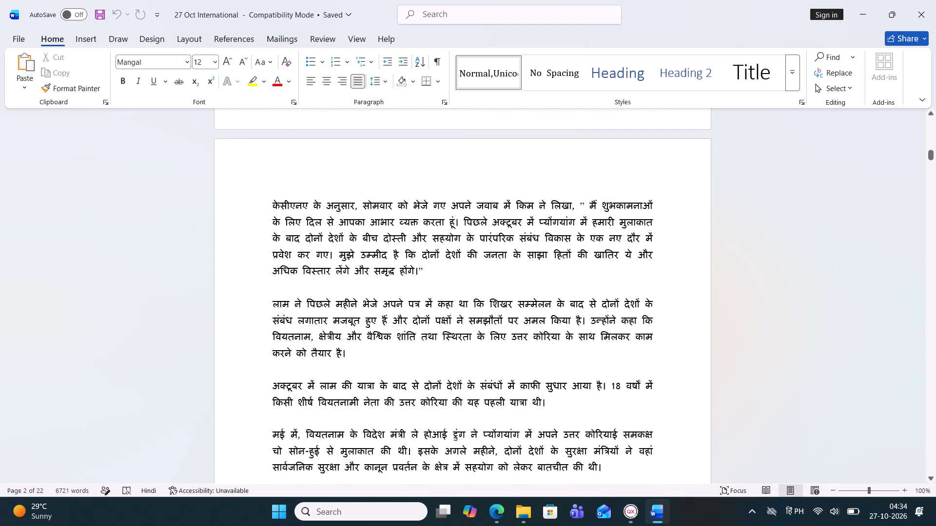
scroll(402, 262, "down", 9)
scroll(402, 262, "up", 1)
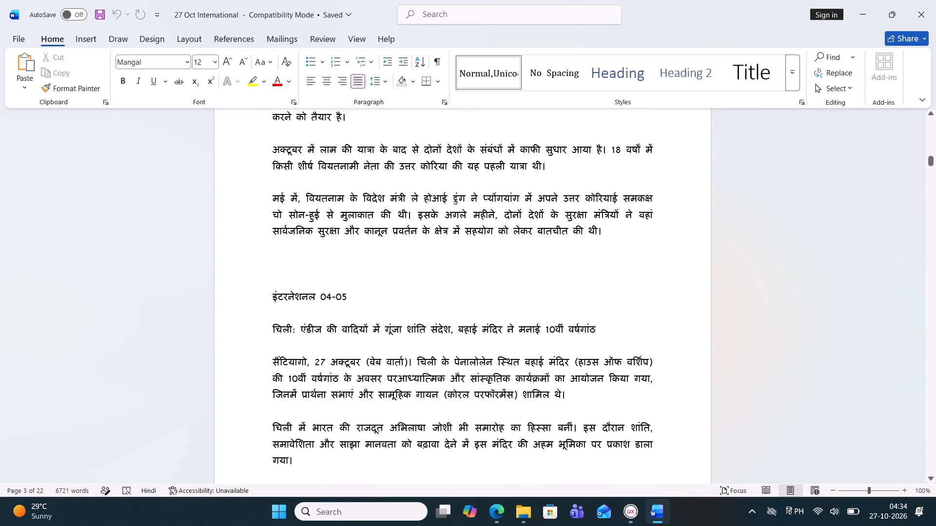
scroll(310, 280, "down", 1)
scroll(310, 280, "up", 6)
scroll(310, 273, "down", 1)
scroll(310, 273, "up", 7)
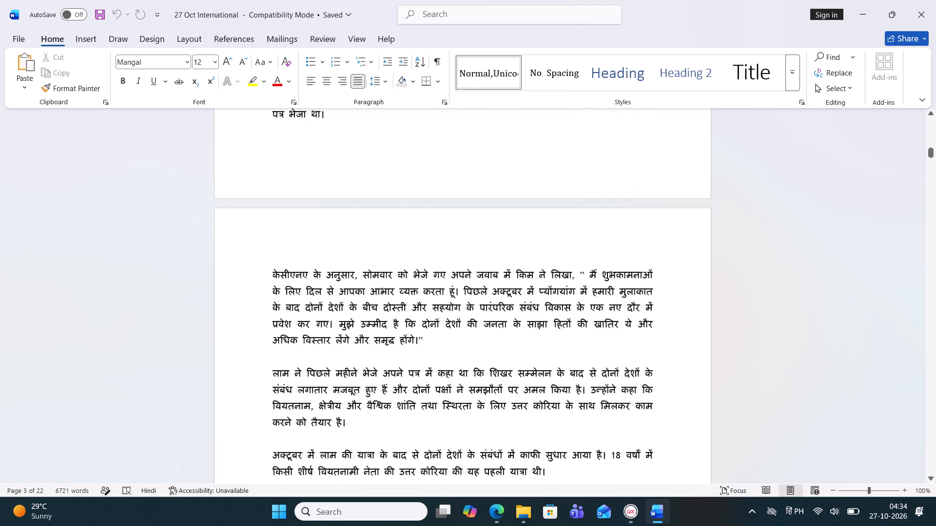
scroll(310, 273, "up", 8)
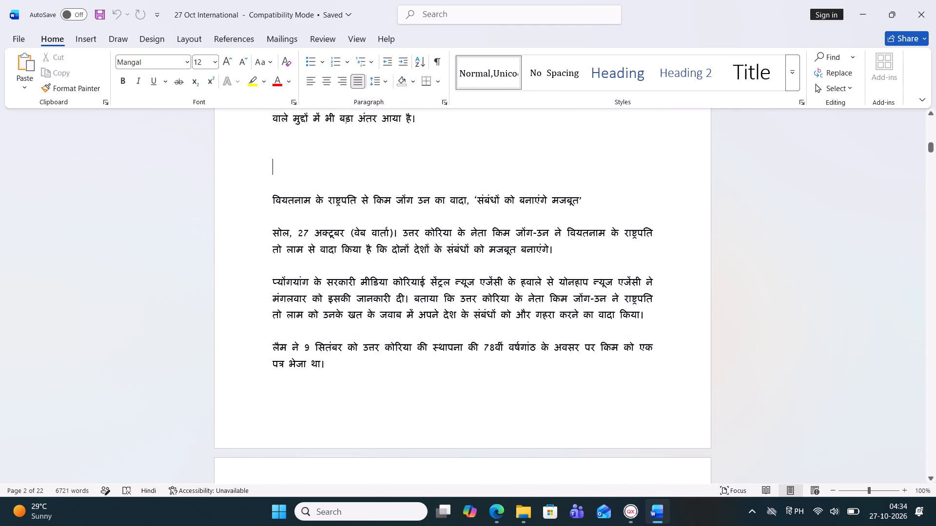
scroll(310, 272, "up", 2)
scroll(310, 272, "down", 8)
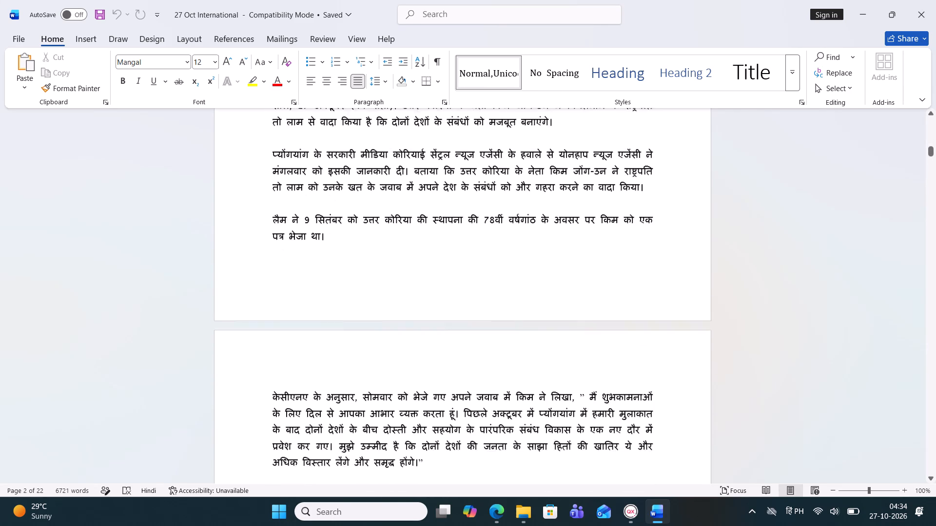
Copy the Chile headline चिली: एंडीज की वादियों में गूंजा शांति संदेश, बहाई मंदिर ने मनाई 10वीं वर्षगांठ.
scroll(299, 351, "down", 12)
scroll(377, 386, "down", 4)
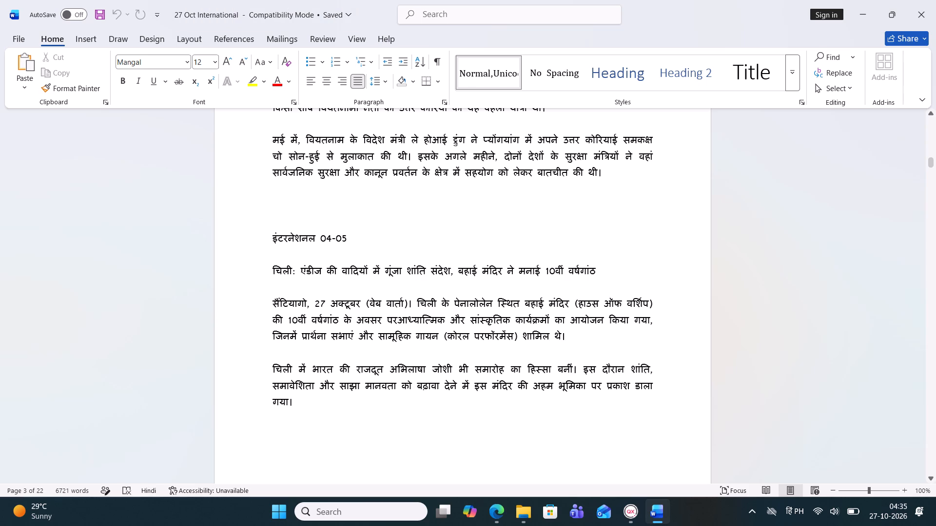
left_click_drag(272, 273, 431, 270)
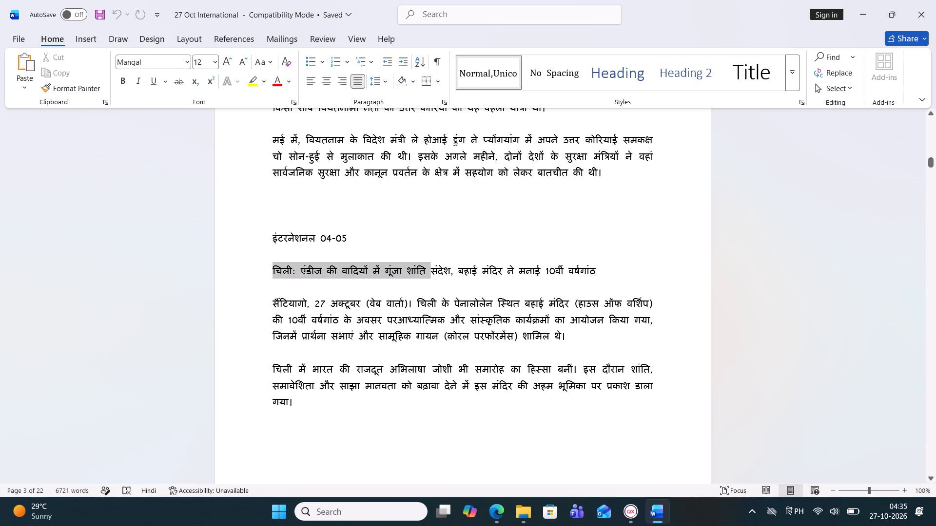
left_click_drag(431, 270, 588, 268)
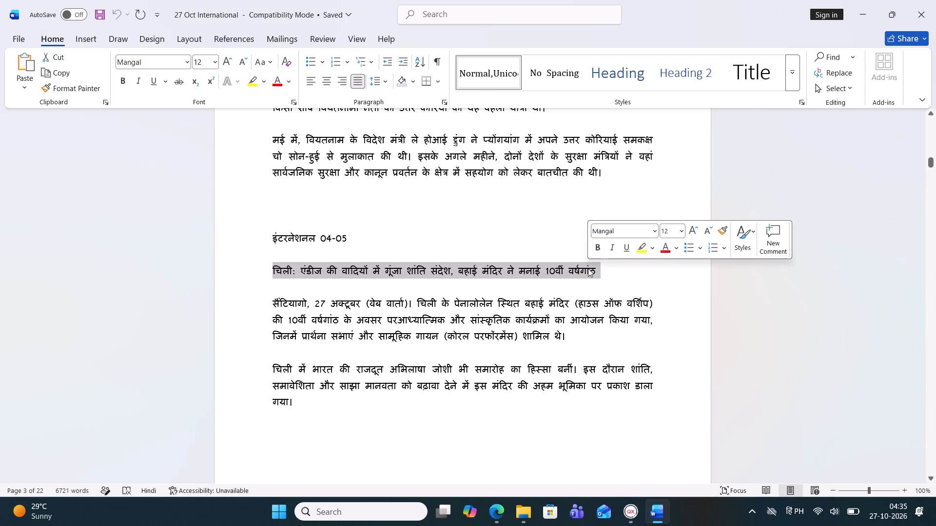
key("ctrl+c")
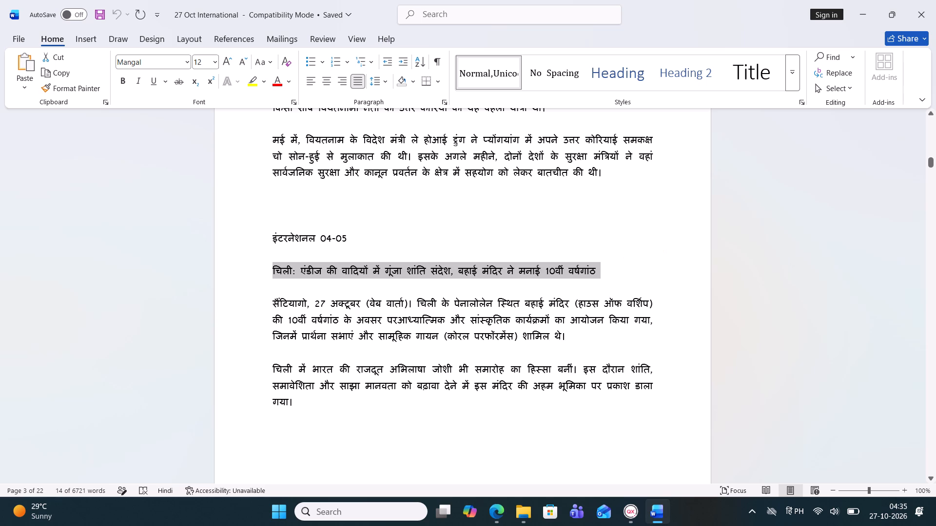
Back in the QuarkXPress layout, remove the stray space by the opening bracket of (वेब वार्ता) in the Israel story's dateline.
left_click(631, 514)
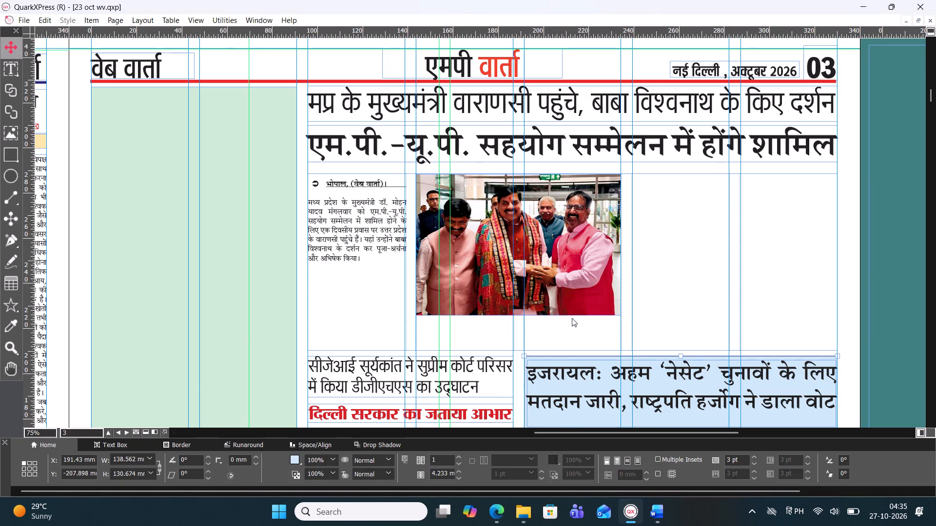
scroll(578, 328, "down", 2)
scroll(674, 249, "up", 1)
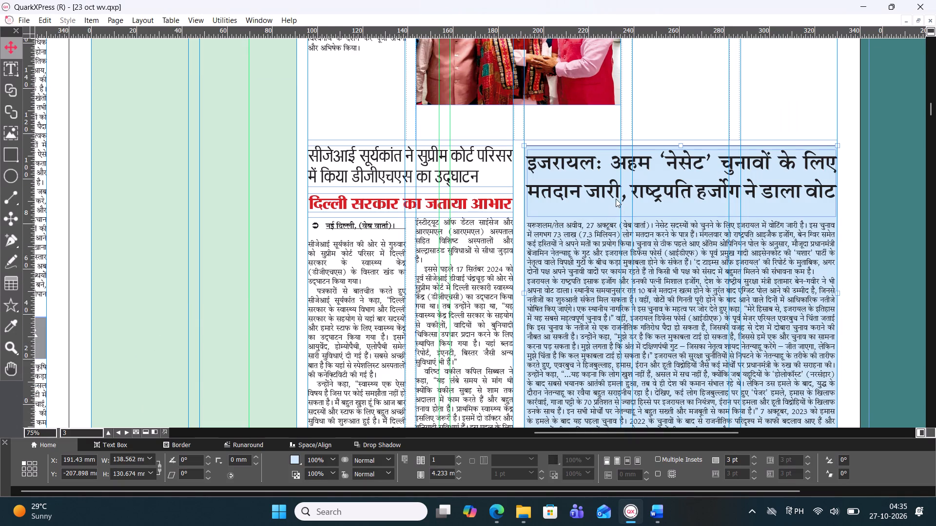
left_click(652, 247)
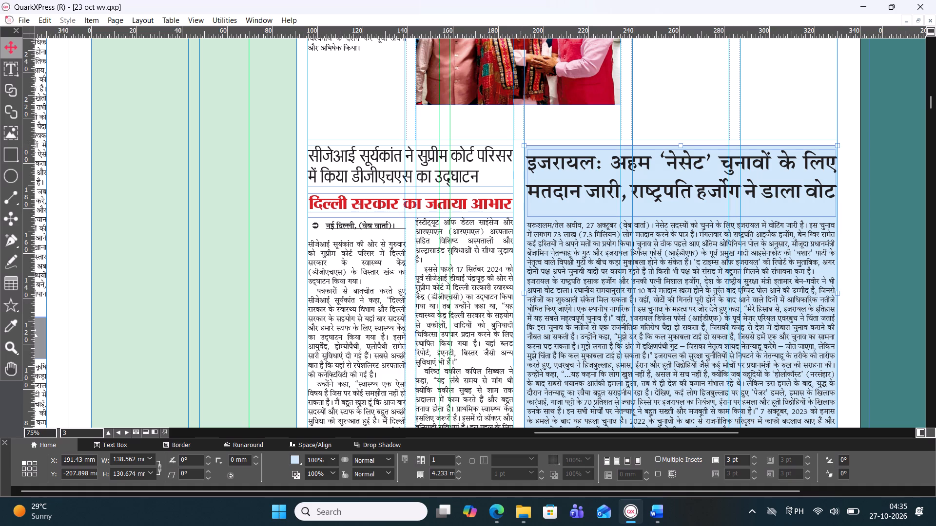
double_click(644, 226)
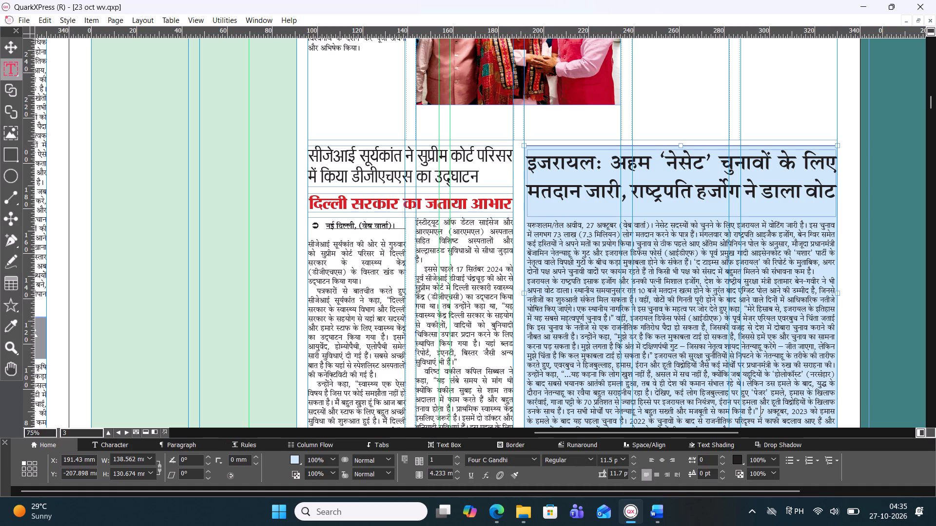
left_click_drag(649, 224, 616, 227)
key("BackSpace")
scroll(617, 227, "up", 1)
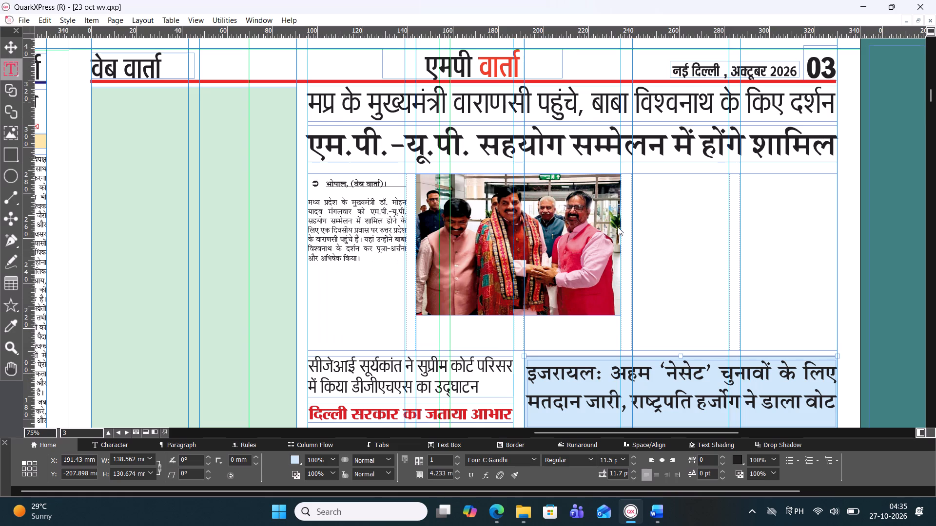
left_click(18, 46)
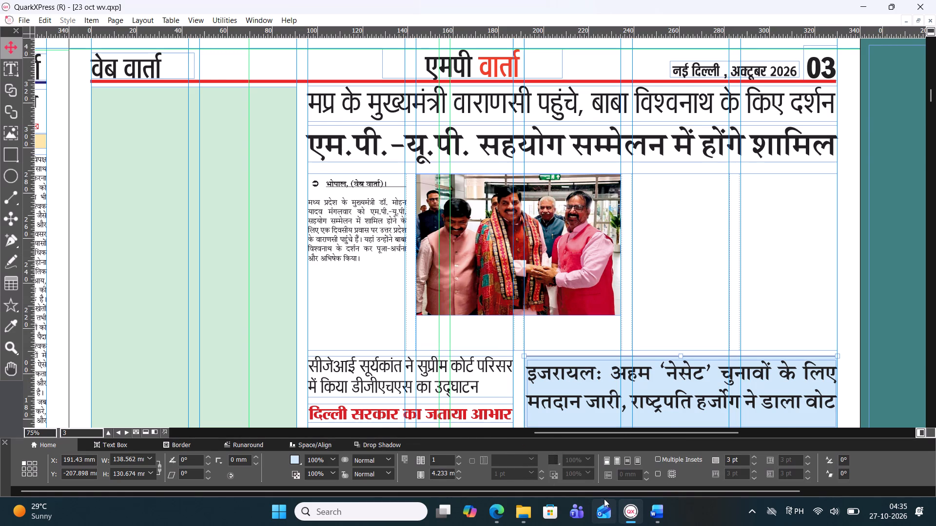
Look through the remaining international stories in the Word document, from Chile to the UNSC veto story, and return to the QuarkXPress layout.
left_click(649, 519)
scroll(516, 356, "down", 5)
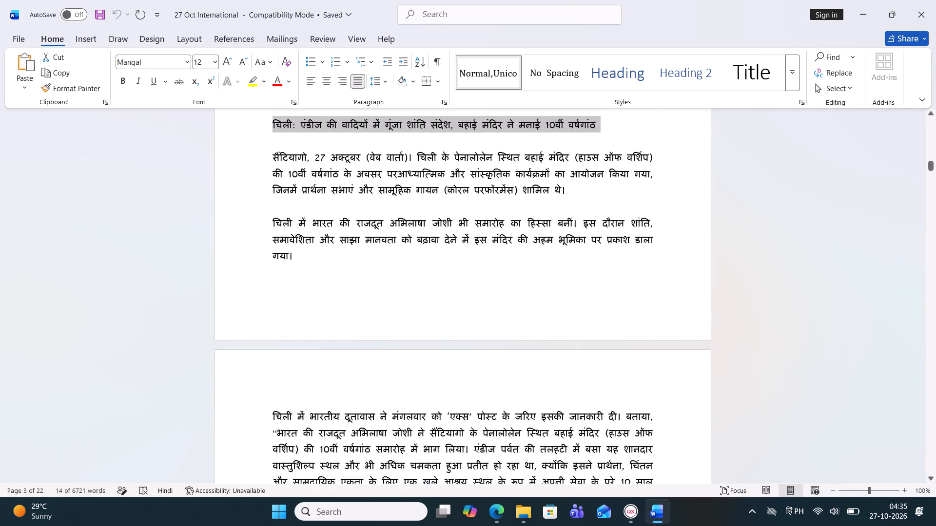
scroll(505, 327, "down", 5)
scroll(507, 316, "up", 1)
scroll(507, 316, "down", 9)
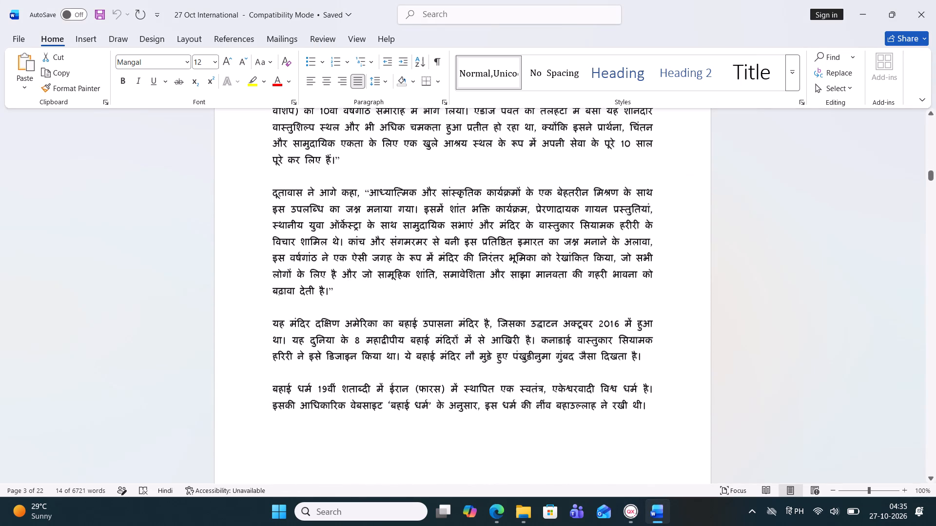
scroll(508, 315, "down", 12)
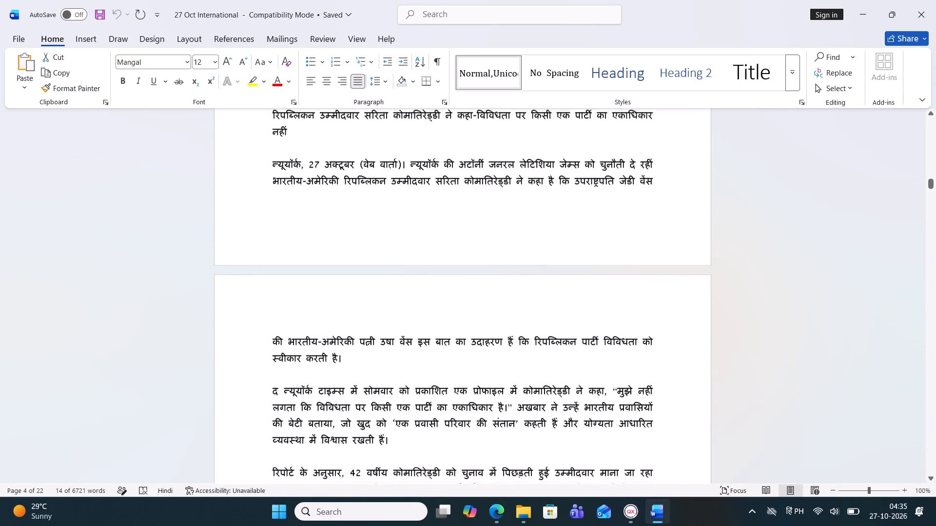
scroll(508, 315, "down", 10)
scroll(508, 315, "up", 1)
scroll(508, 315, "down", 8)
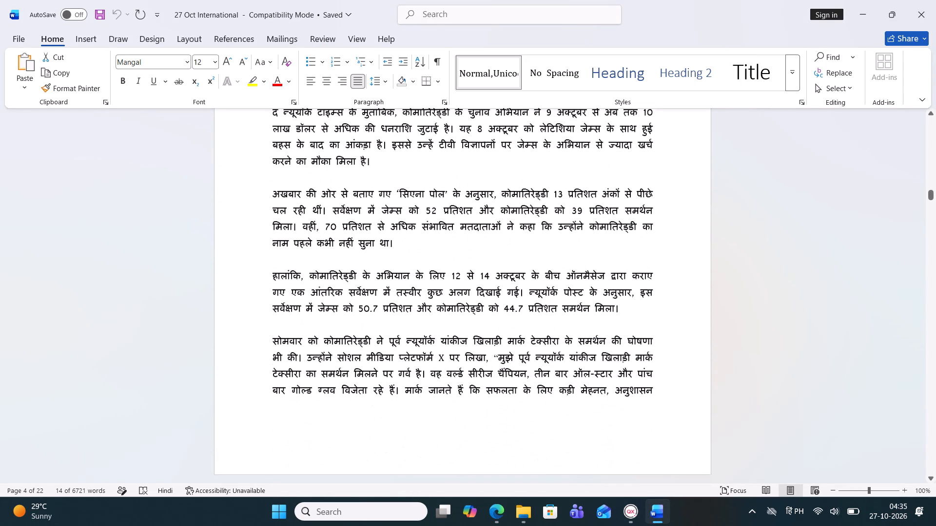
scroll(508, 315, "down", 20)
scroll(507, 313, "down", 1)
scroll(507, 313, "up", 1)
scroll(507, 313, "down", 11)
scroll(507, 312, "up", 1)
scroll(501, 289, "down", 3)
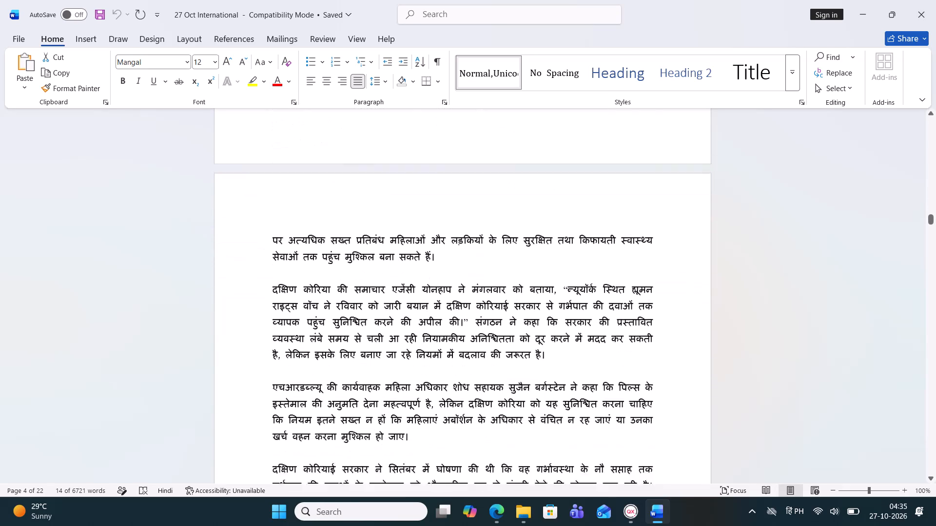
scroll(501, 289, "down", 7)
scroll(501, 289, "up", 1)
scroll(501, 289, "down", 12)
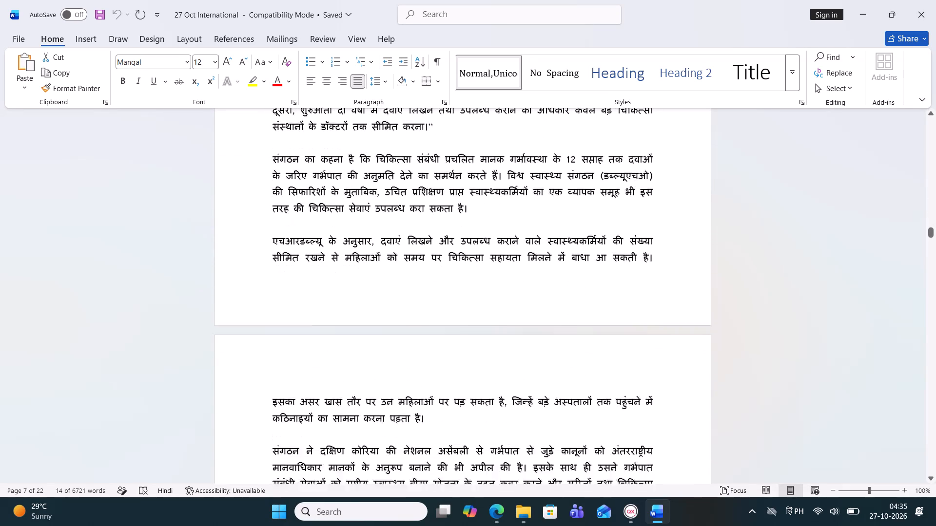
scroll(501, 289, "down", 18)
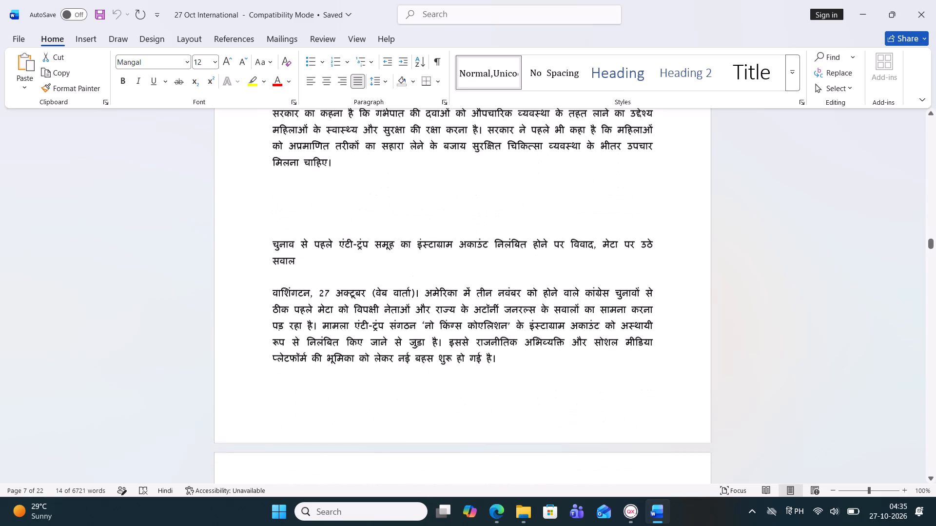
scroll(501, 289, "down", 18)
scroll(501, 289, "up", 1)
scroll(501, 289, "down", 5)
scroll(501, 289, "down", 18)
scroll(501, 289, "down", 5)
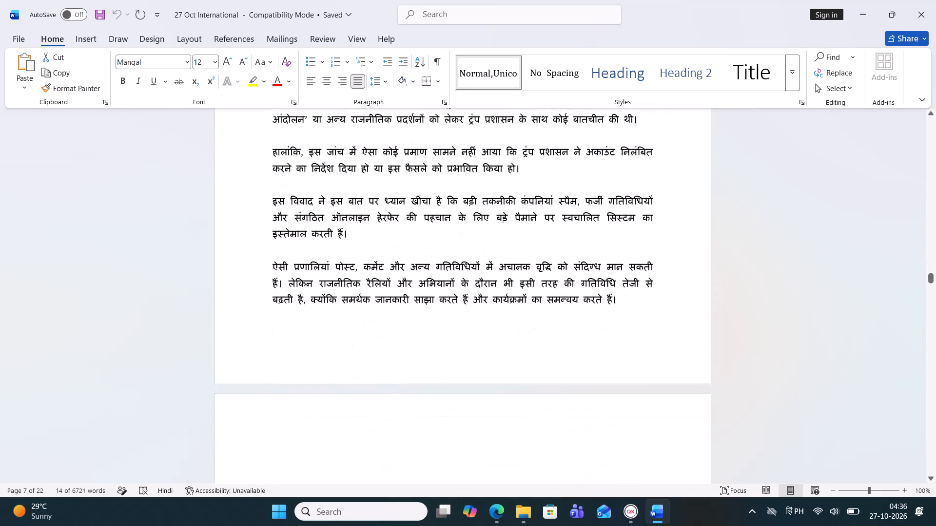
scroll(501, 289, "down", 4)
scroll(264, 264, "down", 12)
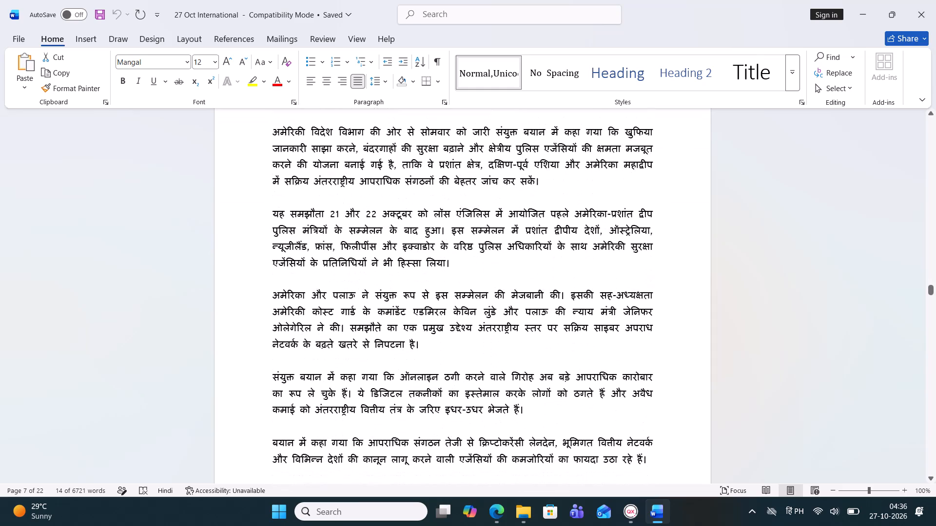
scroll(264, 264, "down", 18)
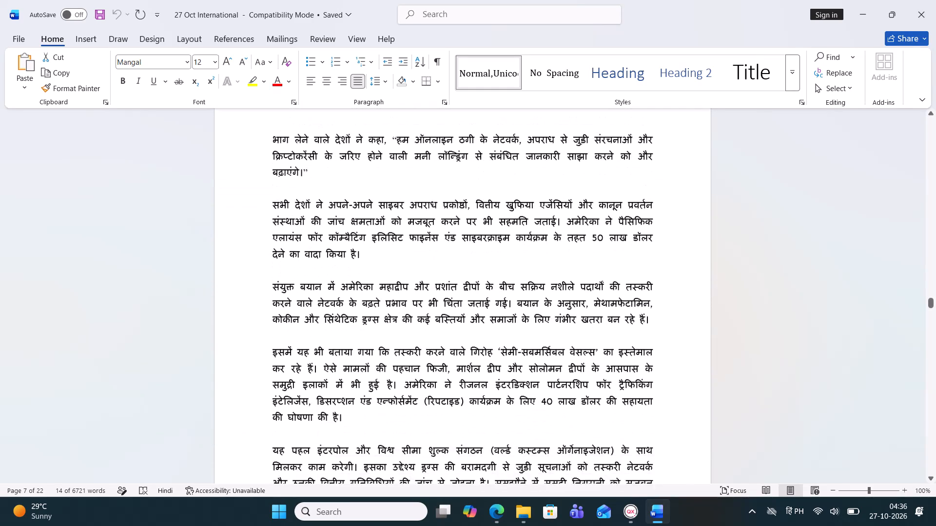
scroll(275, 280, "down", 9)
scroll(275, 280, "up", 1)
scroll(275, 280, "down", 3)
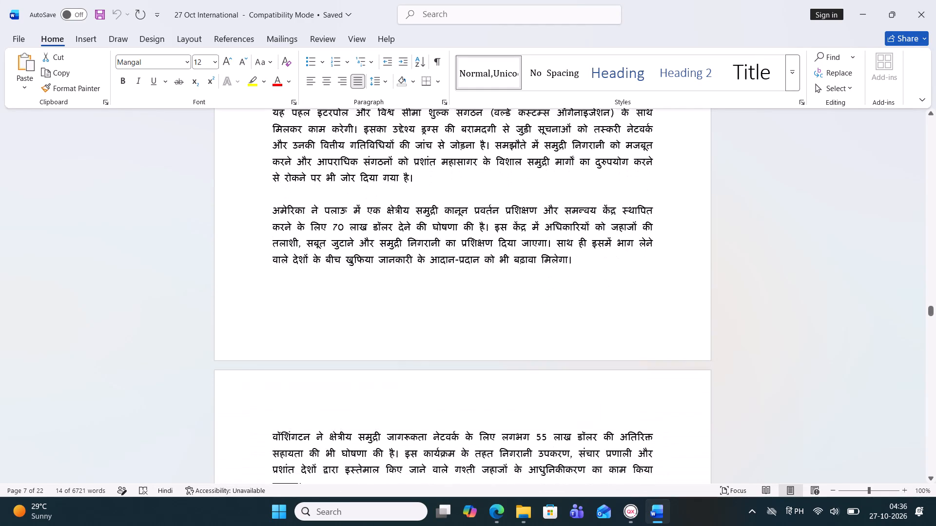
scroll(275, 280, "down", 12)
scroll(275, 280, "up", 1)
scroll(275, 280, "down", 7)
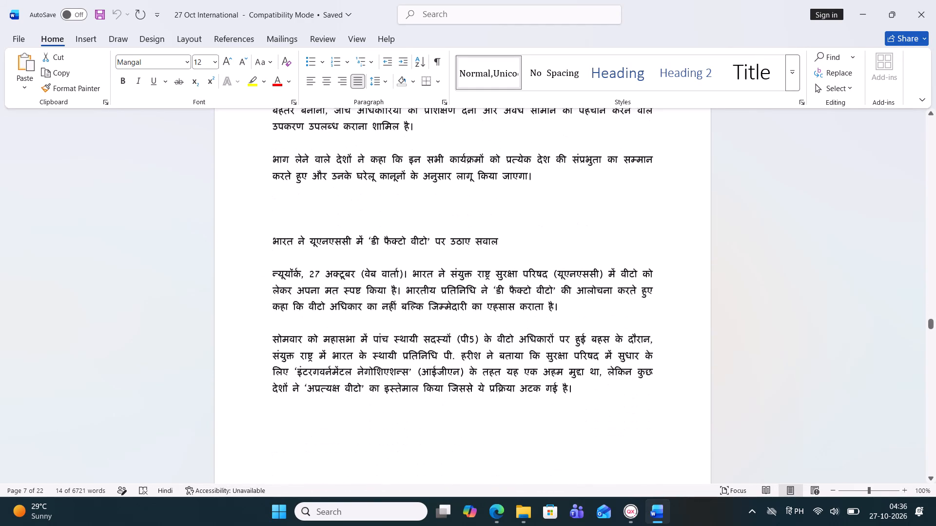
scroll(275, 280, "down", 18)
scroll(275, 280, "down", 3)
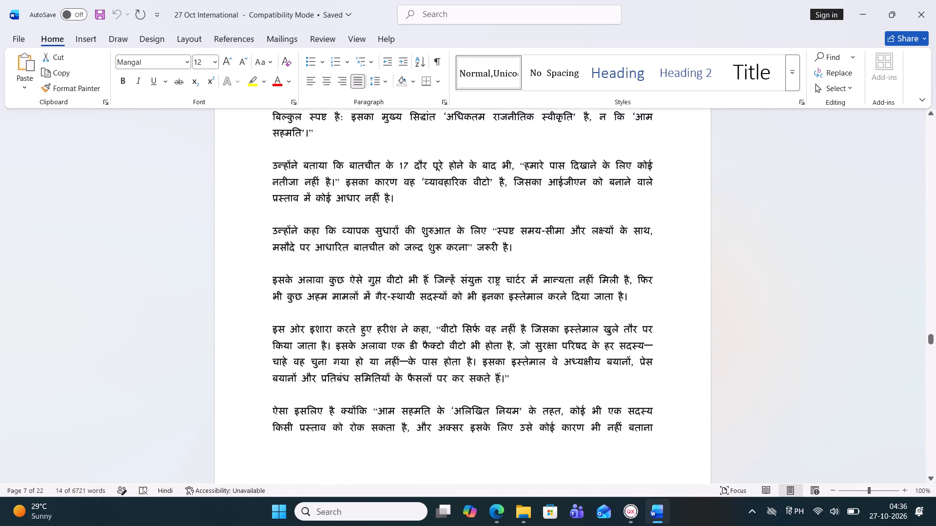
scroll(275, 280, "down", 19)
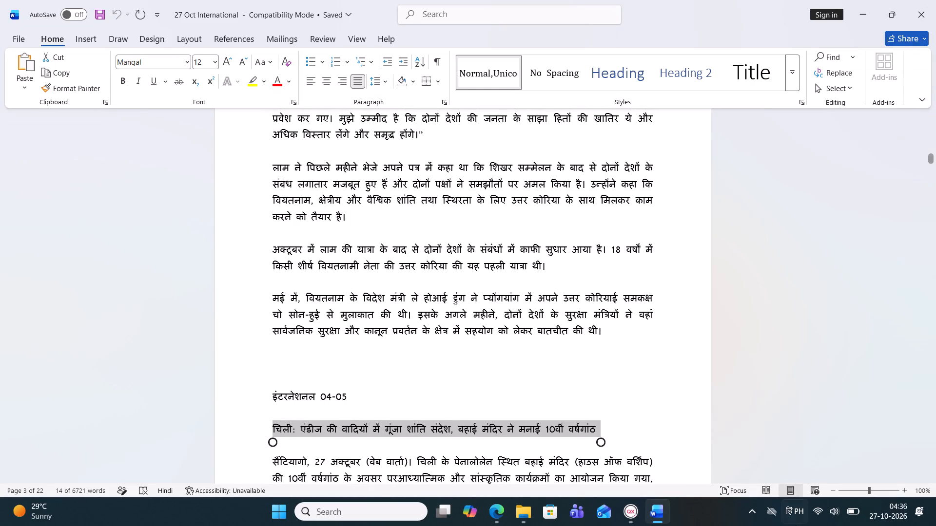
left_click(652, 514)
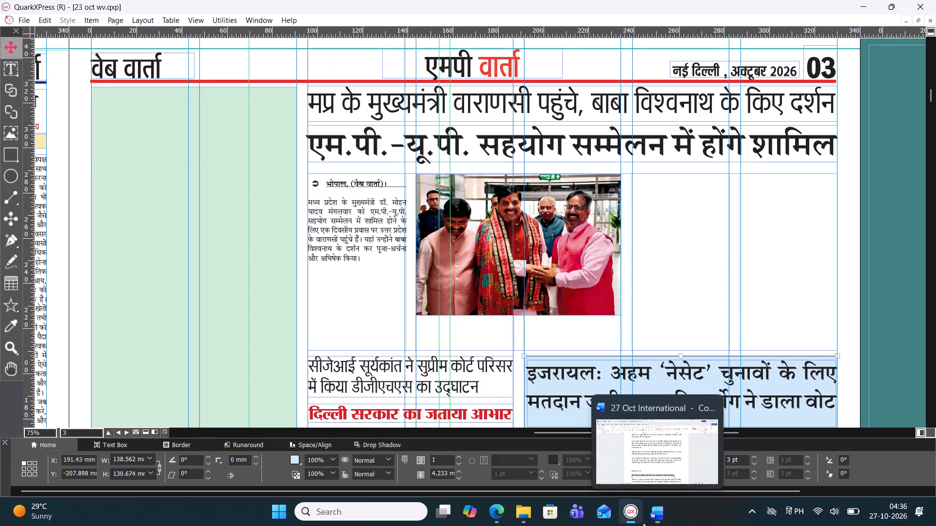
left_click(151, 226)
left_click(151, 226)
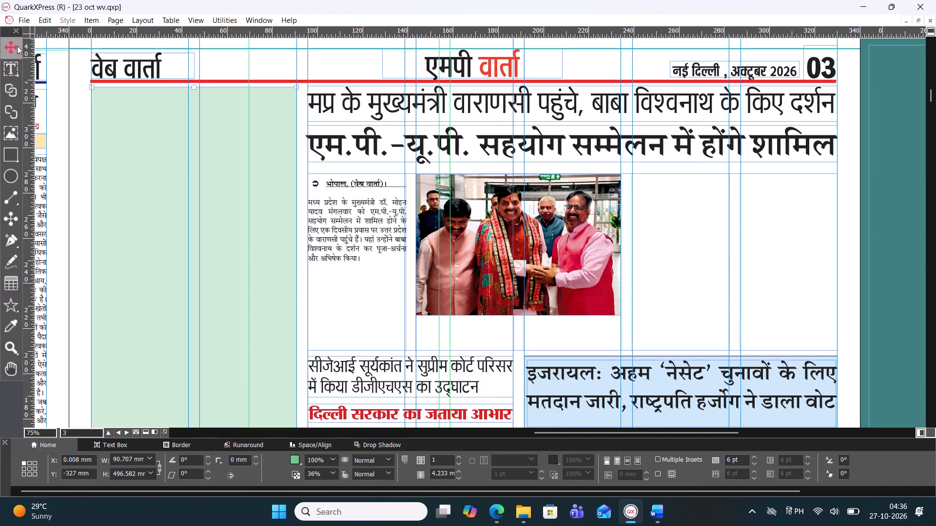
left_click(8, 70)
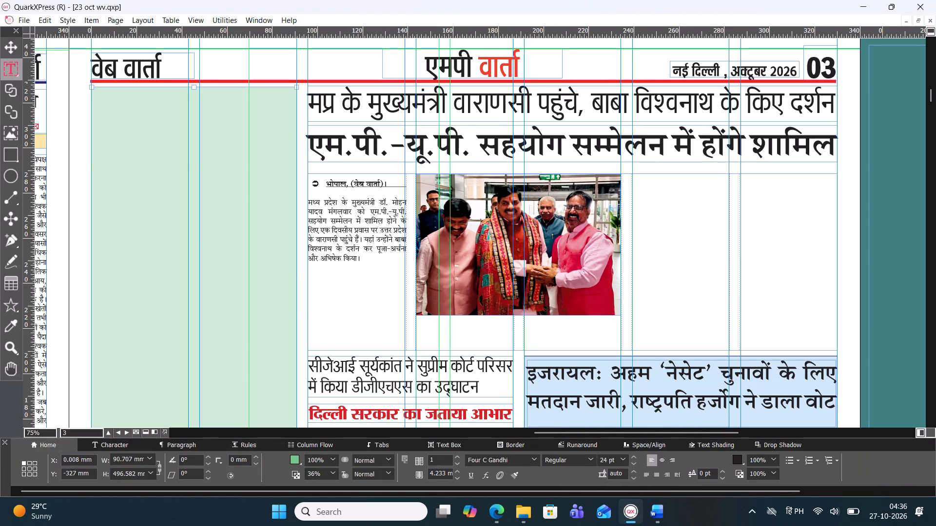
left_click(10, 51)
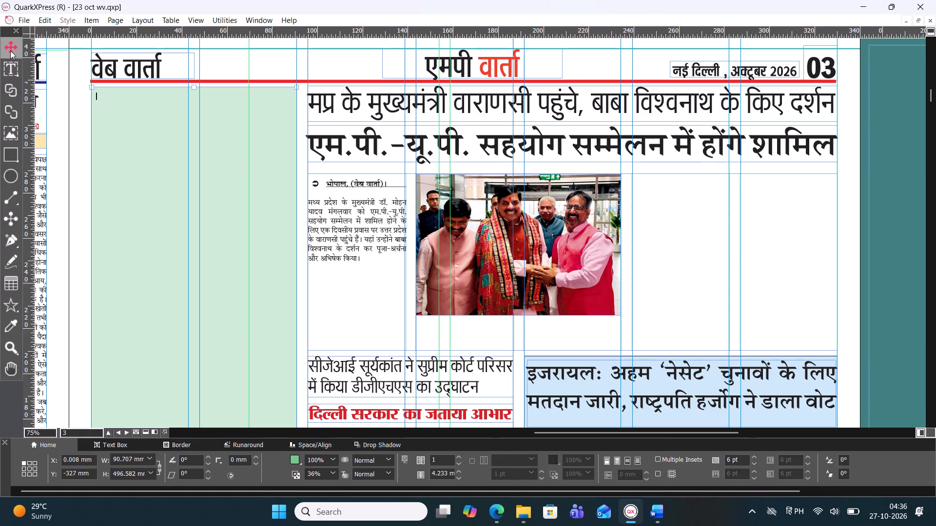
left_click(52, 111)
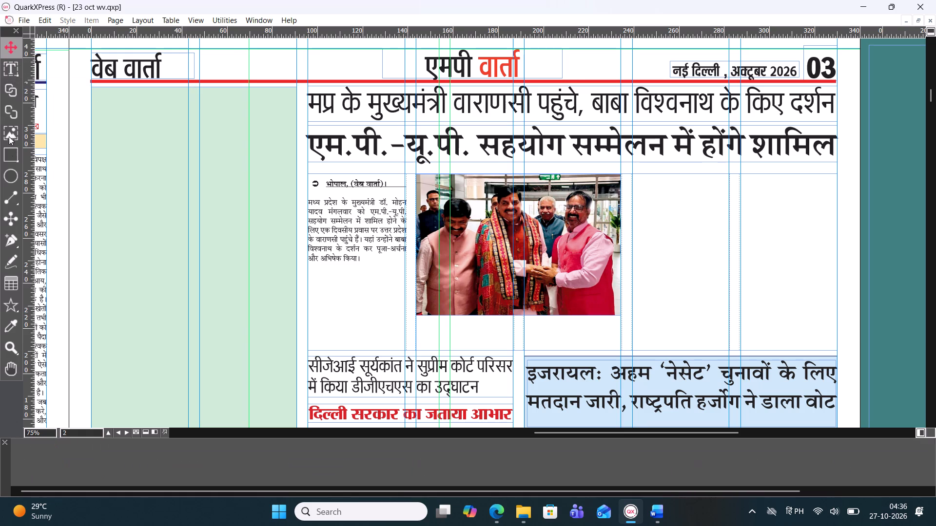
Paste the copied Chile headline into a new text box about 91 mm wide and 28 mm high at the top of page 03's green column.
left_click(2, 68)
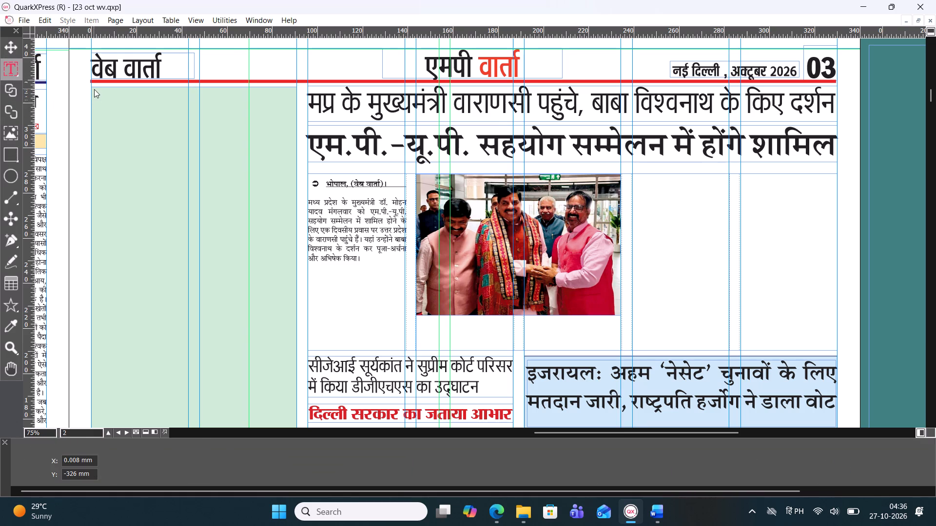
left_click_drag(92, 86, 124, 121)
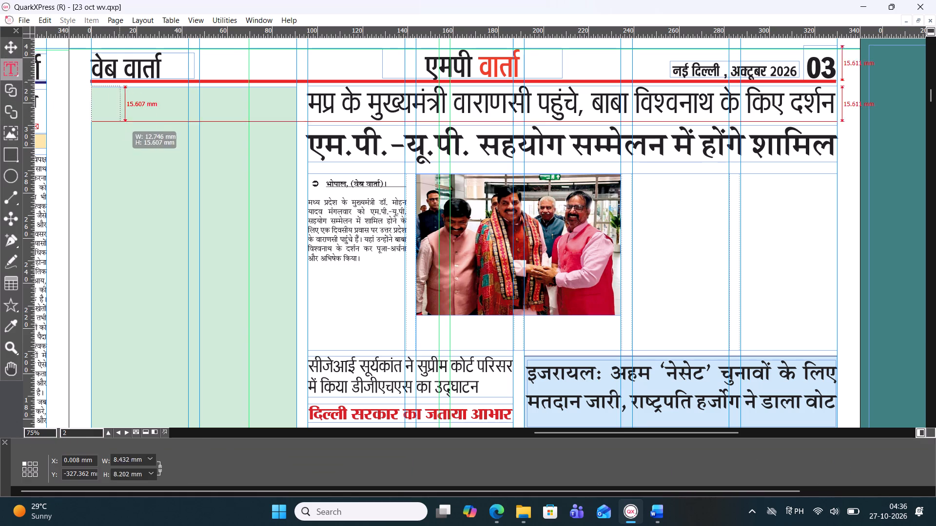
left_click_drag(124, 121, 298, 171)
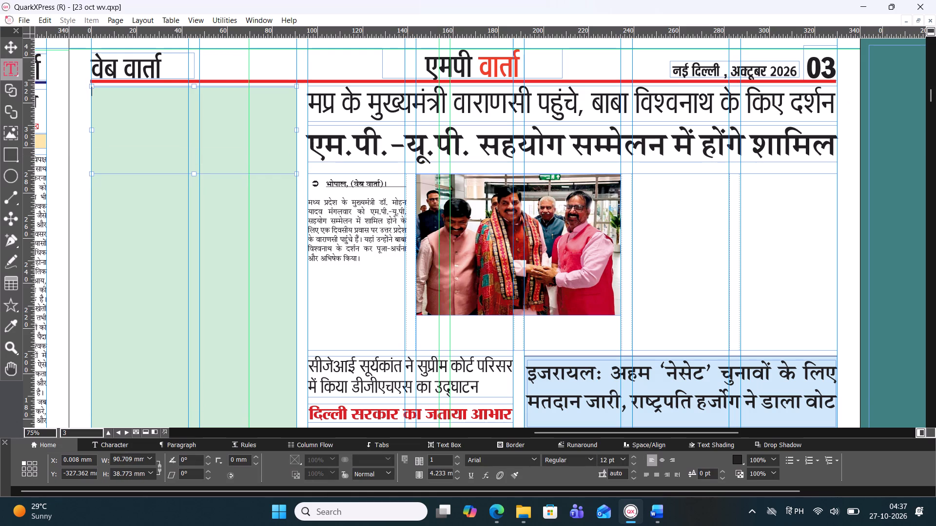
key("ctrl+v")
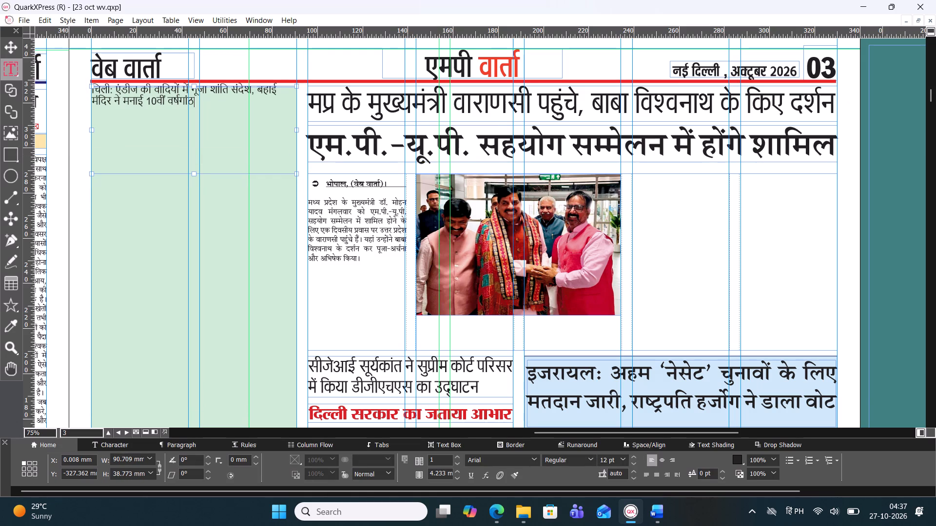
left_click_drag(195, 174, 194, 147)
Set the whole Chile headline in the Four C Gandhihead font.
left_click_drag(200, 104, 99, 92)
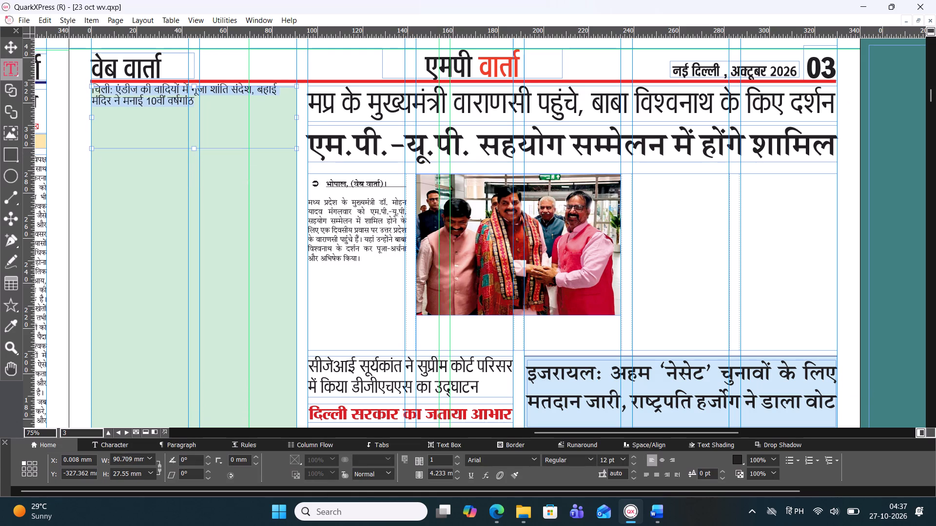
left_click_drag(99, 92, 91, 88)
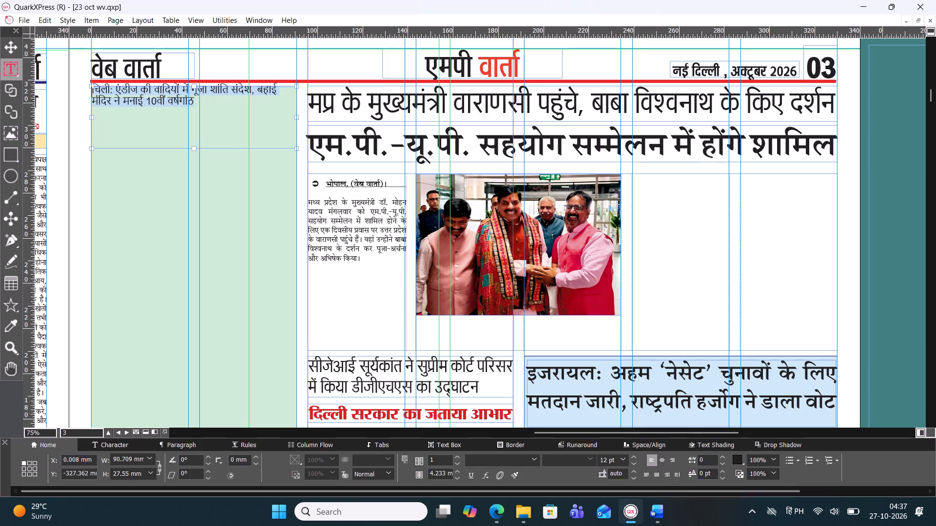
left_click(533, 460)
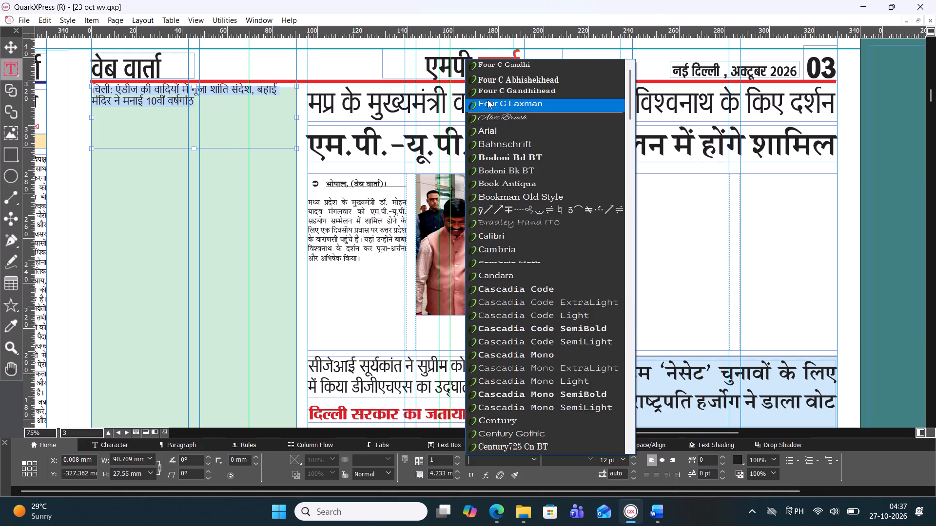
left_click(526, 92)
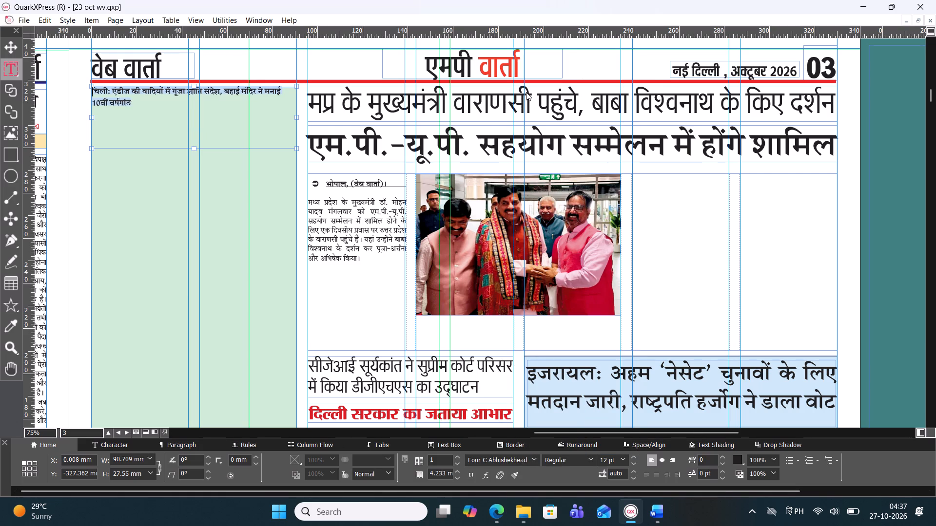
left_click(534, 455)
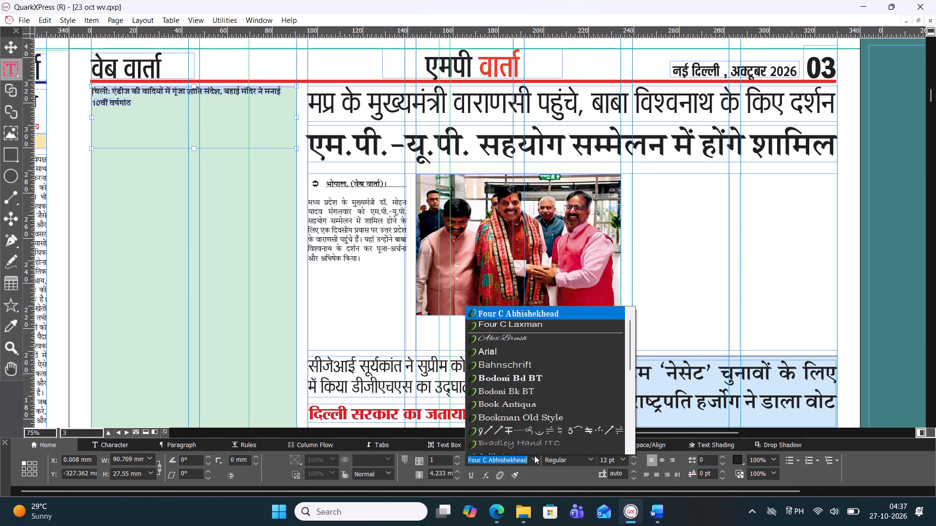
scroll(535, 132, "up", 2)
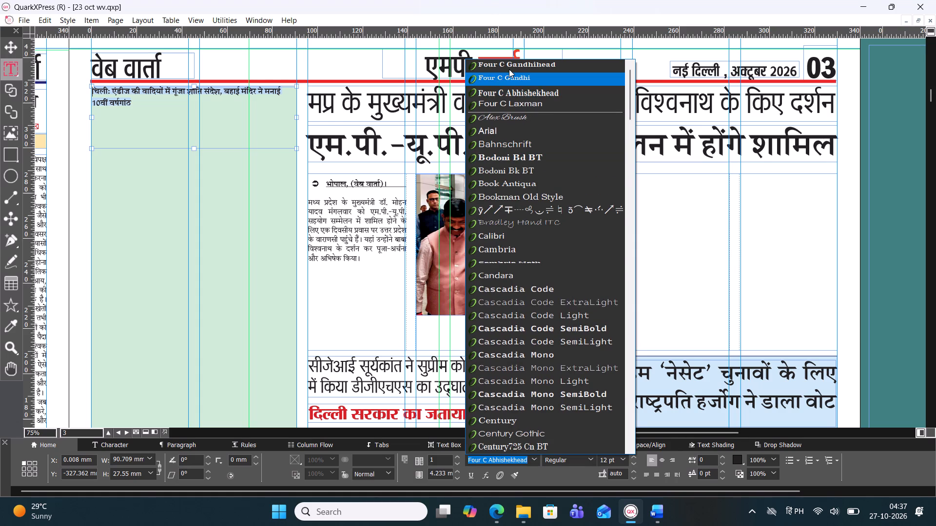
left_click(509, 69)
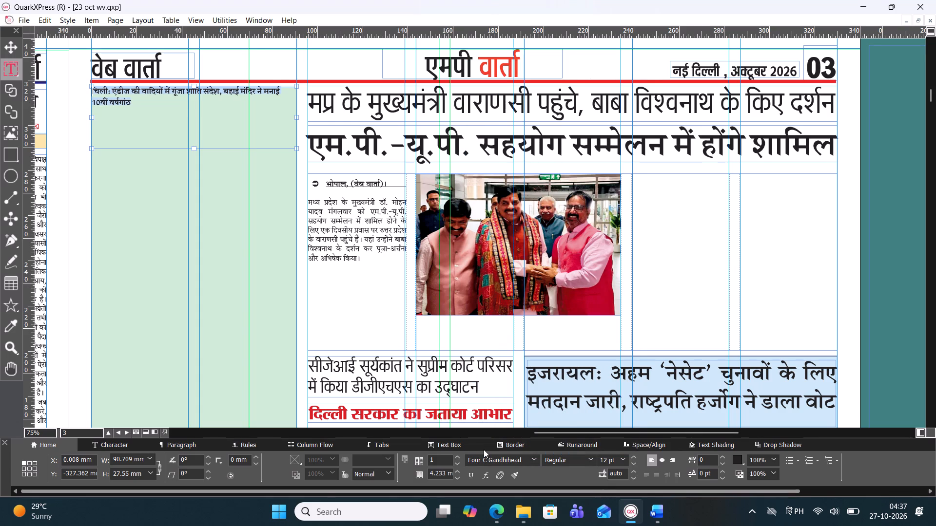
Enlarge the Chile headline to 21 pt so it fills the column in two lines, and centre it.
key("ctrl+alt+shift+period")
key("ctrl+alt+shift+period")
key("ctrl+alt+shift+period")
key("ctrl+alt+shift+period")
key("ctrl+alt+shift+period")
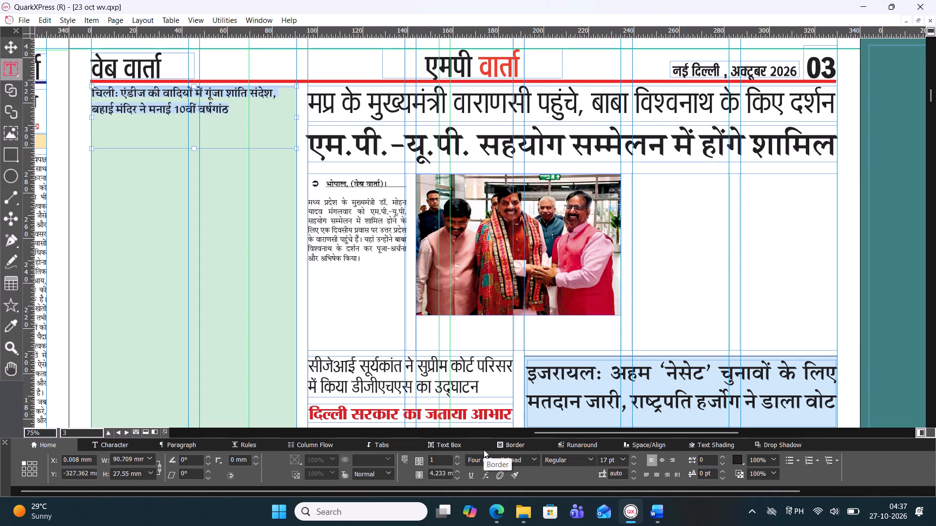
key("ctrl+alt+shift+period")
key("ctrl+alt+shift+period")
key("ctrl+alt+shift+period")
key("ctrl+alt+shift+period")
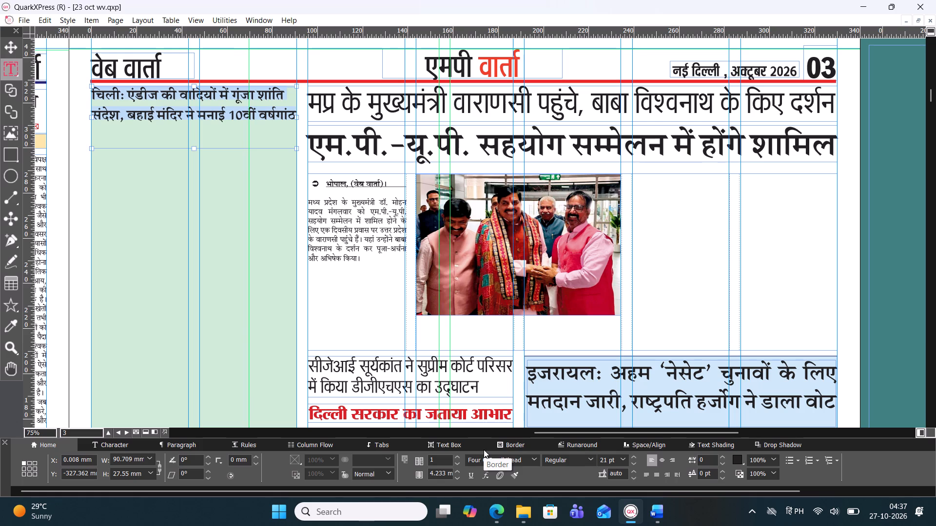
left_click(660, 461)
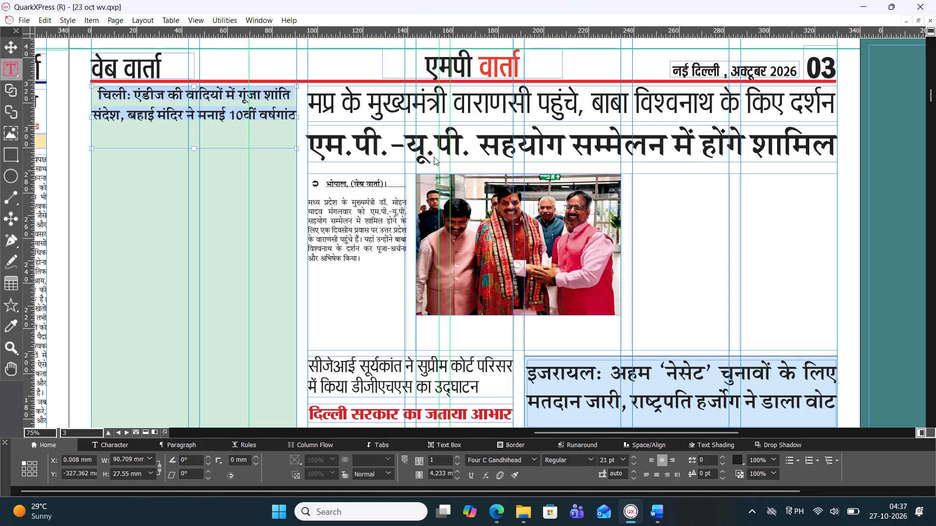
Shorten the Chile headline box so it ends just below the second line, and deselect it.
left_click(9, 43)
left_click_drag(192, 149, 192, 137)
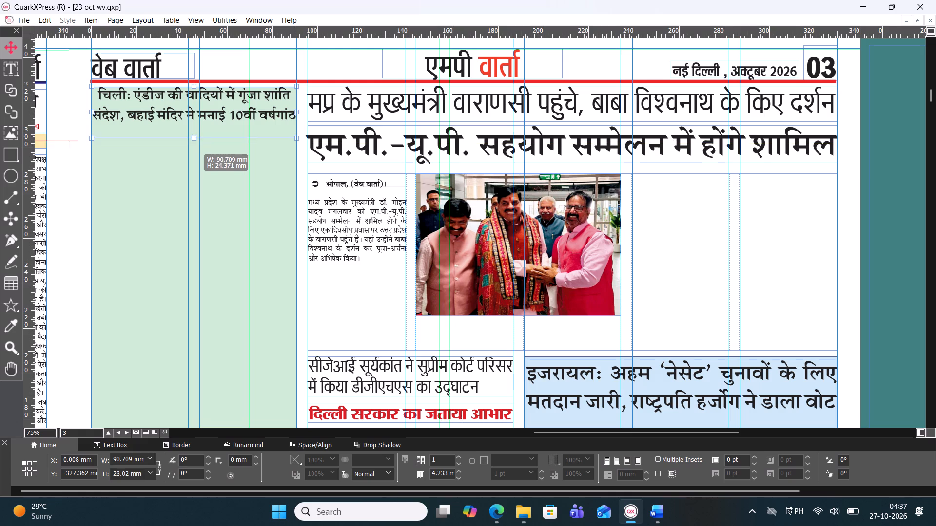
left_click_drag(192, 137, 191, 127)
left_click(63, 150)
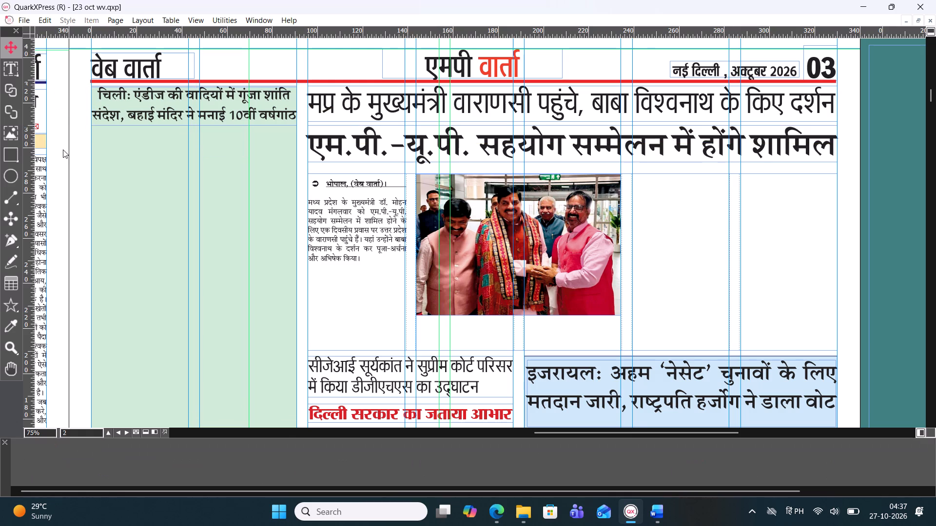
Add two line breaks at the start of page 03's green column text box so its text begins below the Chile headline.
left_click(96, 138)
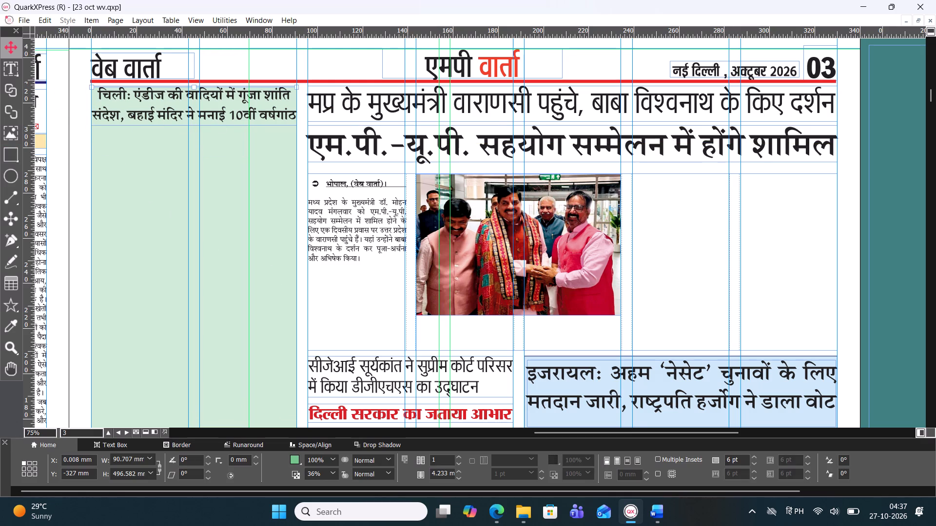
left_click(99, 139)
double_click(99, 139)
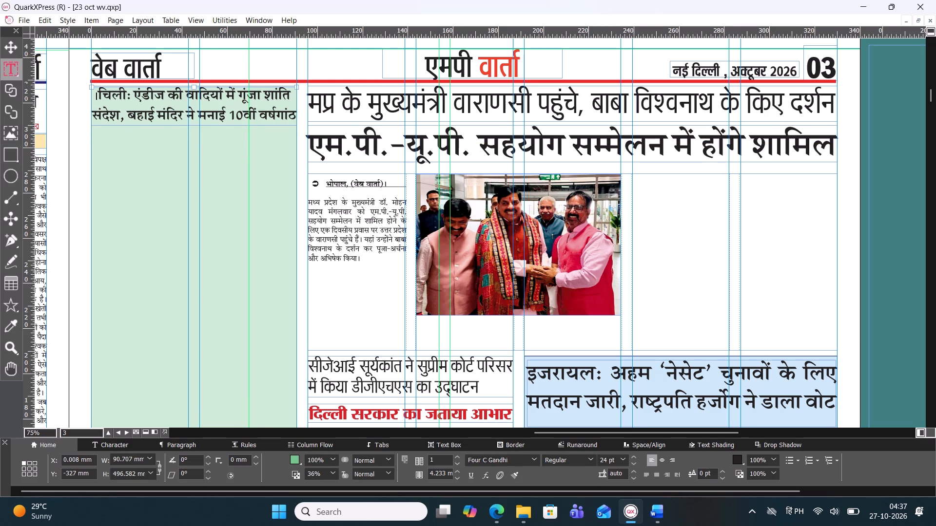
key("Return")
key("Return")
In Word, copy the text from the Chile story's Santiago dateline paragraph through the opening paragraph of the Meta Instagram story.
left_click(663, 519)
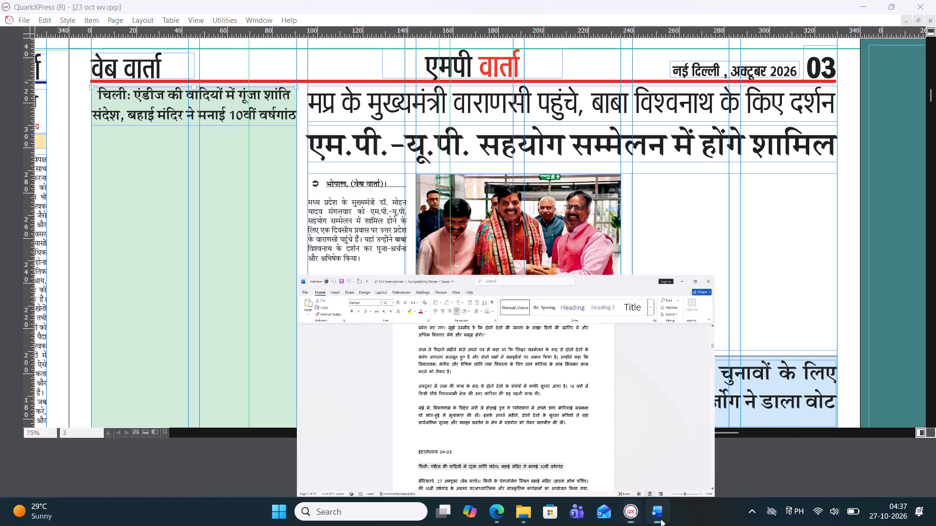
scroll(407, 423, "up", 1)
scroll(407, 424, "down", 3)
scroll(372, 393, "down", 5)
scroll(329, 356, "down", 2)
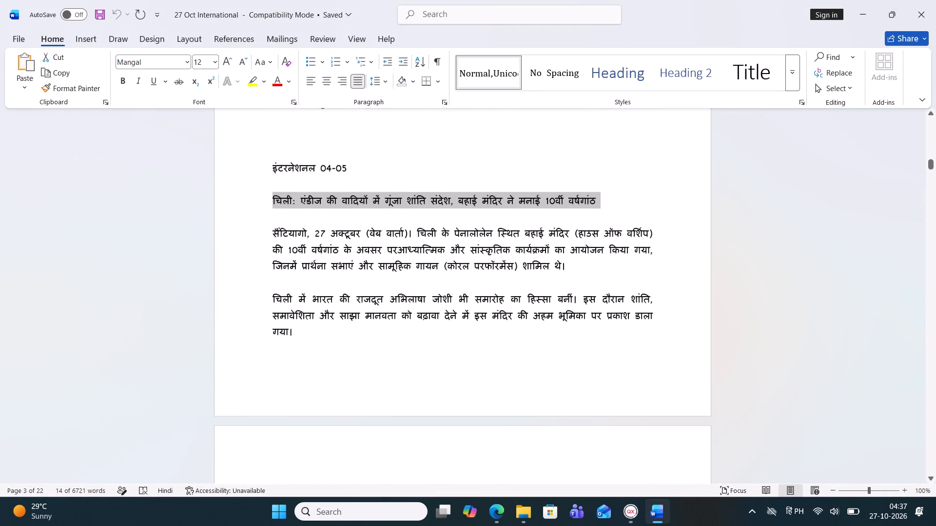
scroll(329, 356, "down", 3)
scroll(325, 337, "up", 2)
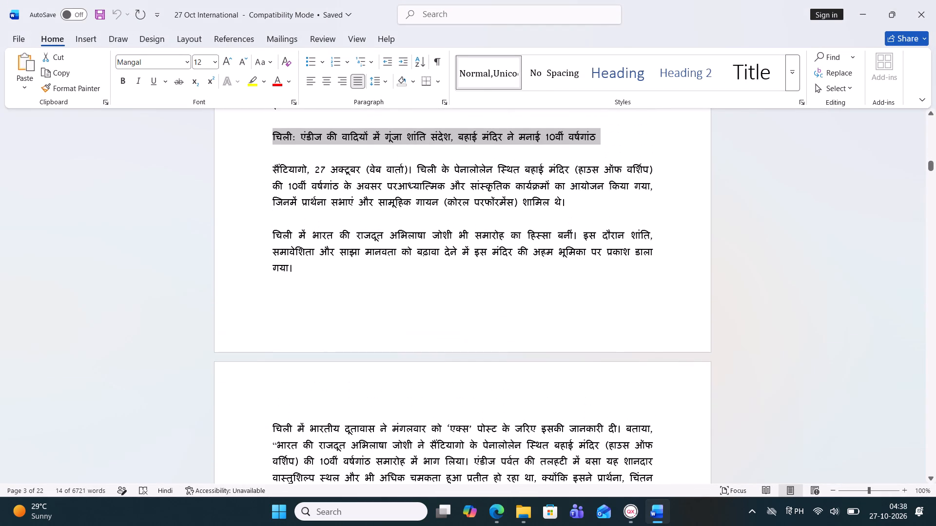
left_click_drag(273, 168, 700, 525)
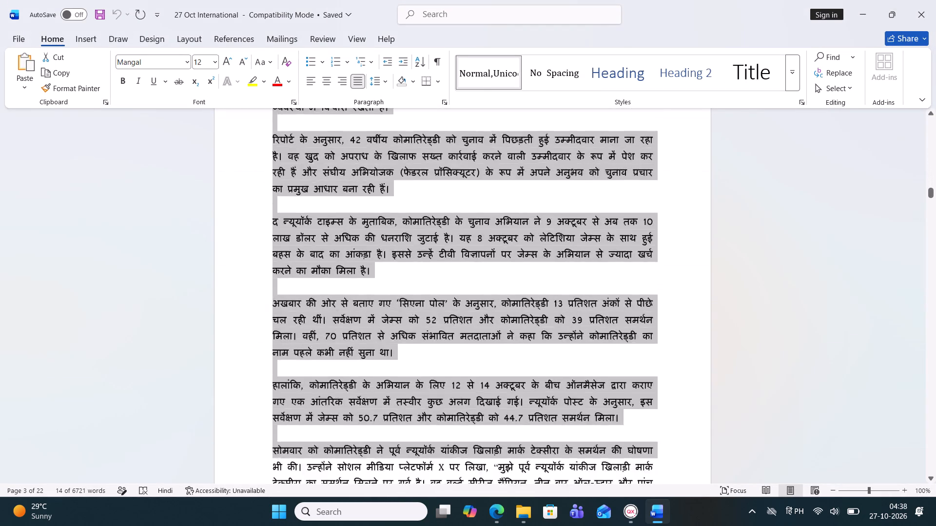
left_click_drag(700, 525, 675, 418)
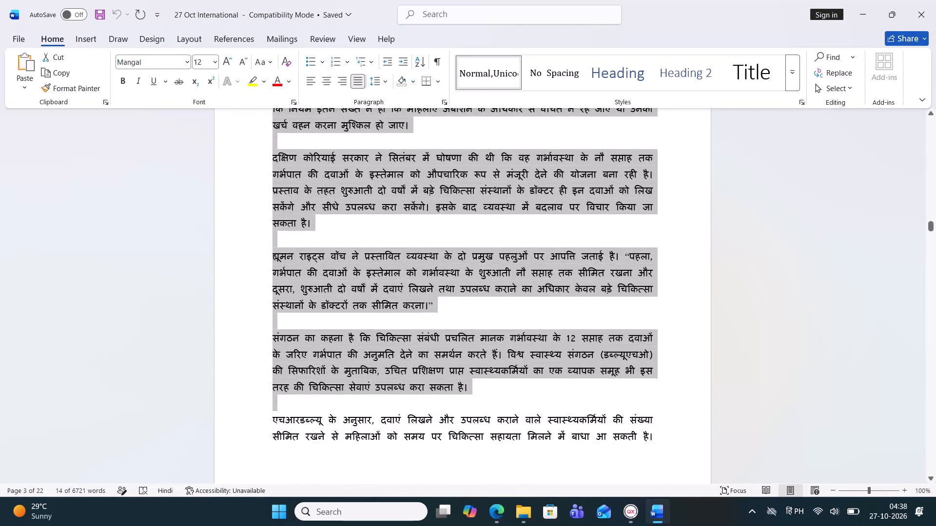
left_click_drag(675, 418, 714, 482)
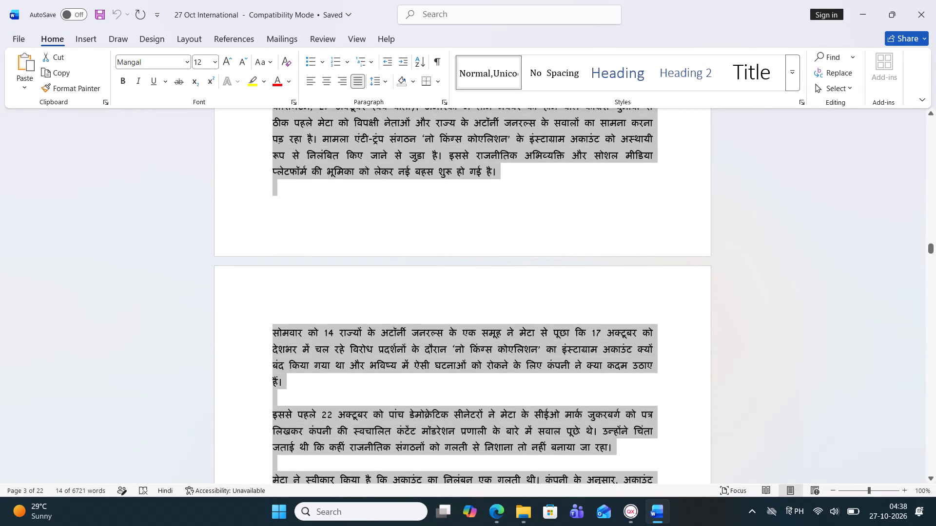
left_click_drag(714, 482, 556, 142)
key("ctrl+c")
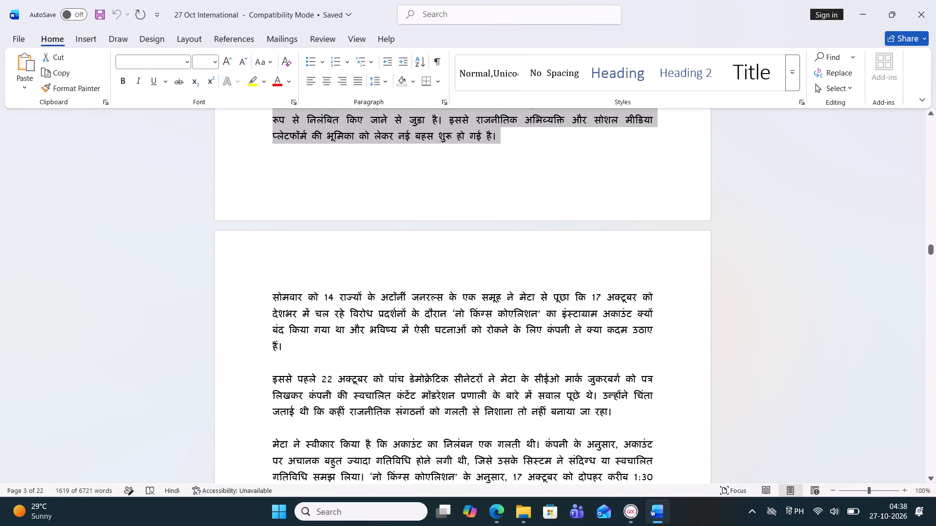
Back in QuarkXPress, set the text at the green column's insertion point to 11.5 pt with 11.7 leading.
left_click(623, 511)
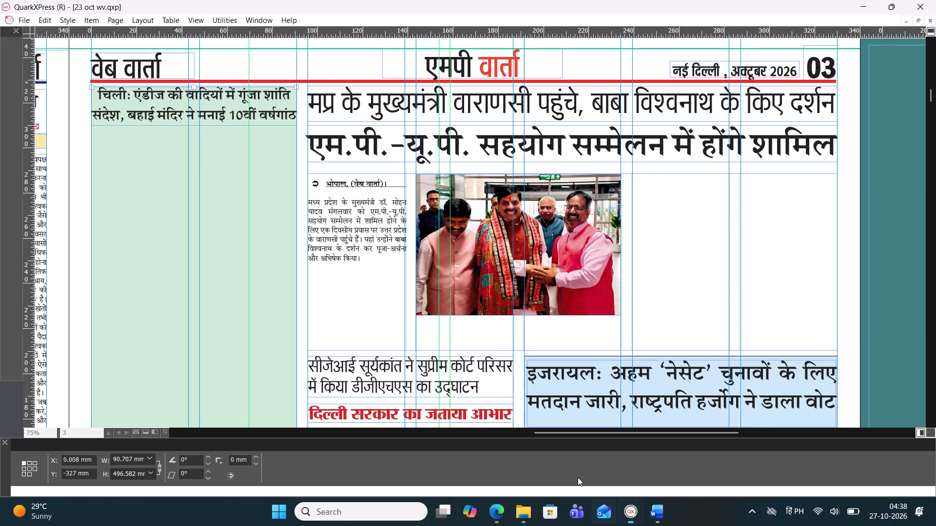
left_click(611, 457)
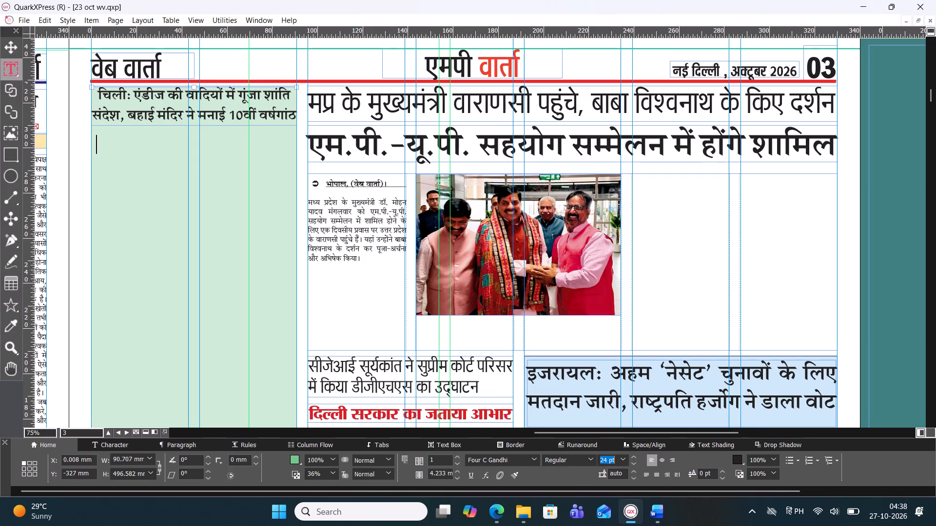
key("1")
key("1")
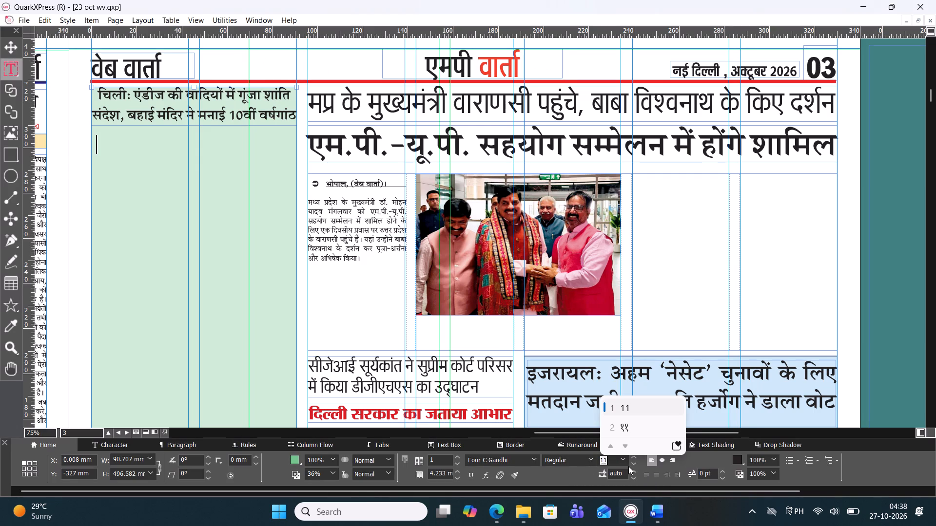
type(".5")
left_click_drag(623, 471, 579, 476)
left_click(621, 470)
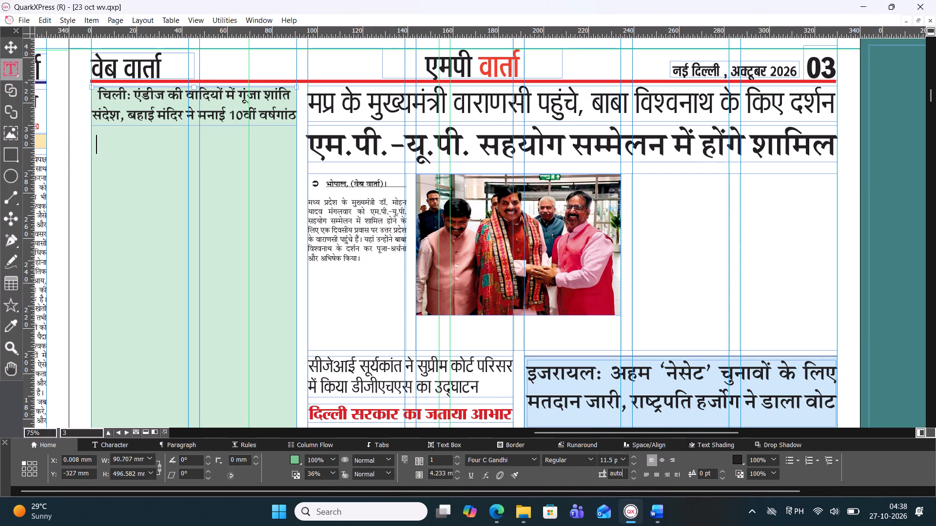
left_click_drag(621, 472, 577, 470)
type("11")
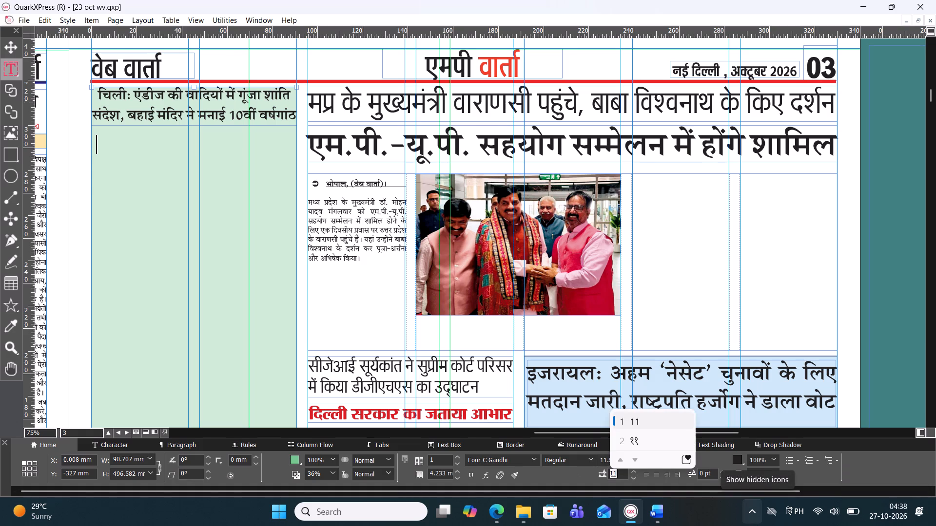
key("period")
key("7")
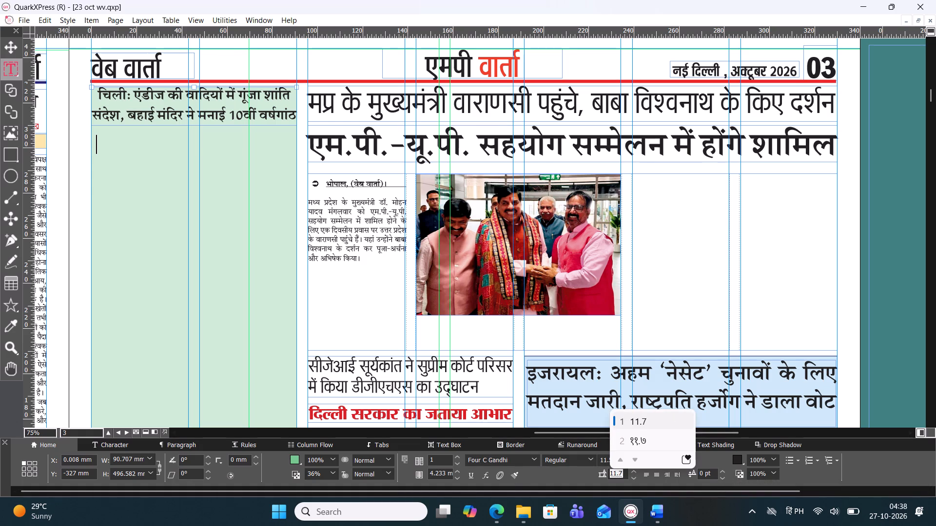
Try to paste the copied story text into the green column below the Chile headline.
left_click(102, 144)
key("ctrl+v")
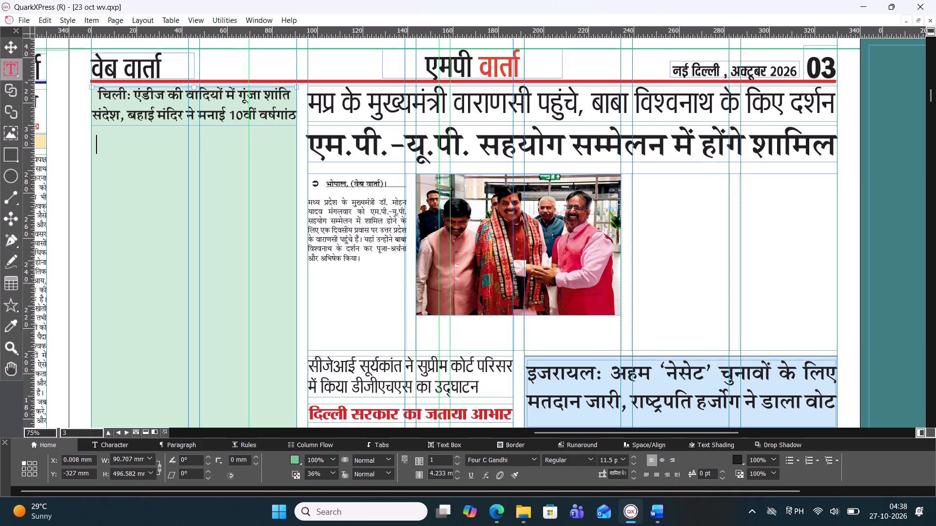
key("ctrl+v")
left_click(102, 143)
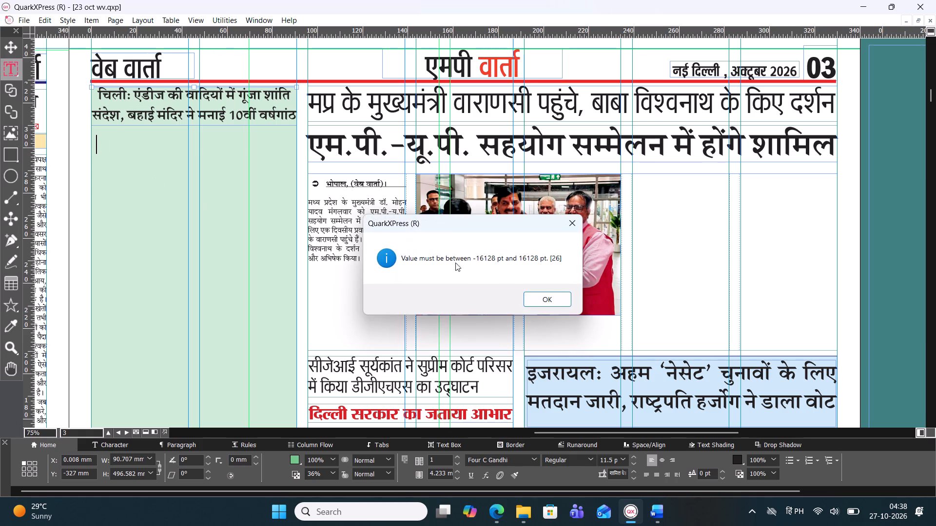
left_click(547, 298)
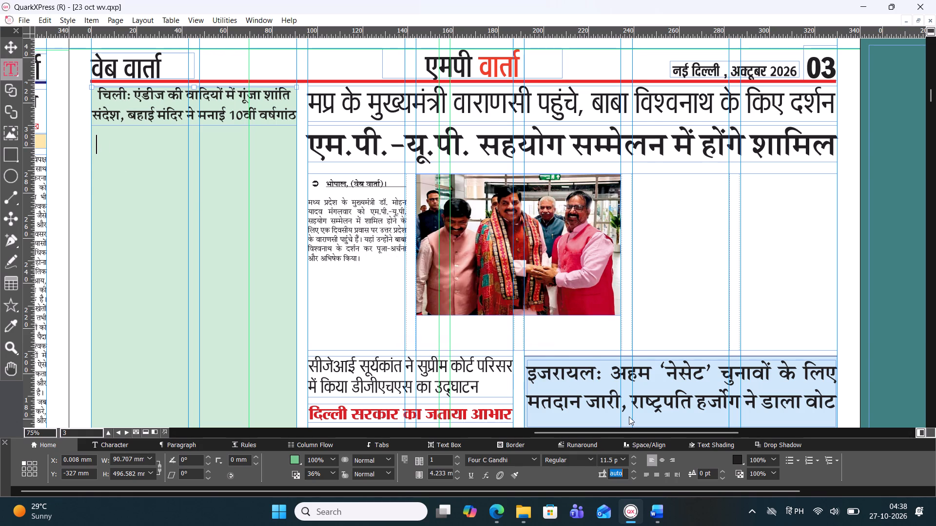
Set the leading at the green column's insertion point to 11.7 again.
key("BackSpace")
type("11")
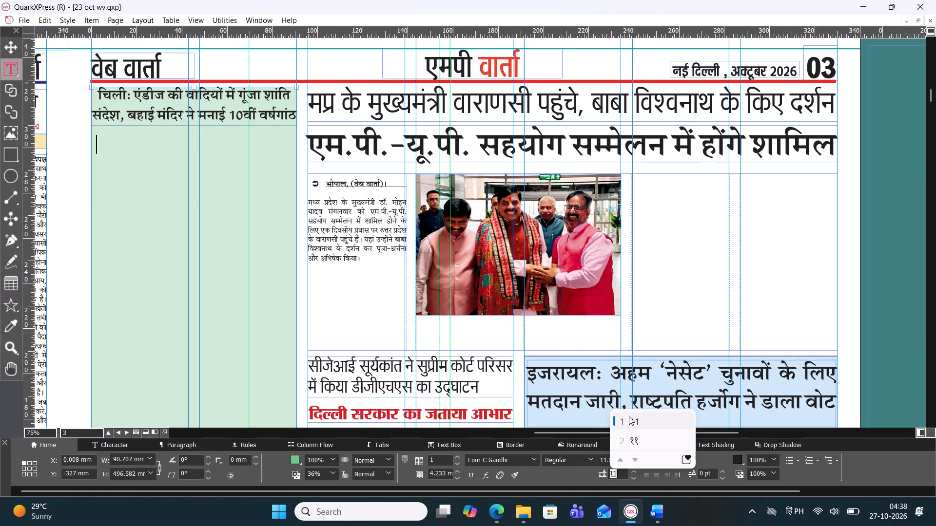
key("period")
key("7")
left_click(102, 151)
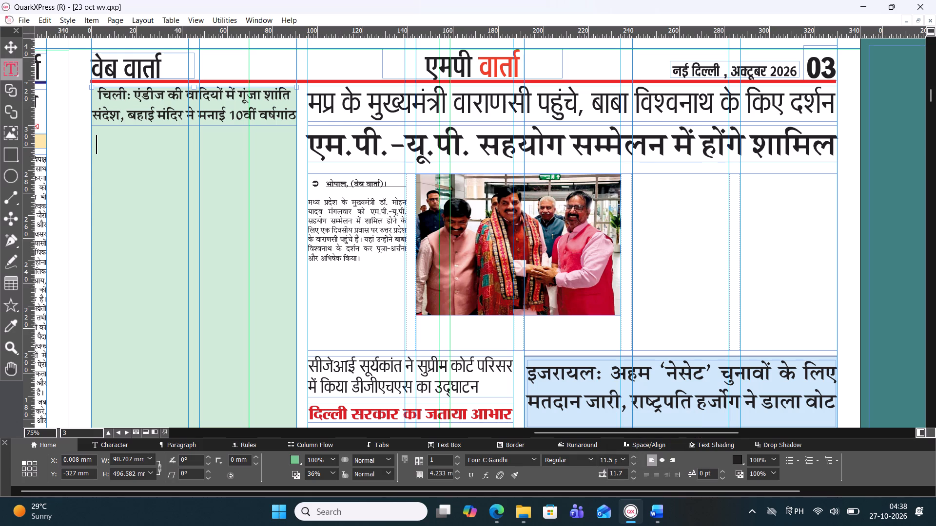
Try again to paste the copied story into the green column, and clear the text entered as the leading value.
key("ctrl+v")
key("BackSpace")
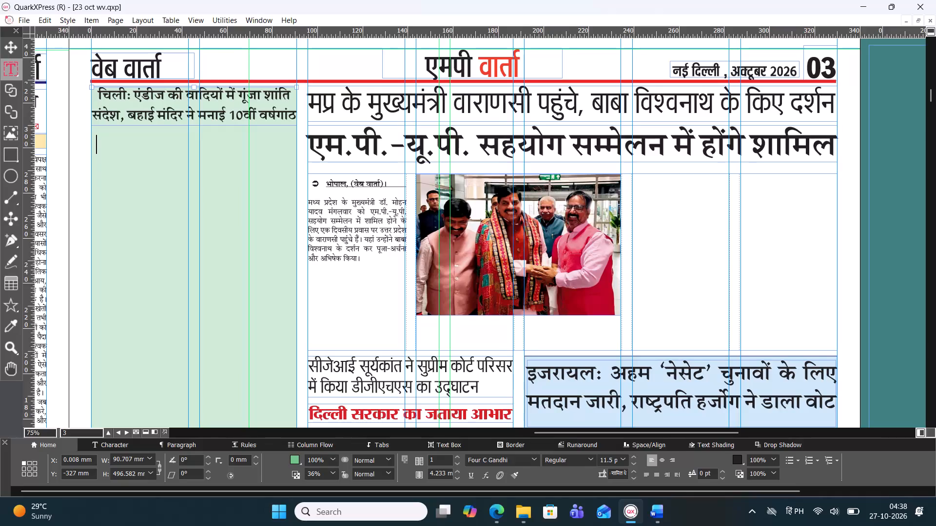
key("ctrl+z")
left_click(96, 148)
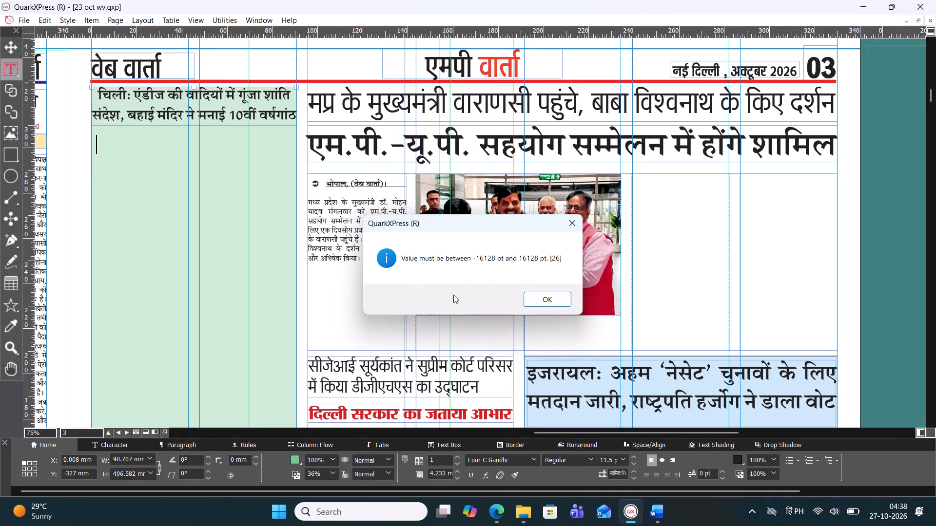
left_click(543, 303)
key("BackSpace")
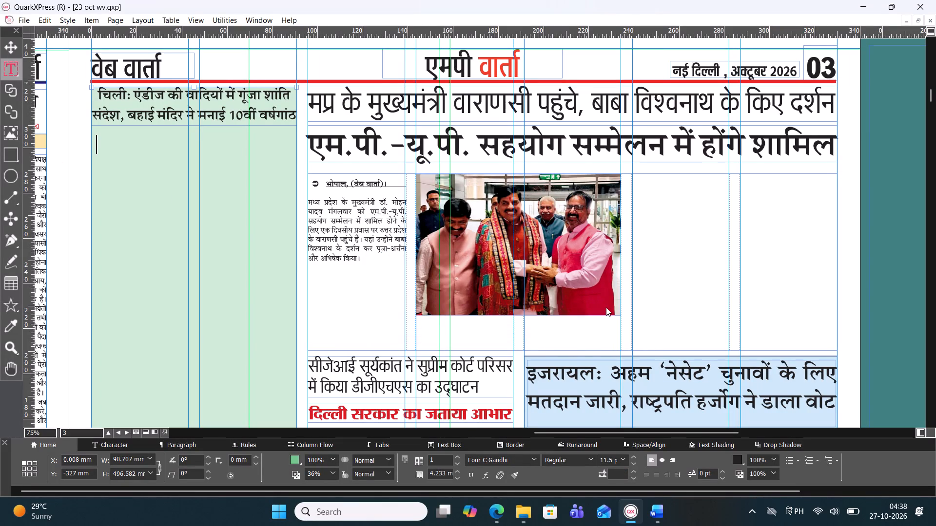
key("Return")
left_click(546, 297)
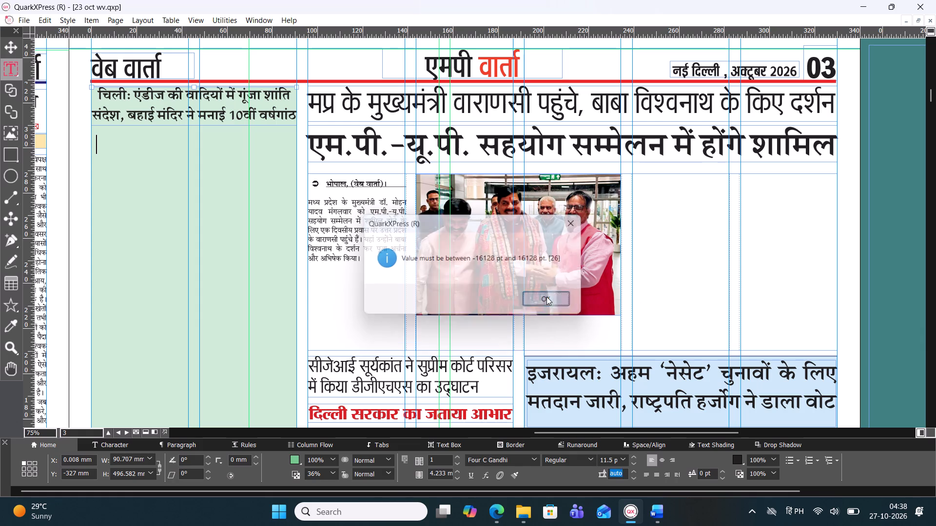
Paste the copied Chile story text into the green column's text box below the headline.
double_click(176, 149)
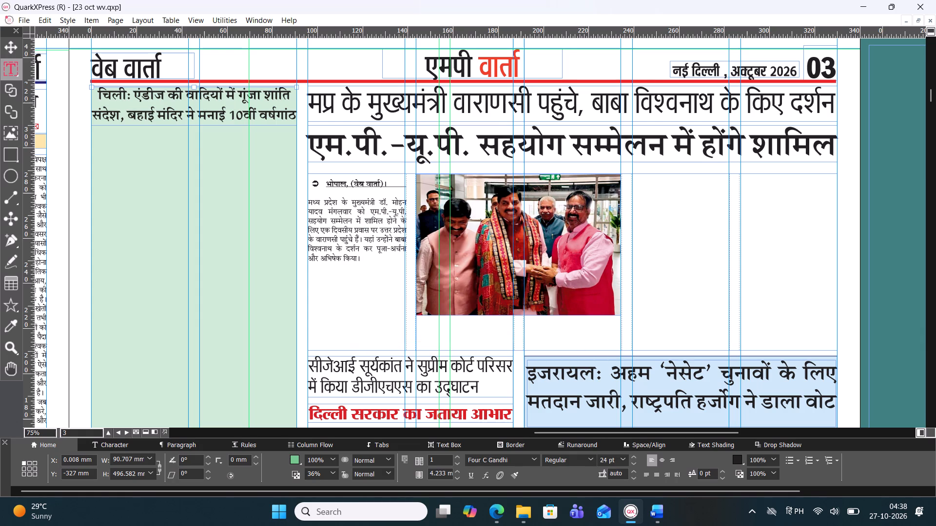
key("ctrl+v")
Move the stray text box overlapping the green column clear of it, to about X 153.7 mm, Y -72 mm.
scroll(145, 178, "up", 1)
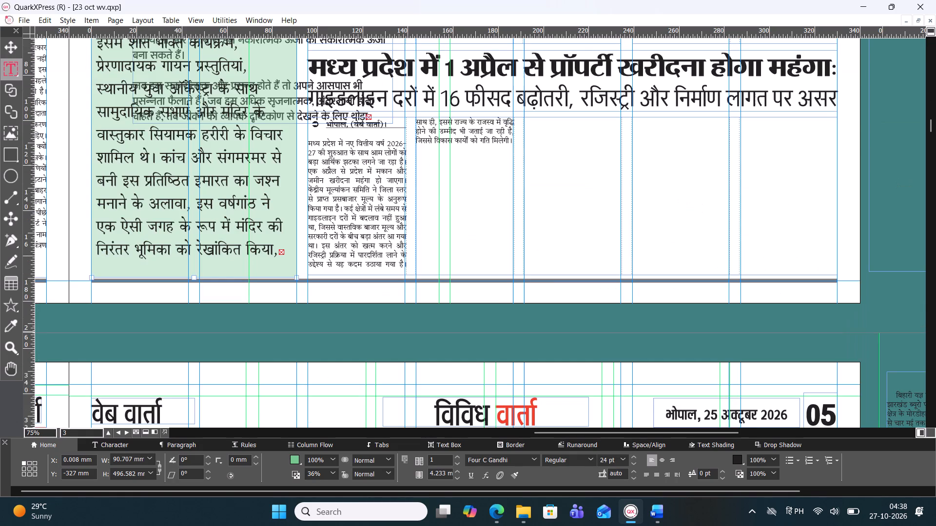
scroll(227, 232, "up", 1)
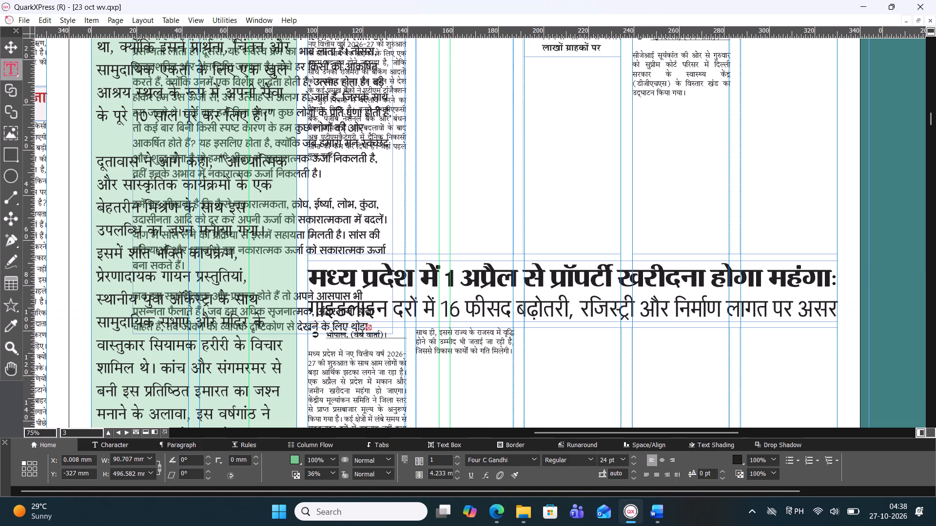
scroll(203, 233, "up", 1)
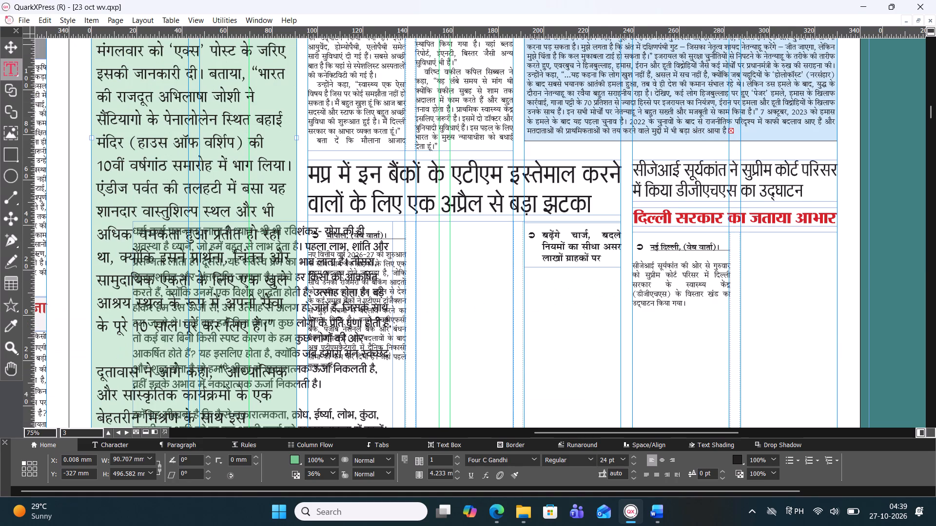
left_click(4, 46)
left_click(299, 318)
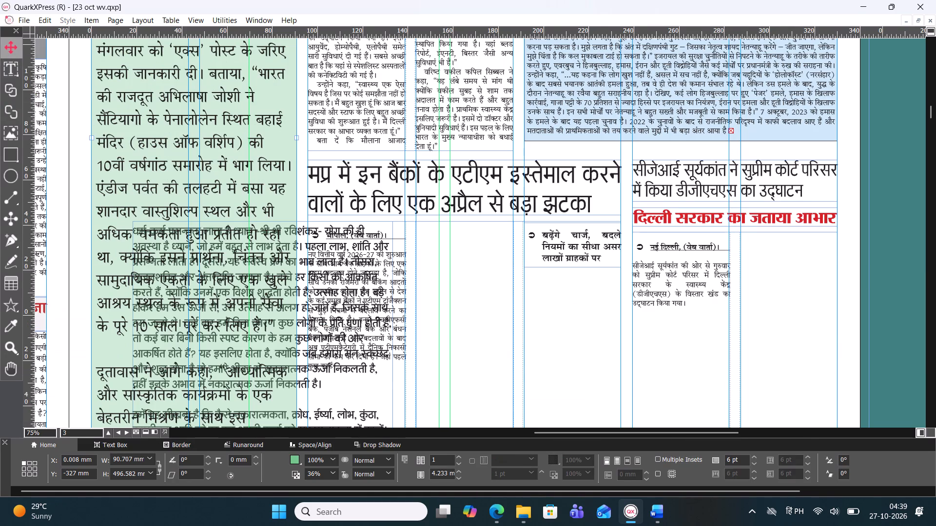
left_click_drag(299, 318, 505, 339)
left_click(349, 327)
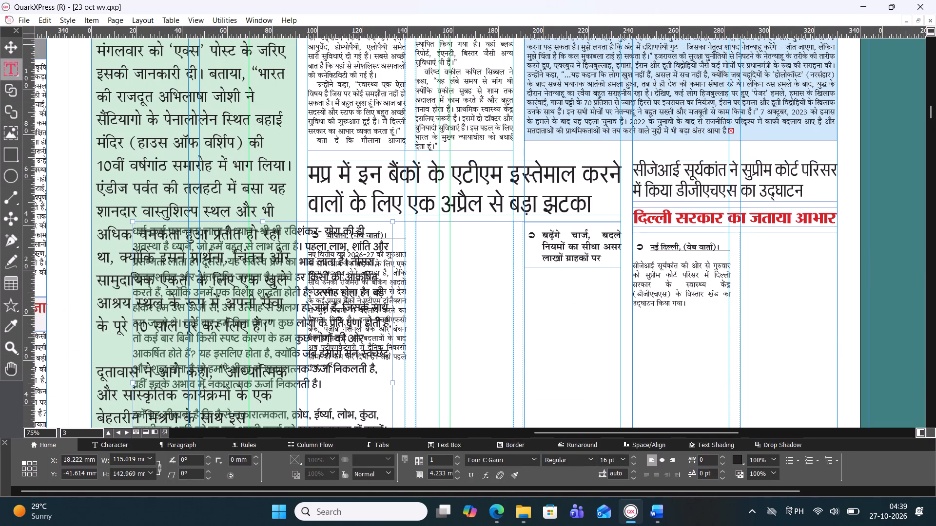
left_click(251, 336)
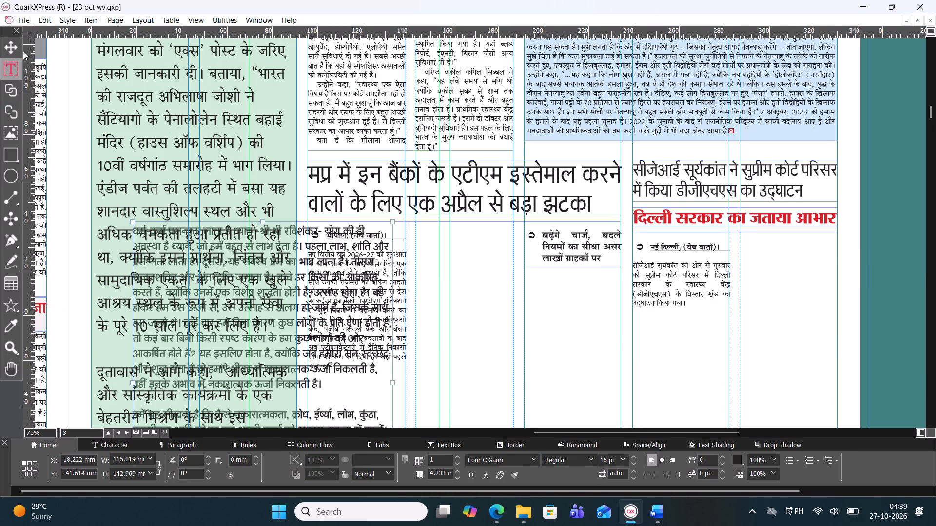
left_click(15, 47)
left_click_drag(307, 341, 613, 280)
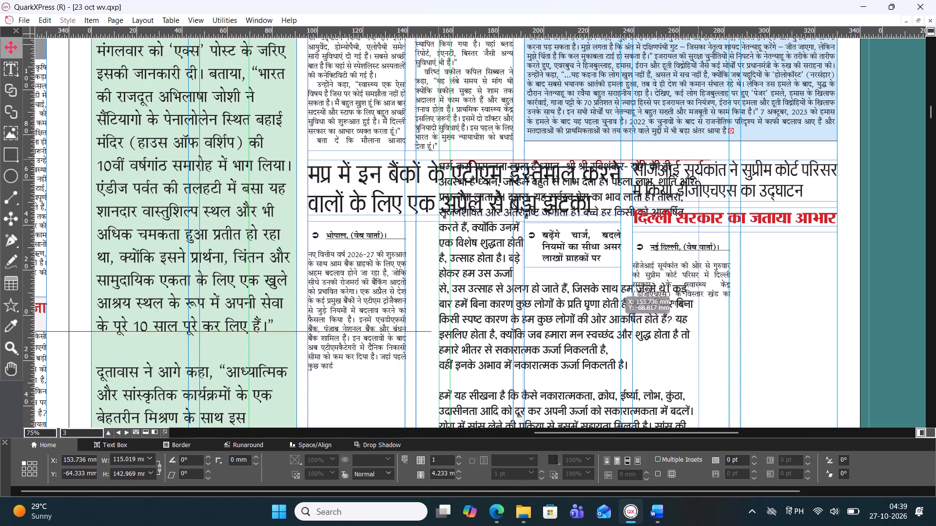
Select the pasted Chile story text in the green column, from the Santiago dateline to the column's end, and set its font size to 11 pt.
scroll(306, 296, "down", 1, "ctrl")
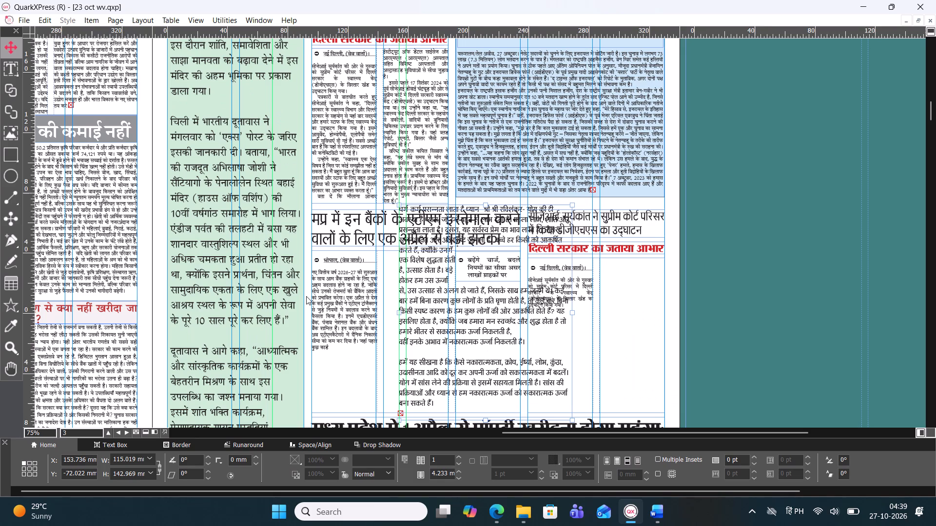
scroll(306, 296, "down", 1)
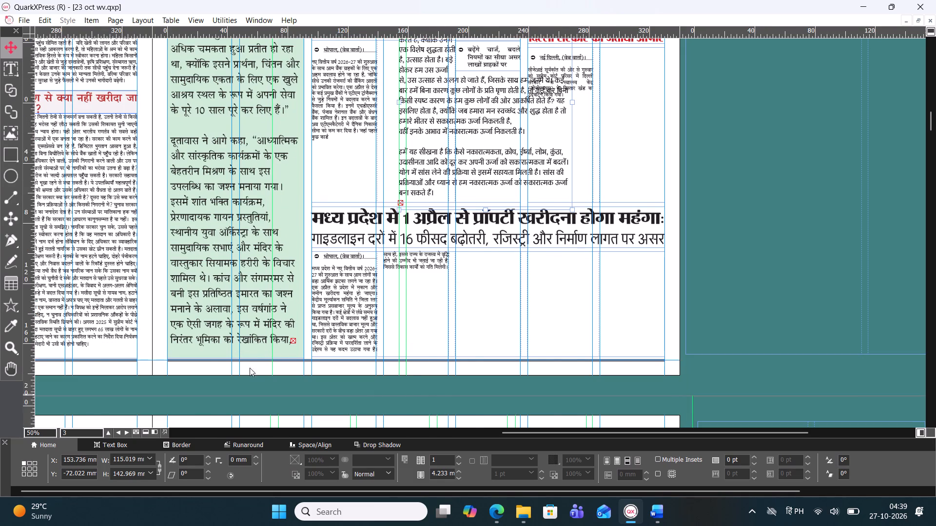
scroll(243, 334, "up", 3)
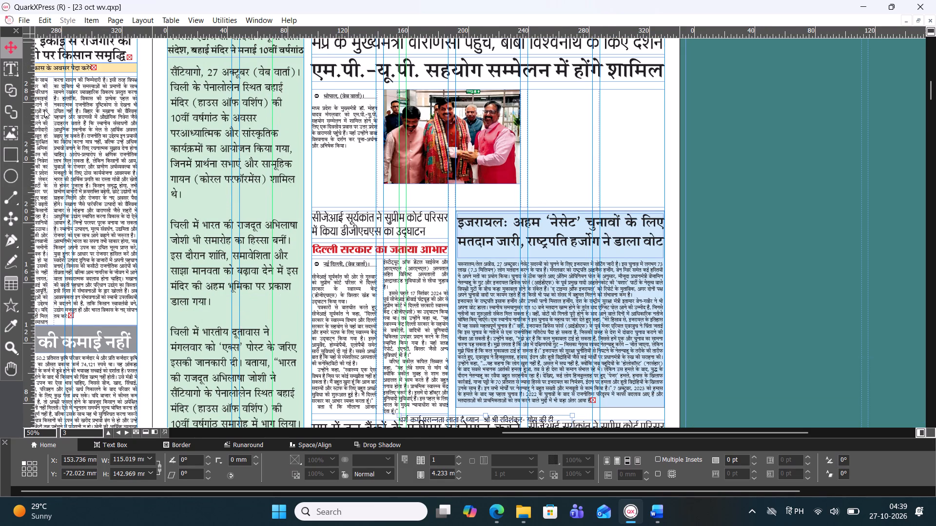
left_click(11, 46)
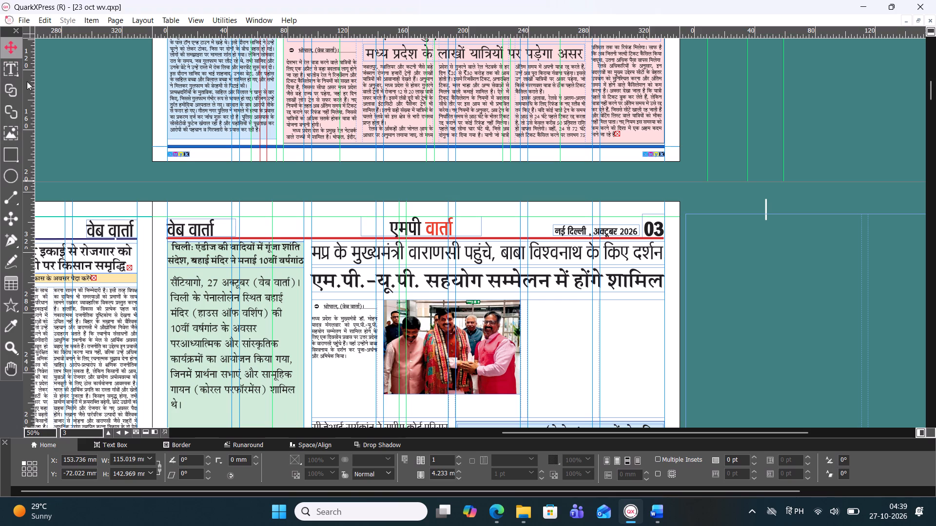
left_click(11, 73)
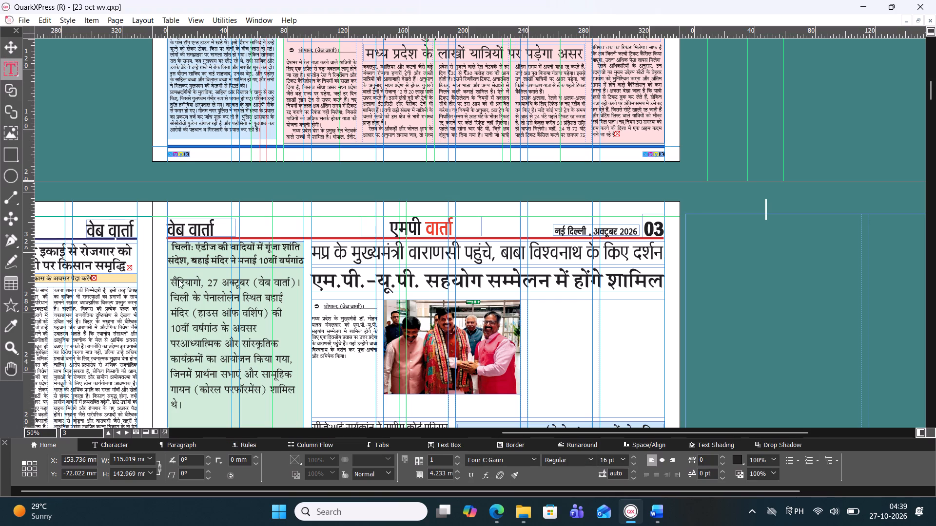
left_click(172, 280)
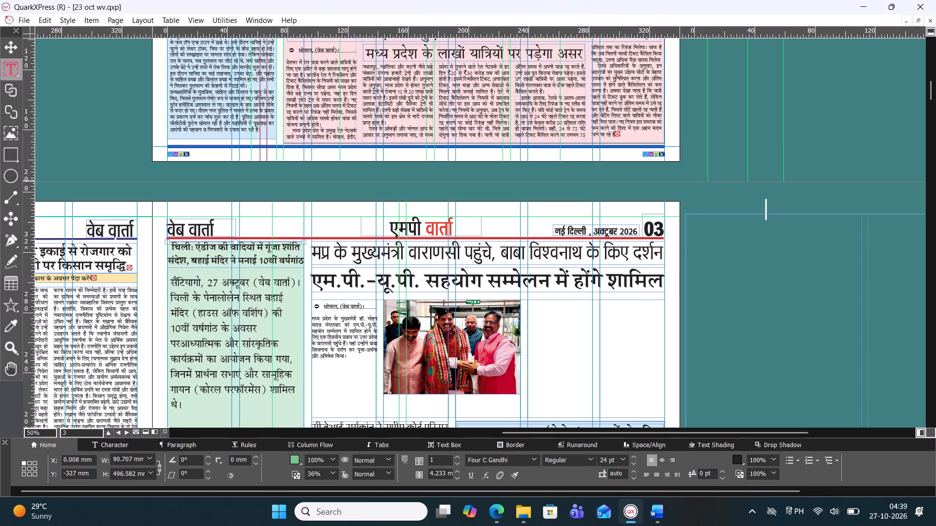
left_click_drag(170, 281, 299, 493)
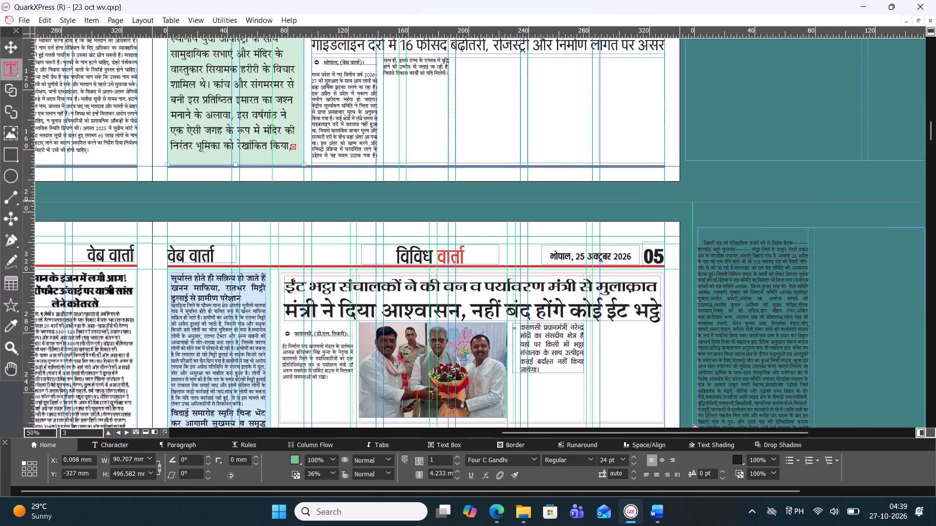
left_click_drag(299, 493, 224, 52)
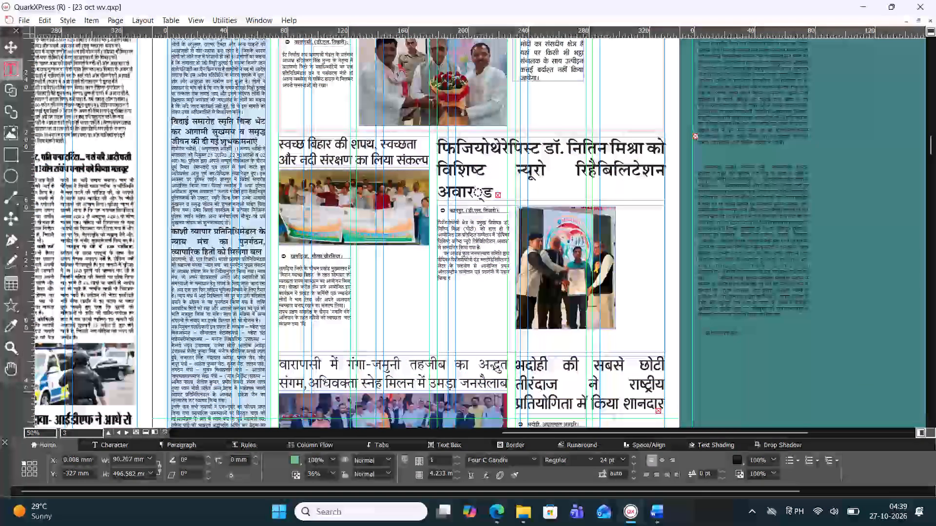
left_click_drag(224, 52, 203, 322)
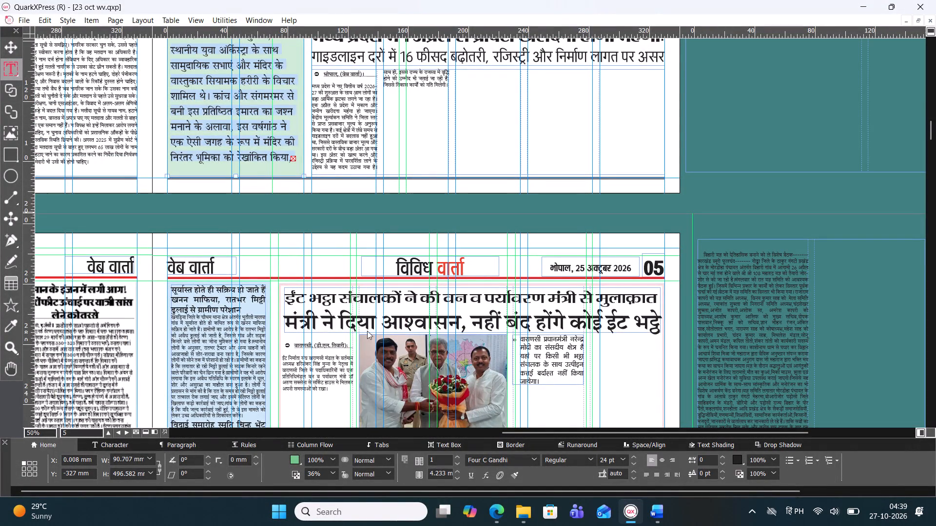
left_click_drag(614, 458, 595, 460)
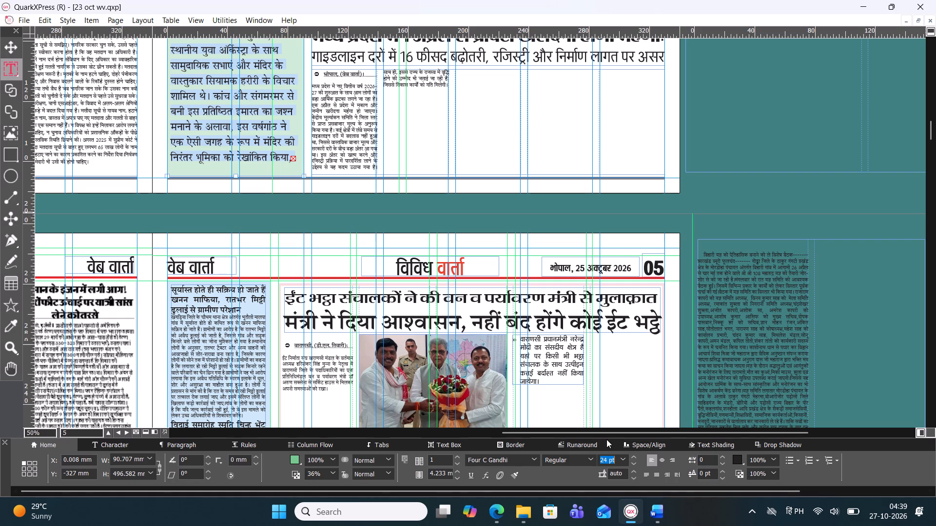
key("BackSpace")
type("11")
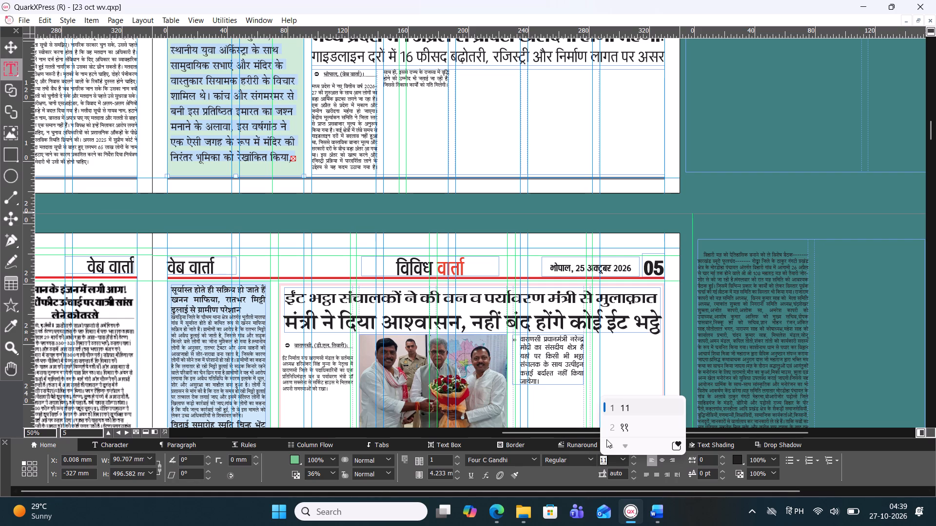
key("period")
key("5")
key("BackSpace")
key("BackSpace")
key("Return")
scroll(392, 266, "up", 1)
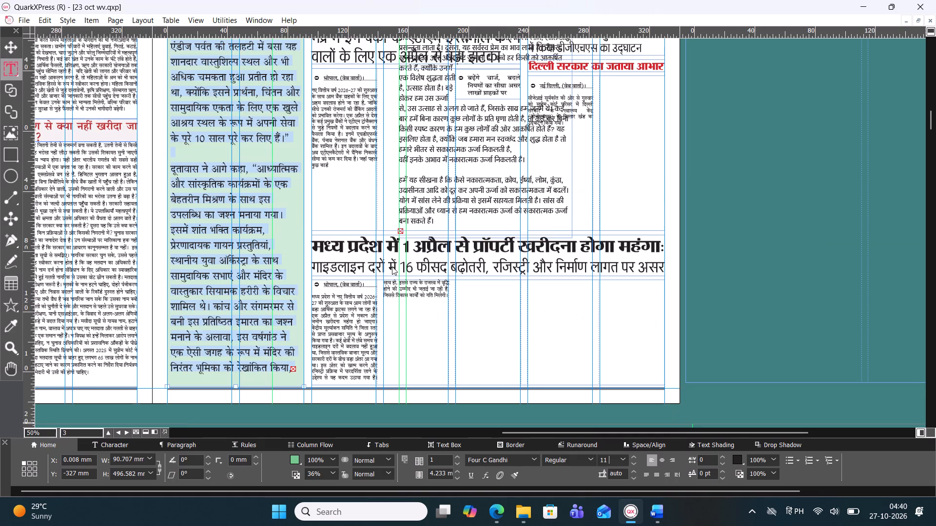
scroll(392, 266, "up", 3)
scroll(381, 261, "down", 1)
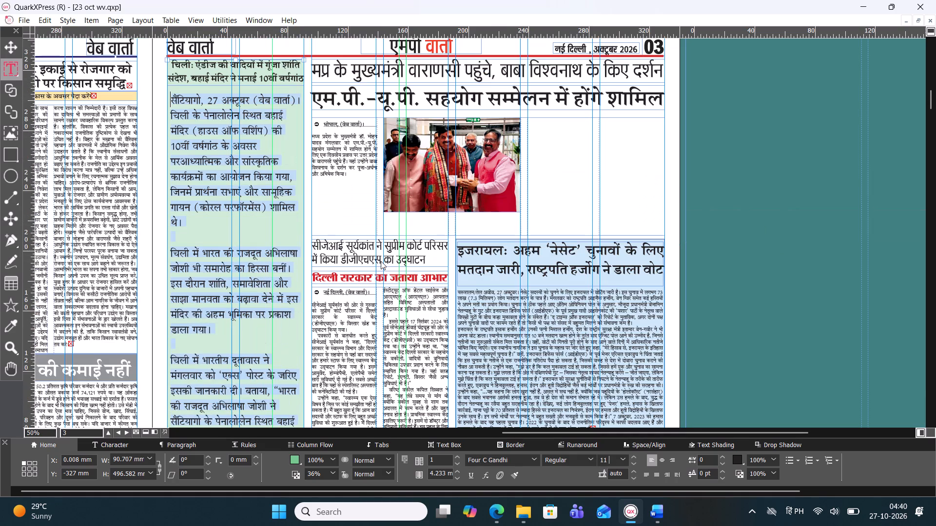
key("Return")
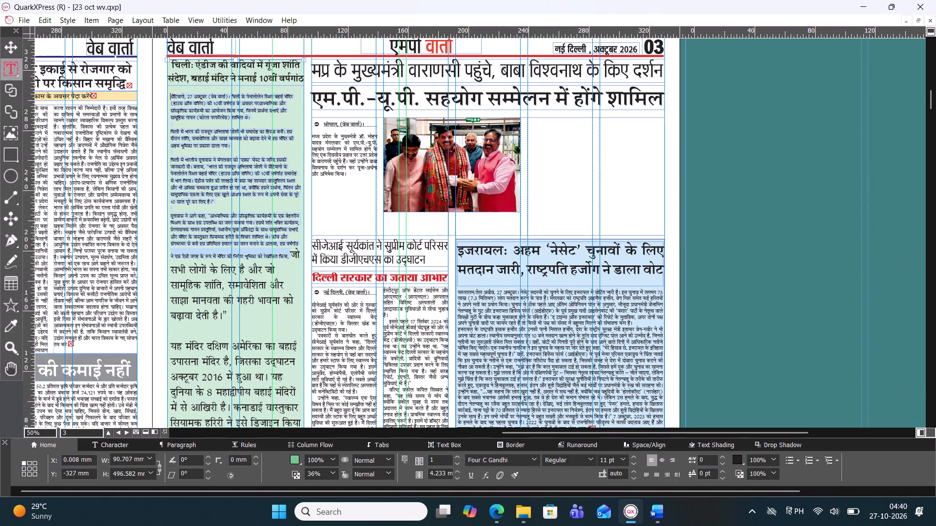
Set the oversized text from the Chile story's remainder through the start of the New York story to 11 pt.
left_click_drag(291, 251, 255, 207)
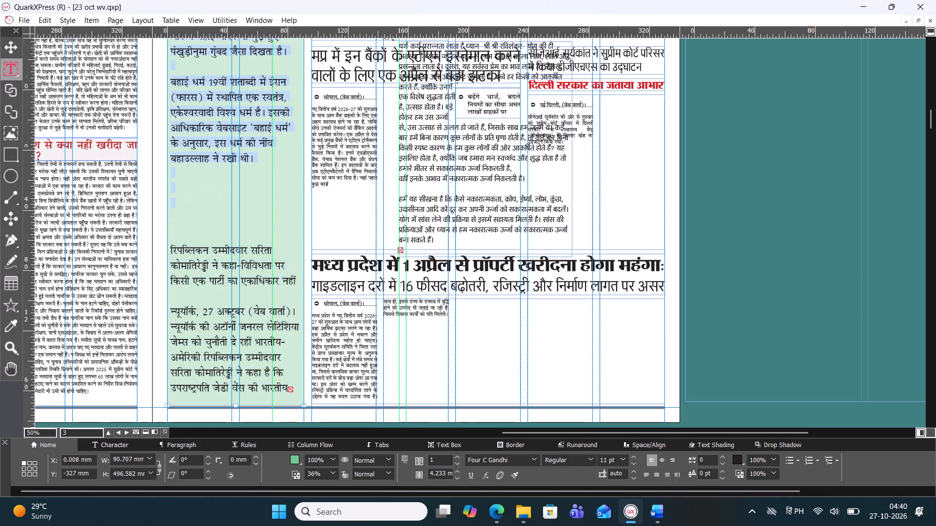
left_click_drag(255, 207, 304, 397)
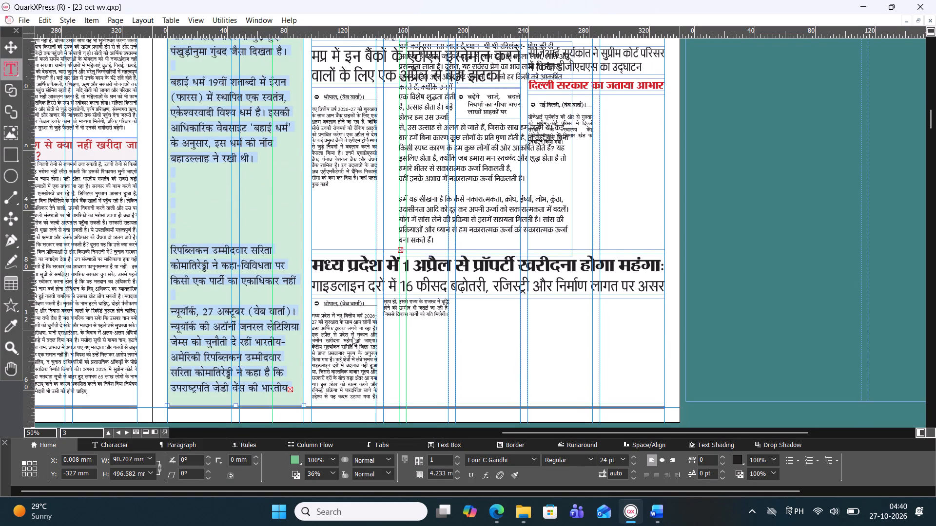
left_click_drag(617, 456, 595, 470)
type("11")
key("Return")
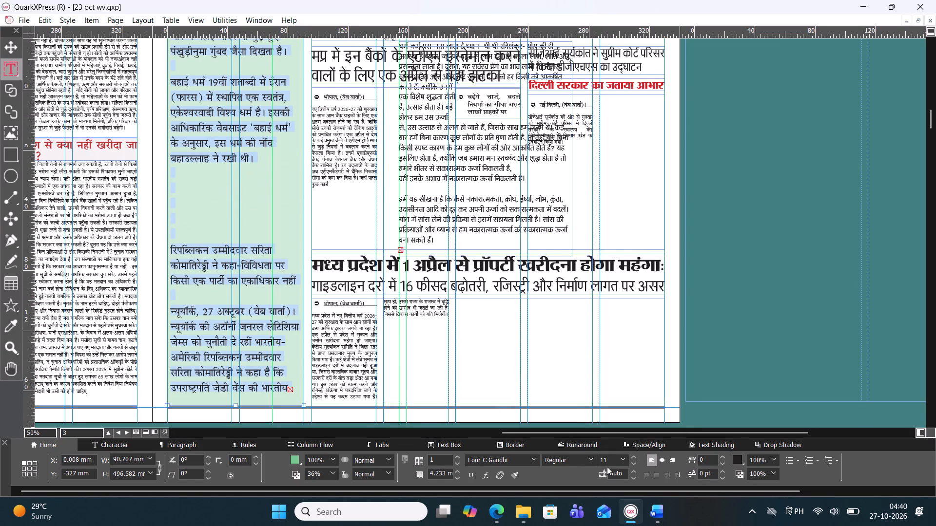
key("Return")
Set the New York story text in the green column, from 'अमेरिकी पत्नी' to 'प्रमुख आधार बना रही हैं।', to 11 pt.
scroll(168, 105, "up", 1)
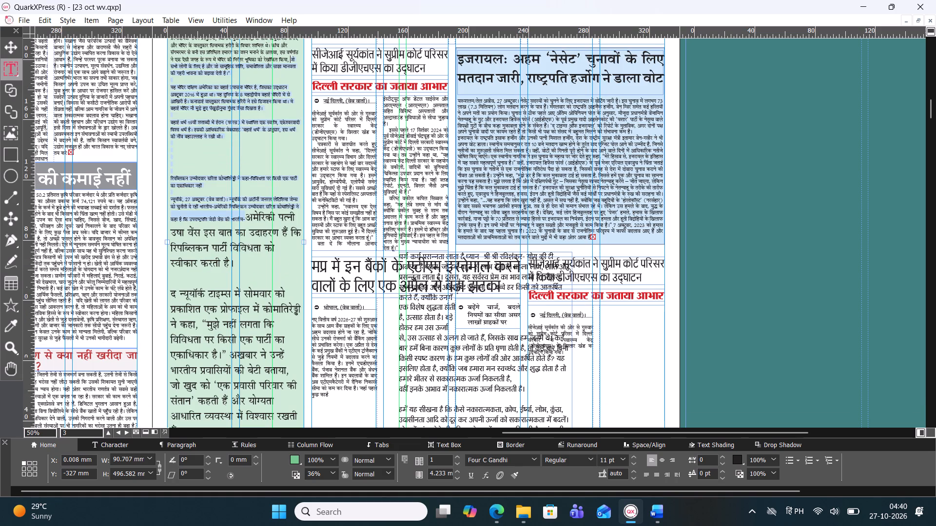
left_click_drag(247, 213, 308, 424)
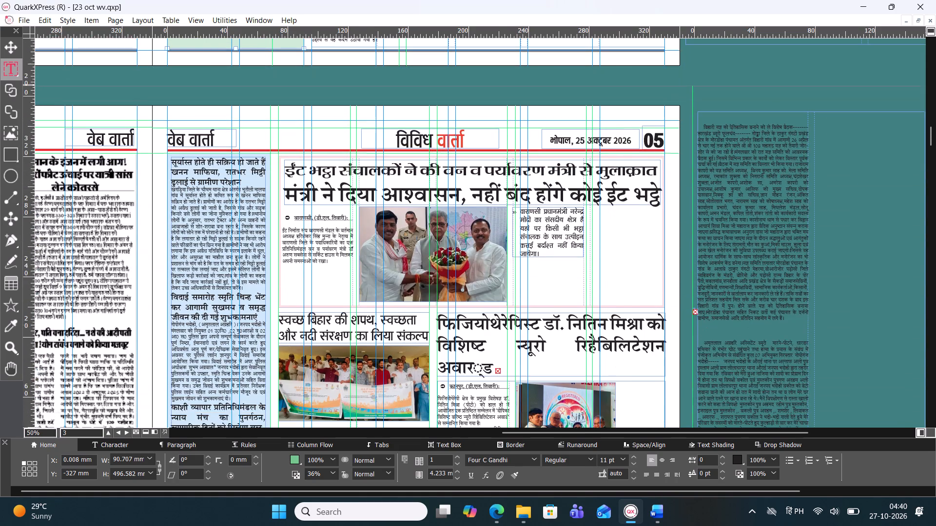
left_click_drag(308, 424, 294, 209)
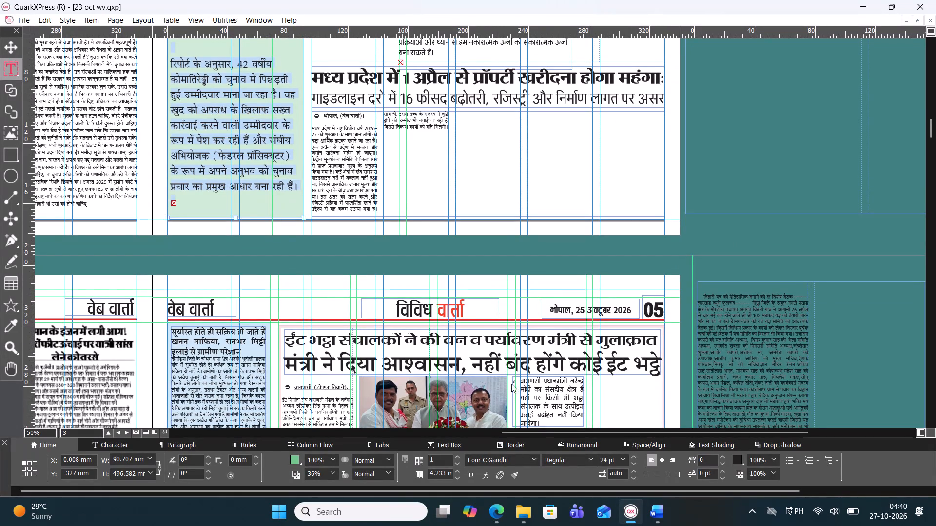
left_click_drag(616, 460, 548, 452)
key("BackSpace")
type("11")
key("Return")
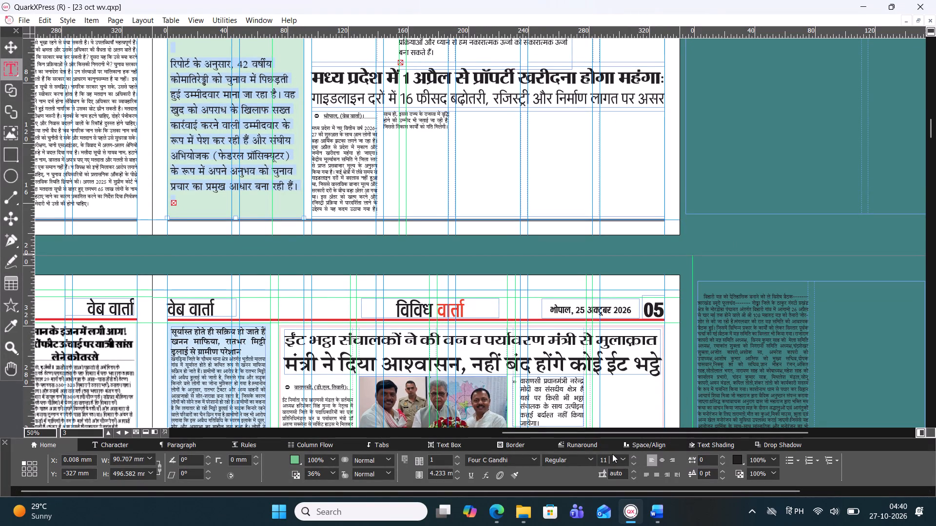
key("Return")
Set the green column's New York text from 'द न्यूयॉर्क टाइम्स के मुताबिक' to 'सुना था।' to 11 pt.
scroll(366, 41, "up", 2)
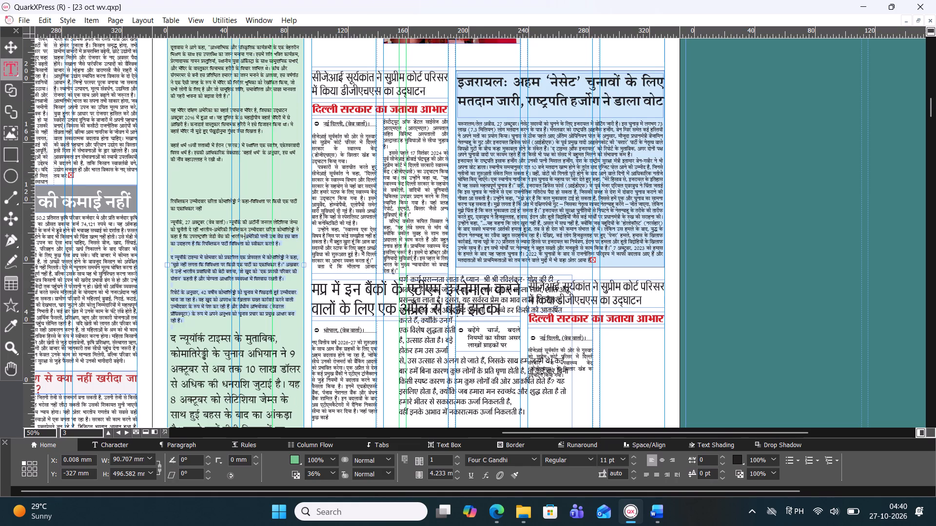
left_click_drag(170, 336, 278, 333)
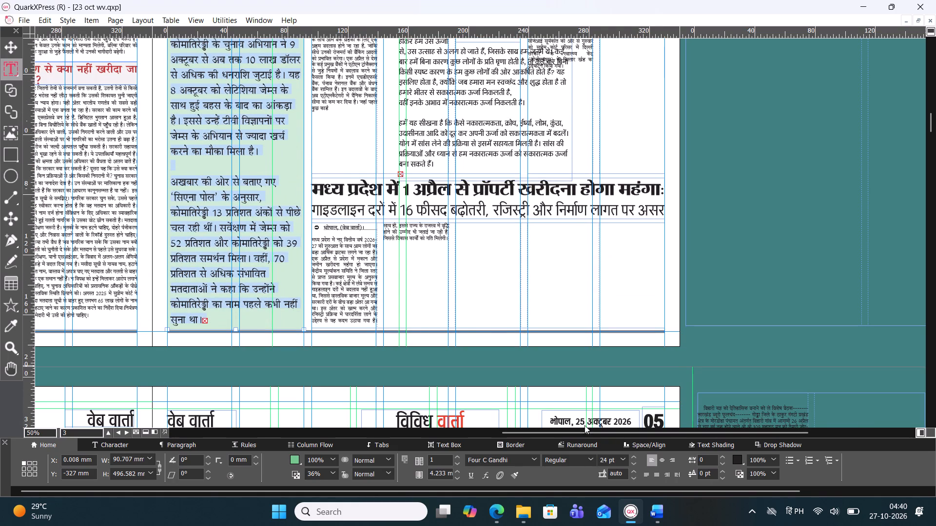
left_click_drag(614, 460, 595, 463)
key("1")
key("1")
key("Return")
key("Return")
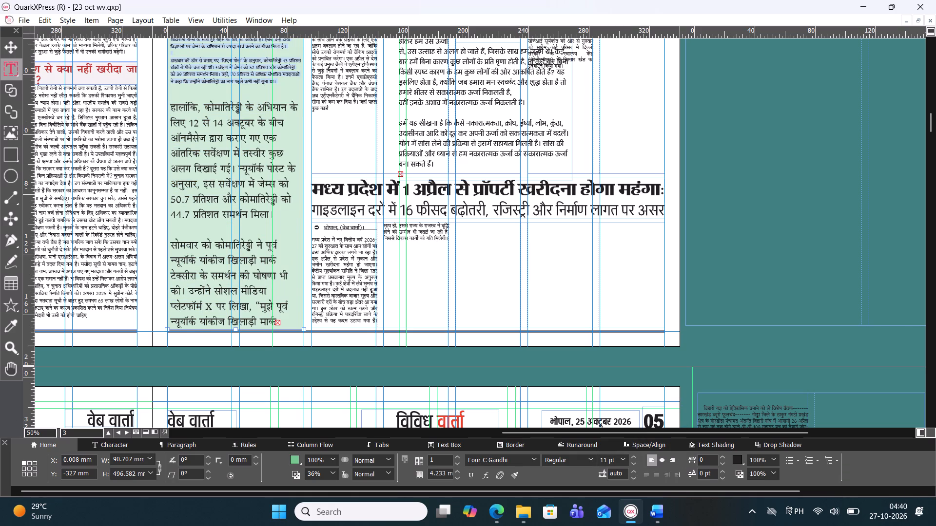
Set the green-column text from 'हालांकि, कोमातिरेड्डी के अभियान' through the quote ending 'सम्मान की बात है।' to 11 pt.
left_click_drag(173, 105, 301, 401)
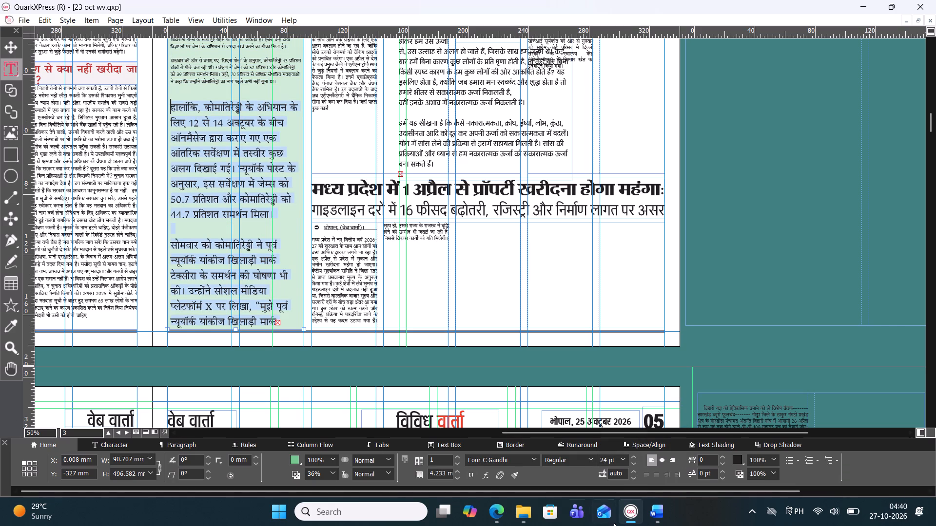
left_click_drag(614, 463, 612, 462)
left_click_drag(612, 462, 593, 461)
type("11")
key("Return")
key("Return")
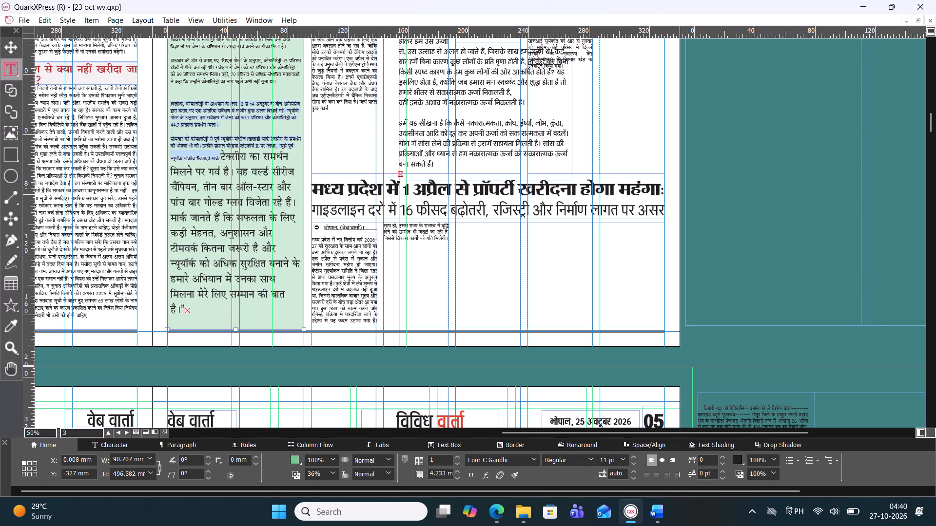
left_click_drag(220, 154, 287, 341)
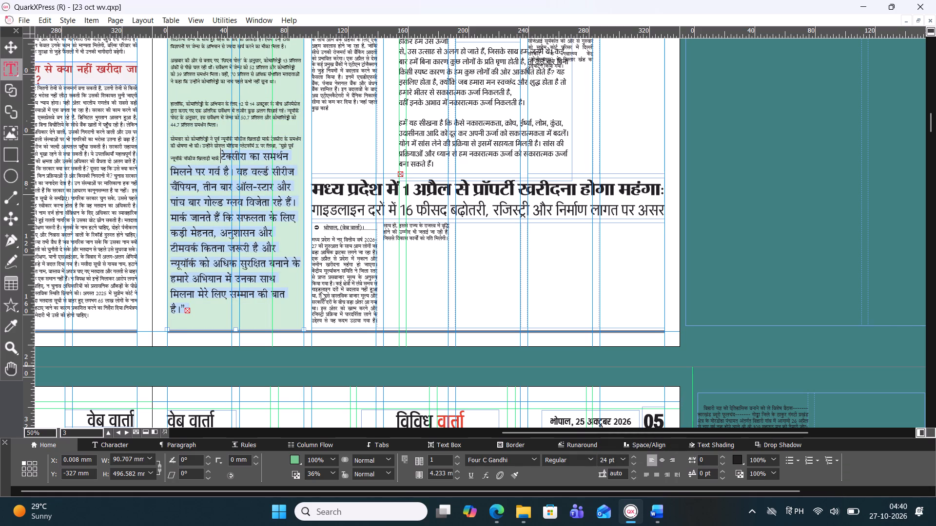
left_click(623, 457)
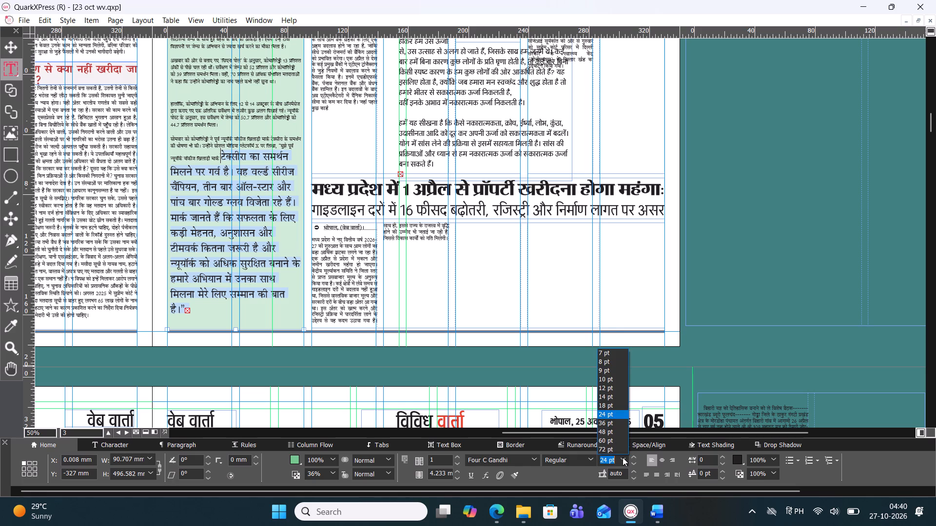
left_click_drag(618, 459, 604, 464)
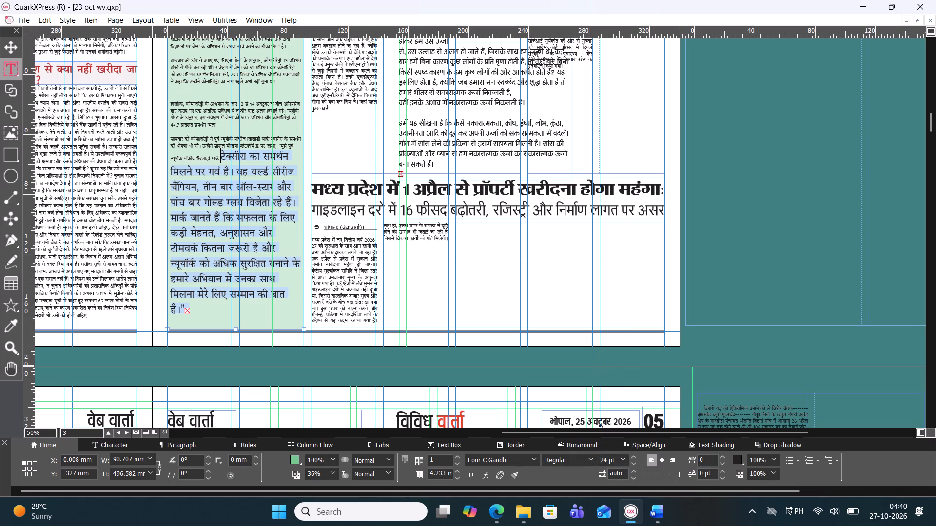
left_click_drag(604, 464, 600, 464)
left_click_drag(612, 461, 573, 462)
type("11")
key("Return")
key("Return")
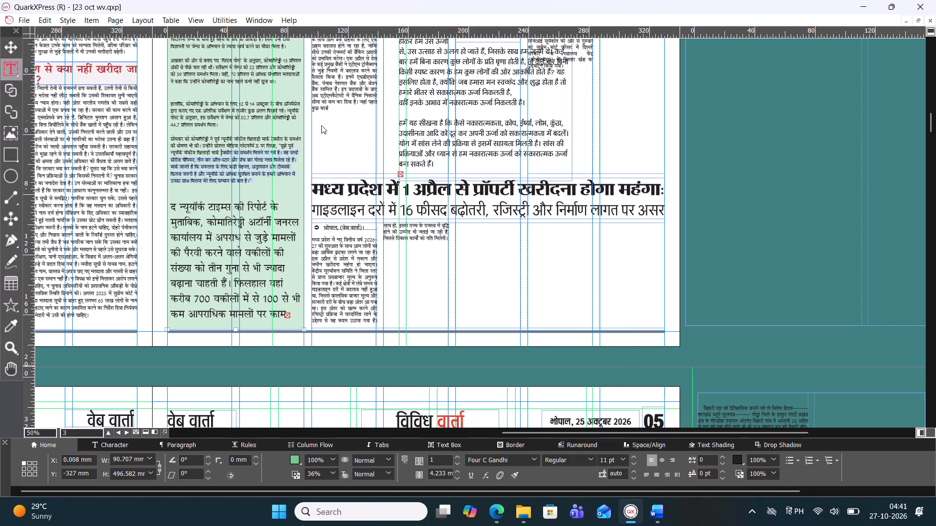
Set the green-column text from 'द न्यूयॉर्क टाइम्स की रिपोर्ट के मुताबिक' to 'समर्थन करने वाले डेमोक्रेट नेता' to 11 pt.
left_click_drag(170, 204, 318, 328)
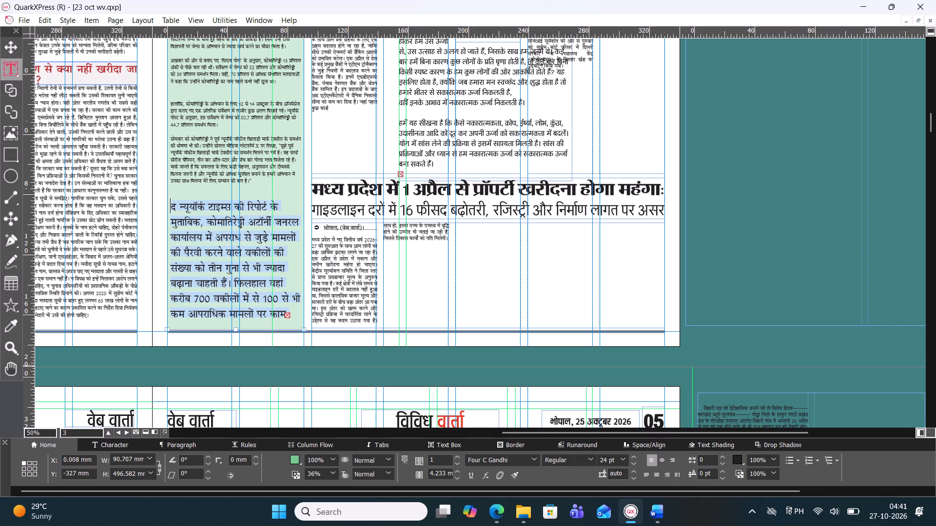
left_click_drag(615, 461, 589, 466)
type("11")
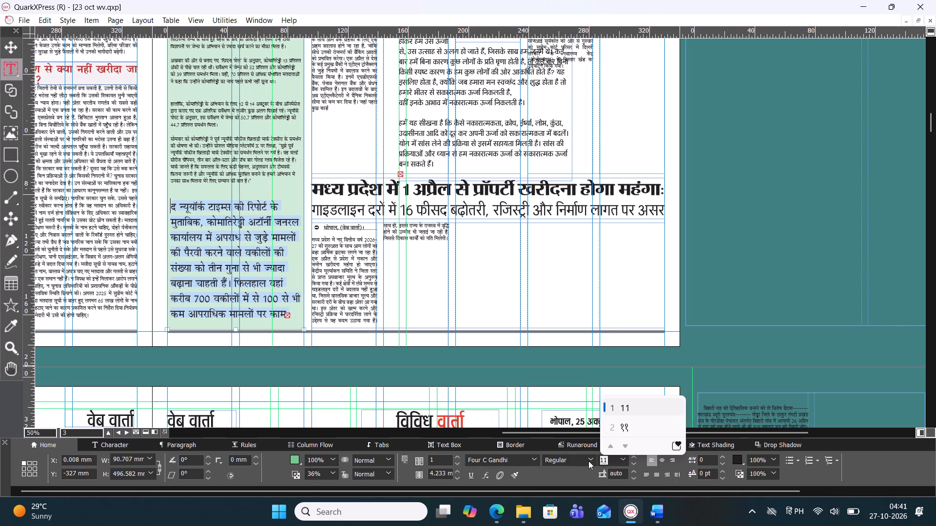
key("Return")
key("Return")
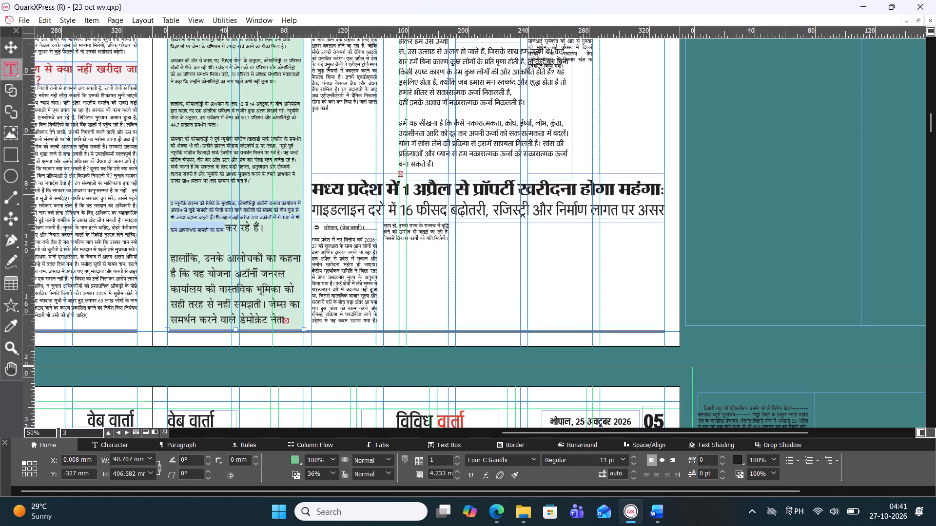
left_click_drag(225, 226, 350, 332)
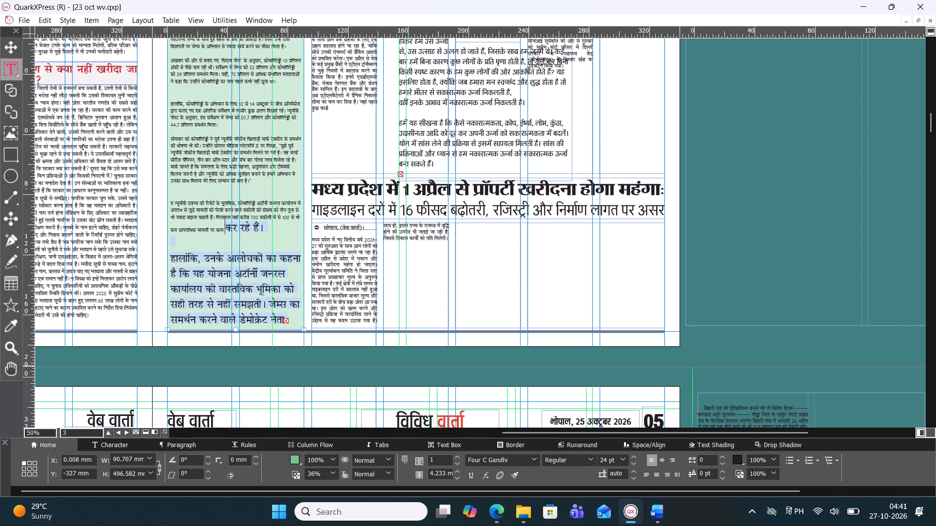
left_click_drag(614, 460, 594, 457)
type("11")
key("Return")
key("Return")
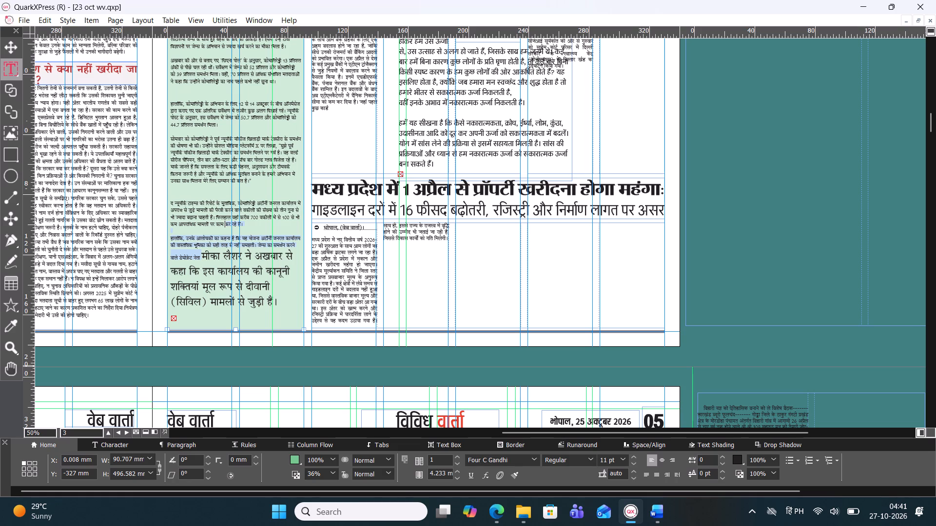
Set the green-column text from the rest of the critics paragraph through 'उन्होंने कहा कि अब' to 11 pt.
left_click_drag(202, 254, 254, 327)
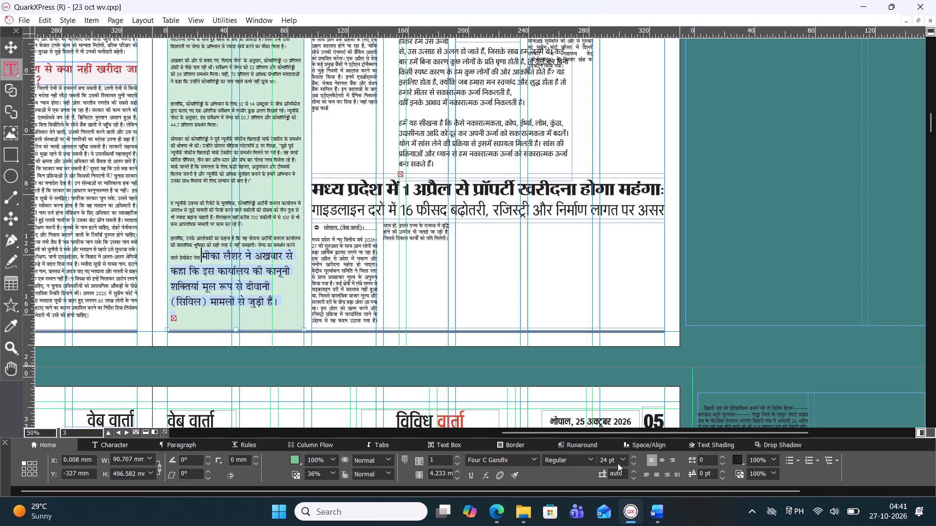
left_click_drag(614, 460, 584, 459)
type("11")
key("Return")
key("Return")
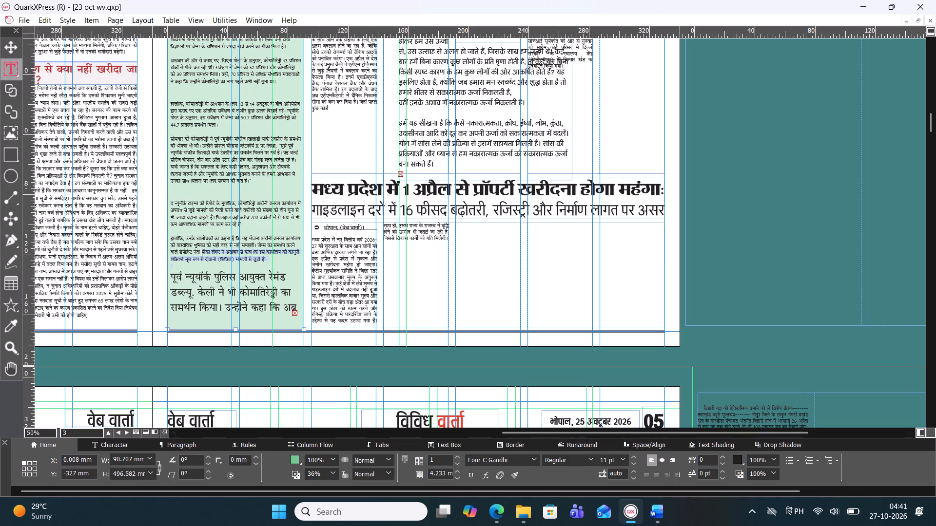
left_click_drag(170, 276, 321, 322)
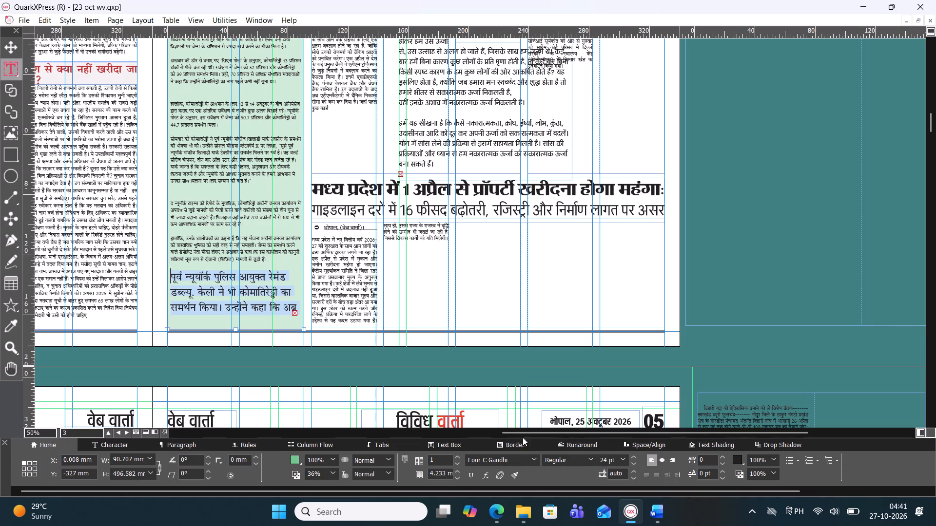
left_click_drag(616, 462, 595, 460)
type("11")
key("Return")
key("Return")
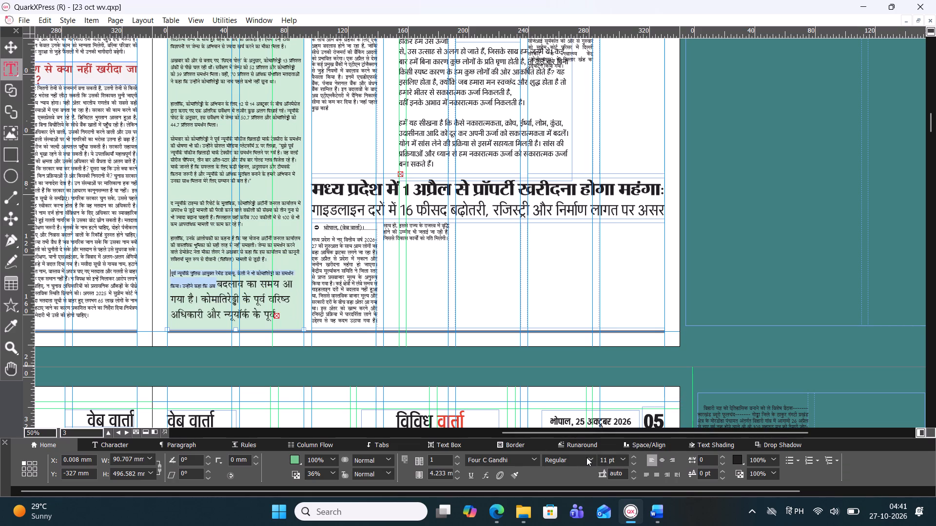
Set the green-column text from 'बदलाव का समय आ गया है' to 'चुनौतीपूर्ण मामलों के लिए' to 11 pt.
left_click_drag(217, 282, 299, 335)
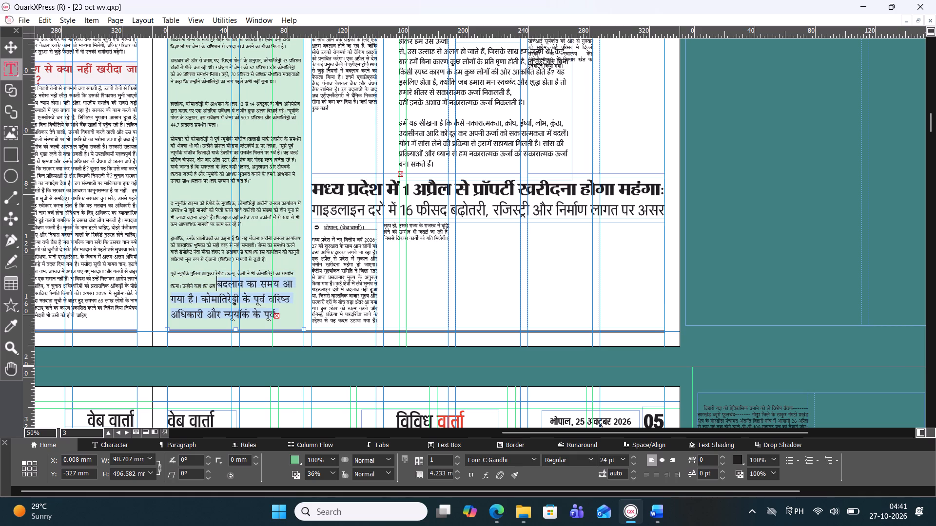
left_click_drag(615, 459, 581, 464)
type("11")
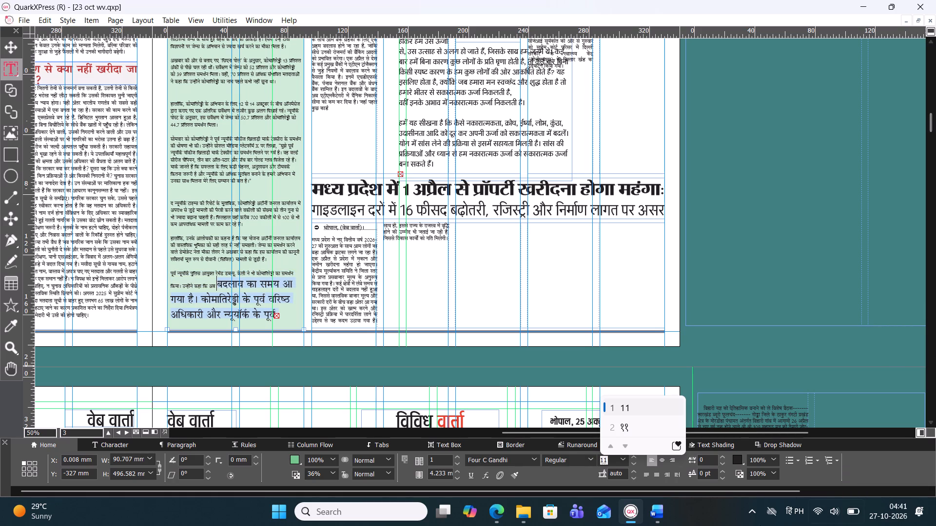
key("Return")
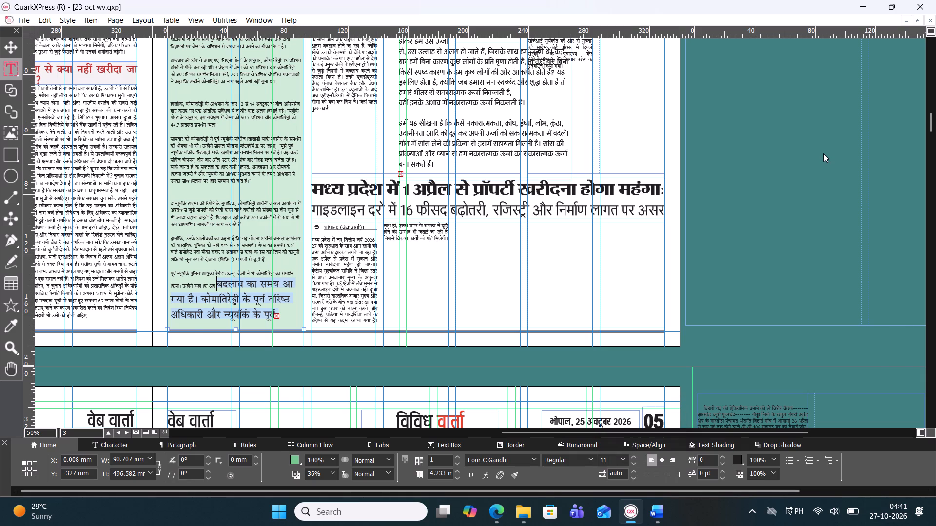
key("Return")
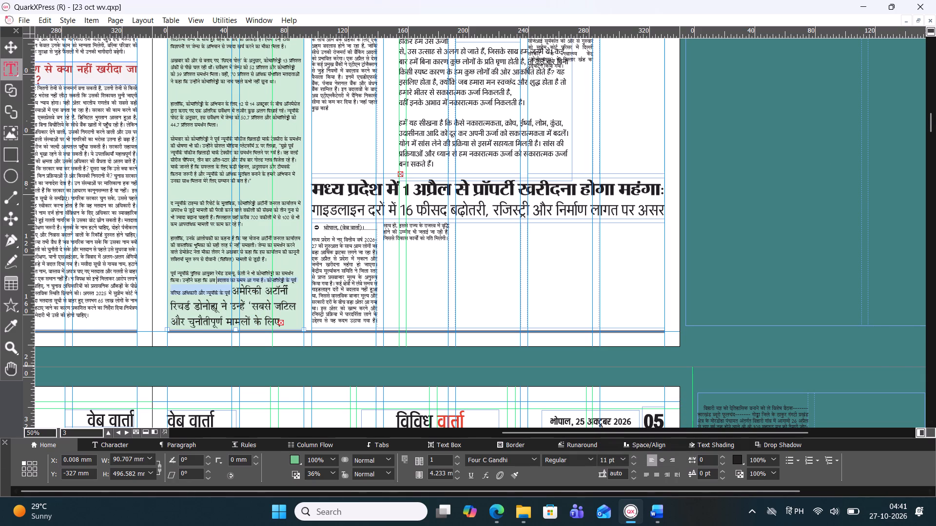
left_click_drag(232, 288, 298, 332)
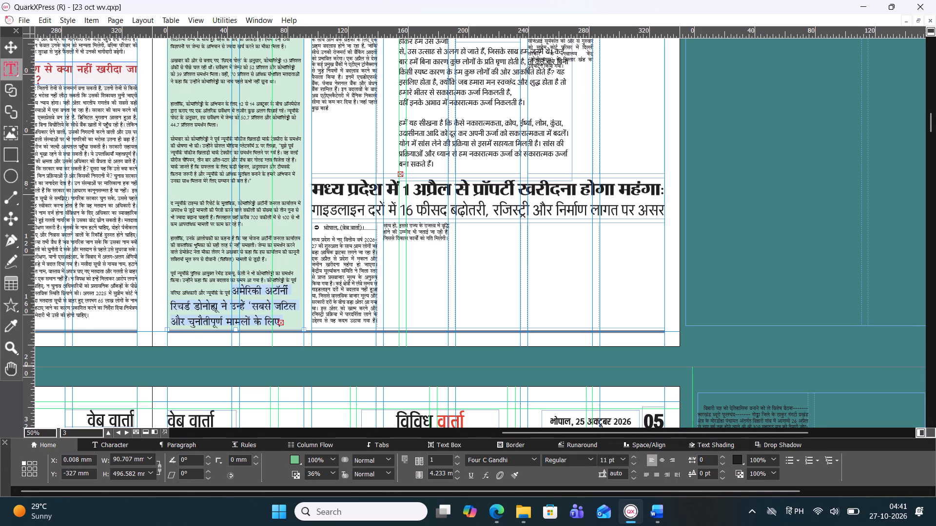
left_click_drag(298, 332, 301, 332)
left_click_drag(616, 460, 553, 464)
type("11")
key("Return")
key("Return")
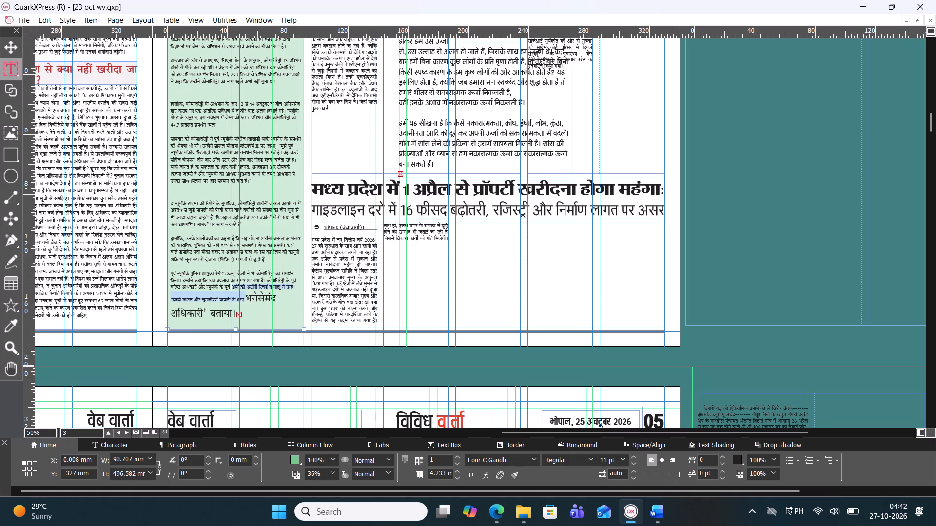
Set the paragraph's closing words 'भरोसेमंद अधिकारी' बताया।' in the green column to 11 pt.
left_click_drag(245, 296, 284, 328)
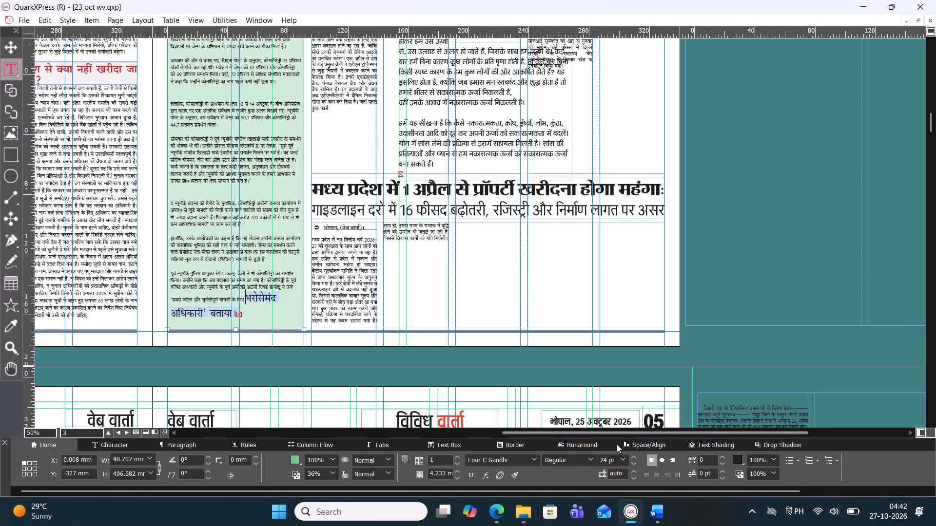
left_click_drag(617, 459, 594, 471)
type("11")
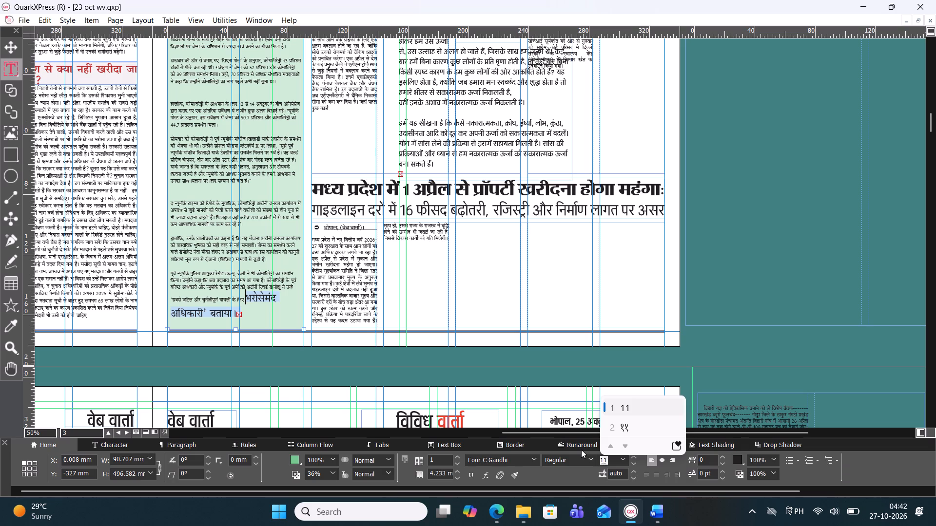
key("Return")
key("Return")
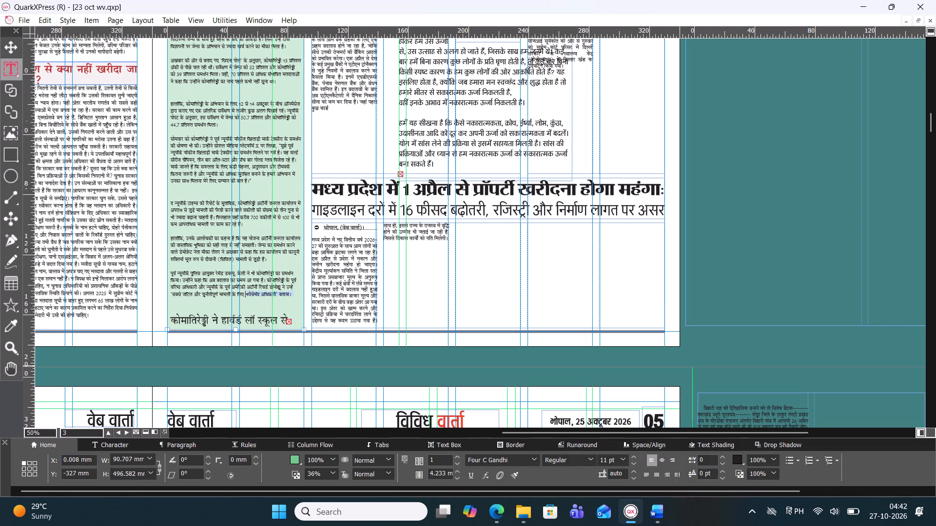
Set the green column's last visible line, ending 'हार्वर्ड लॉ स्कूल से', to 11 pt.
left_click_drag(173, 319, 273, 338)
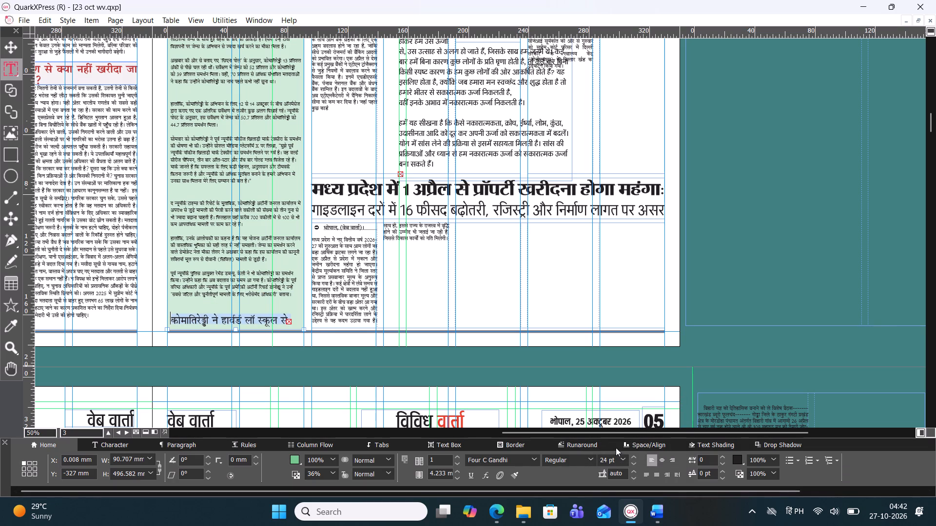
left_click_drag(613, 461, 588, 459)
key("BackSpace")
type("11")
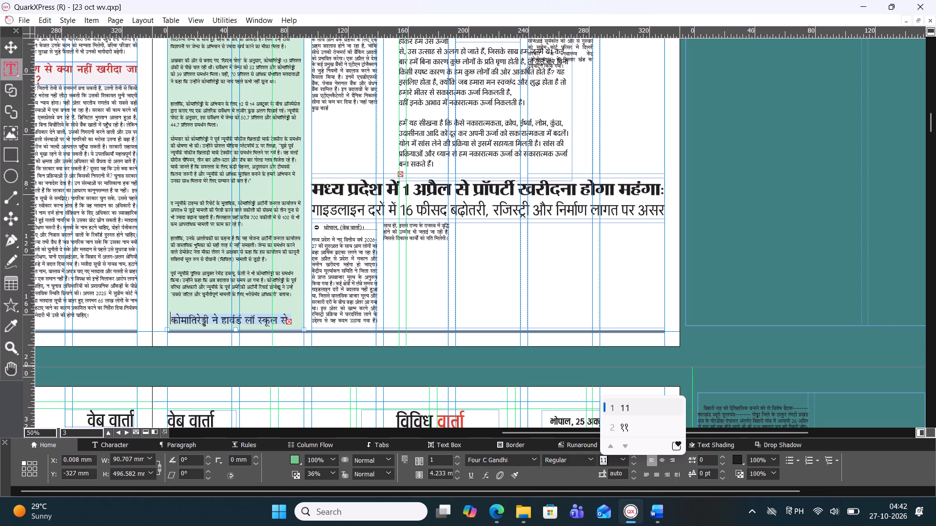
key("Return")
key("Return")
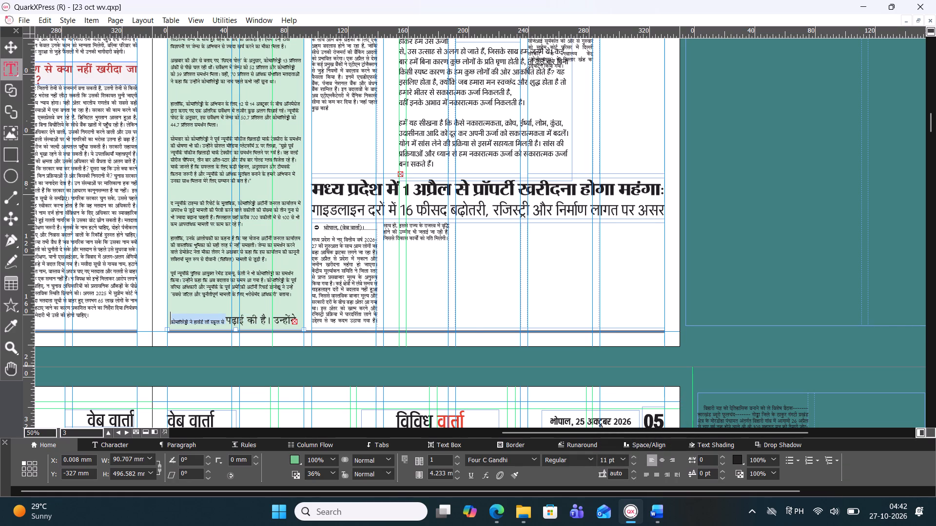
Extend the green text box downward past the page bottom to a height of about 520.7 mm.
left_click_drag(236, 329, 241, 404)
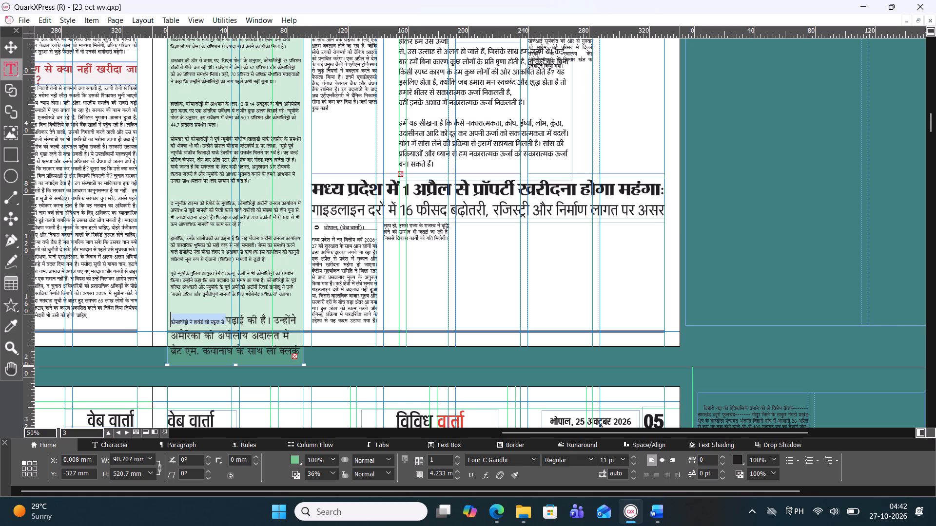
In the Chile story, run the paragraphs starting 'चिली में भारत की राजदूत' and 'चिली में भारतीय दूतावास' into the preceding text, separated by spaces.
scroll(215, 204, "up", 1)
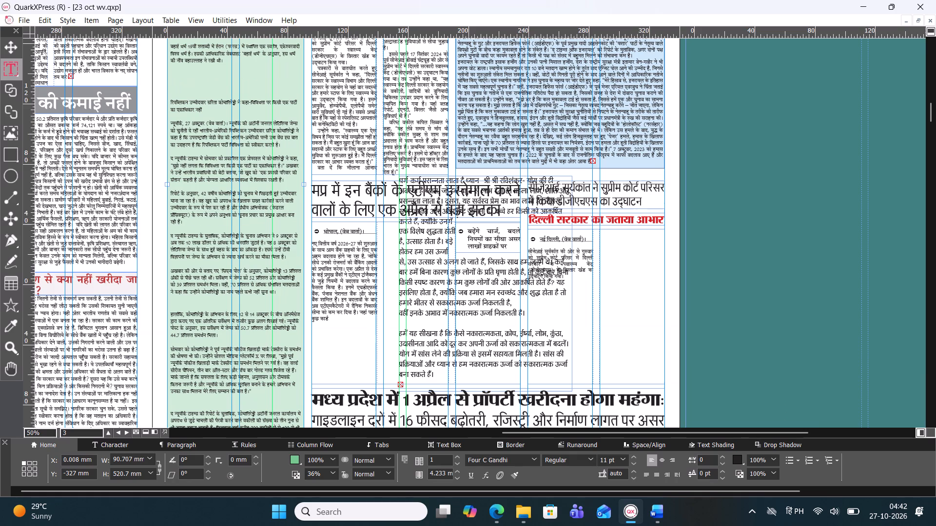
scroll(188, 94, "up", 1)
scroll(188, 94, "down", 1)
scroll(188, 94, "up", 1)
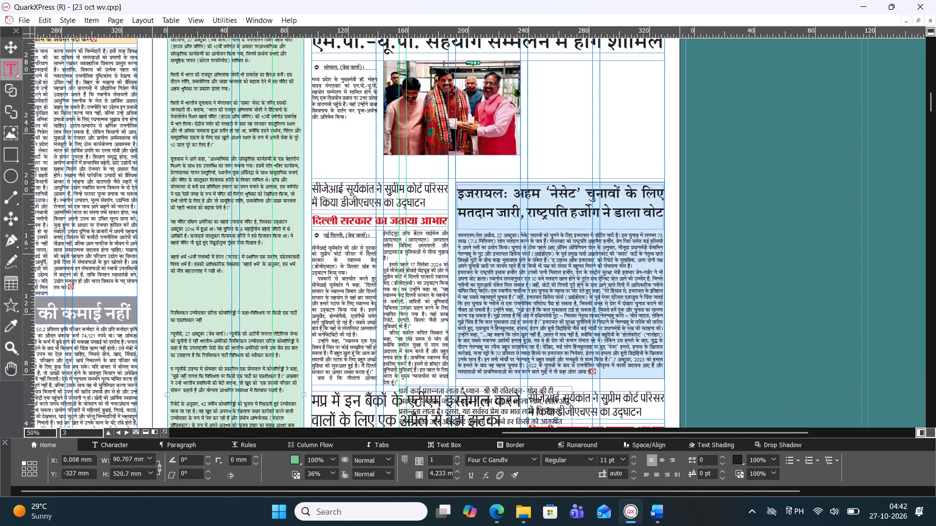
scroll(188, 94, "up", 2)
scroll(211, 144, "down", 2)
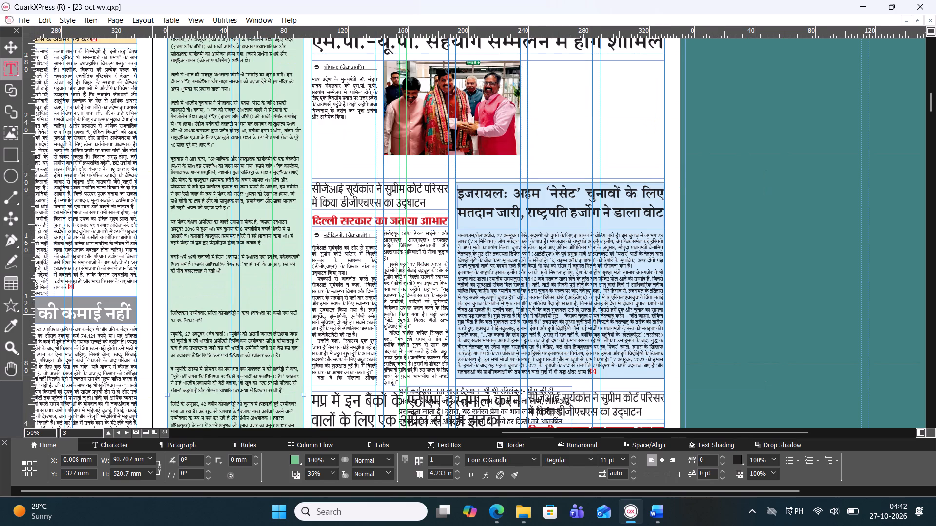
scroll(225, 124, "up", 2)
scroll(175, 315, "down", 1)
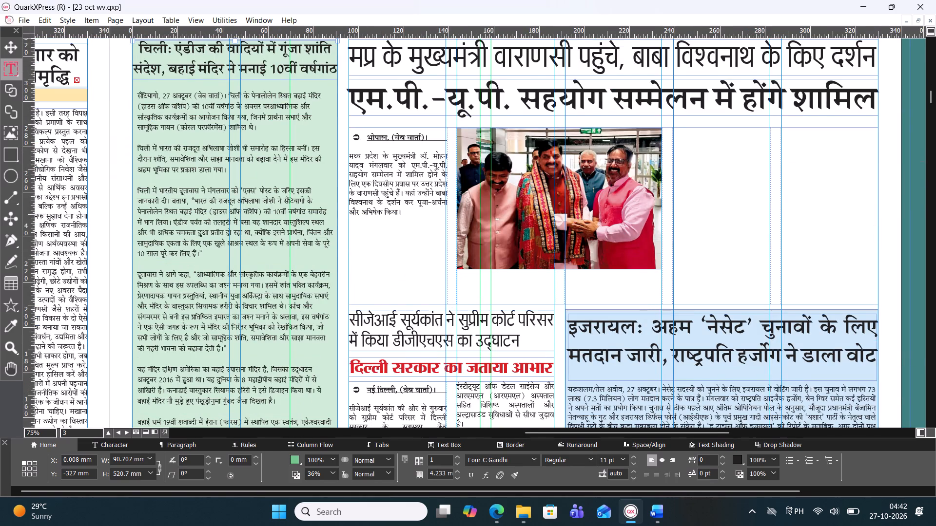
scroll(153, 200, "up", 1, "ctrl")
left_click(175, 112)
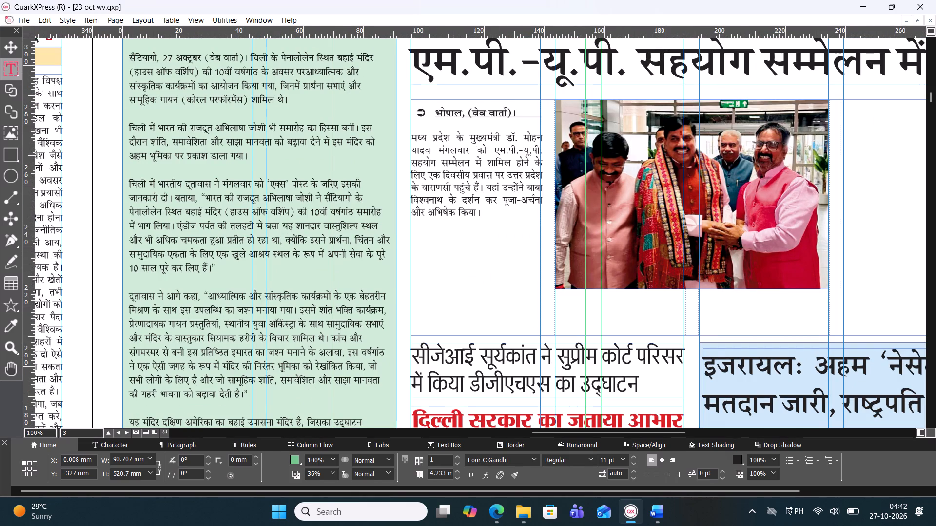
key("BackSpace")
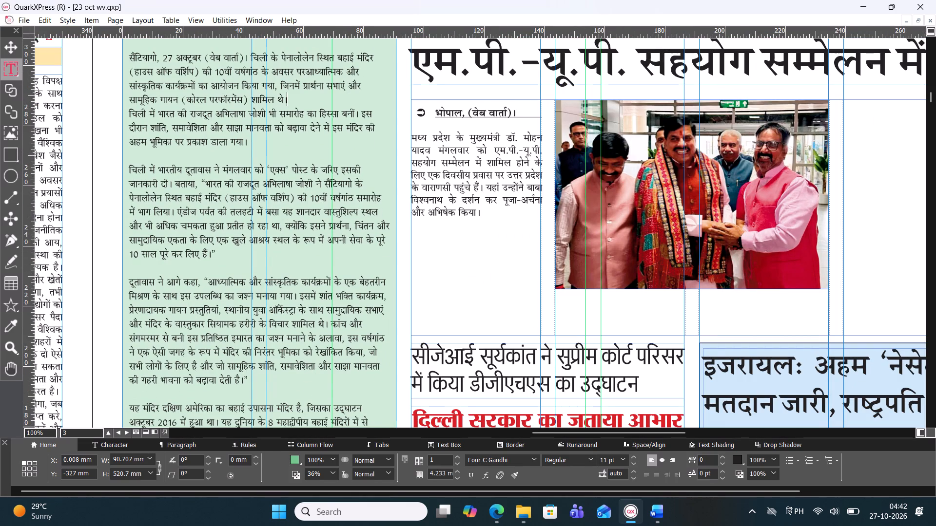
left_click(127, 113)
key("BackSpace")
key("space")
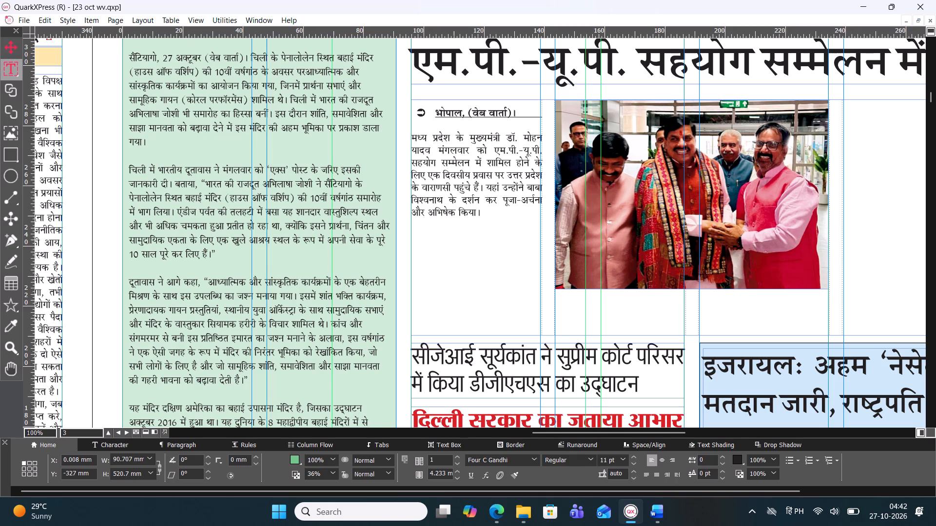
left_click(128, 153)
key("BackSpace")
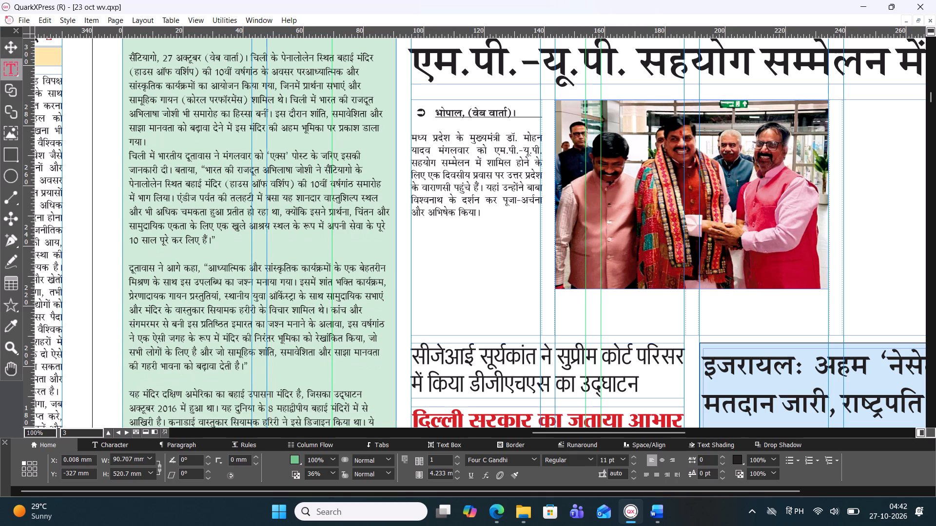
left_click(125, 155)
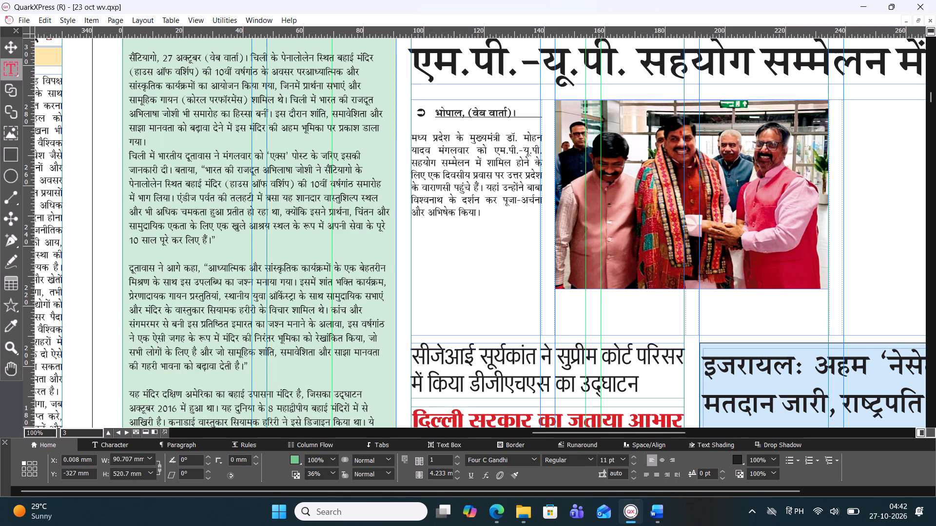
key("BackSpace")
key("space")
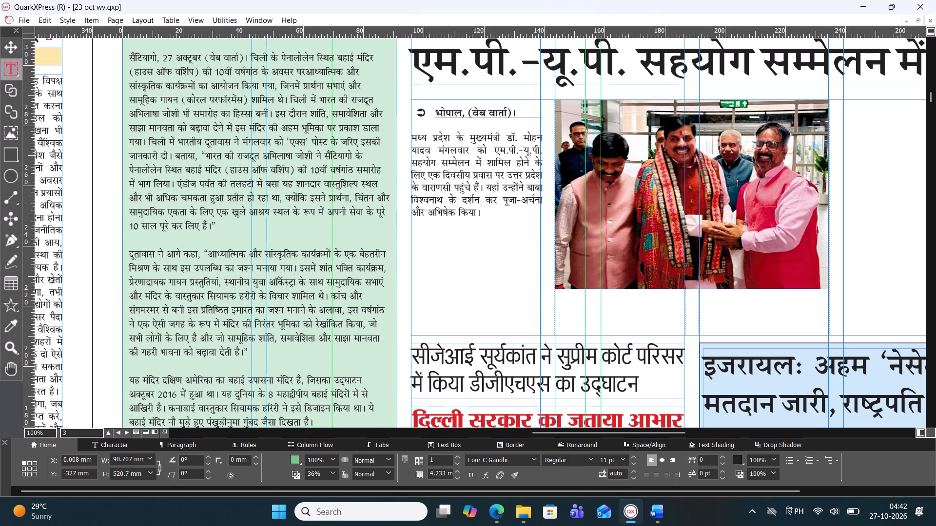
Run the Chile story's paragraphs starting 'दूतावास ने आगे कहा' and 'यह मंदिर दक्षिण अमेरिका' into the preceding text, separated by spaces.
left_click(141, 240)
key("BackSpace")
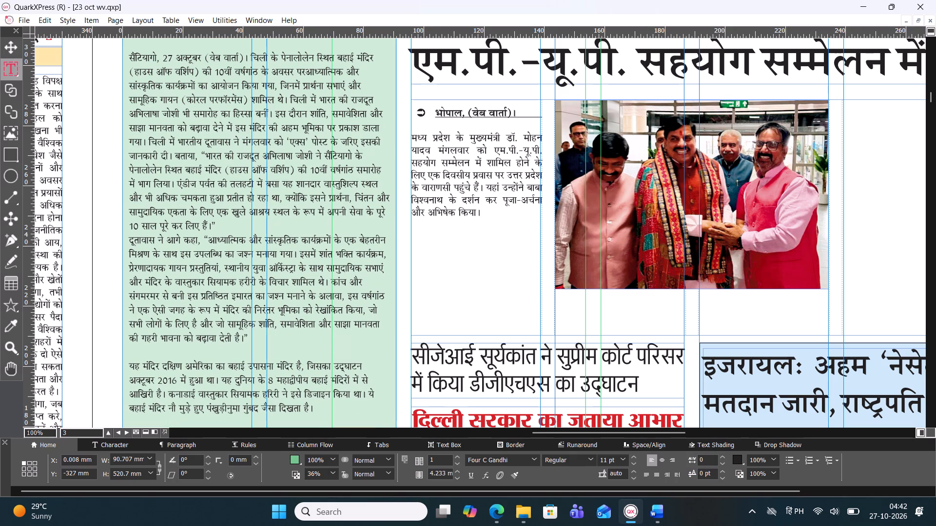
left_click(125, 238)
key("BackSpace")
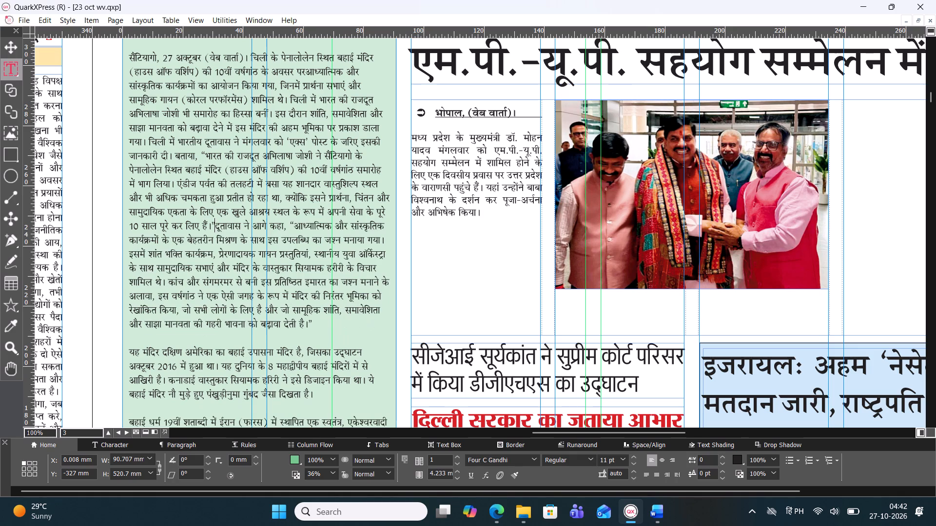
key("space")
left_click(139, 339)
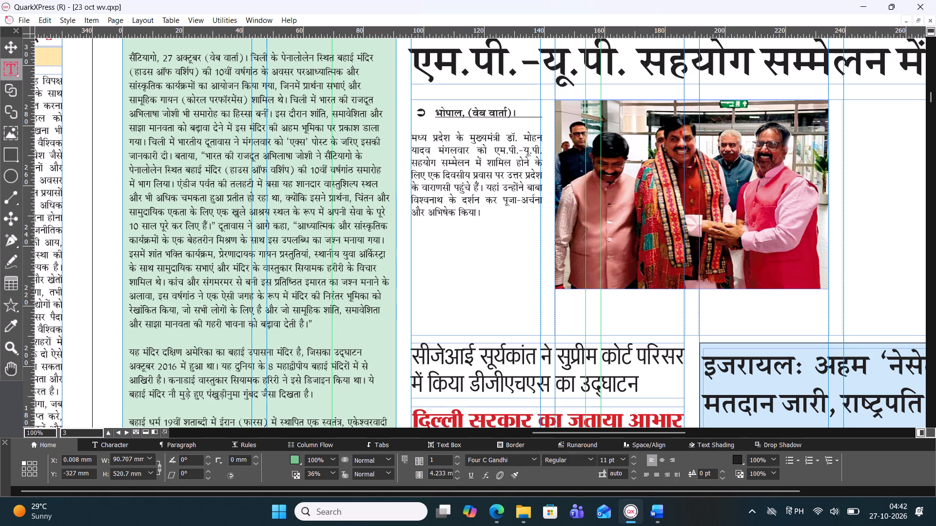
key("Delete")
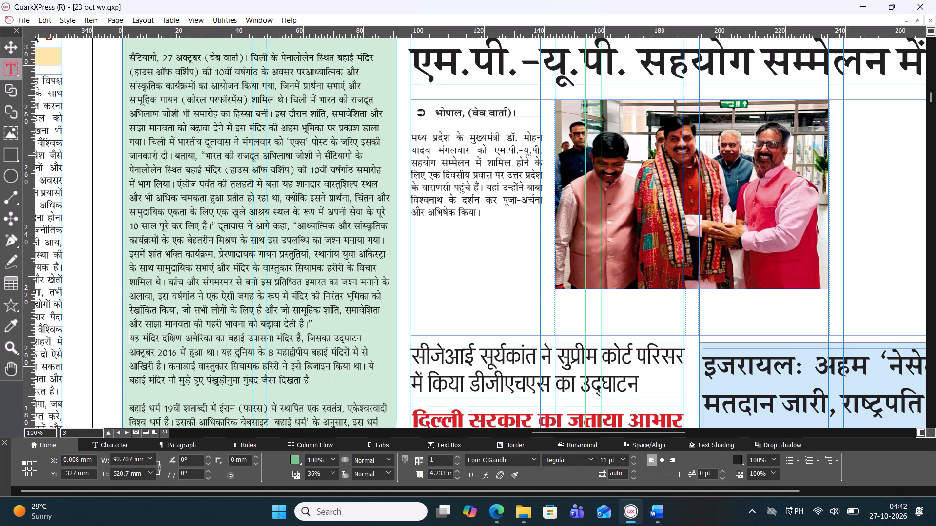
left_click(128, 336)
key("BackSpace")
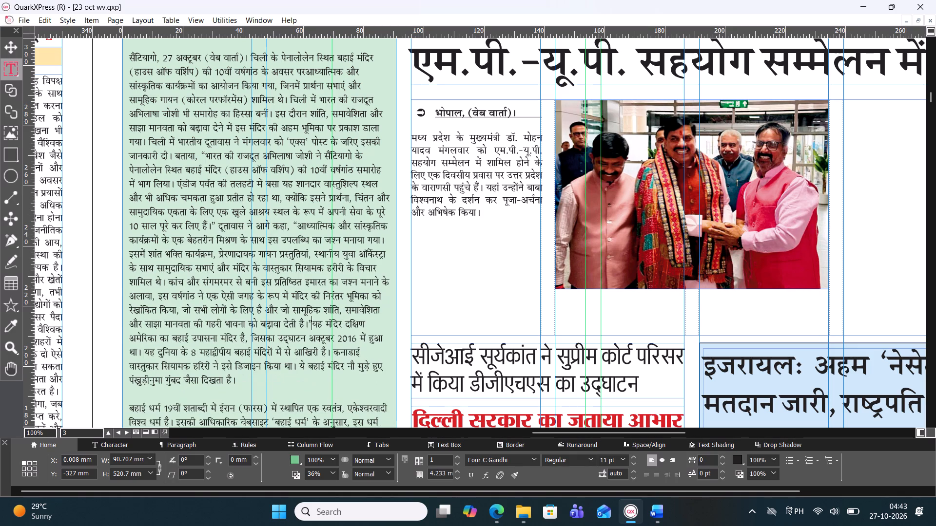
key("space")
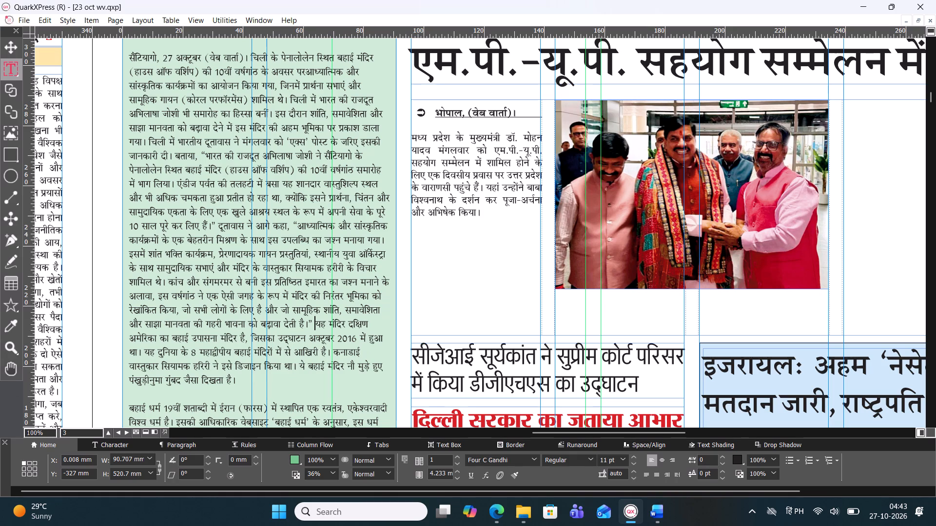
Join the paragraph starting 'बहाई धर्म 19वीं शताब्दी' to the end of the preceding temple paragraph with a space.
left_click(132, 396)
key("BackSpace")
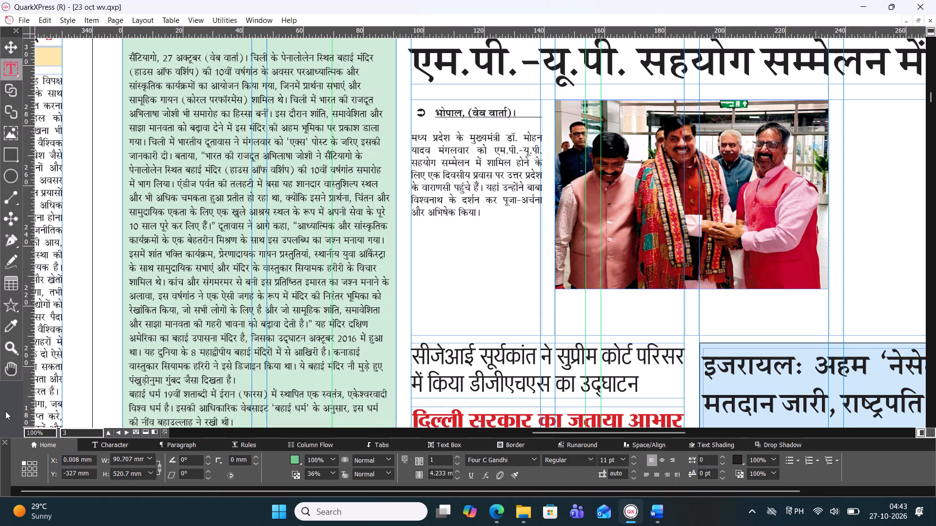
left_click(127, 391)
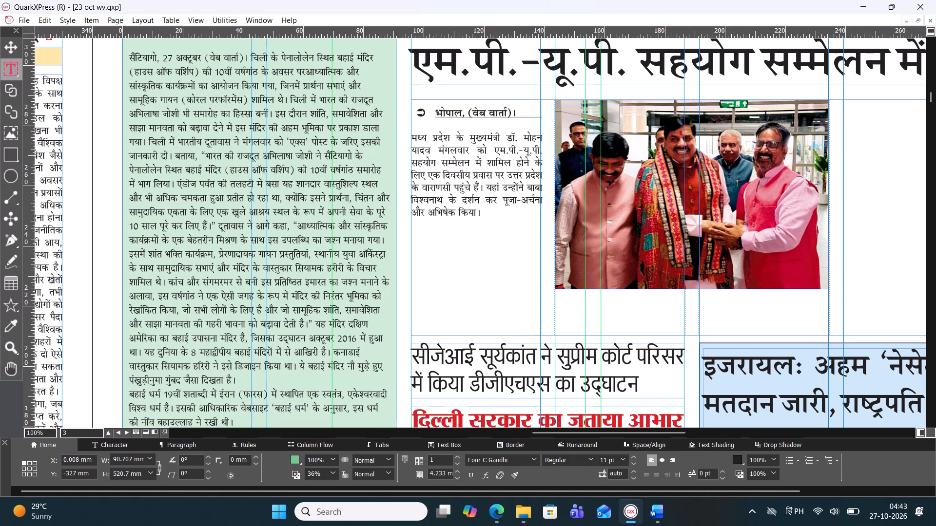
key("BackSpace")
key("space")
Remove the blank lines after 'रखी थी।' and join the 'रिपब्लिकन उम्मीदवार' headline text to that sentence with a space.
scroll(319, 262, "down", 1)
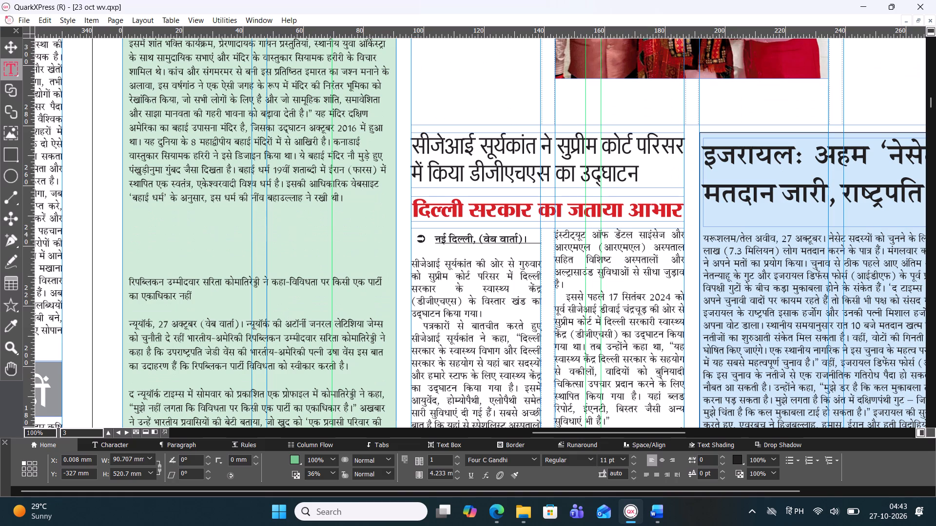
left_click(138, 209)
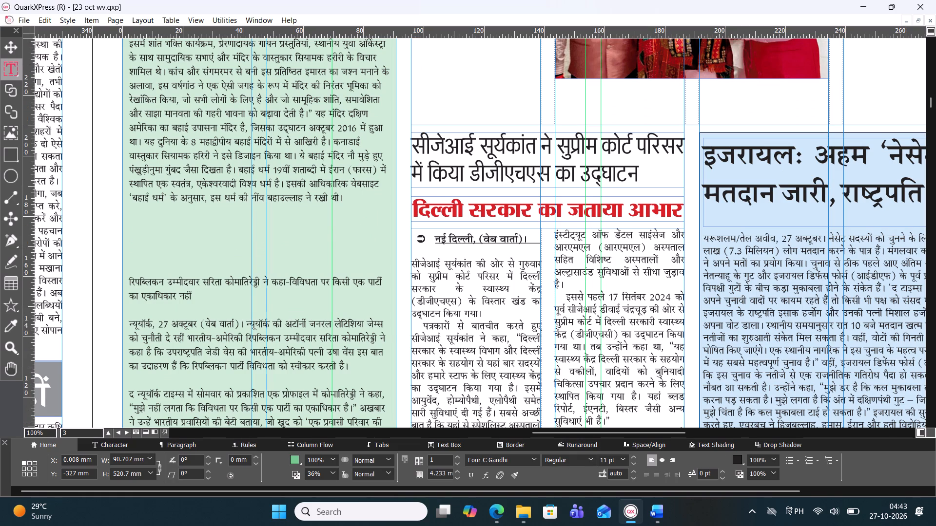
key("BackSpace")
key("BackSpace")
key("BackSpace")
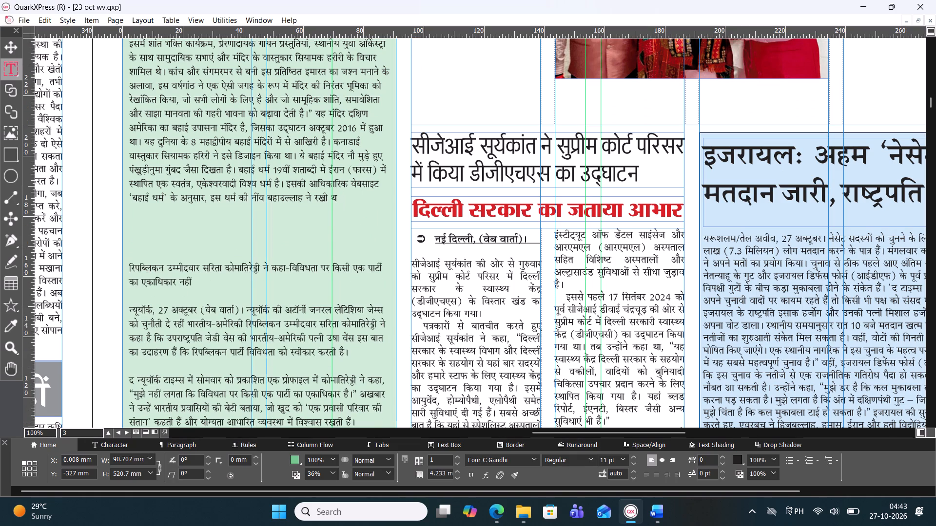
key("ctrl+z")
key("ctrl+z")
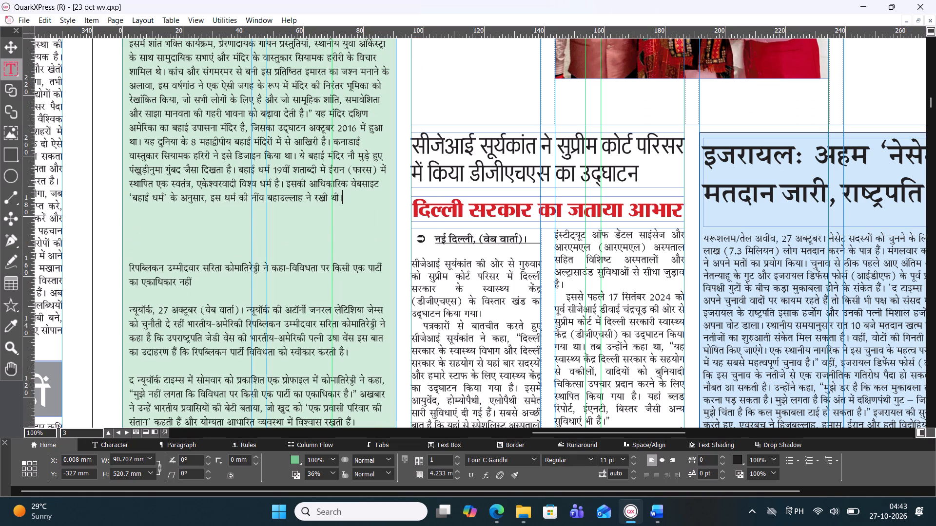
left_click(143, 253)
key("BackSpace")
key("BackSpace")
key("BackSpace")
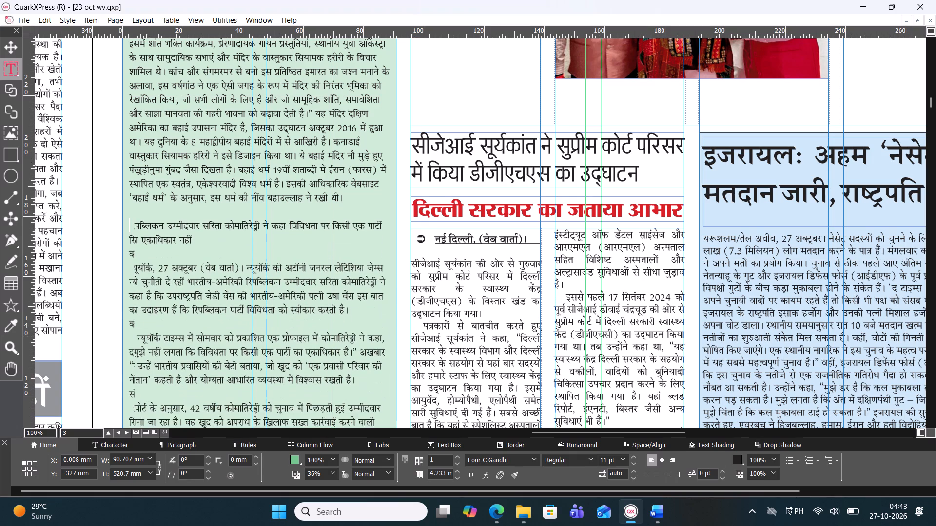
key("BackSpace")
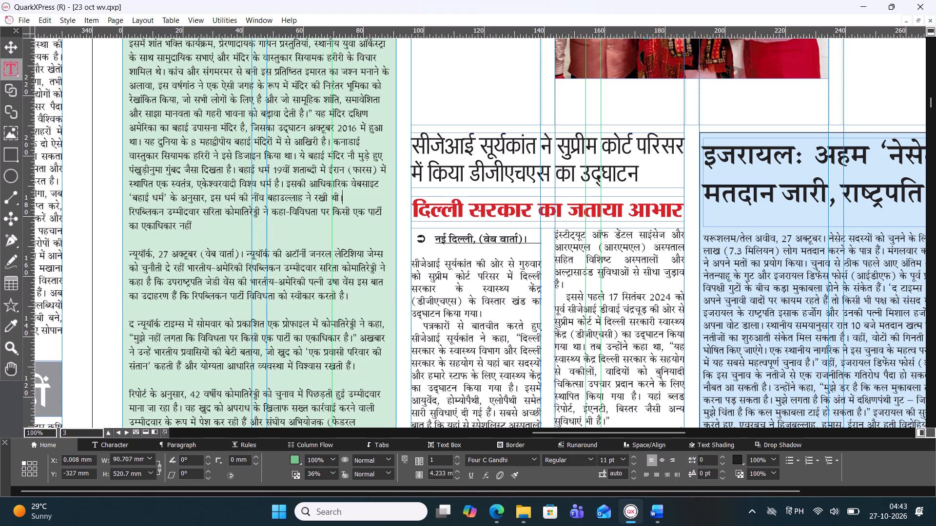
left_click(127, 209)
key("BackSpace")
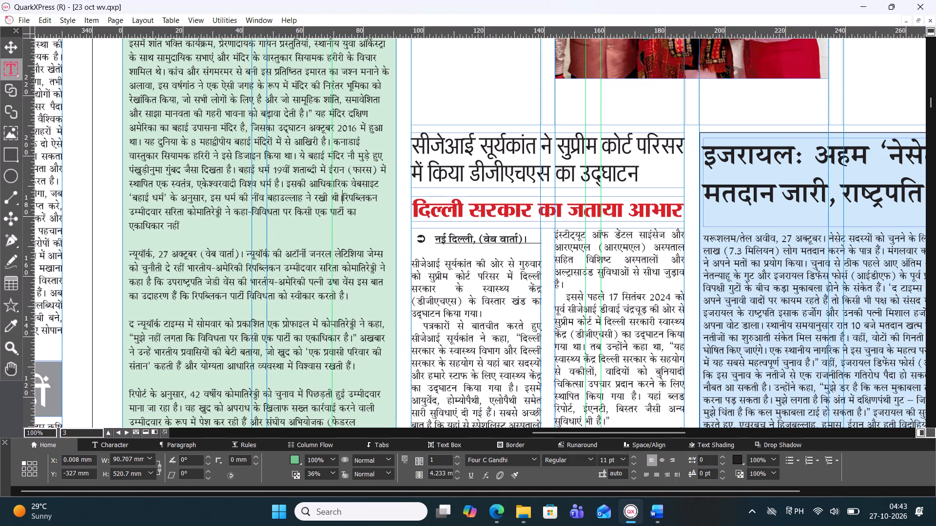
key("space")
Join the paragraph starting 'न्यूयॉर्क, 27 अक्टूबर' directly after 'एकाधिकार नहीं' with a space.
left_click(143, 237)
key("BackSpace")
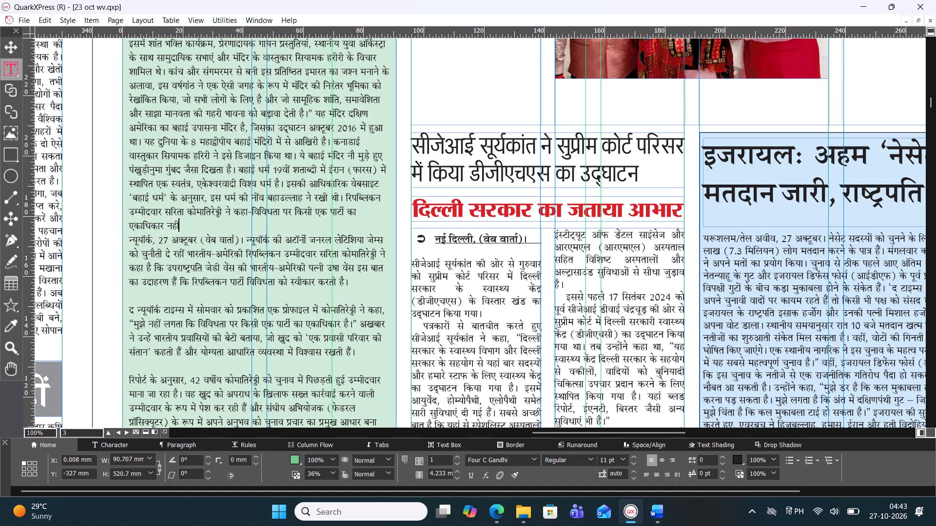
left_click(128, 240)
key("BackSpace")
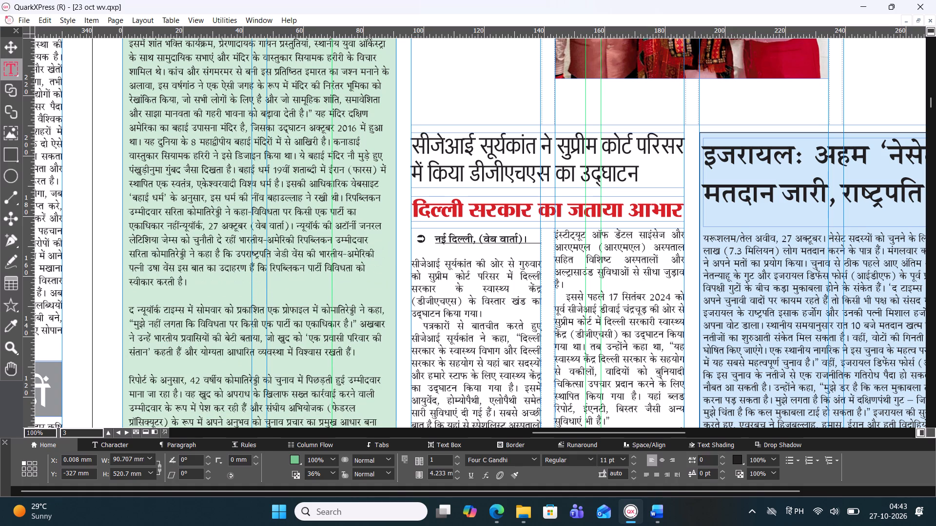
key("space")
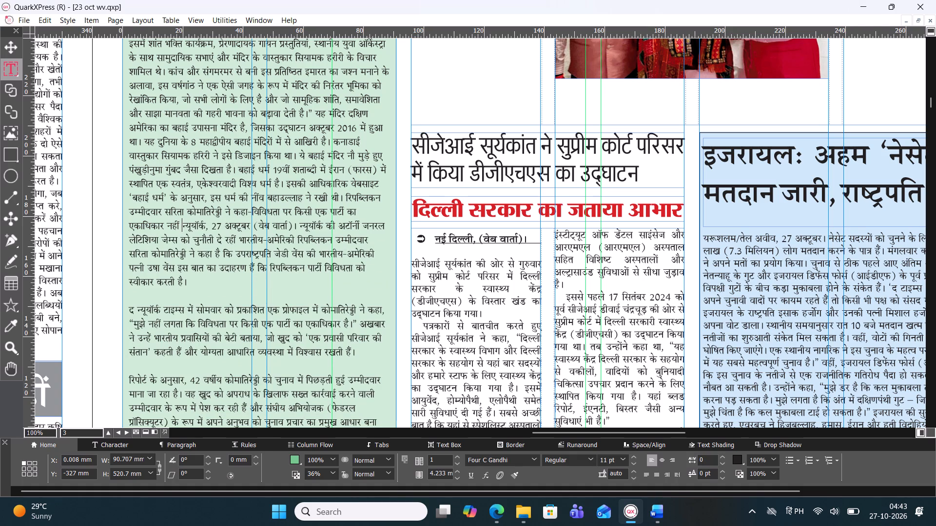
Close the gap after 'स्वीकार करती है।' and join the paragraph starting 'द न्यूयॉर्क टाइम्स में सोमवार' to it with a space.
left_click(147, 298)
key("BackSpace")
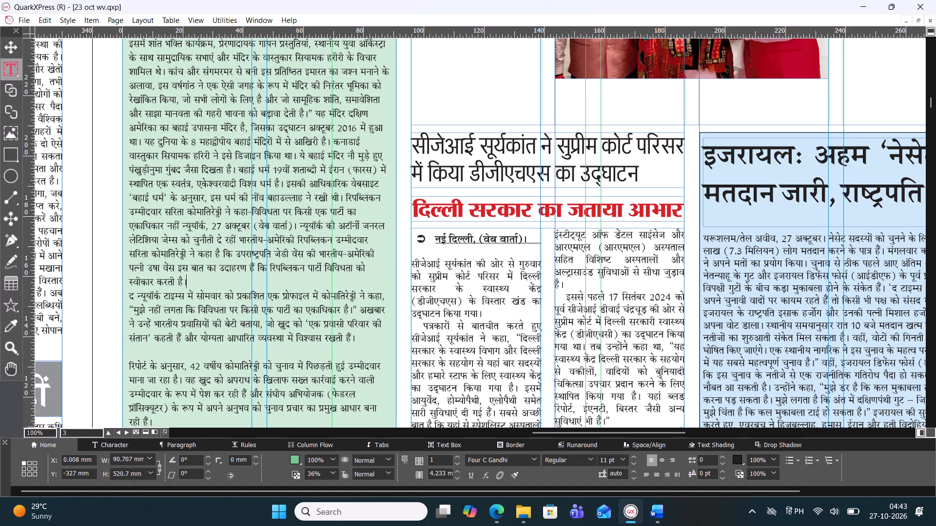
left_click(126, 297)
key("BackSpace")
key("space")
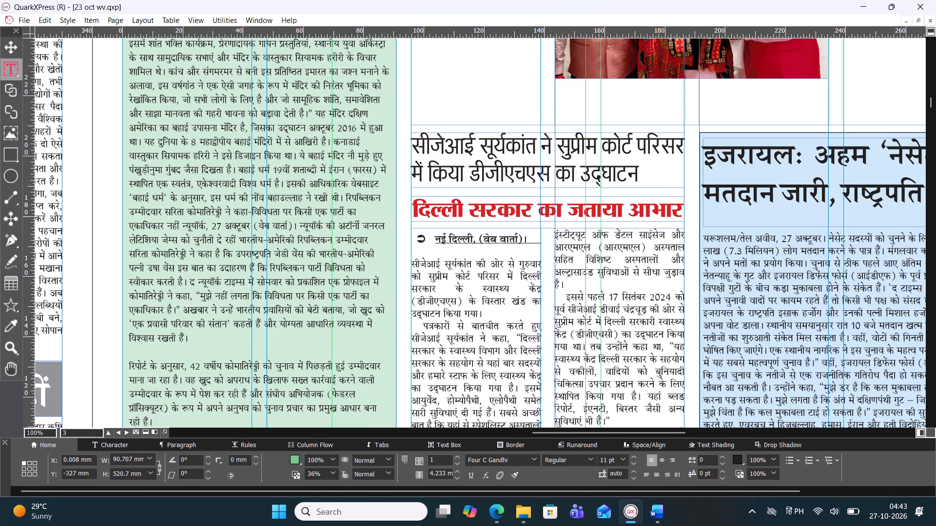
Remove the blank line after 'विश्वास रखती हैं।' and join the paragraph starting 'रिपोर्ट के अनुसार, 42 वर्षीय' with a space.
left_click(134, 347)
key("BackSpace")
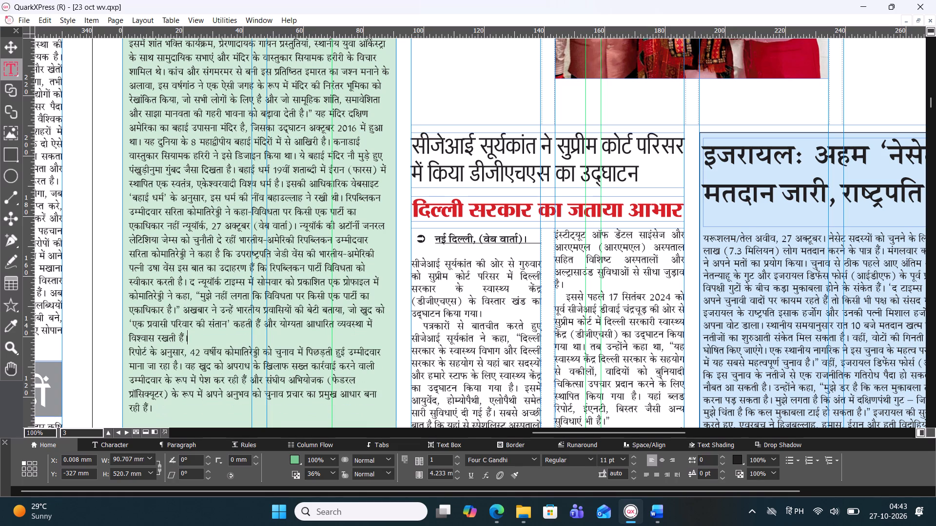
left_click(128, 355)
key("BackSpace")
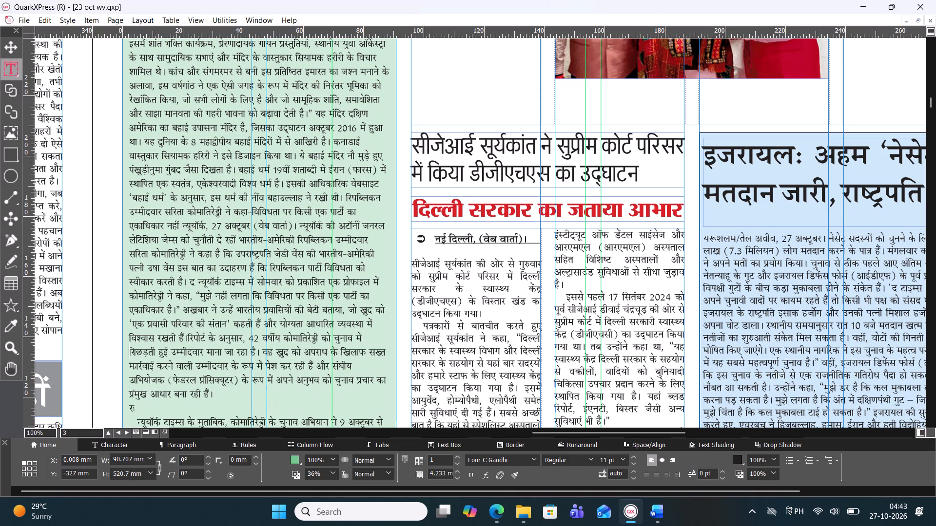
key("space")
Remove the blank line after 'प्रमुख आधार बना रही हैं।' and join the 'द न्यूयॉर्क टाइम्स के मुताबिक' paragraph with a space.
left_click(145, 406)
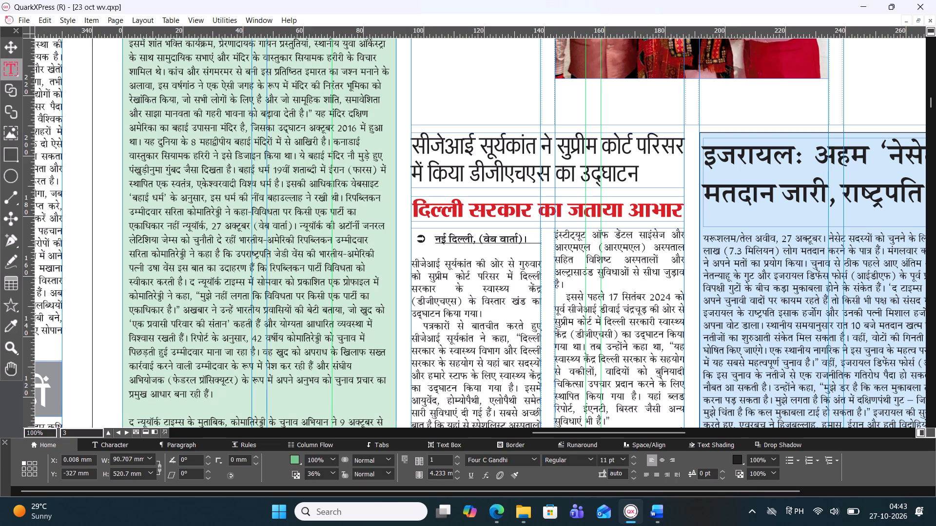
key("BackSpace")
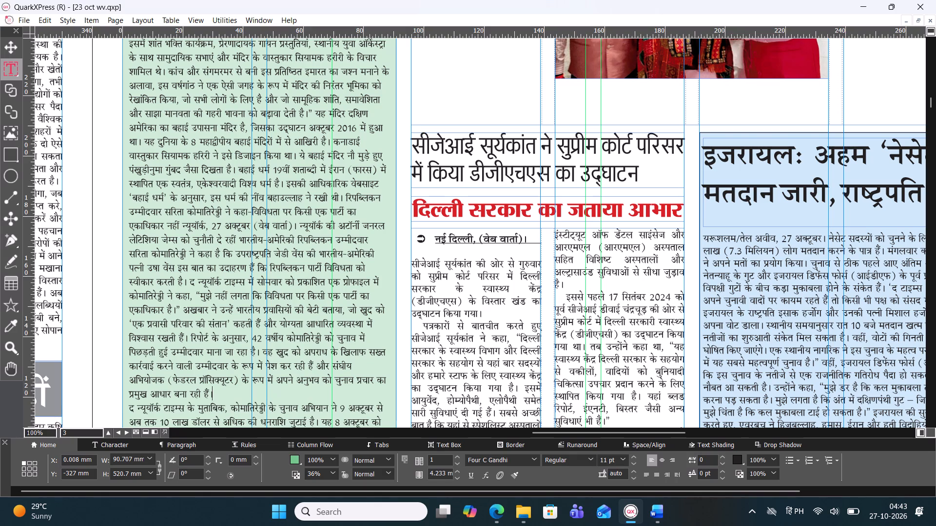
left_click(127, 408)
key("BackSpace")
key("space")
Close the gap after 'का मौका मिला है।' and join the paragraph starting 'अखबार की ओर से' to it with a space.
scroll(316, 218, "down", 1)
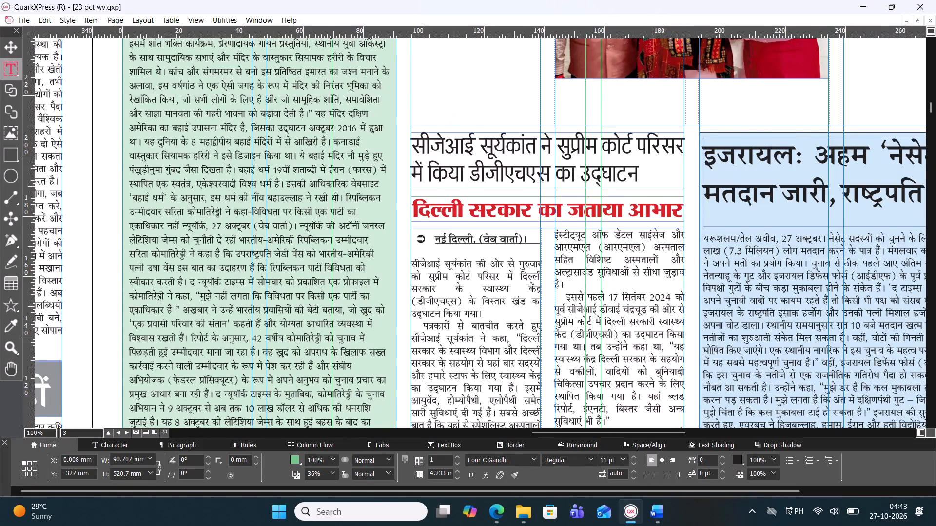
left_click(148, 253)
key("BackSpace")
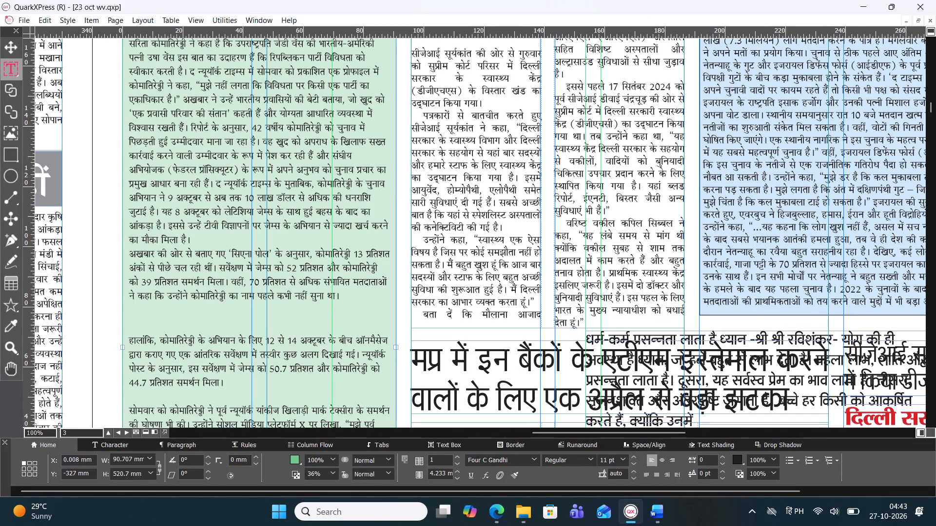
left_click(127, 256)
key("BackSpace")
key("space")
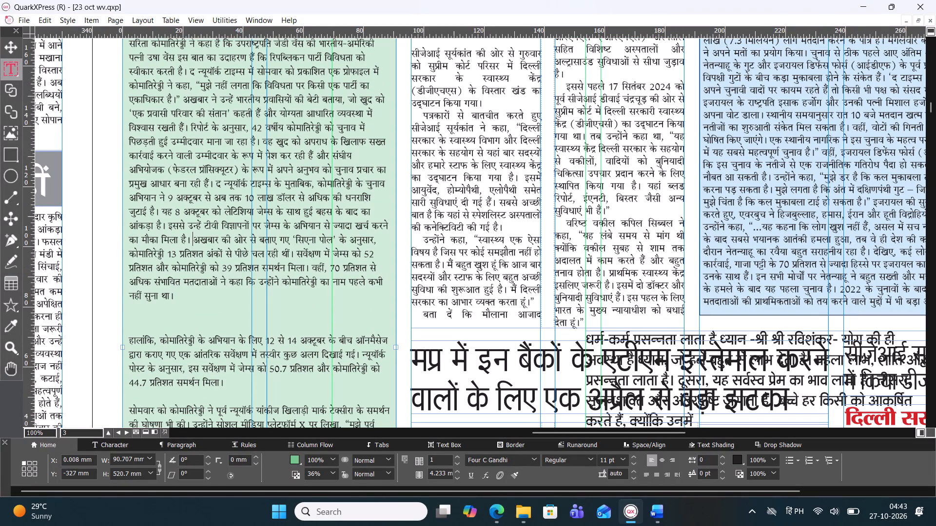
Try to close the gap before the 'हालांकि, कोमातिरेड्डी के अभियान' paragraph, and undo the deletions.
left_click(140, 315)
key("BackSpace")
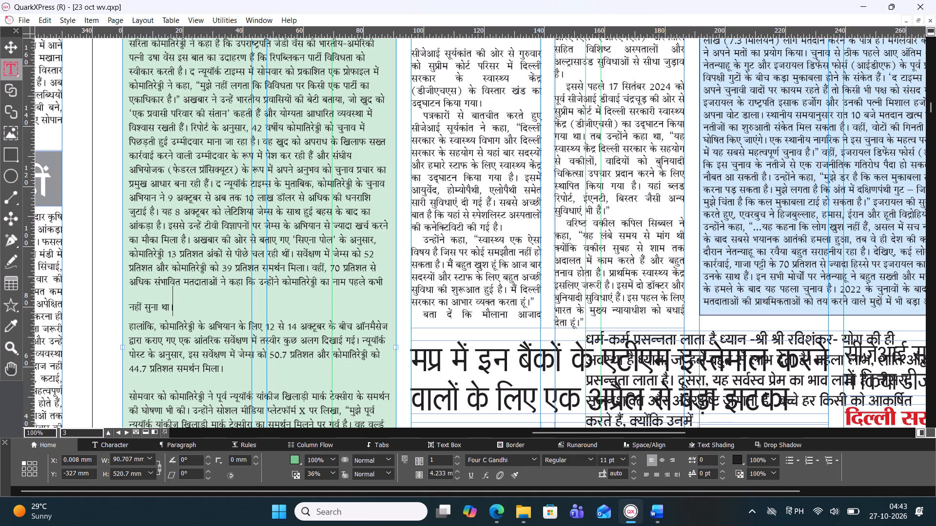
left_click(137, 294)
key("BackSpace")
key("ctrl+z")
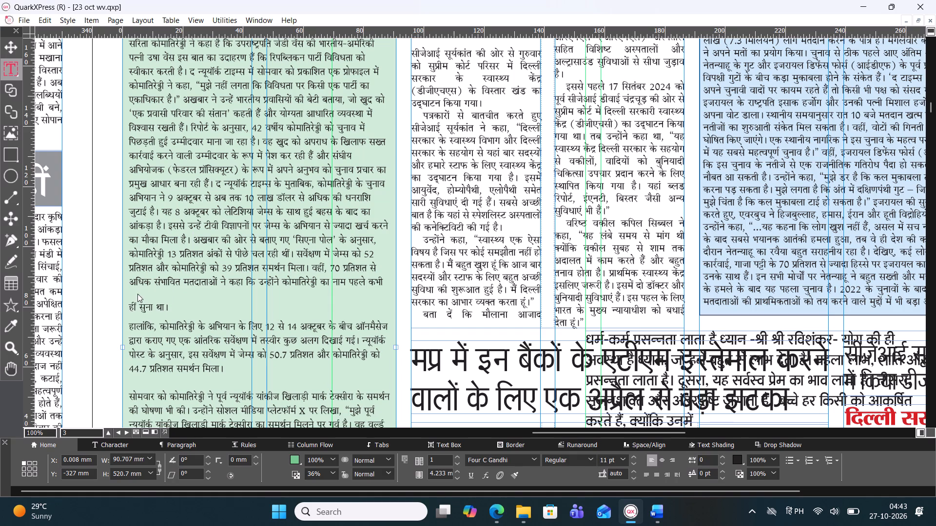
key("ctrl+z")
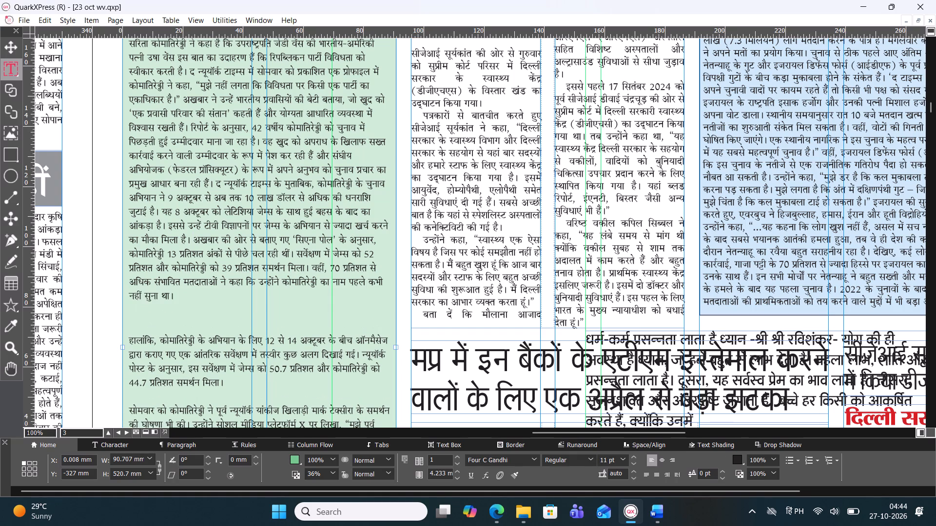
Remove the blank lines after 'नहीं सुना था।' and join the paragraph starting 'हालांकि, कोमातिरेड्डी के अभियान' with a space.
left_click(148, 333)
left_click(148, 329)
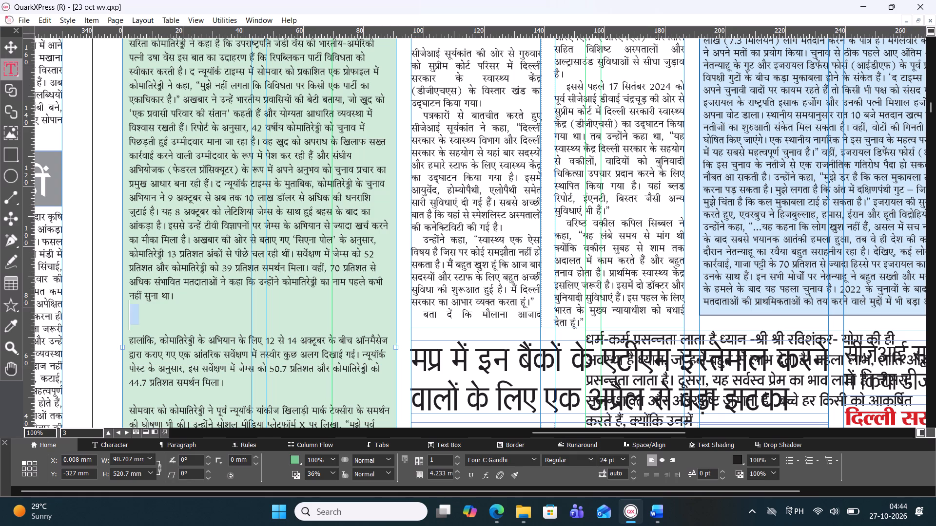
key("BackSpace")
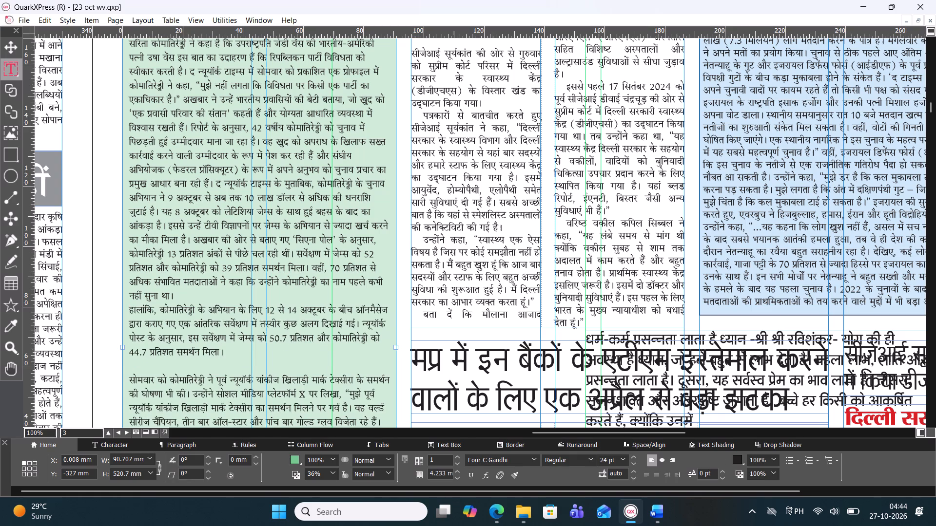
left_click(128, 311)
key("BackSpace")
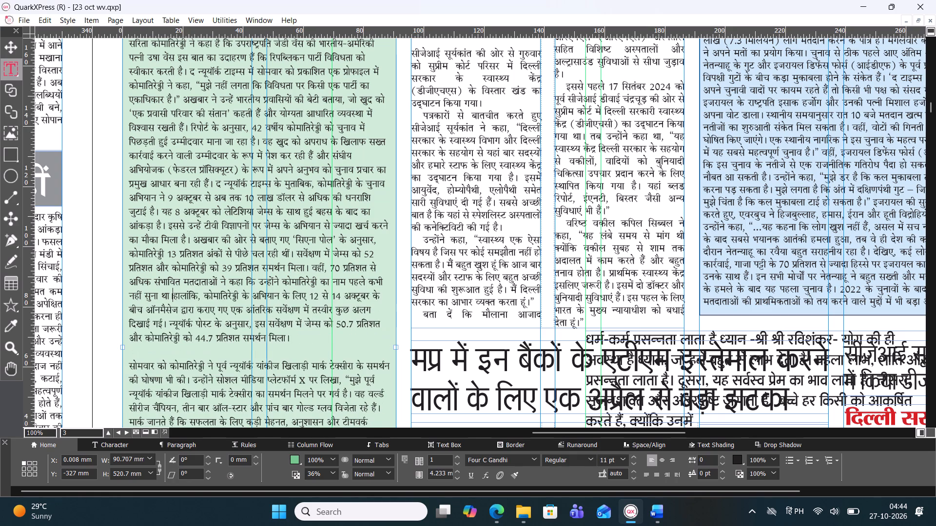
key("space")
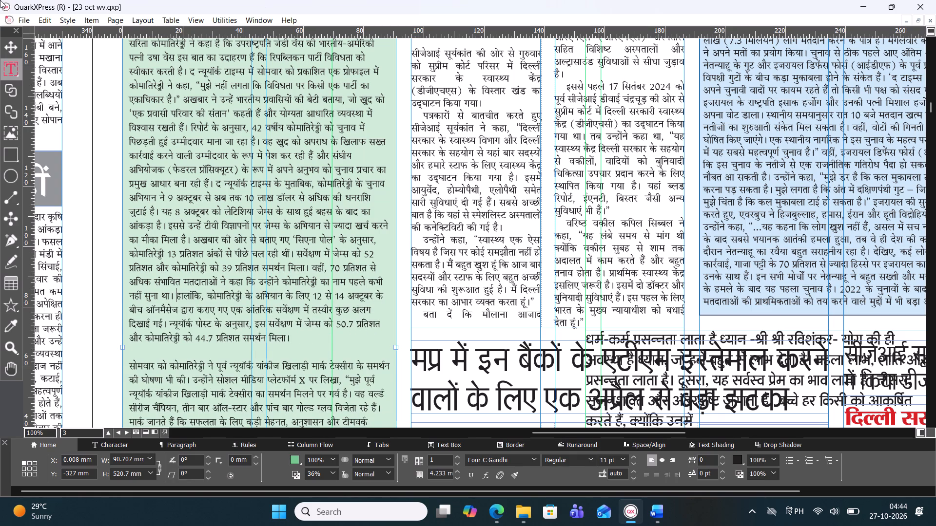
Remove the blank line after '44.7 प्रतिशत समर्थन मिला।' and join the paragraph starting 'सोमवार को कोमातिरेड्डी ने' with a space.
scroll(234, 356, "down", 1)
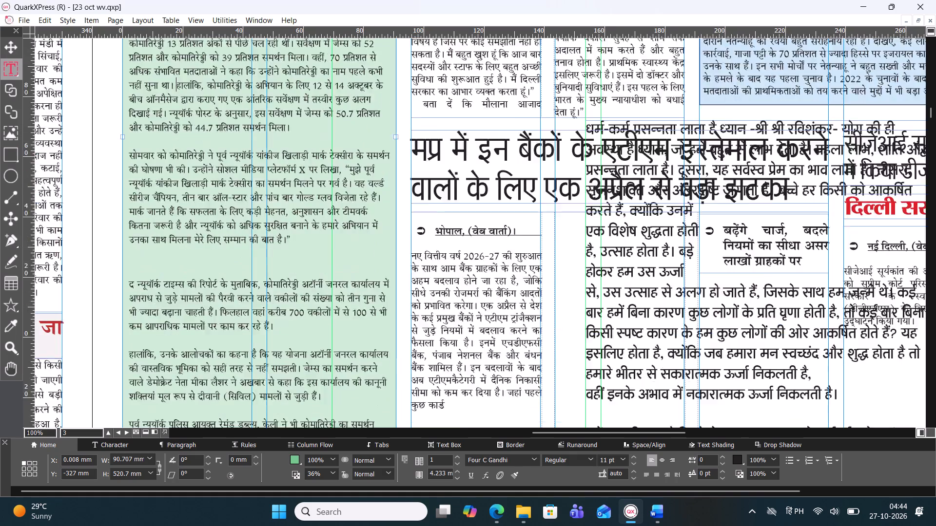
scroll(233, 354, "down", 1)
scroll(203, 234, "up", 1)
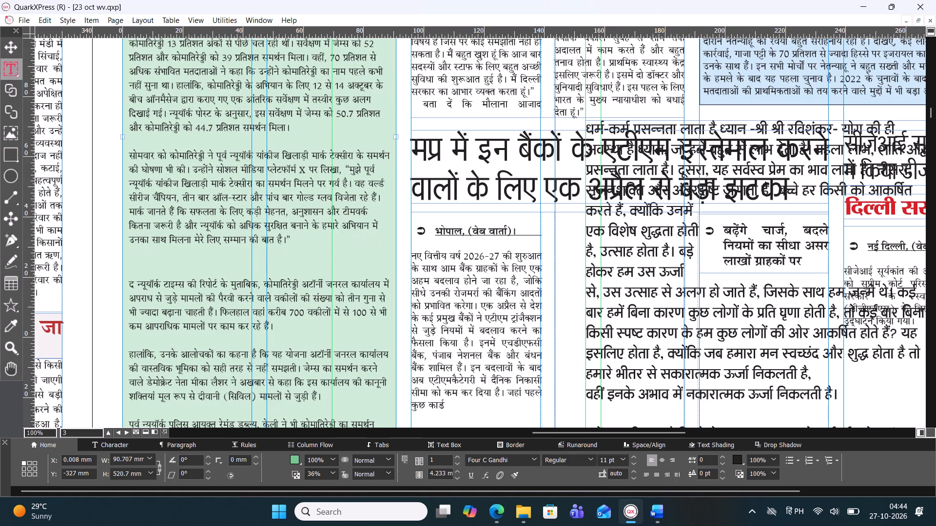
left_click(150, 145)
key("BackSpace")
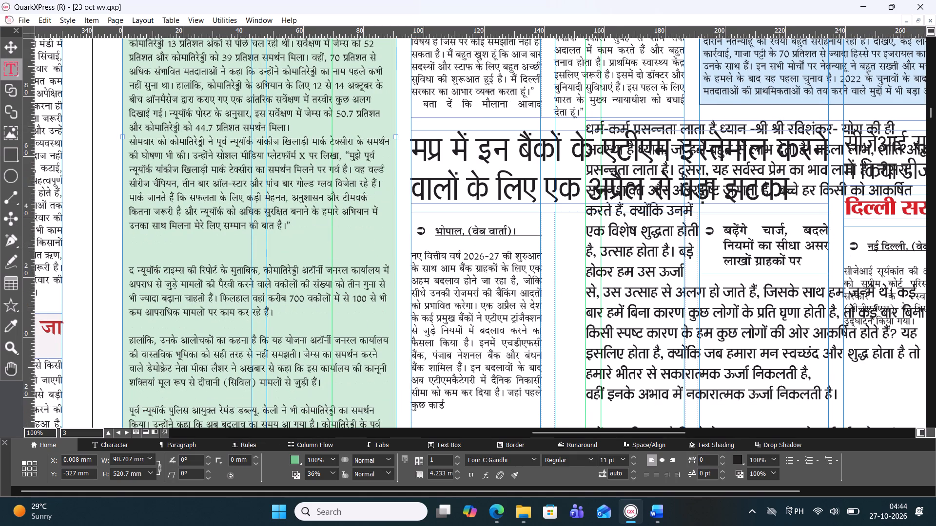
left_click(130, 144)
key("BackSpace")
key("space")
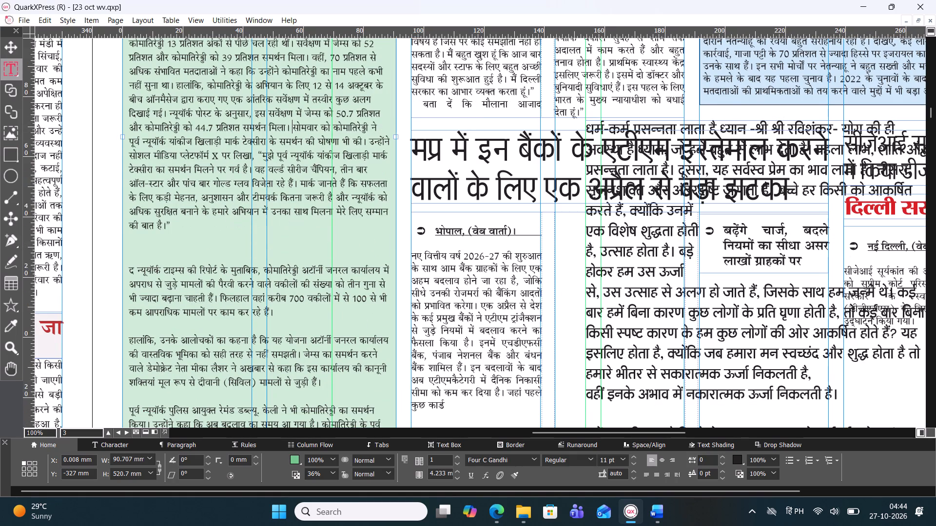
Remove the blank lines after 'की बात है।”' and run the 'द न्यूयॉर्क टाइम्स की रिपोर्ट' paragraph directly on, without a space.
left_click(133, 259)
key("BackSpace")
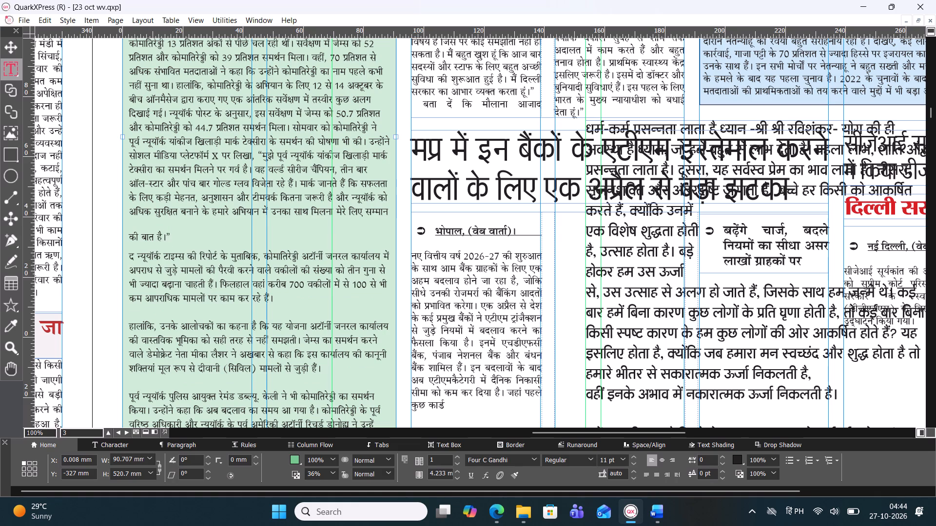
left_click(128, 236)
key("BackSpace")
key("space")
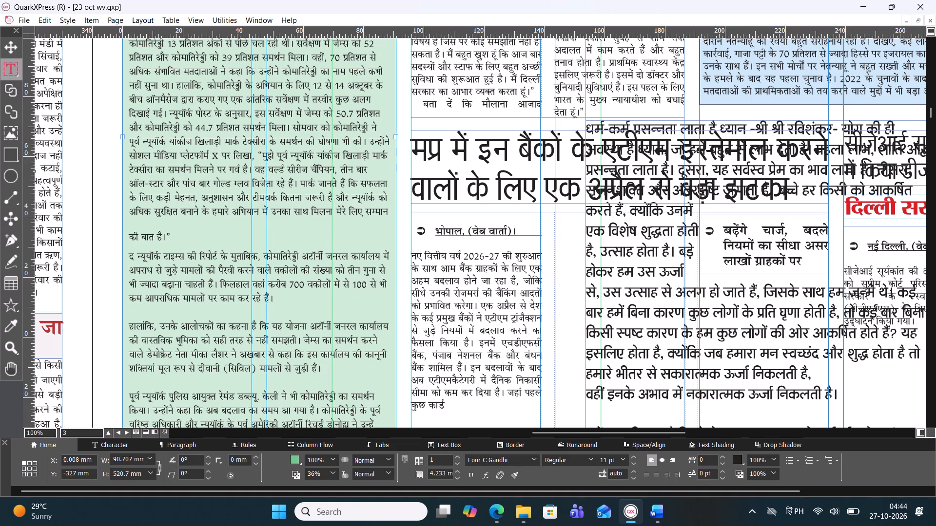
left_click(131, 229)
left_click(131, 225)
left_click(158, 230)
left_click(127, 252)
key("BackSpace")
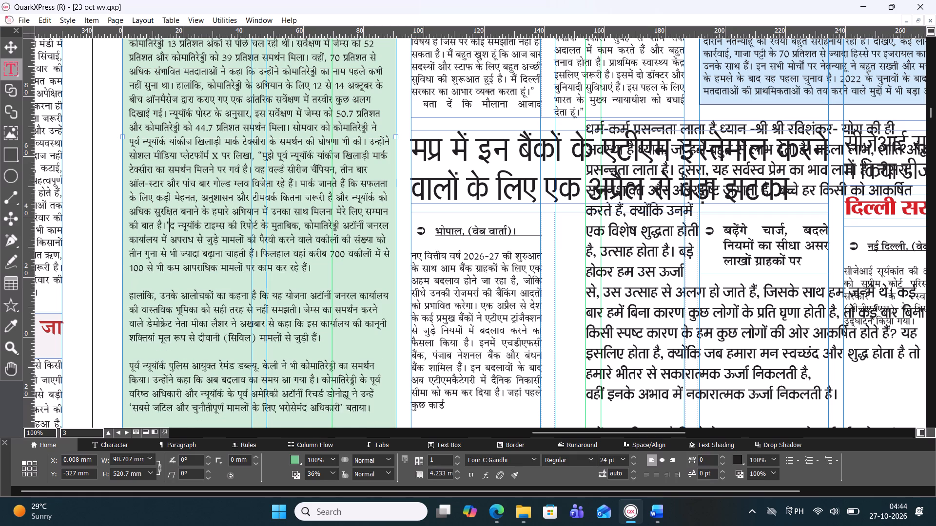
key("space")
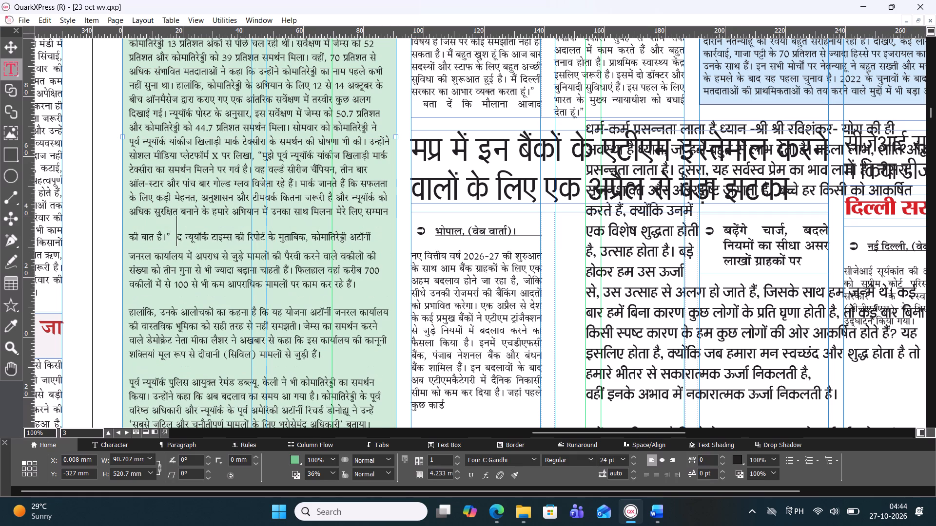
key("BackSpace")
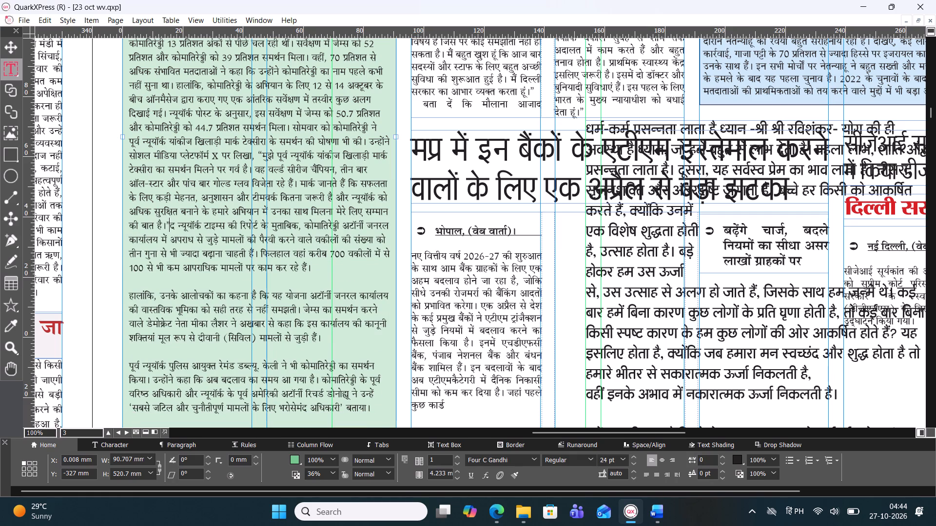
Remove the blank line after 'काम कर रहे हैं।' and join the paragraph starting 'हालांकि, उनके आलोचकों' with a space.
left_click(147, 282)
key("BackSpace")
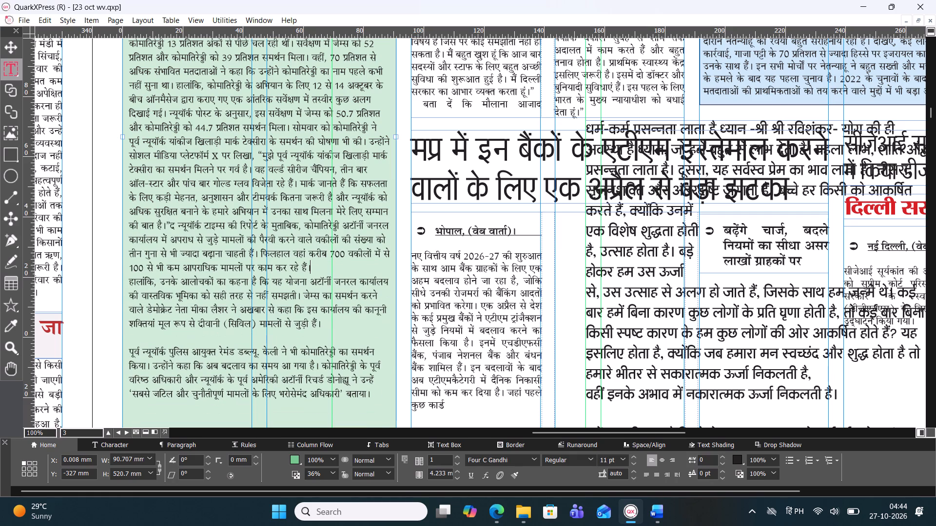
left_click(127, 283)
key("BackSpace")
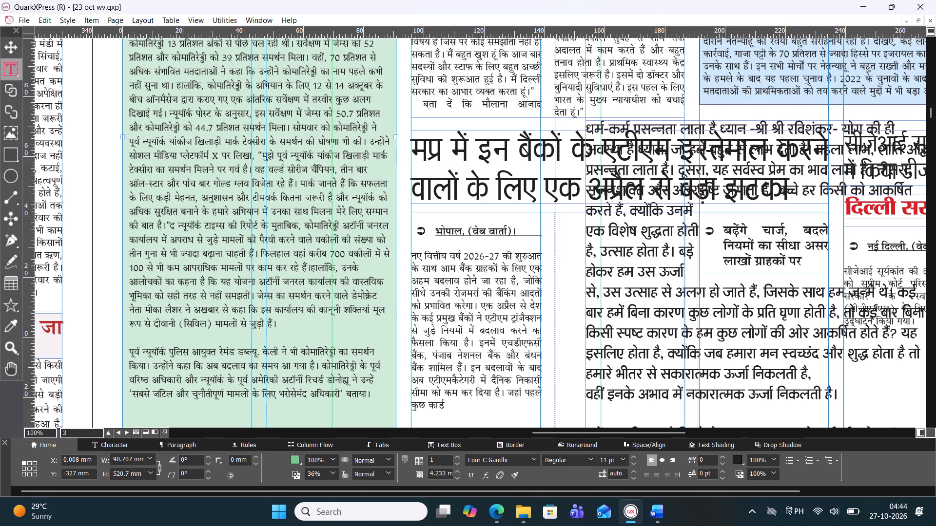
key("space")
Remove the blank line after 'मामलों से जुड़ी हैं।' and join the paragraph starting 'पूर्व न्यूयॉर्क पुलिस आयुक्त' with a space.
left_click(151, 334)
key("BackSpace")
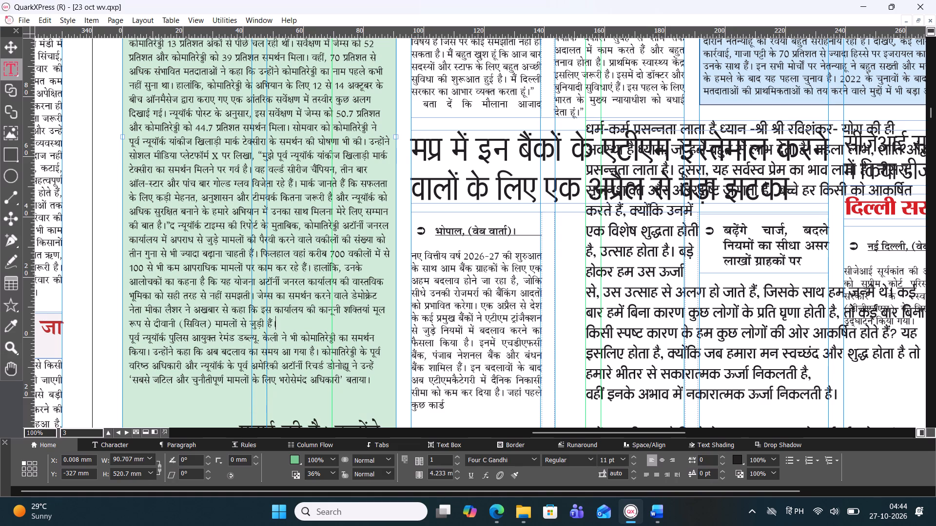
left_click(127, 337)
key("BackSpace")
key("space")
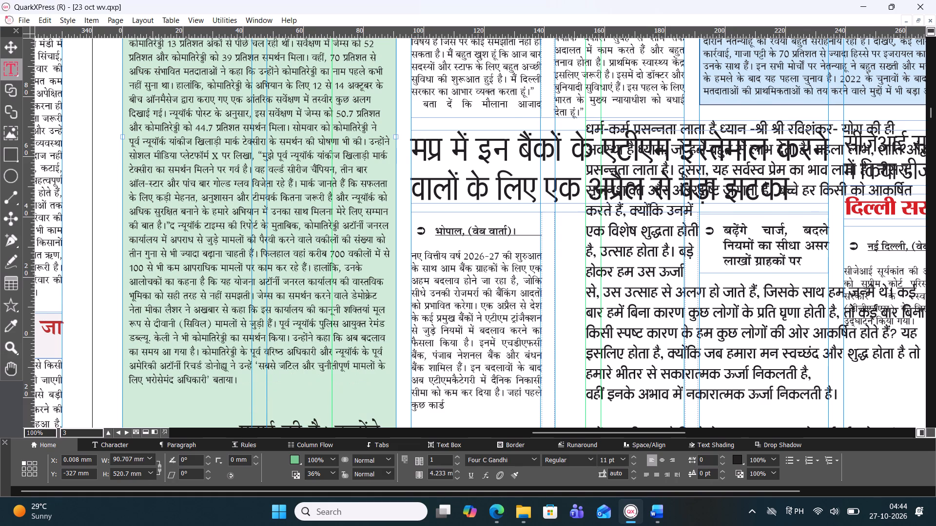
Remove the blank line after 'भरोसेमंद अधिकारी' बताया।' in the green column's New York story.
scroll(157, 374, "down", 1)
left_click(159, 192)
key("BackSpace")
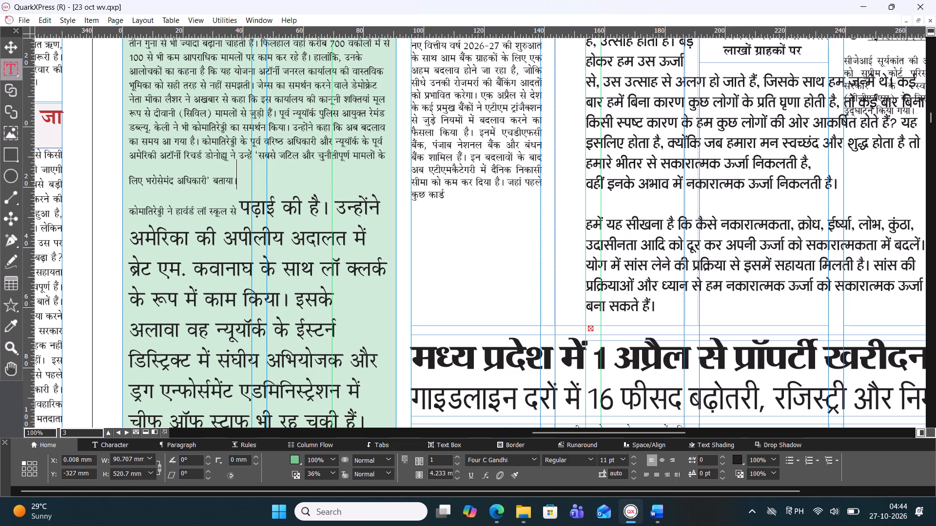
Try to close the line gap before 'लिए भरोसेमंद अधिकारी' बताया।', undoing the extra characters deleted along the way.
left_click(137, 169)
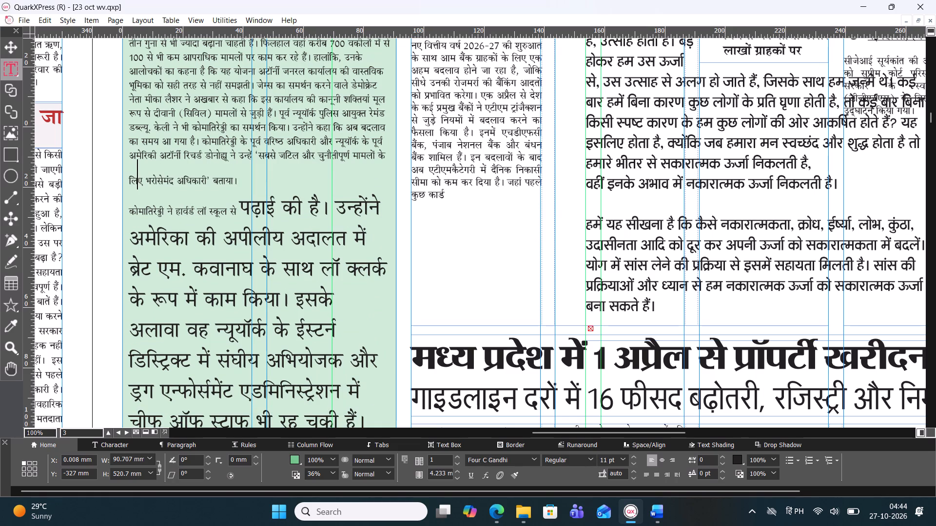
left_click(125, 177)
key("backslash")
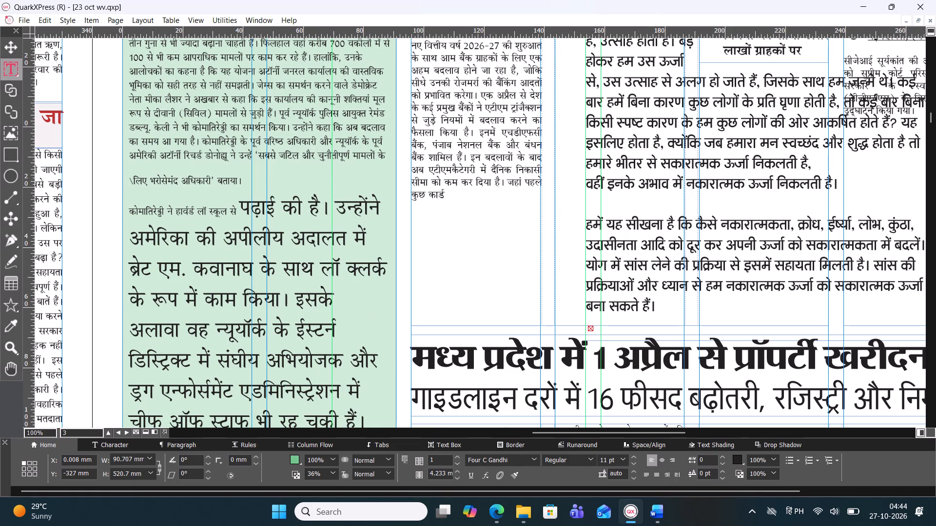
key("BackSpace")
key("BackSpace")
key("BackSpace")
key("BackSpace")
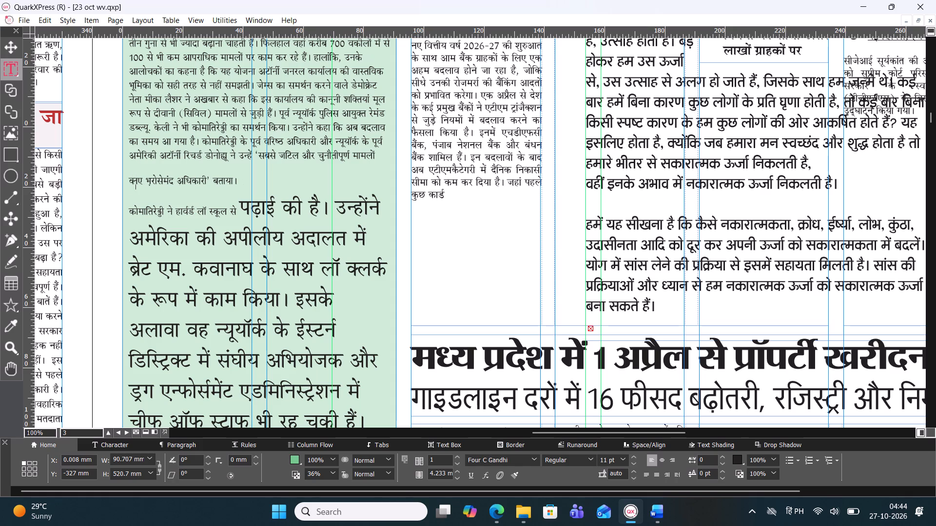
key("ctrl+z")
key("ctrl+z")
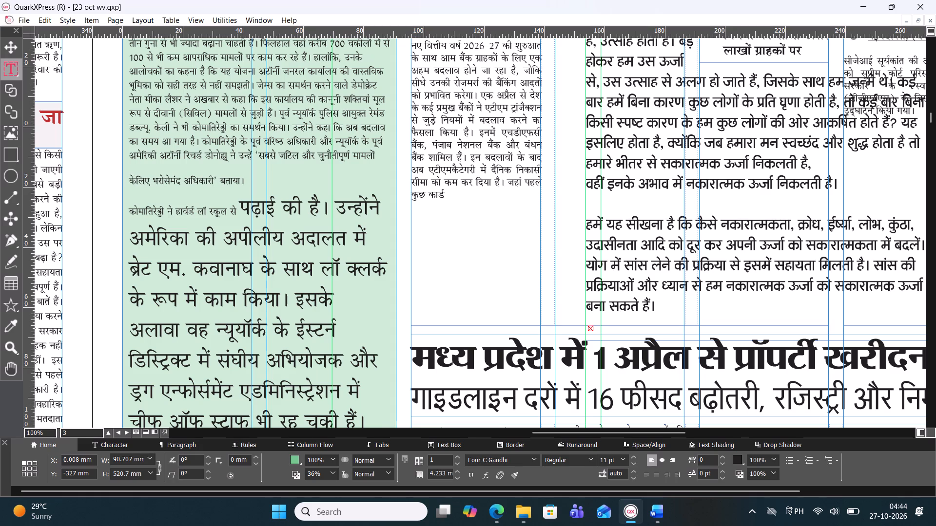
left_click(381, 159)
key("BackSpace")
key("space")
Extend the green text box downward past the page bottom to a height of about 536 mm.
left_click(183, 195)
scroll(233, 198, "down", 1)
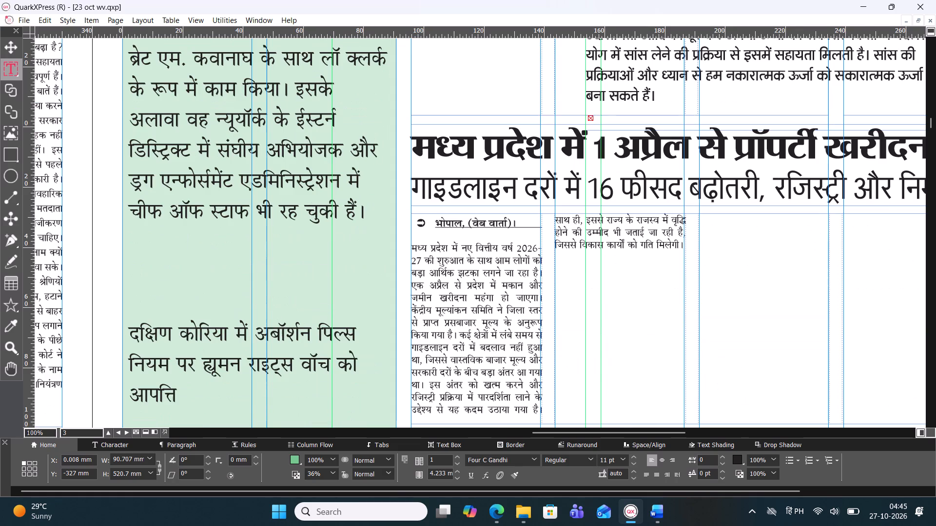
scroll(234, 139, "down", 2)
scroll(234, 140, "up", 1)
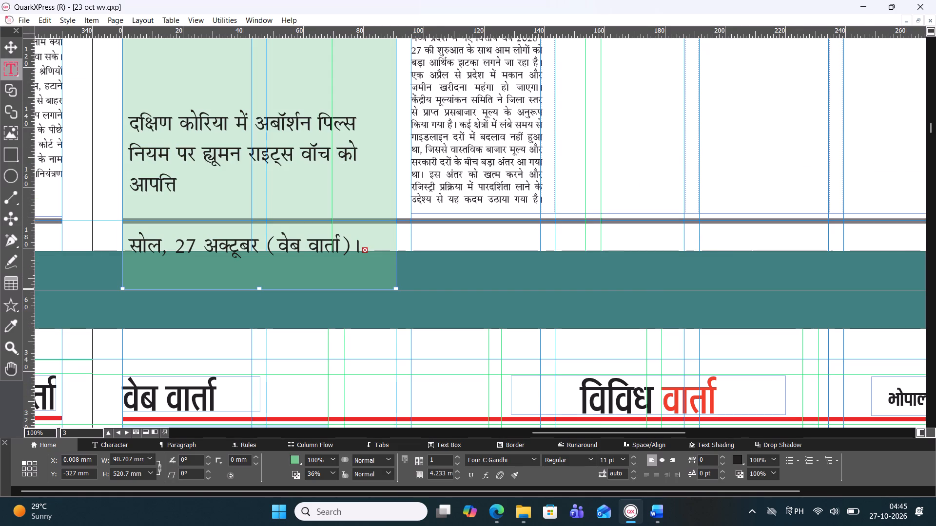
left_click_drag(260, 287, 262, 331)
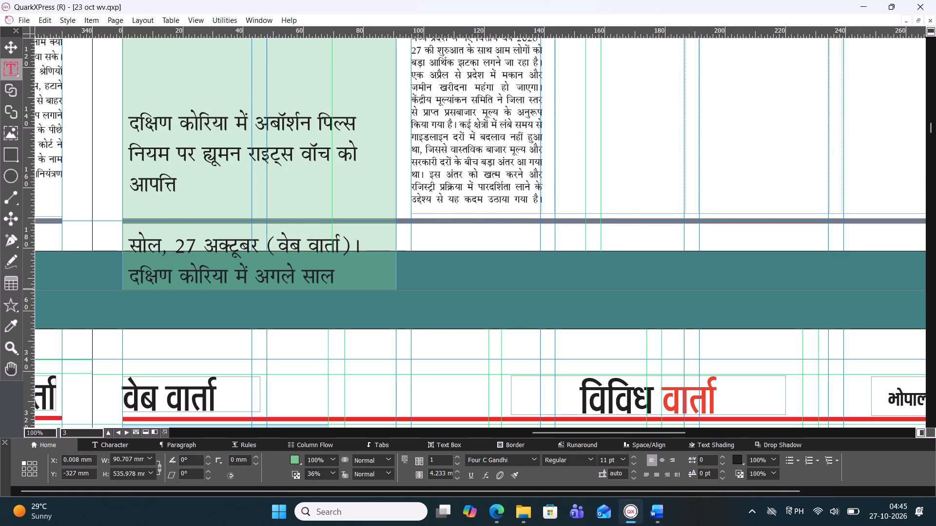
Delete the large text from 'पढ़ाई की है।' through the start of the South Korea abortion pills story, up to 'गोलियों) को'.
scroll(319, 198, "up", 2)
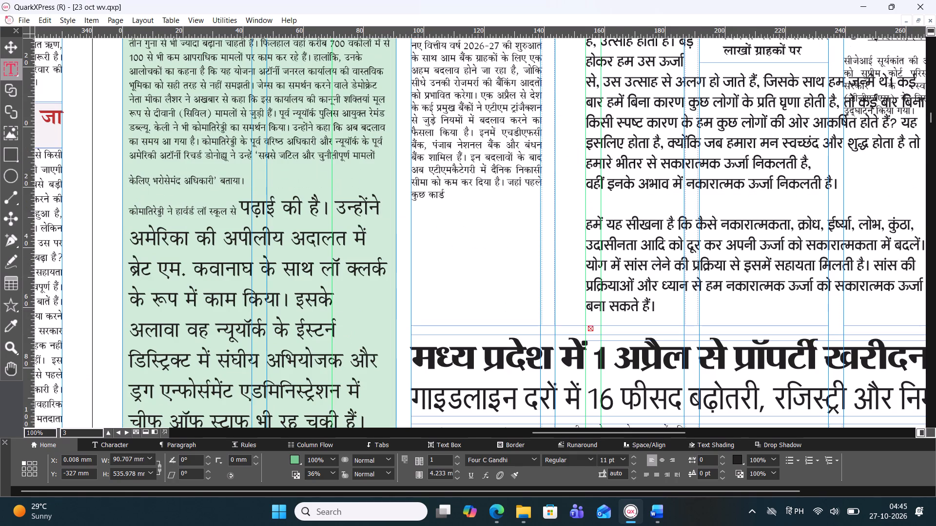
left_click(211, 195)
left_click_drag(242, 205, 407, 436)
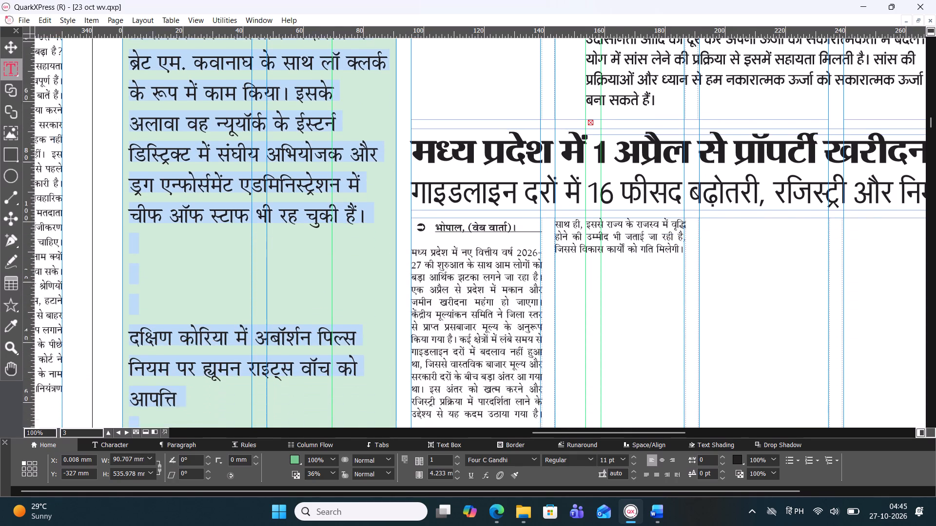
left_click_drag(407, 436, 362, 371)
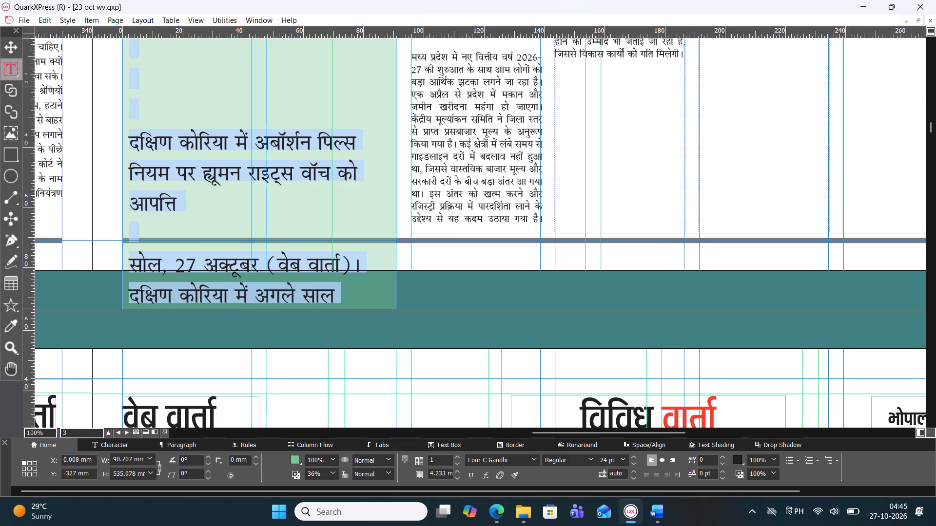
key("BackSpace")
Delete everything after 'कोमातिरेड्डी का समर्थन किया।' up to 'कोरियाई सरकार से गर्भपात की दवाओं'.
scroll(370, 258, "up", 1)
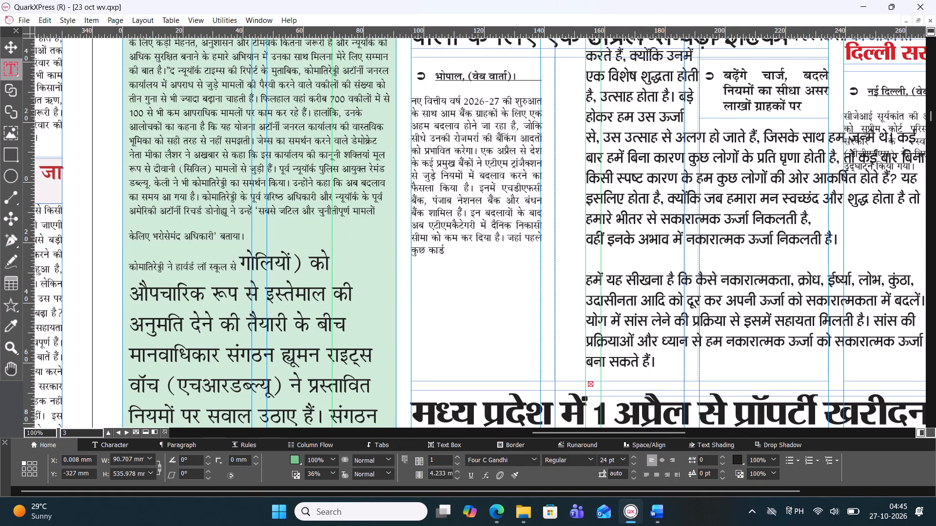
left_click_drag(291, 180, 476, 500)
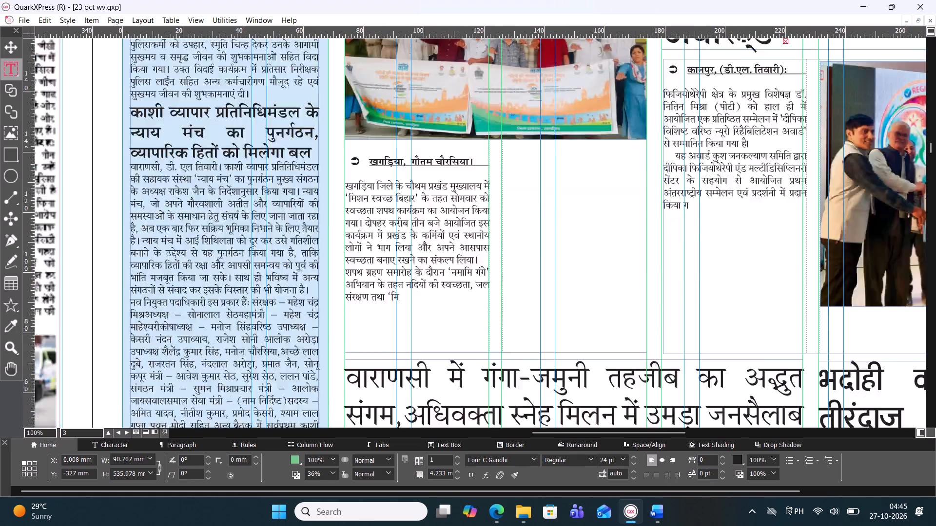
left_click_drag(476, 500, 326, 20)
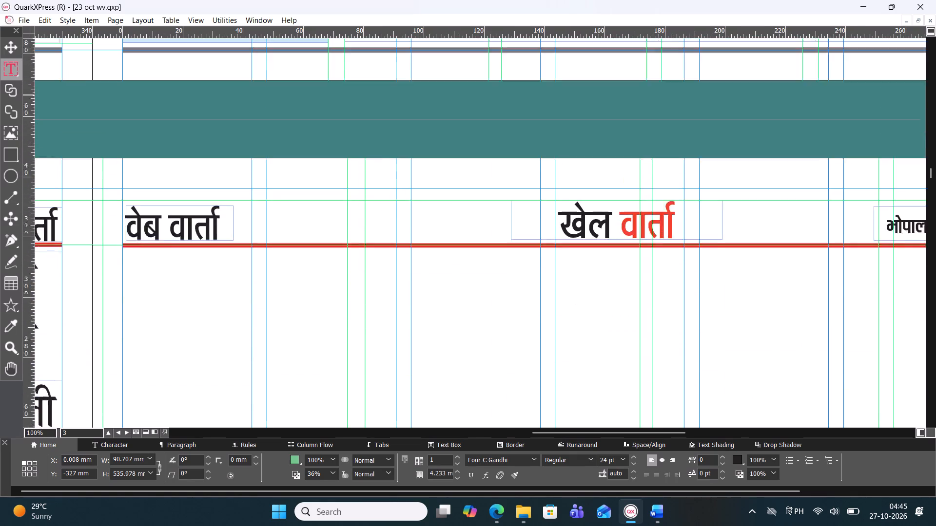
left_click_drag(326, 20, 322, 15)
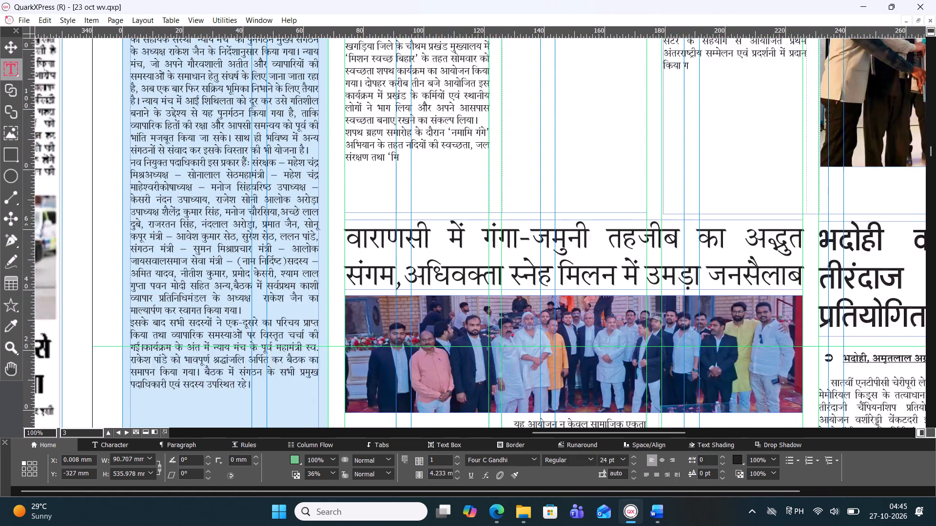
left_click_drag(322, 15, 377, 216)
key("BackSpace")
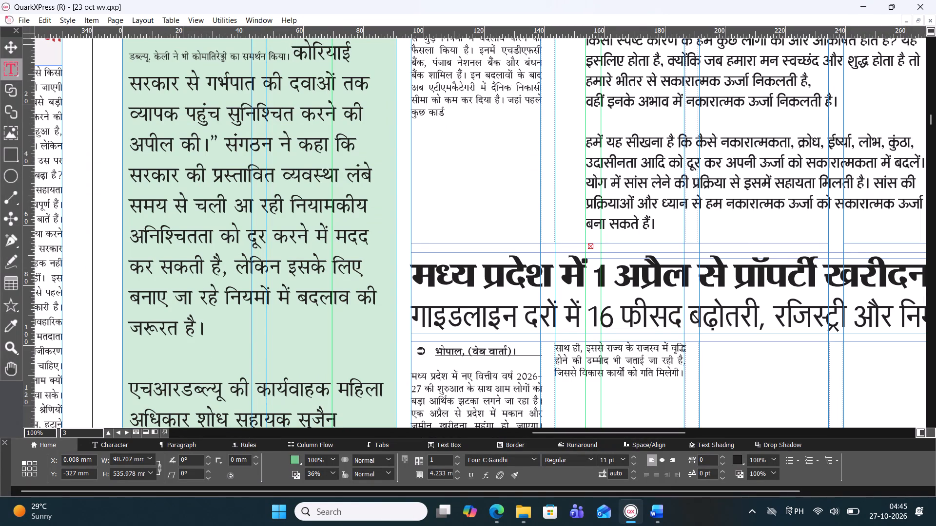
Delete the South Korea story text from 'कोरियाई सरकार से गर्भपात' through 'सेवाएं उपलब्ध करा सकता है।' in successive blocks.
left_click_drag(294, 52, 362, 19)
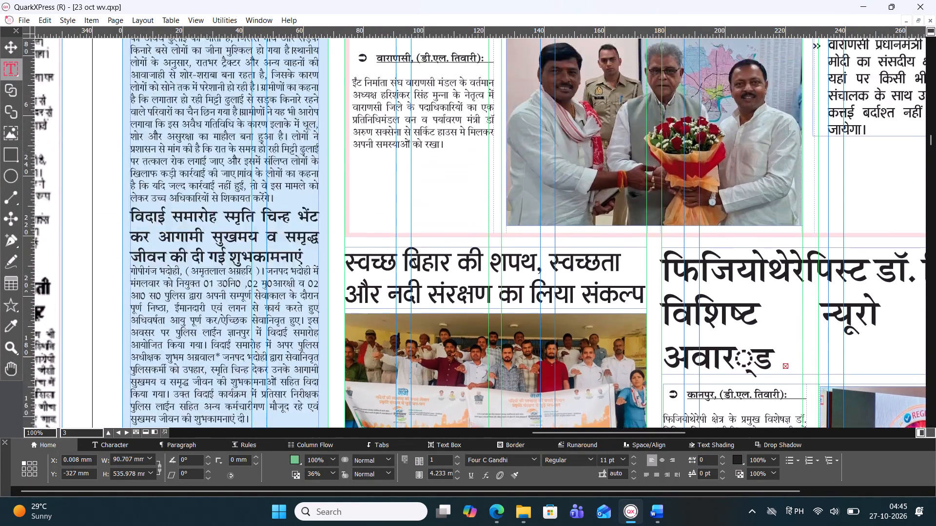
left_click_drag(362, 19, 393, 158)
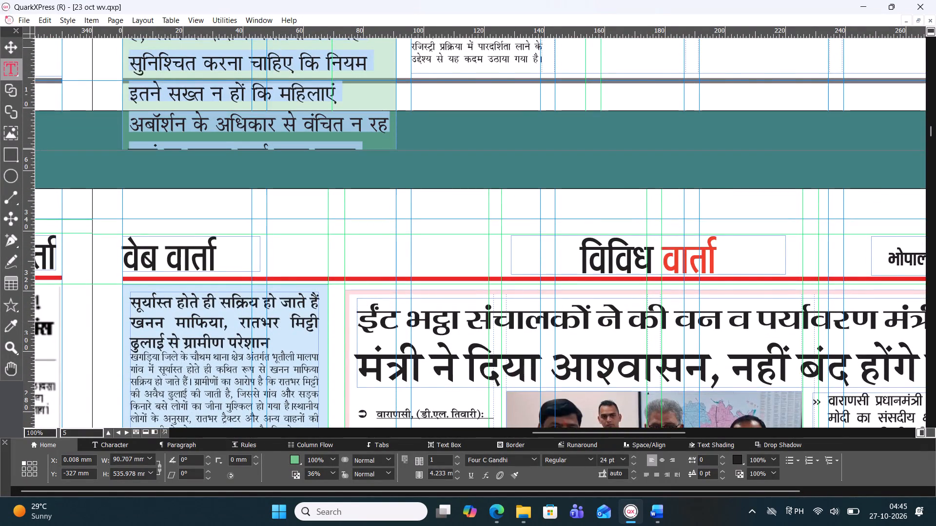
key("BackSpace")
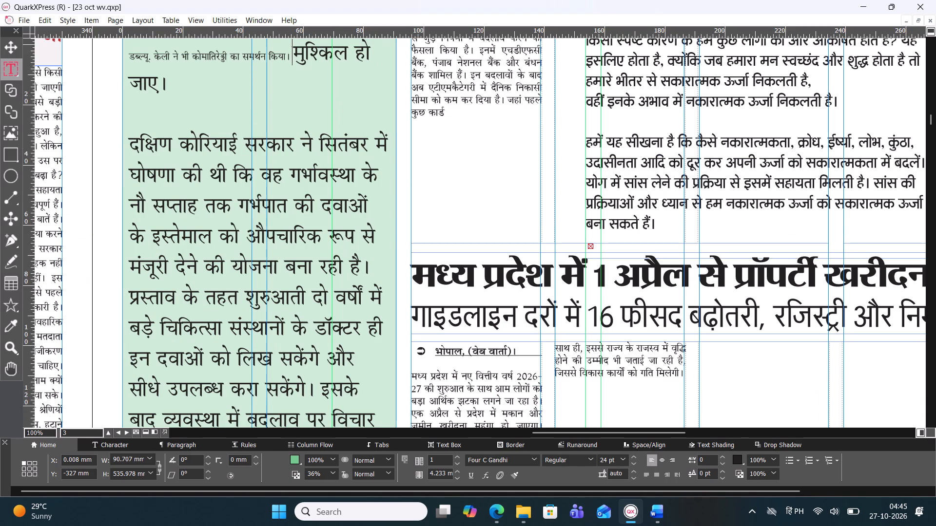
left_click_drag(292, 49, 409, 344)
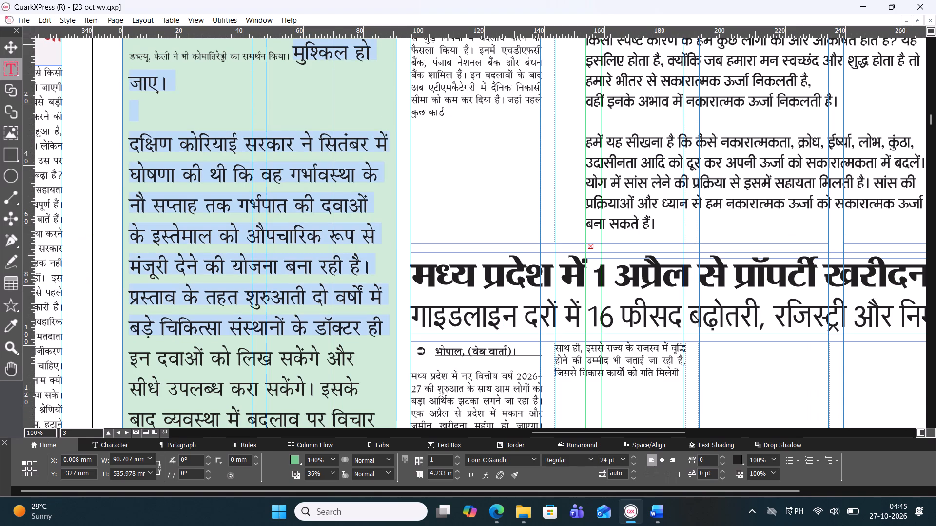
left_click_drag(409, 344, 389, 440)
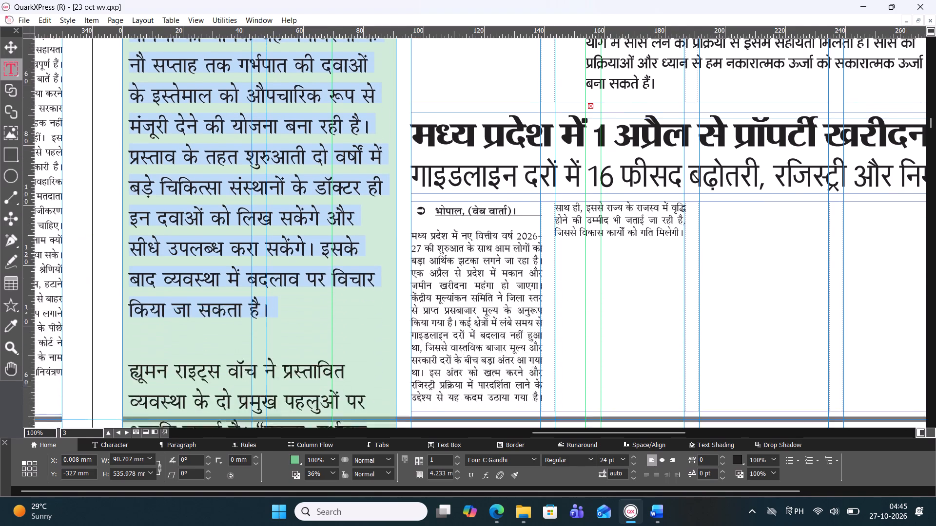
left_click_drag(389, 440, 390, 414)
key("BackSpace")
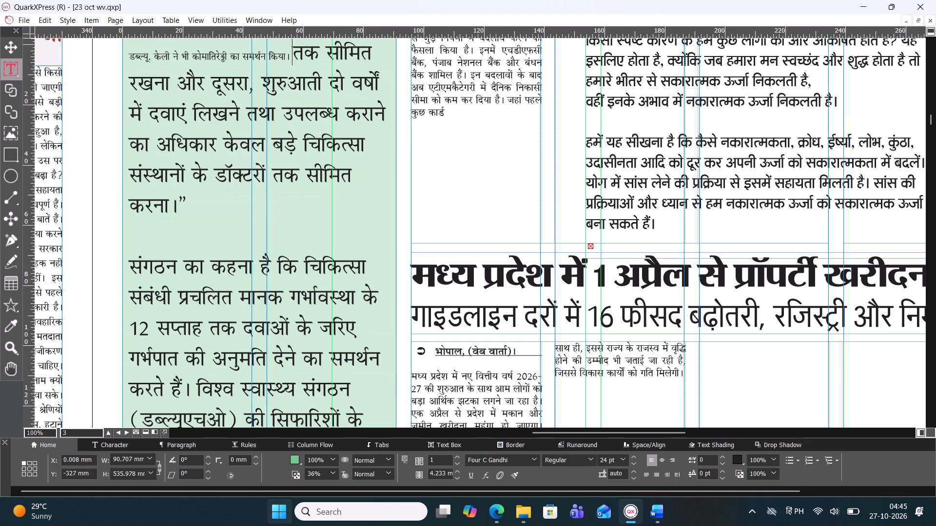
left_click_drag(292, 57, 426, 441)
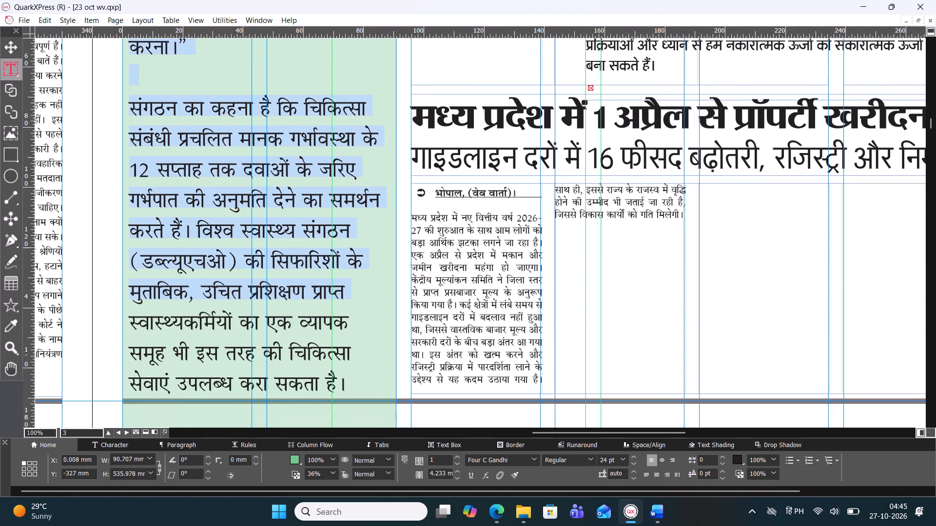
left_click_drag(426, 441, 414, 371)
key("BackSpace")
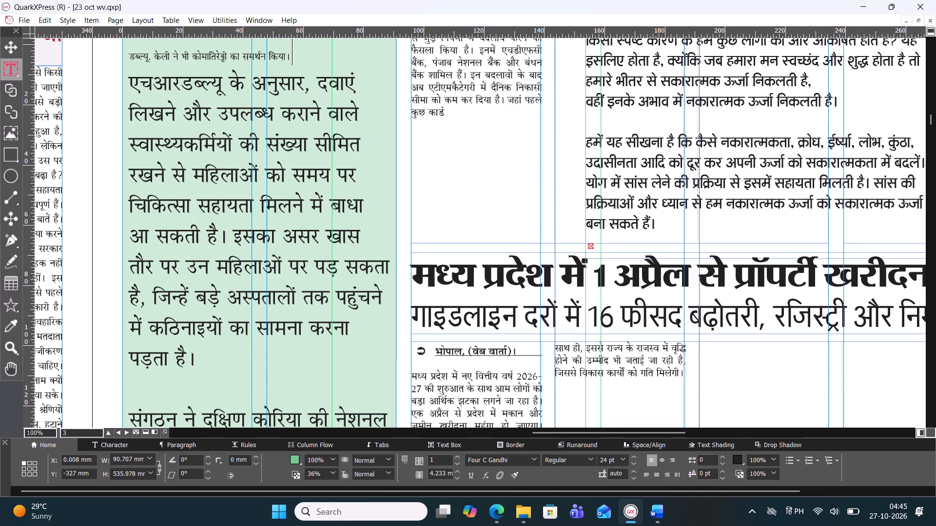
Delete the rest of the South Korea story, from 'एचआरडब्ल्यू के अनुसार' through 'मिलना चाहिए।'.
left_click_drag(128, 82, 341, 306)
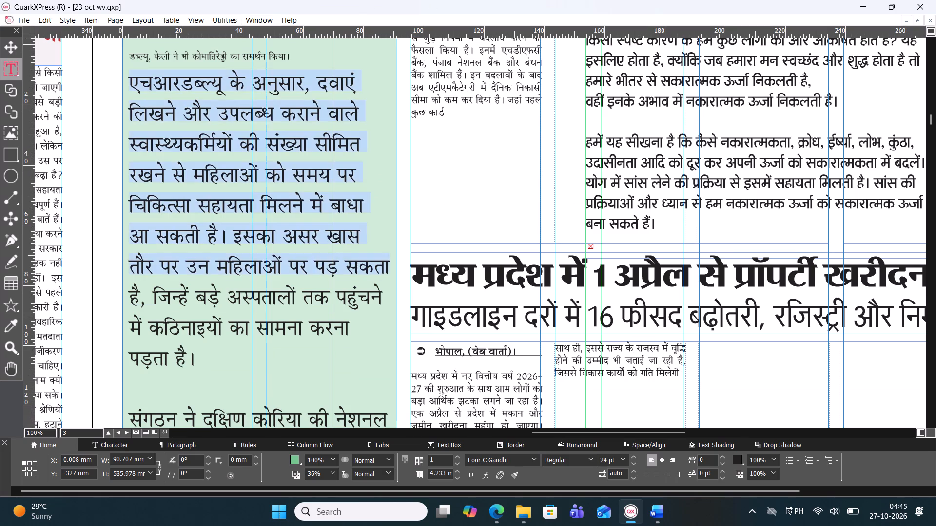
left_click_drag(341, 306, 351, 230)
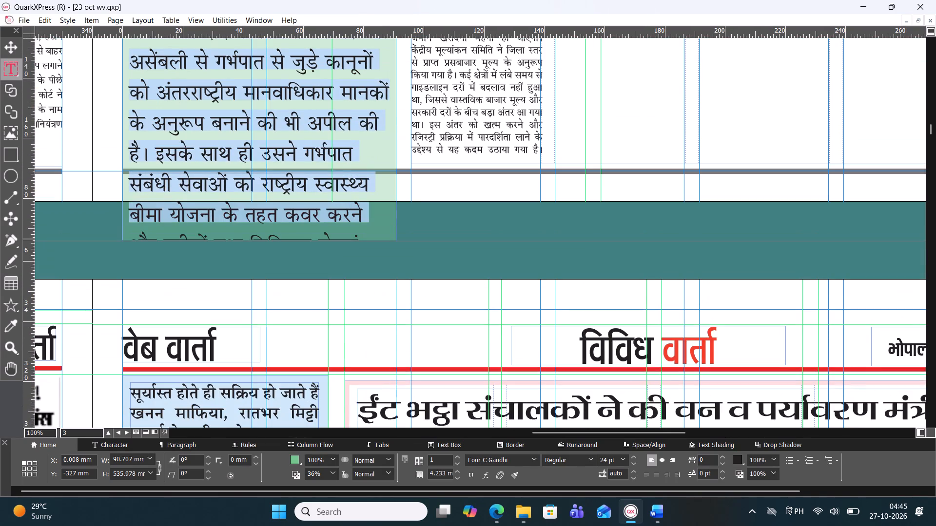
left_click_drag(351, 230, 384, 260)
key("BackSpace")
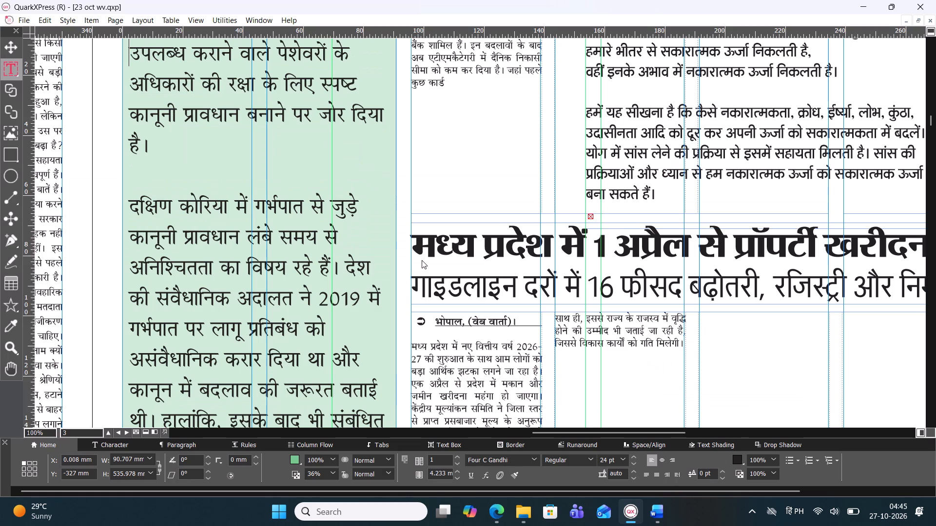
scroll(171, 79, "up", 1)
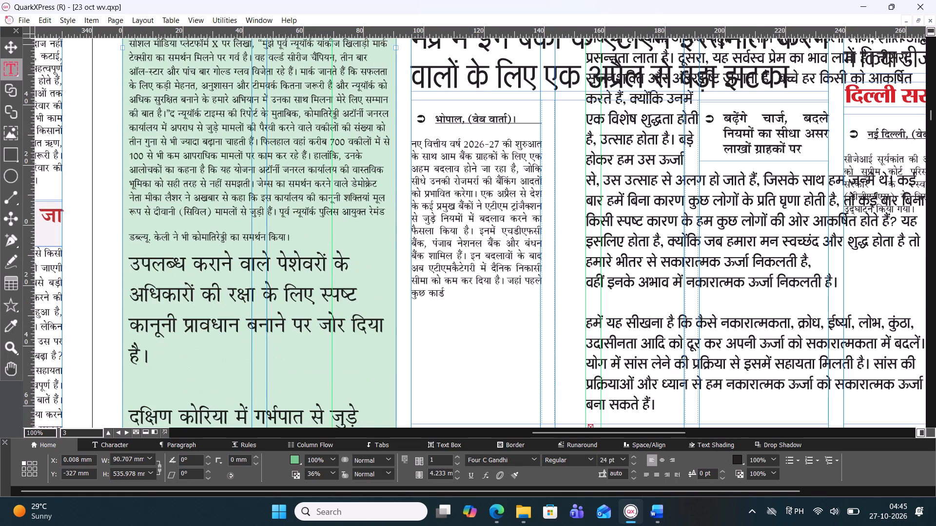
left_click_drag(133, 263, 326, 96)
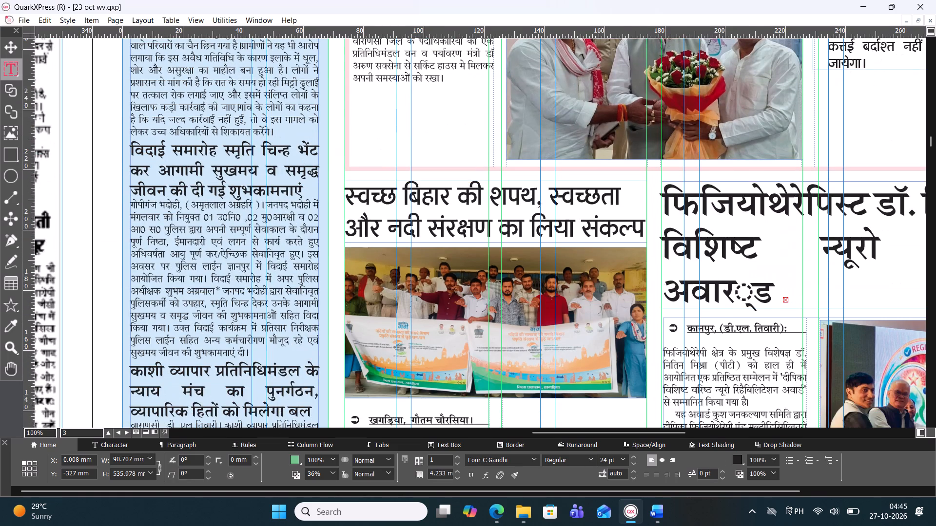
left_click_drag(326, 96, 331, 103)
key("BackSpace")
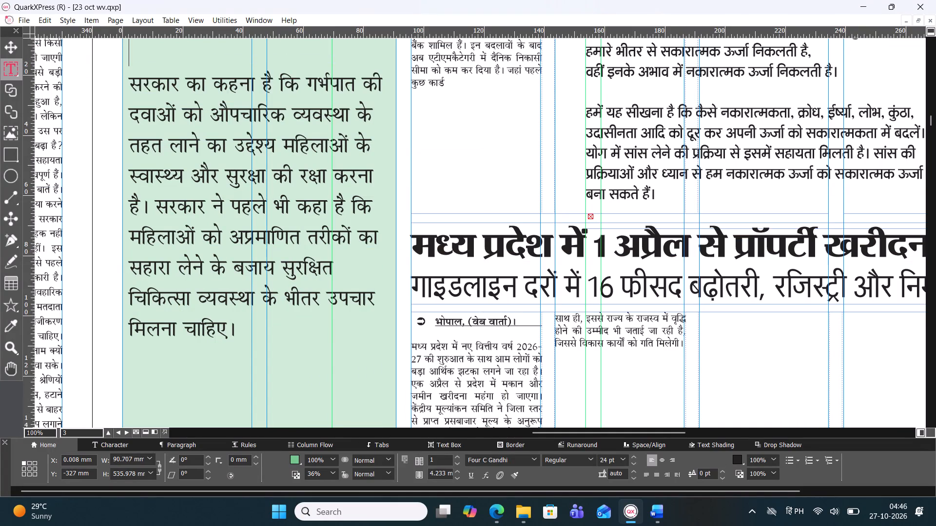
left_click_drag(128, 81, 298, 338)
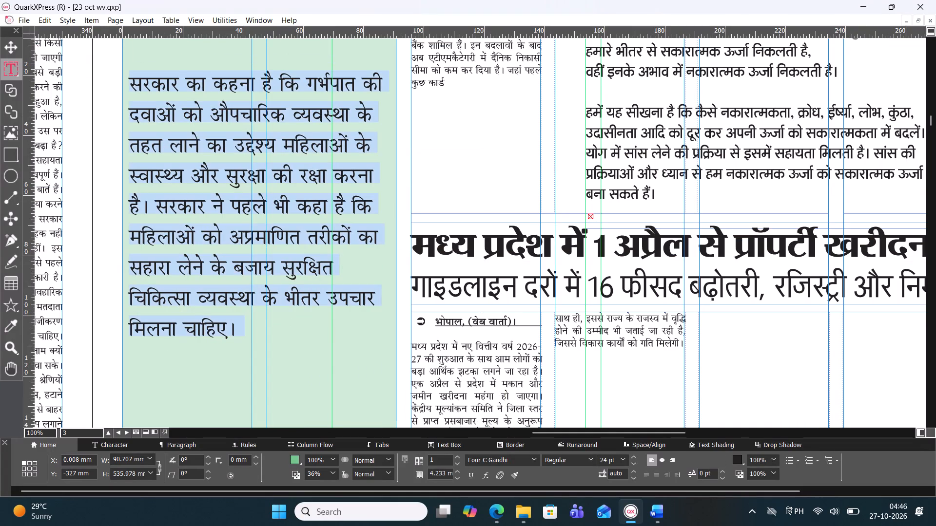
left_click_drag(298, 338, 303, 339)
key("BackSpace")
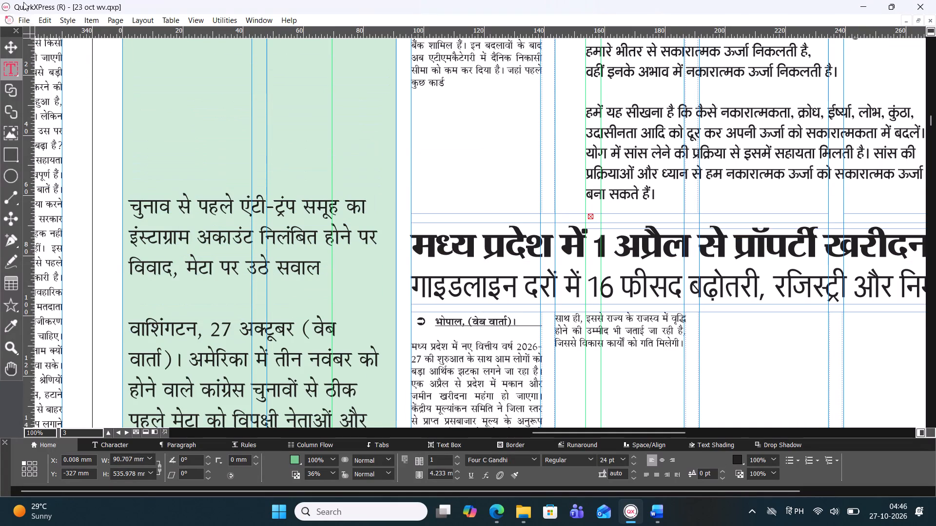
Delete the anti-Trump Instagram story from the green column, from 'चुनाव से पहले एंटी-ट्रंप' through 'बहस शुरू हो गई है।'.
left_click_drag(130, 202, 429, 408)
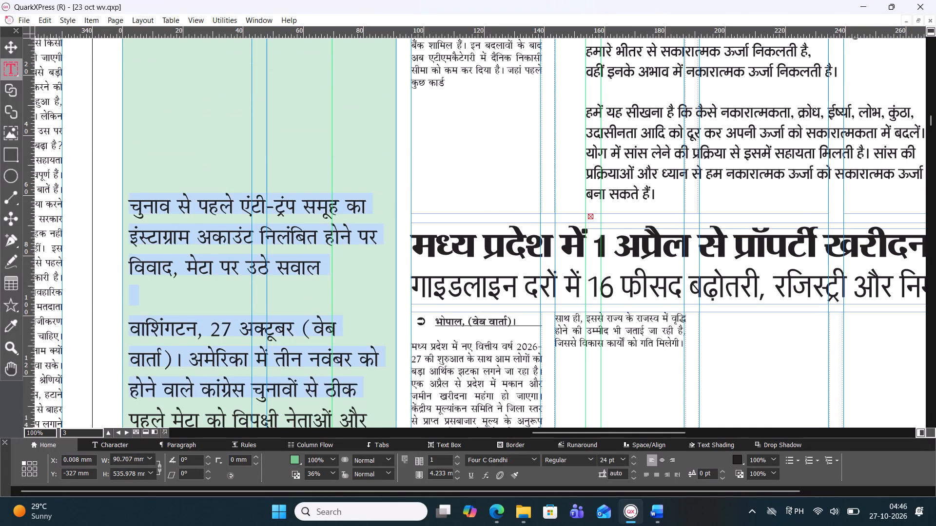
left_click_drag(429, 408, 415, 337)
key("BackSpace")
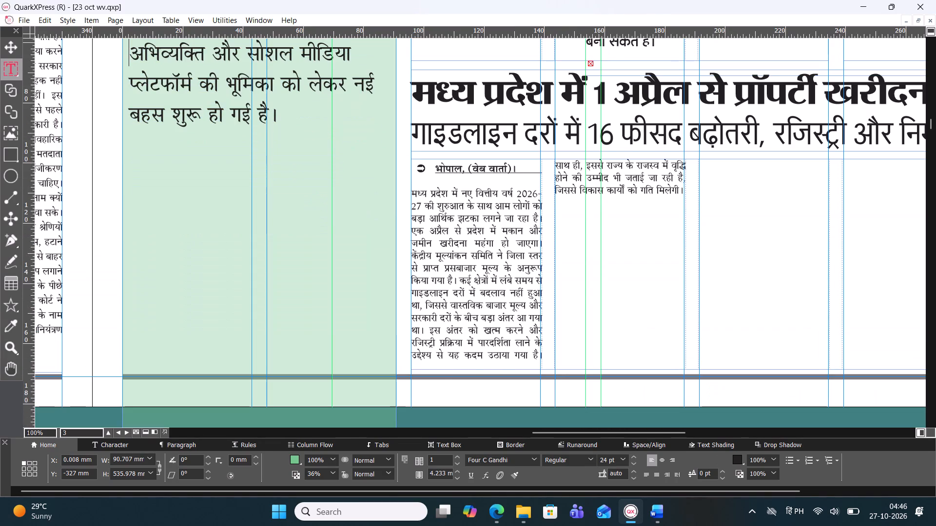
scroll(241, 132, "up", 1)
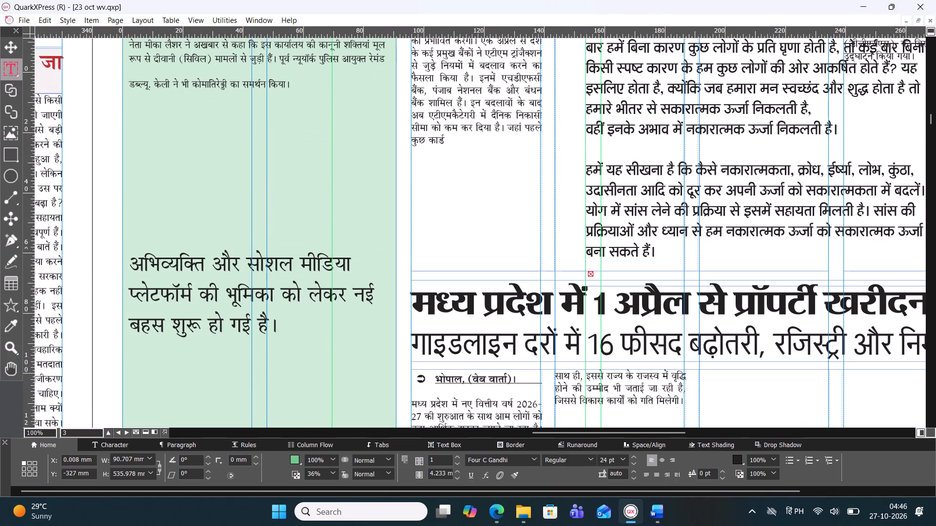
left_click_drag(132, 261, 312, 364)
key("BackSpace")
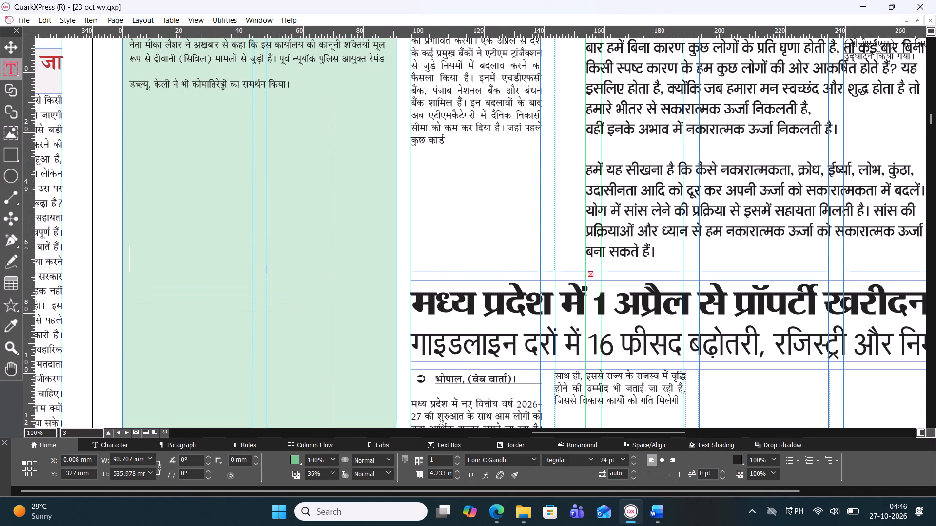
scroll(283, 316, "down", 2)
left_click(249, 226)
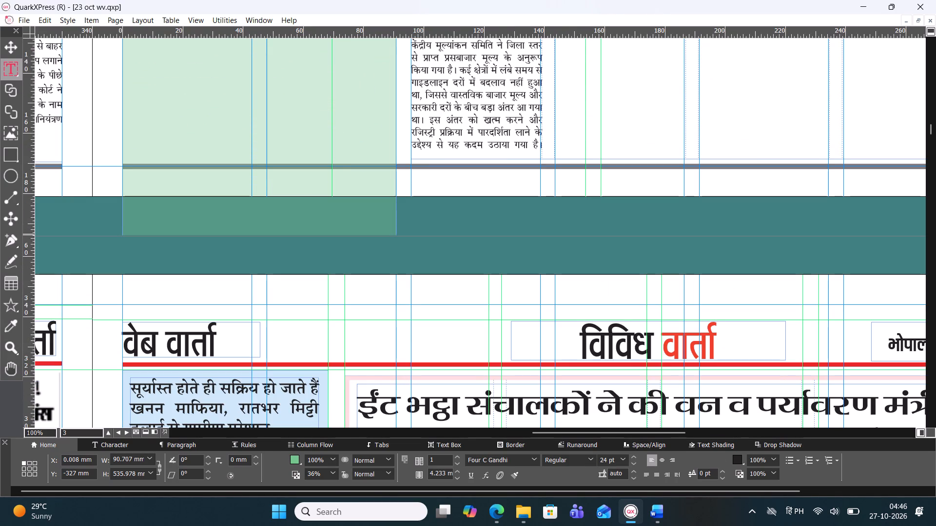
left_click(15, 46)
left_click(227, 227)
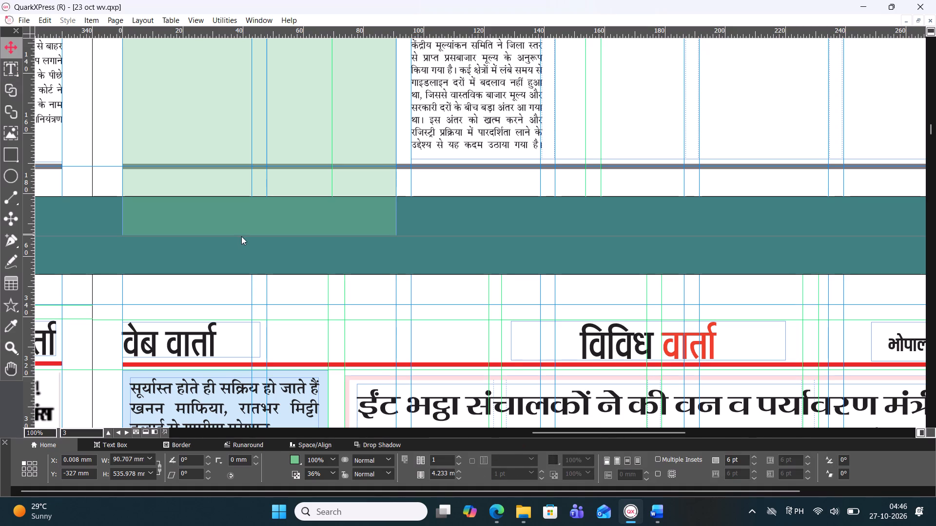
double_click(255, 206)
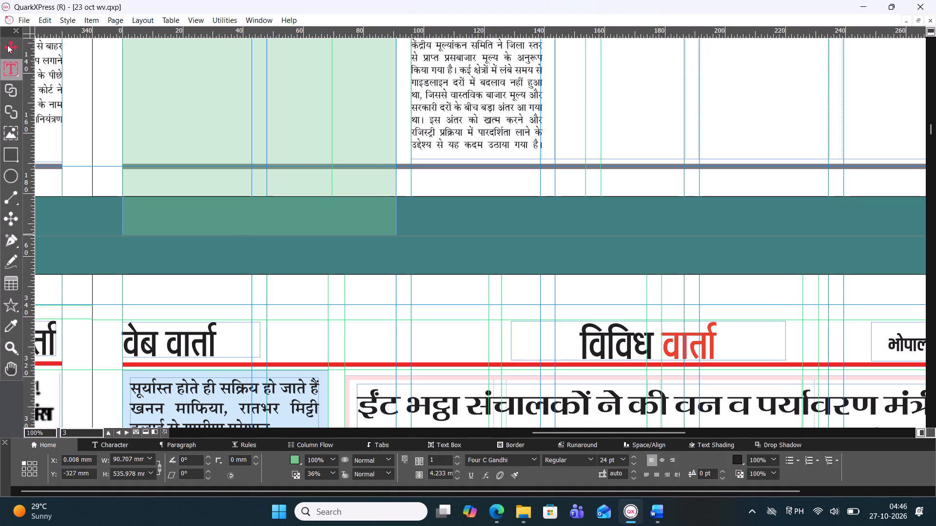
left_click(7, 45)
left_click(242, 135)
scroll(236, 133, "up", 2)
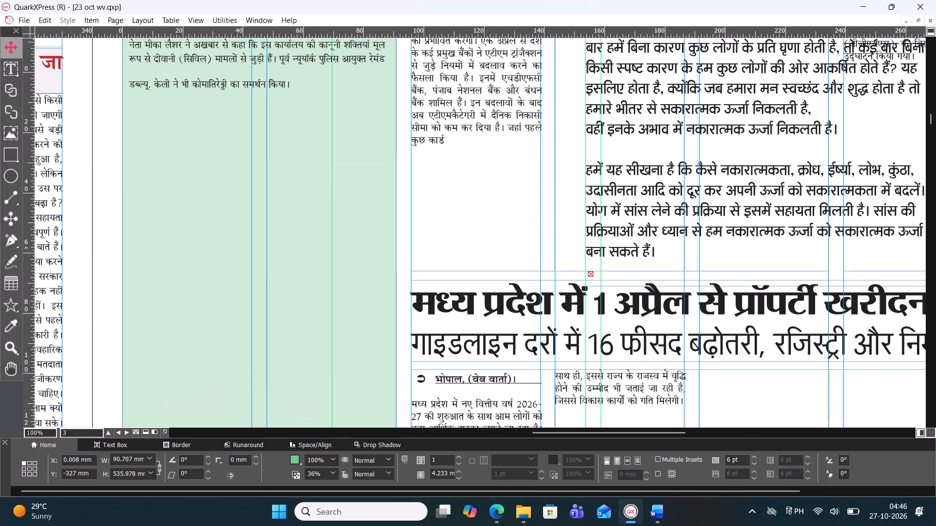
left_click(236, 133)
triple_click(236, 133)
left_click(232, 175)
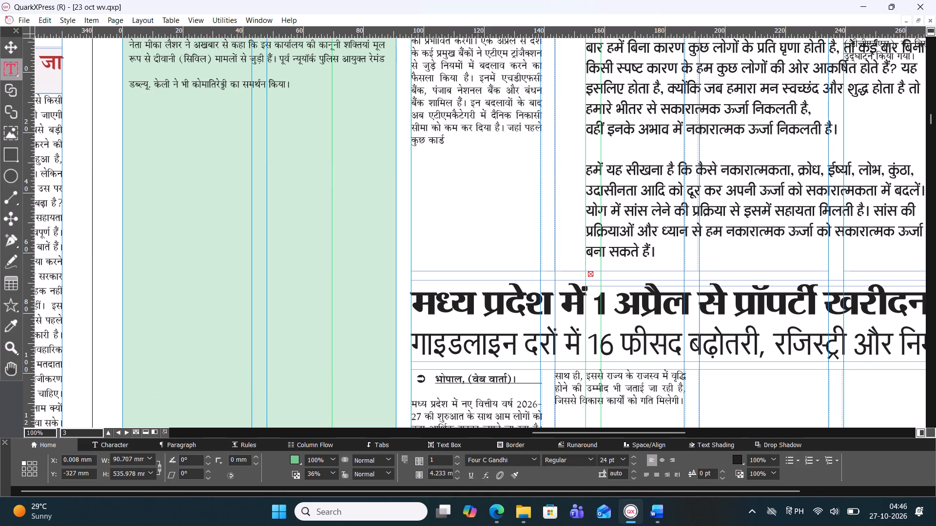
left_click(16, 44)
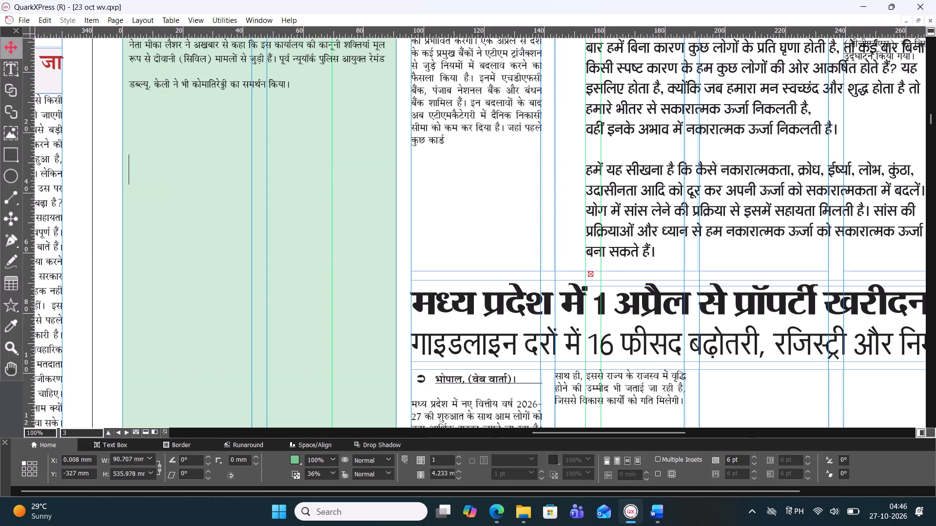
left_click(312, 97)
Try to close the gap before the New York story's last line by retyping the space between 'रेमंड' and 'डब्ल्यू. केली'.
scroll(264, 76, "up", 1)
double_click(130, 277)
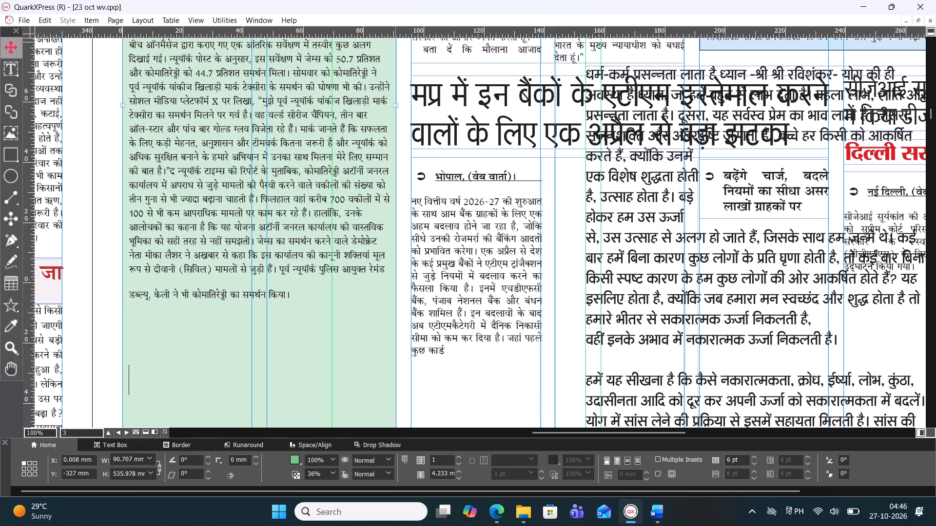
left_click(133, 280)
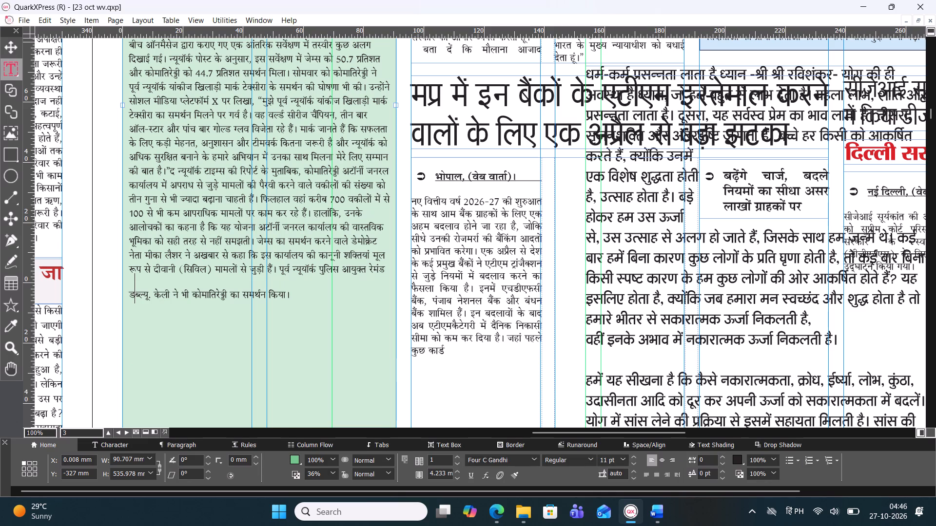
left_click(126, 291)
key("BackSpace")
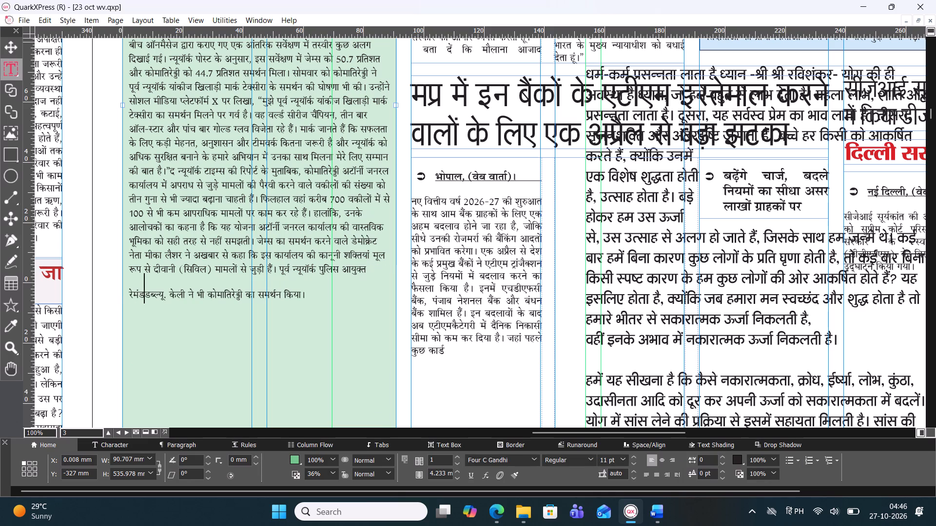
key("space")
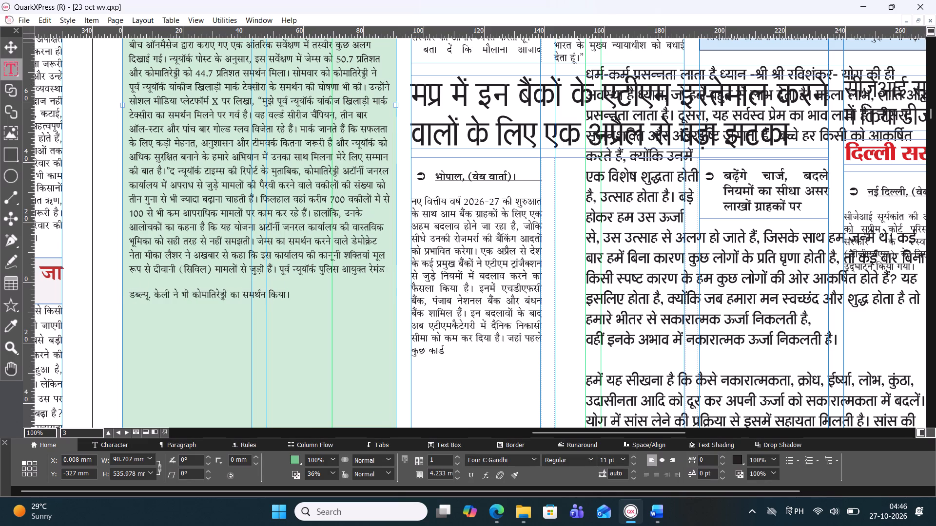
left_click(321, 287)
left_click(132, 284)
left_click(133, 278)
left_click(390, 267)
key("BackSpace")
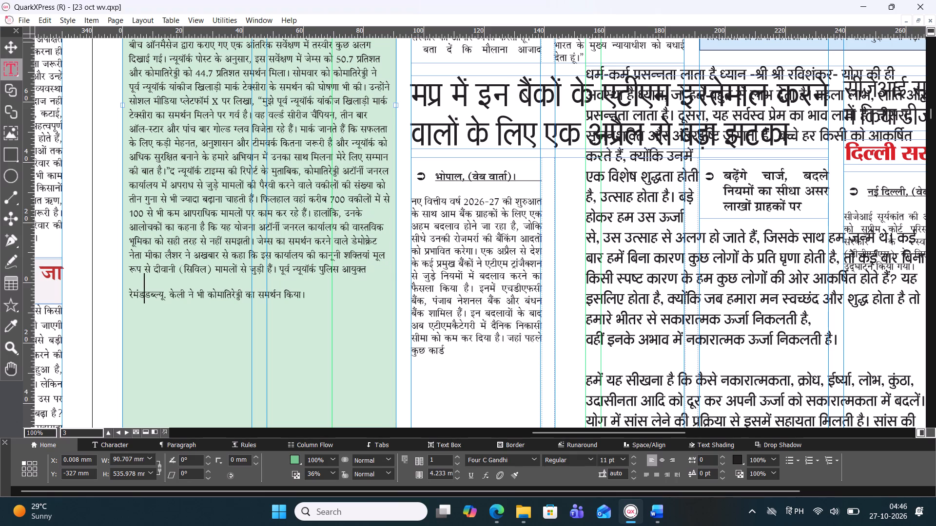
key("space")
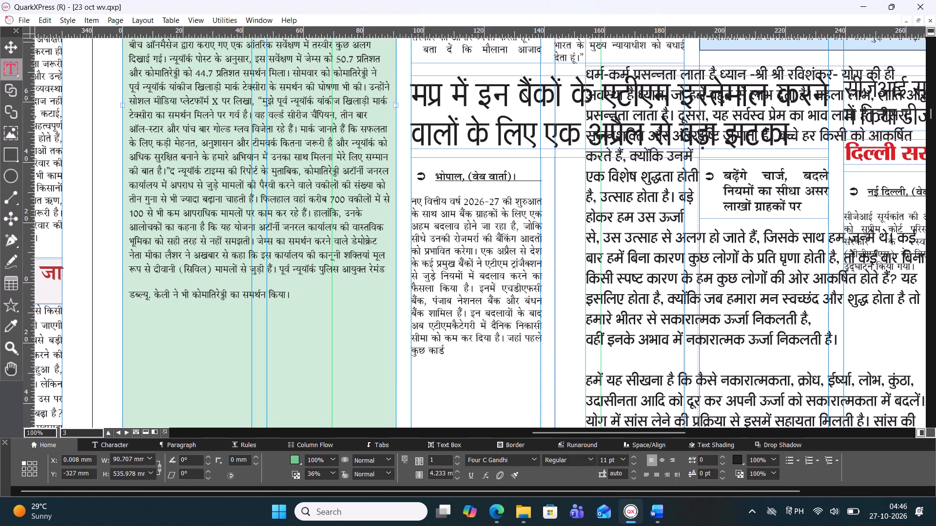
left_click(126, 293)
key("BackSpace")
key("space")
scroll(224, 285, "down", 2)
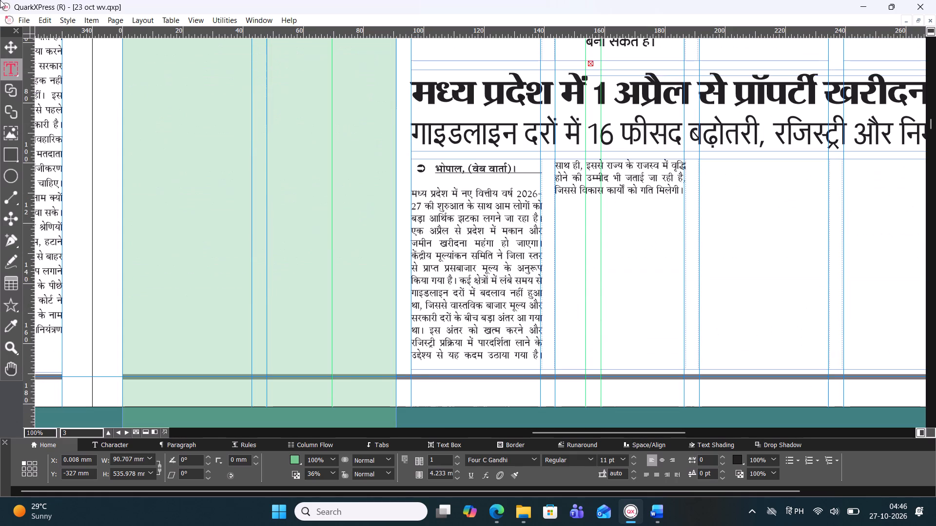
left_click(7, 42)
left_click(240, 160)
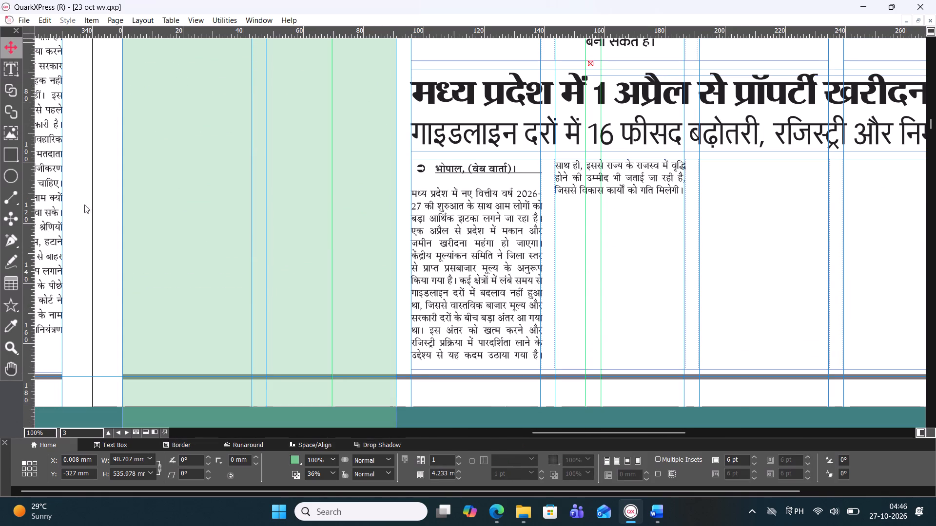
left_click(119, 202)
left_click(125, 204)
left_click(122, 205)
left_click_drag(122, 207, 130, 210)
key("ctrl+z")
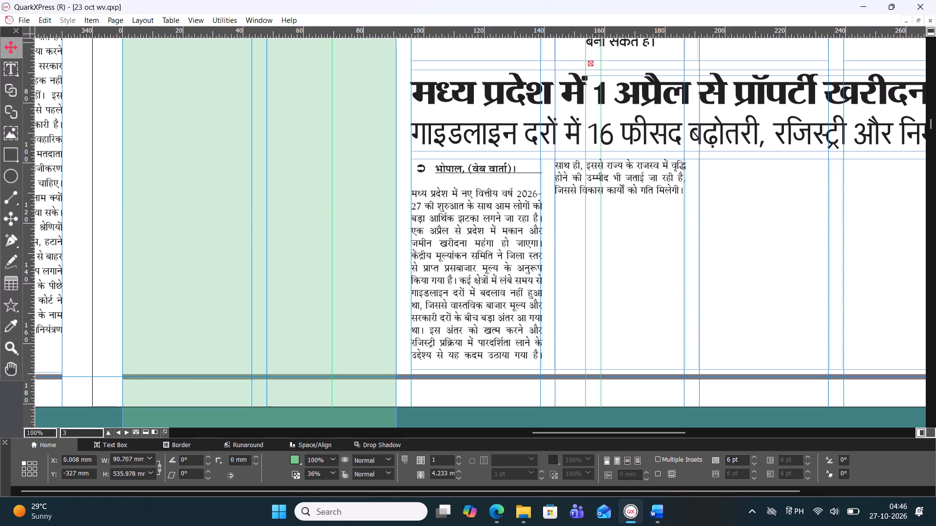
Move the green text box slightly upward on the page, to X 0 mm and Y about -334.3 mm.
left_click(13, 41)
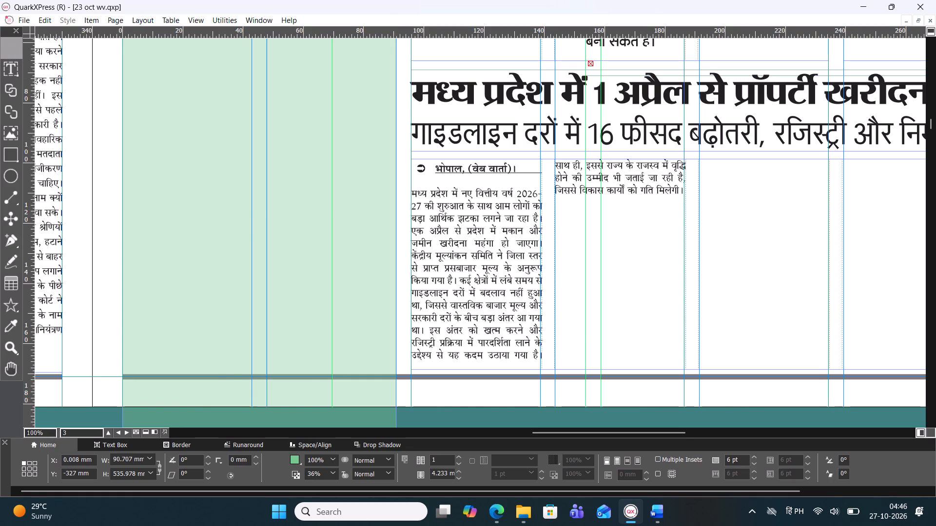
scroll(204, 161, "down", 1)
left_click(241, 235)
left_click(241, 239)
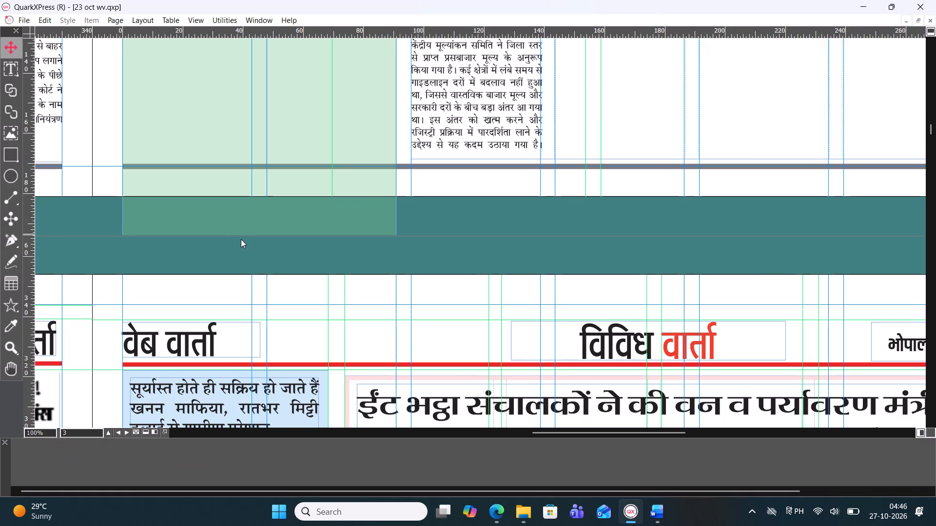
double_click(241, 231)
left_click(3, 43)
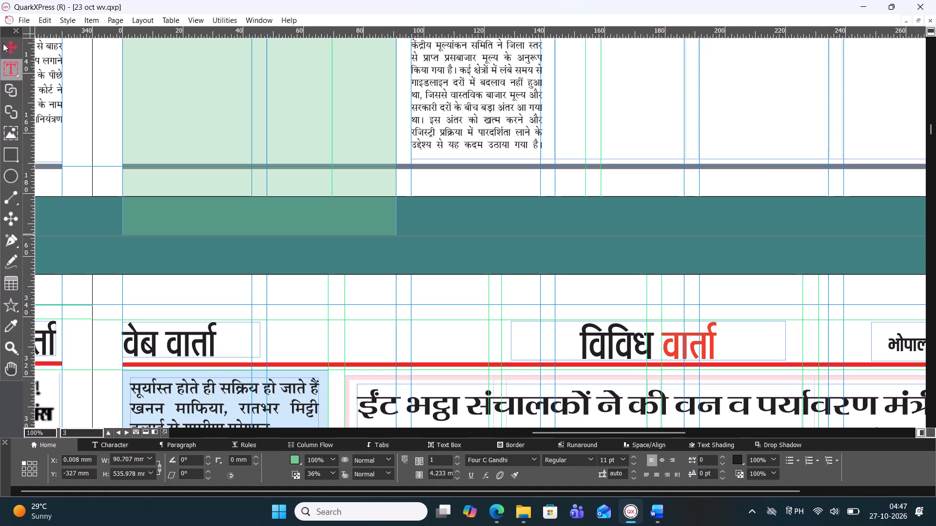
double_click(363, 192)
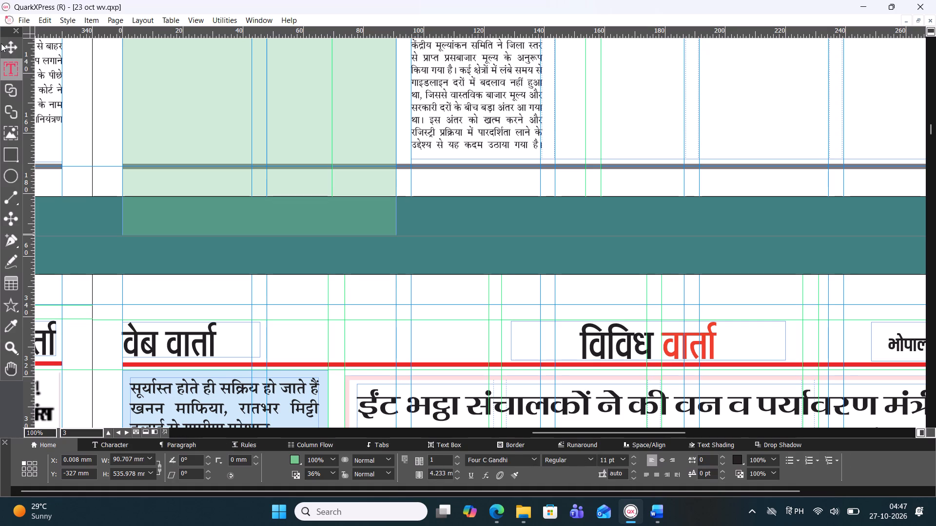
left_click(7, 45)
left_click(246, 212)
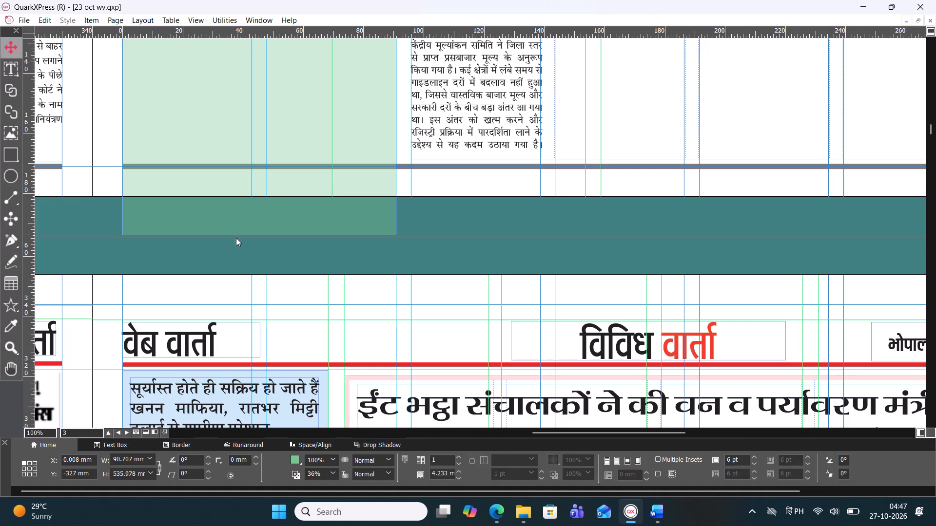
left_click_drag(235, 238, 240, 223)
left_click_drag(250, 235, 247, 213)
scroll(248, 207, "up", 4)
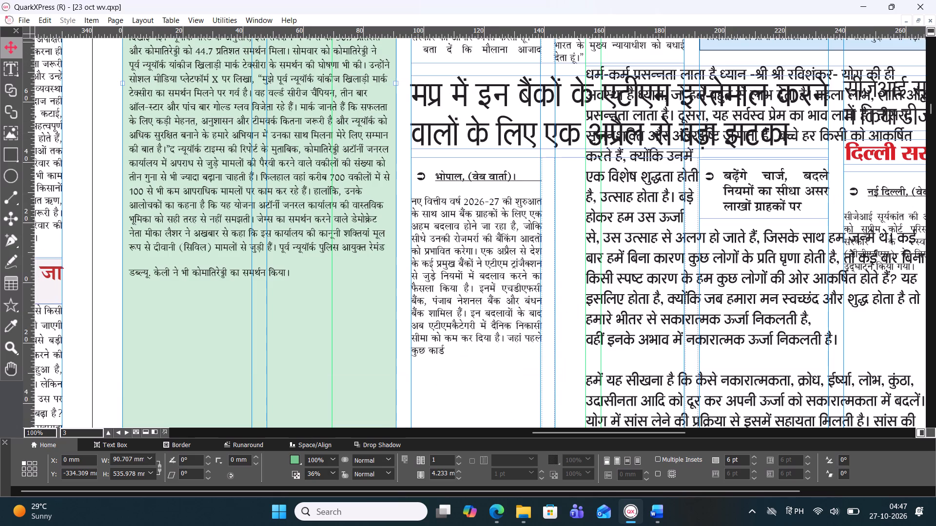
Move the green text box up so its bottom edge sits just above the grey rule, at X 0.008 mm, Y -367.512 mm.
scroll(356, 210, "down", 4)
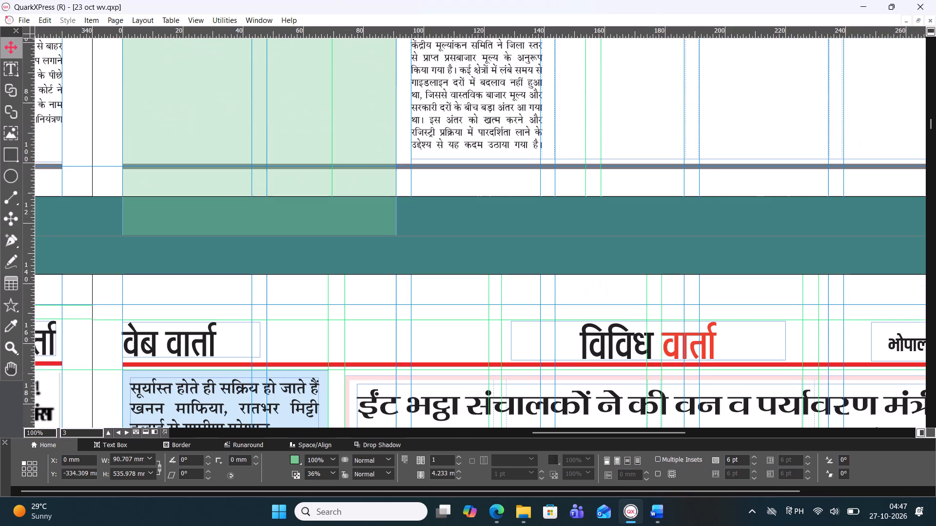
double_click(321, 209)
triple_click(237, 224)
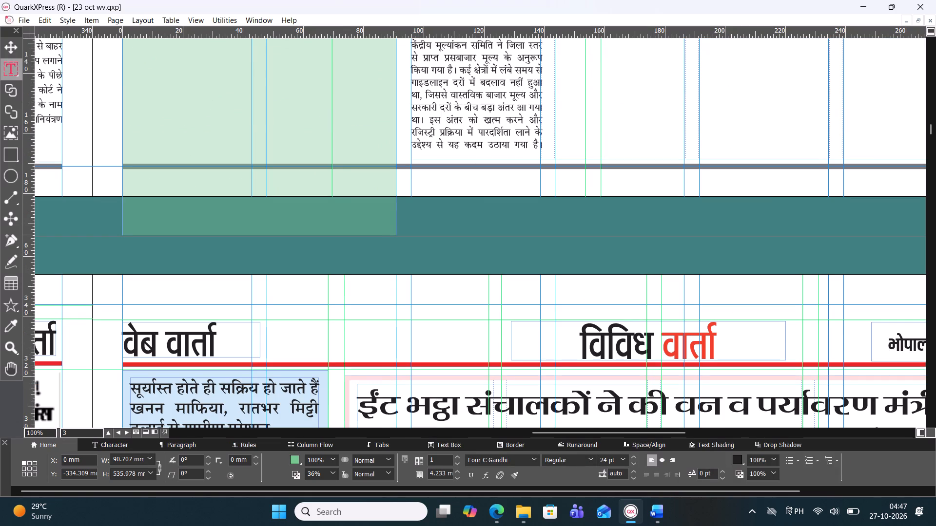
left_click(237, 224)
left_click(237, 224)
double_click(234, 234)
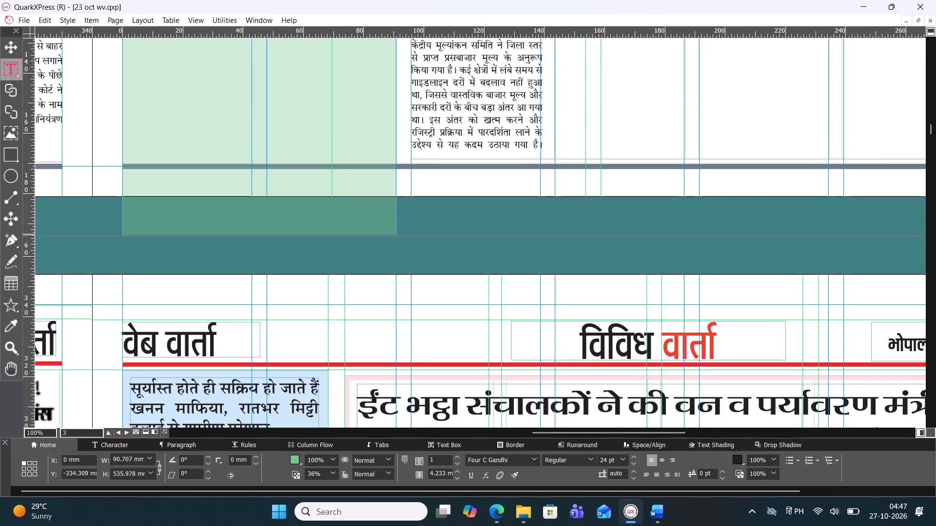
left_click(234, 234)
left_click_drag(234, 234, 233, 130, "ctrl")
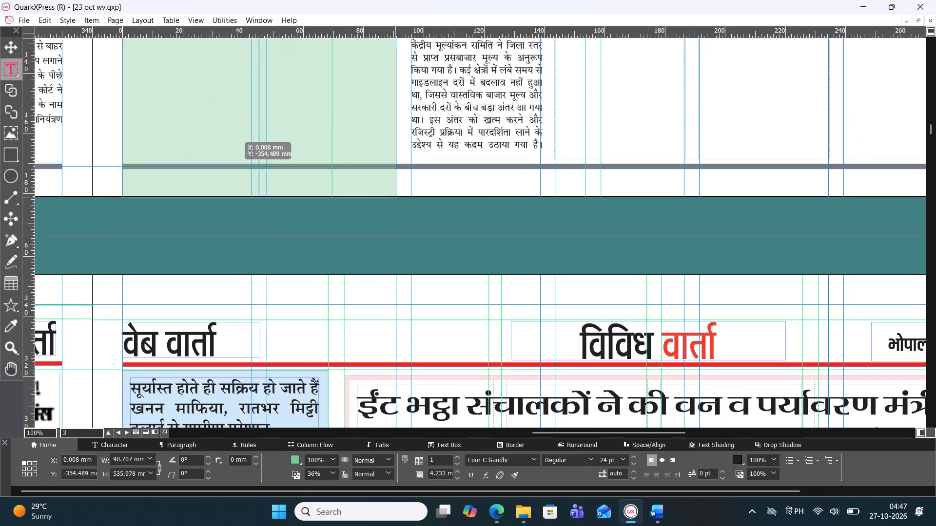
left_click_drag(233, 130, 229, 132, "ctrl")
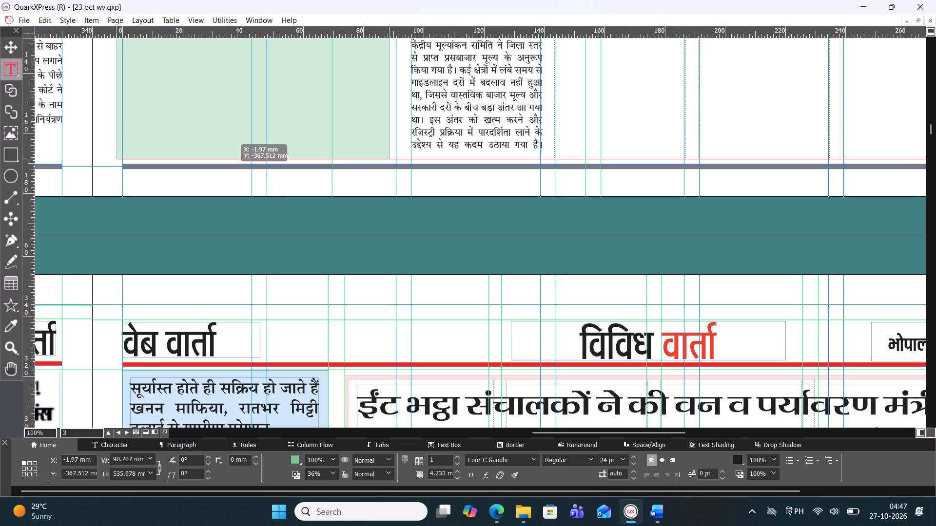
left_click_drag(229, 132, 237, 135, "ctrl")
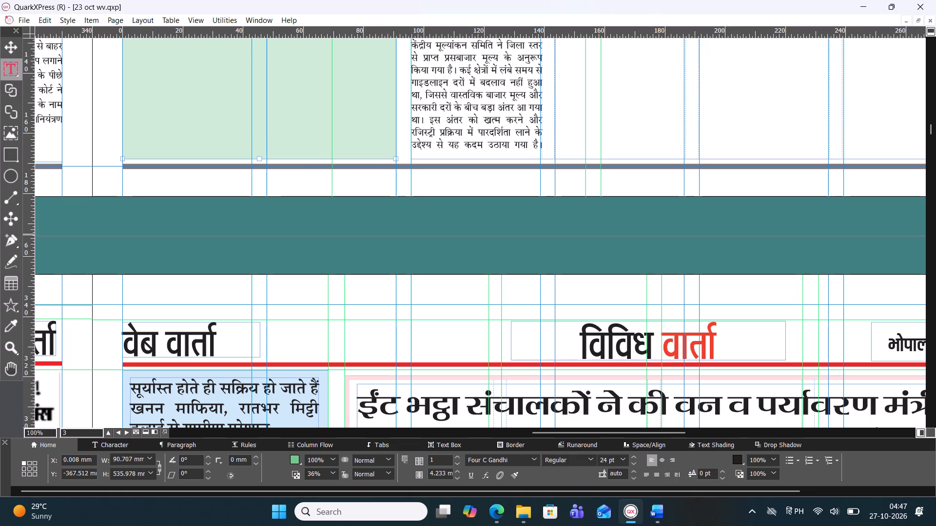
Extend the green text box's bottom edge down to the grey rule, making its height 537.091 mm.
left_click_drag(264, 157, 268, 166)
left_click_drag(268, 166, 270, 165)
left_click_drag(261, 159, 262, 162)
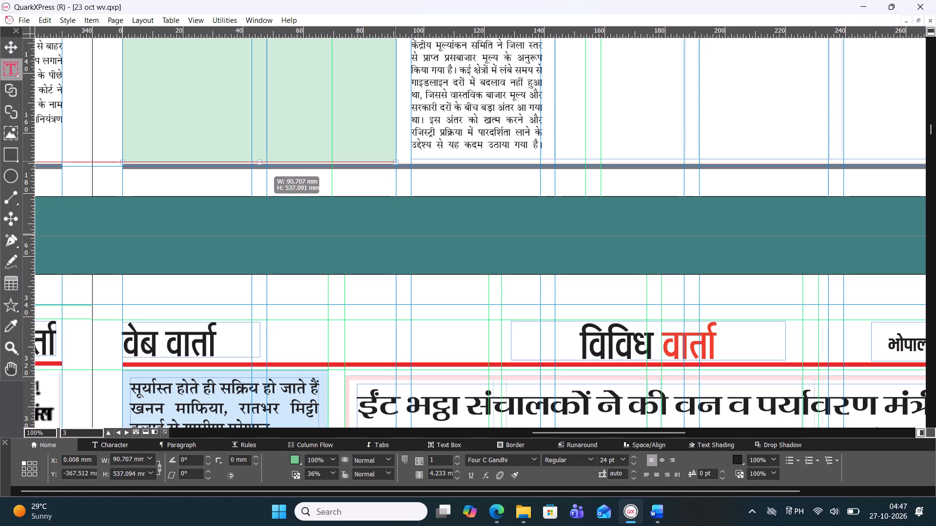
left_click_drag(262, 162, 264, 165)
left_click_drag(264, 165, 264, 165)
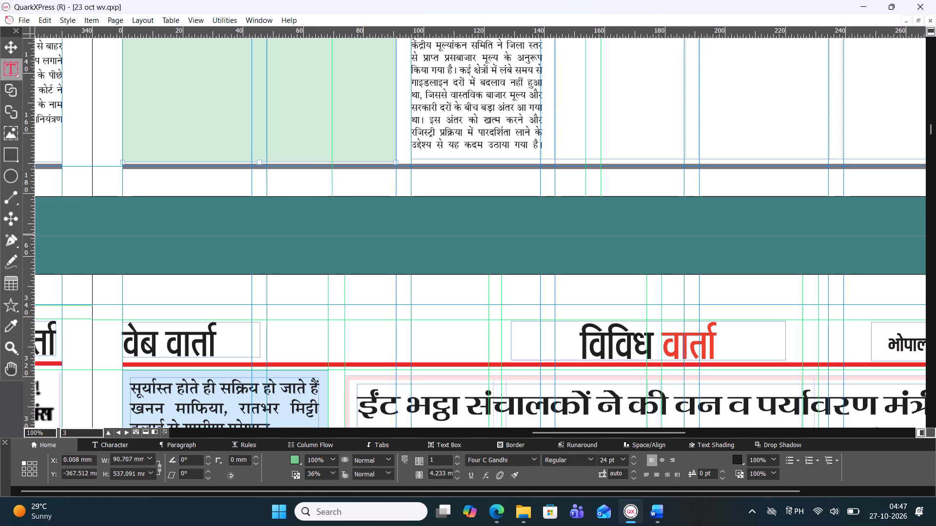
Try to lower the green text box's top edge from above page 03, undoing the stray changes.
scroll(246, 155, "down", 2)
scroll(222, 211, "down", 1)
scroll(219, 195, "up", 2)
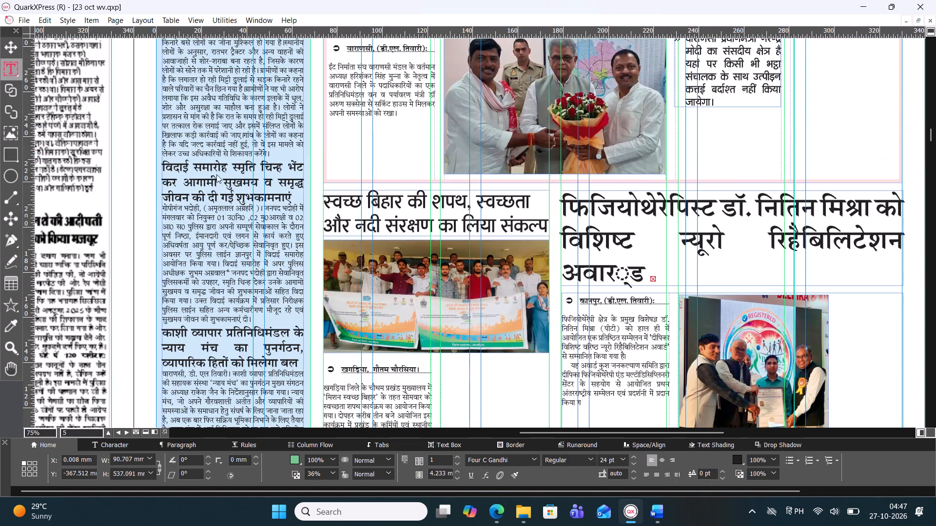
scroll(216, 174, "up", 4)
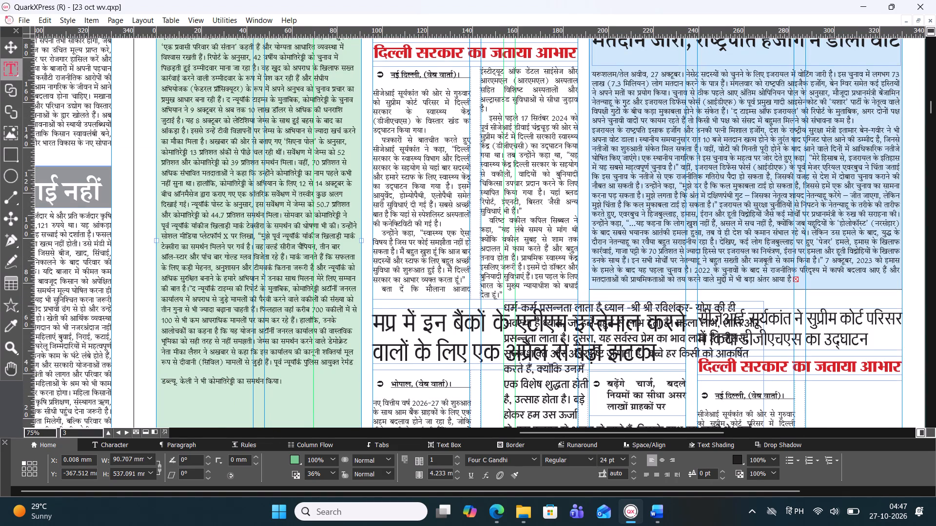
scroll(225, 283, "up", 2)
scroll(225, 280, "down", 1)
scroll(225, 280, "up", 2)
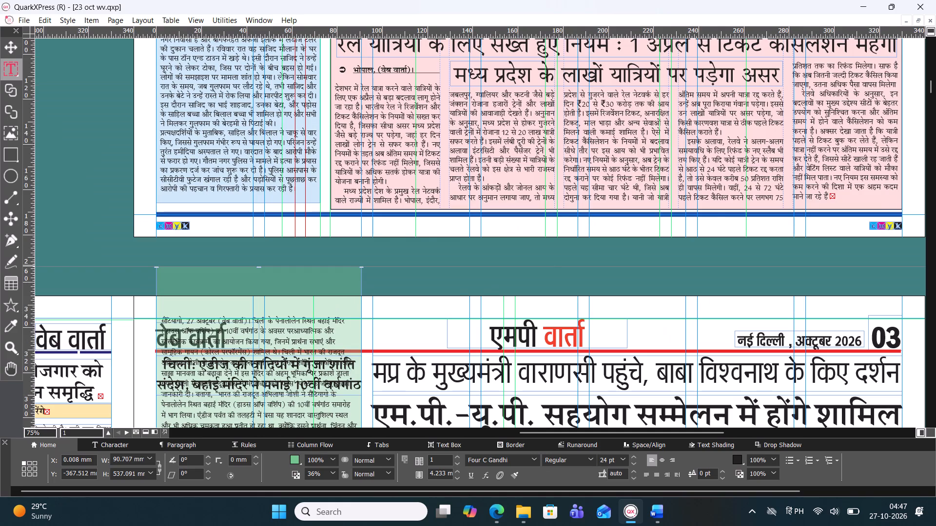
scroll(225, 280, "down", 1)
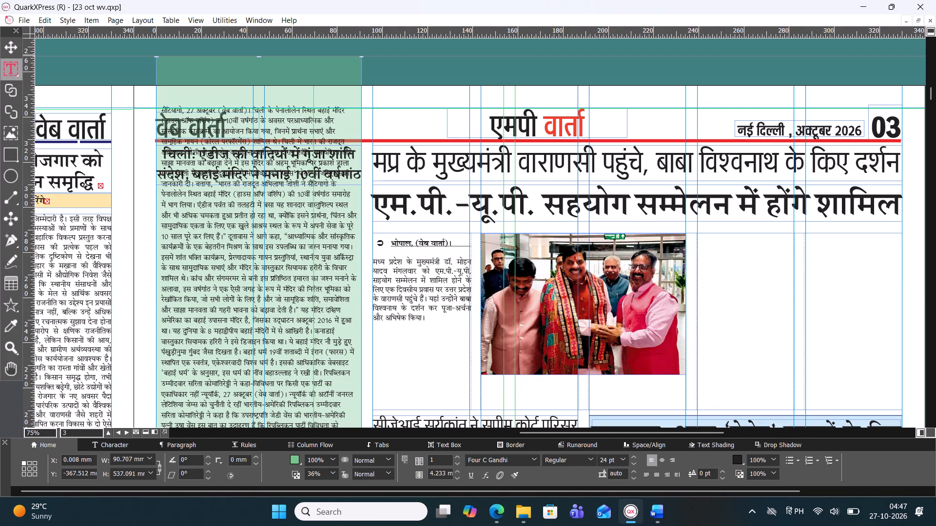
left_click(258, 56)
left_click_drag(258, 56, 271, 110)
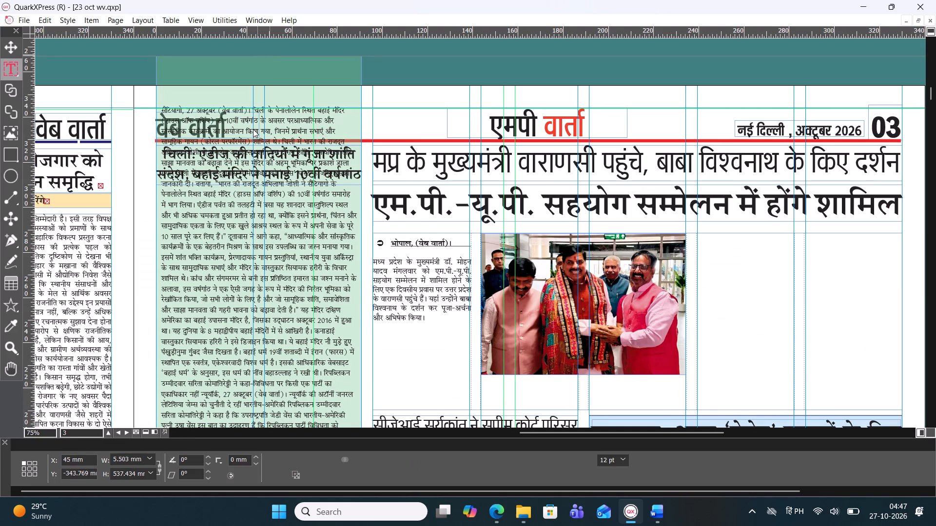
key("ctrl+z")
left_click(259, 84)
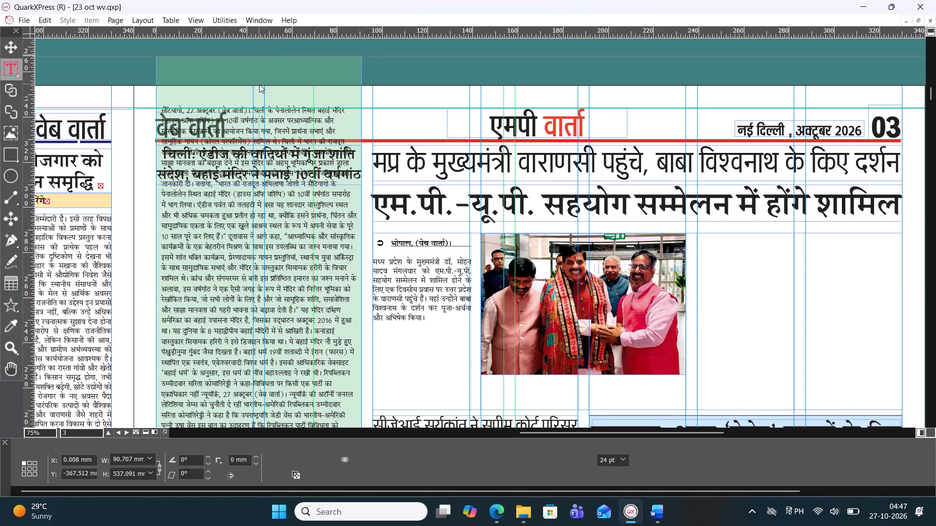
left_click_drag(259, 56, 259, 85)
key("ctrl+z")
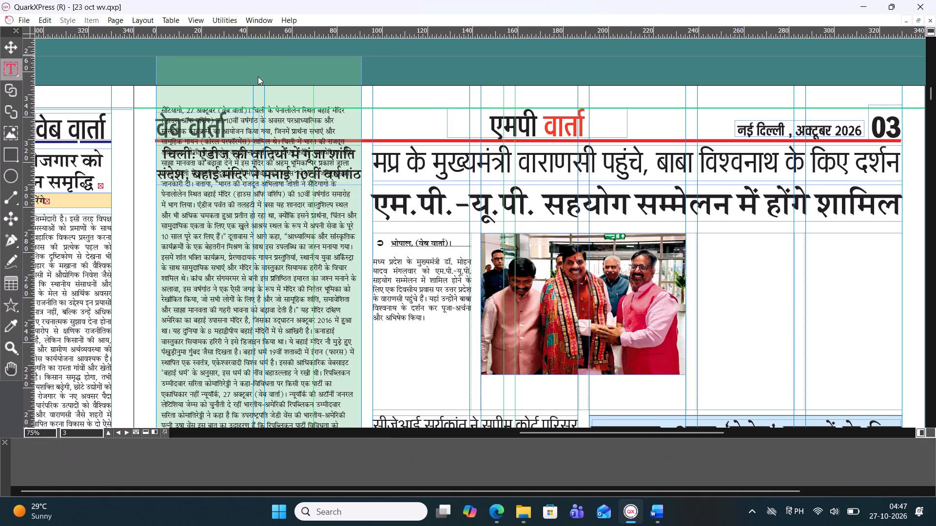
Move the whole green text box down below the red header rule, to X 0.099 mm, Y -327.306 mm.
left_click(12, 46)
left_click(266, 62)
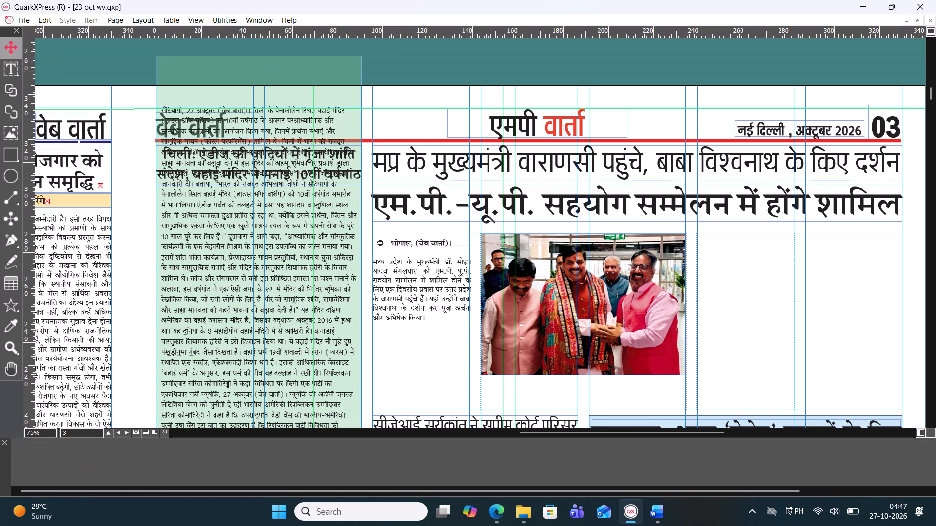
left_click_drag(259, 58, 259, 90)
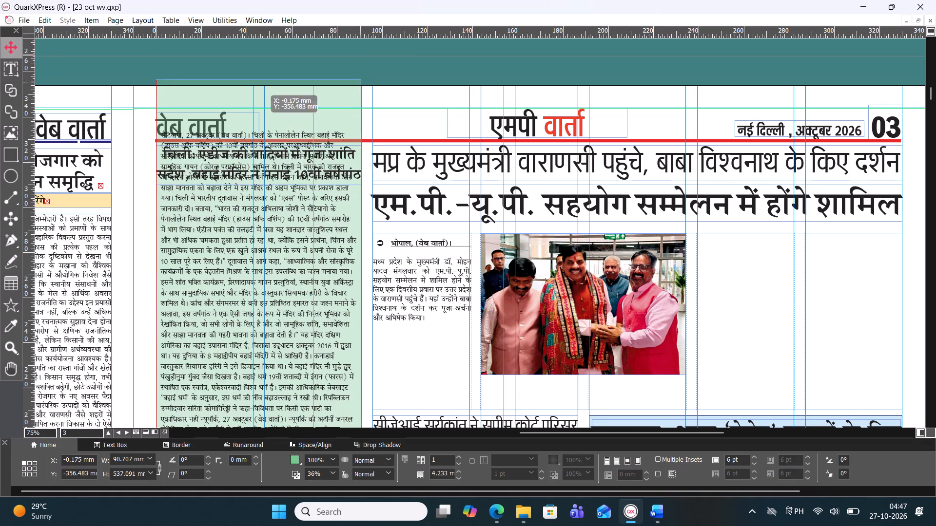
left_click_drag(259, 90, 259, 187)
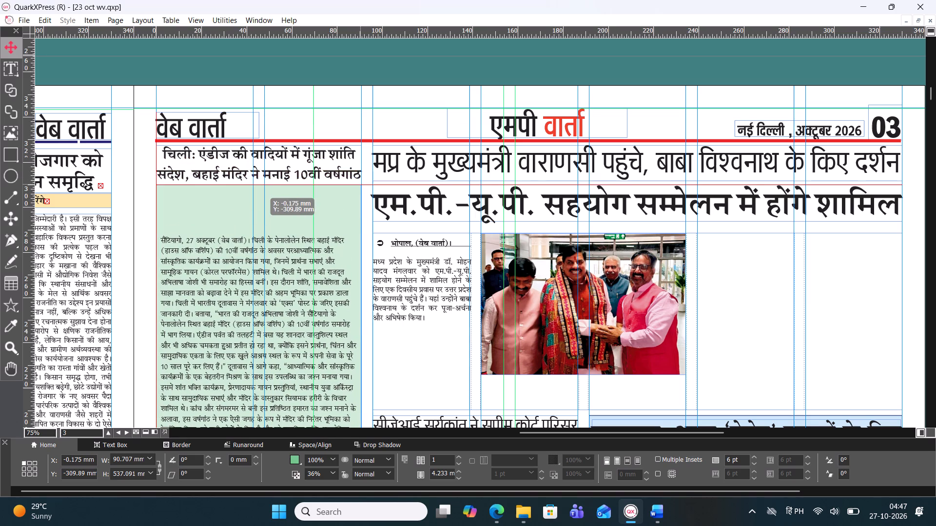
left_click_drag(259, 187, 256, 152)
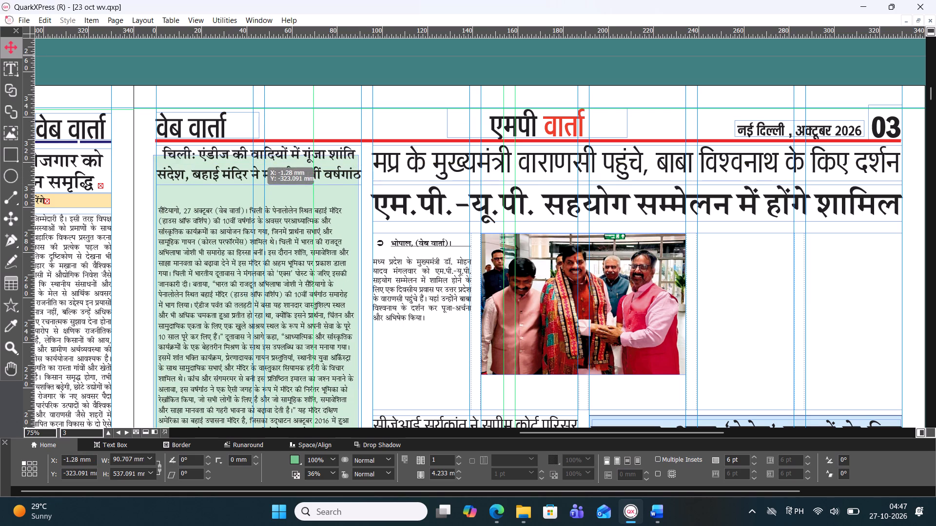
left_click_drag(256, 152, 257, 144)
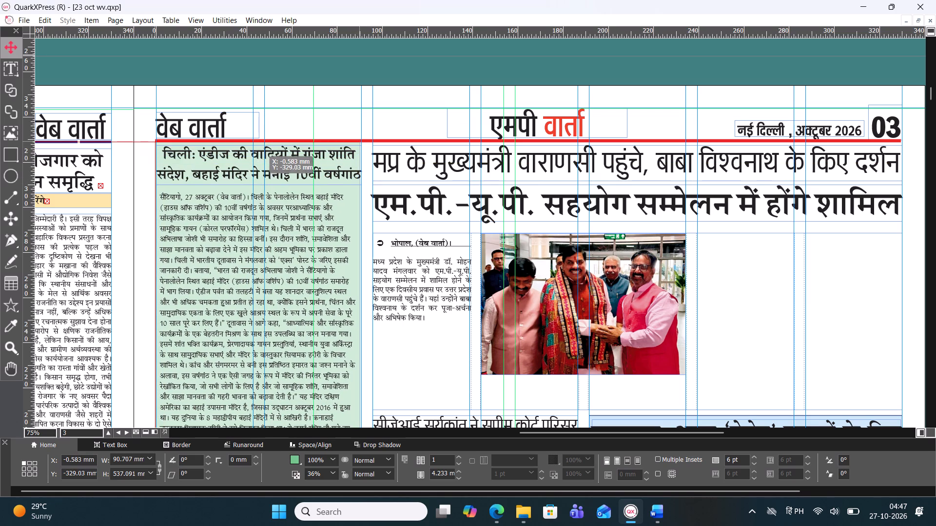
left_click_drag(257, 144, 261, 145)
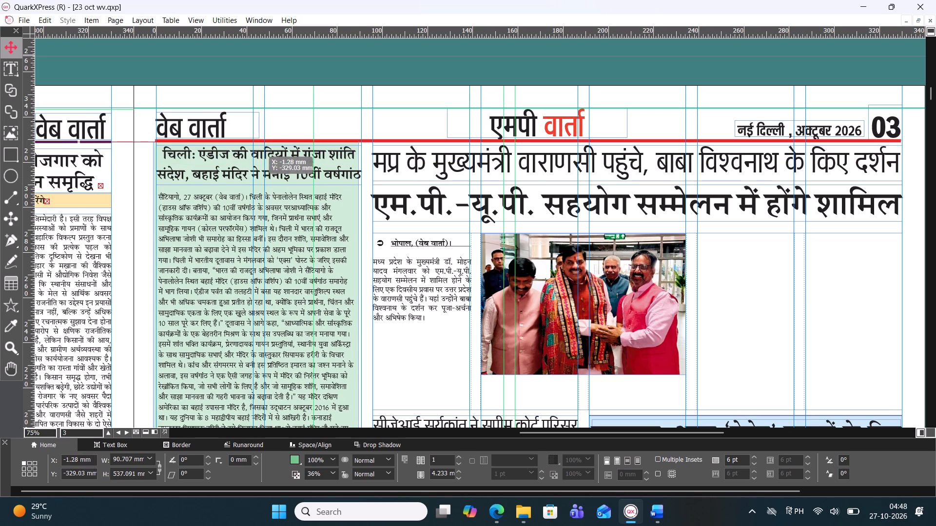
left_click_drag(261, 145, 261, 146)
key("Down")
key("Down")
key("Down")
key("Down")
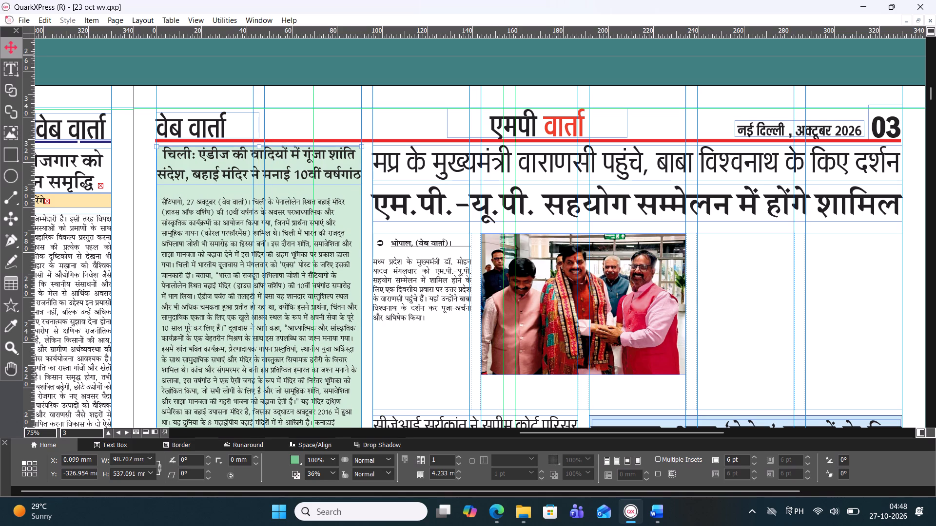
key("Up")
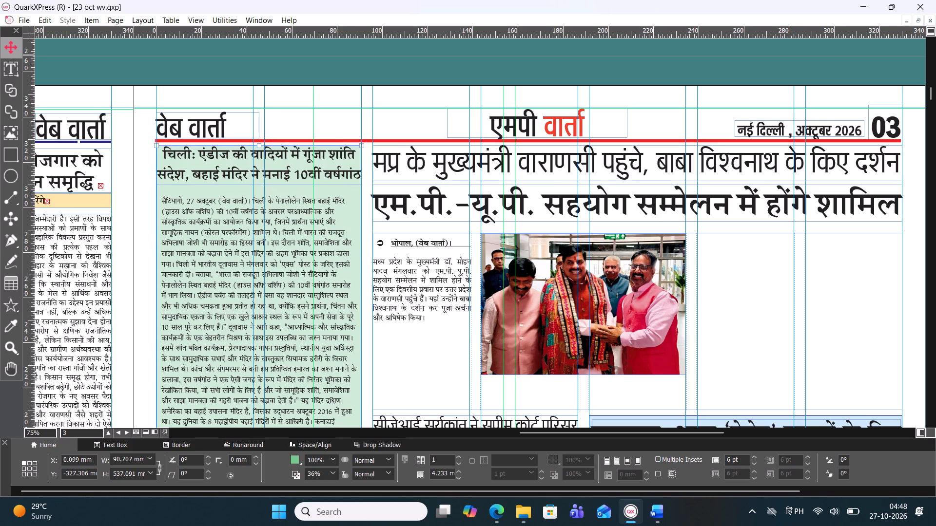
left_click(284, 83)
Examine the green column from its story text down to where its lower end meets the bottom of page 03.
scroll(300, 154, "down", 1)
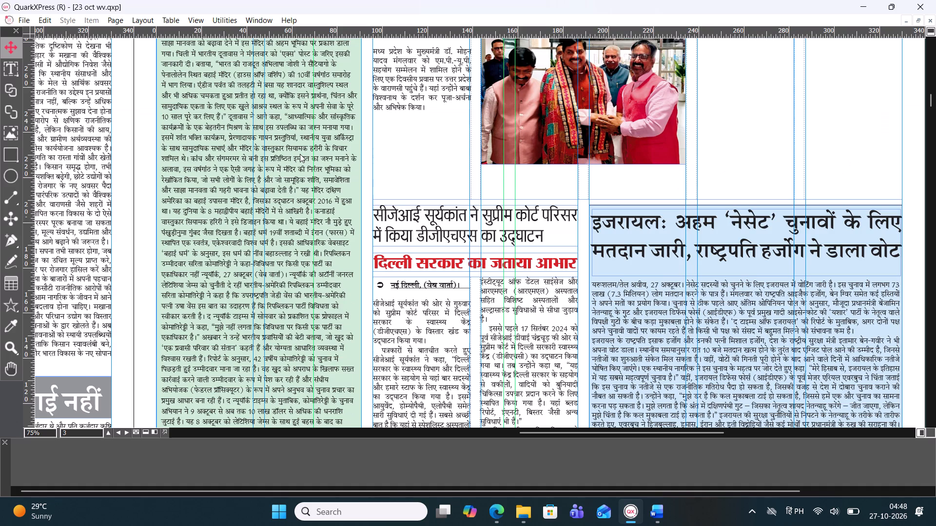
scroll(300, 154, "down", 3)
scroll(257, 120, "down", 2)
scroll(257, 120, "up", 1)
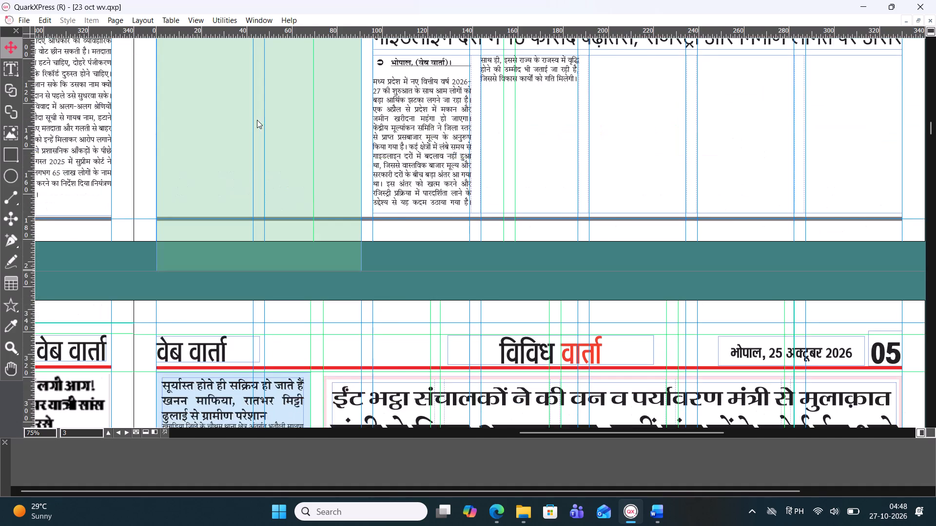
scroll(257, 120, "up", 1)
scroll(285, 57, "up", 1)
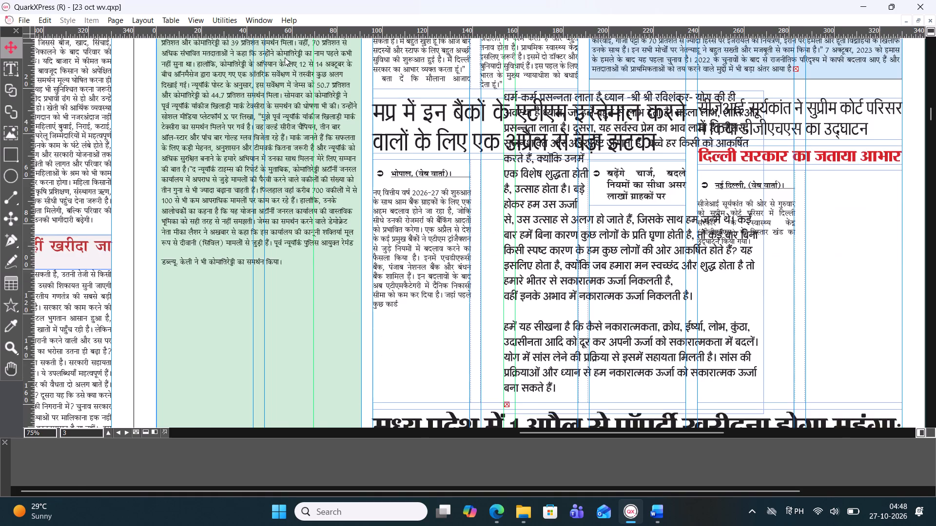
scroll(285, 57, "up", 1)
scroll(271, 144, "down", 1)
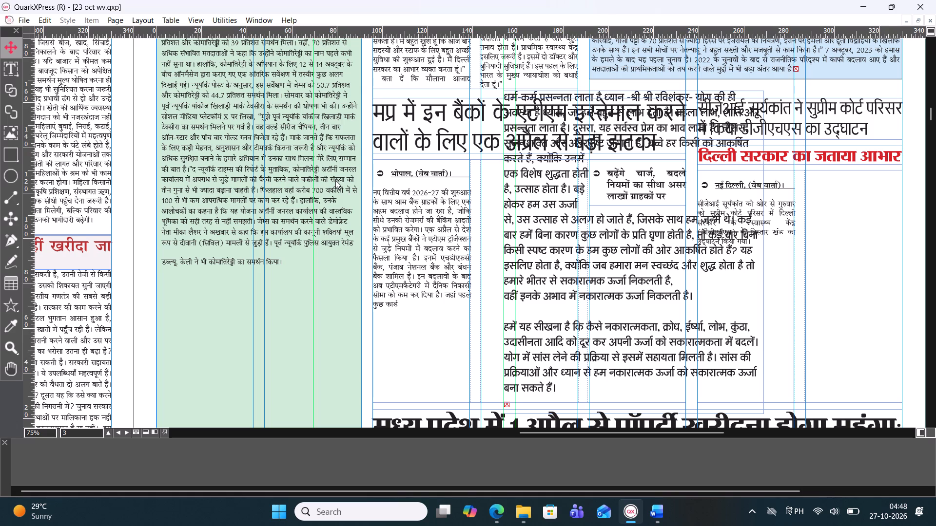
scroll(198, 342, "down", 2)
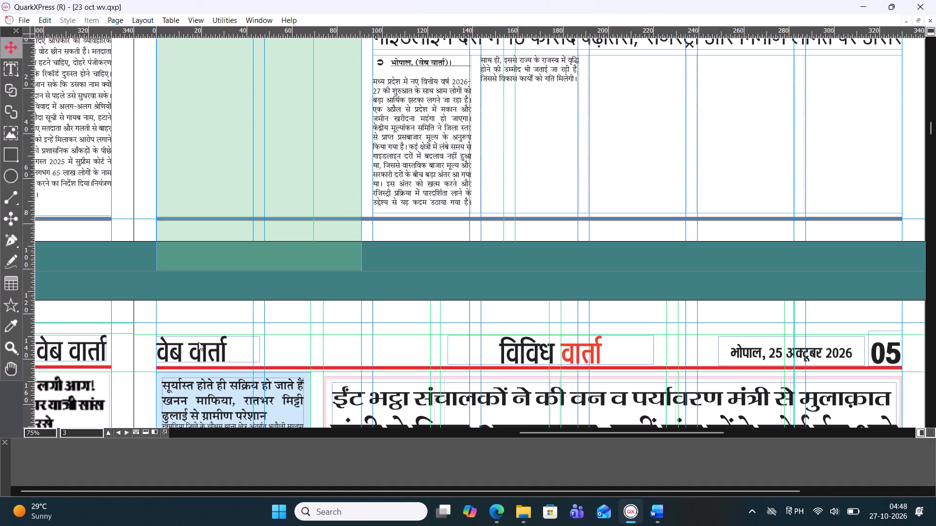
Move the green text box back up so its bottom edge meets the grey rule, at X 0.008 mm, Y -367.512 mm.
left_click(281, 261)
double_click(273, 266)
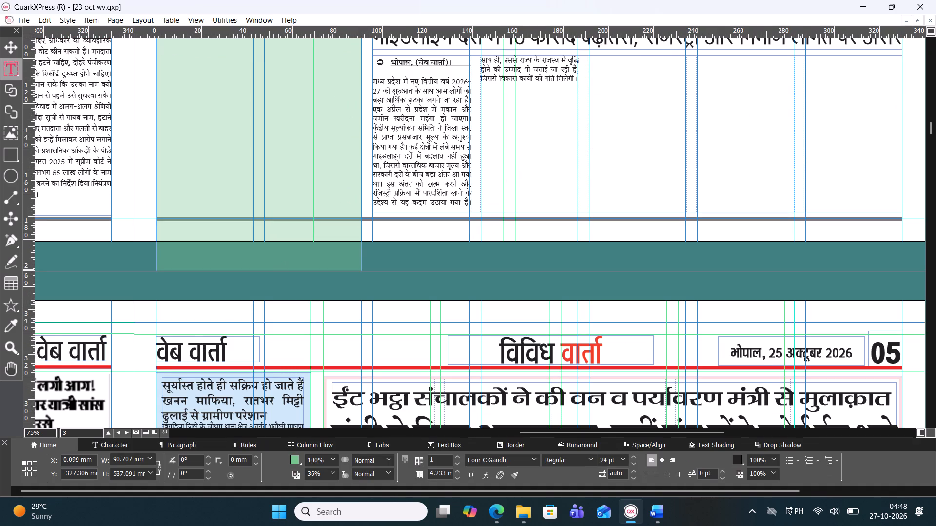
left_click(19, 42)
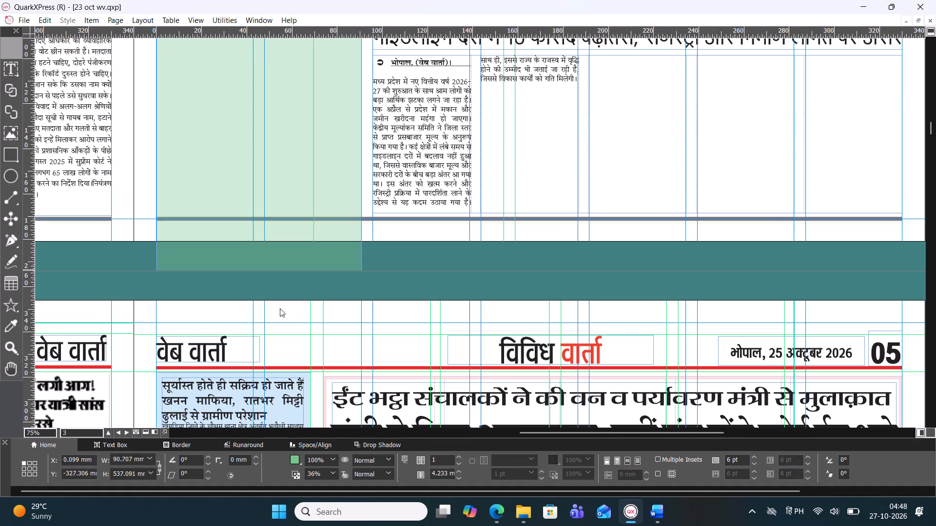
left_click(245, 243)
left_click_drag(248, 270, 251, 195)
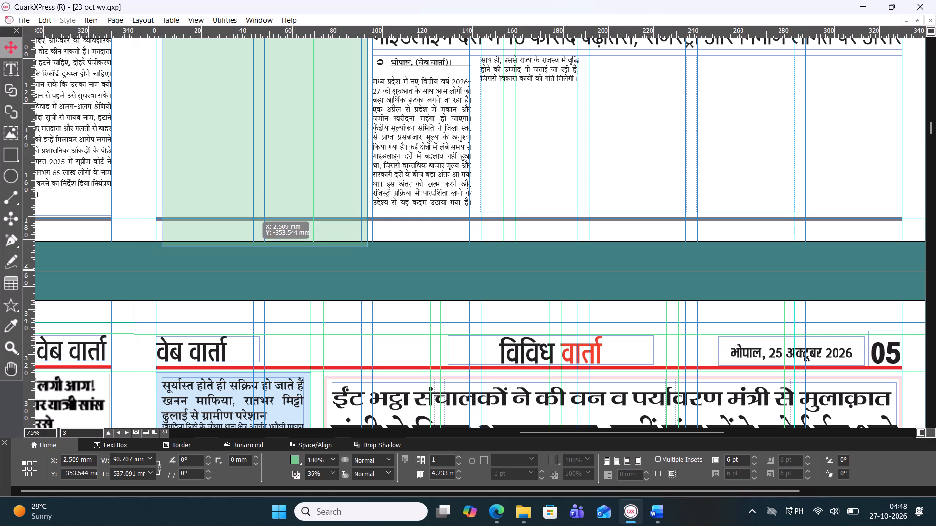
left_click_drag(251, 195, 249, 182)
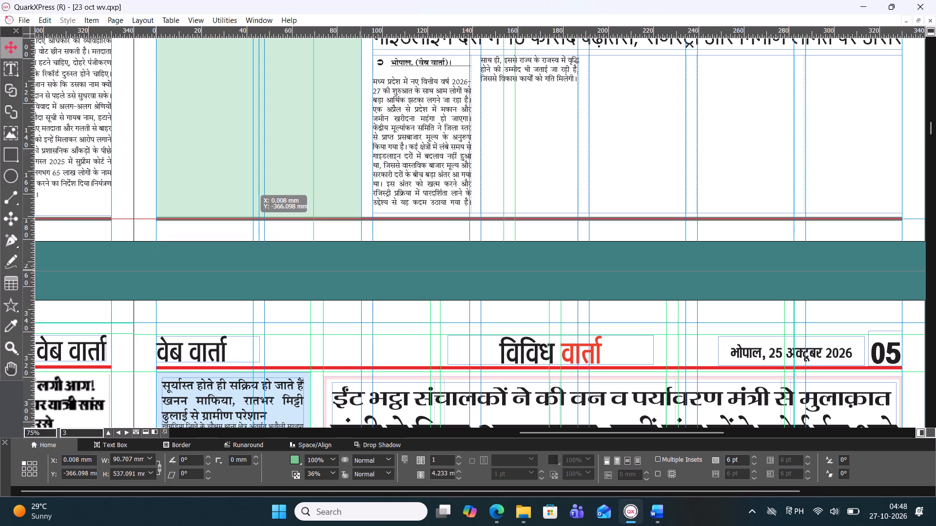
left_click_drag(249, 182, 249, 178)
Lower the green text box's top edge to just below the red header rule, at Y -327.362 mm with height 496.938 mm.
scroll(249, 178, "up", 6)
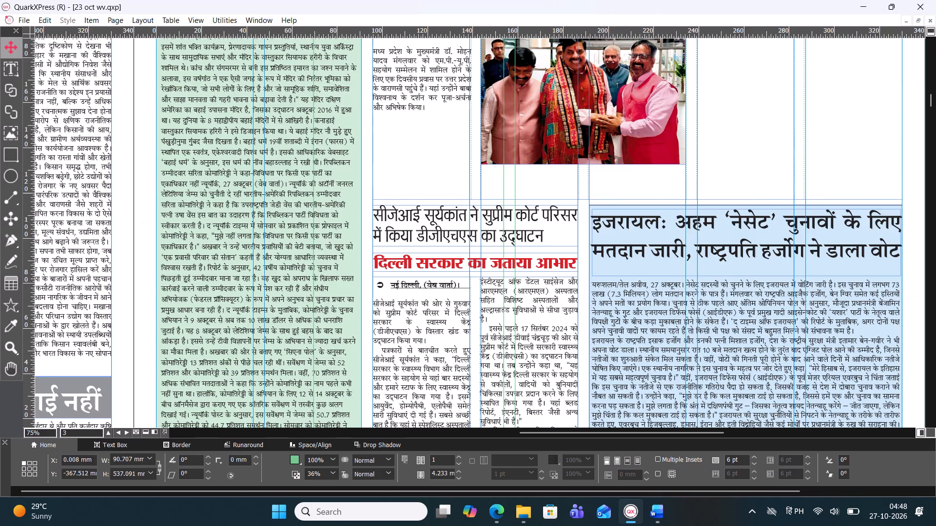
scroll(249, 178, "up", 10)
scroll(249, 178, "down", 5)
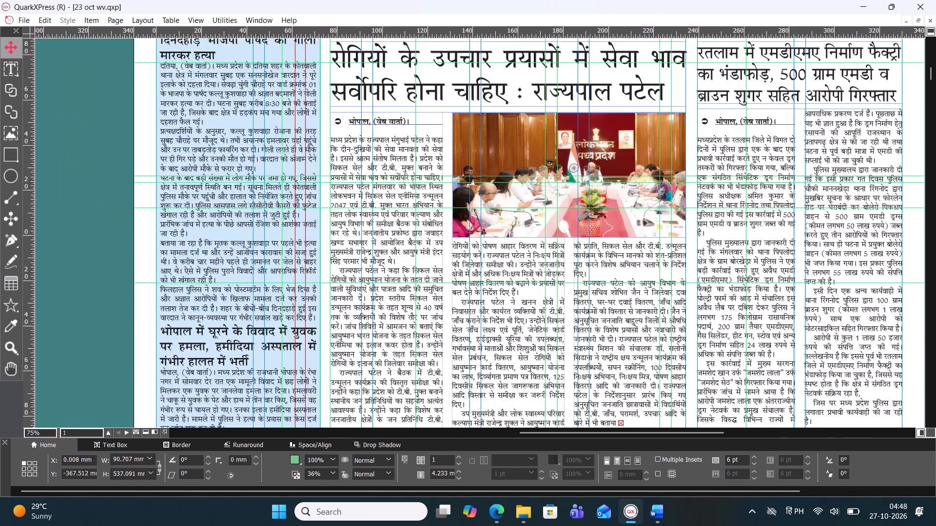
scroll(249, 178, "up", 1)
scroll(249, 178, "down", 5)
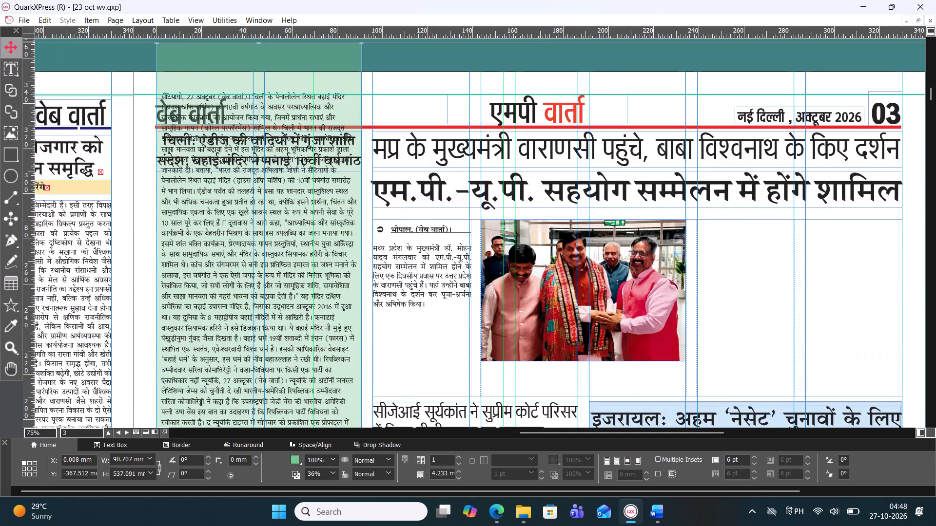
scroll(249, 178, "up", 1)
left_click_drag(258, 254, 268, 306)
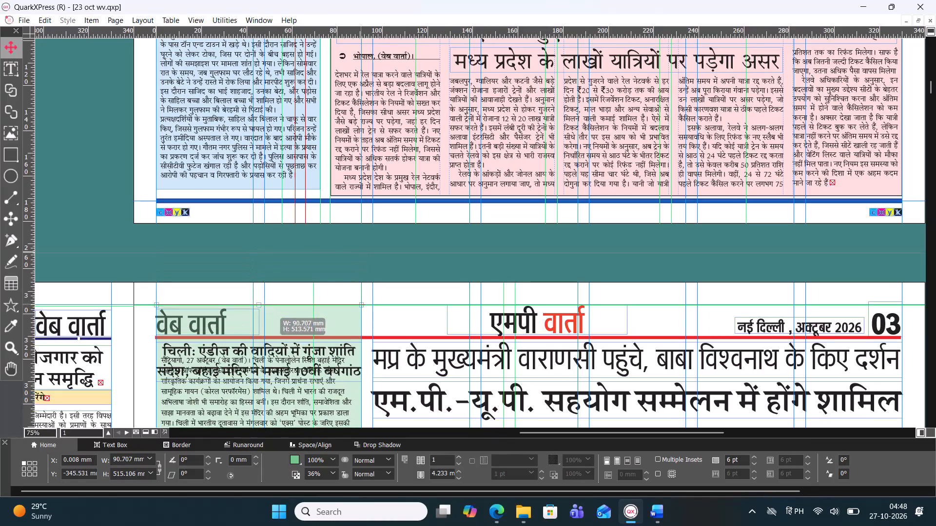
left_click_drag(268, 306, 267, 347)
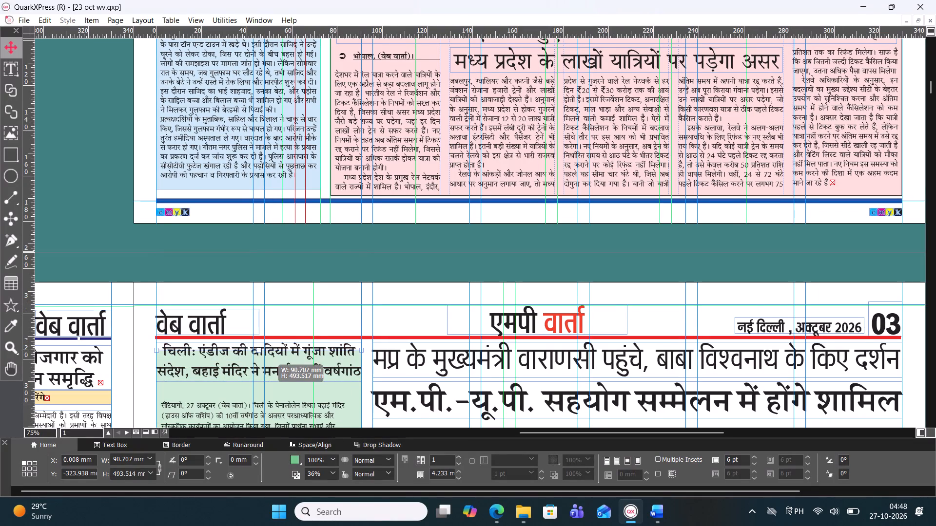
left_click_drag(267, 347, 268, 346)
scroll(257, 337, "down", 1)
scroll(260, 289, "down", 2)
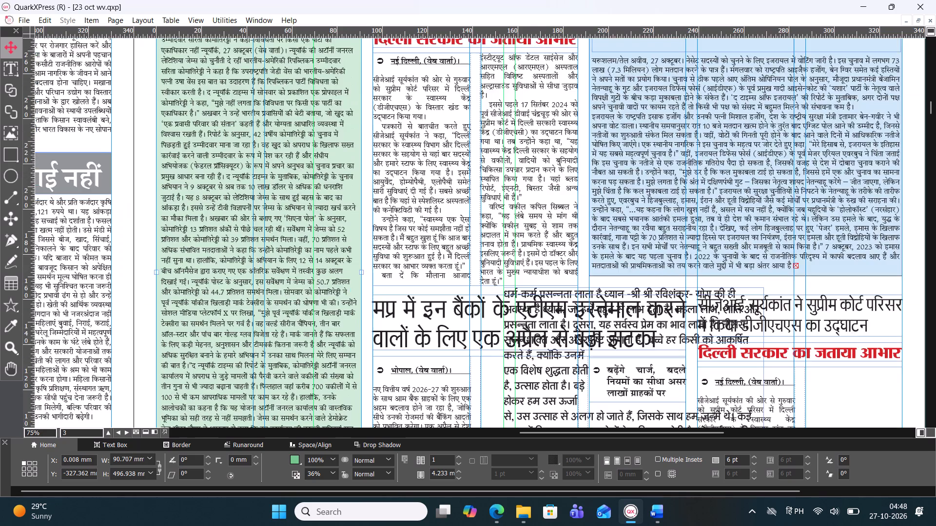
Examine the green column on page 03, from the story text down to the empty space above the grey rule.
scroll(260, 289, "up", 1)
scroll(260, 289, "down", 5)
left_click(292, 246)
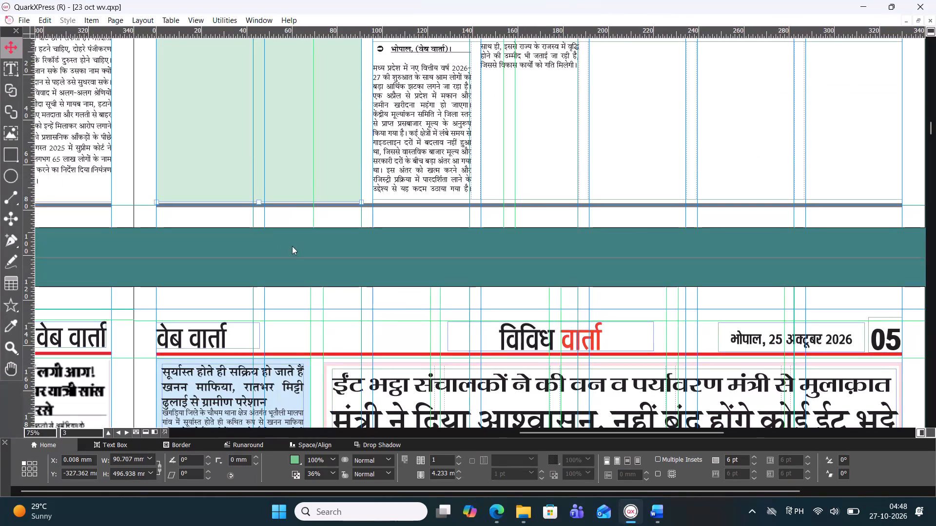
scroll(339, 227, "up", 4)
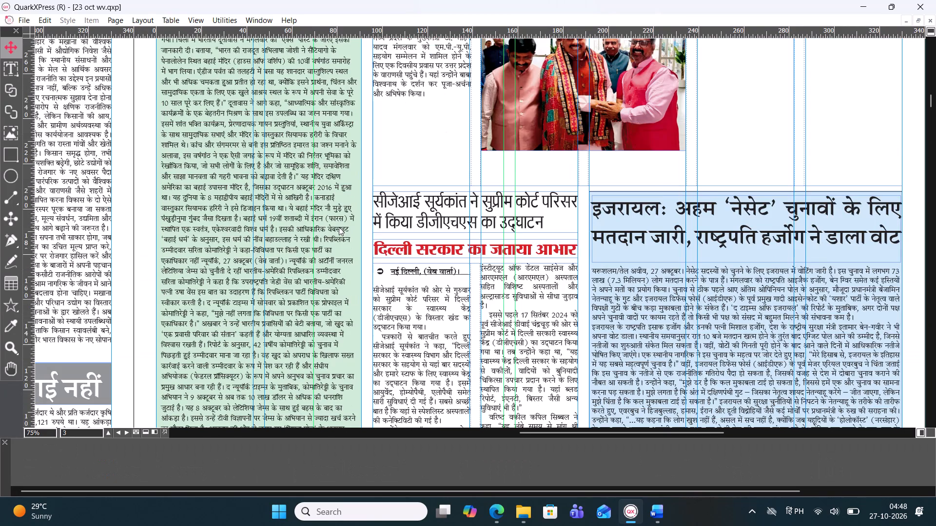
scroll(339, 227, "down", 4)
scroll(295, 205, "up", 1)
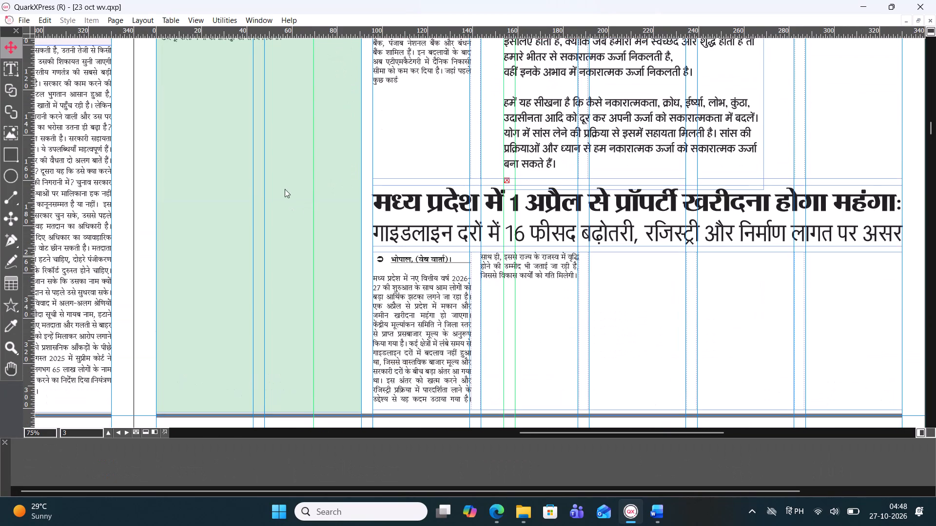
scroll(282, 188, "up", 1)
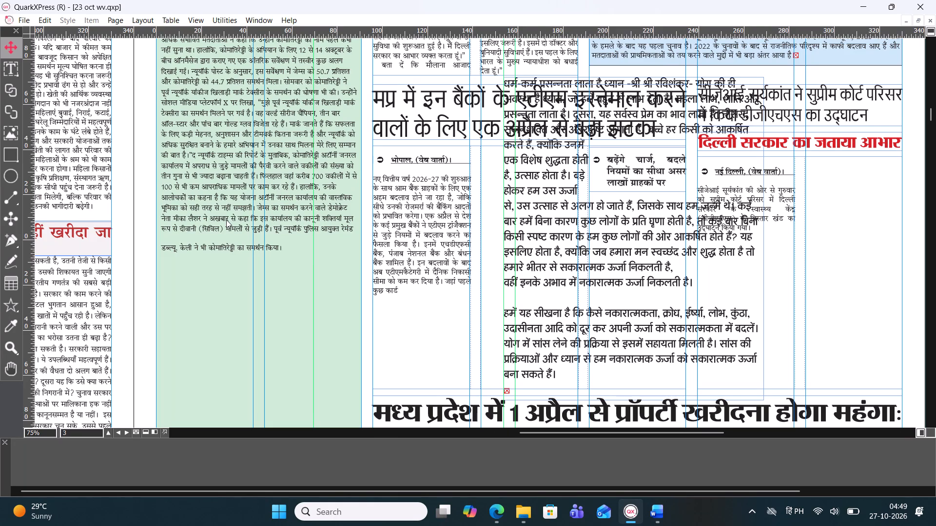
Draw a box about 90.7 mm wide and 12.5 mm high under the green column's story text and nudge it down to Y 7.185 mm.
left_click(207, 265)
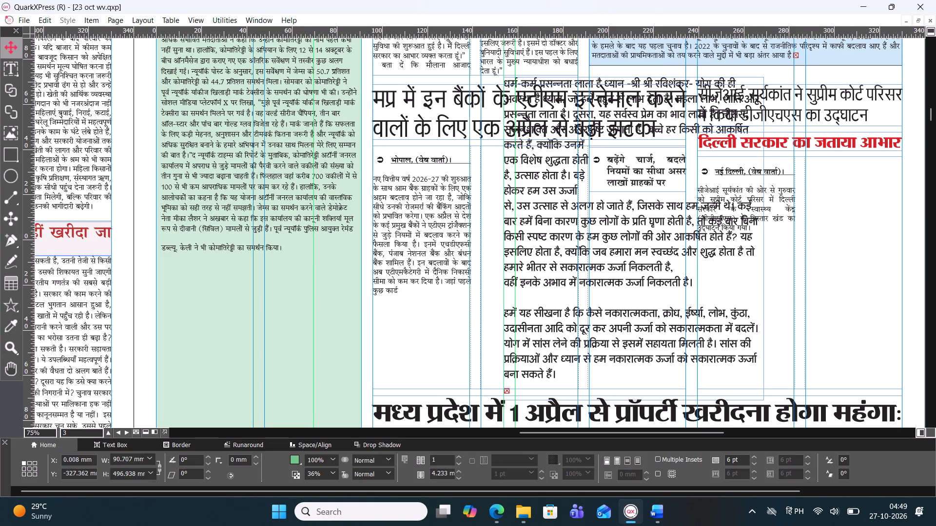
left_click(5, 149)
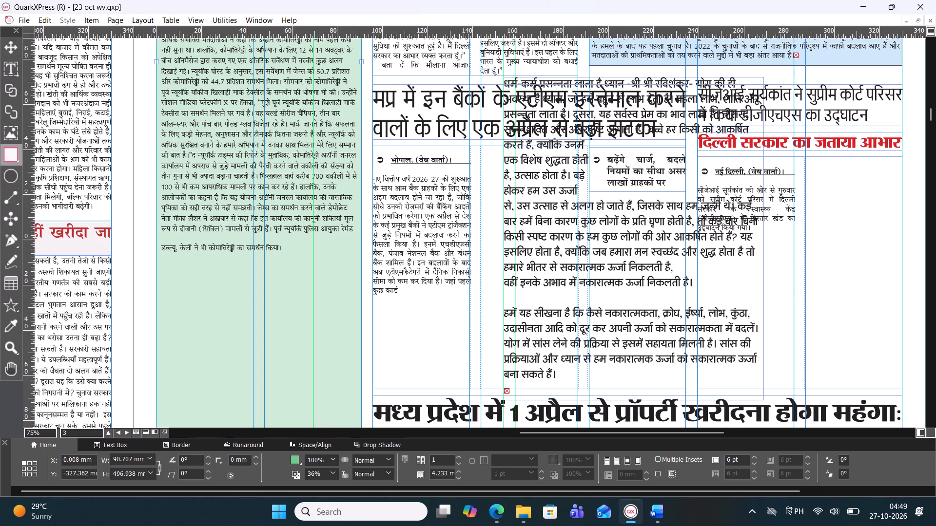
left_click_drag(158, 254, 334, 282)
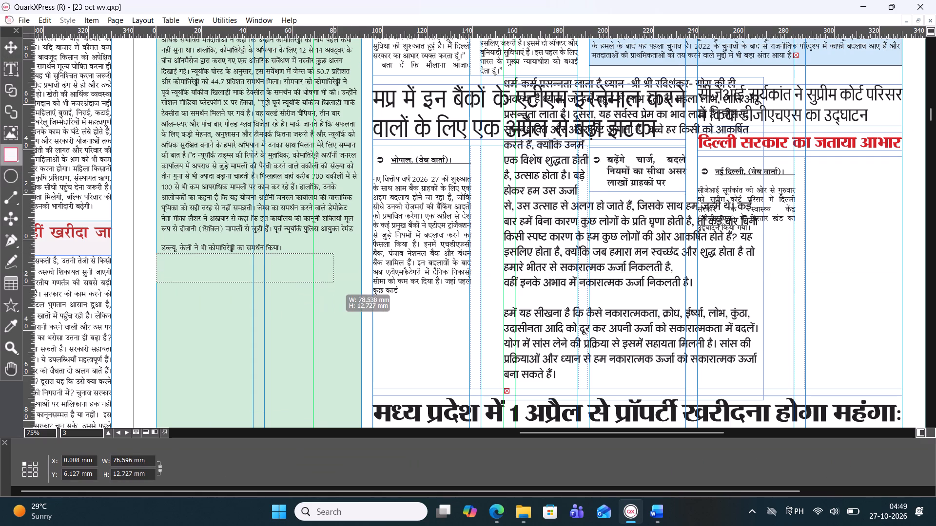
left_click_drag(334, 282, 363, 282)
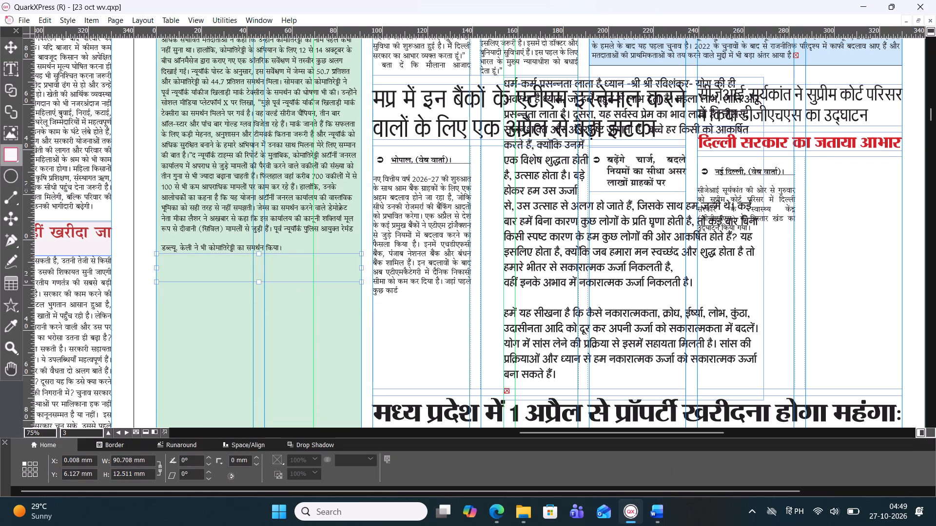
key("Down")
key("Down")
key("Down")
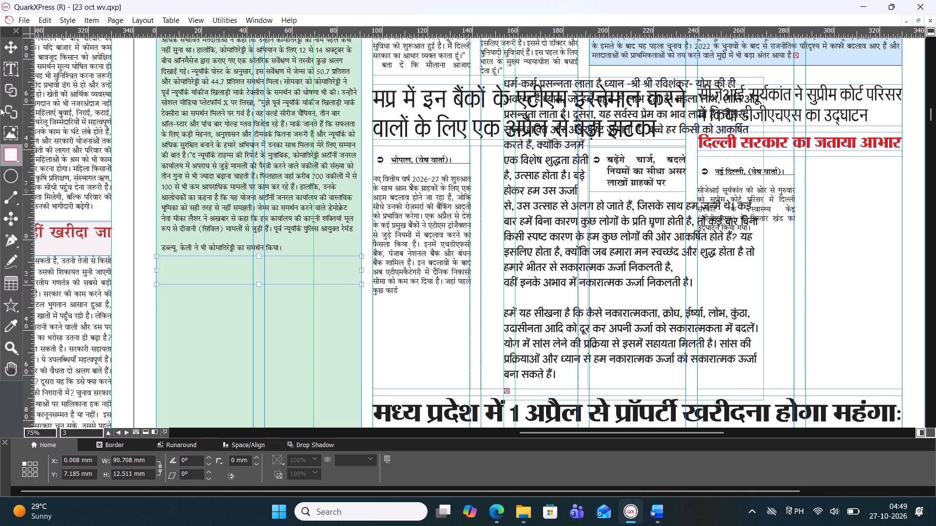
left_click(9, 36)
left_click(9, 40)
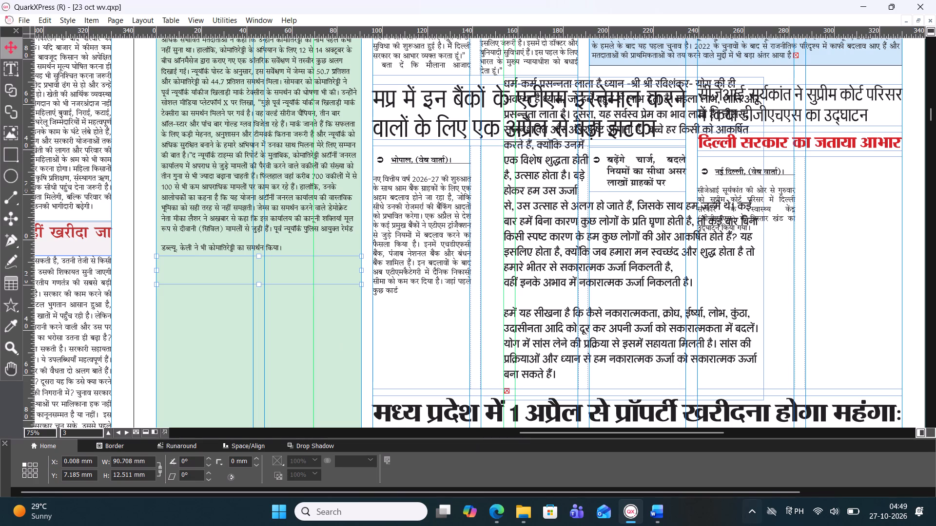
Switch to the 27 Oct International Word document and look through its stories as far as the इंटरनेशनल 06 section.
left_click(661, 517)
scroll(462, 370, "down", 9)
scroll(437, 340, "down", 14)
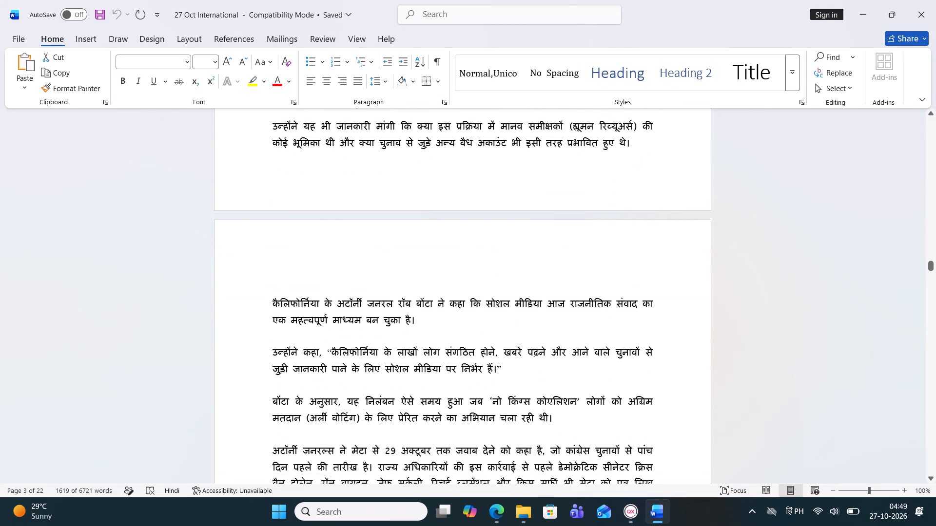
scroll(399, 339, "down", 18)
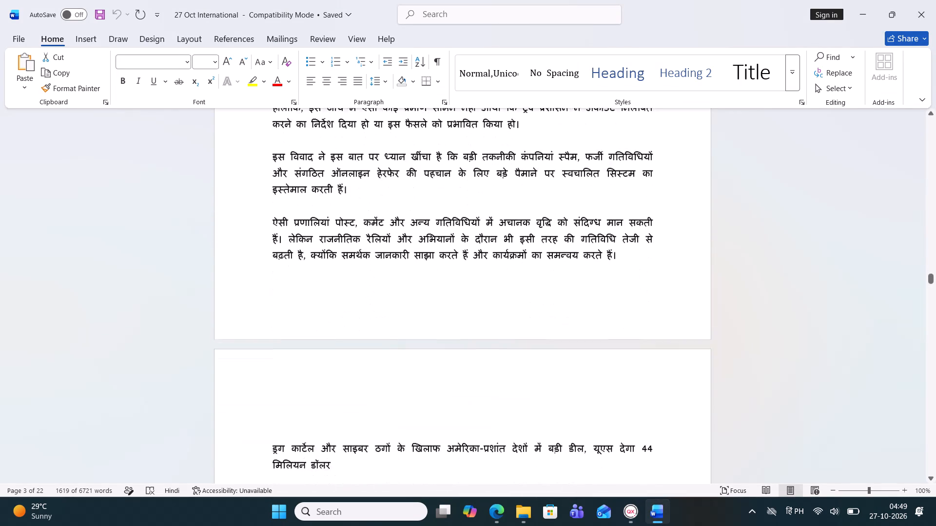
scroll(370, 340, "down", 7)
scroll(370, 331, "up", 1)
scroll(370, 331, "down", 15)
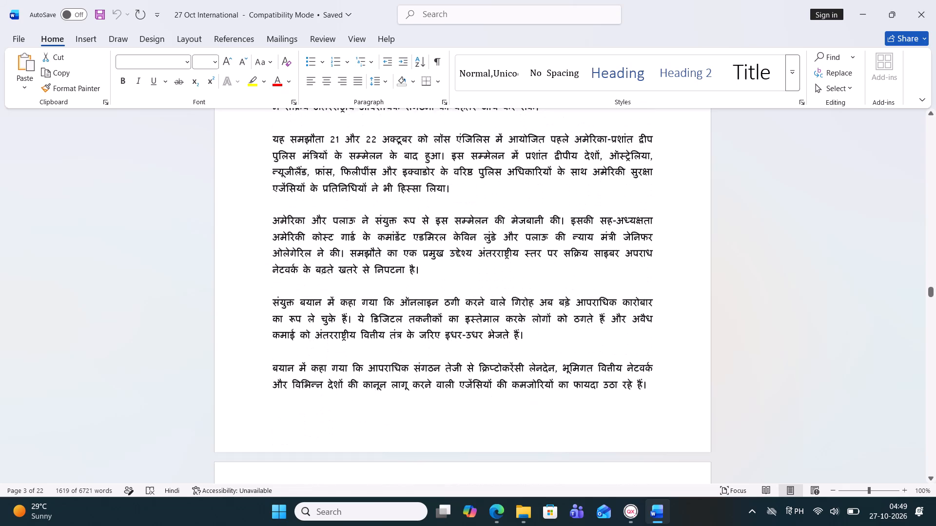
scroll(370, 331, "down", 4)
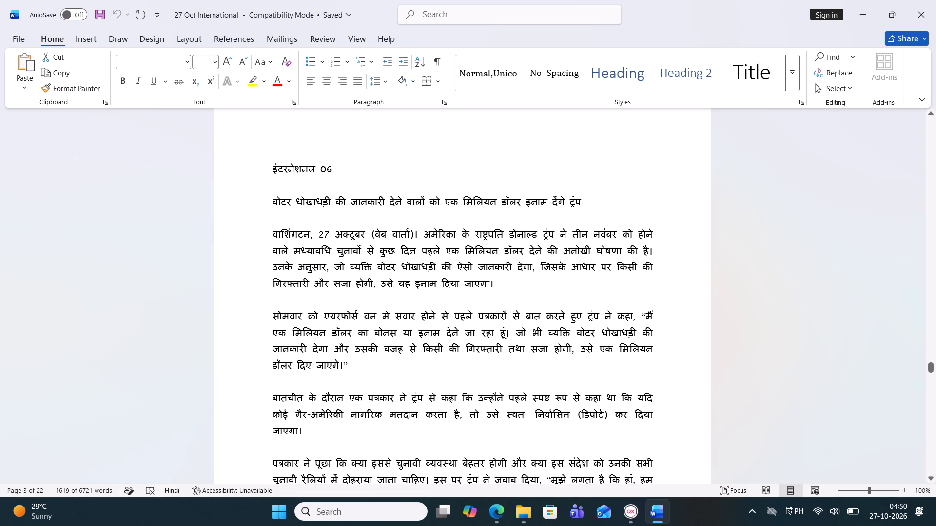
Examine the headline and body of the Trump voter-fraud reward story in the इंटरनेशनल 06 section.
left_click_drag(270, 203, 570, 204)
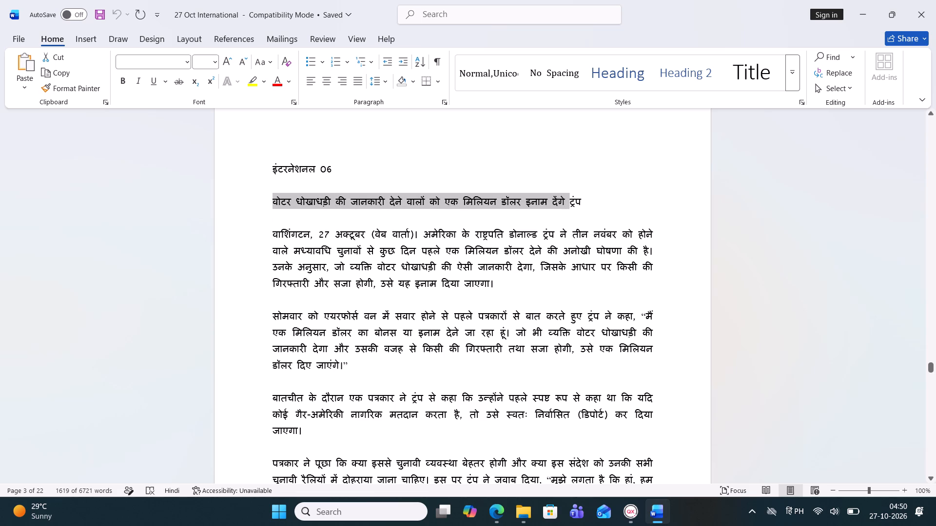
left_click_drag(570, 204, 585, 205)
left_click(476, 168)
scroll(411, 226, "down", 2)
scroll(411, 226, "up", 1)
scroll(411, 226, "down", 2)
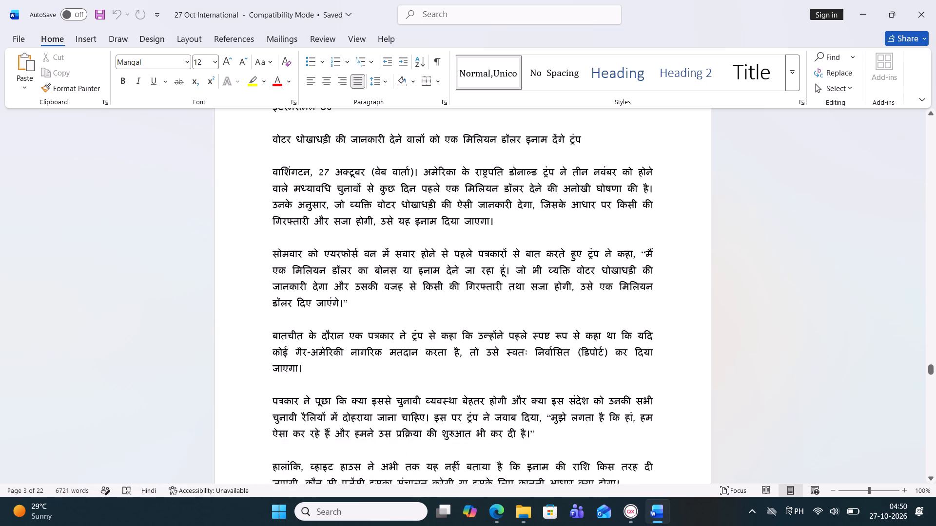
scroll(405, 225, "down", 11)
scroll(381, 277, "up", 1)
scroll(381, 277, "down", 6)
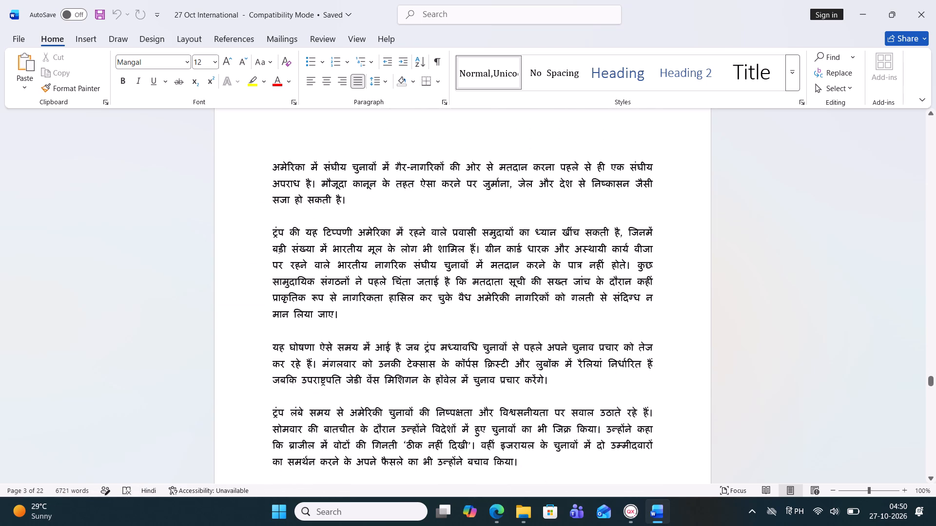
scroll(381, 274, "up", 7)
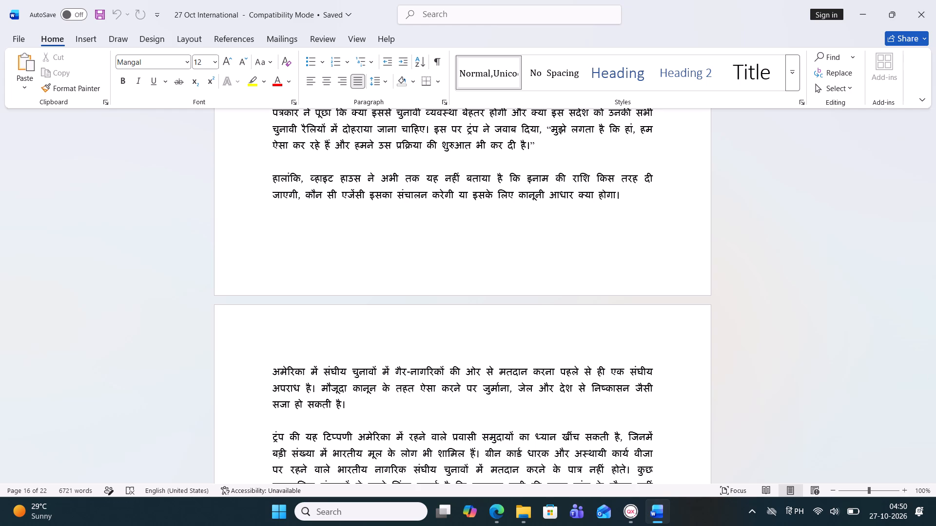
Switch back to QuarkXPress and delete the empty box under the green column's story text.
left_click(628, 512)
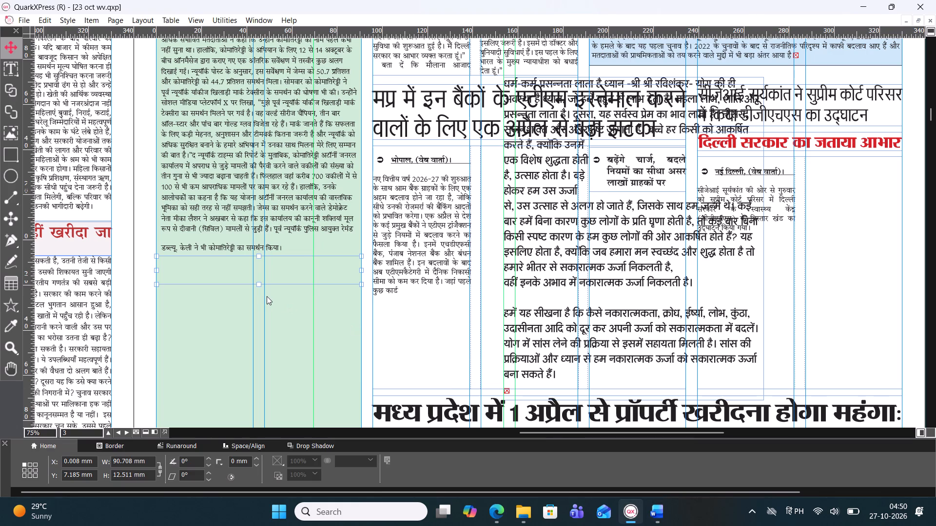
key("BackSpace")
Place the text cursor at the end of the green column's story and find the matching New York attorney general passage in the Word document.
double_click(283, 245)
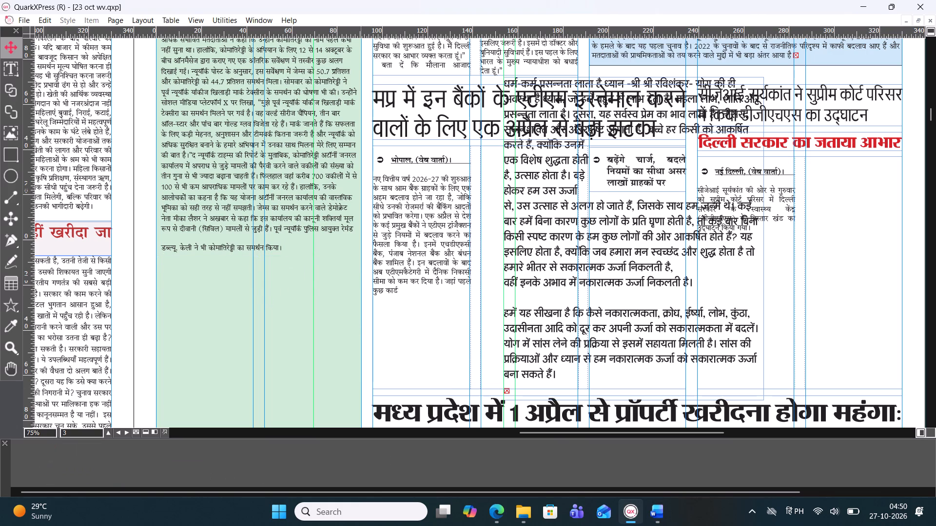
left_click(293, 250)
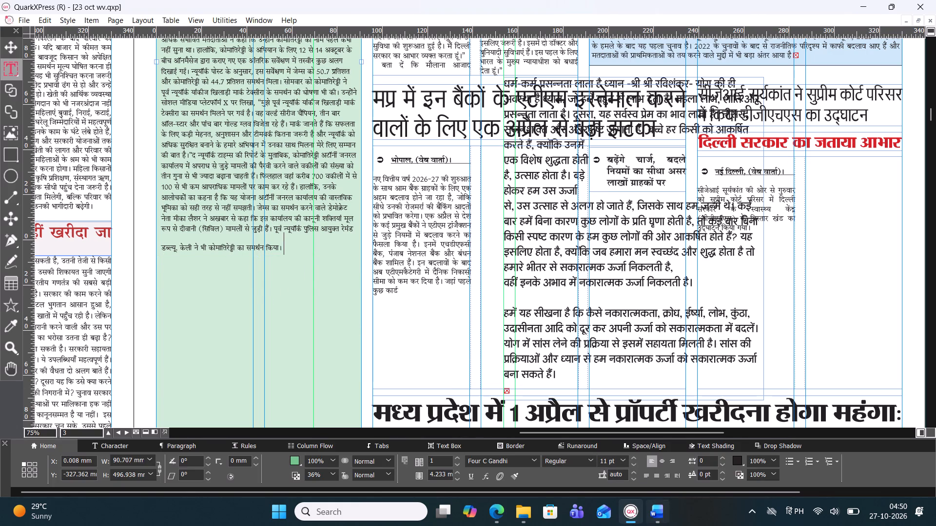
left_click(650, 513)
scroll(349, 289, "up", 2)
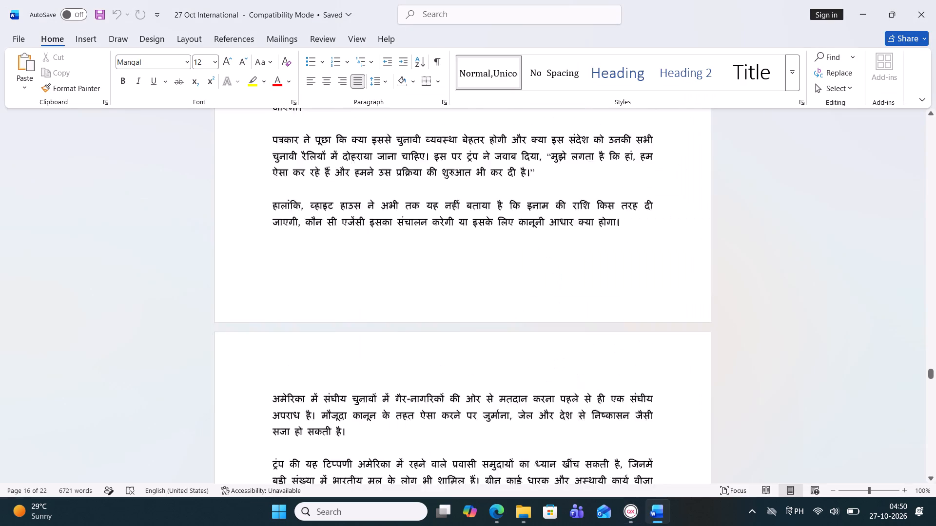
scroll(349, 289, "up", 13)
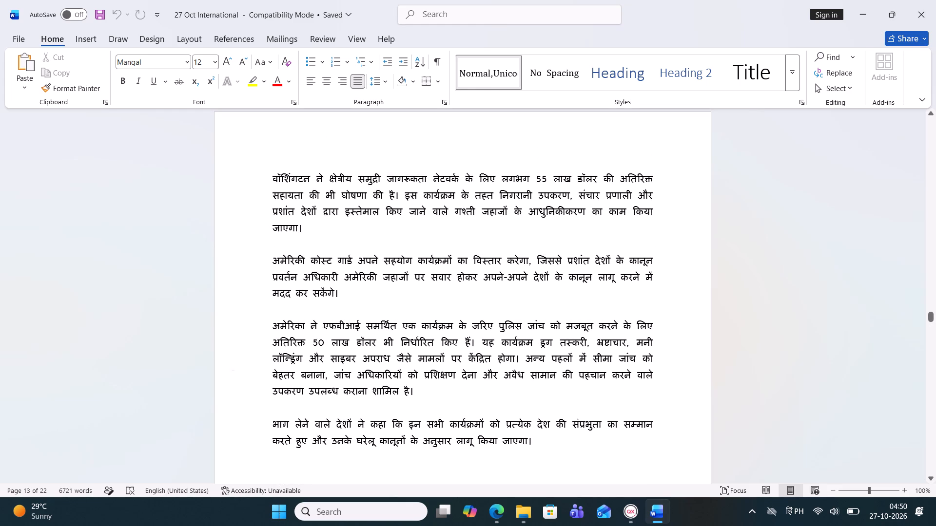
left_click(627, 511)
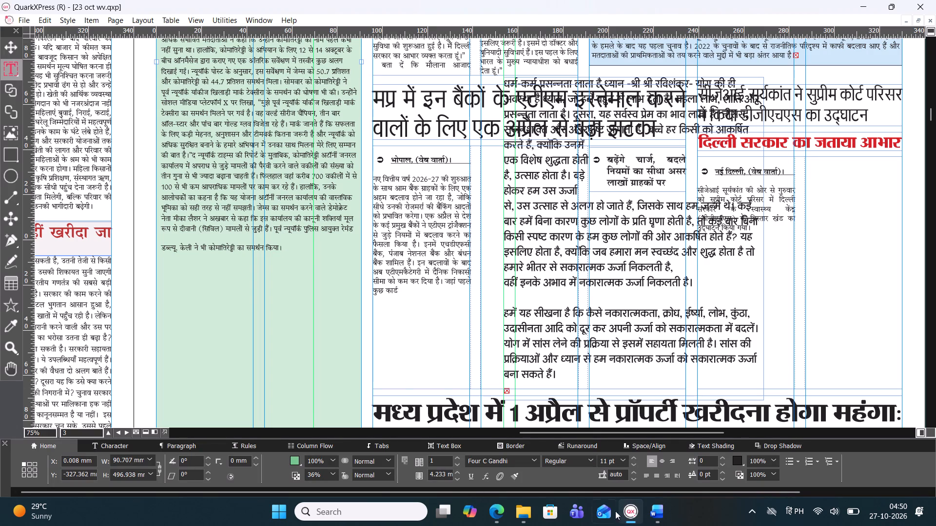
left_click(674, 523)
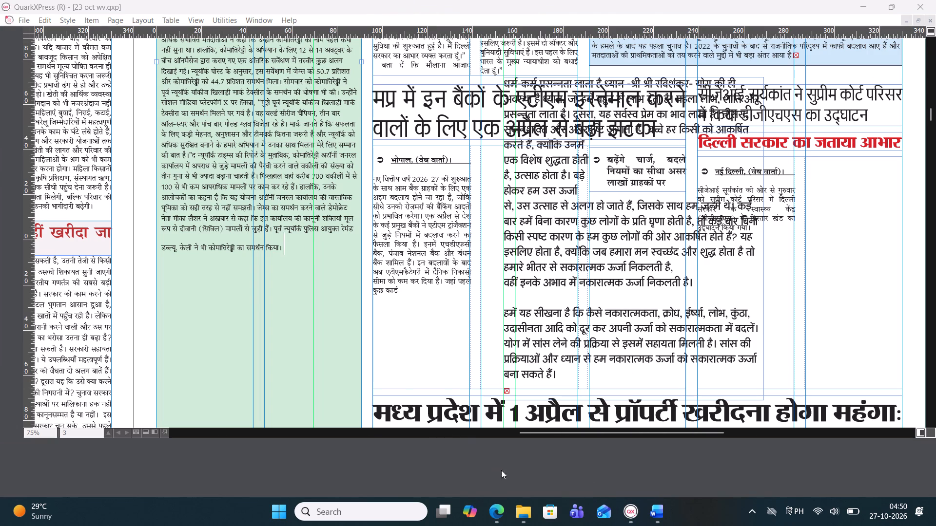
left_click(651, 513)
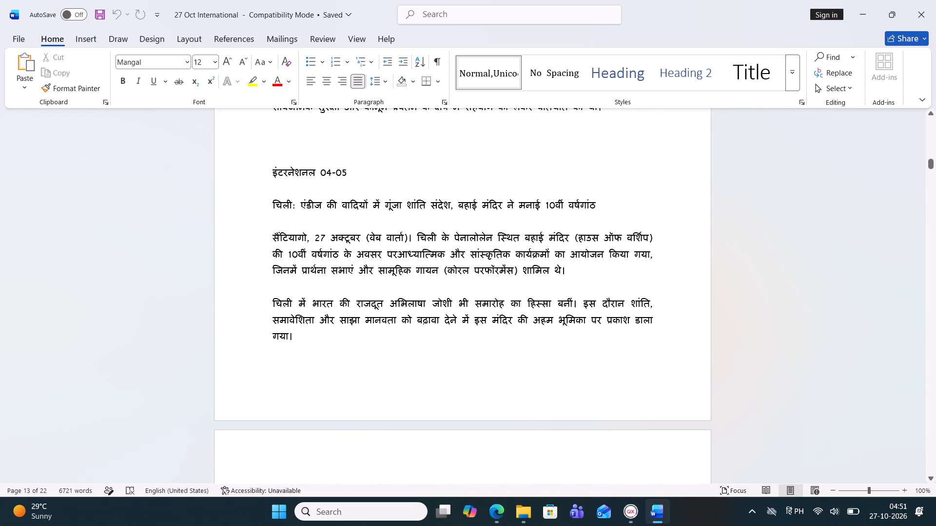
left_click(639, 515)
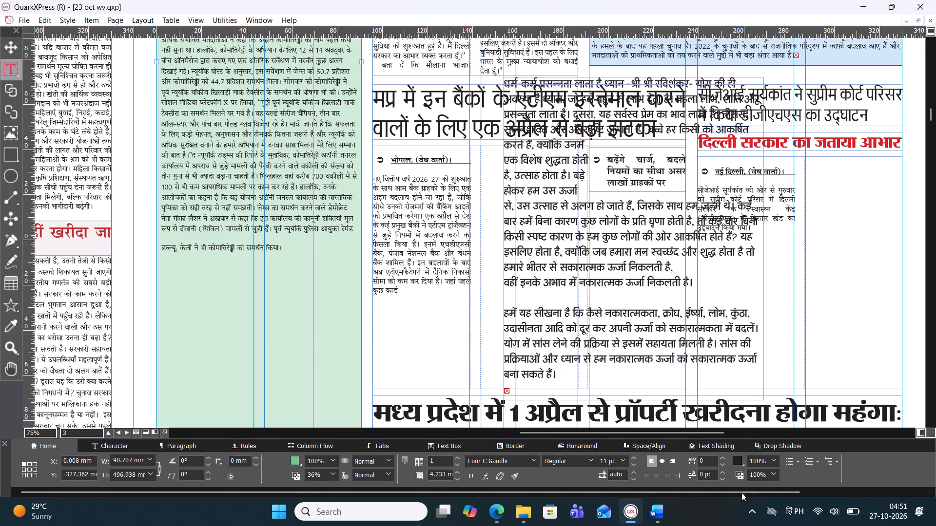
left_click(657, 514)
scroll(463, 353, "down", 6)
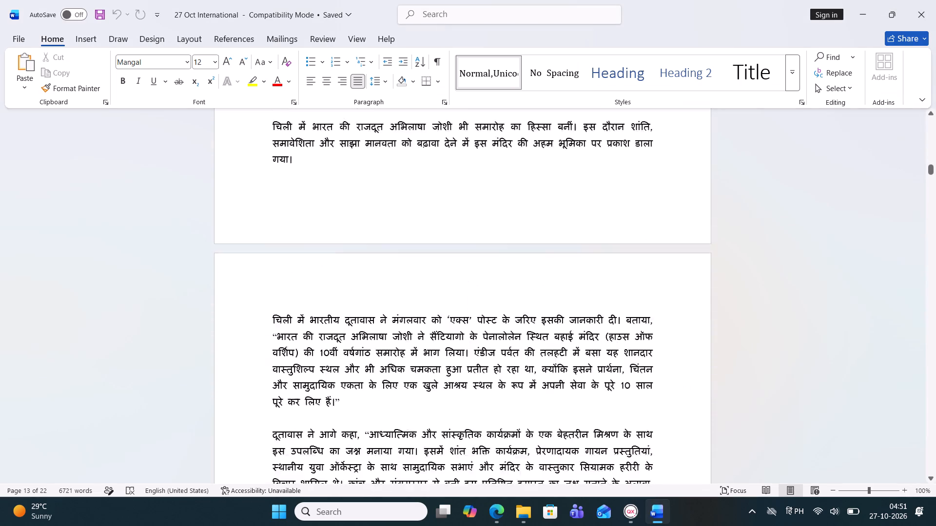
scroll(463, 349, "down", 6)
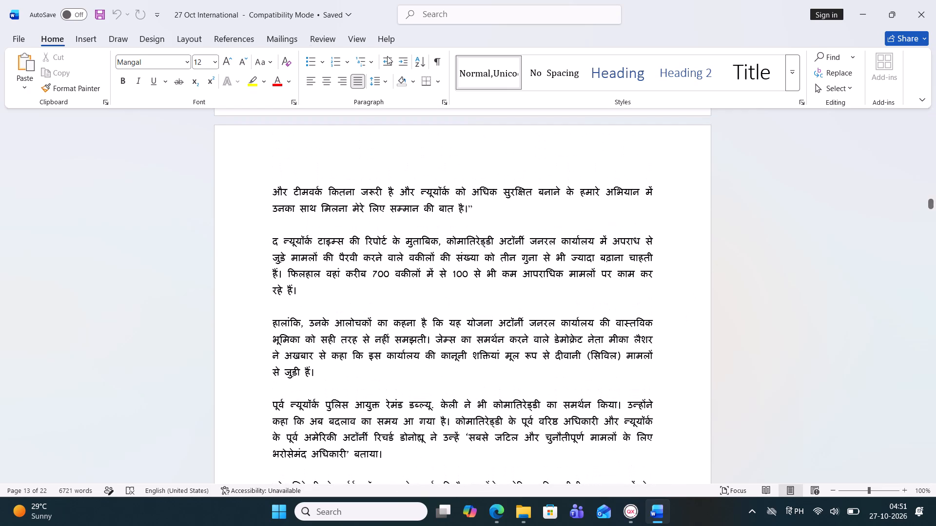
Compare the end of the green column's story with the New York attorney general passage in the Word document to find where the text continues.
left_click(632, 513)
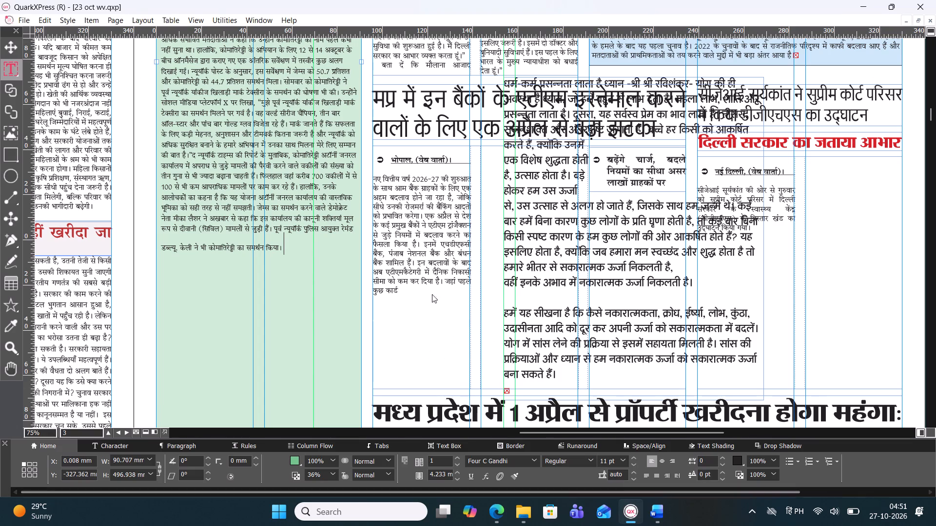
left_click(663, 515)
scroll(462, 354, "down", 3)
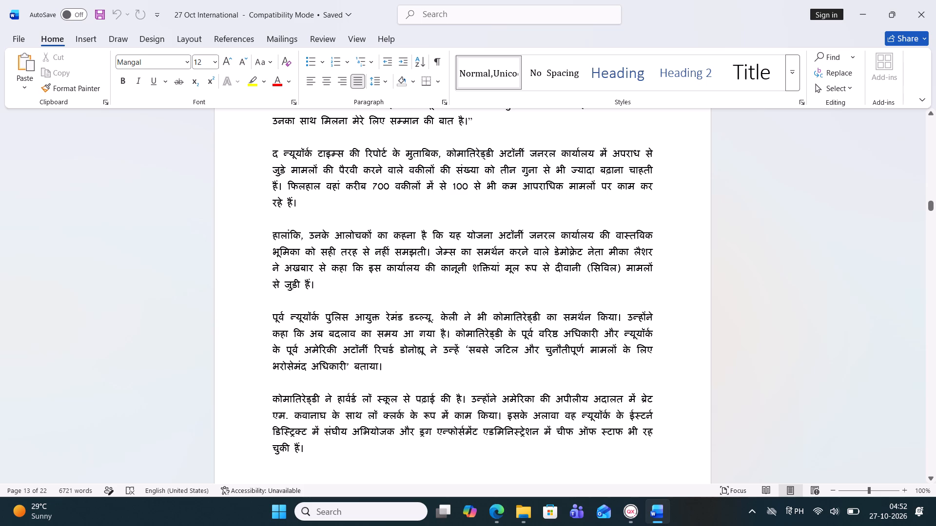
left_click(629, 513)
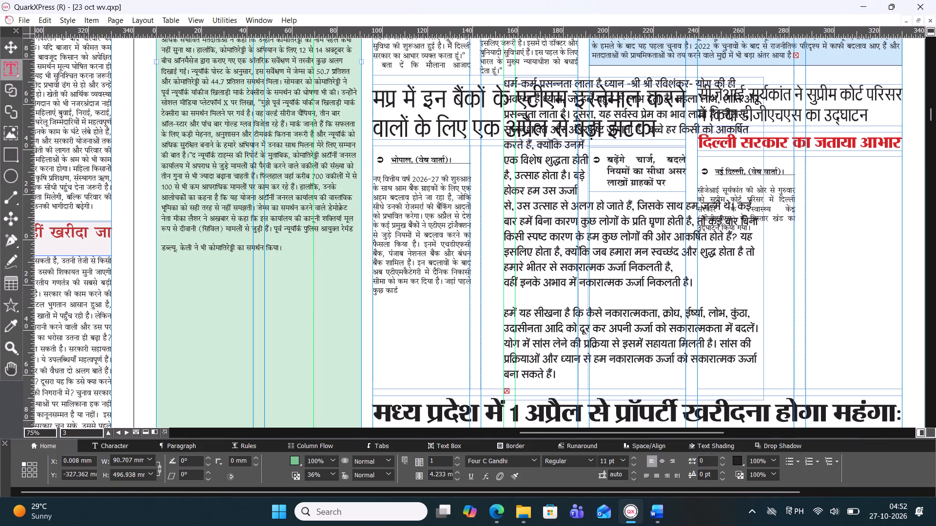
left_click(651, 507)
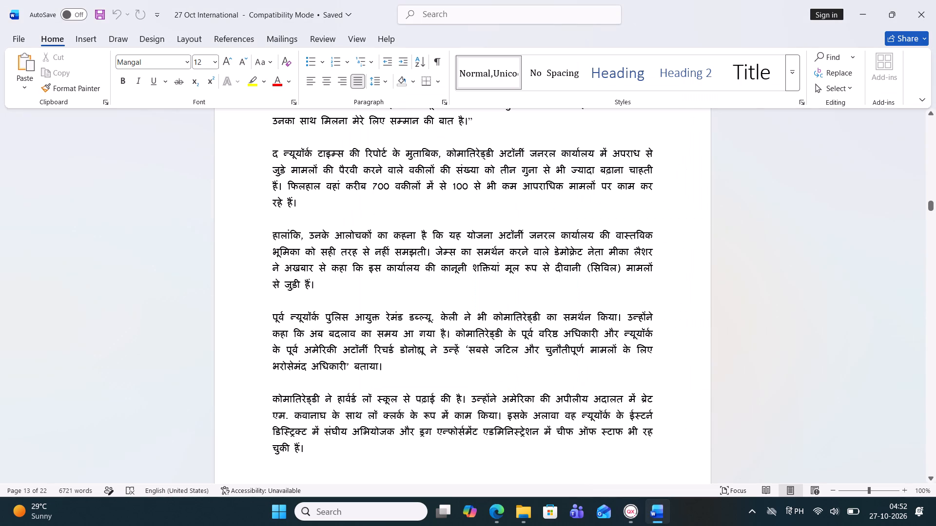
scroll(366, 384, "down", 5)
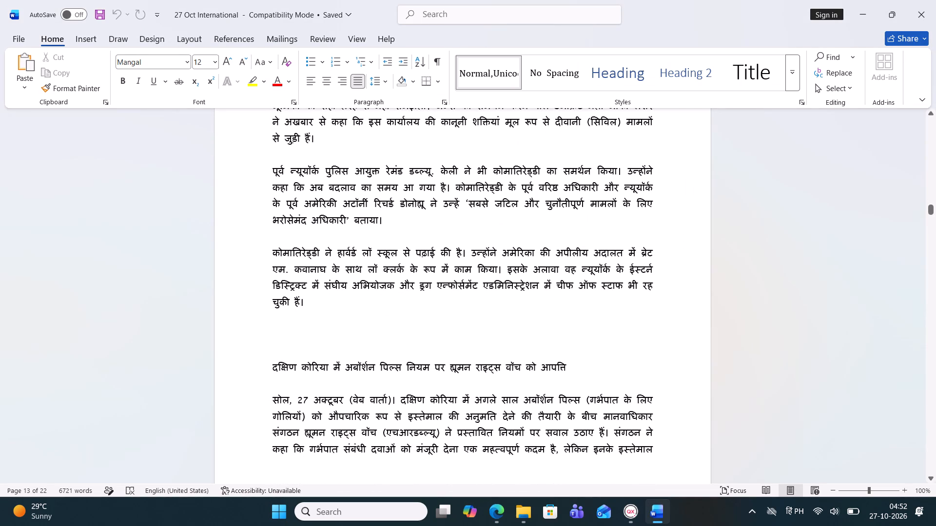
scroll(403, 358, "up", 3)
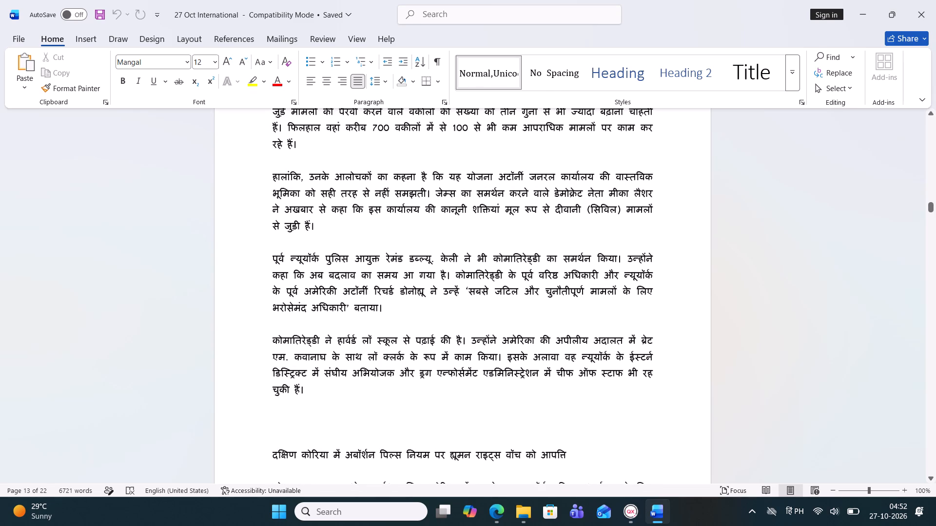
left_click(638, 516)
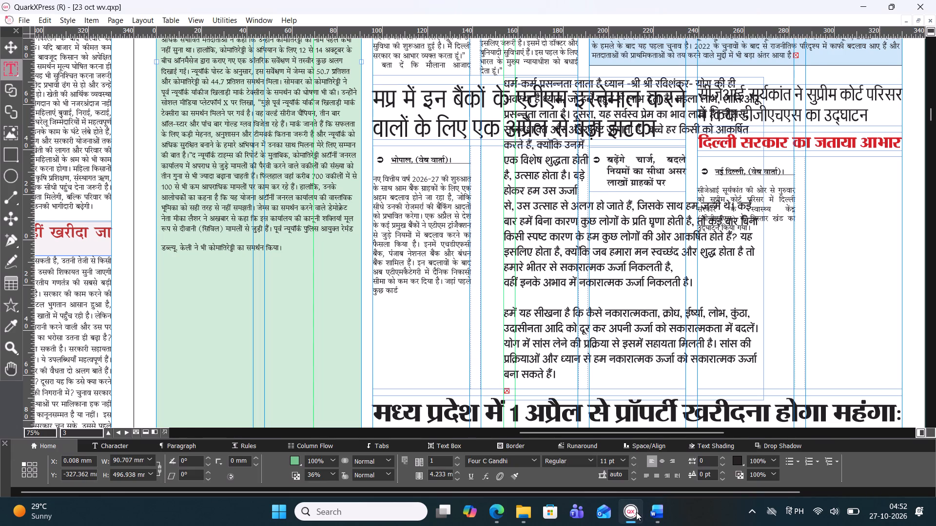
left_click(657, 514)
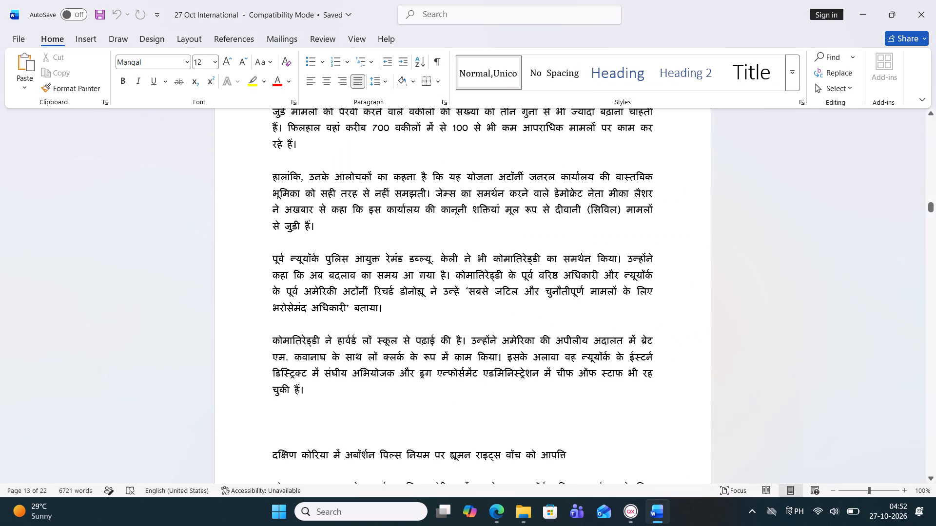
Copy the Word text from उन्होंने कहा कि अब बदलाव through the दक्षिण कोरियाई सरकार paragraph and paste it at the end of the green column's story.
left_click_drag(627, 258, 687, 525)
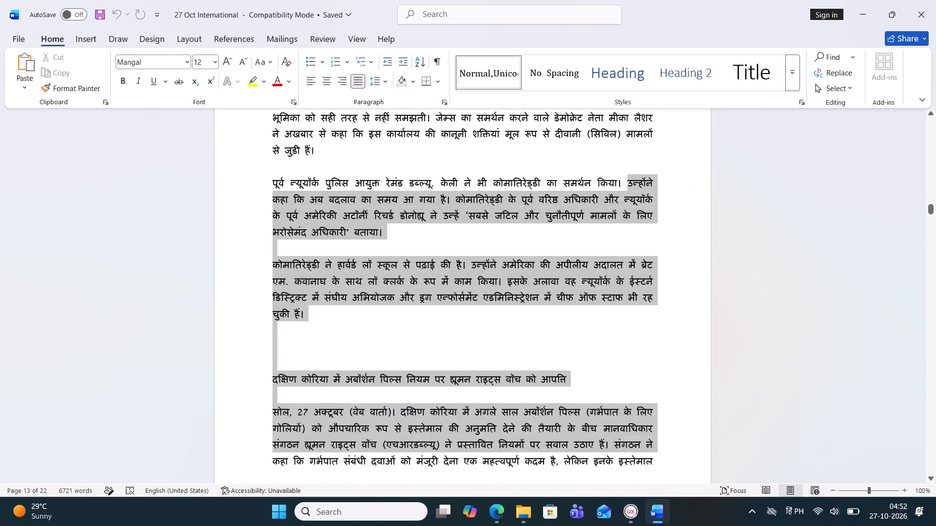
left_click_drag(687, 525, 589, 299)
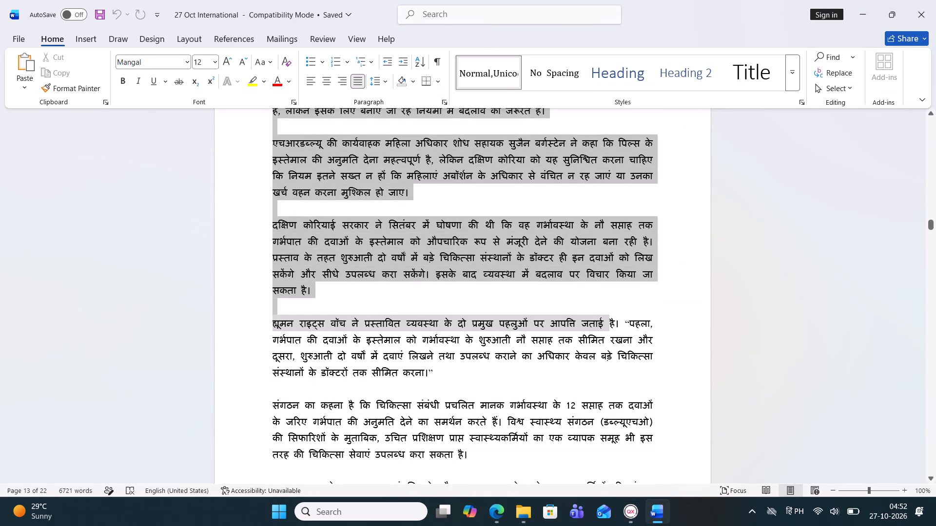
left_click_drag(589, 299, 589, 297)
key("ctrl+c")
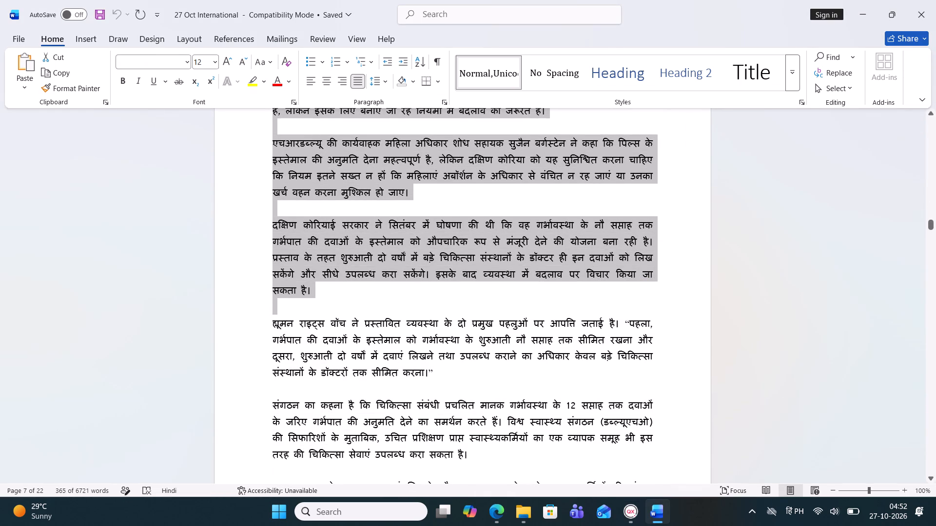
left_click(630, 513)
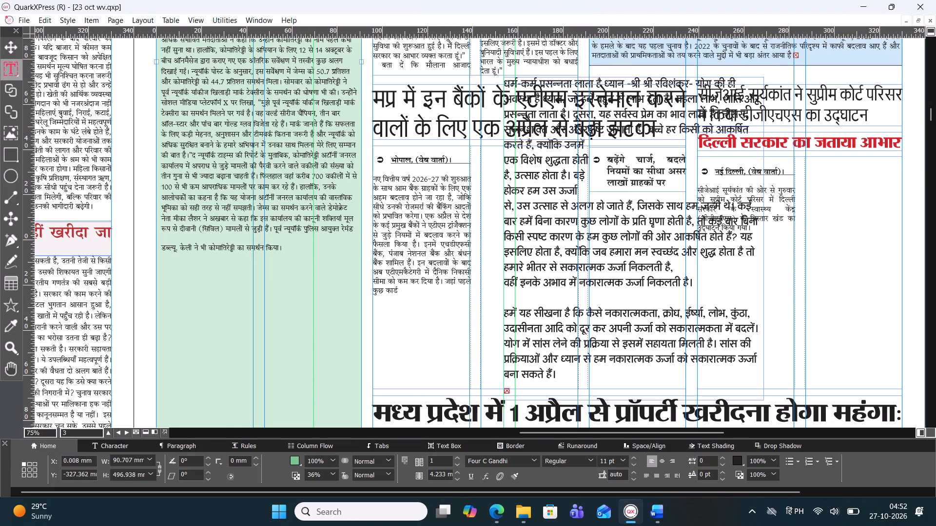
key("ctrl+v")
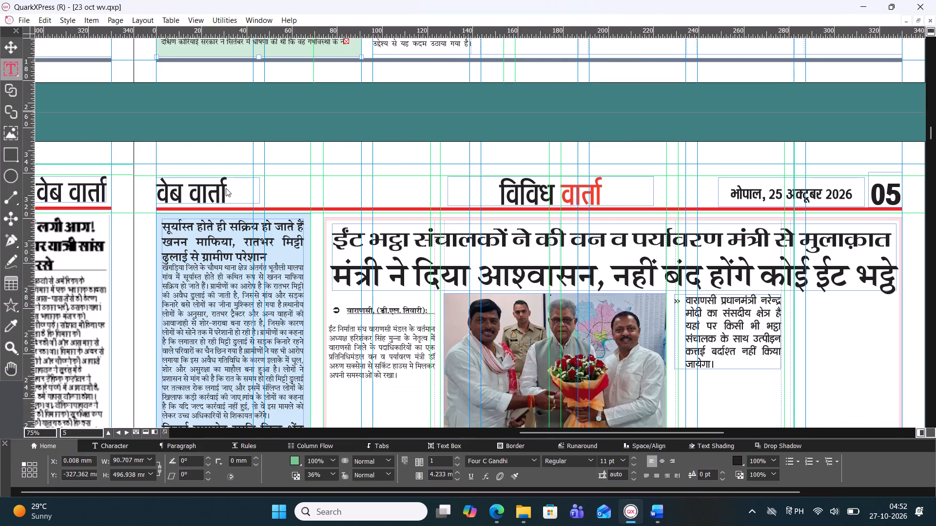
Join the pasted हार्वर्ड लॉ स्कूल paragraph to the preceding text in the green column, separated by a space.
scroll(216, 144, "up", 1)
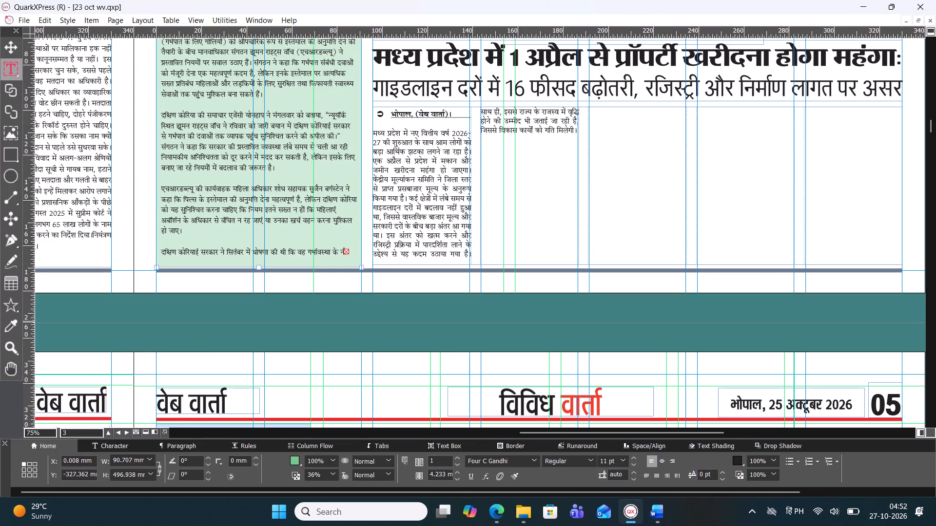
scroll(190, 189, "up", 4)
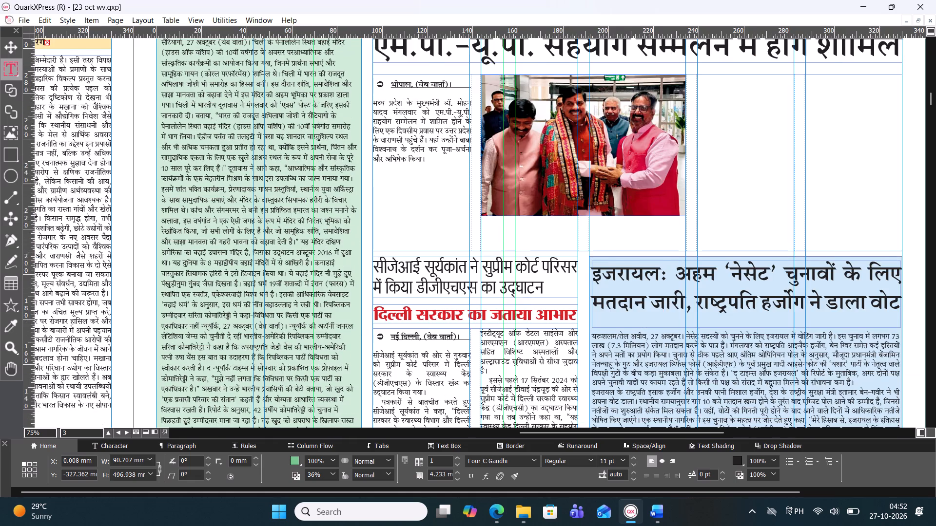
scroll(228, 194, "down", 3)
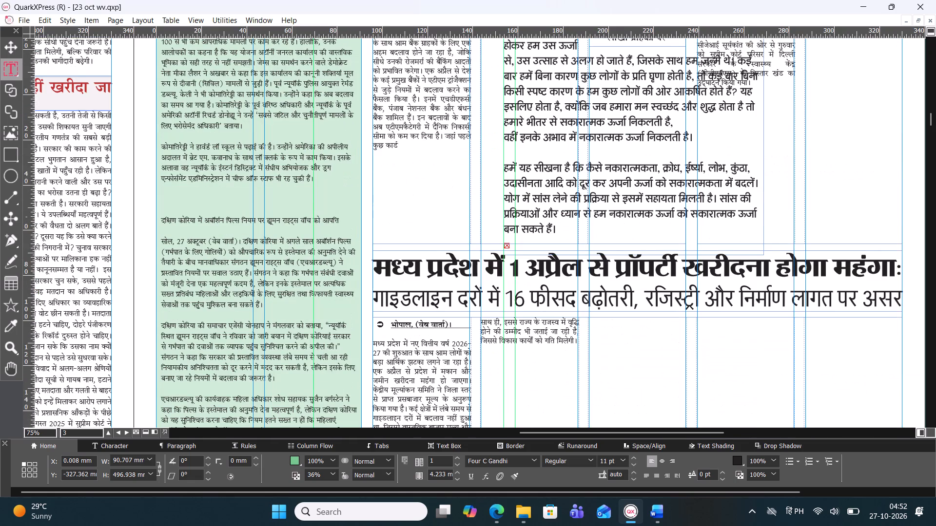
left_click(206, 136)
key("BackSpace")
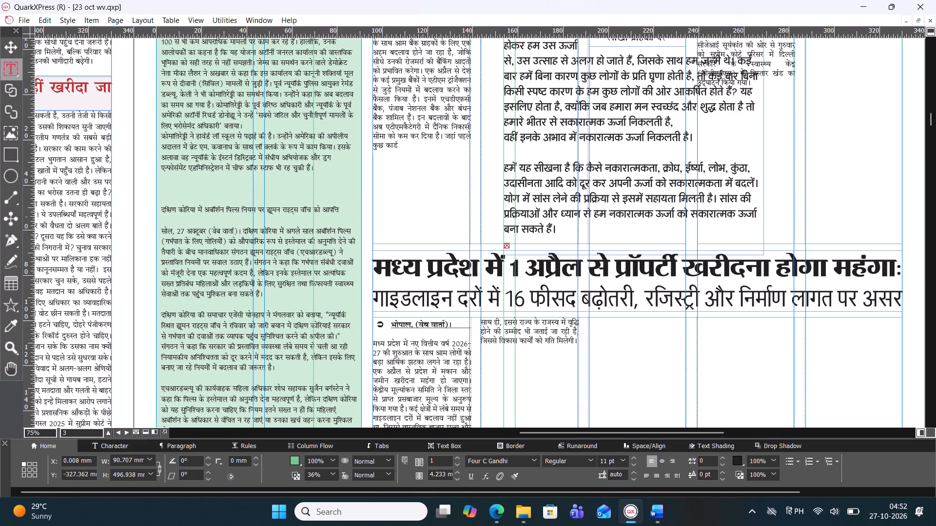
left_click(161, 134)
key("BackSpace")
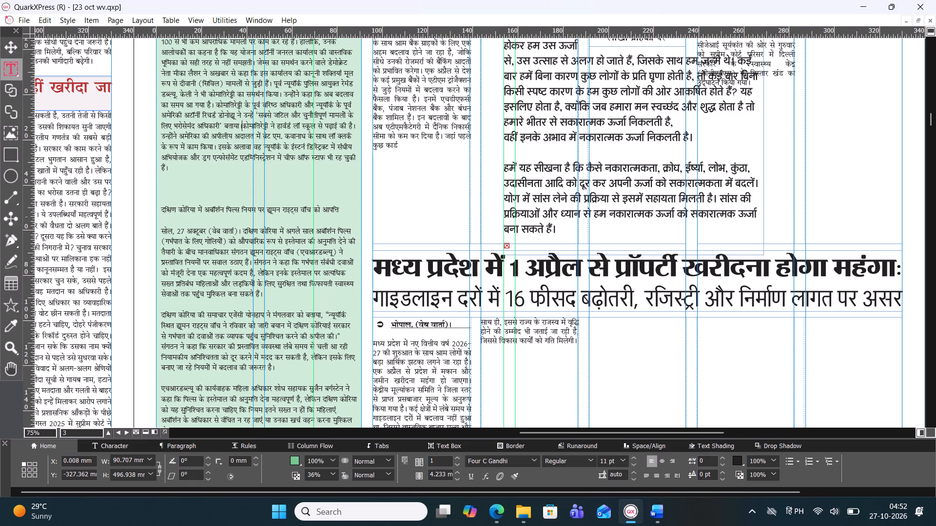
key("space")
Remove the blank lines above the दक्षिण कोरिया में अबॉर्शन पिल्स headline and run it on after चुकी हैं। with a space.
left_click(162, 178)
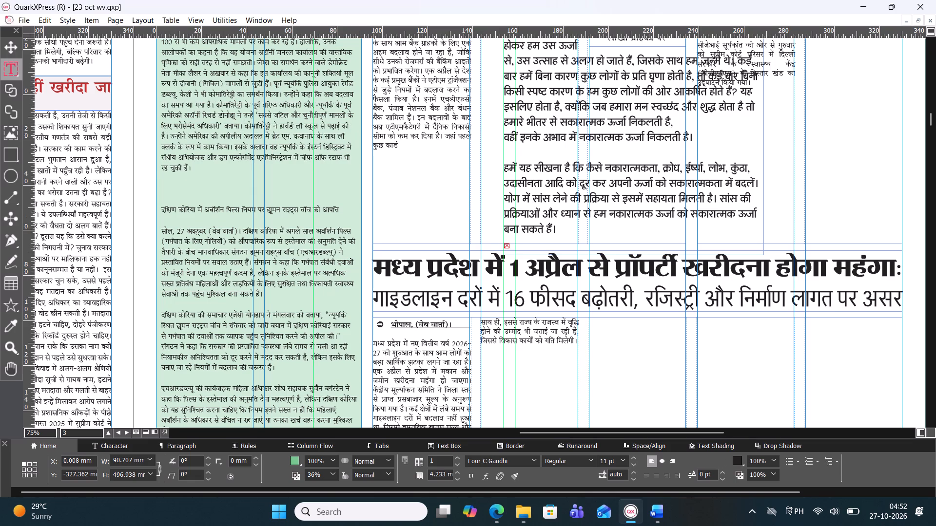
key("BackSpace")
left_click(161, 179)
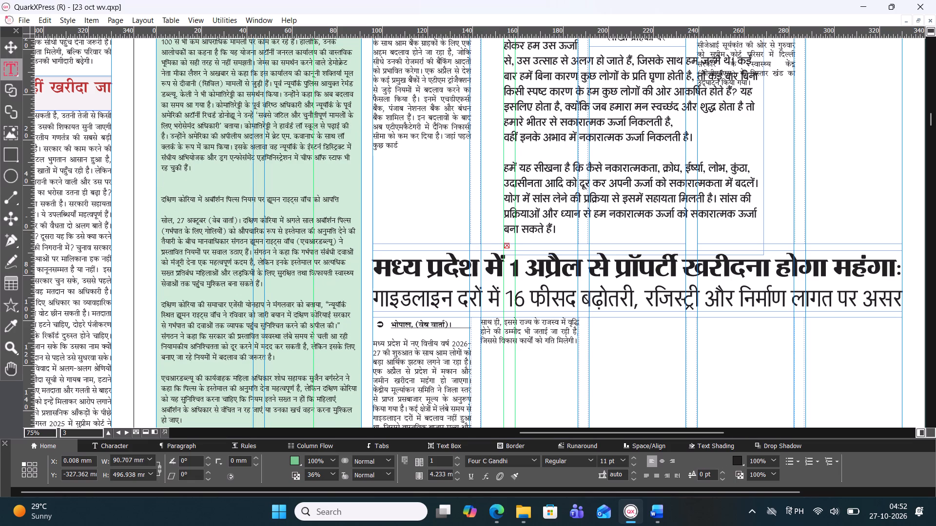
key("BackSpace")
left_click(161, 179)
key("BackSpace")
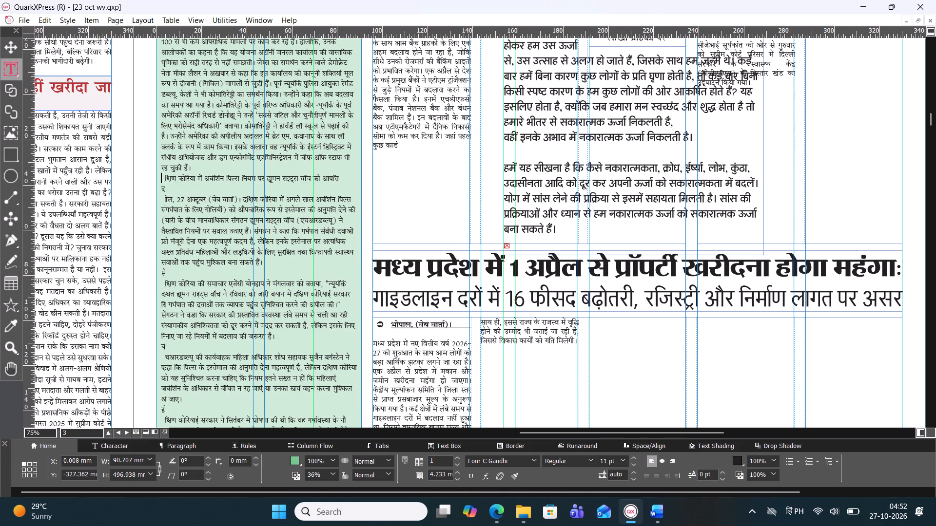
left_click(161, 179)
key("BackSpace")
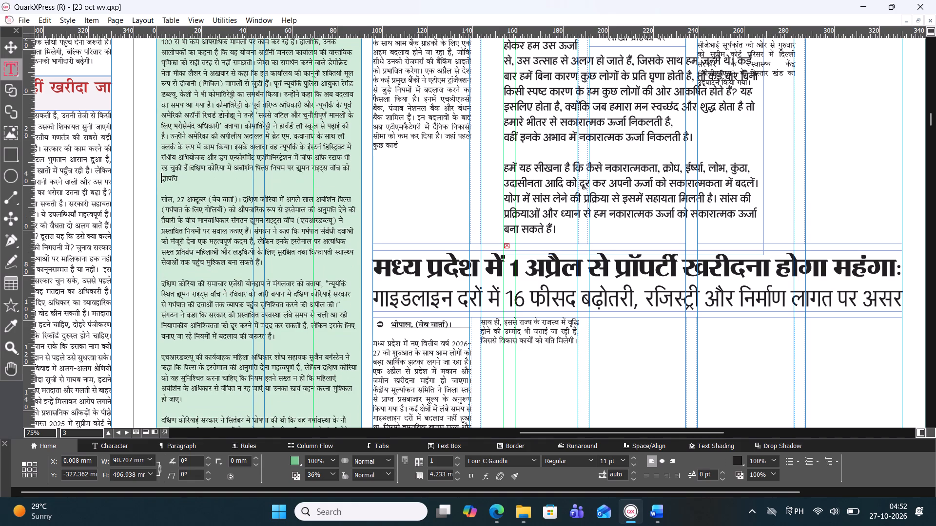
key("space")
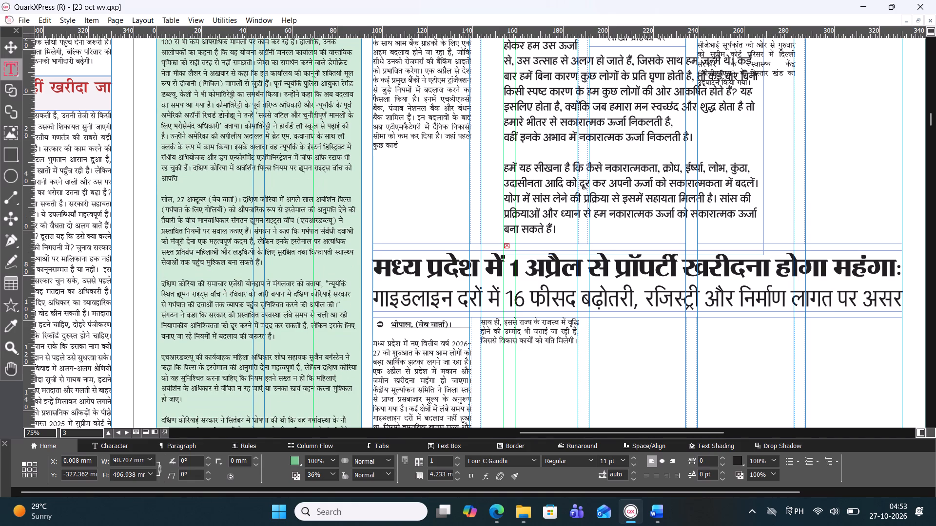
Run the सोल, 27 अक्टूबर paragraph on after the headline with a space, and remove the blank line following that paragraph.
left_click(164, 187)
key("BackSpace")
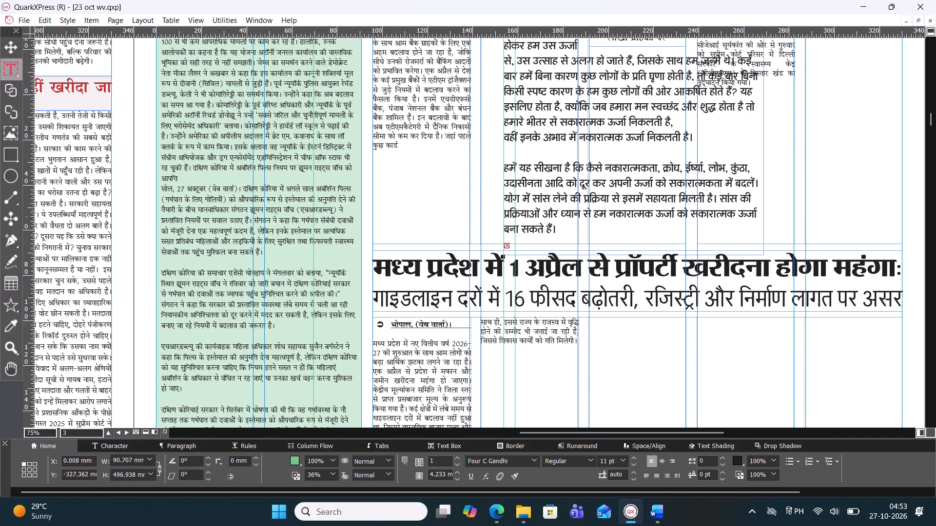
left_click(159, 189)
key("BackSpace")
key("space")
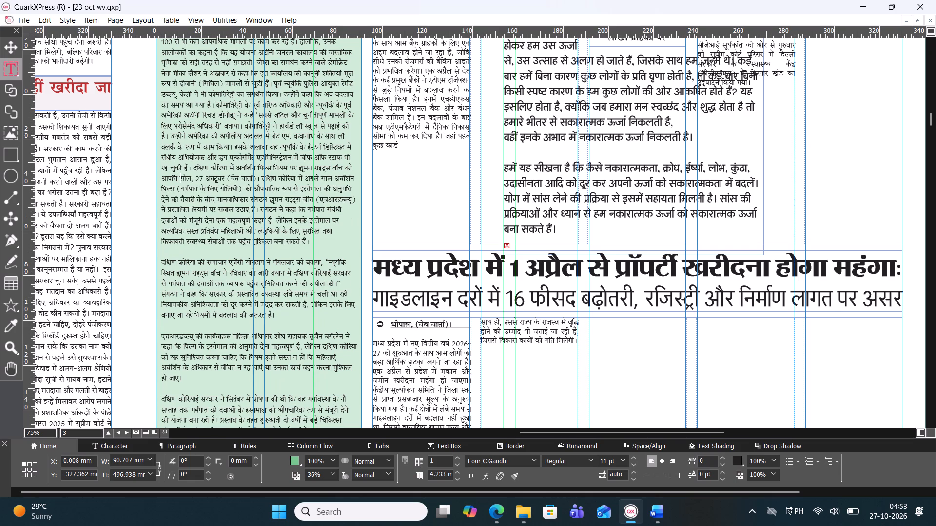
left_click(172, 250)
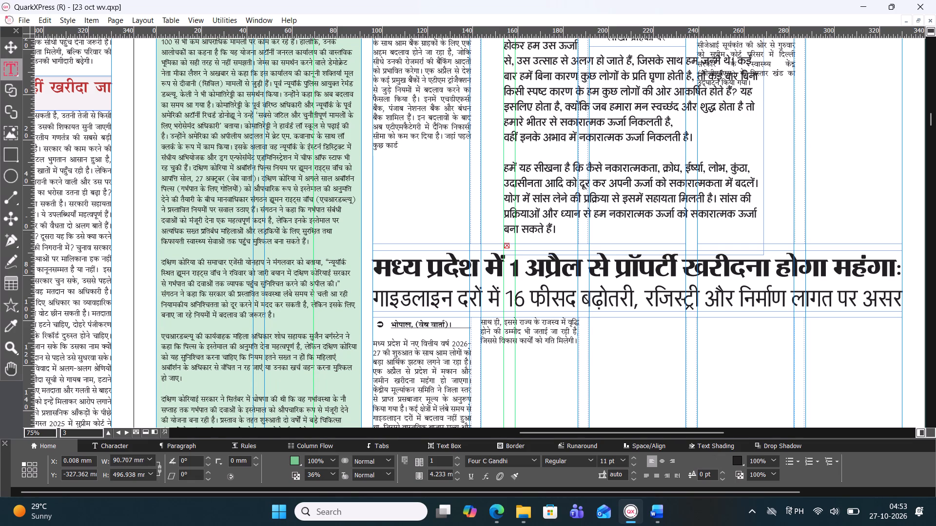
key("BackSpace")
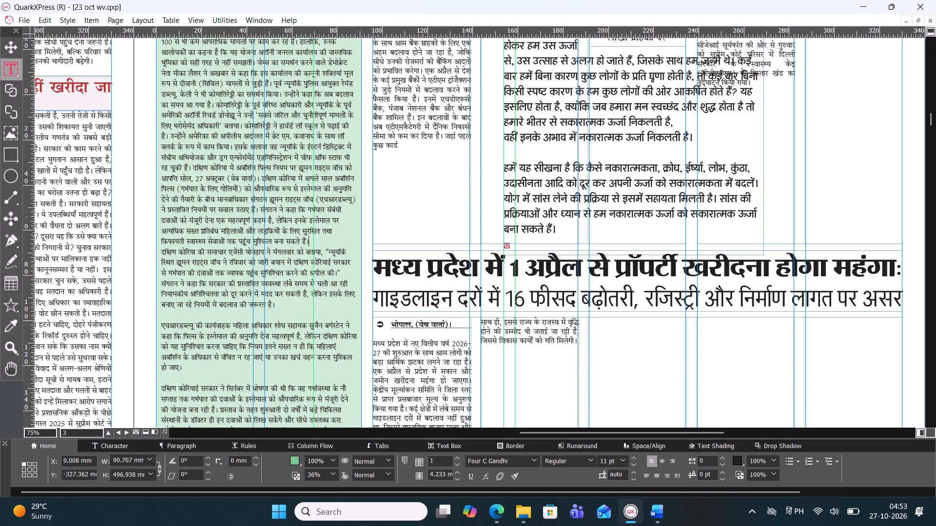
Remove the blank line above the एचआरडब्ल्यू की कार्यवाहक paragraph and join it to the preceding text with a space.
left_click(178, 311)
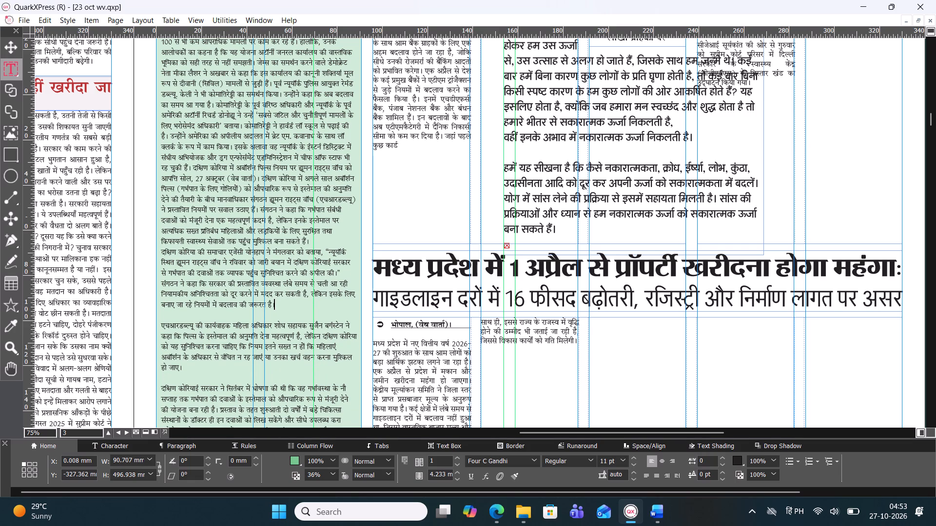
left_click(179, 311)
left_click(175, 320)
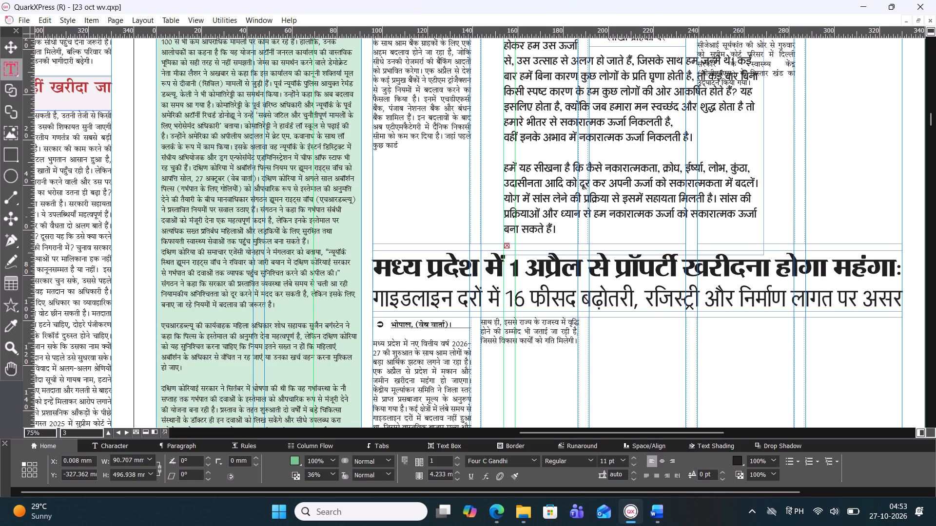
key("BackSpace")
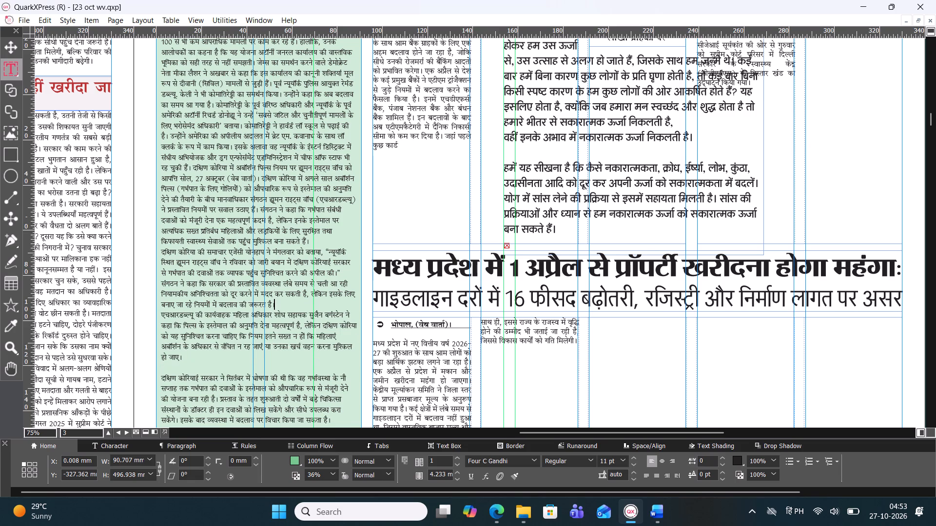
left_click(157, 316)
key("BackSpace")
key("space")
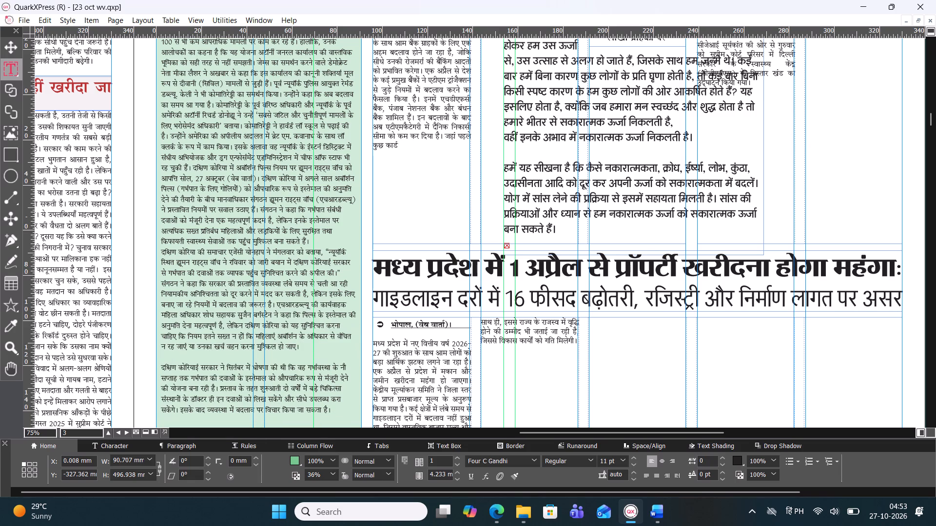
Remove the blank line above the दक्षिण कोरियाई सरकार paragraph and join it to the preceding text with a space.
left_click(171, 358)
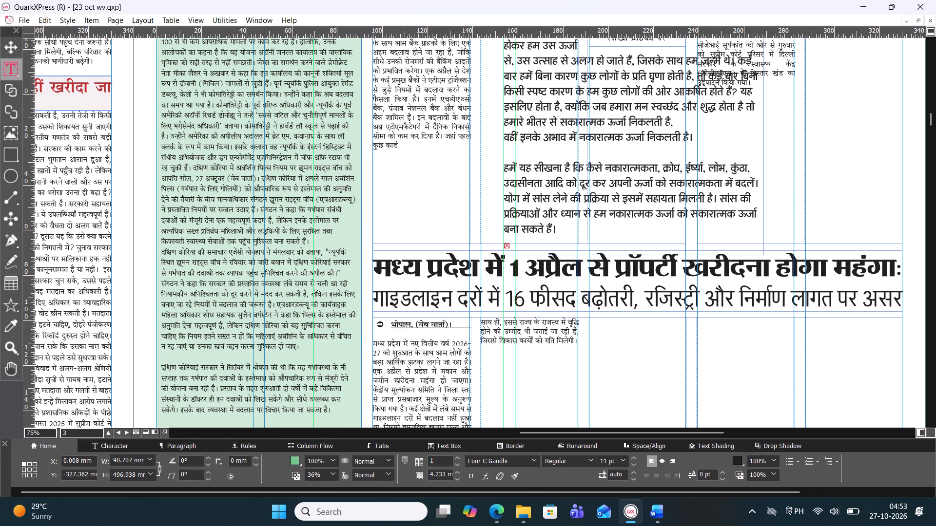
key("BackSpace")
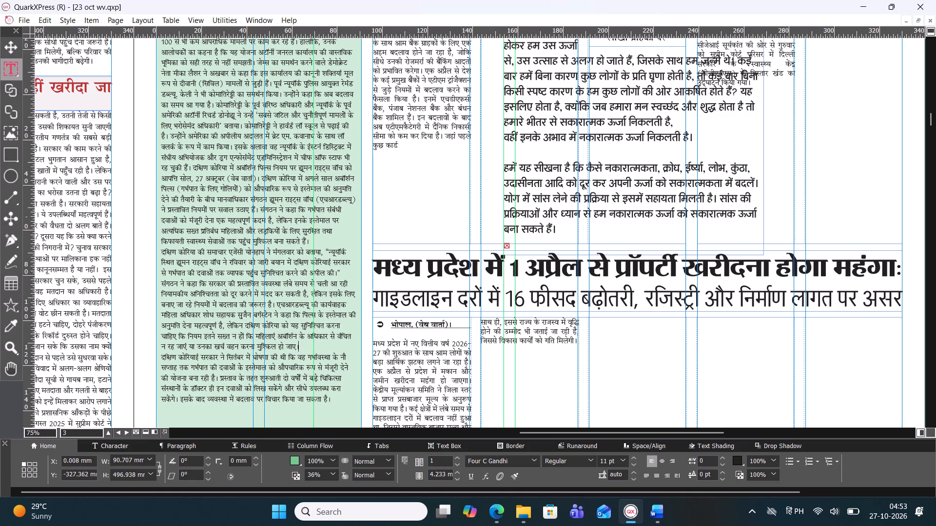
left_click(161, 354)
key("BackSpace")
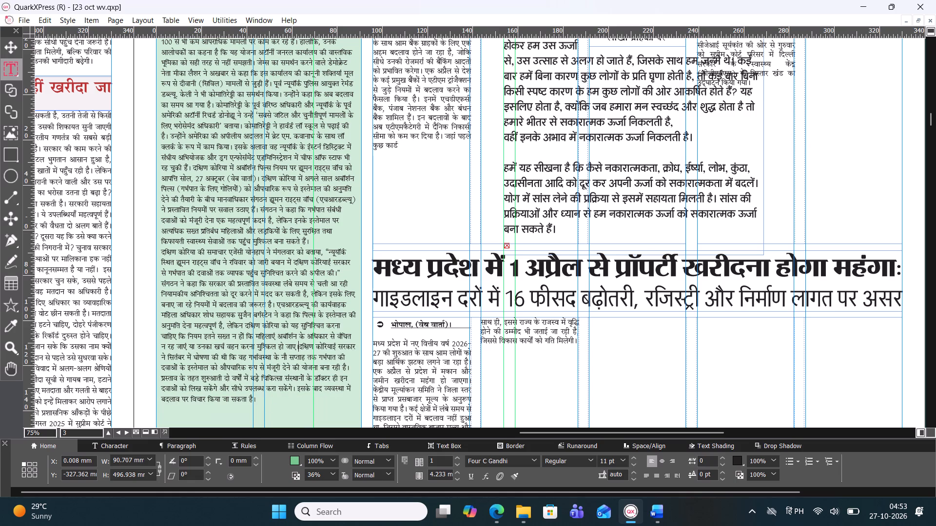
key("space")
scroll(247, 192, "down", 1)
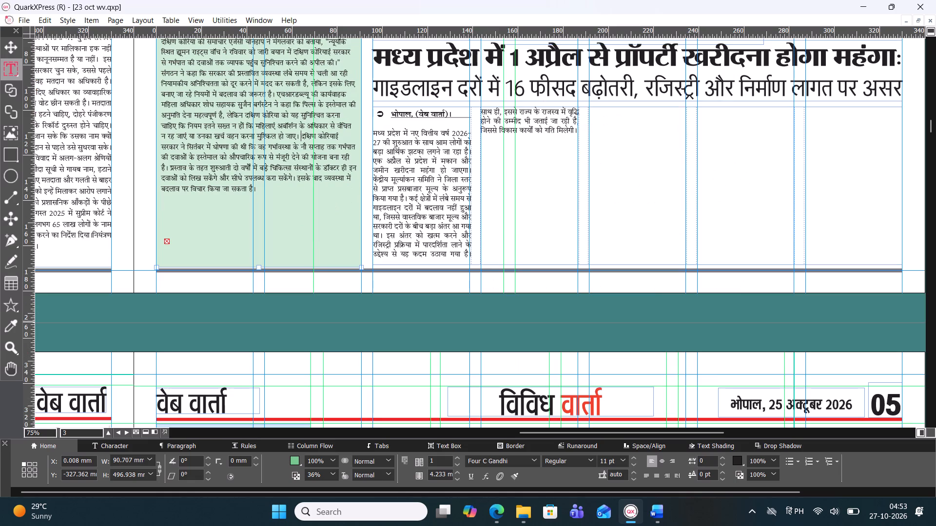
Join the दक्षिण कोरिया की समाचार एजेंसी paragraph in the green column to the preceding text with a space.
scroll(255, 168, "up", 1)
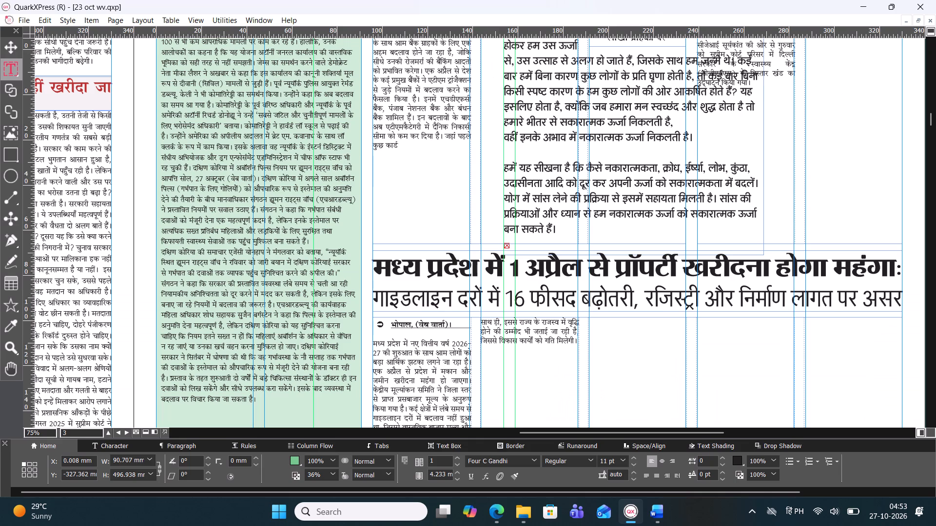
scroll(281, 248, "down", 1)
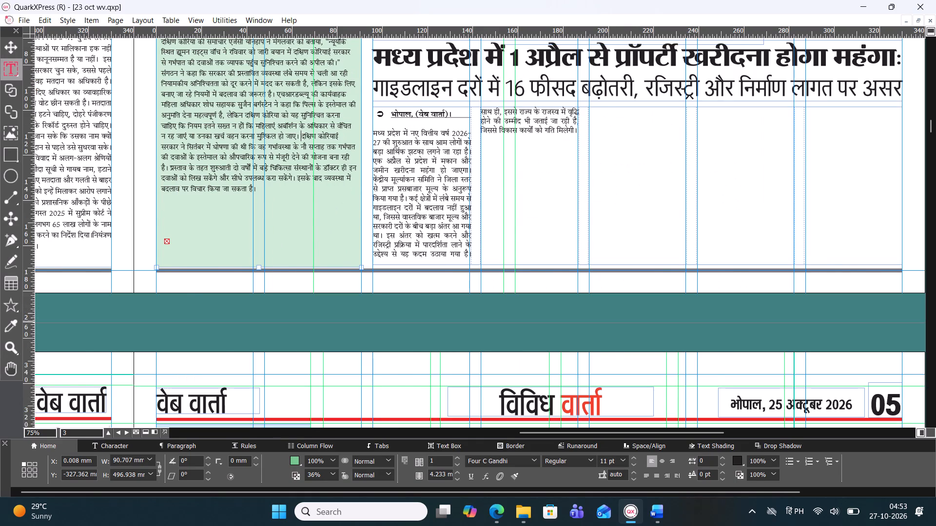
scroll(281, 247, "up", 1)
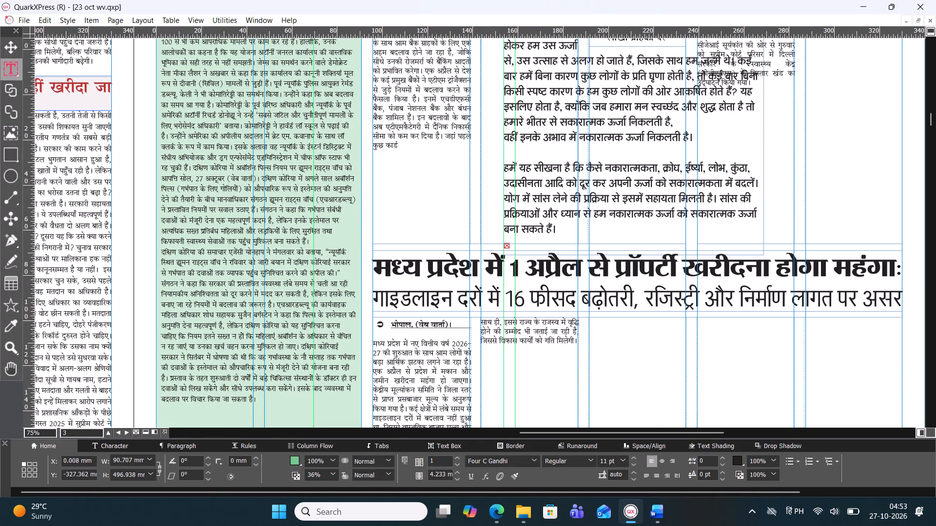
left_click(158, 249)
key("BackSpace")
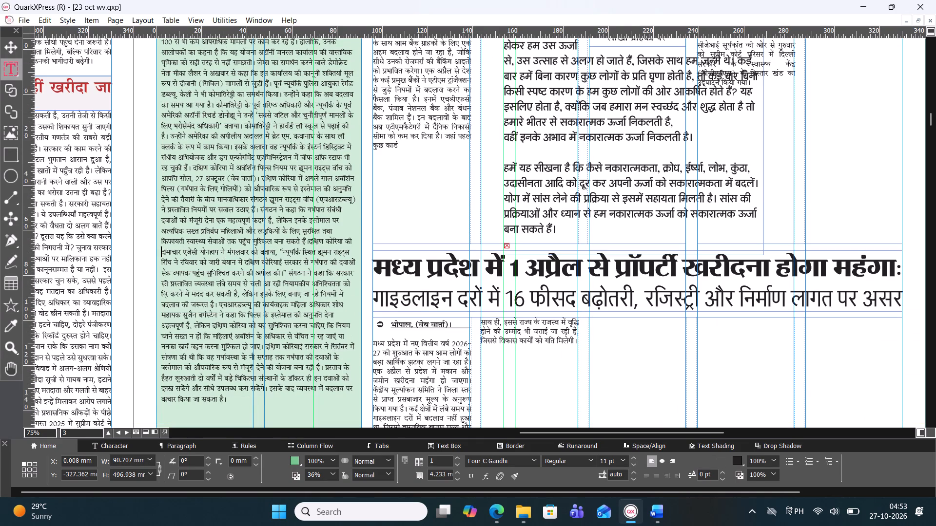
key("space")
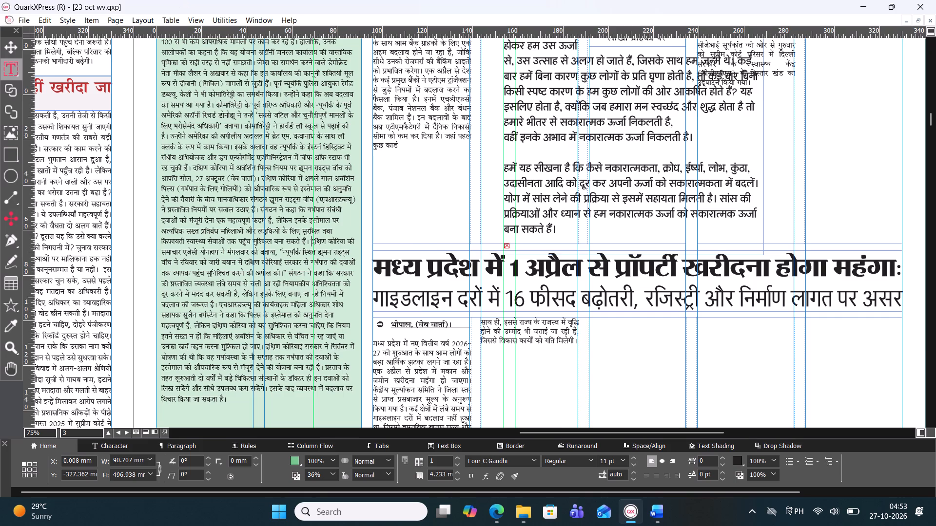
Copy the ह्यूमन राइट्स वॉच ने प्रस्तावित व्यवस्था paragraph from Word and add it after a space at the end of the green column's text.
scroll(180, 372, "down", 1)
left_click(231, 185)
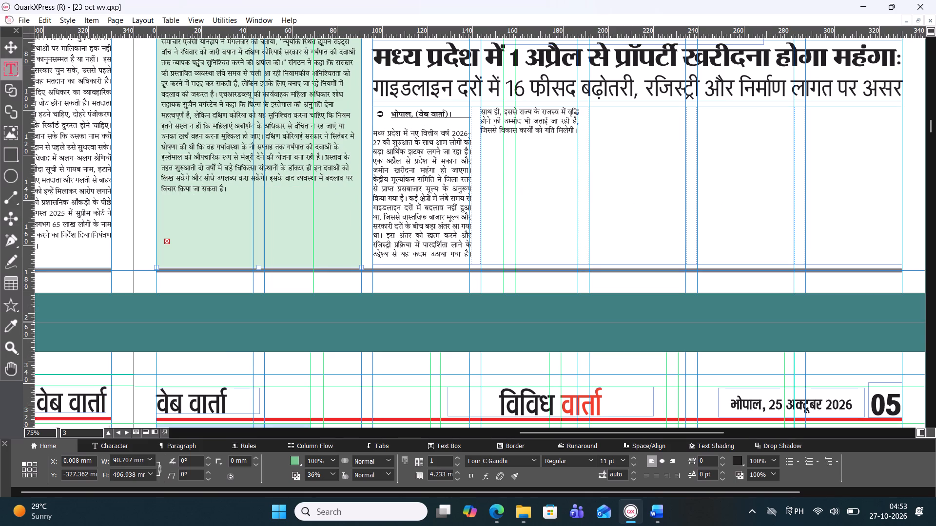
key("space")
left_click(654, 517)
scroll(400, 344, "down", 1)
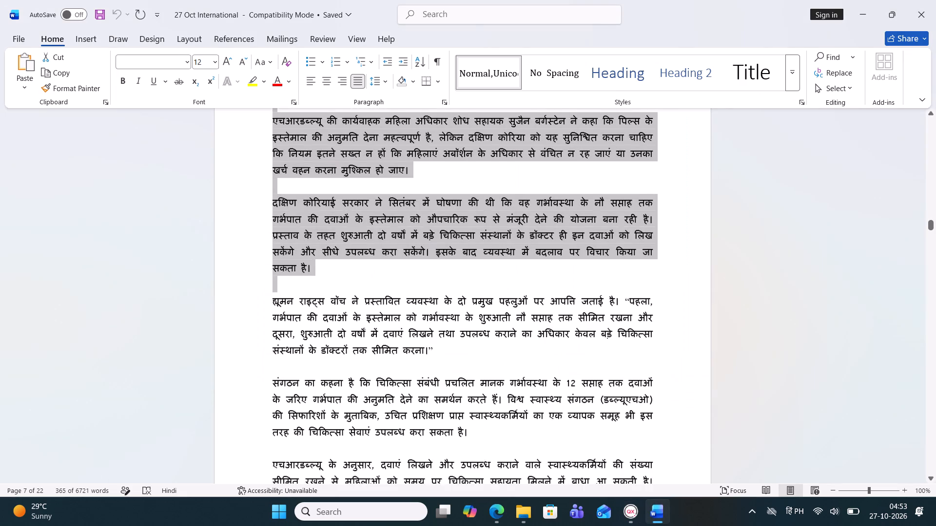
scroll(400, 344, "down", 2)
left_click_drag(272, 236, 451, 284)
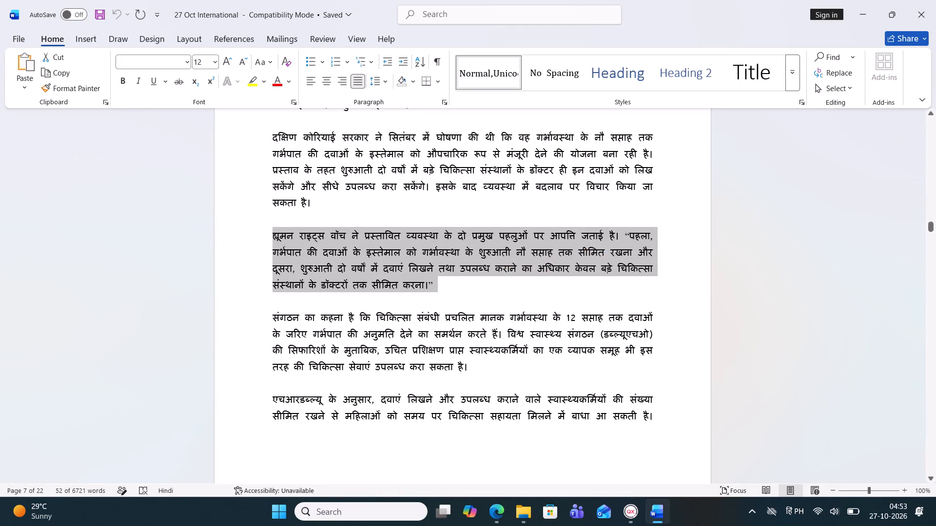
key("ctrl+c")
left_click(629, 522)
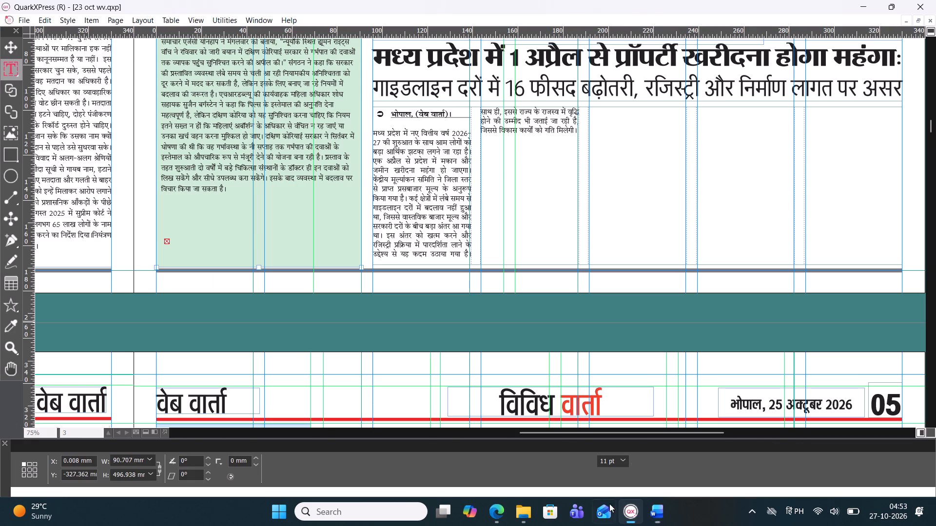
key("ctrl+c")
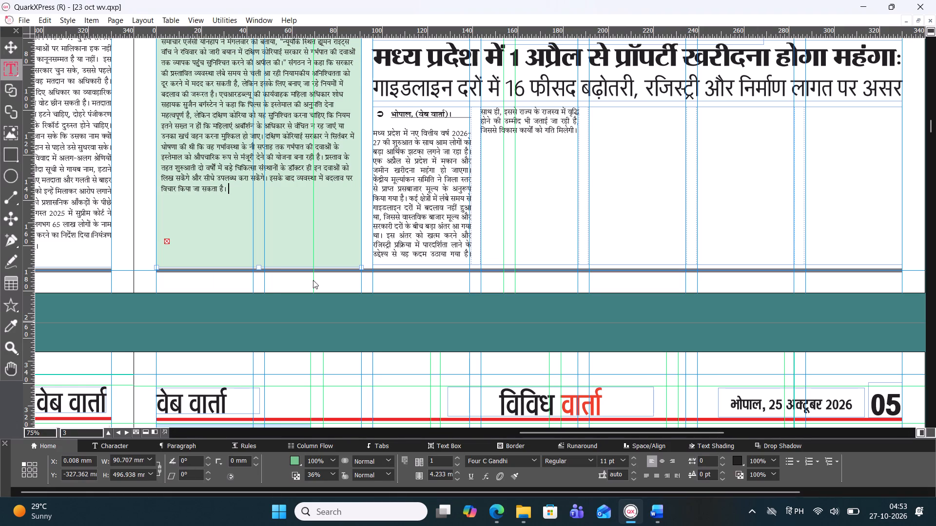
key("ctrl+v")
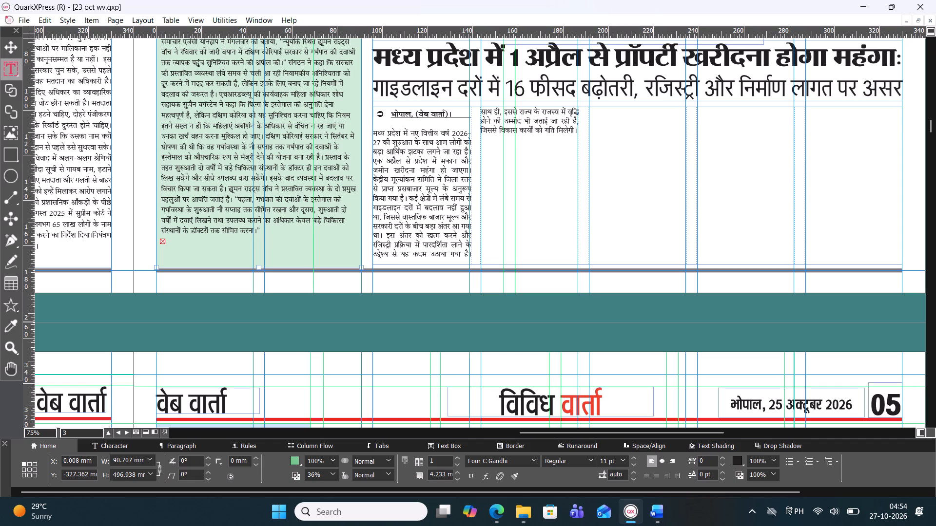
Display the Colors palette and select the green column's text box with the Item tool.
scroll(248, 215, "up", 1)
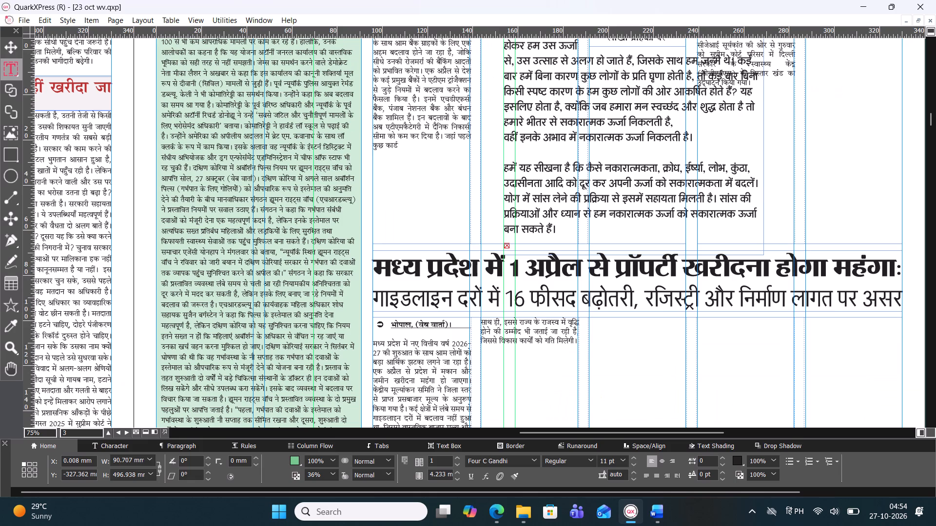
left_click(262, 18)
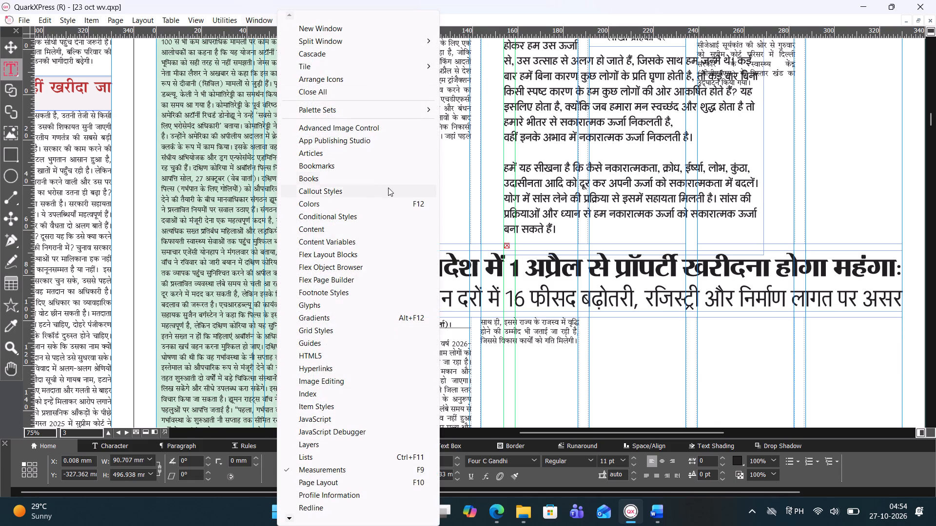
left_click(387, 206)
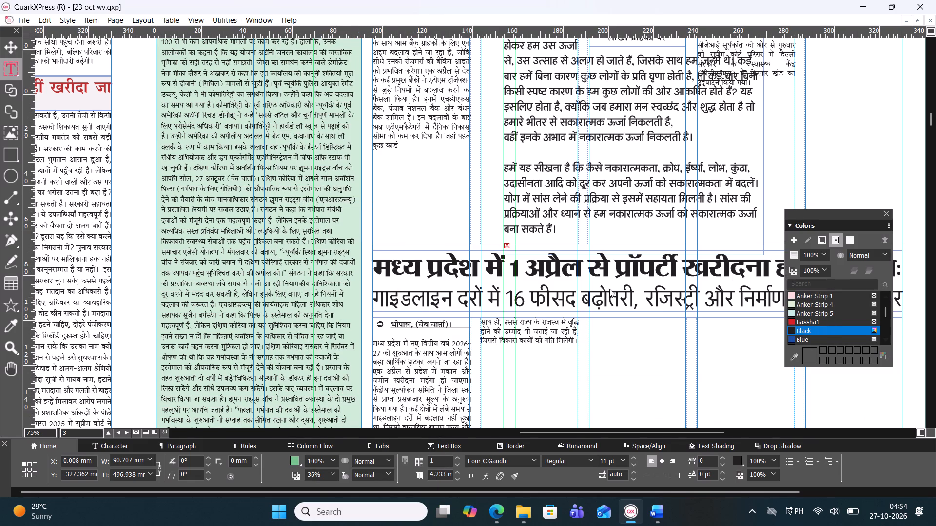
left_click(11, 42)
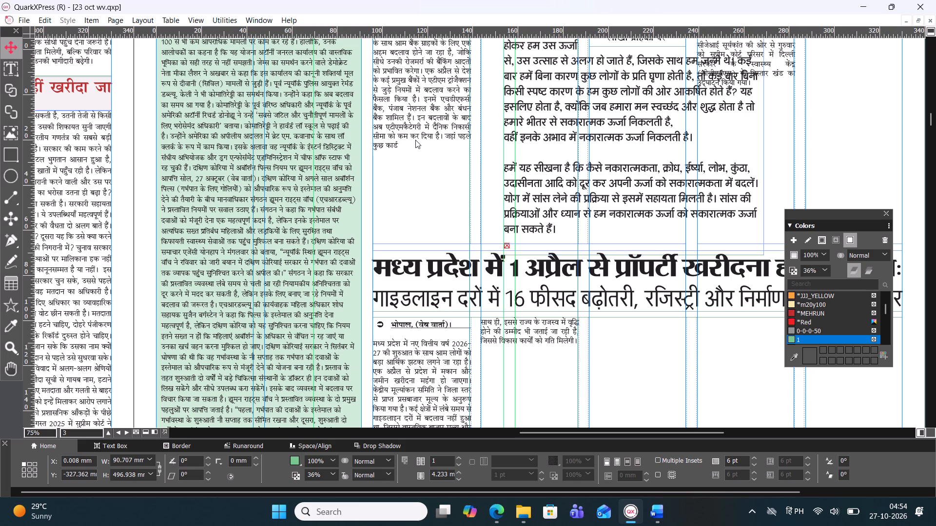
left_click(349, 224)
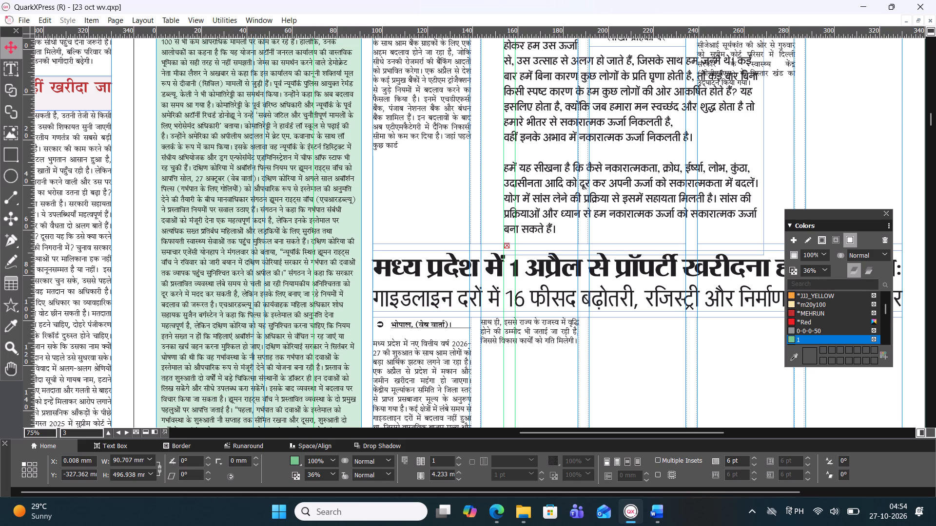
left_click(349, 224)
left_click(356, 222)
left_click(359, 223)
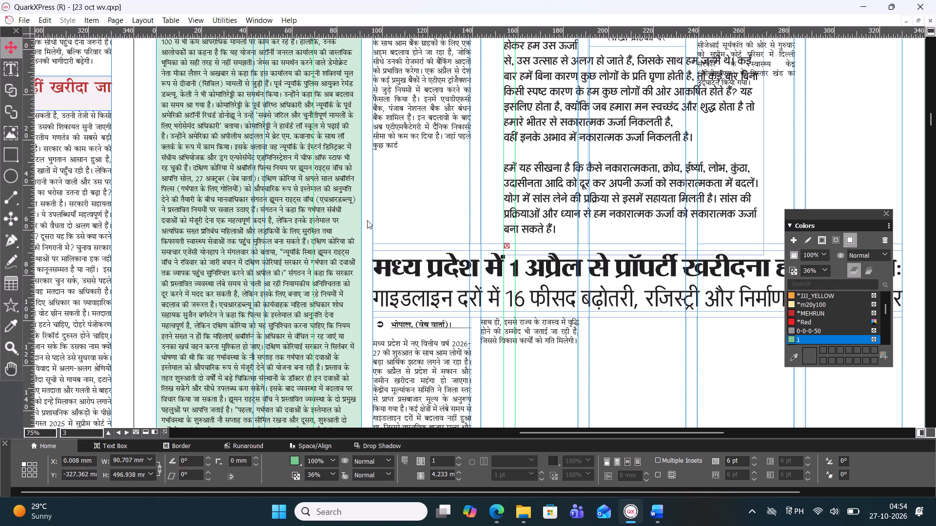
double_click(361, 222)
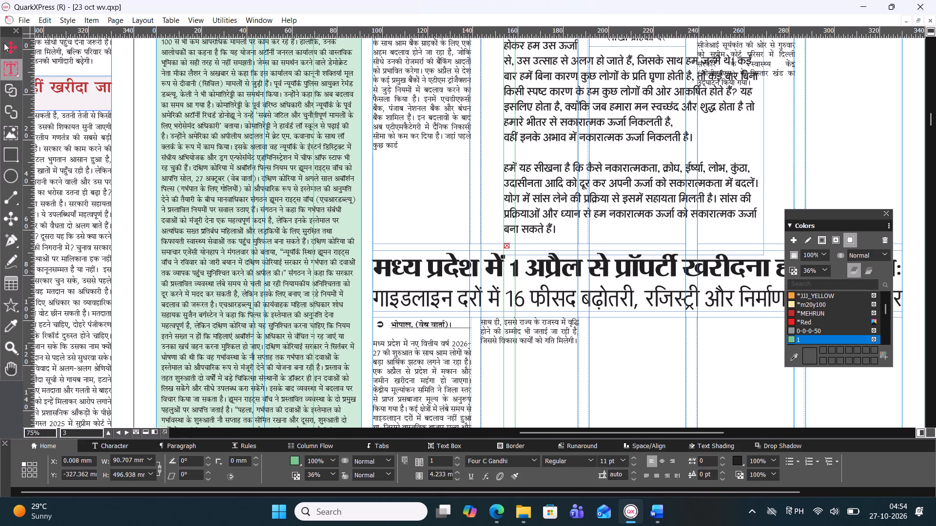
left_click(12, 44)
double_click(352, 227)
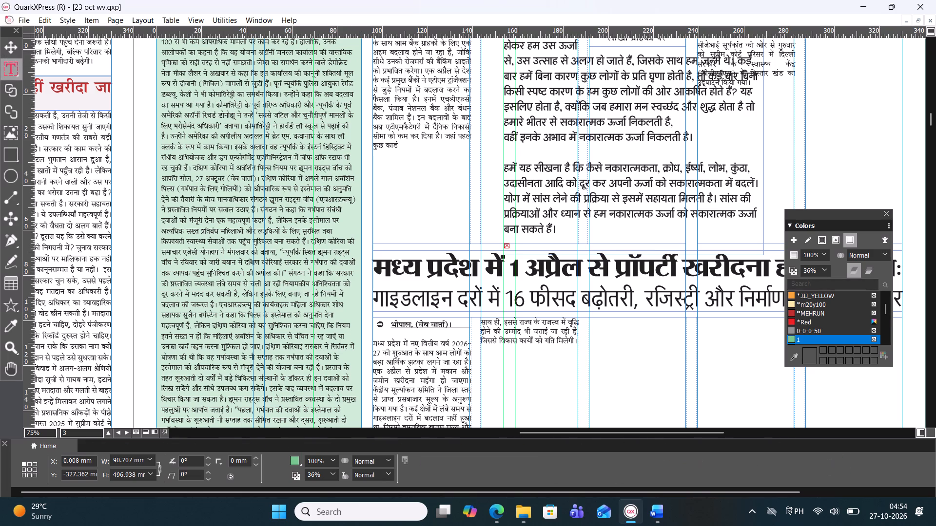
left_click(9, 51)
Delete the मप्र के मुख्यमंत्री वाराणसी पहुंचे headline text from its box at the top of page 03.
scroll(300, 188, "up", 1)
scroll(300, 188, "down", 1)
scroll(313, 188, "up", 3)
scroll(412, 203, "up", 3)
scroll(467, 223, "down", 2)
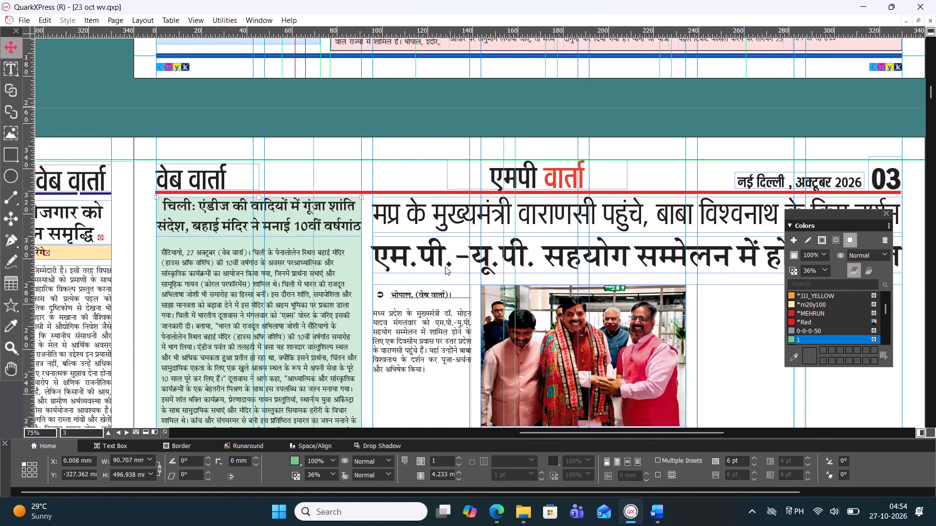
scroll(445, 266, "down", 2)
scroll(663, 211, "up", 1)
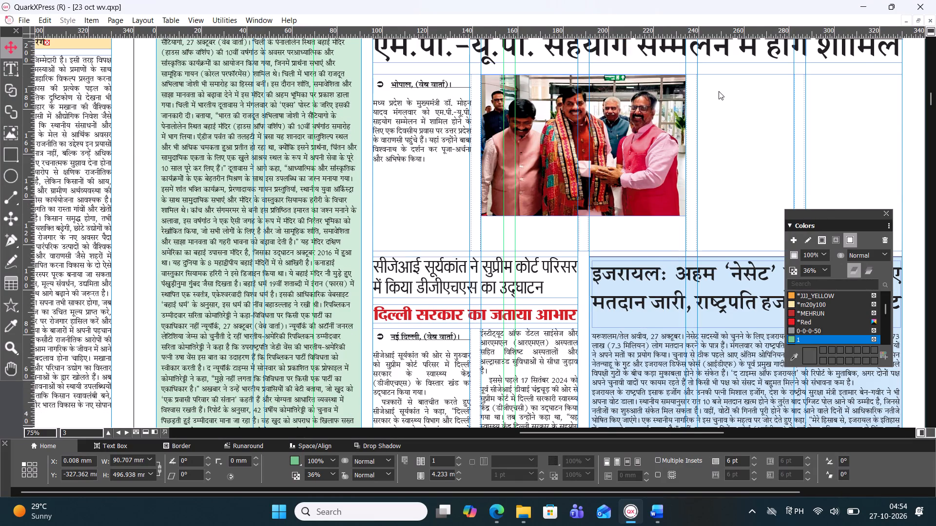
scroll(719, 91, "up", 1)
left_click(665, 211)
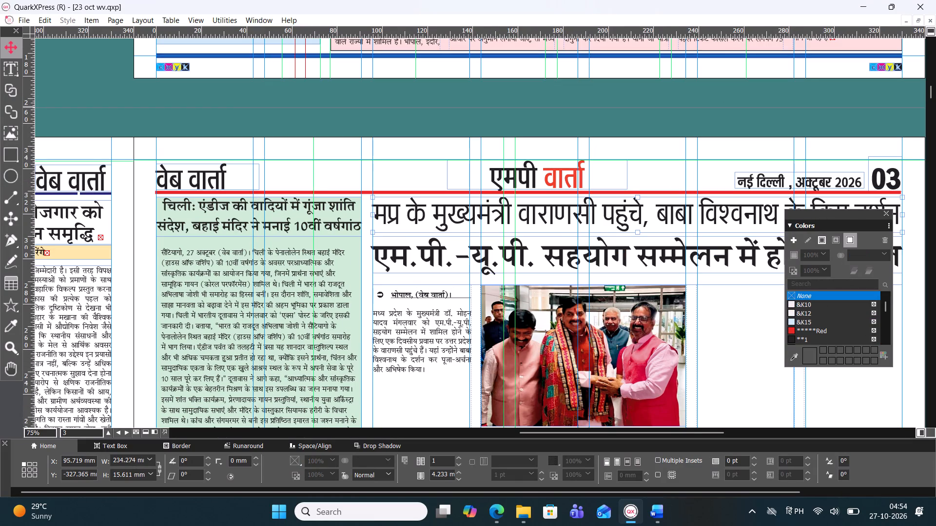
double_click(624, 221)
key("BackSpace")
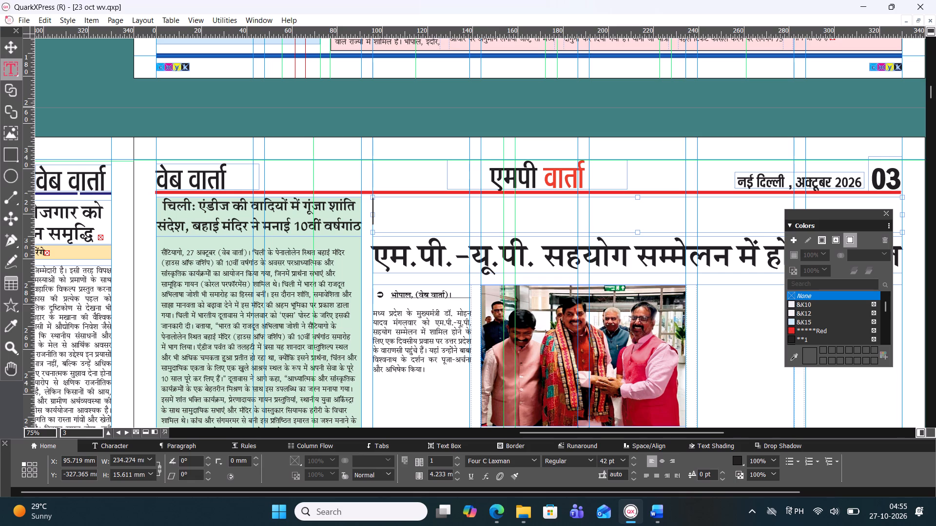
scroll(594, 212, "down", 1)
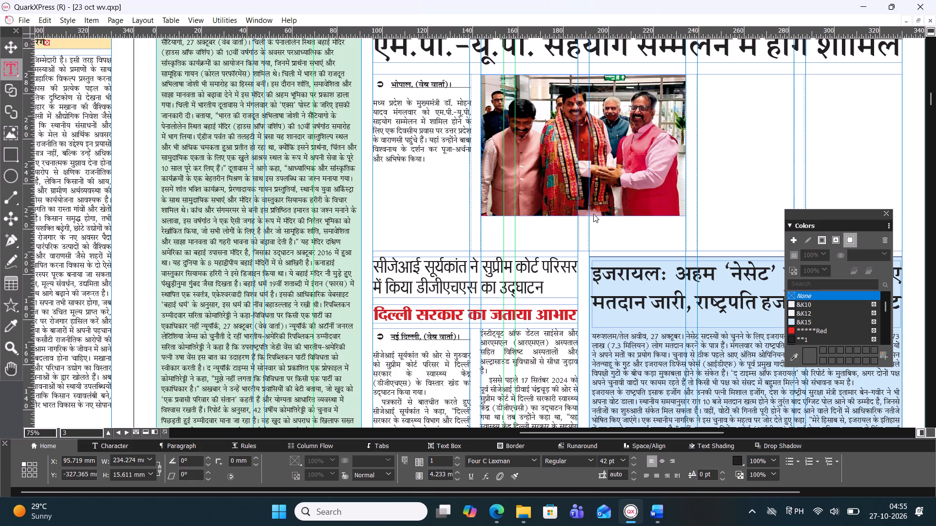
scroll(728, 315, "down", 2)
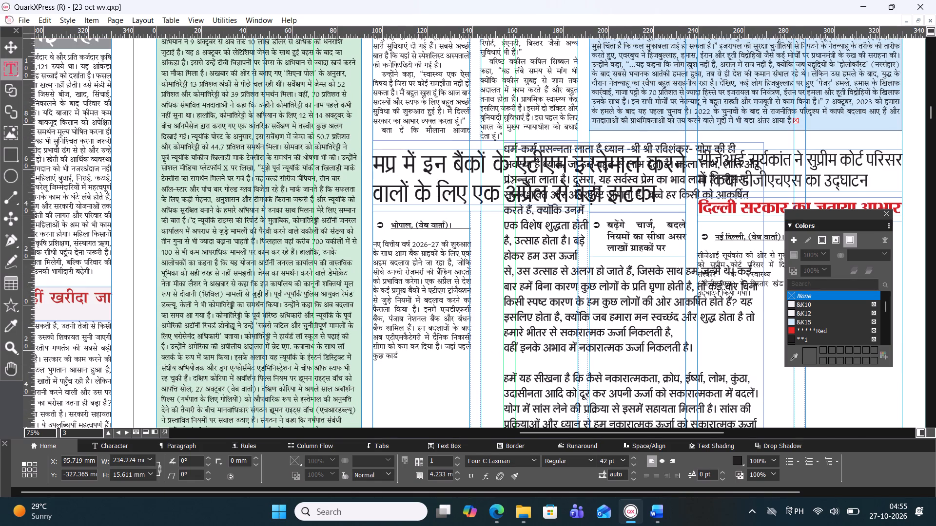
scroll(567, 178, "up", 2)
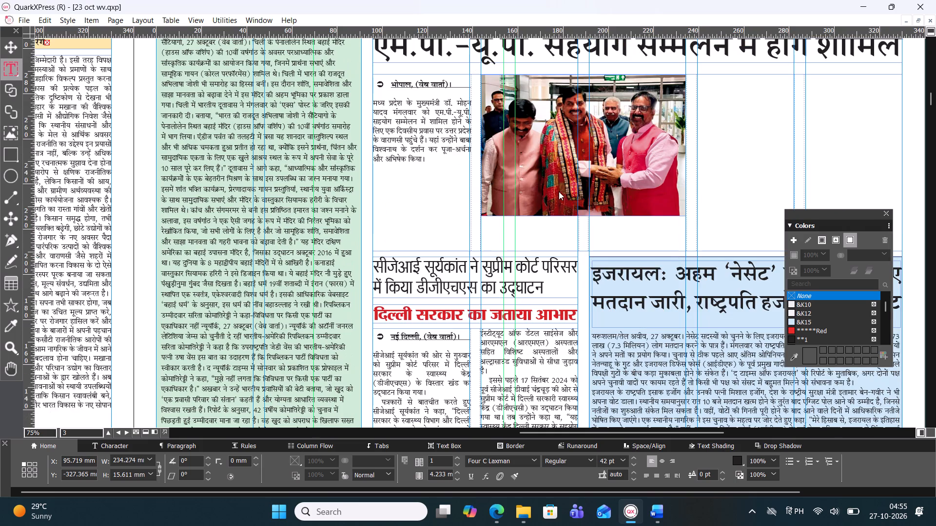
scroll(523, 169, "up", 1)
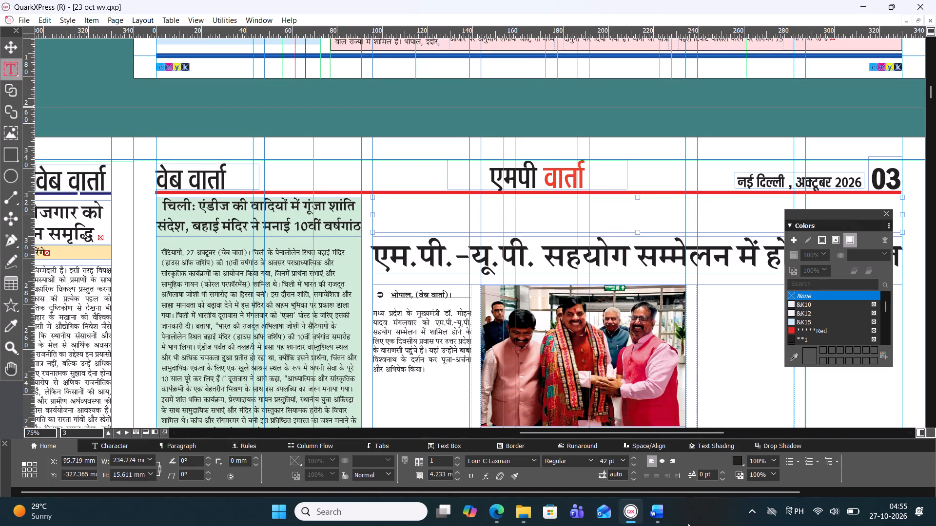
Copy the वोटर धोखाधड़ी headline under इंटरनेशनल 06 in the Word document and paste it into the empty headline box on page 03.
left_click(662, 511)
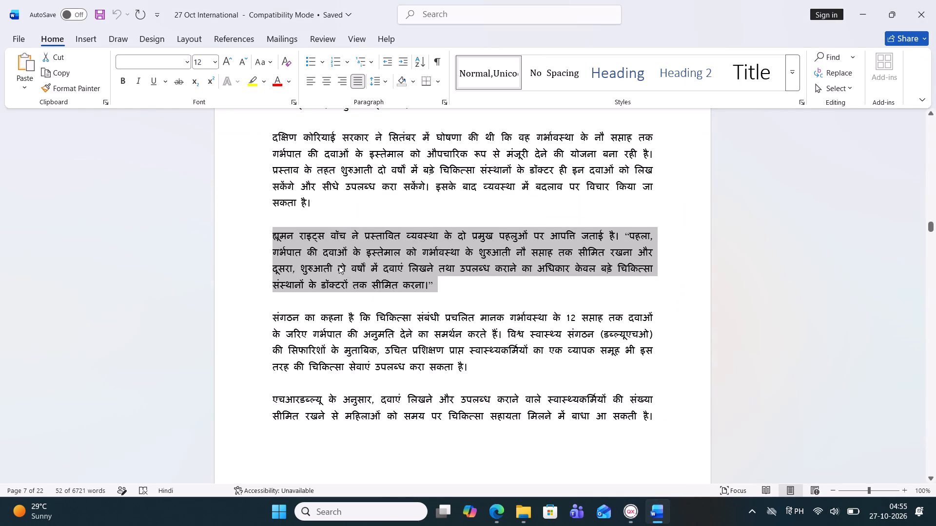
scroll(471, 346, "down", 9)
scroll(457, 284, "down", 18)
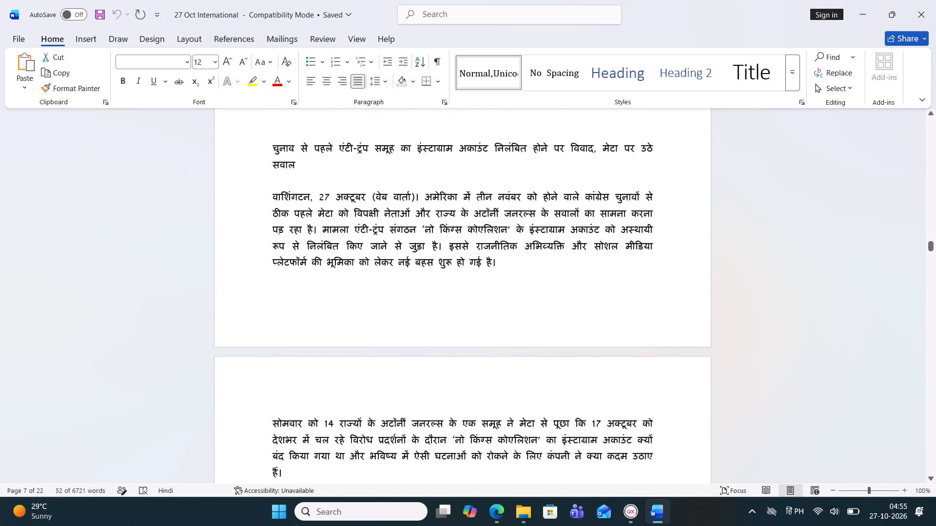
scroll(418, 290, "down", 13)
scroll(398, 294, "down", 8)
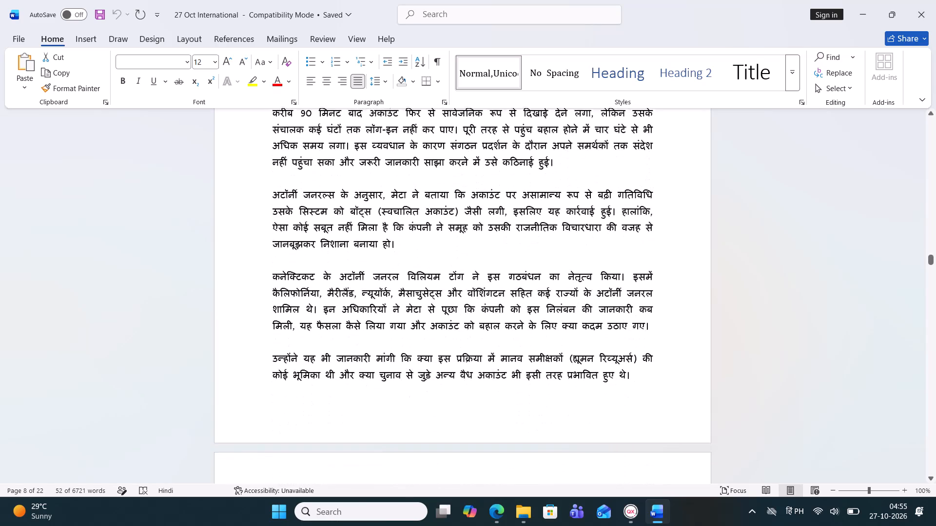
scroll(390, 302, "down", 1)
scroll(385, 284, "up", 1)
scroll(386, 286, "down", 11)
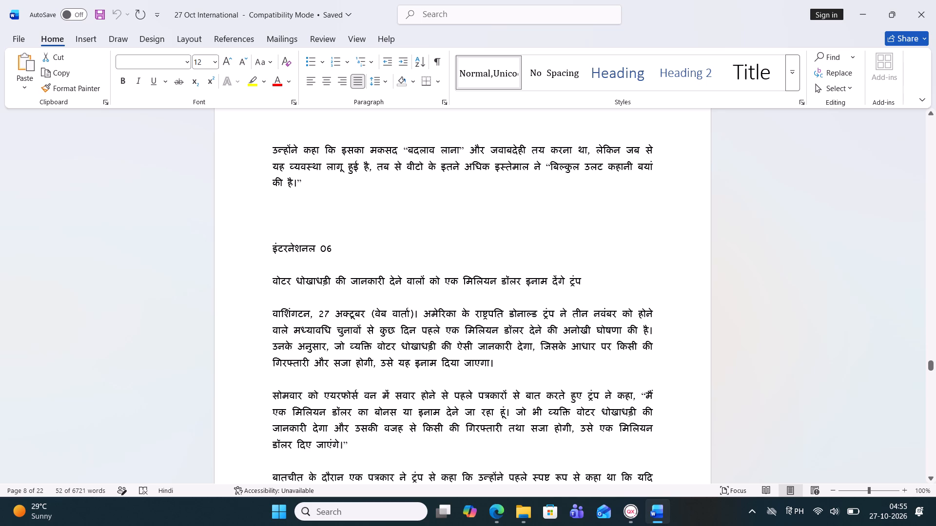
left_click_drag(270, 285, 537, 289)
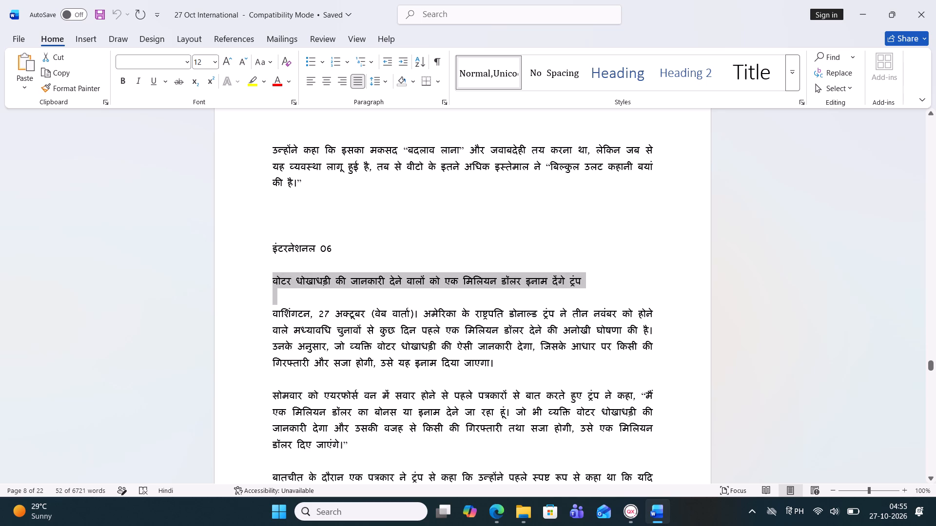
left_click_drag(537, 289, 568, 290)
key("ctrl+c")
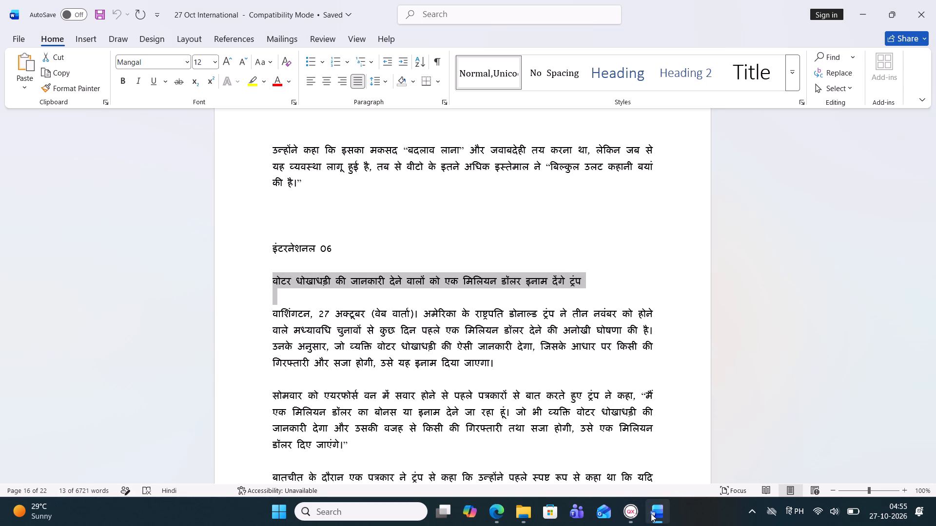
left_click(651, 513)
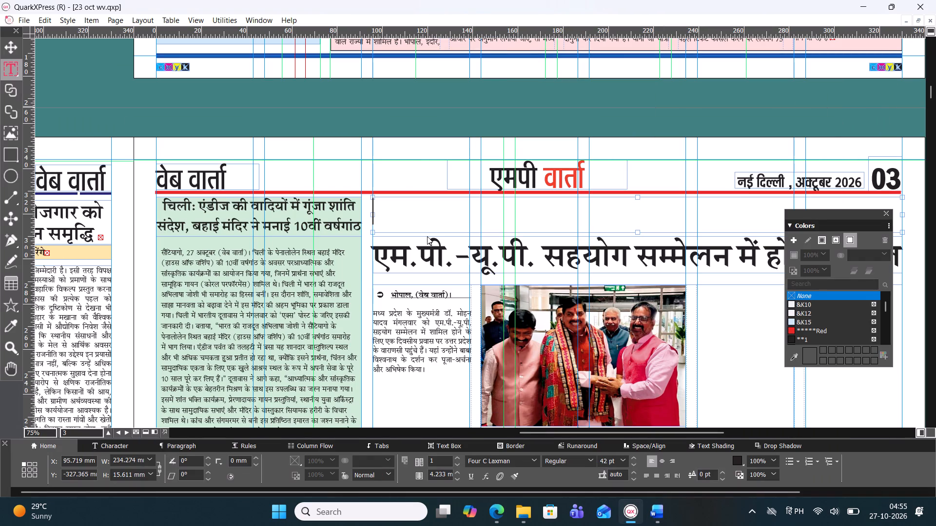
key("ctrl+c")
key("ctrl+v")
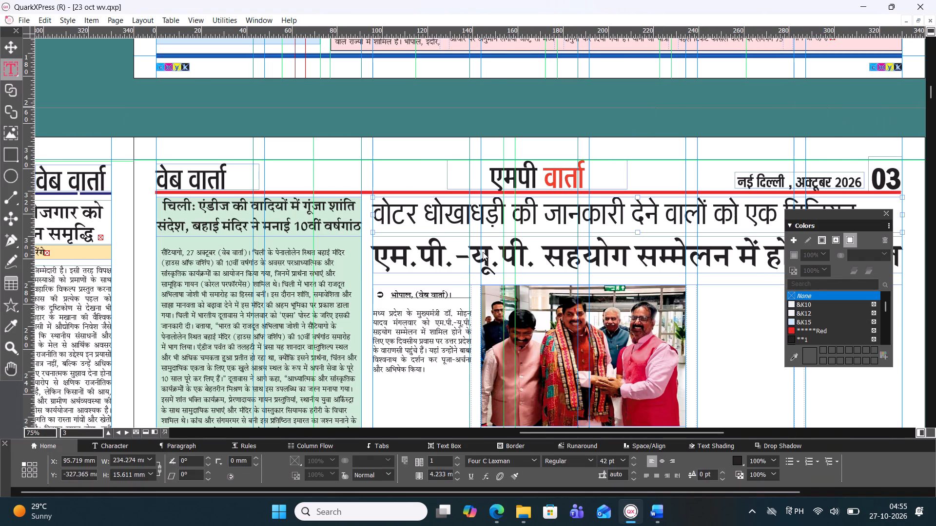
Delete the एम.पी.-यू.पी. सहयोग सम्मेलन headline box beneath the new headline on page 03.
scroll(508, 249, "down", 2, "ctrl")
scroll(643, 253, "up", 2, "ctrl")
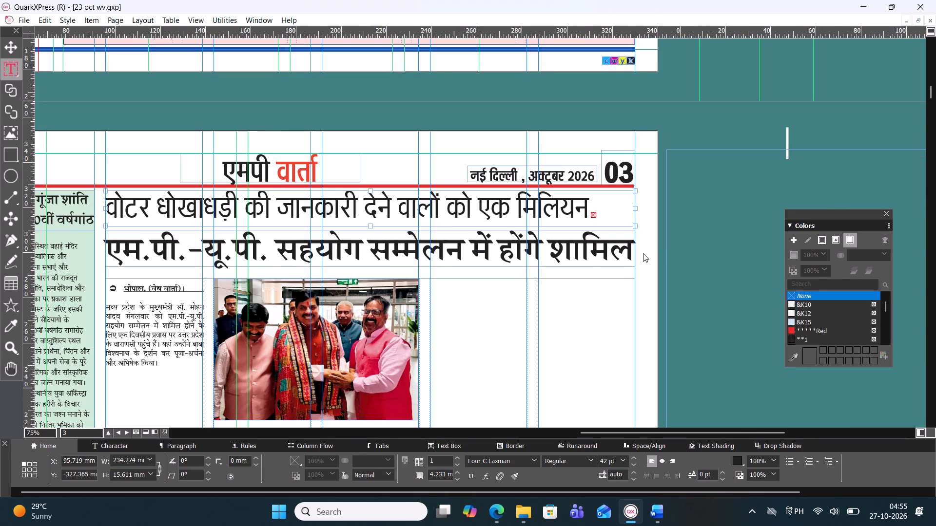
left_click(13, 56)
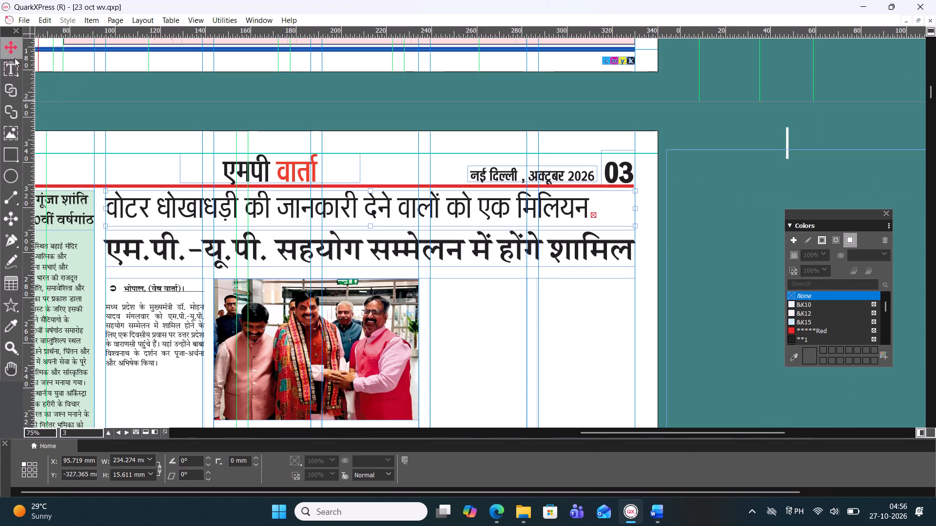
left_click(287, 245)
key("BackSpace")
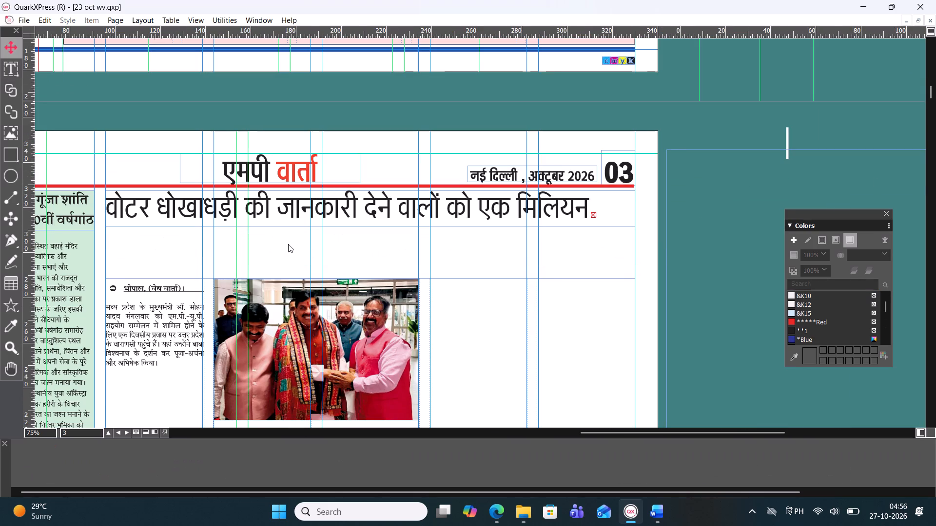
Extend the वोटर धोखाधड़ी headline box downward to a height of about 31.8 mm so it holds two lines.
left_click(309, 220)
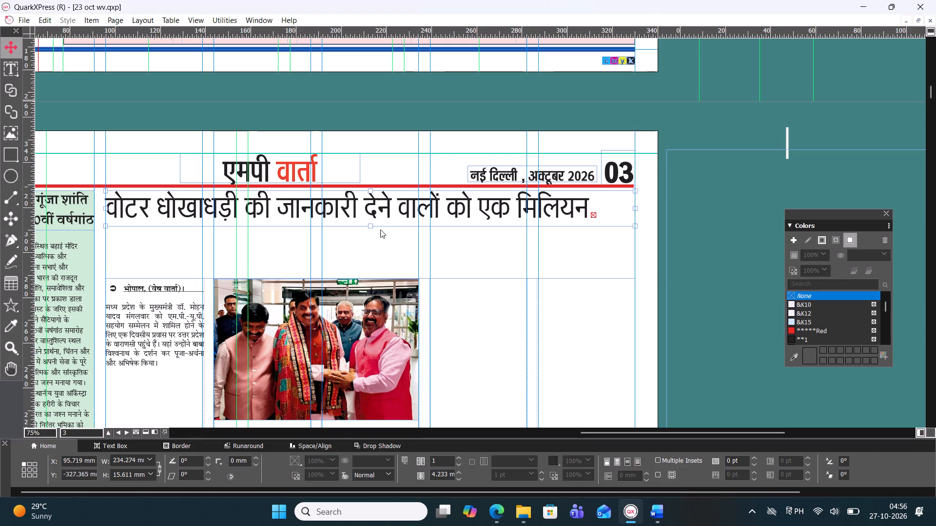
left_click_drag(373, 226, 377, 249)
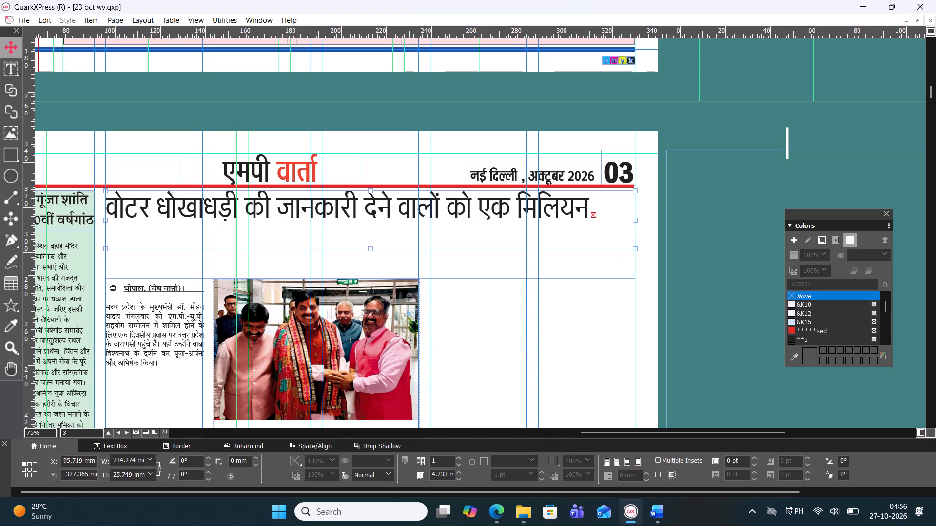
left_click_drag(371, 250, 377, 270)
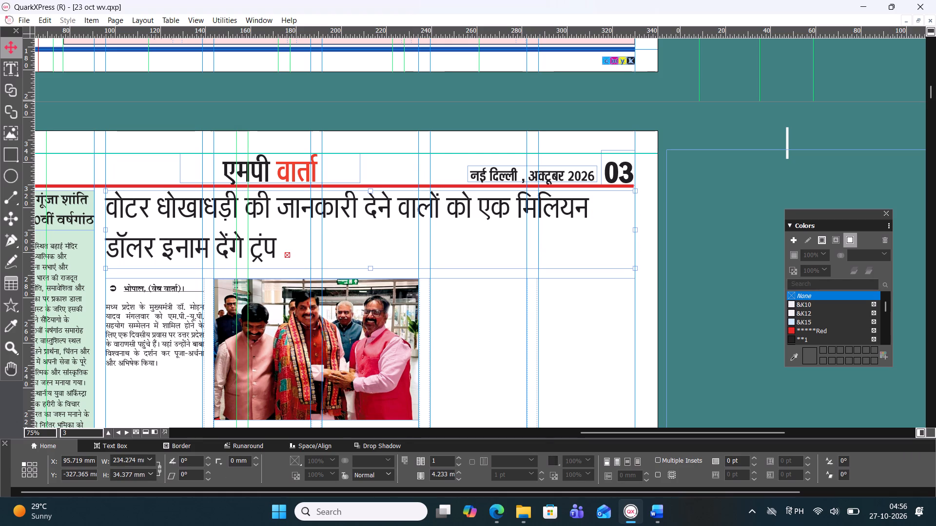
left_click_drag(371, 268, 370, 262)
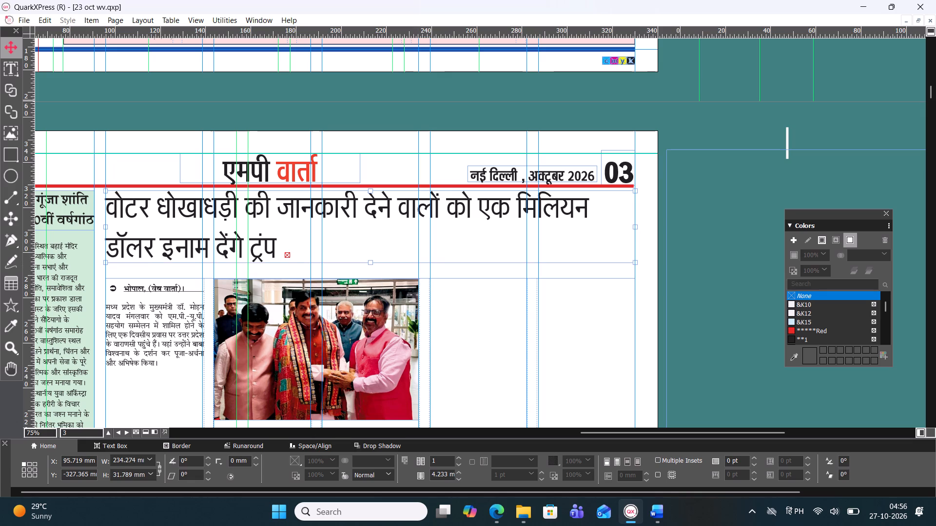
Select all the text in the वोटर धोखाधड़ी headline box and increase its font size to 45 pt.
double_click(256, 248)
key("ctrl+a")
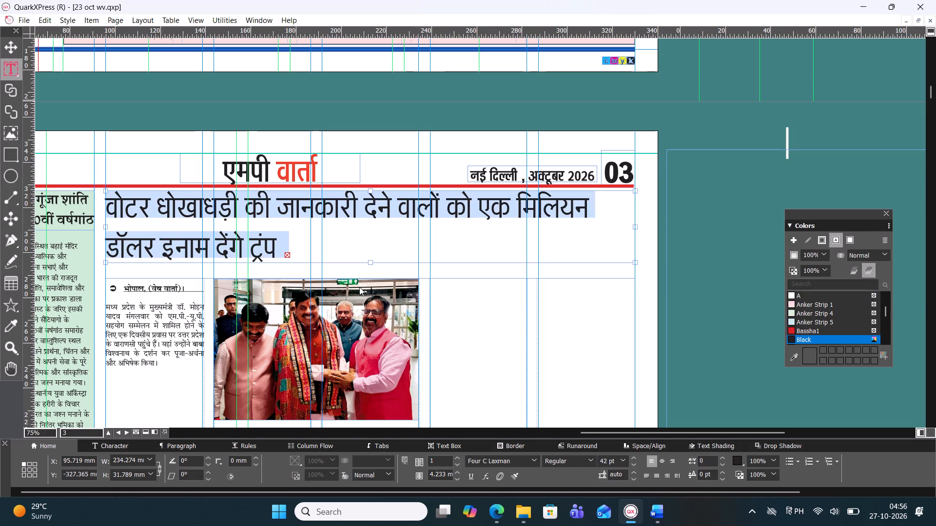
key("ctrl+alt+shift+period")
key("ctrl+alt+shift+period")
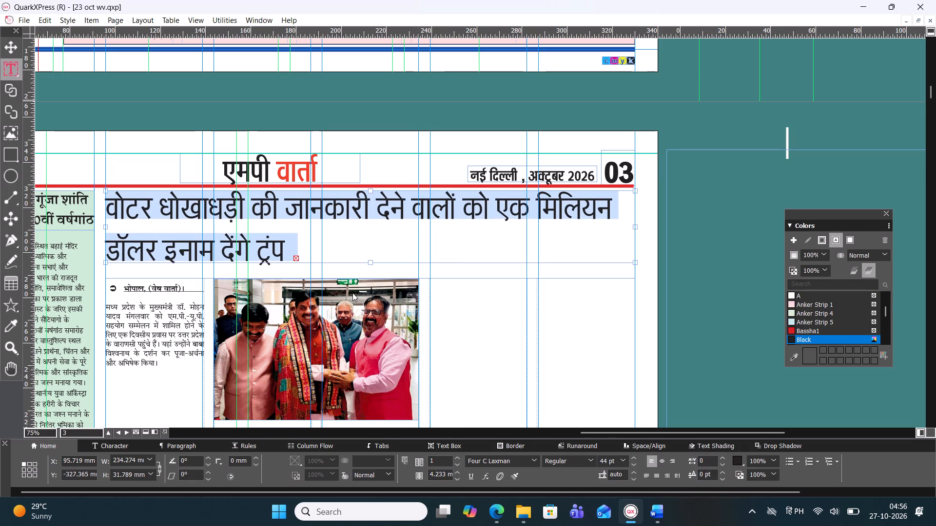
key("ctrl+alt+shift+period")
key("ctrl+alt+shift+period")
key("ctrl+alt+shift+comma")
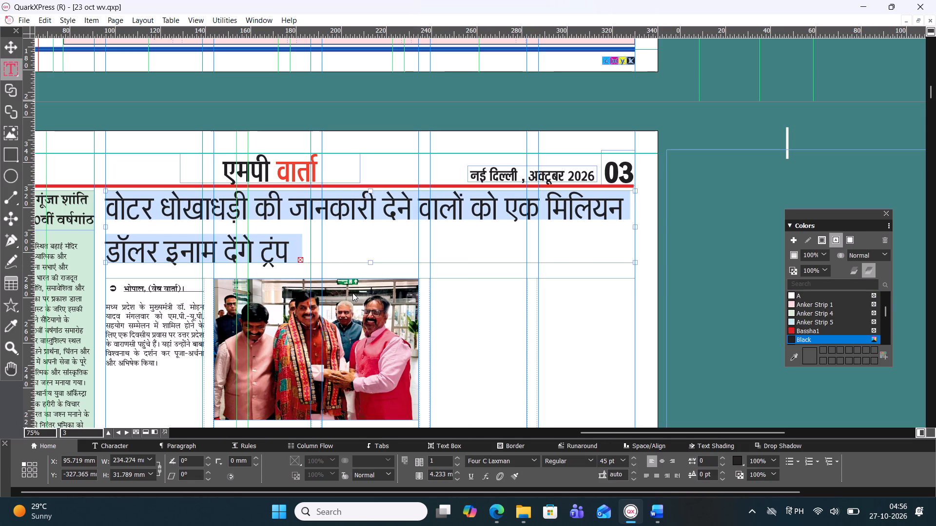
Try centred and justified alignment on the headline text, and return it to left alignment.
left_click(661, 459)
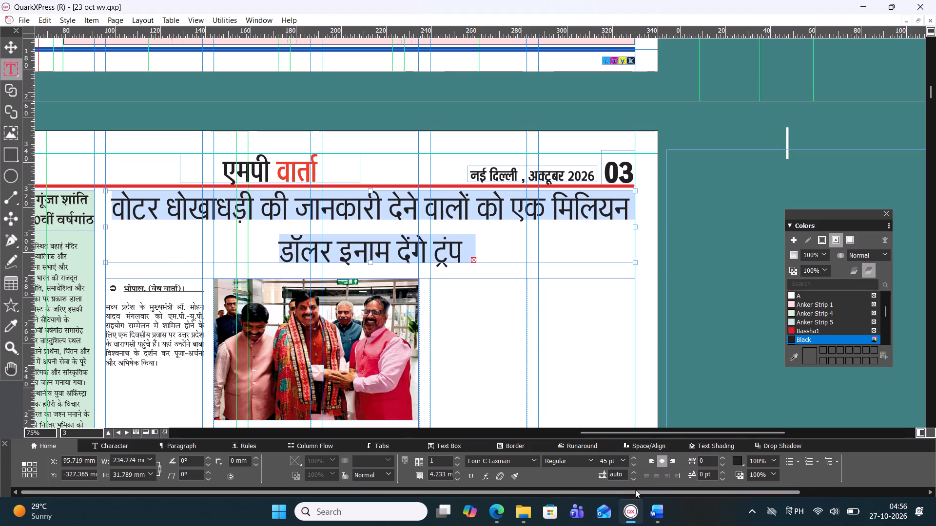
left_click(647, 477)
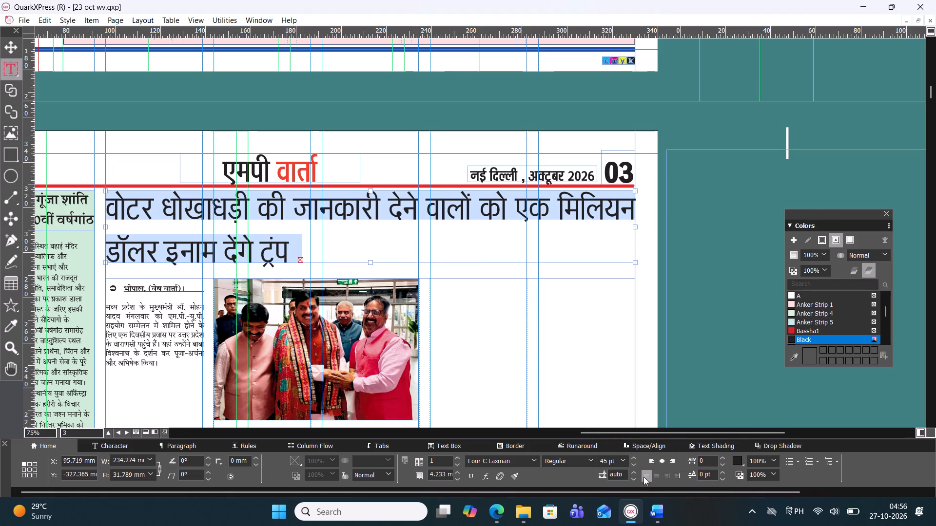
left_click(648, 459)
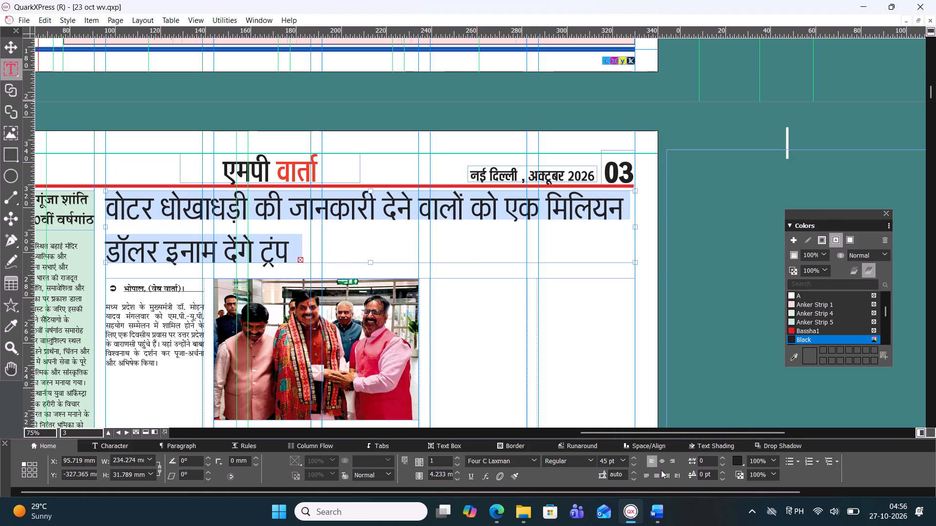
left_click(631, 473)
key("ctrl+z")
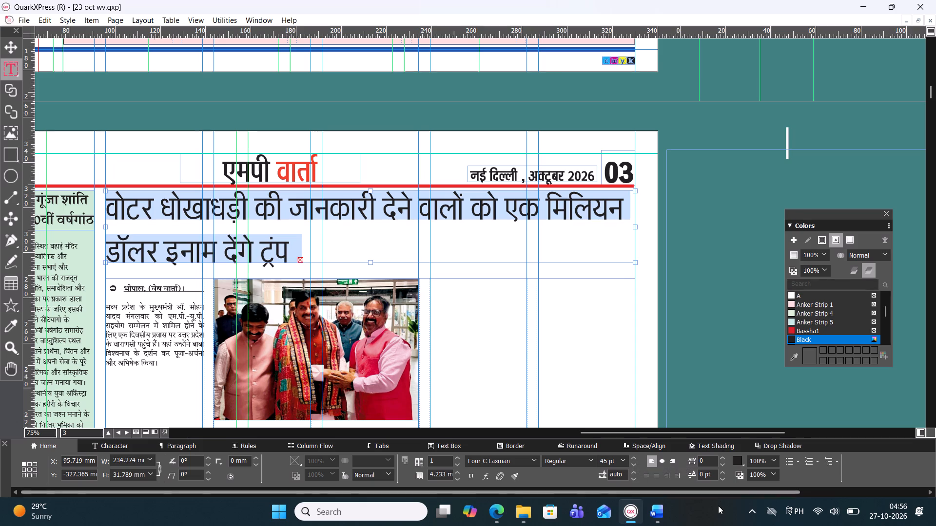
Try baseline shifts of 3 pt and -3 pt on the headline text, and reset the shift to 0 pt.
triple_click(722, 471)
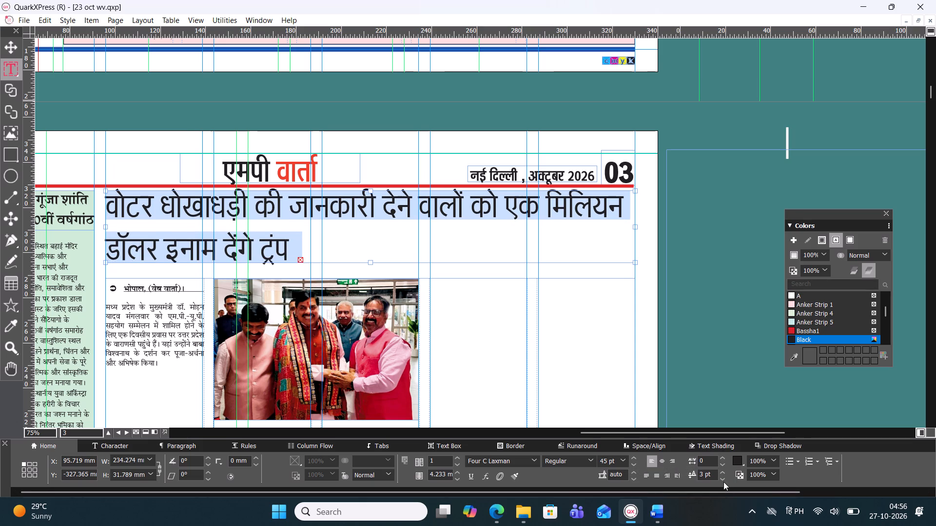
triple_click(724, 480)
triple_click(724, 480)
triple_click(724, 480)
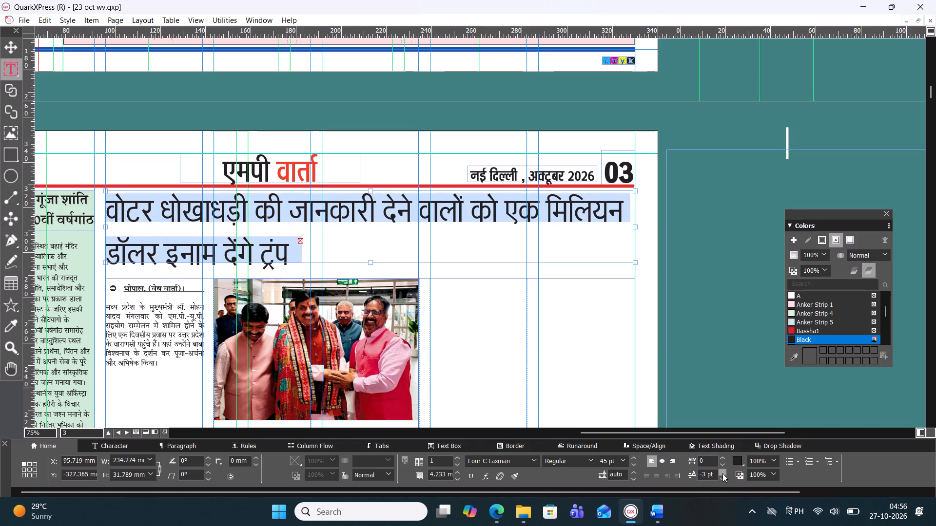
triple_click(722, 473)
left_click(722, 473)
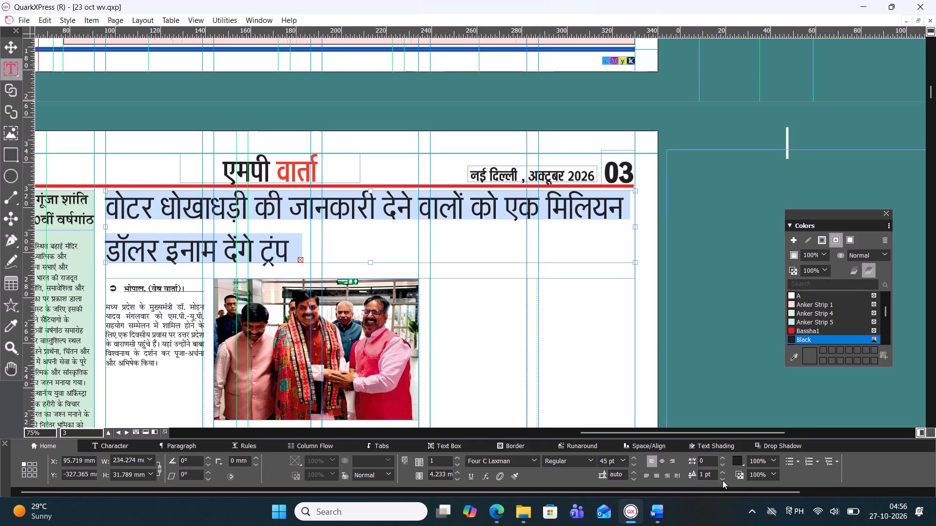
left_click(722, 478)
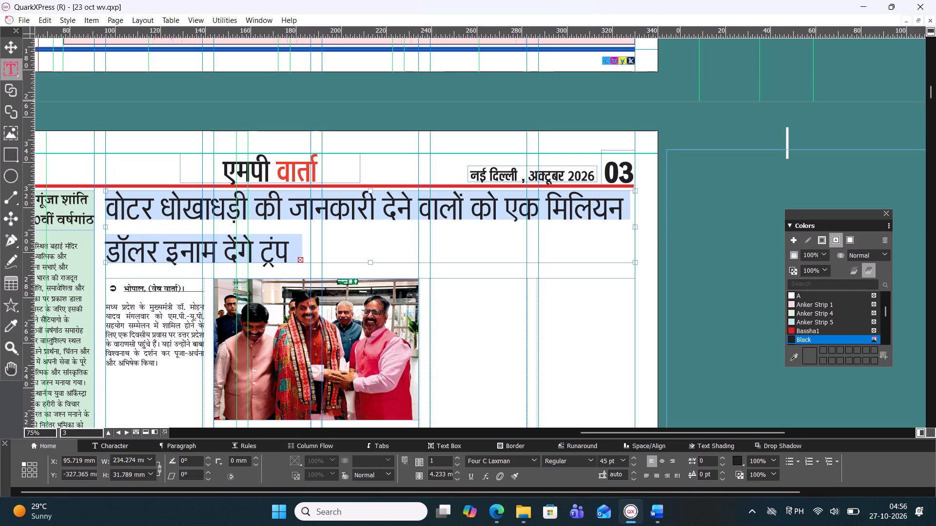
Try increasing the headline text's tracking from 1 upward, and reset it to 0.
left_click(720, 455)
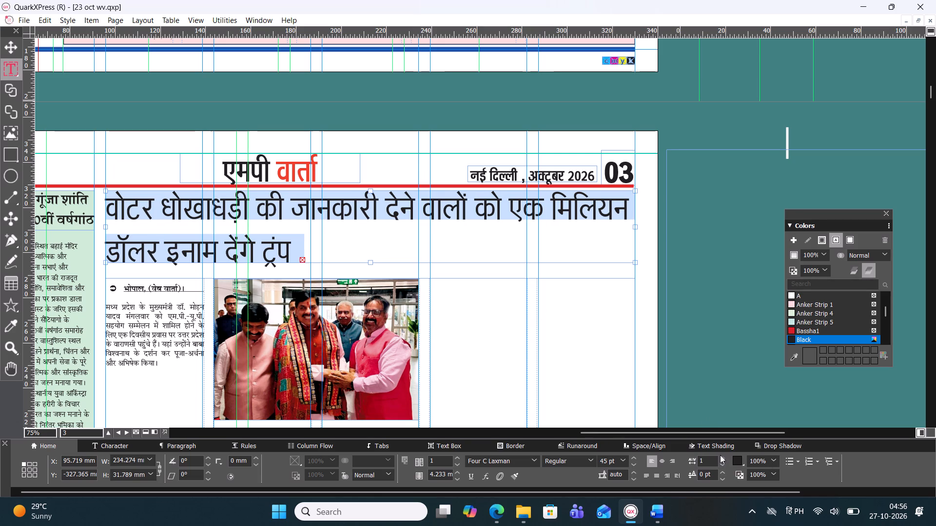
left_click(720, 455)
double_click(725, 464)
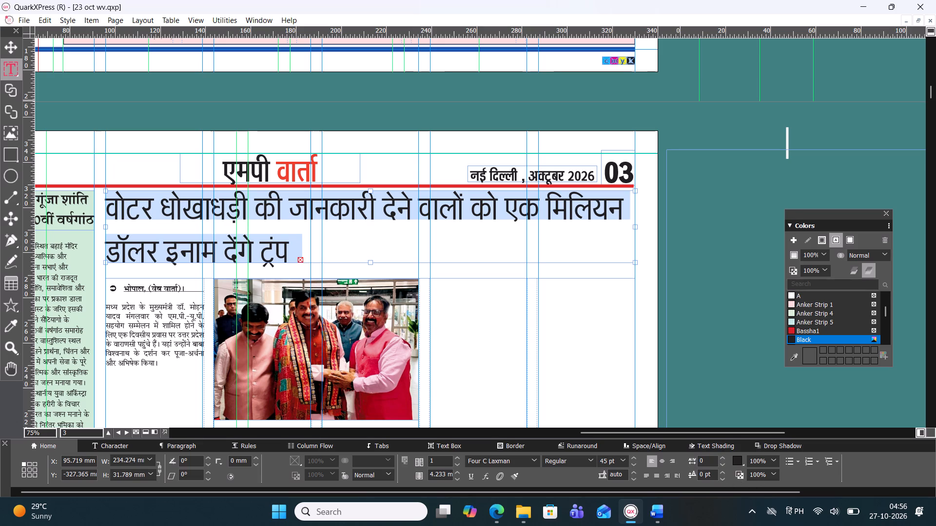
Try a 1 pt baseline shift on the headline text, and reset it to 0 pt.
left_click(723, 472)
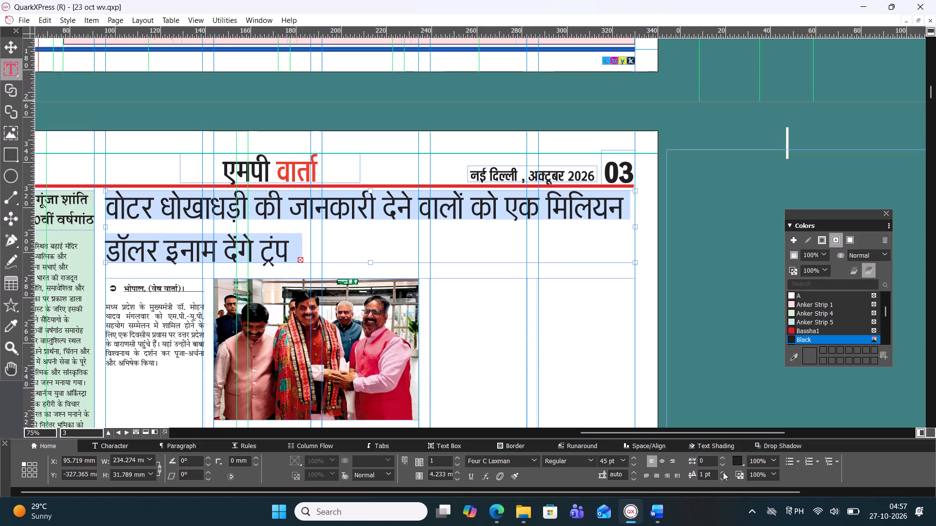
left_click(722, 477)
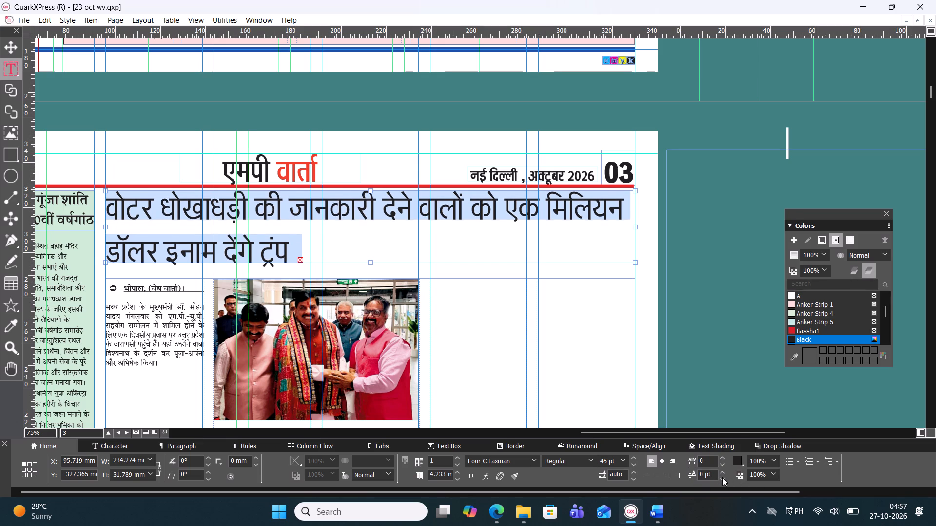
Set the headline text's leading to 44 pt.
left_click(722, 477)
left_click(720, 473)
triple_click(634, 477)
triple_click(634, 477)
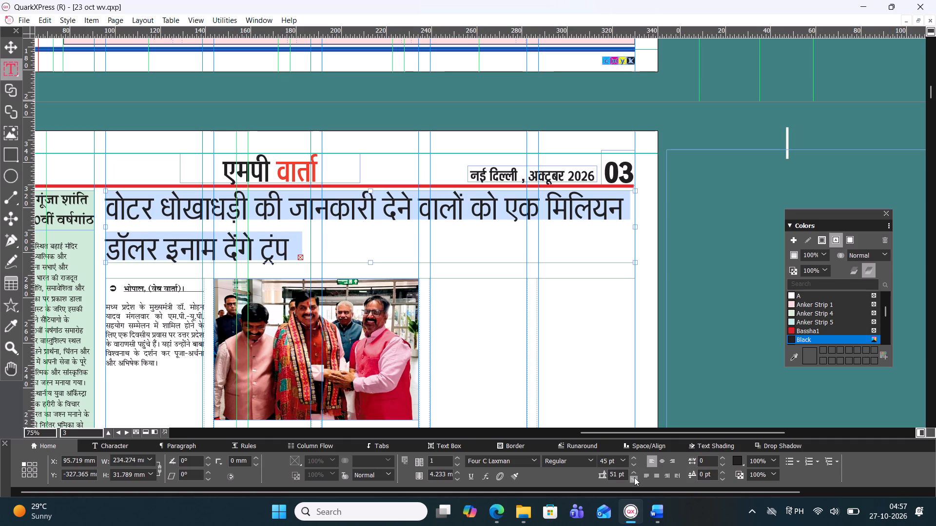
triple_click(634, 477)
triple_click(634, 477)
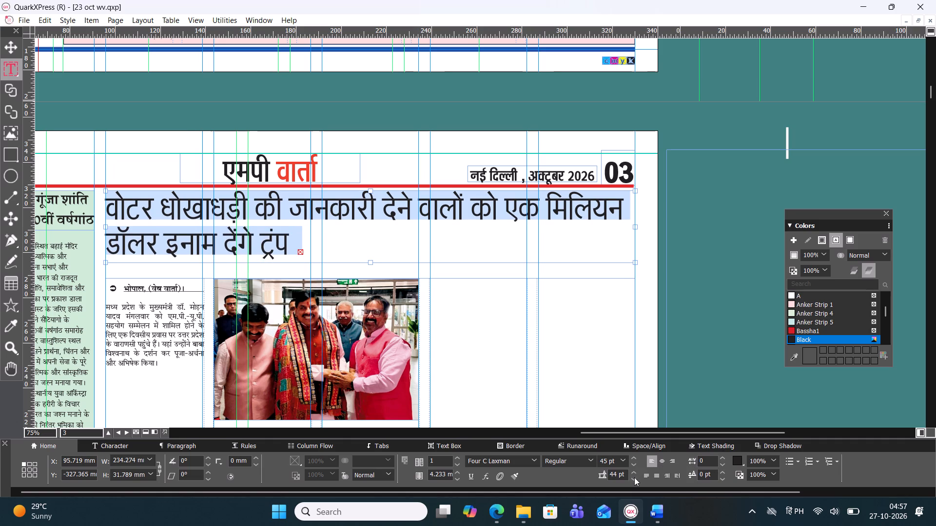
left_click(634, 477)
left_click(634, 477)
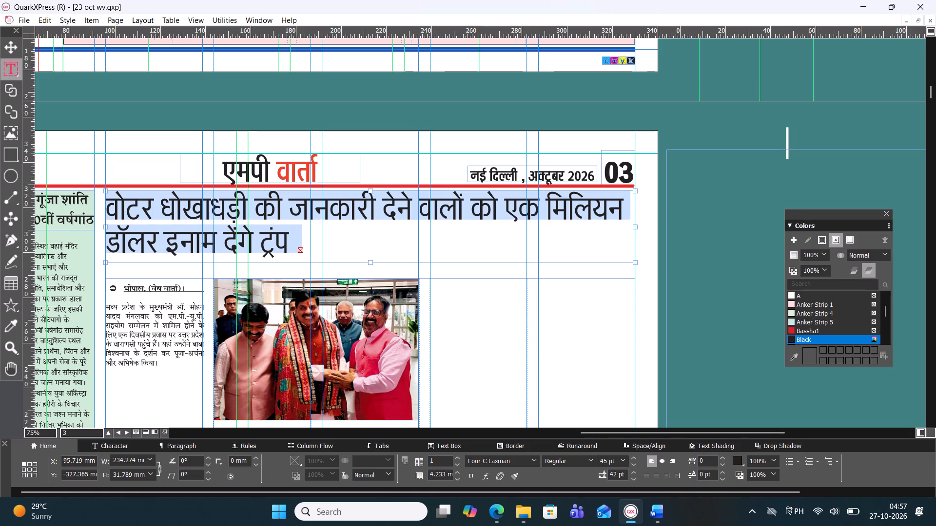
left_click(631, 473)
left_click(631, 473)
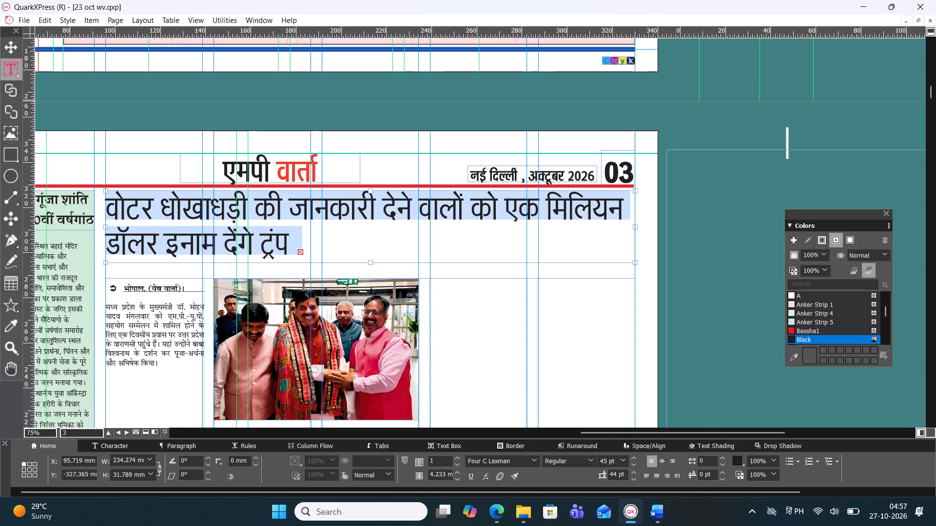
Try the colours A, Anker Strip 4 and Blue on the headline text, and settle on Bassha1.
left_click(809, 329)
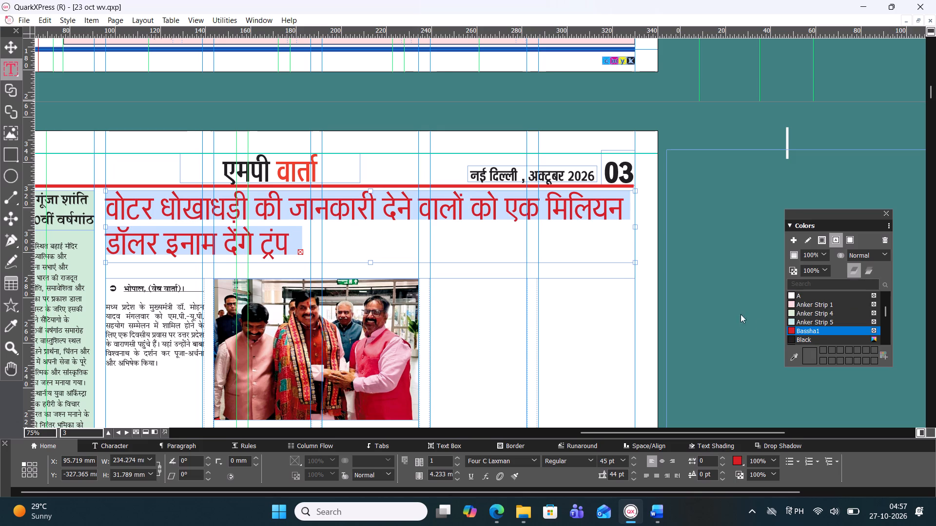
left_click(802, 293)
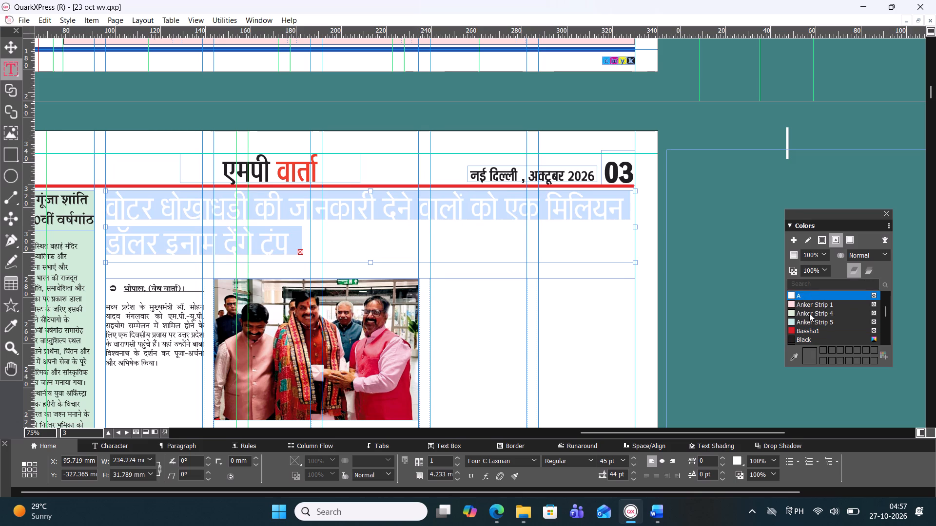
left_click(813, 315)
scroll(813, 315, "down", 3)
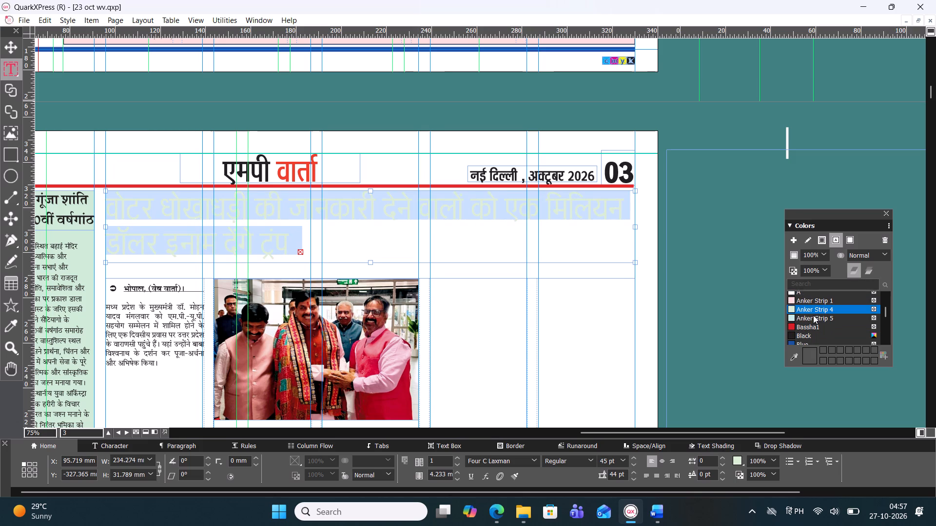
left_click(811, 328)
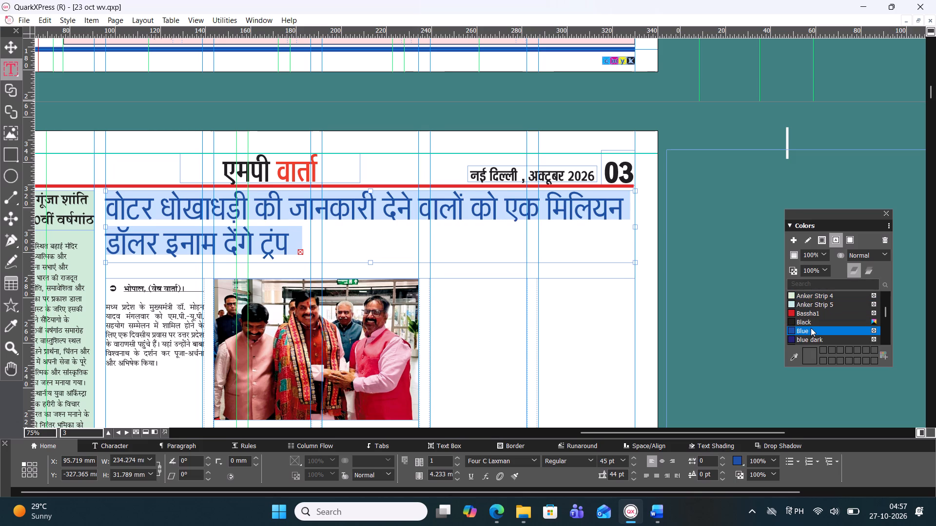
scroll(803, 322, "up", 1)
left_click(807, 322)
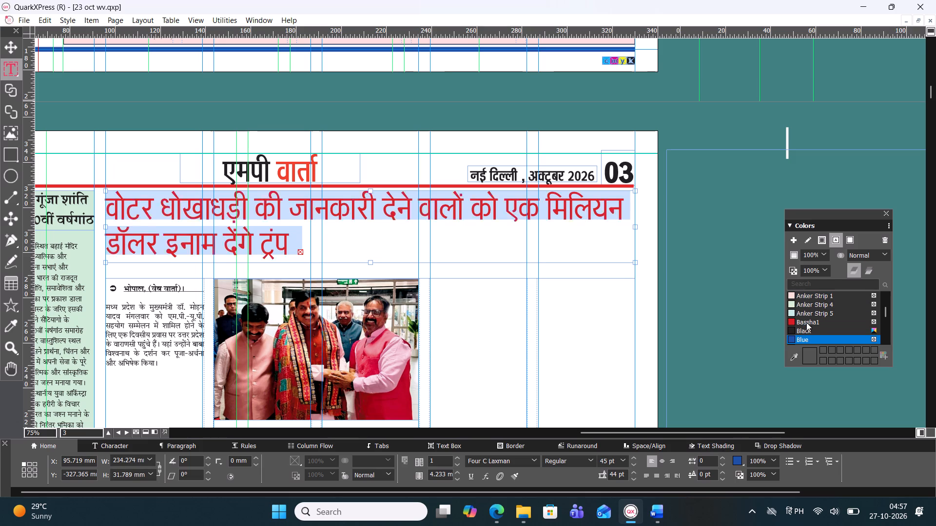
Fill the headline text box's background with the &K10 colour.
left_click(7, 42)
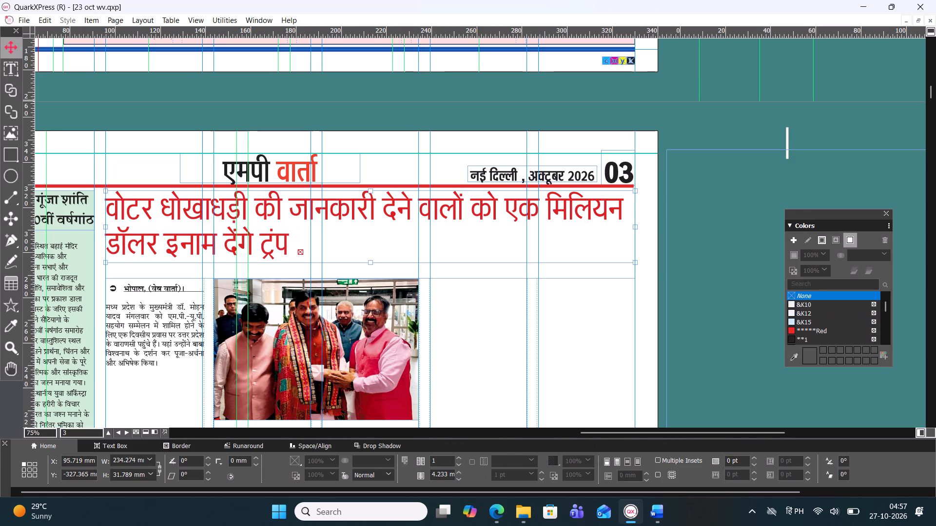
left_click(325, 244)
left_click(809, 305)
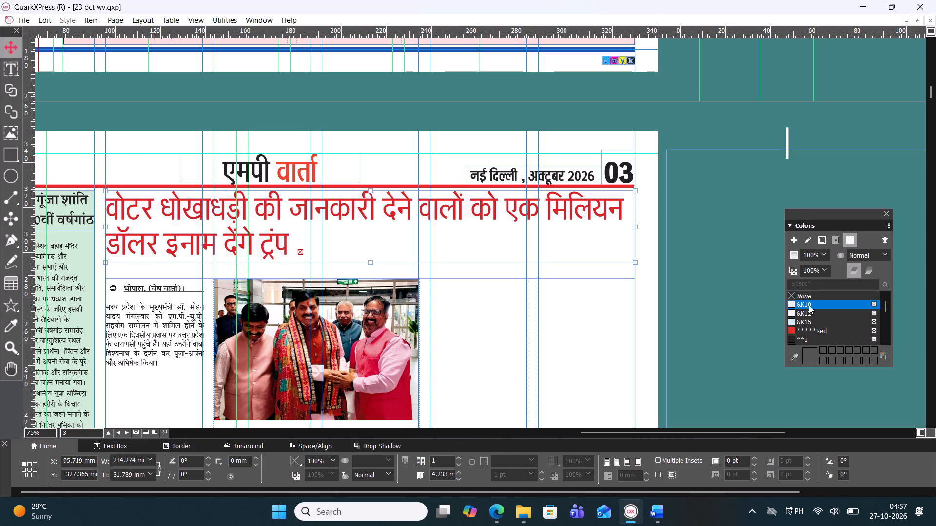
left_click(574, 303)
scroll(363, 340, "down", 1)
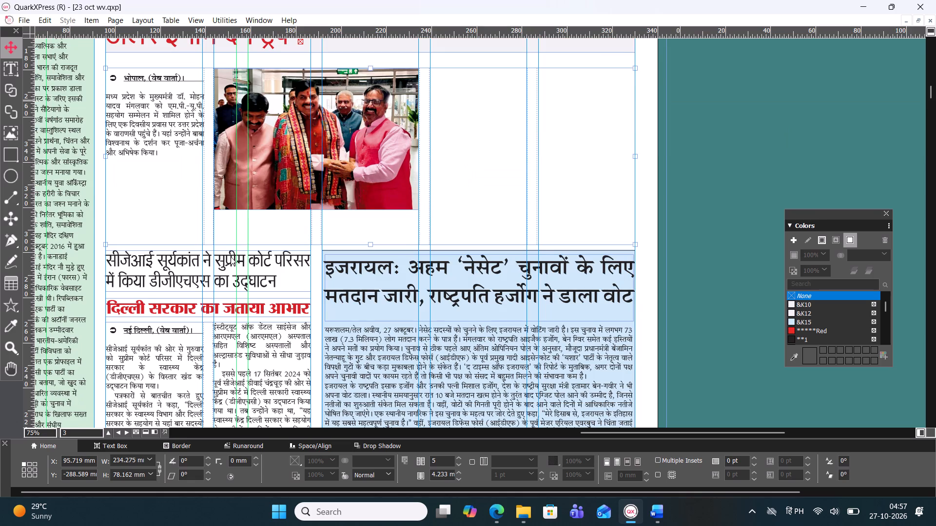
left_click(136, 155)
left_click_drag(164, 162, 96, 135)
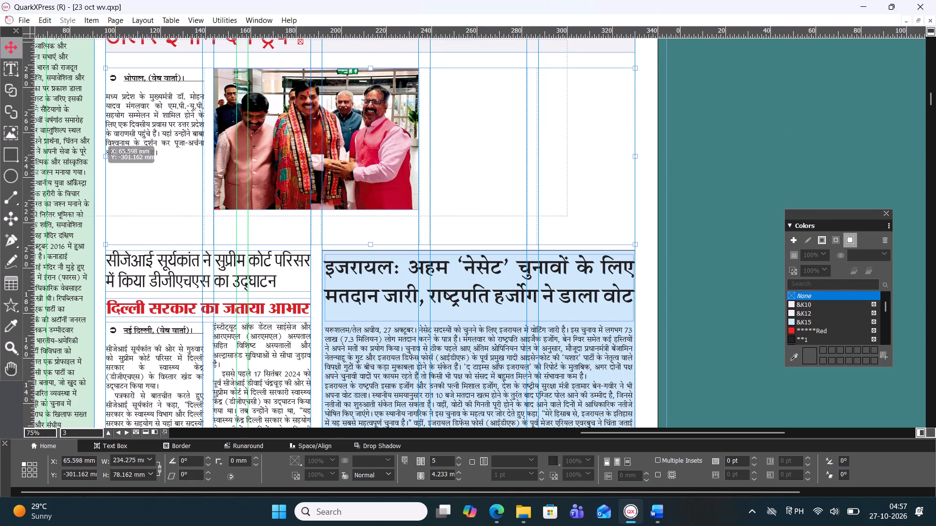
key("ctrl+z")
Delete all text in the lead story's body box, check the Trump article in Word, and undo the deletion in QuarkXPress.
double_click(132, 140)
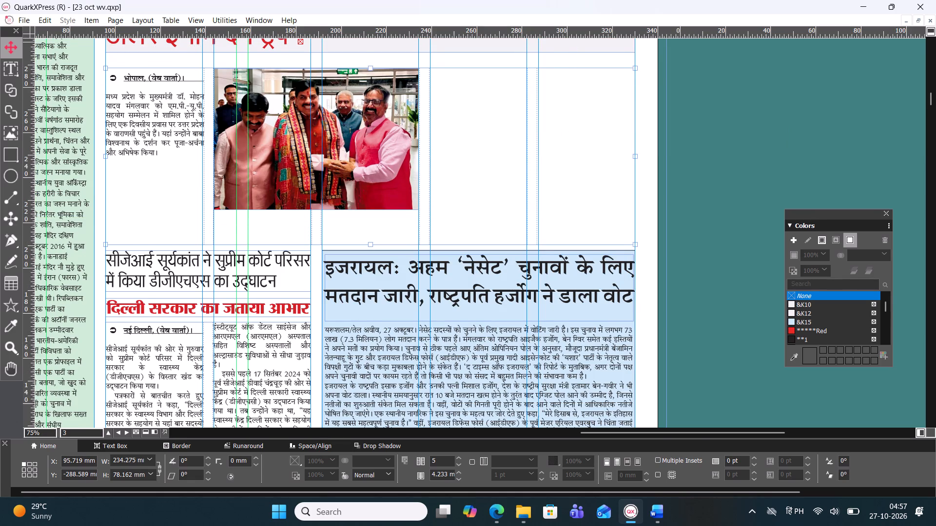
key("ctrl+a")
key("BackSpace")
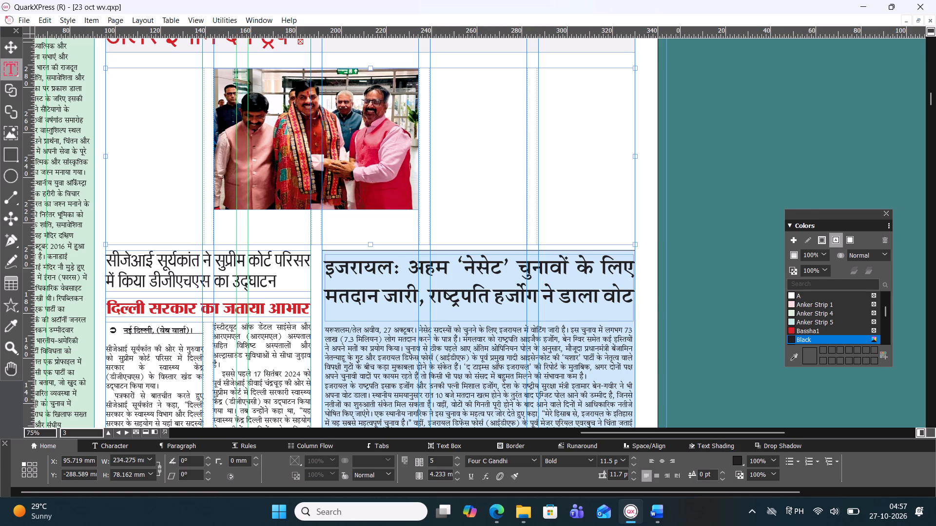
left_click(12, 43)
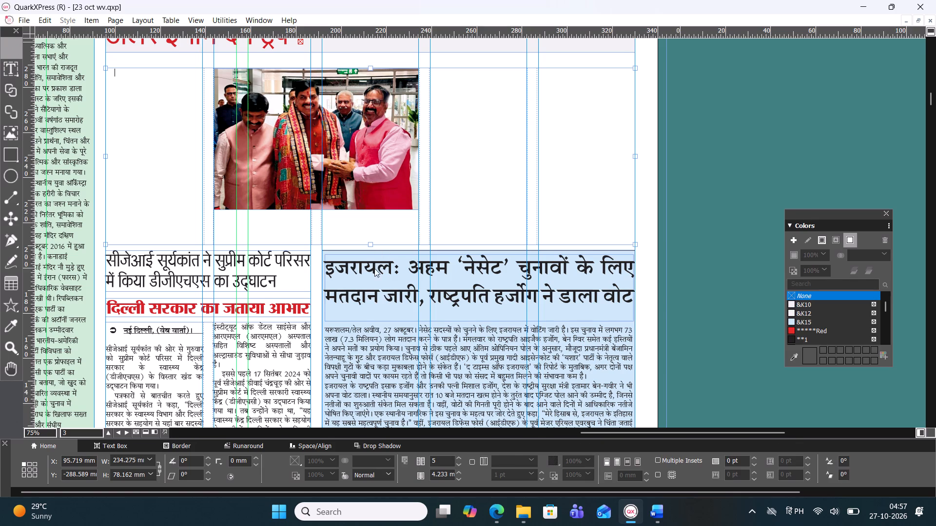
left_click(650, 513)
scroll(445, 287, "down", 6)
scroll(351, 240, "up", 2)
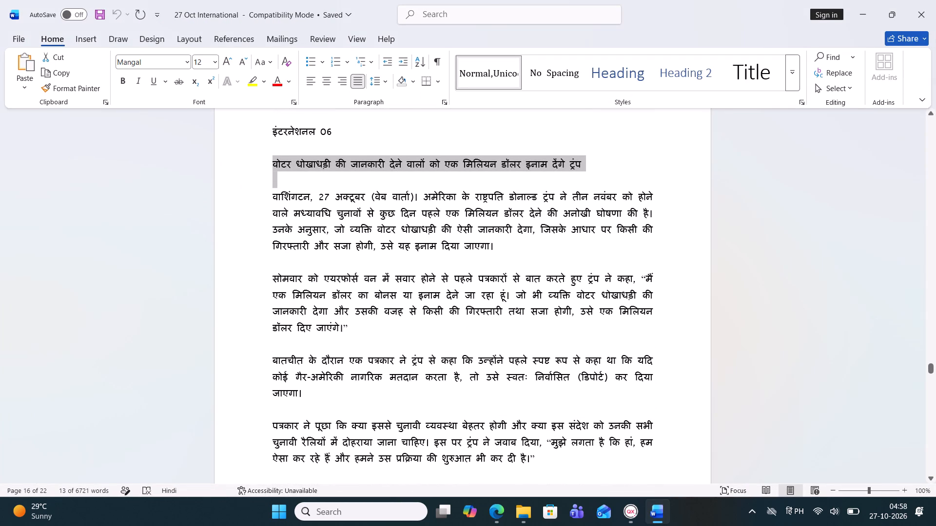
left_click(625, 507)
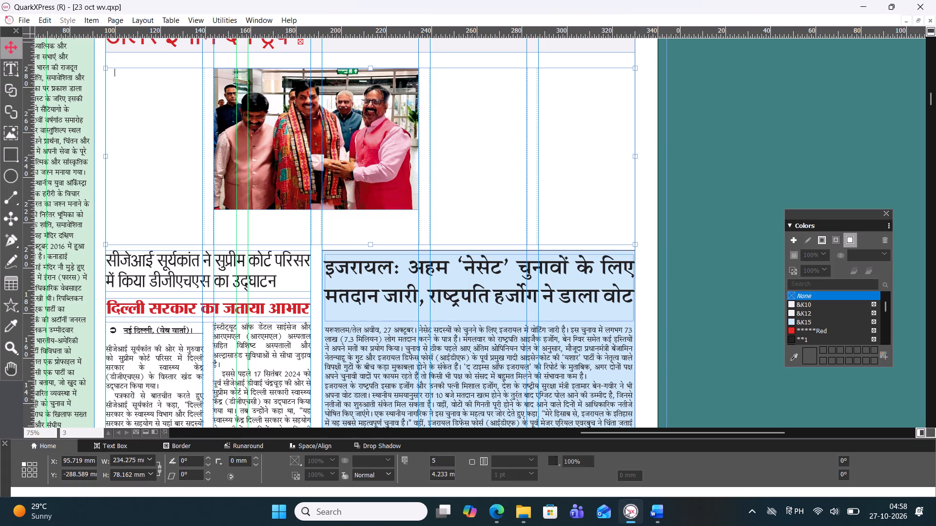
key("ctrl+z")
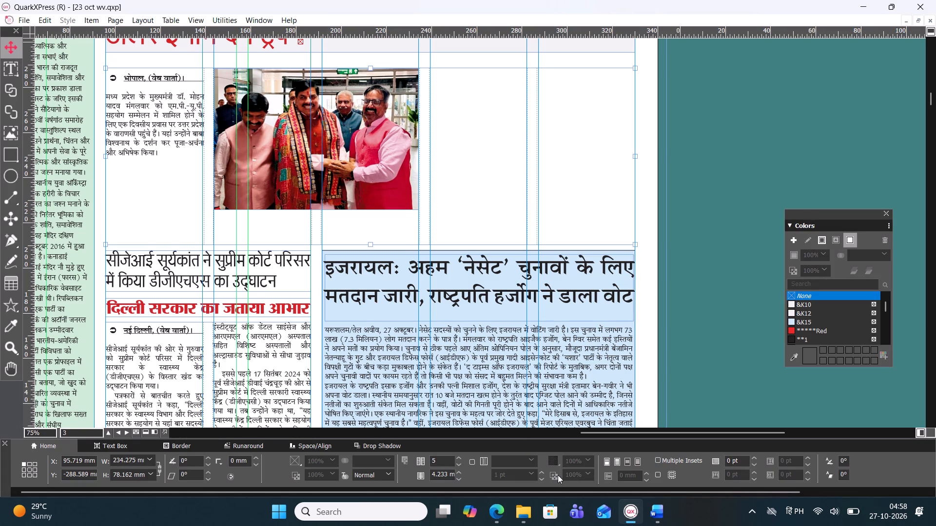
Replace the city भोपाल in the lead story's dateline with नई दिल्ली.
left_click(145, 81)
double_click(144, 77)
left_click_drag(144, 77, 141, 77)
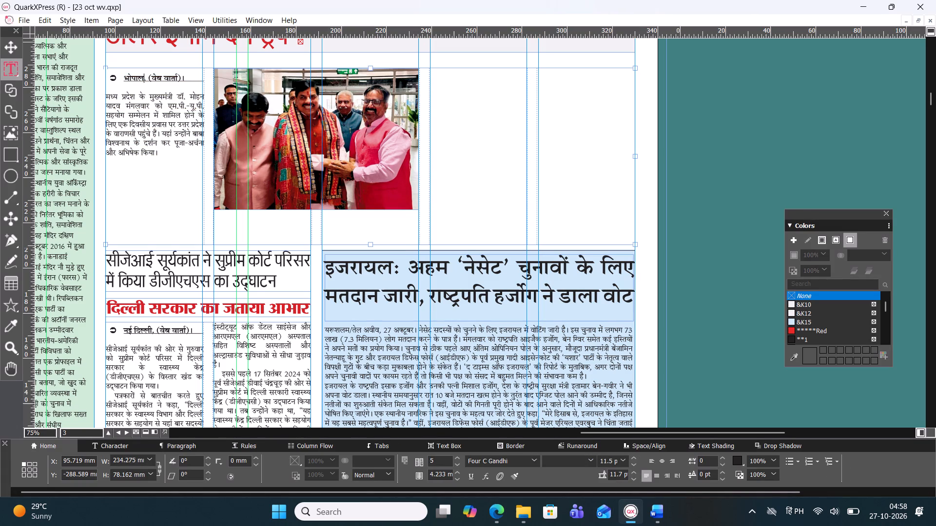
left_click_drag(141, 77, 124, 79)
key("BackSpace")
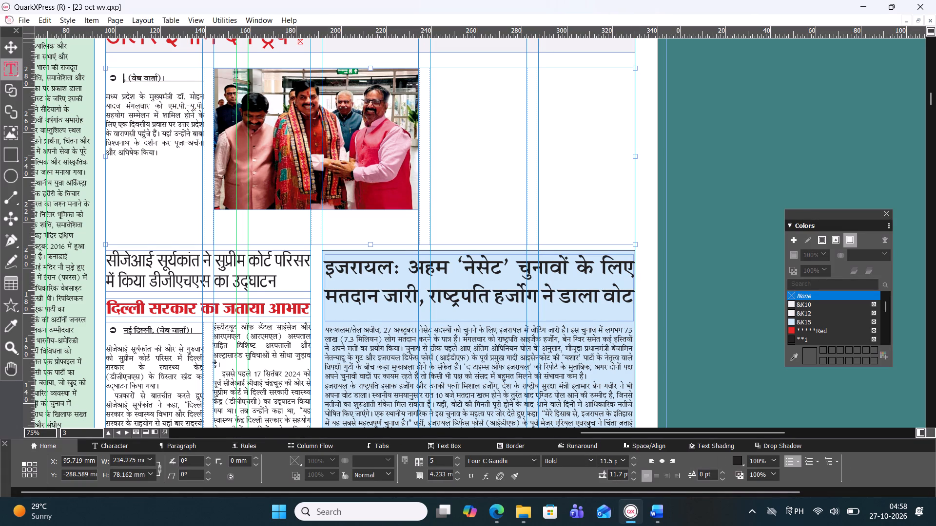
type("dilli")
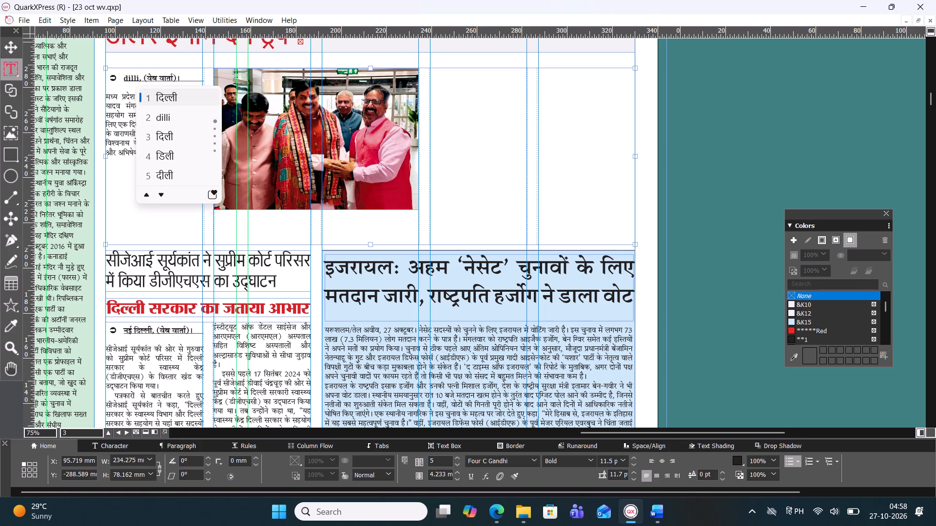
key("BackSpace")
key("BackSpace")
key("BackSpace")
key("BackSpace")
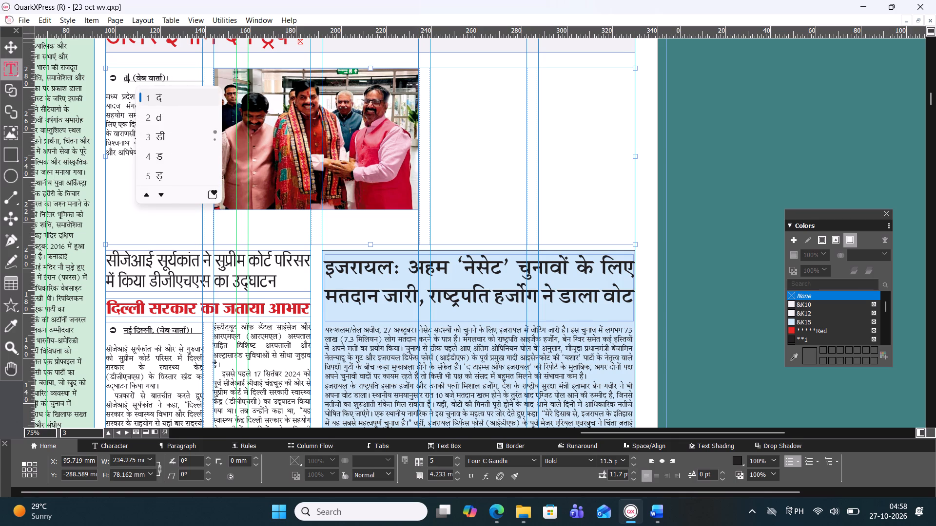
key("BackSpace")
type("nayi")
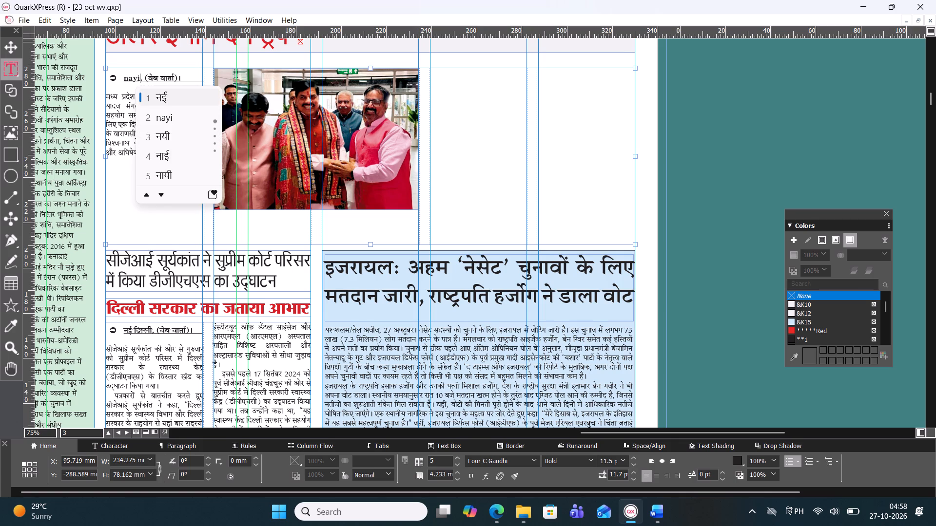
key("space")
type("dilli")
key("space")
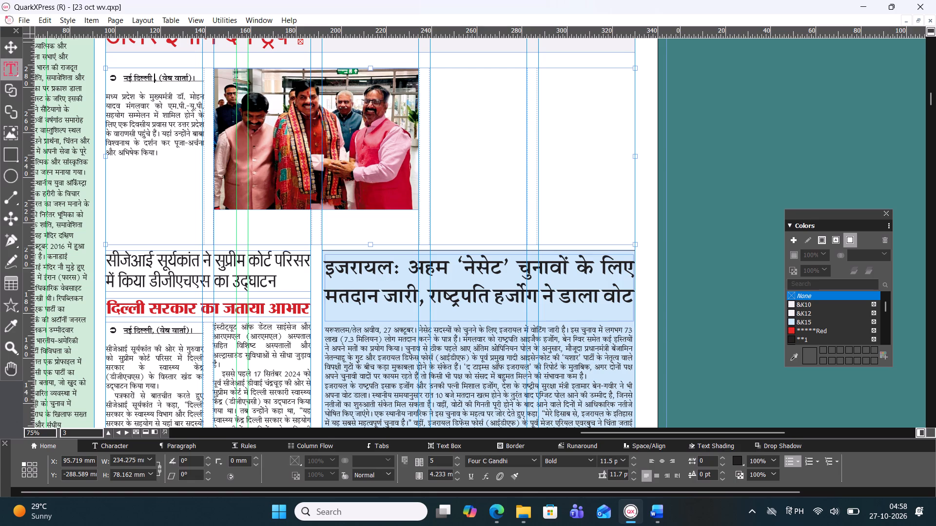
Delete the old Madhya Pradesh chief minister paragraph below the lead story's dateline.
left_click_drag(166, 158, 63, 96)
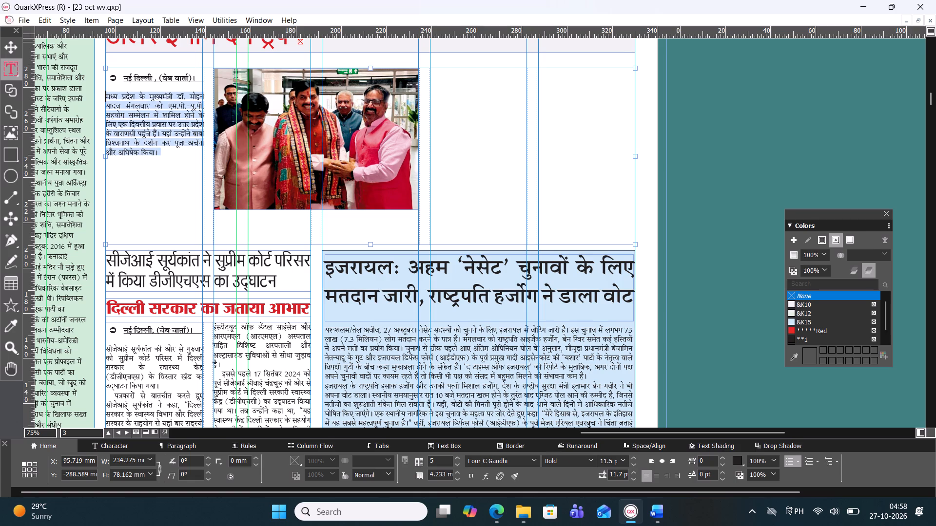
key("BackSpace")
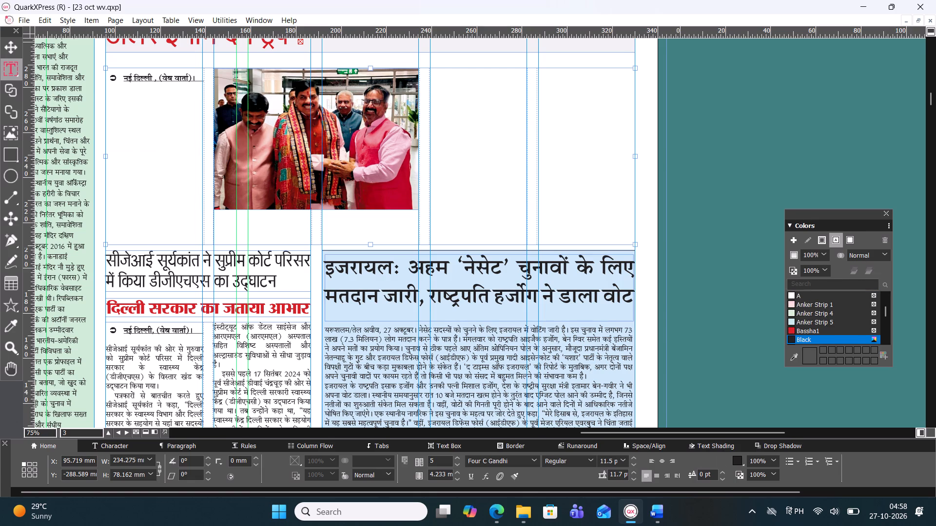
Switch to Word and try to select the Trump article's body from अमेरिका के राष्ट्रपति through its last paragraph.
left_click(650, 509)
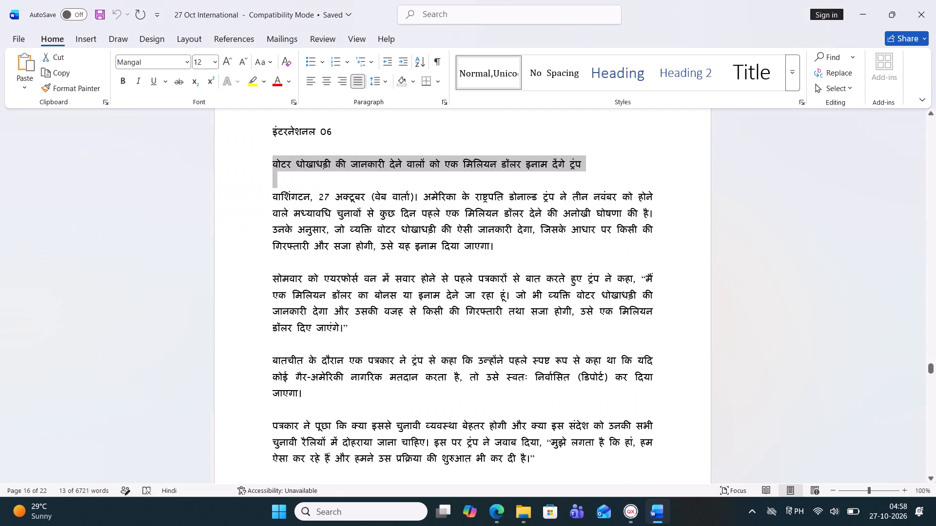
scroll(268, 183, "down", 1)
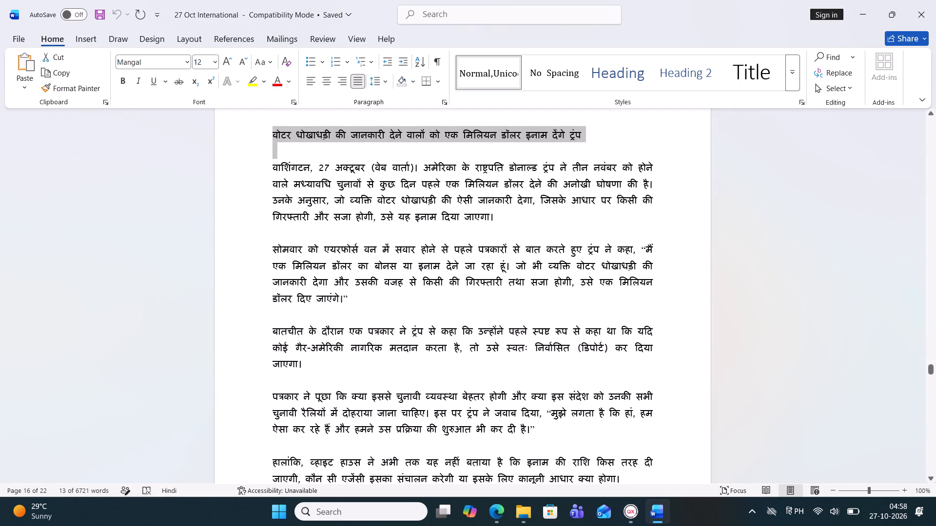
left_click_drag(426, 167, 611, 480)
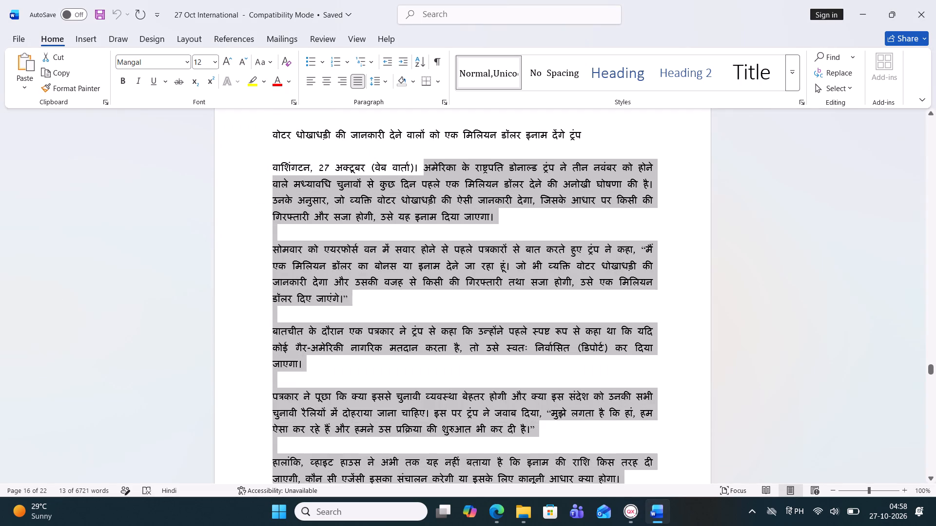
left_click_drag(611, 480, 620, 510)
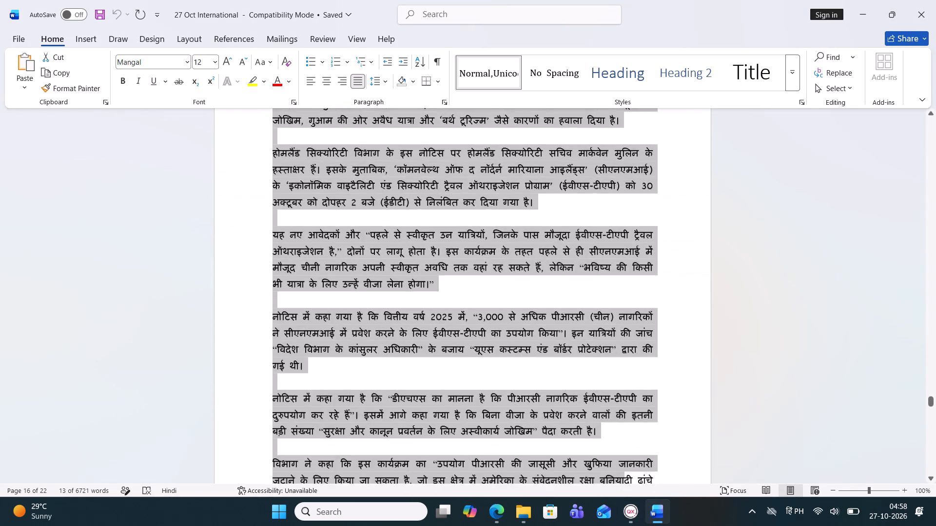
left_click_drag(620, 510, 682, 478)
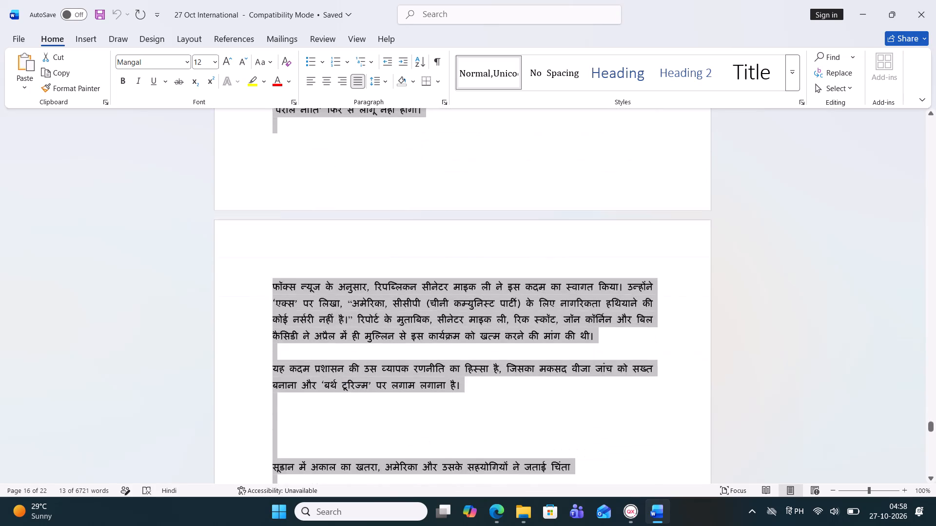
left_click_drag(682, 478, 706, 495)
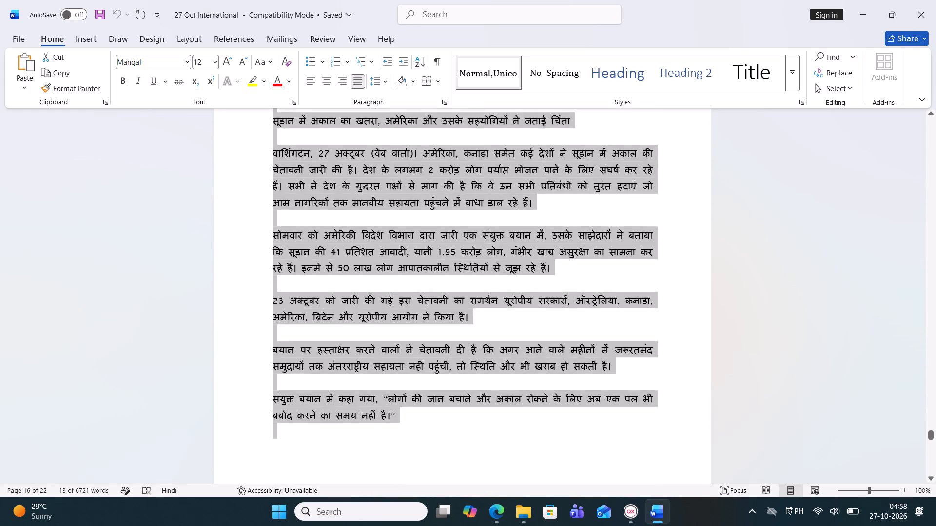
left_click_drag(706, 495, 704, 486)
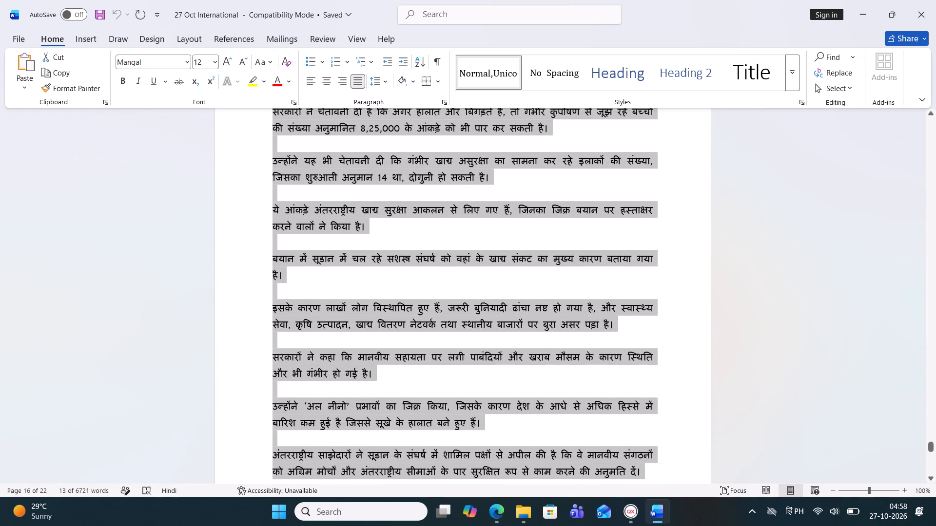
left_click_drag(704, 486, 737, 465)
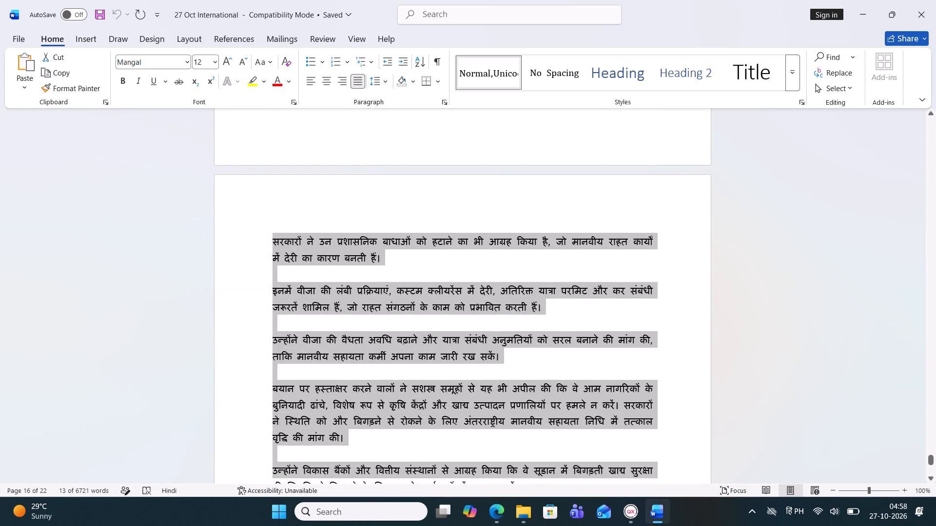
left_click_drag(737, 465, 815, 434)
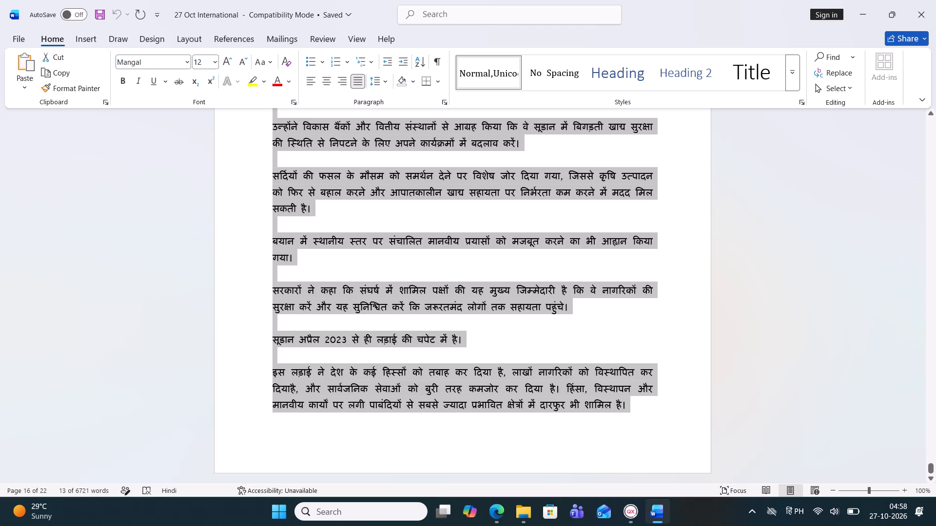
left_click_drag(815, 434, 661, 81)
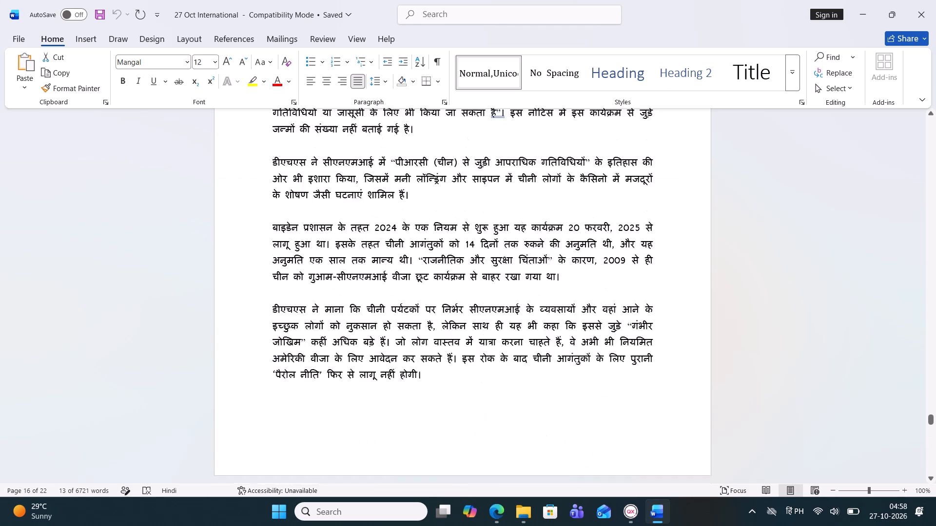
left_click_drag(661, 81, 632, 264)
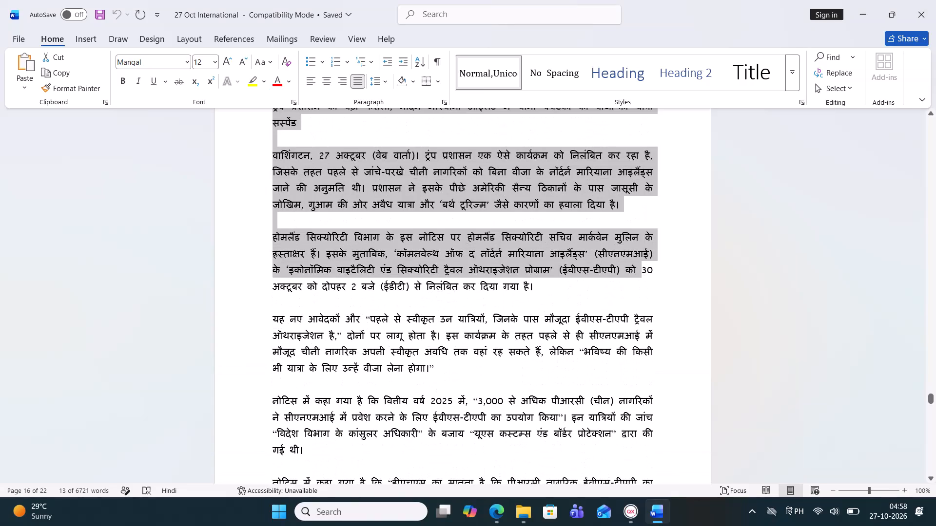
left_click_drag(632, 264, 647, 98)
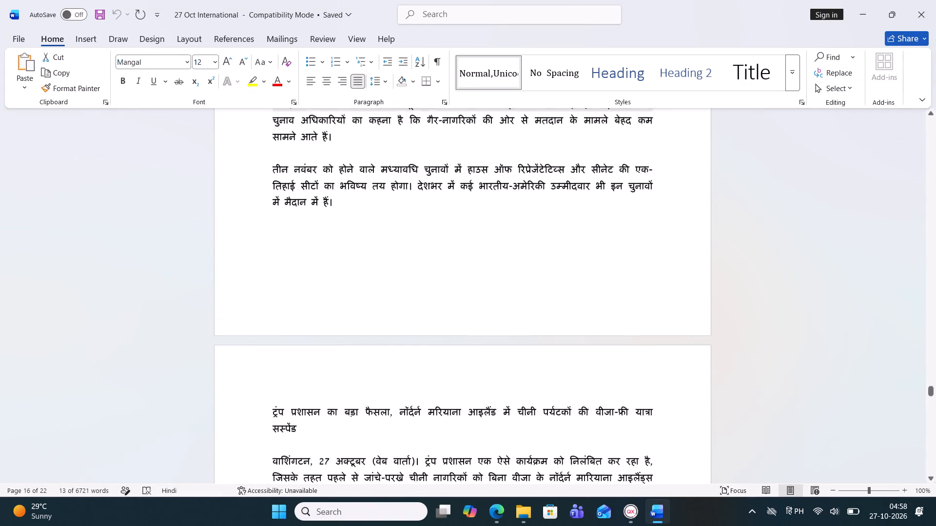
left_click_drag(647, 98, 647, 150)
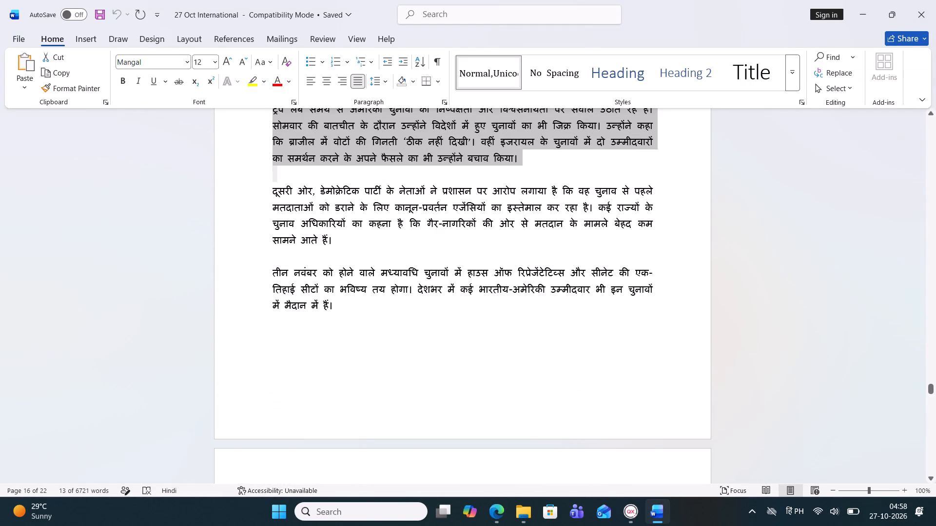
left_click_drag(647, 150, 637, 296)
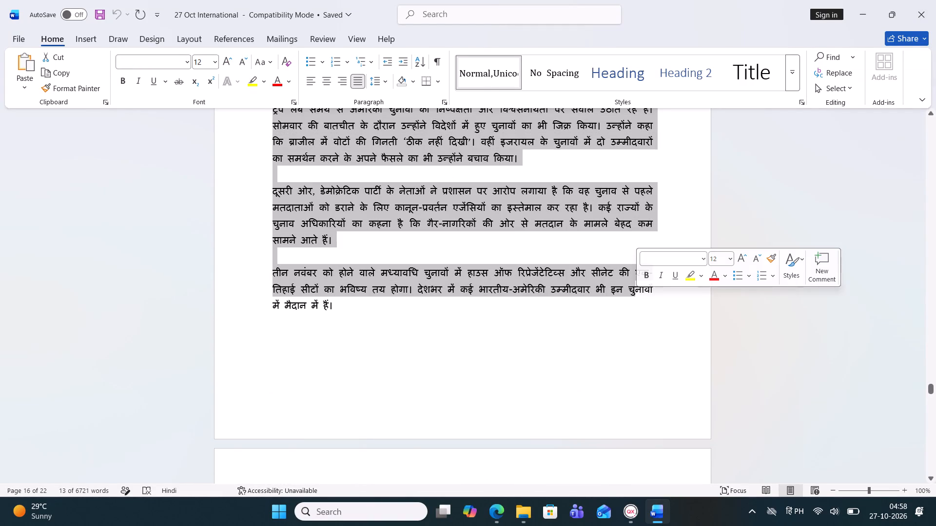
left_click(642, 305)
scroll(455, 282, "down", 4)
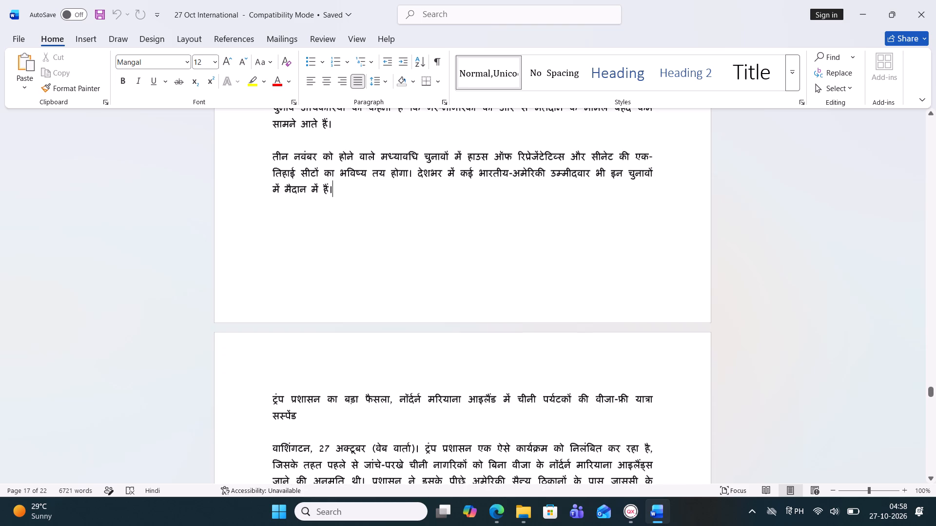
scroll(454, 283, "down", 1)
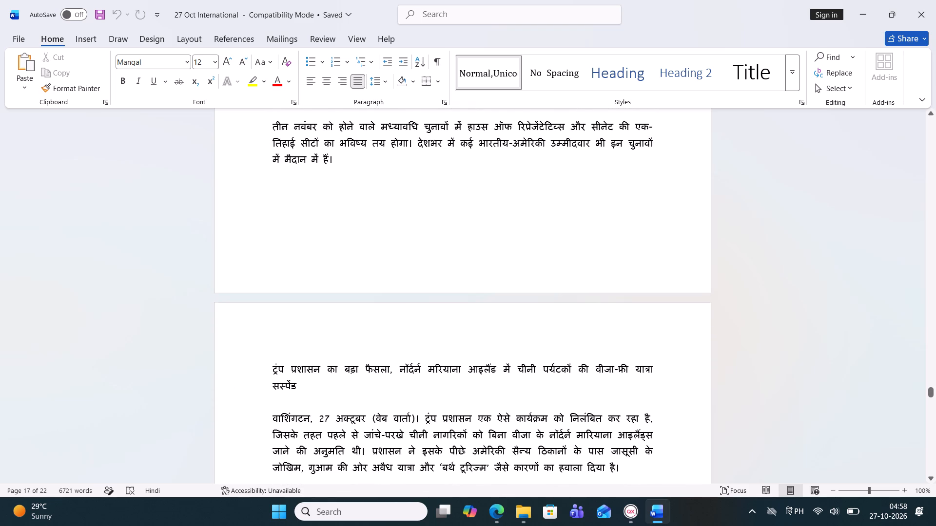
Copy the Trump voter-fraud article's body in Word, from the वाशिंगटन dateline through the final paragraph on the midterm elections.
scroll(375, 346, "up", 1)
scroll(373, 288, "up", 8)
scroll(307, 357, "up", 5)
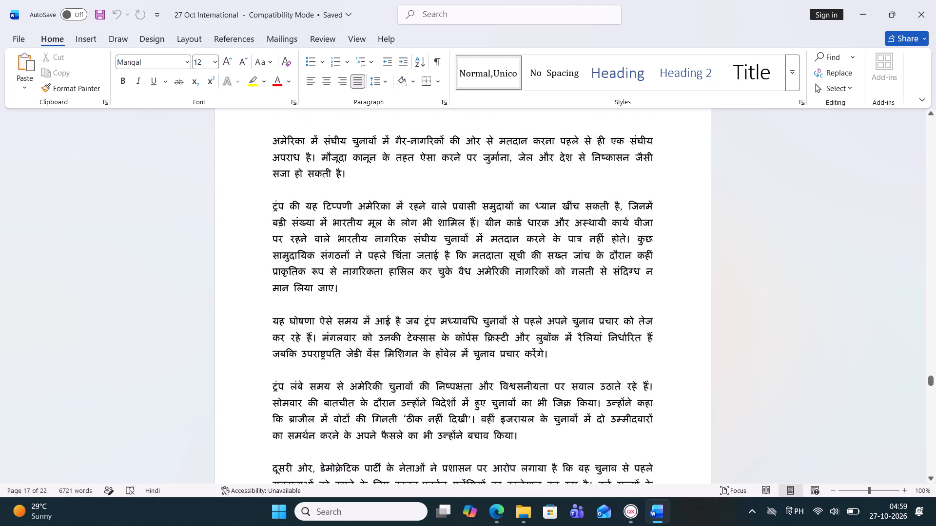
scroll(308, 293, "up", 17)
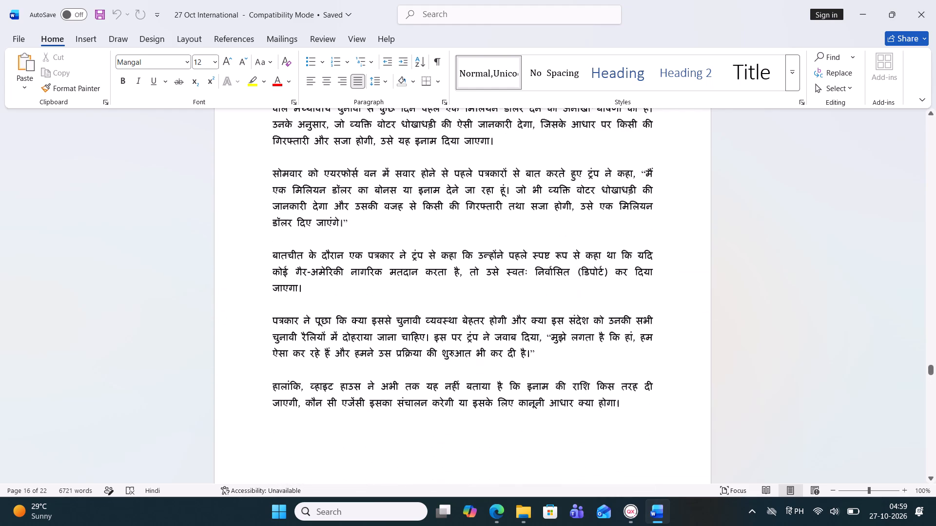
scroll(330, 254, "up", 3)
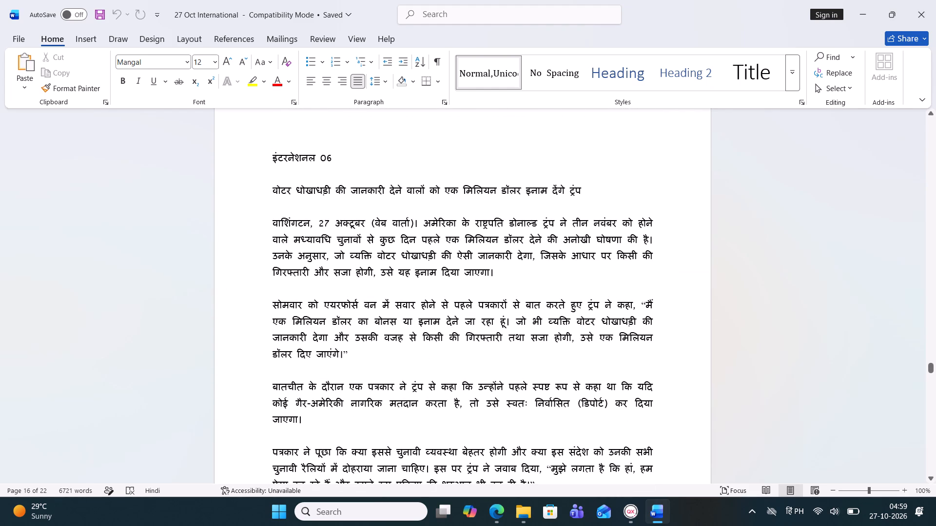
left_click_drag(268, 222, 661, 518)
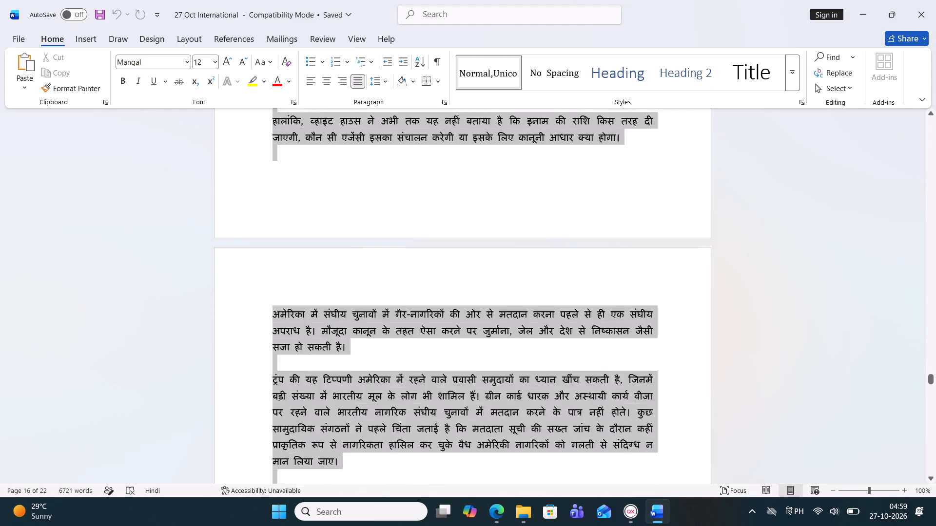
left_click_drag(661, 518, 808, 522)
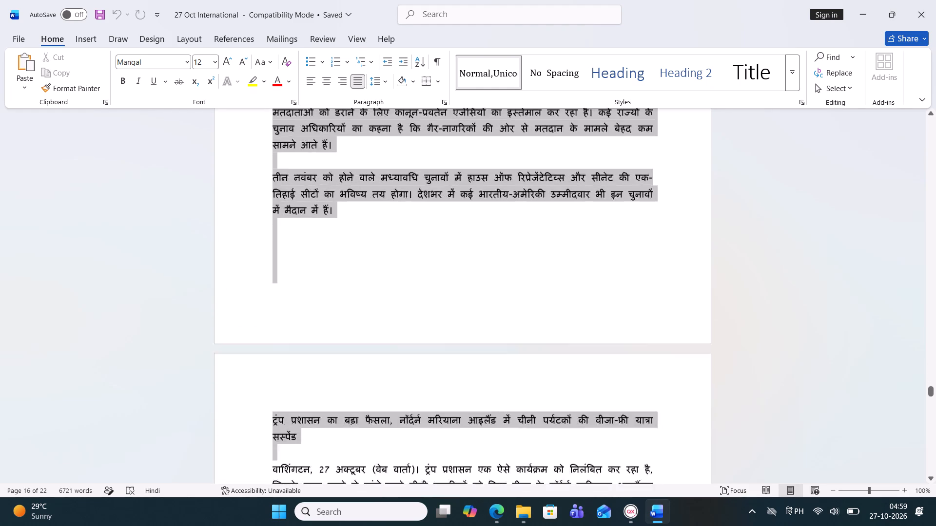
left_click_drag(808, 522, 582, 375)
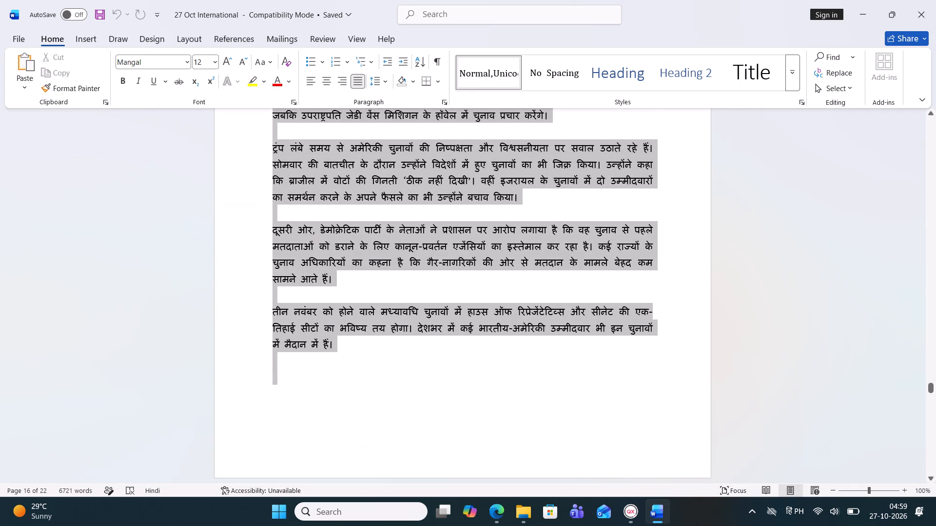
left_click_drag(582, 375, 546, 346)
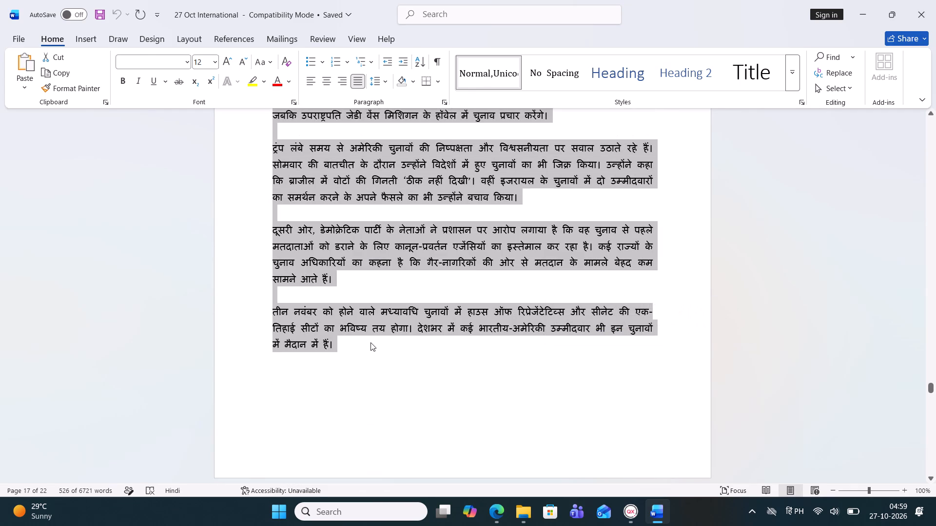
key("ctrl+c")
scroll(409, 330, "down", 6)
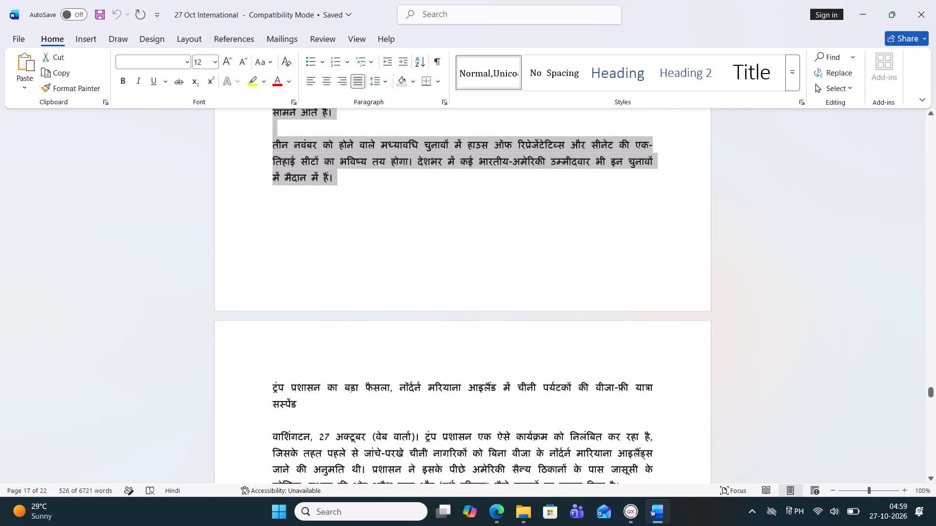
scroll(329, 429, "down", 2)
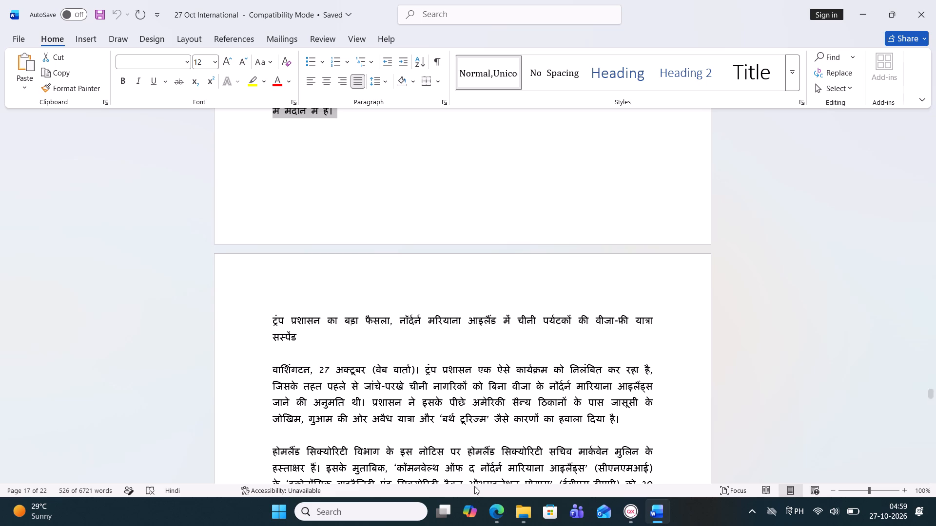
Switch to QuarkXPress, examine the Israel election story's dateline and text, and return the cursor to the lead story's body box.
left_click(628, 519)
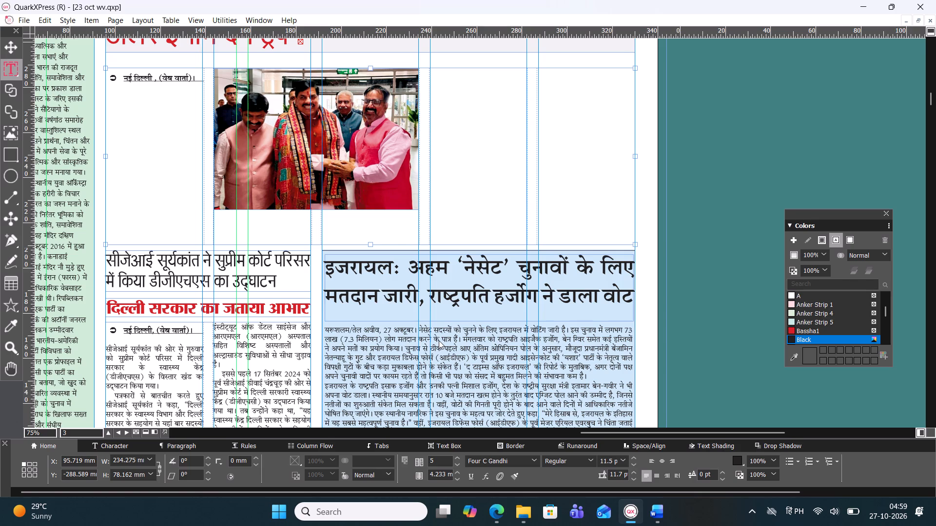
left_click(394, 329)
left_click(394, 329)
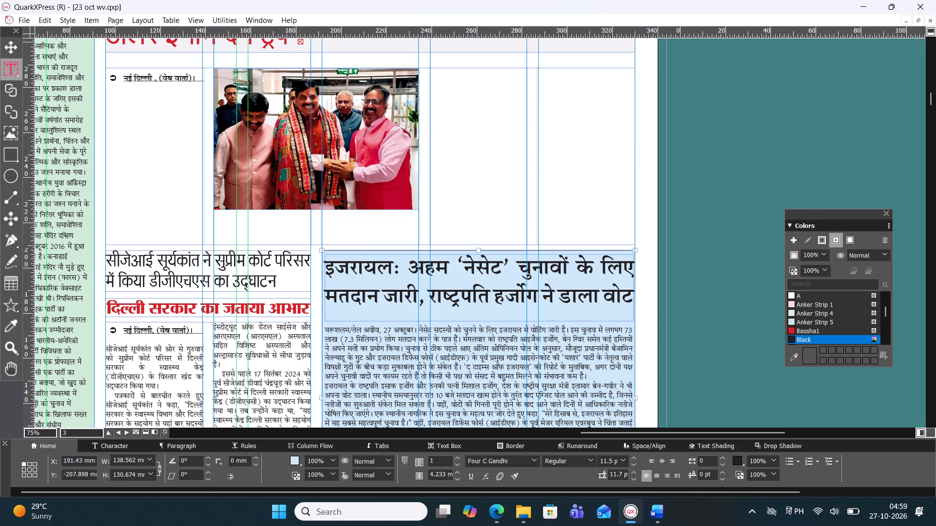
left_click_drag(412, 328, 419, 329)
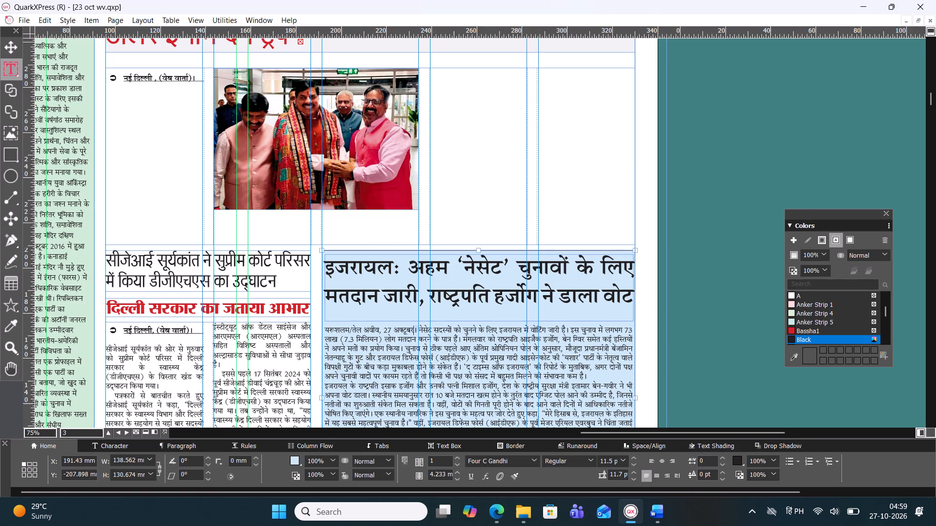
left_click_drag(417, 328, 332, 330)
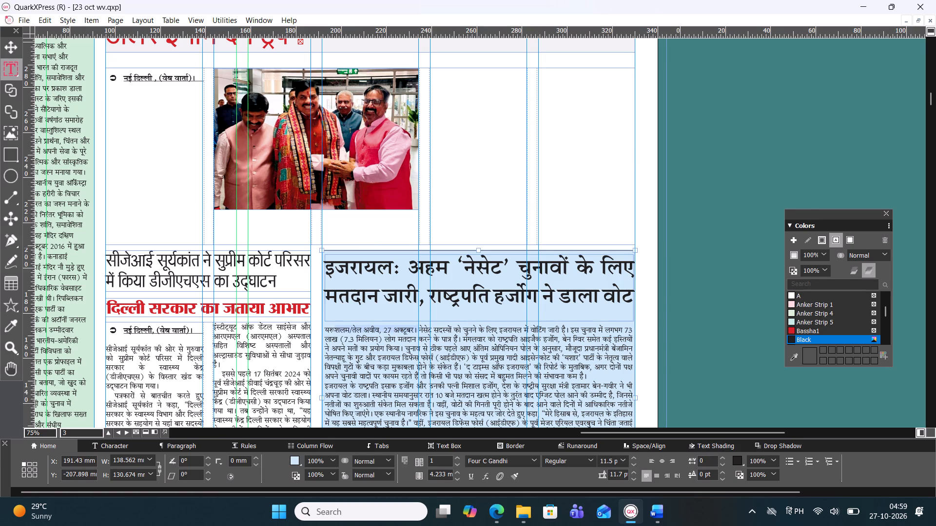
left_click_drag(332, 330, 367, 331)
left_click(448, 217)
scroll(425, 358, "down", 1)
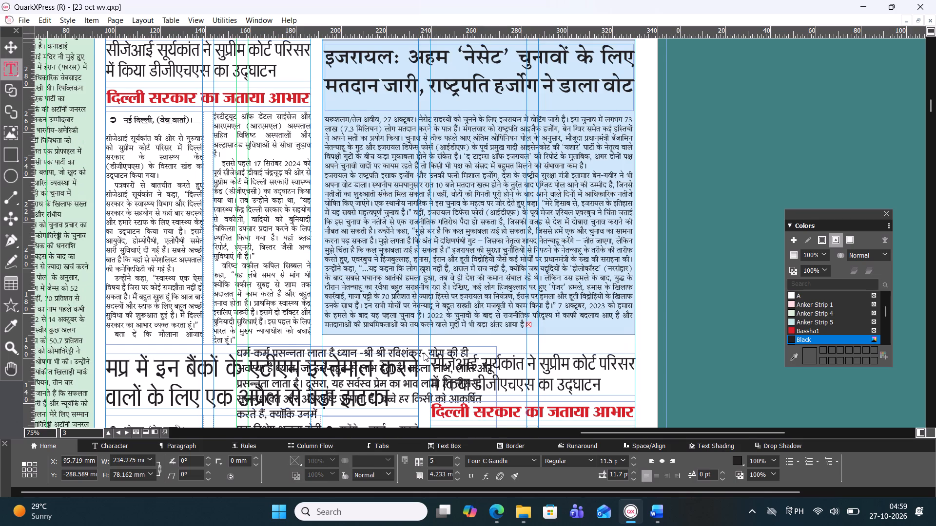
scroll(395, 327, "up", 1)
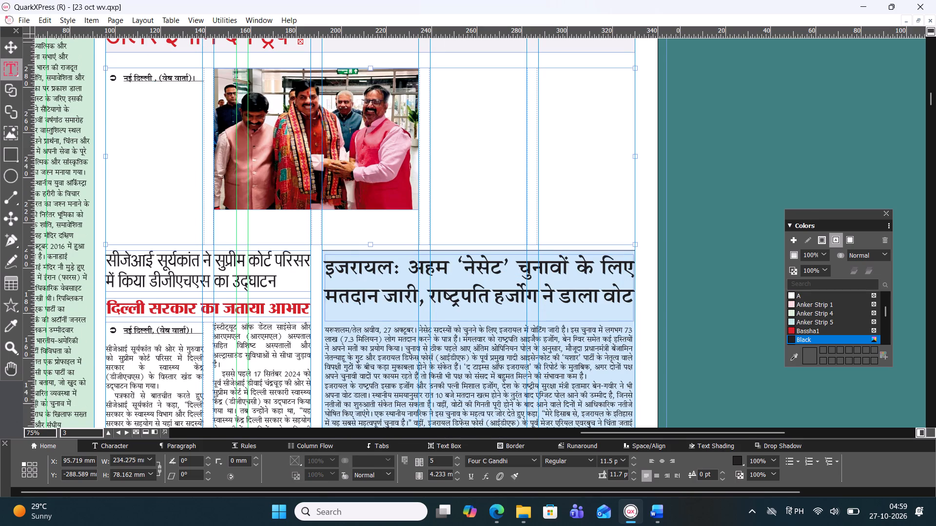
Switch back to Word and copy the selected Trump article body again.
left_click(657, 511)
scroll(294, 319, "up", 3)
scroll(298, 296, "down", 1)
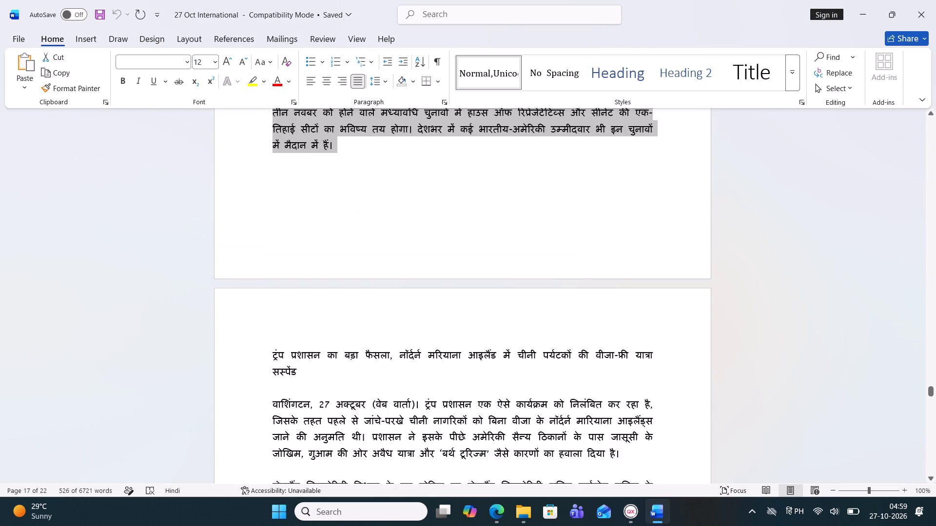
scroll(300, 288, "up", 2)
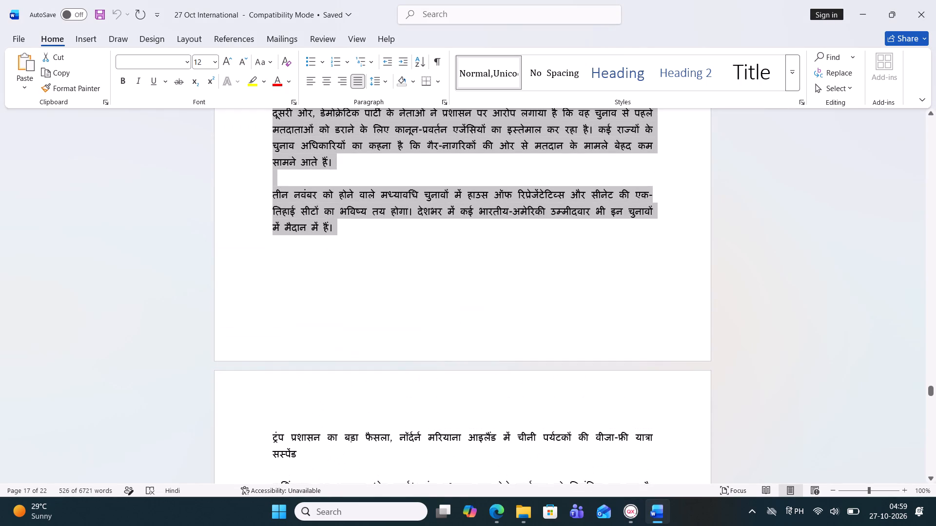
key("ctrl+c")
Switch to QuarkXPress and paste the copied Trump article body into the lead story's text box.
left_click(636, 515)
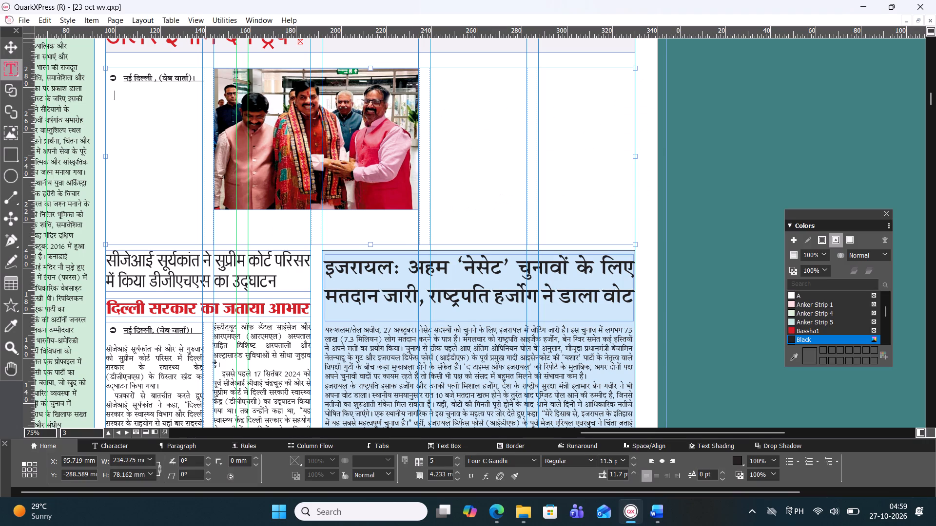
scroll(381, 200, "up", 1)
key("ctrl+v")
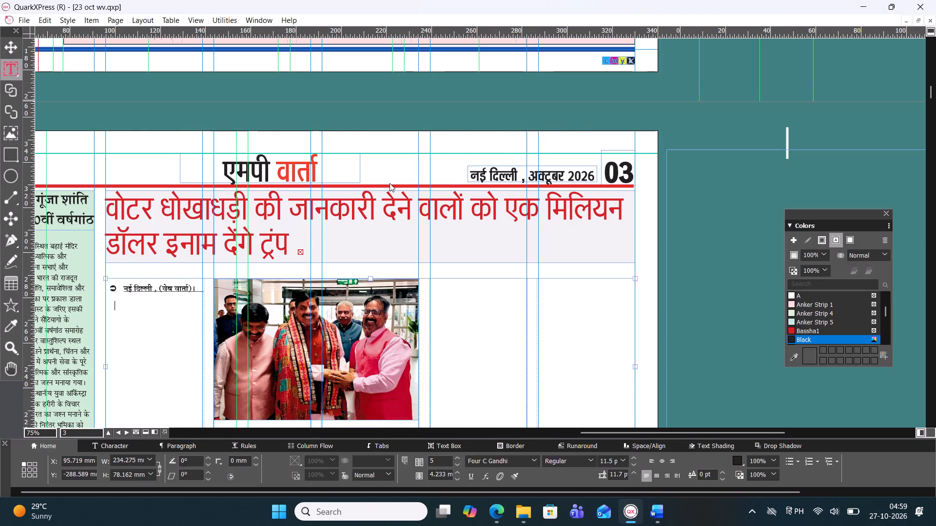
scroll(424, 192, "up", 1)
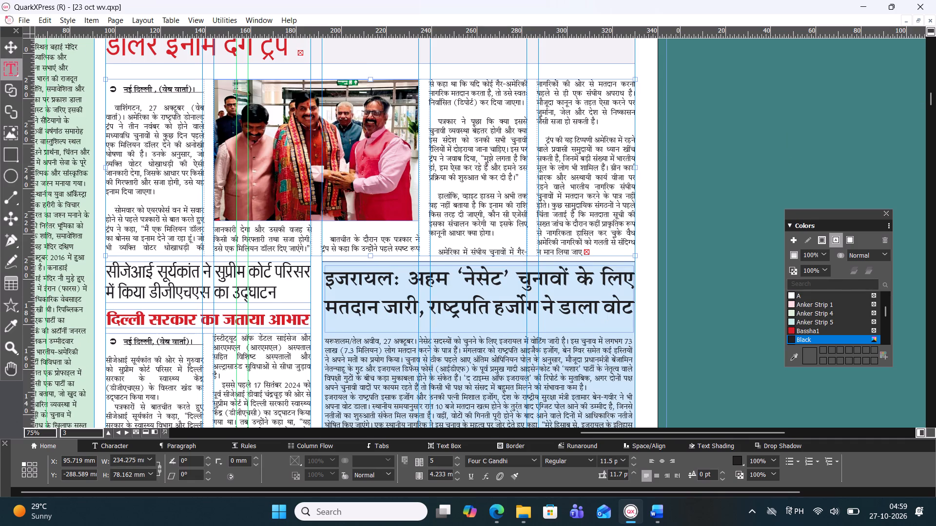
Move the सीजेआई सूर्यकांत story's body, subhead and headline and the Israel story's boxes down to clear space beneath the lead story.
left_click(7, 47)
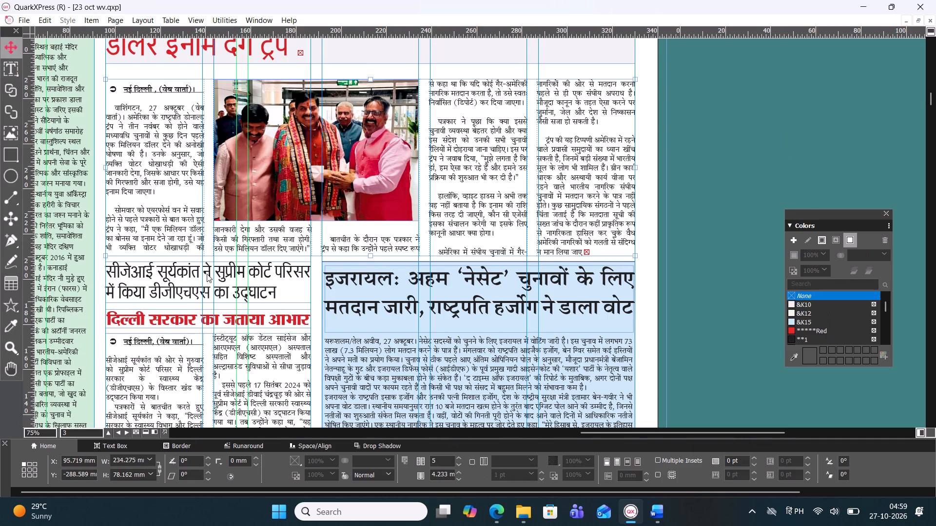
left_click_drag(167, 385, 167, 430)
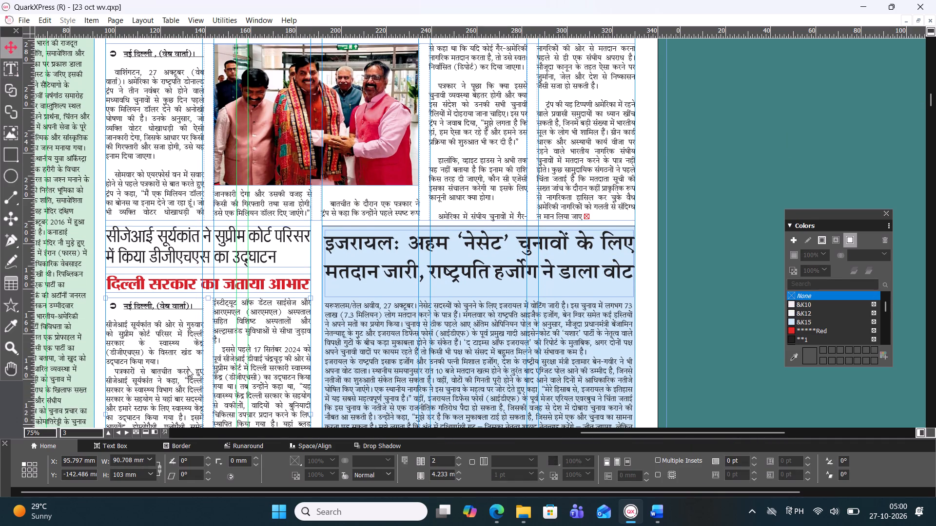
left_click_drag(183, 283, 183, 351)
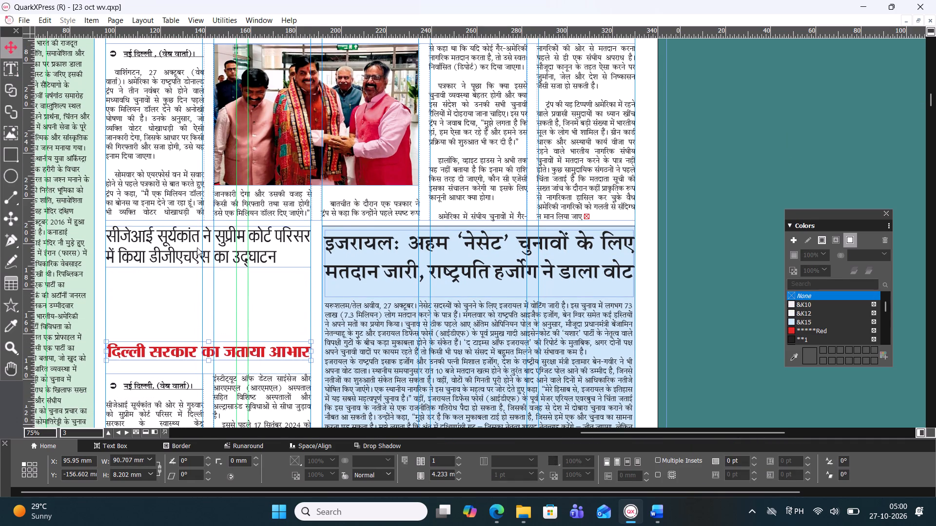
left_click_drag(197, 247, 188, 338)
left_click_drag(410, 320, 423, 389)
left_click_drag(429, 252, 447, 338)
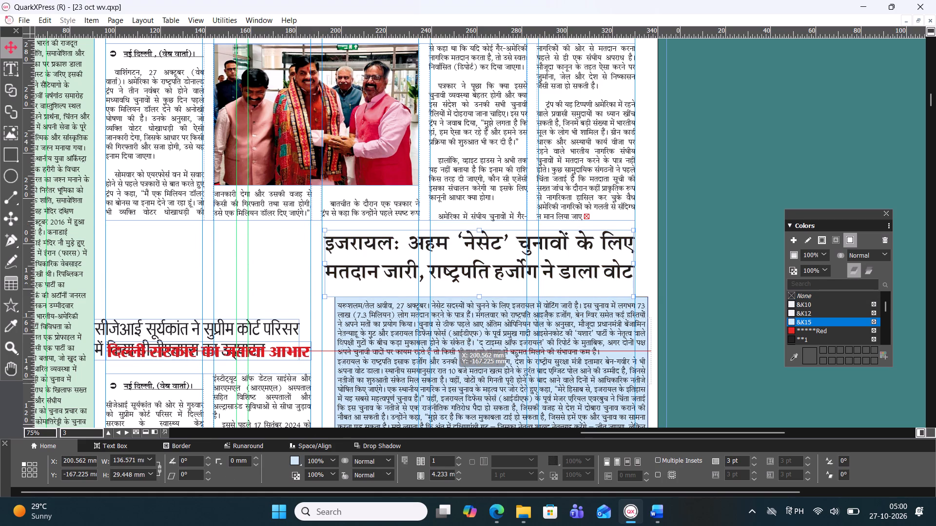
left_click_drag(445, 343, 436, 328)
Extend the lead story's body box downward to a height of about 108.6 mm so the whole Trump article fits.
left_click(380, 213)
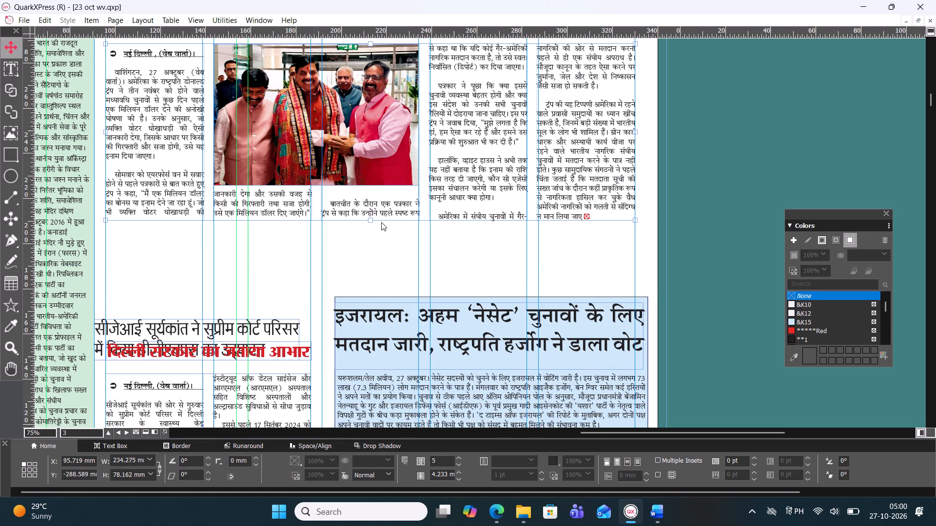
left_click_drag(372, 222, 376, 251)
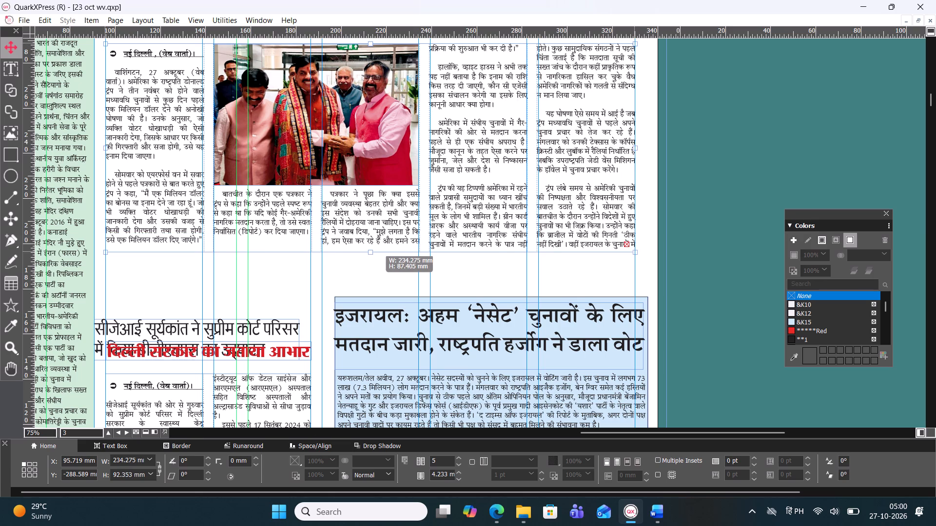
left_click_drag(376, 251, 378, 264)
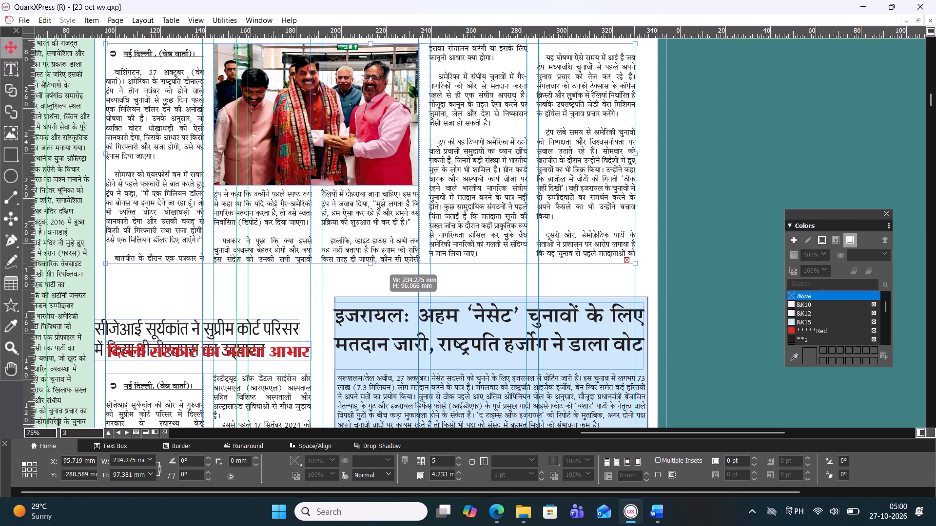
left_click_drag(378, 264, 378, 273)
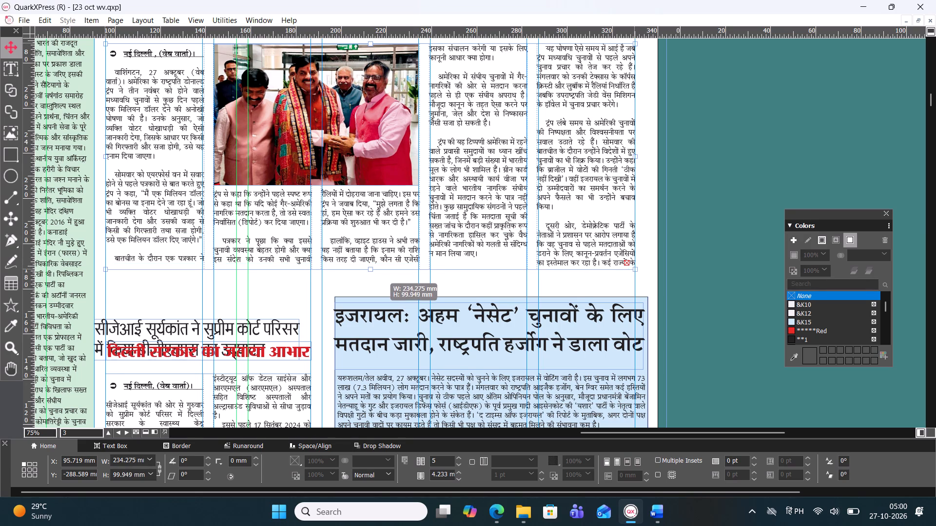
left_click_drag(378, 273, 381, 293)
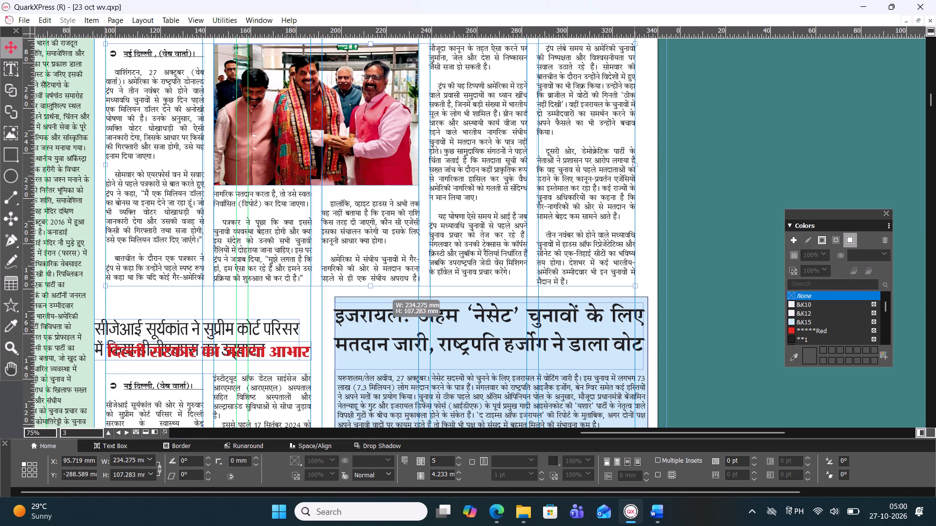
left_click_drag(381, 293, 382, 291)
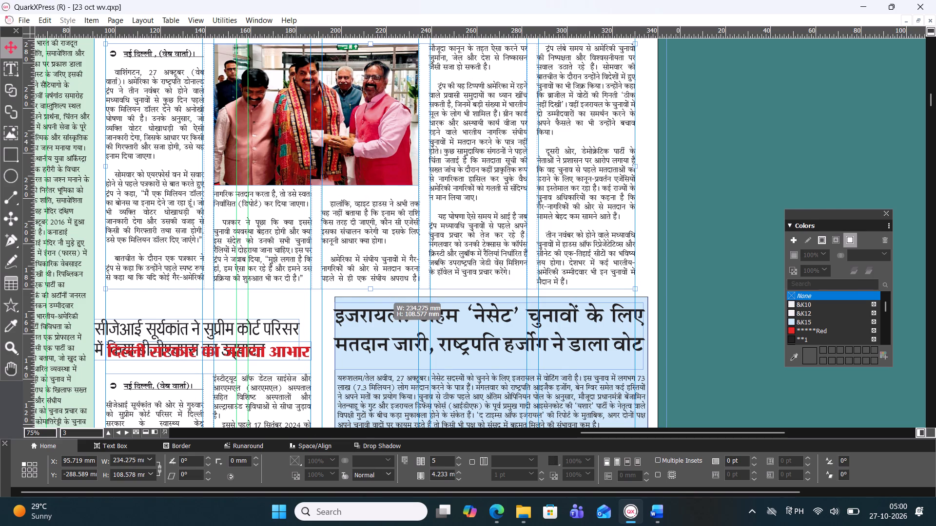
Remove the blank lines before the lead story paragraphs starting सोमवार को एयरफोर्स वन and बातचीत के दौरान.
left_click(158, 167)
left_click(158, 167)
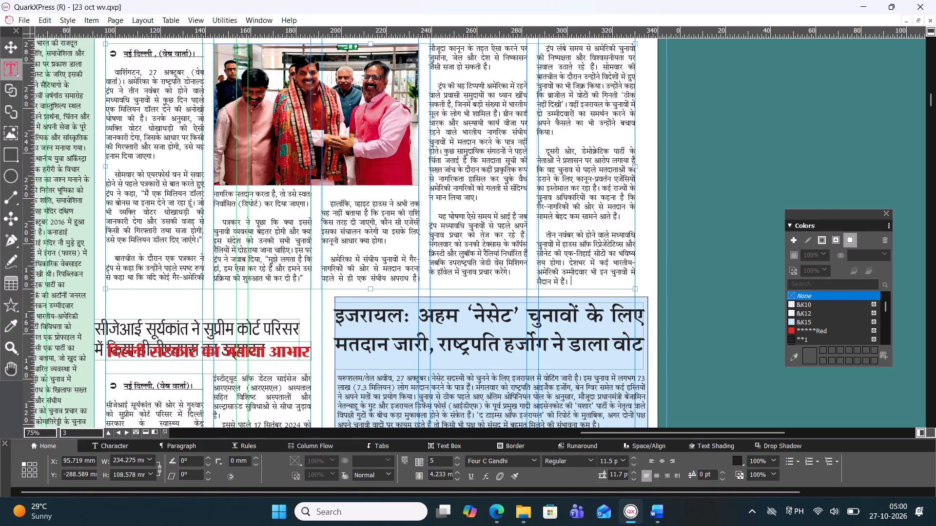
left_click(130, 164)
key("BackSpace")
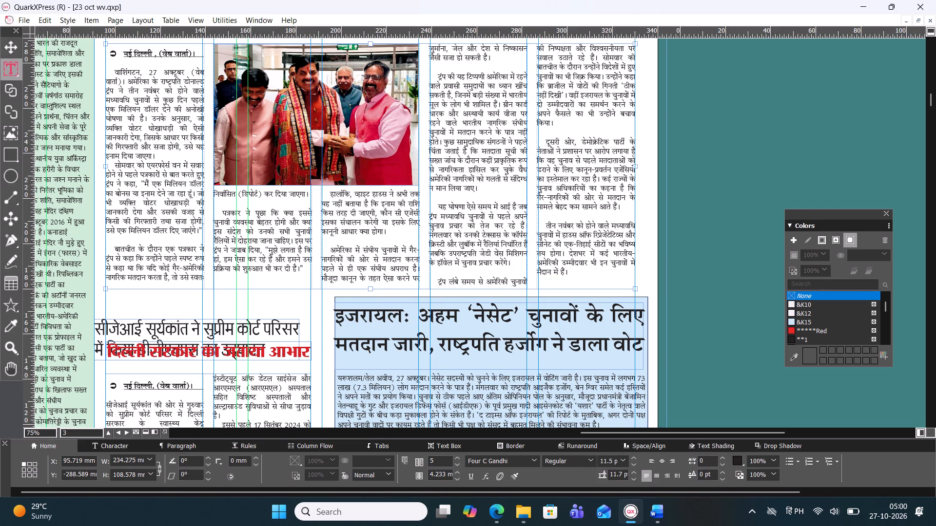
left_click(145, 238)
key("BackSpace")
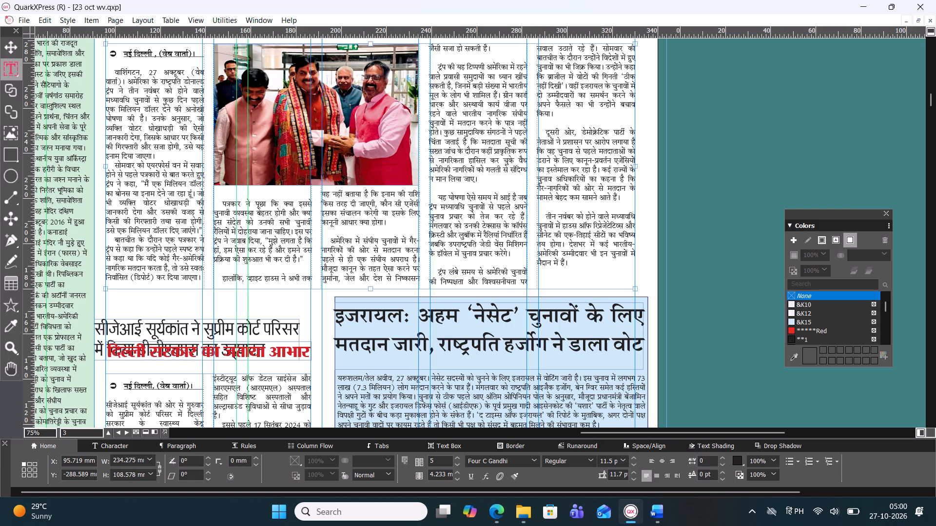
key("space")
Remove the blank line before the हालांकि, व्हाइट हाउस paragraph and join it to the preceding paragraph with a space.
left_click(225, 270)
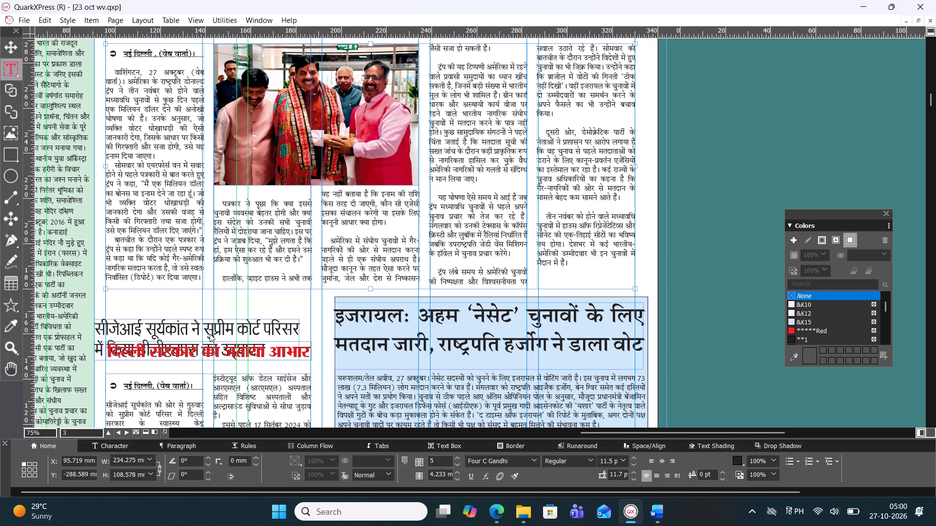
key("BackSpace")
key("space")
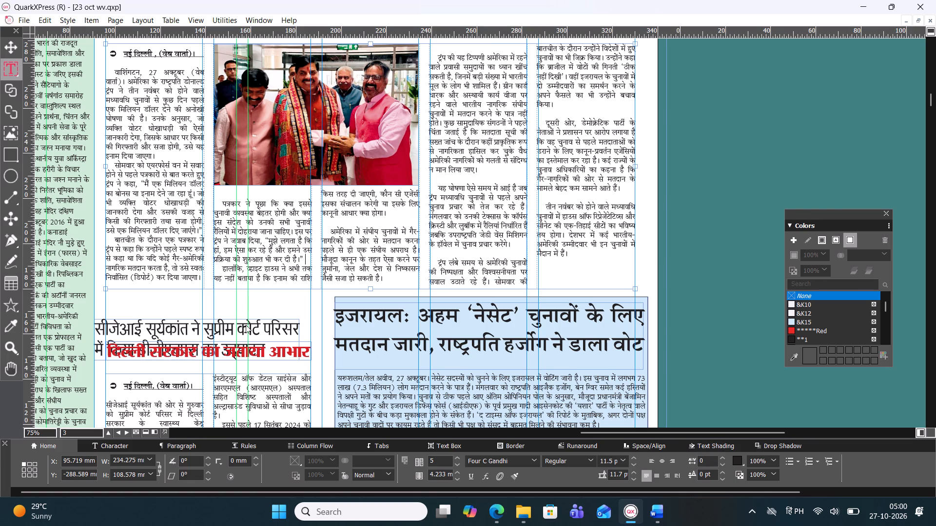
left_click(220, 264)
key("BackSpace")
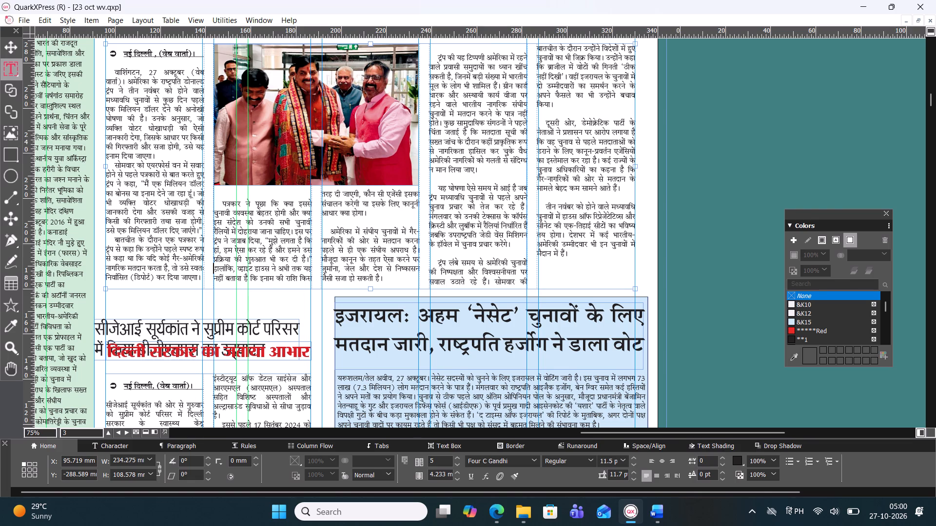
key("space")
Remove the blank line before the पत्रकार ने पूछा paragraph, keeping it as a separate paragraph.
left_click(220, 204)
key("BackSpace")
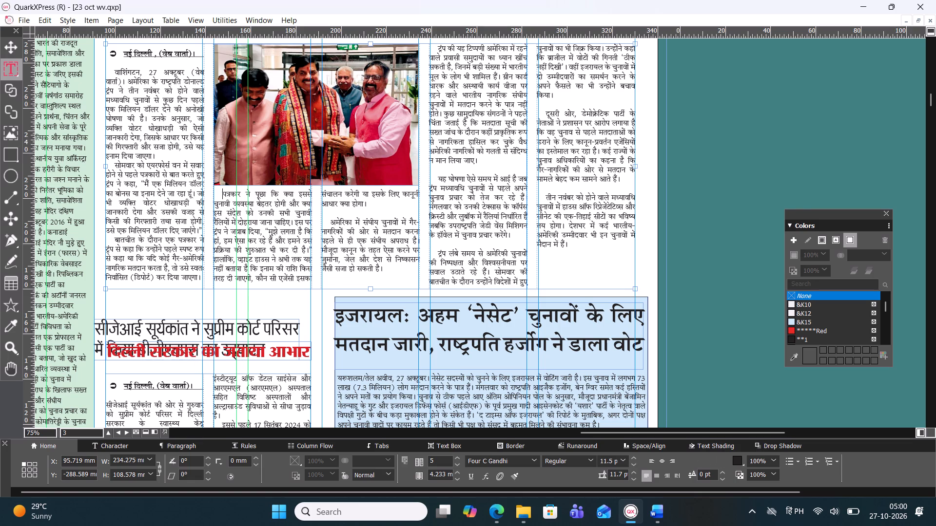
key("BackSpace")
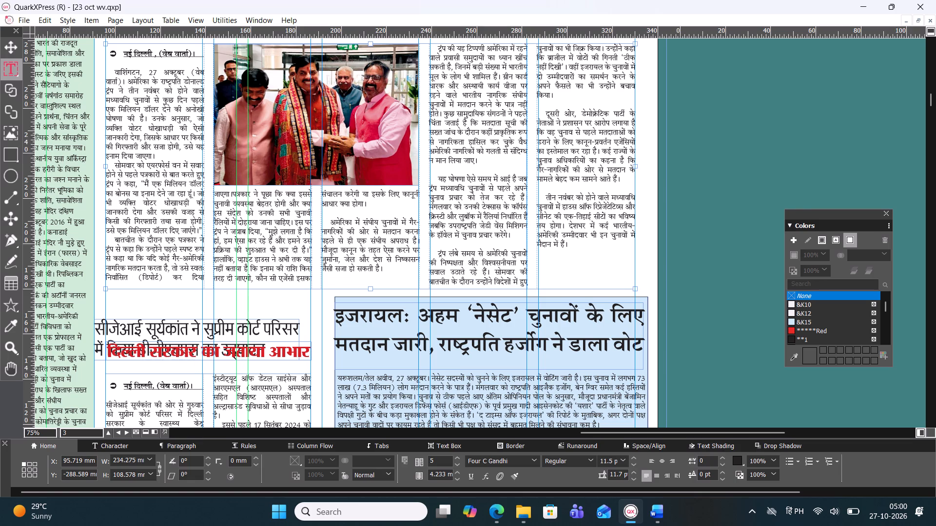
key("ctrl+z")
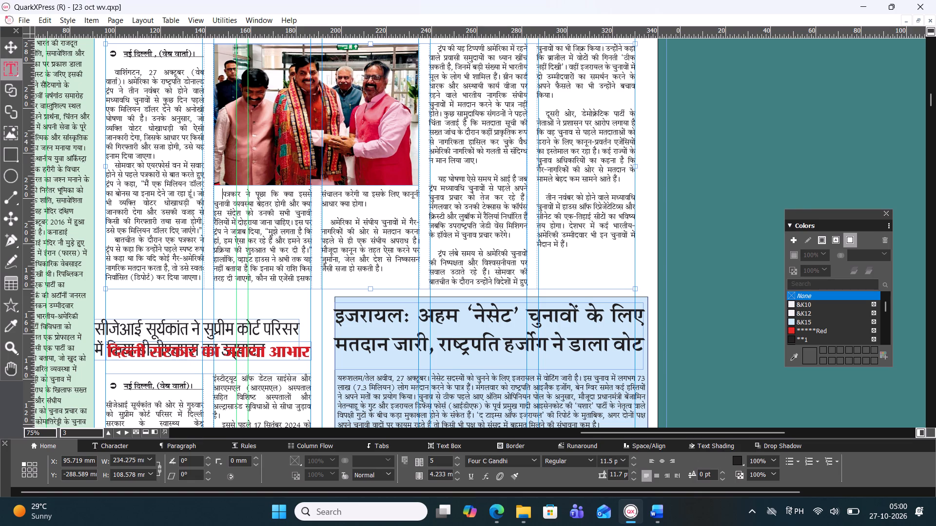
Remove the blank line before the अमेरिका में संघीय चुनावों paragraph and join it to the preceding text with a space.
left_click(350, 212)
key("BackSpace")
left_click(331, 211)
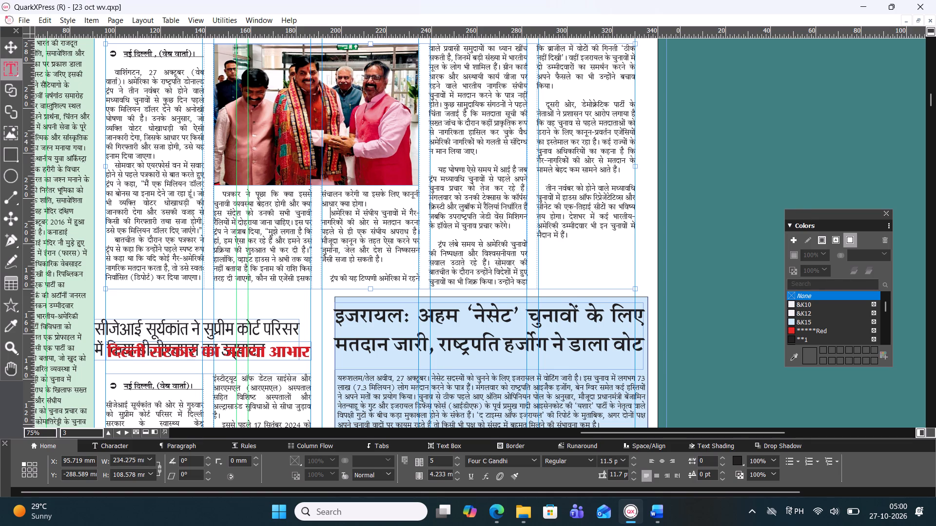
key("BackSpace")
key("space")
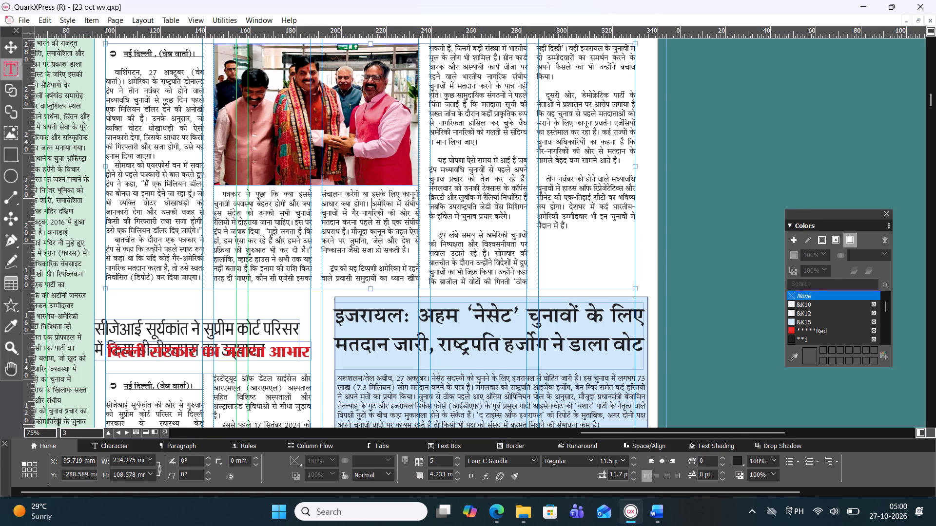
Remove the blank line before the ट्रंप की यह टिप्पणी paragraph and join it to the preceding text with a space.
left_click(356, 258)
key("BackSpace")
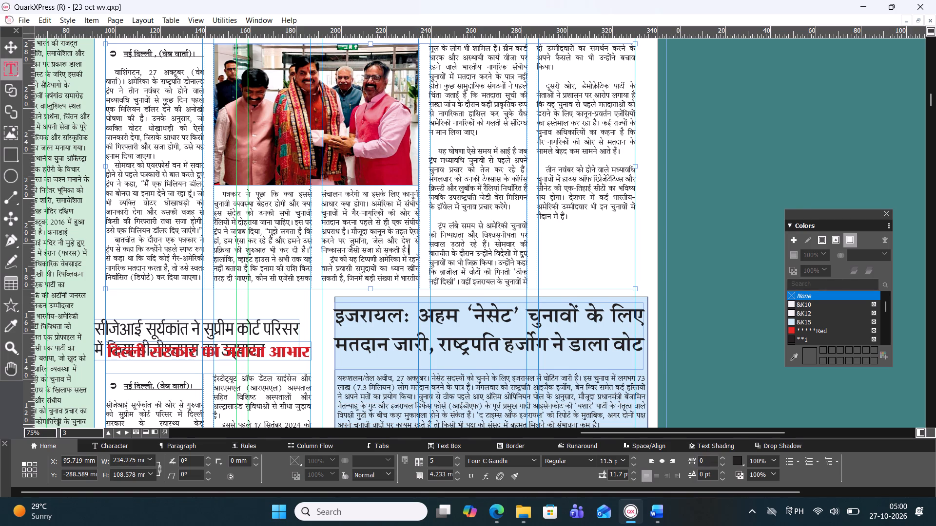
left_click(327, 260)
key("BackSpace")
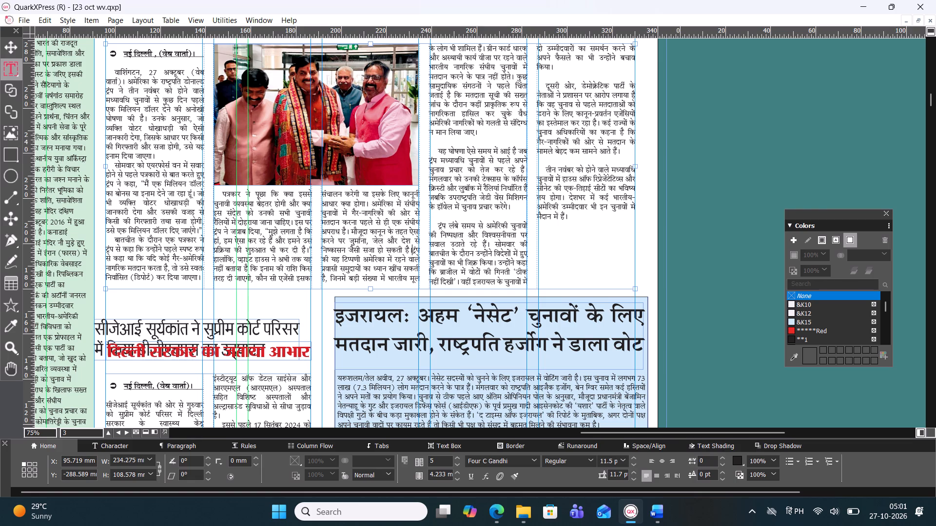
key("space")
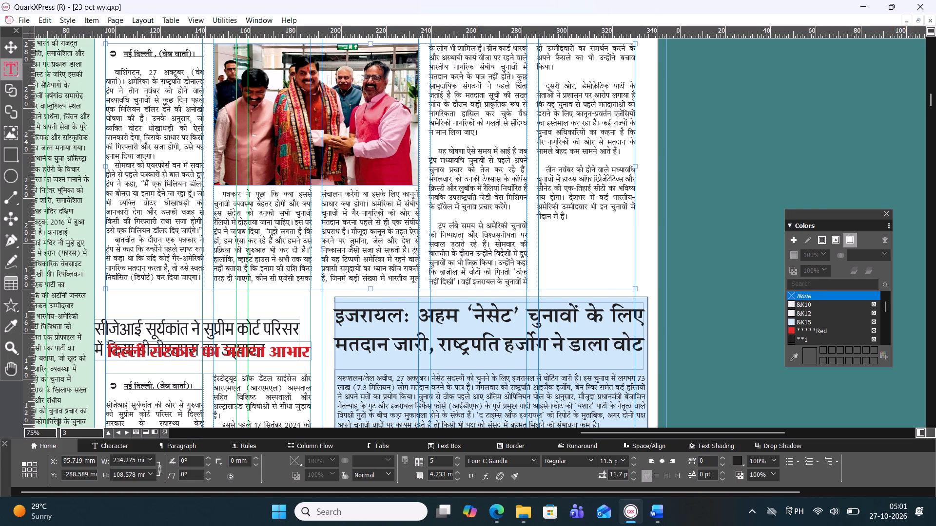
Remove the blank line before the यह घोषणा ऐसे समय paragraph and join it to the preceding text with a space.
scroll(474, 154, "down", 1)
scroll(466, 165, "up", 1)
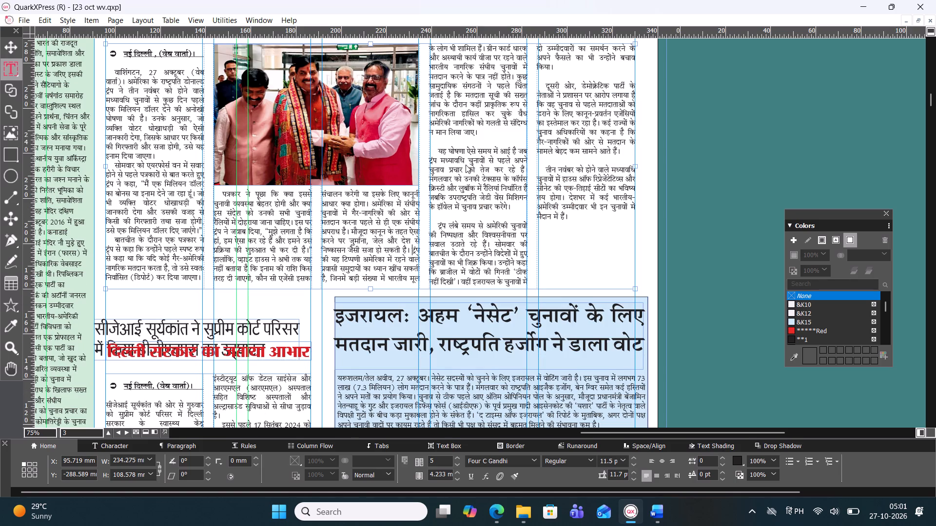
left_click(455, 142)
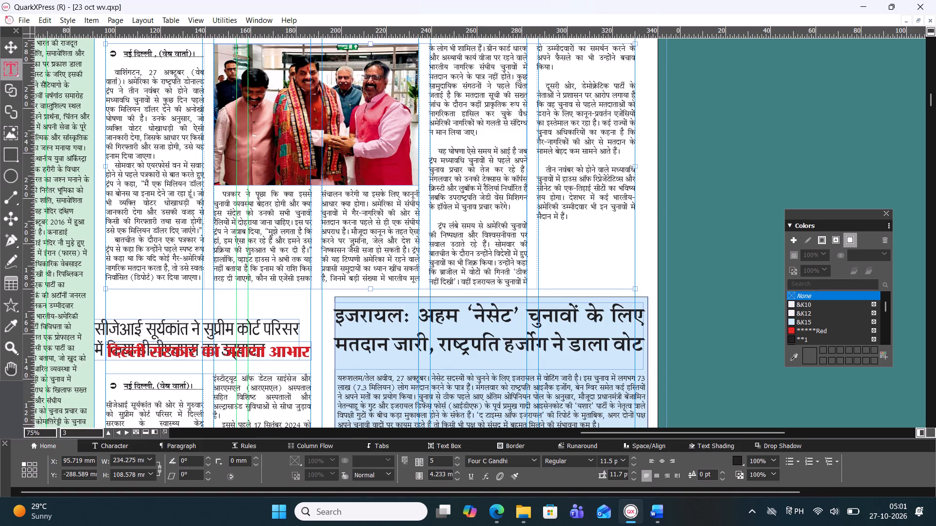
key("BackSpace")
left_click(433, 143)
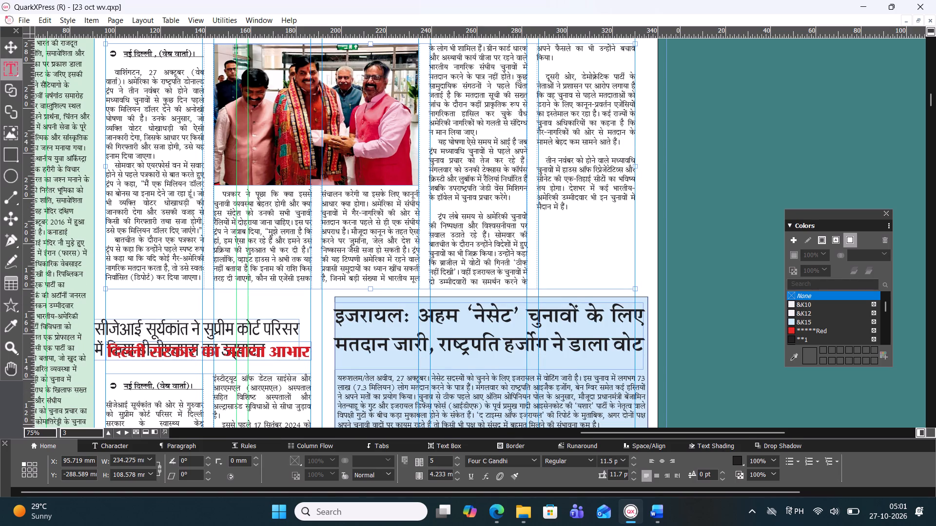
key("BackSpace")
key("space")
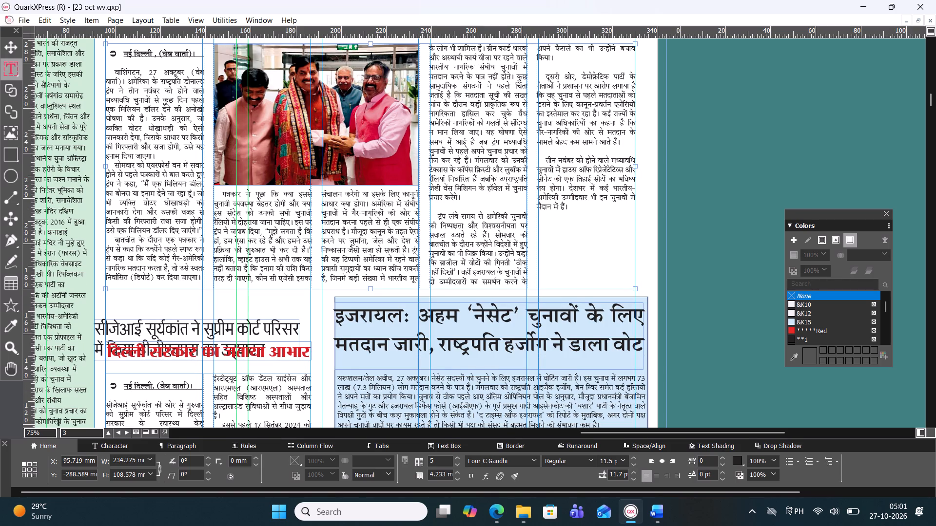
Remove the blank line before the ट्रंप लंबे समय paragraph and join it to the preceding text with a space.
left_click(446, 206)
key("BackSpace")
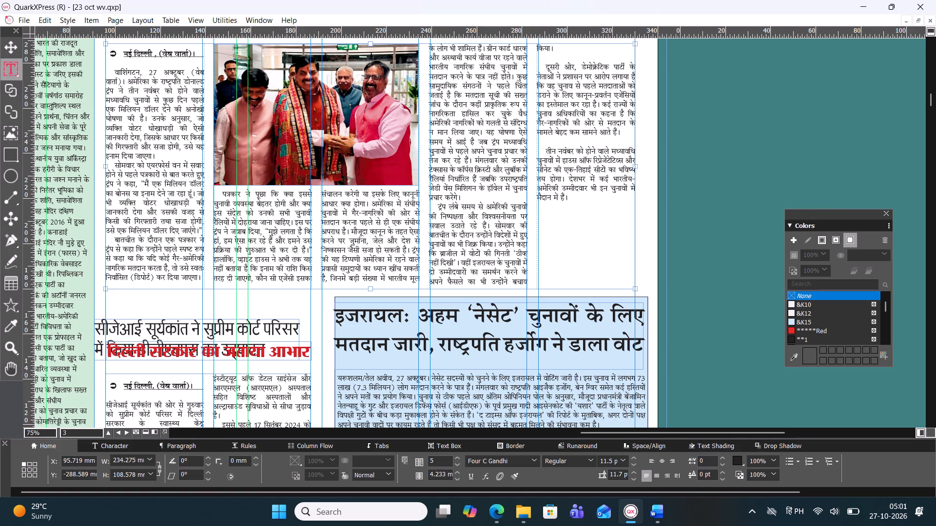
left_click(436, 207)
key("BackSpace")
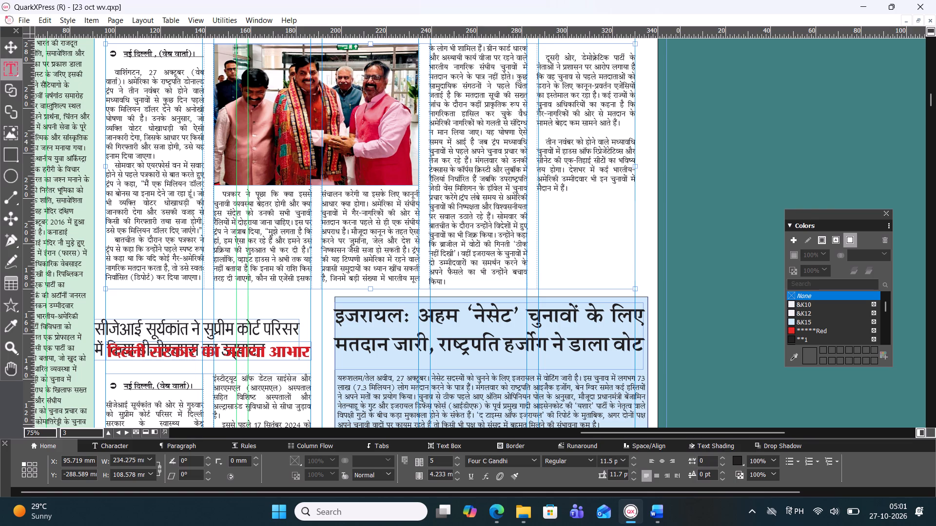
key("space")
Remove the blank line before the तीन नवंबर paragraph and join it to the preceding text with a space.
scroll(554, 282, "up", 1)
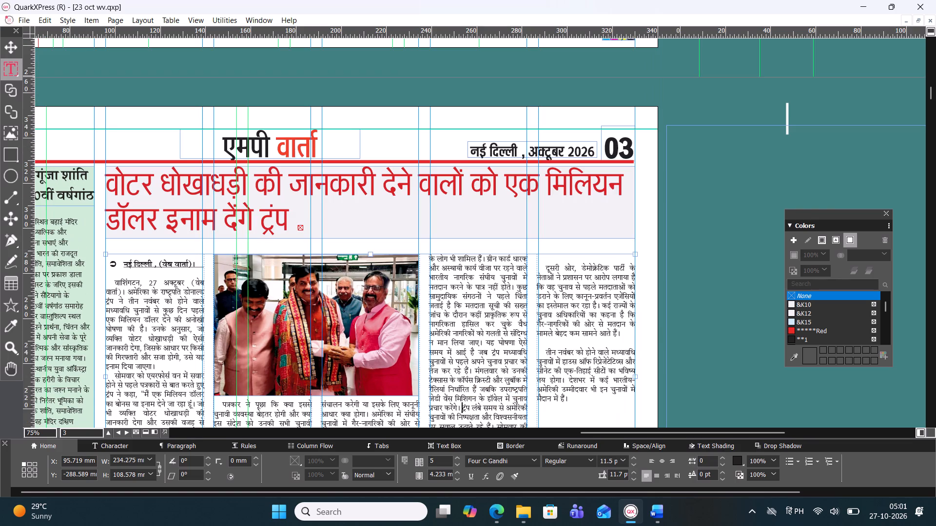
left_click(555, 338)
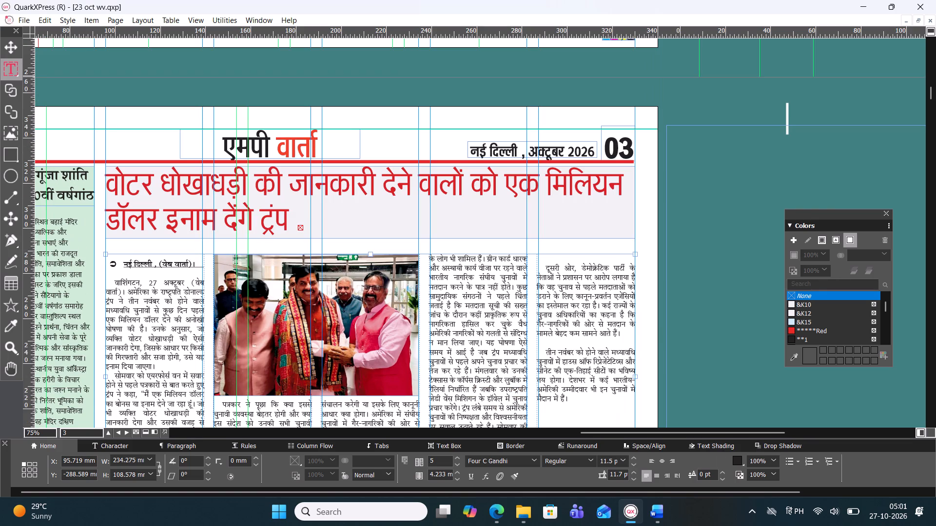
key("BackSpace")
left_click(545, 345)
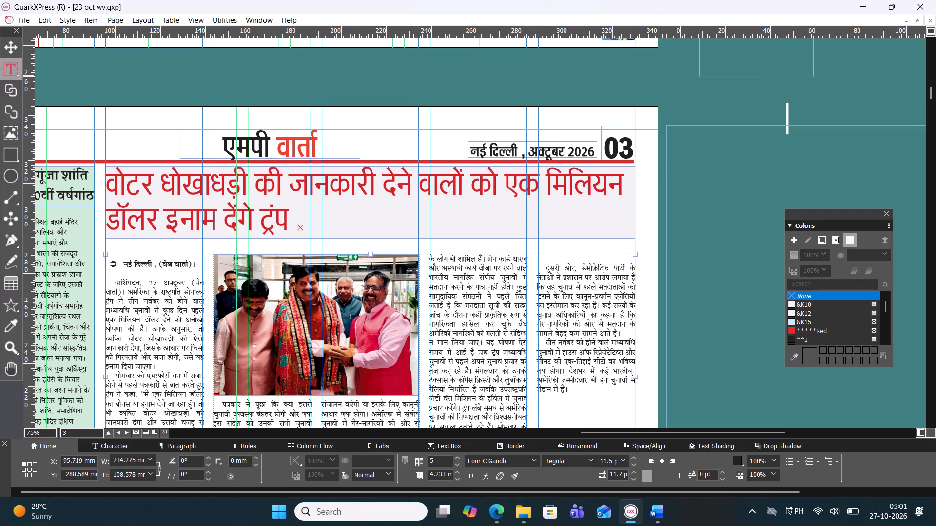
key("BackSpace")
key("space")
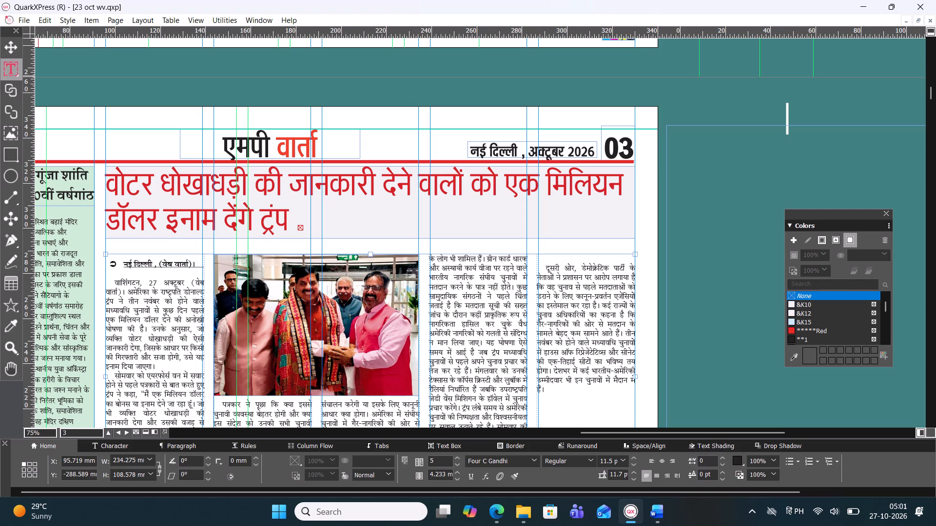
Remove the blank line before the दूसरी ओर paragraph and join it directly to the preceding text.
left_click(546, 265)
key("BackSpace")
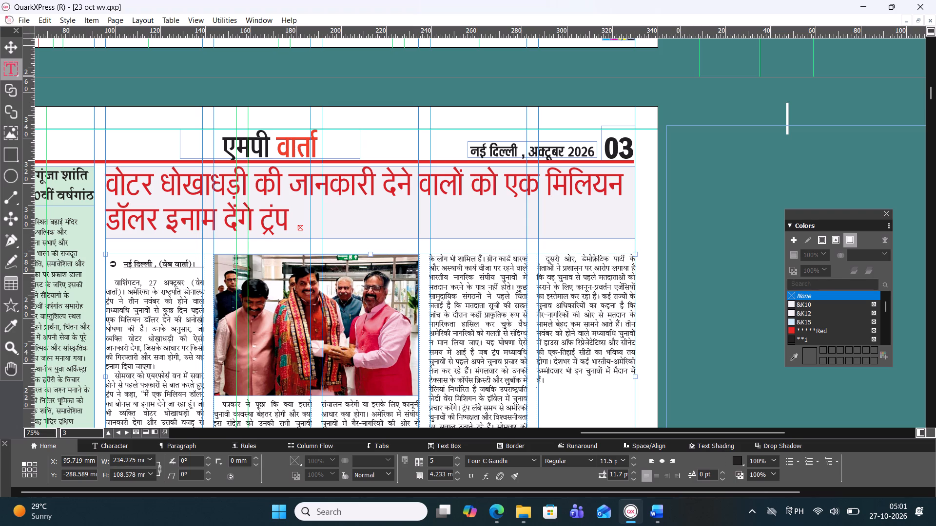
key("BackSpace")
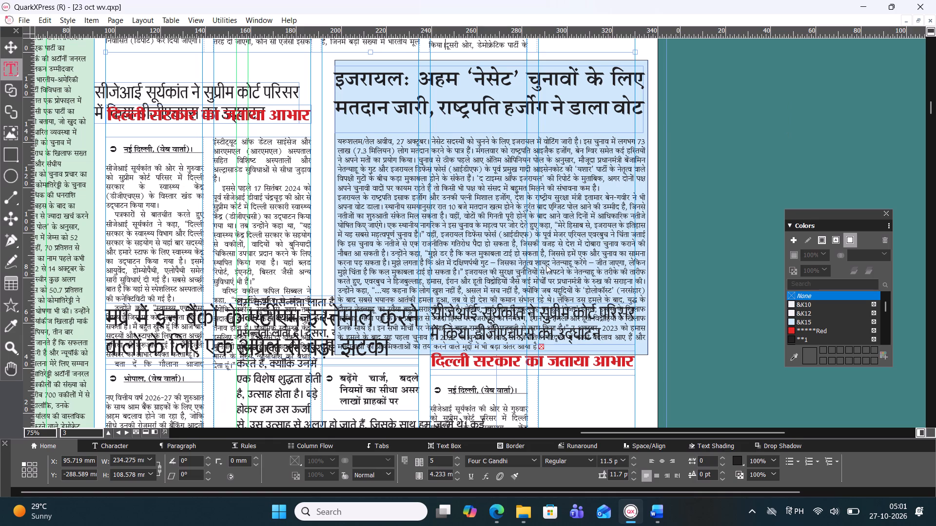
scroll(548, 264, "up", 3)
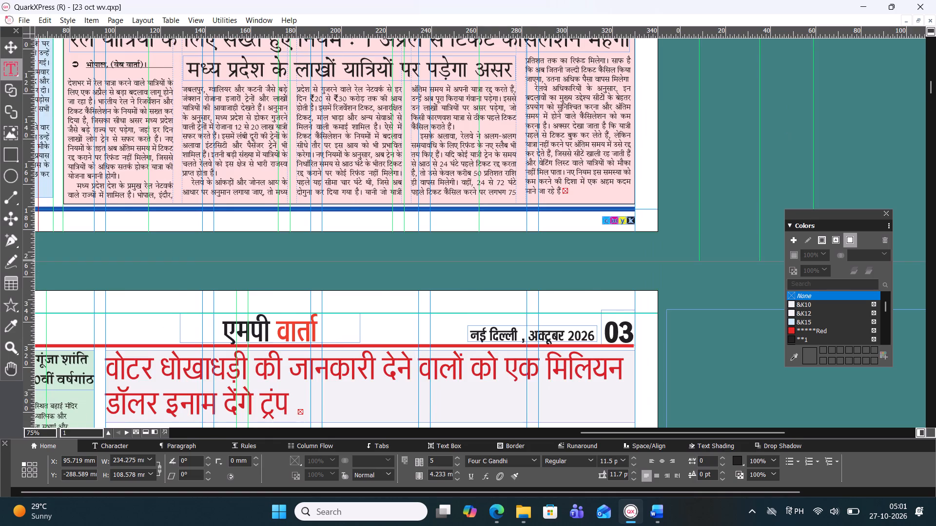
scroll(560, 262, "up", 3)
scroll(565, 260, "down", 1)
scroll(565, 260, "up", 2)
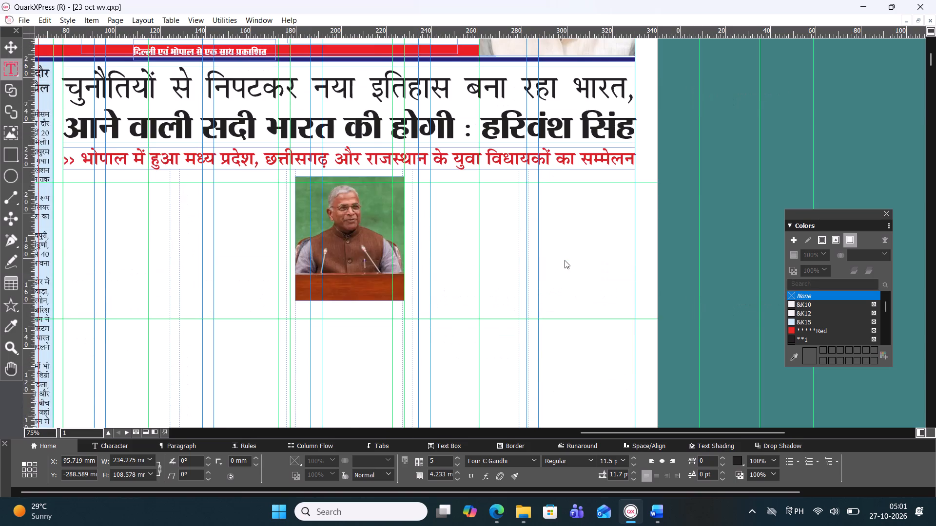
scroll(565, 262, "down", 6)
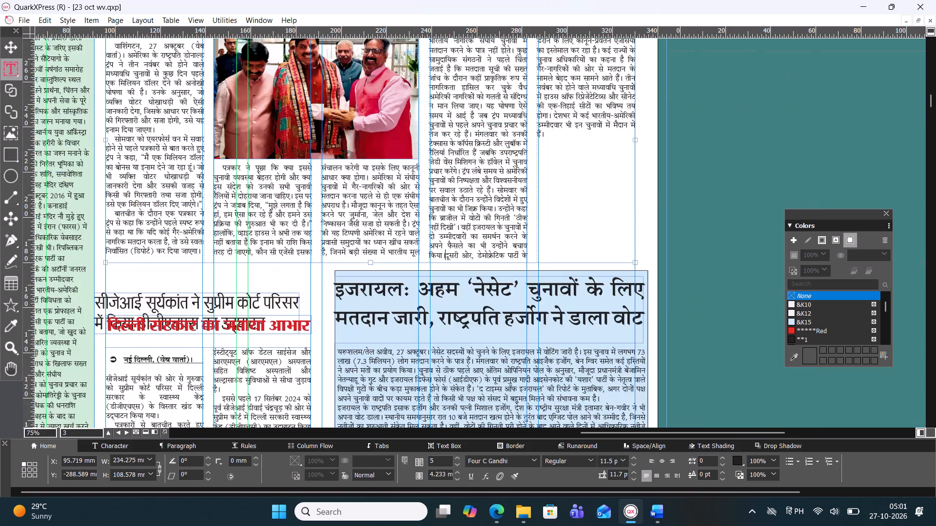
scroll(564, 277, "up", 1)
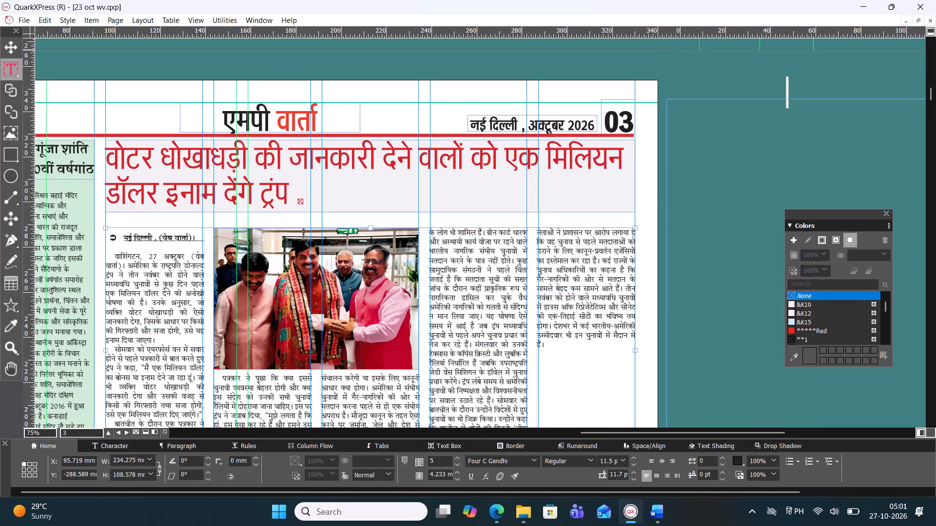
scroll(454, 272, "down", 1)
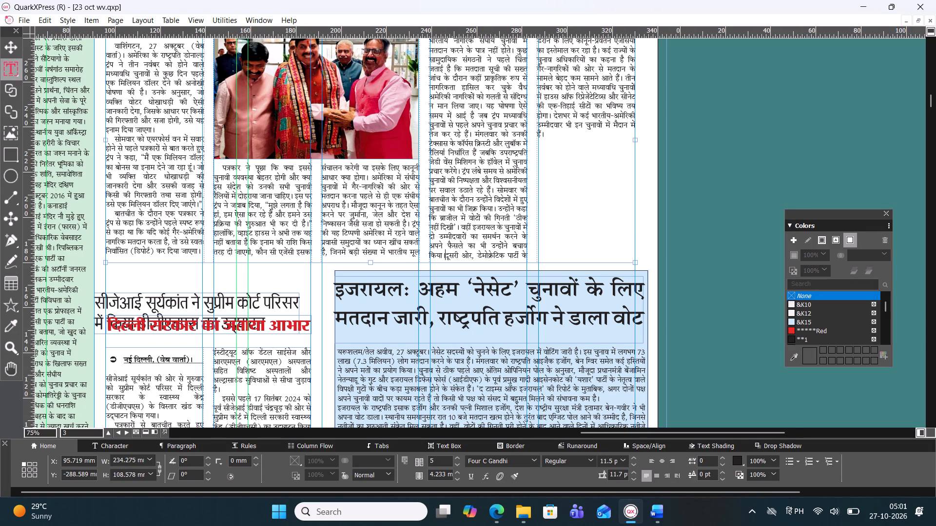
Split the lead story's running text into new paragraphs starting at मौजूदा कानून and at ग्रीन कार्ड धारक.
left_click(351, 203)
key("Return")
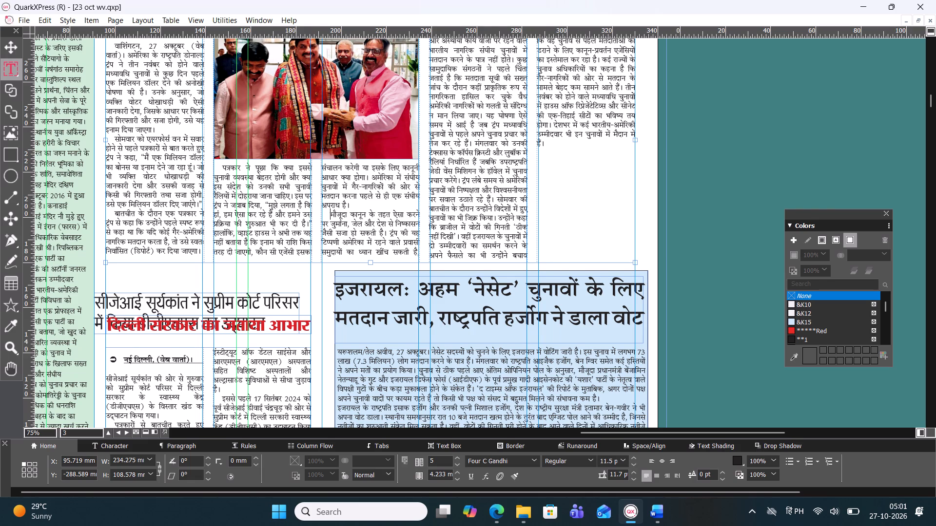
scroll(448, 146, "up", 1)
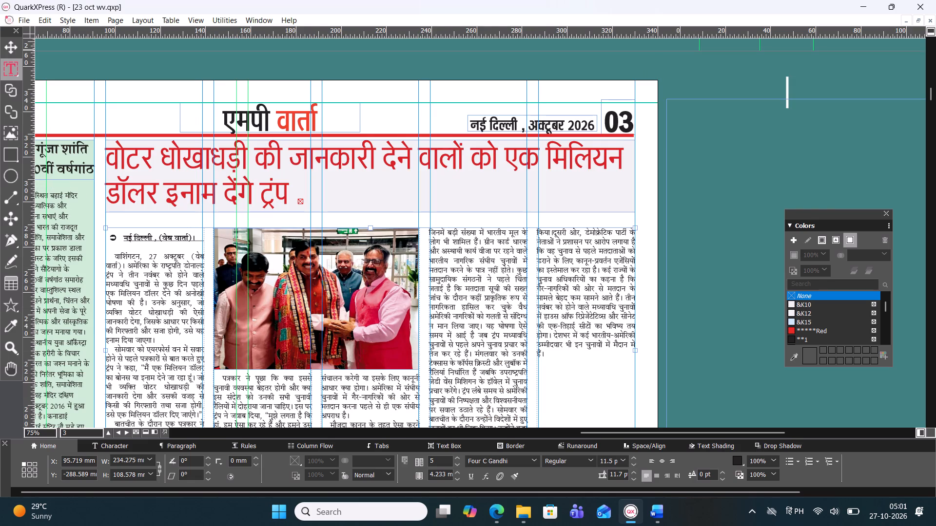
left_click(483, 238)
key("Return")
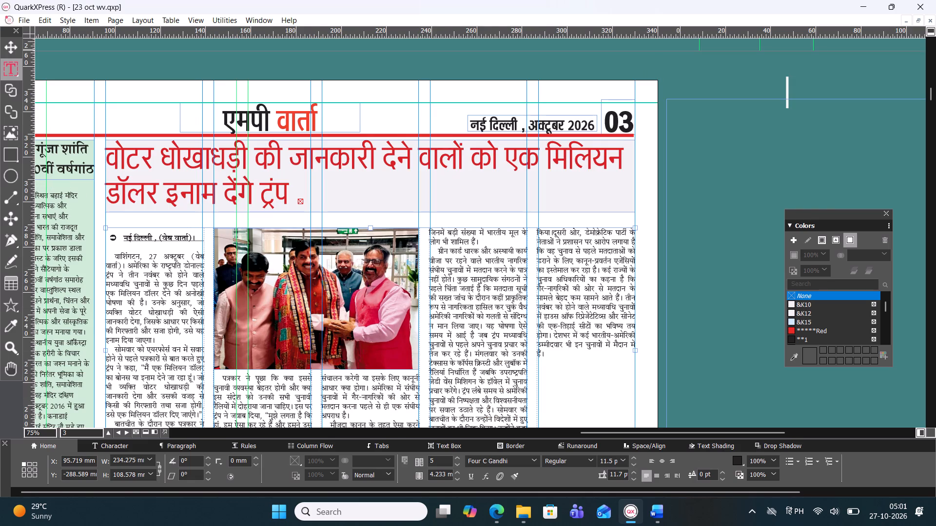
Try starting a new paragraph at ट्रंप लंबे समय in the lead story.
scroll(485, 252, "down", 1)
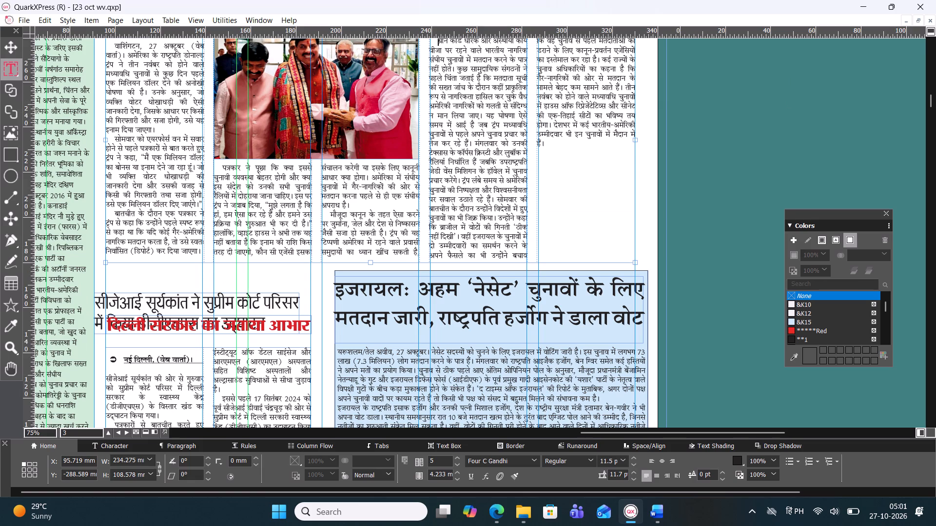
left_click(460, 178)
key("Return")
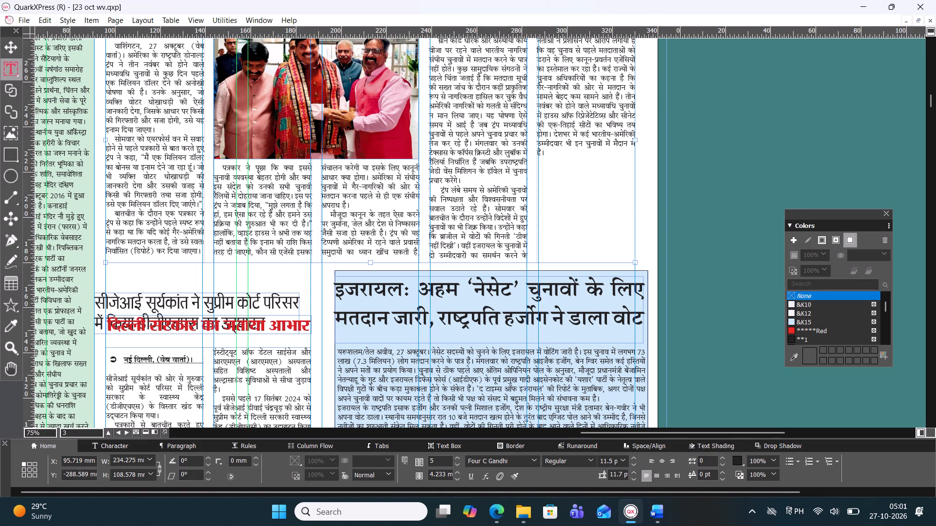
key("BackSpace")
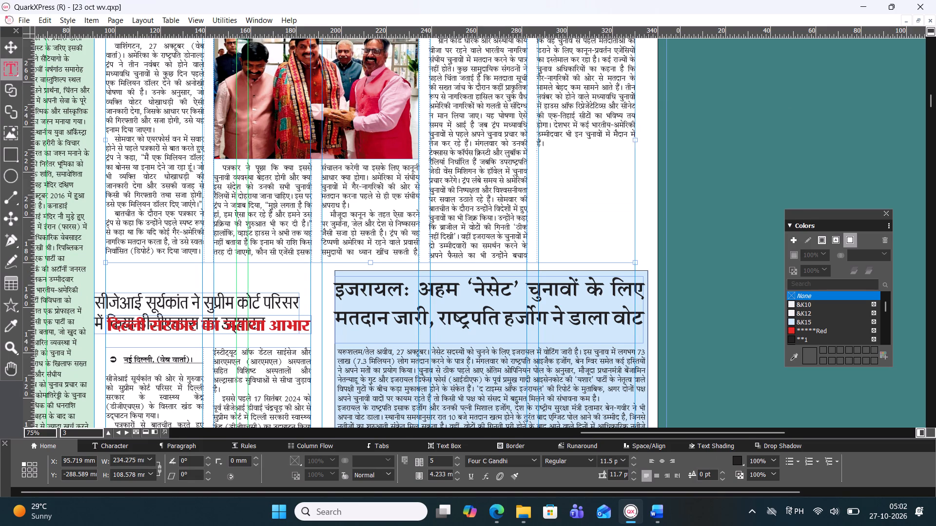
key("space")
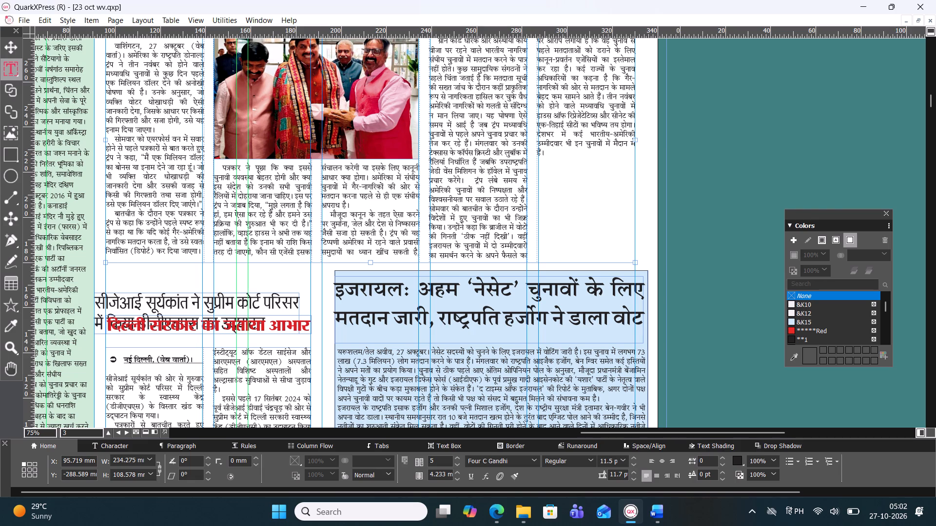
Start a new paragraph at कई राज्यों के चुनाव अधिकारियों in the lead story's last column.
scroll(493, 181, "up", 1)
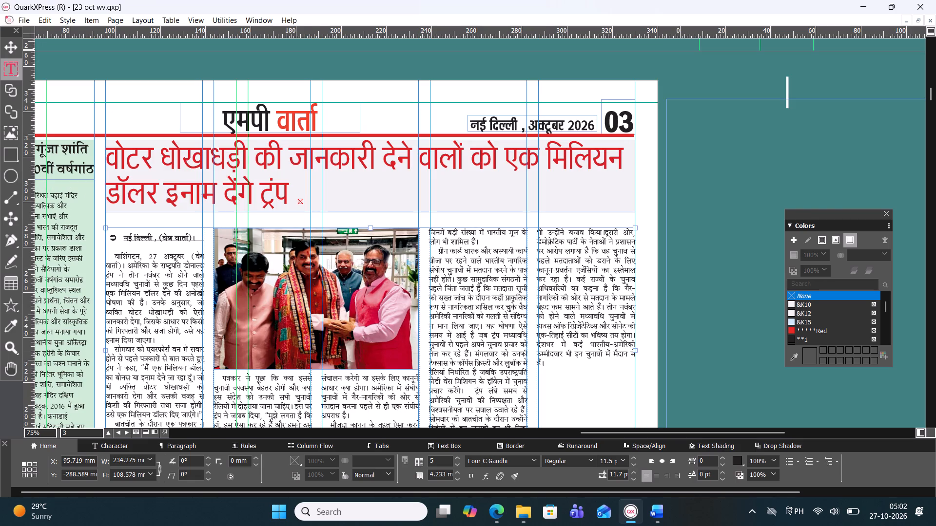
left_click(574, 278)
key("BackSpace")
key("space")
key("Return")
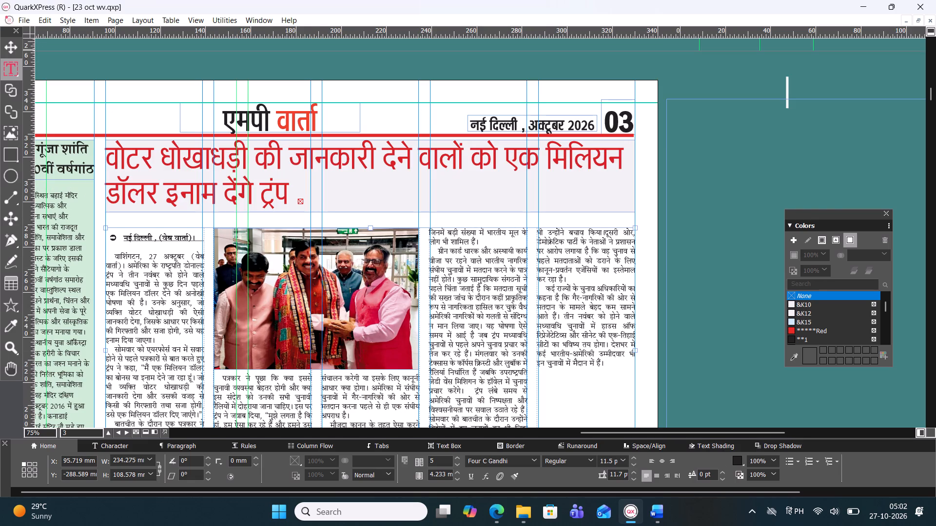
left_click(544, 288)
Shorten the lead story's text box from its bottom edge to a height of about 99.3 mm.
scroll(527, 228, "down", 1)
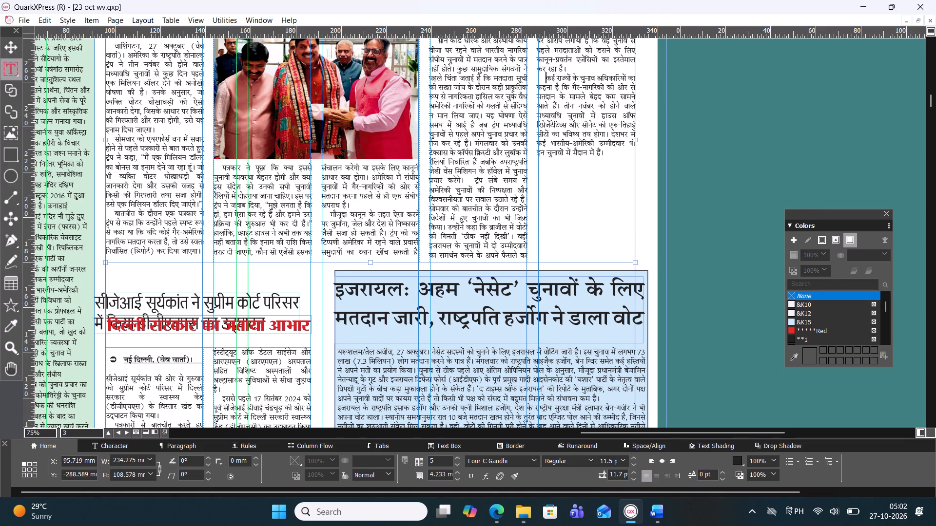
left_click_drag(371, 262, 370, 241)
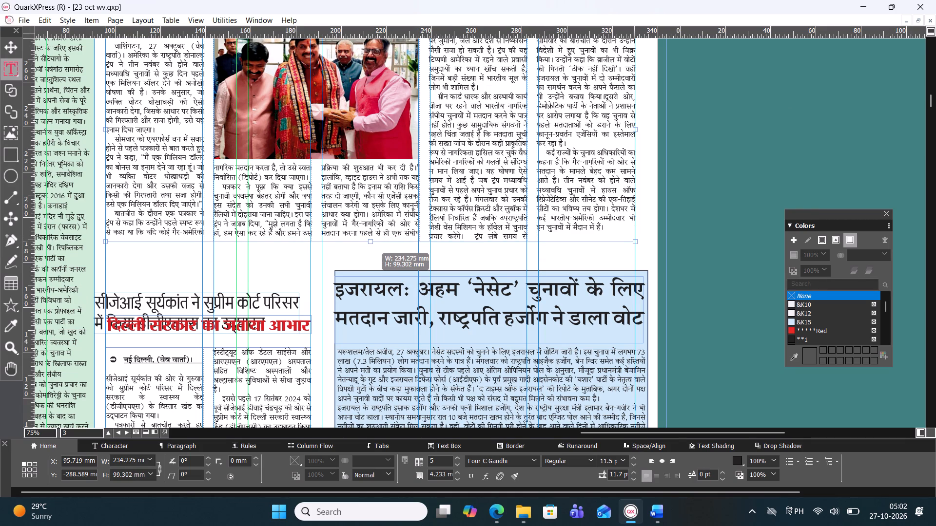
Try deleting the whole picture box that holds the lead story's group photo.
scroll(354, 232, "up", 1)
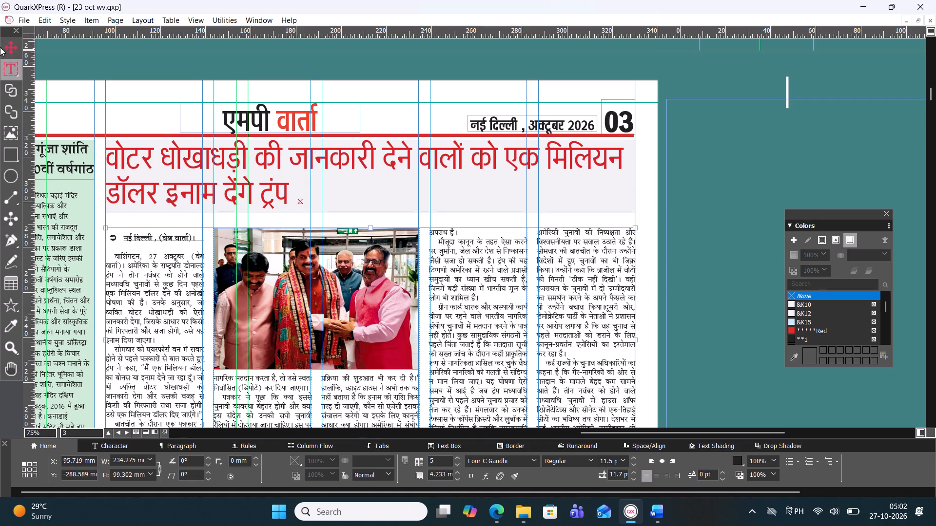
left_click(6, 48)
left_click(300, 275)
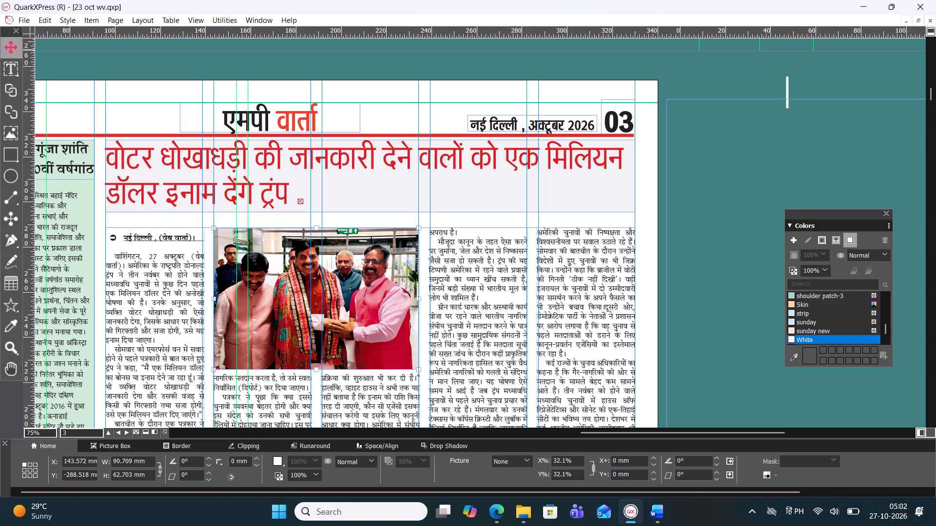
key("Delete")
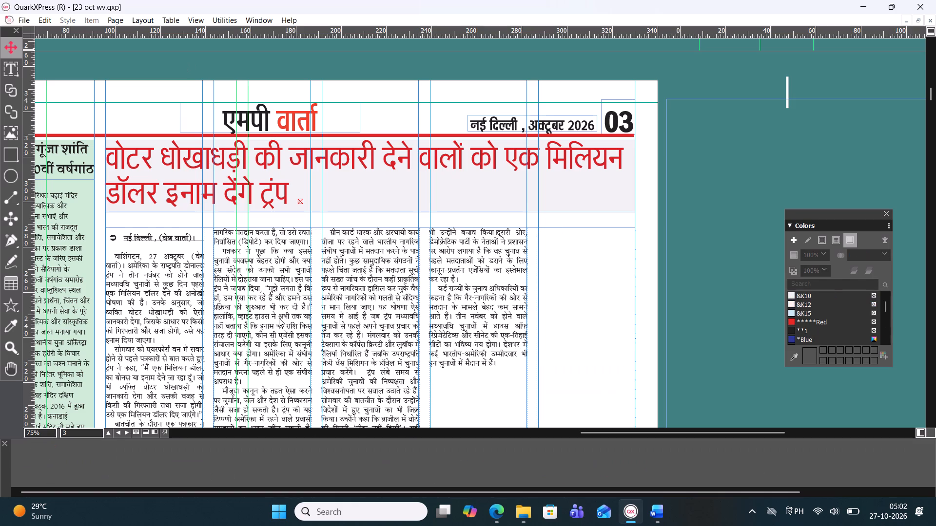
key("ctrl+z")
Delete the group photo from the lead story's picture box, keeping the empty box in place.
double_click(339, 271)
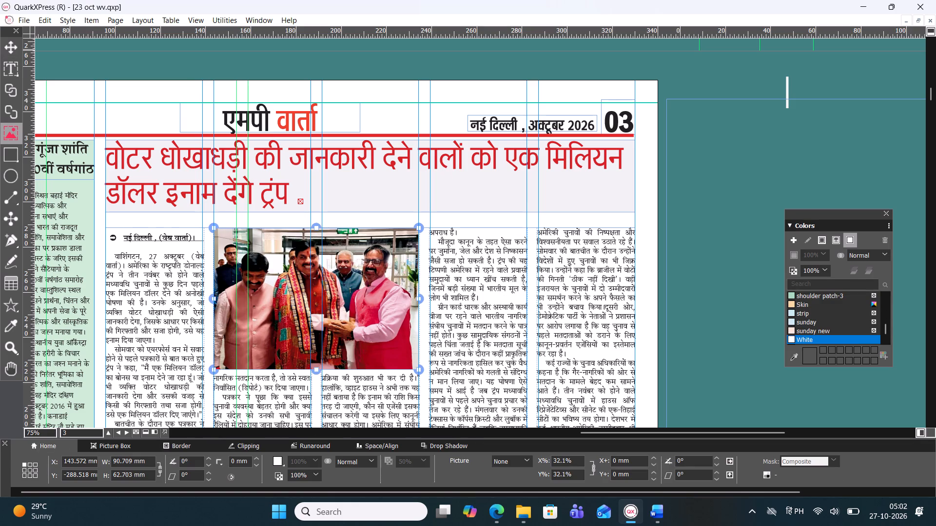
key("Delete")
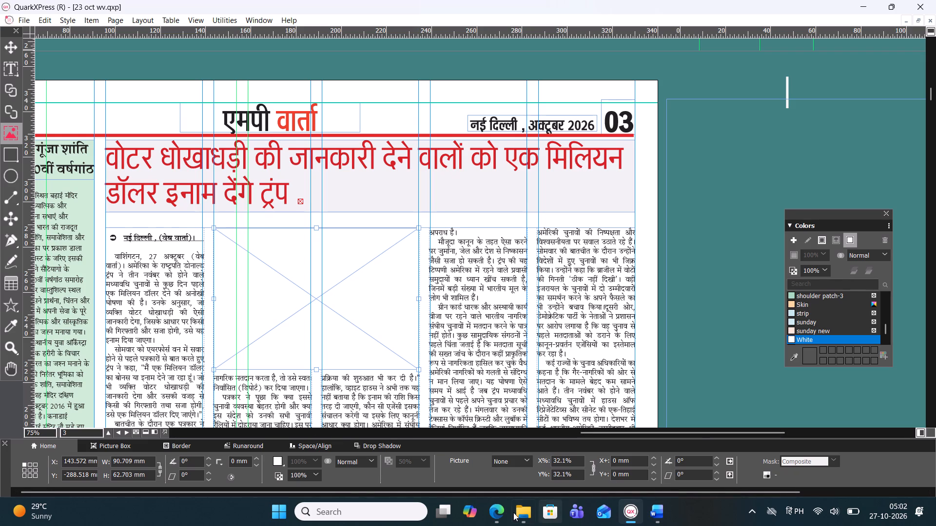
In Chrome, search Google Images for the lead story's copied headline, वोटर धोखाधड़ी की जानकारी देने वालों को एक मिलियन डॉलर इनाम देंगे ट्रंप.
left_click(498, 513)
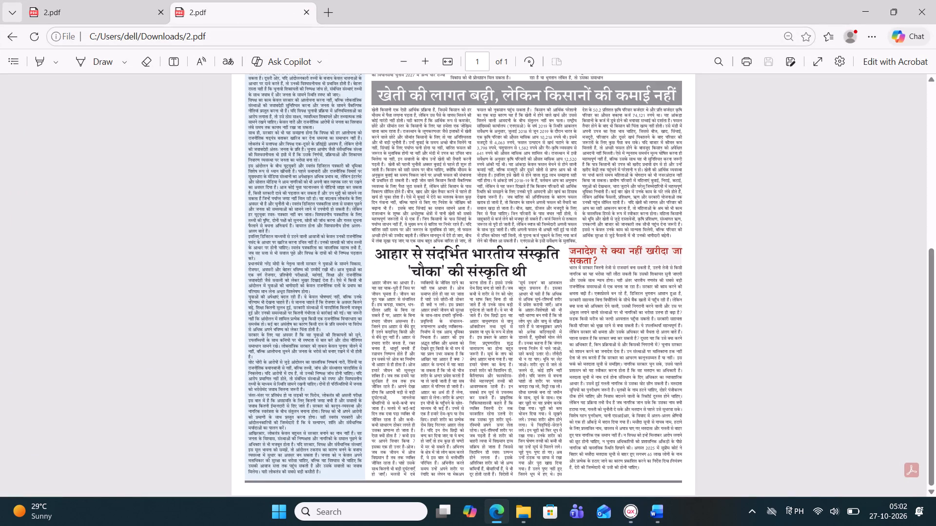
left_click(359, 510)
left_click(404, 218)
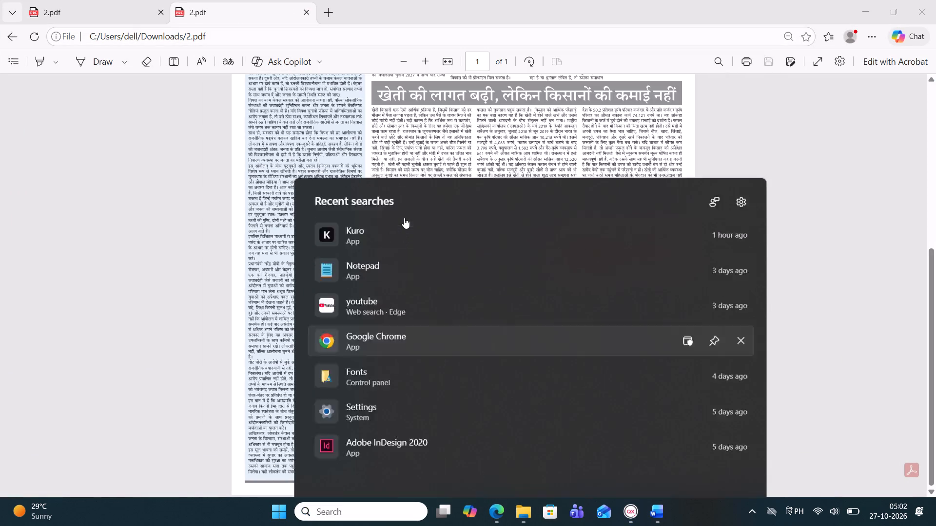
left_click(356, 221)
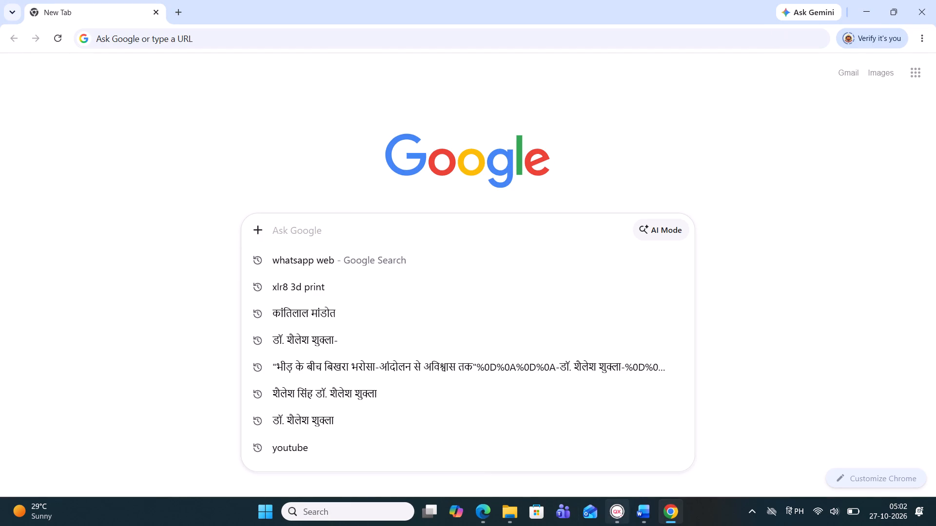
left_click(615, 512)
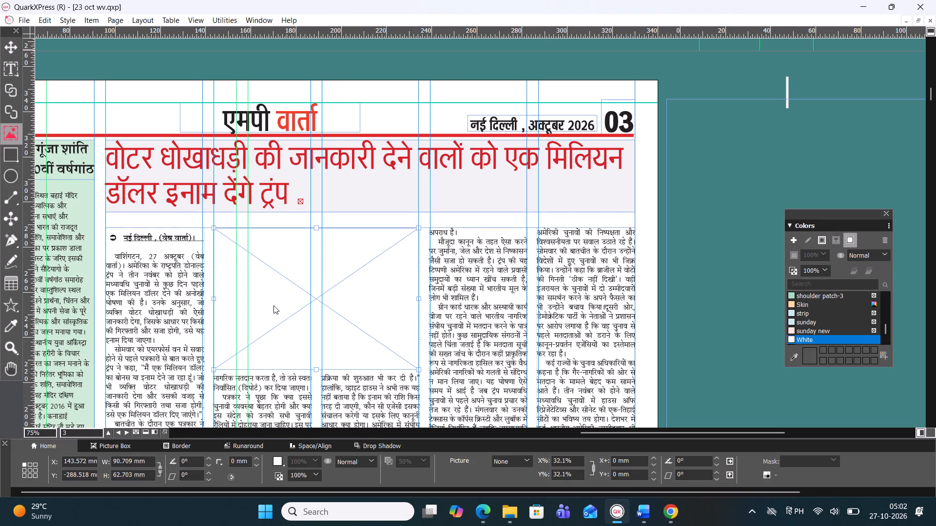
left_click(118, 158)
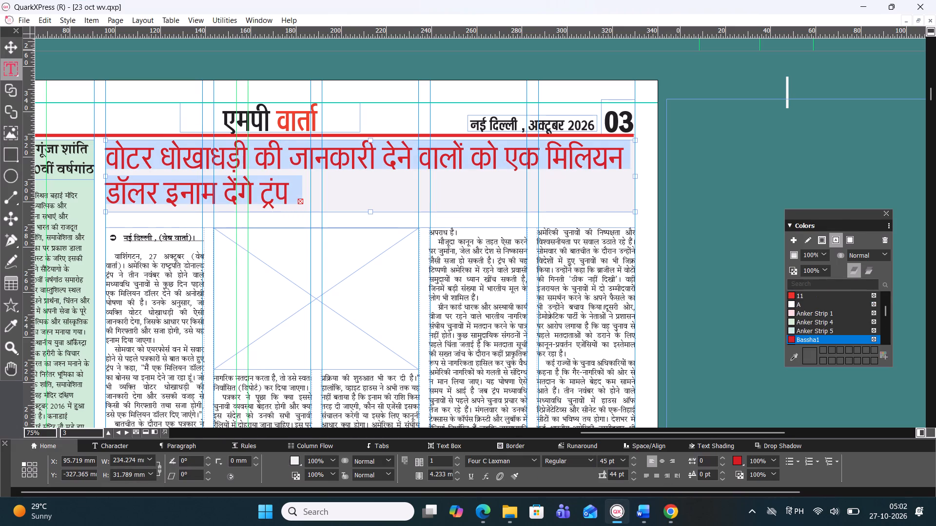
key("ctrl+c")
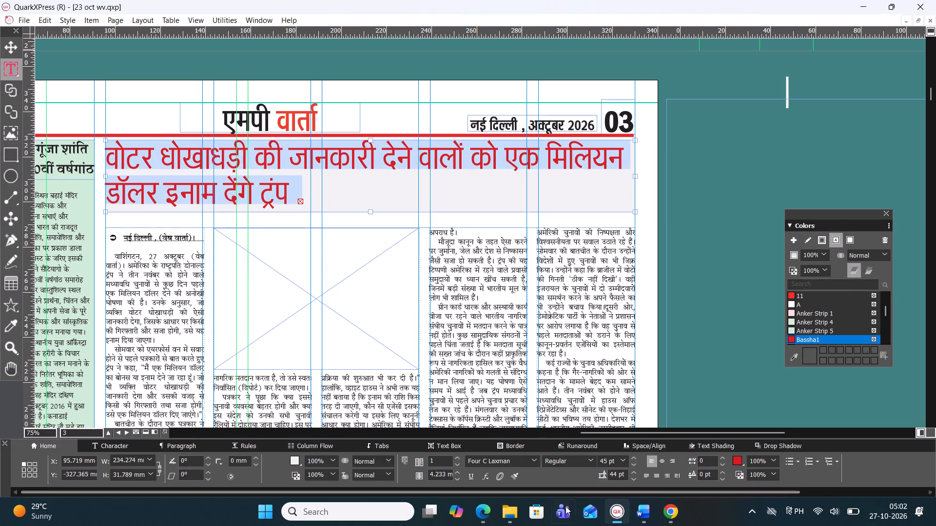
left_click(670, 515)
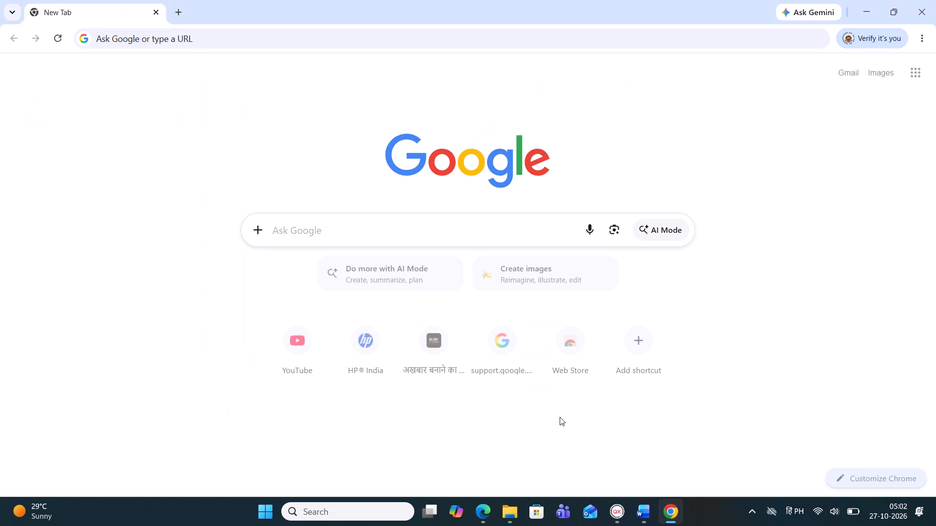
key("ctrl+v")
key("Return")
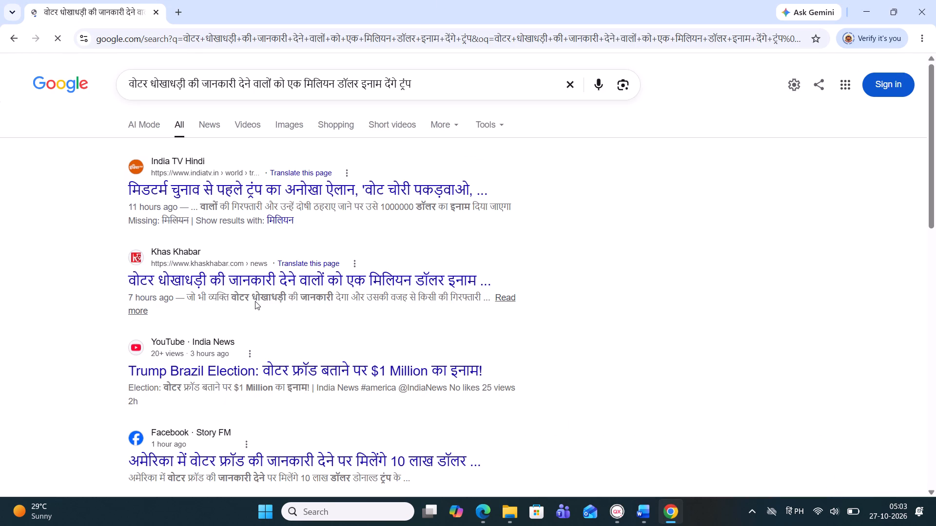
left_click(291, 119)
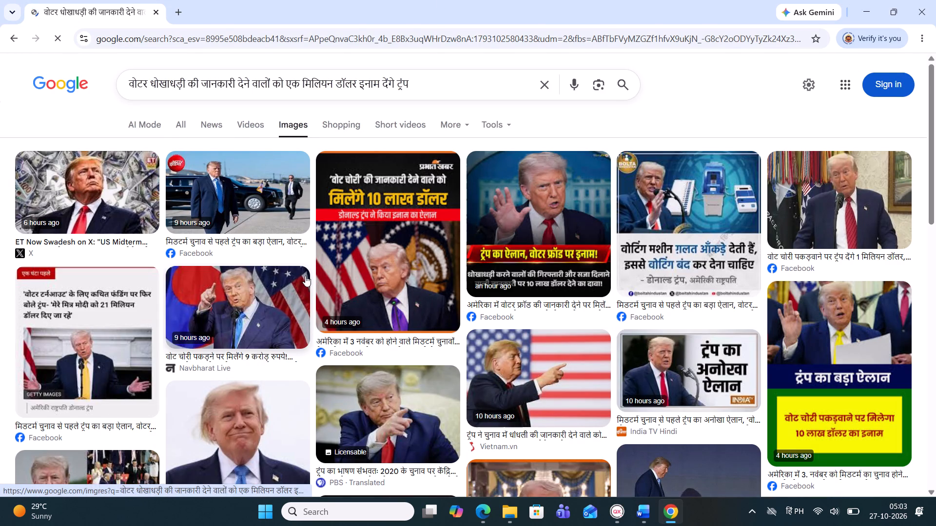
Examine the image results and the larger previews with their related pictures for a clean Trump photo suited to the lead story.
scroll(303, 287, "down", 3)
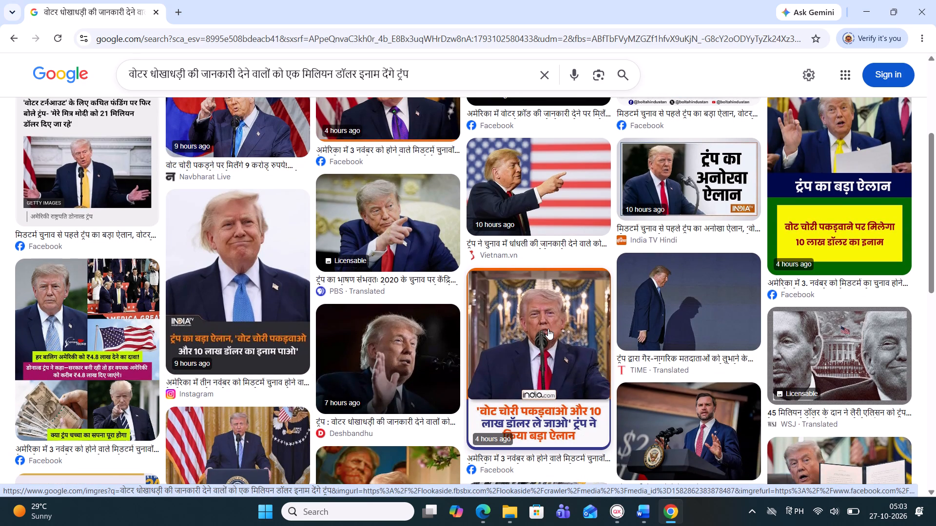
scroll(383, 344, "down", 3)
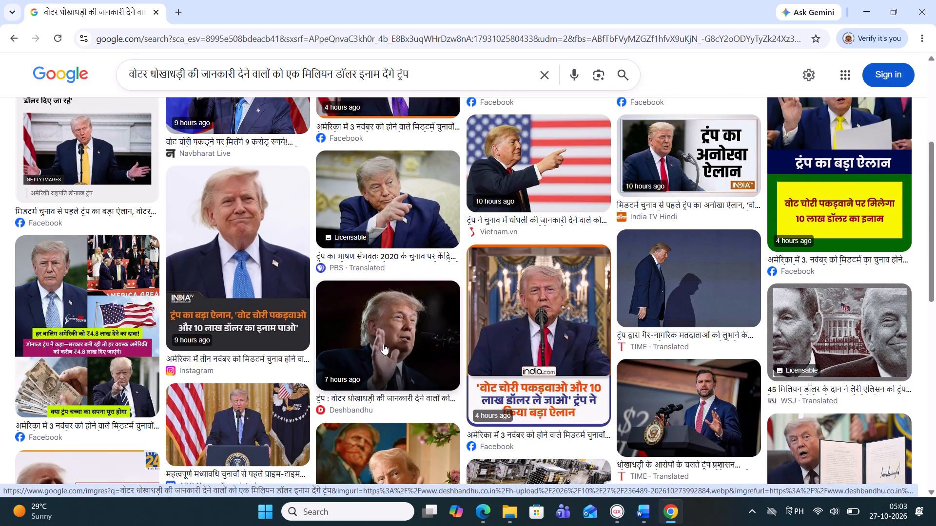
scroll(383, 344, "down", 1)
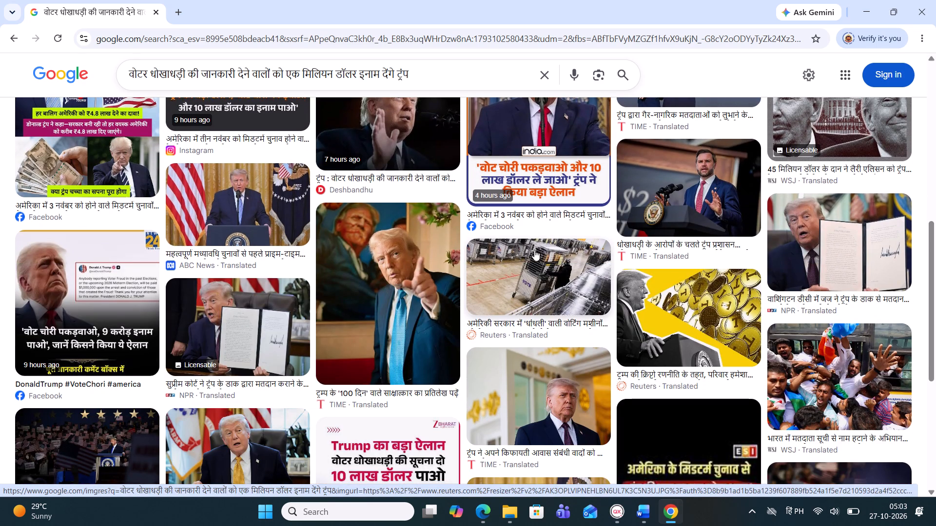
scroll(494, 350, "down", 3)
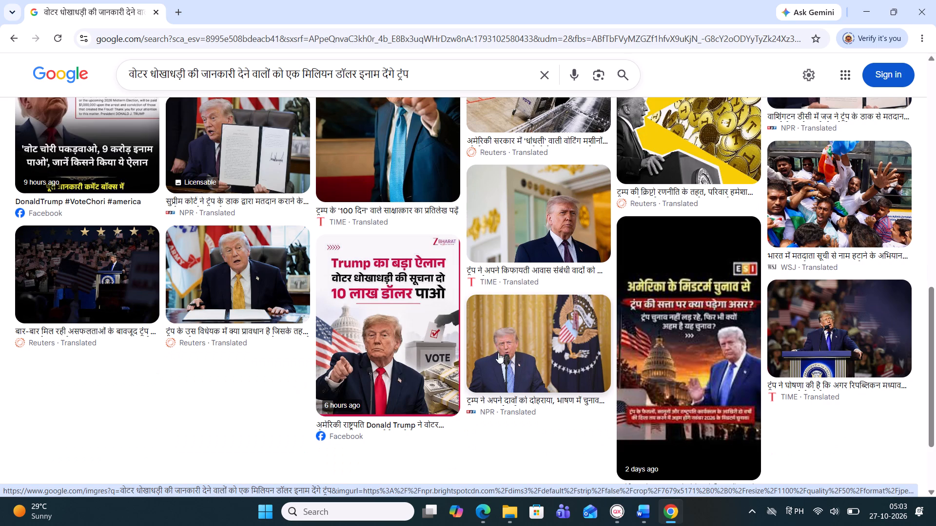
left_click(257, 275)
scroll(776, 342, "down", 3)
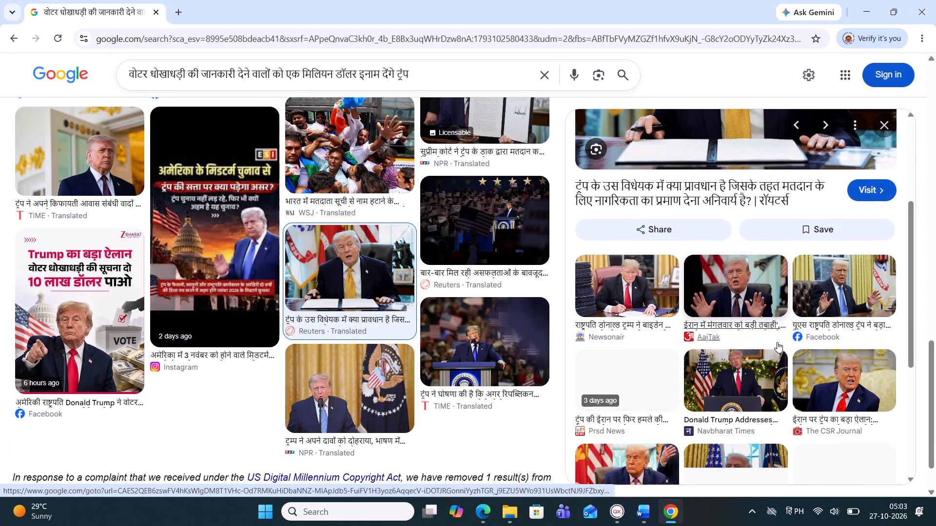
left_click(752, 376)
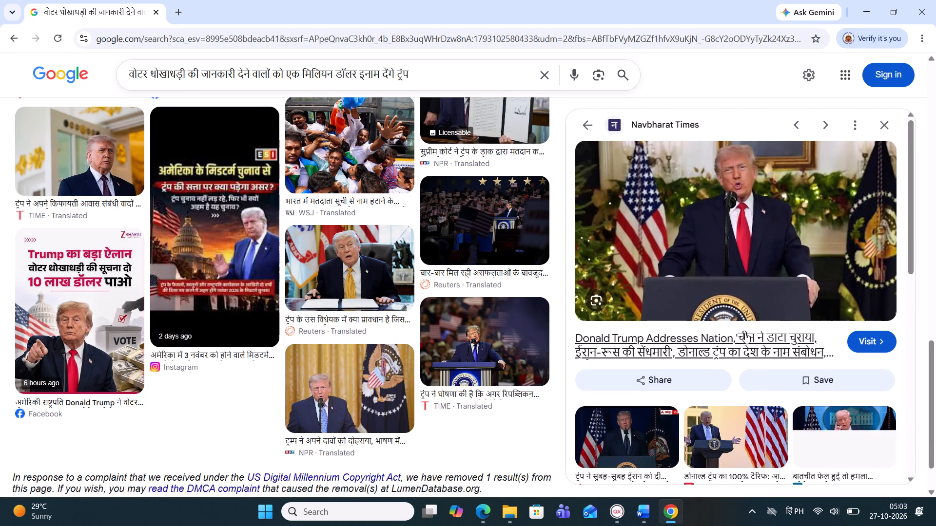
scroll(745, 333, "down", 4)
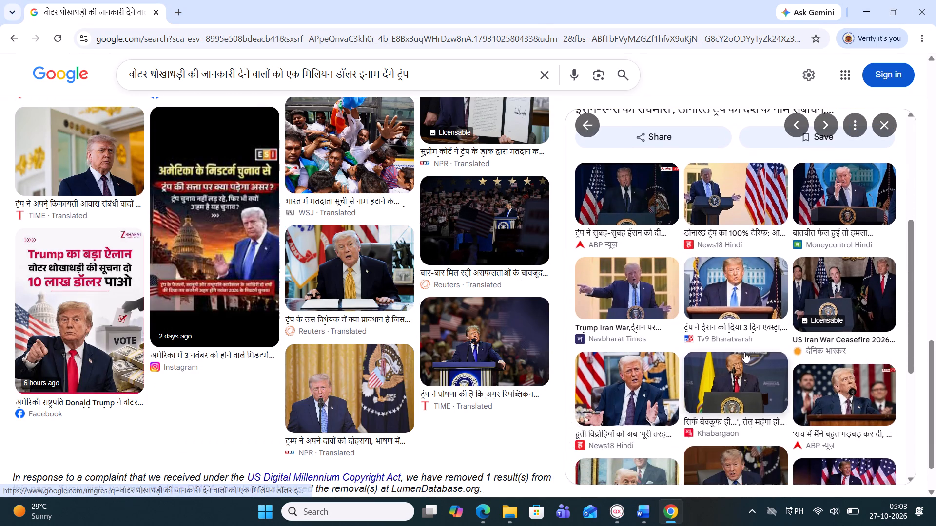
left_click(735, 303)
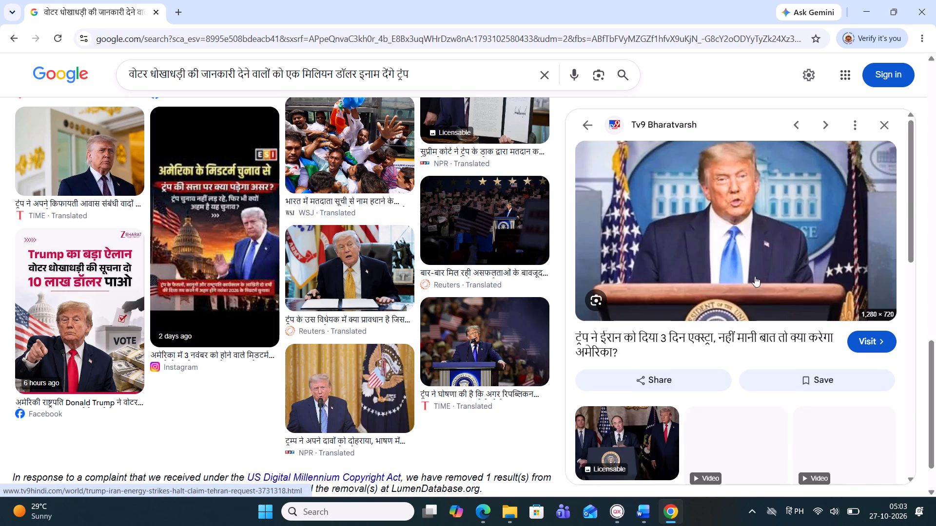
scroll(742, 270, "down", 5)
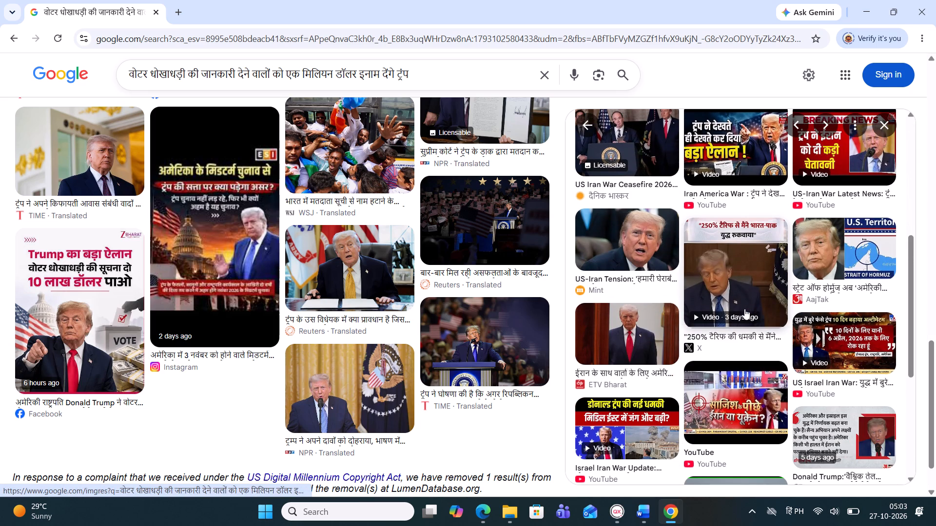
scroll(758, 313, "up", 7)
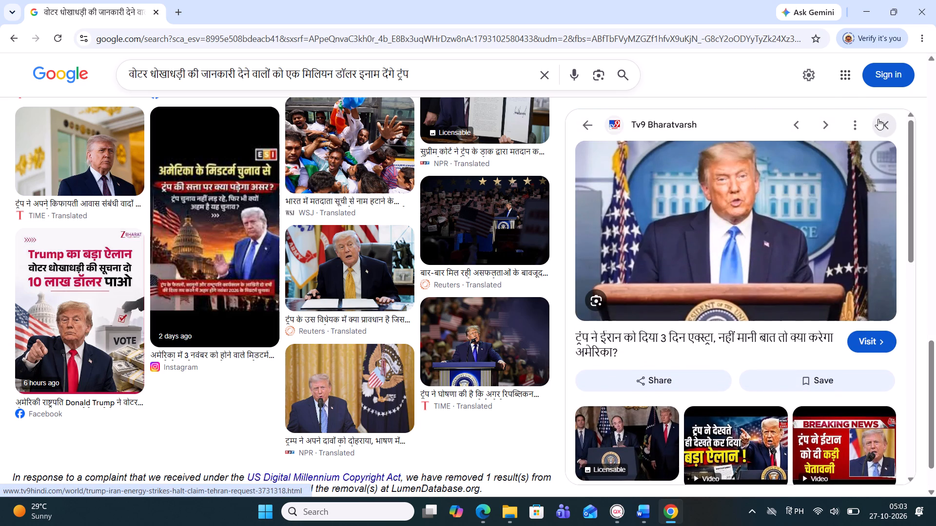
left_click(887, 116)
scroll(488, 295, "up", 3)
scroll(498, 285, "down", 1)
scroll(498, 285, "up", 1)
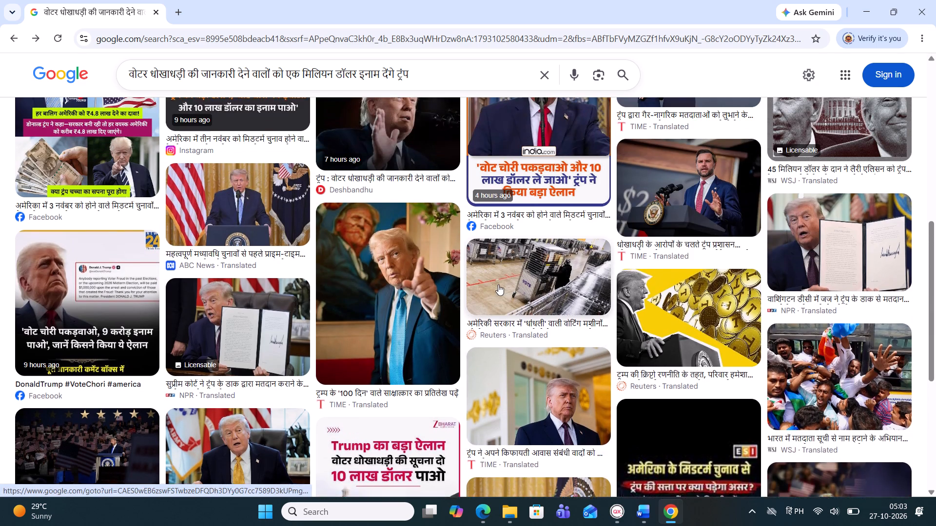
scroll(500, 282, "up", 8)
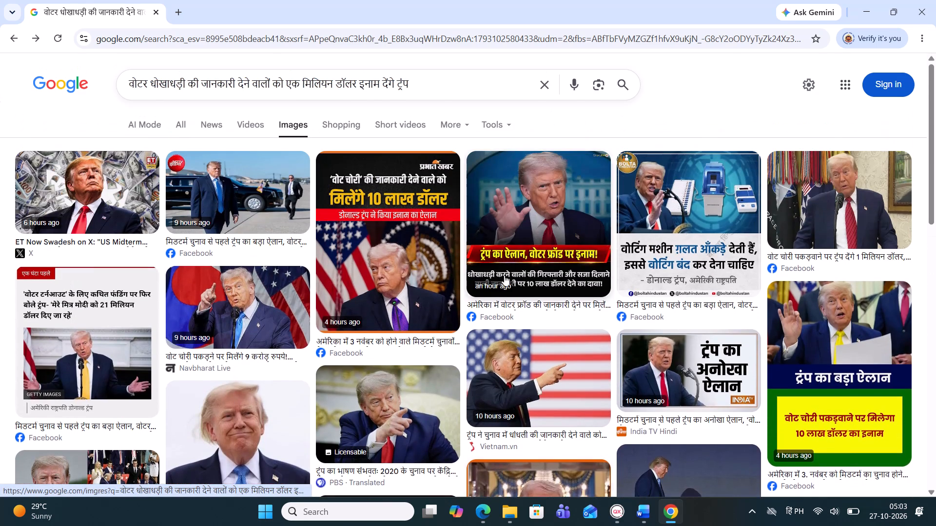
scroll(504, 275, "up", 1)
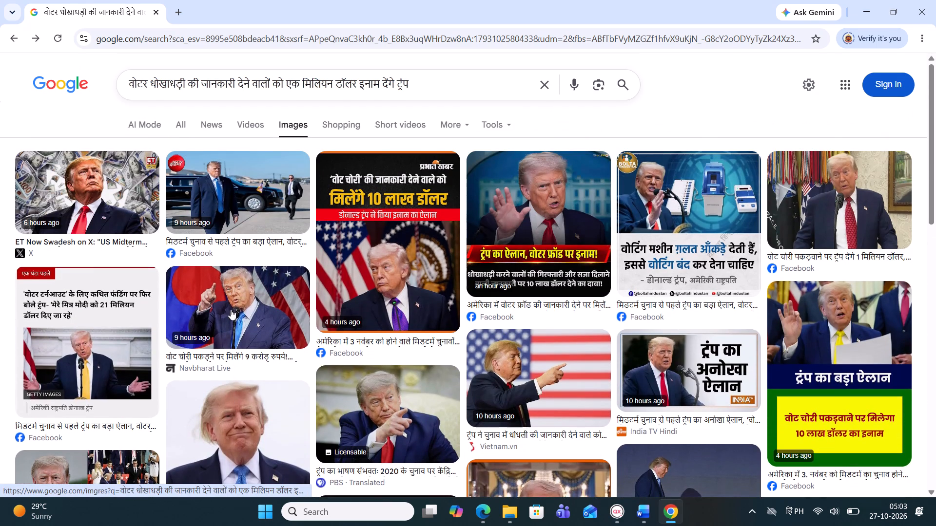
From the pictures related to the Navbharat Live result, copy the 800 × 450 Facebook photo of Trump seated in a dark suit and red tie.
left_click(234, 303)
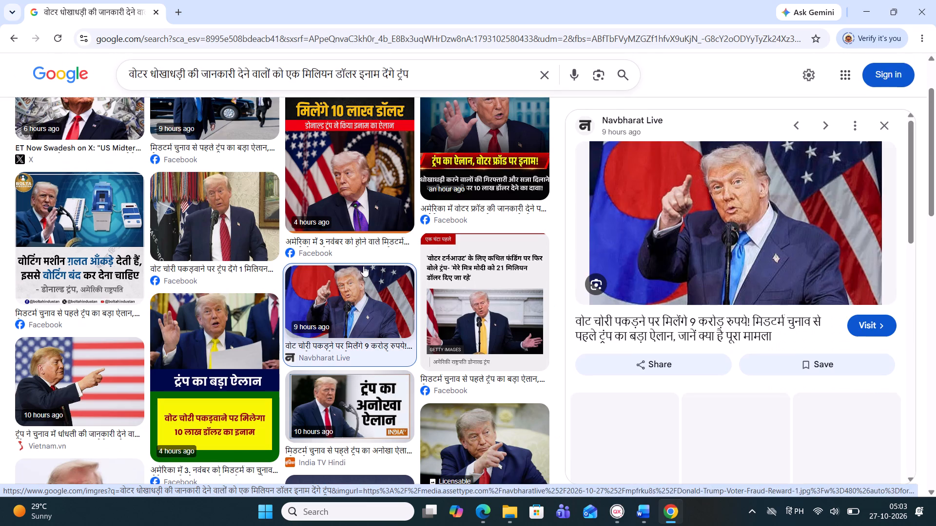
scroll(742, 290, "down", 4)
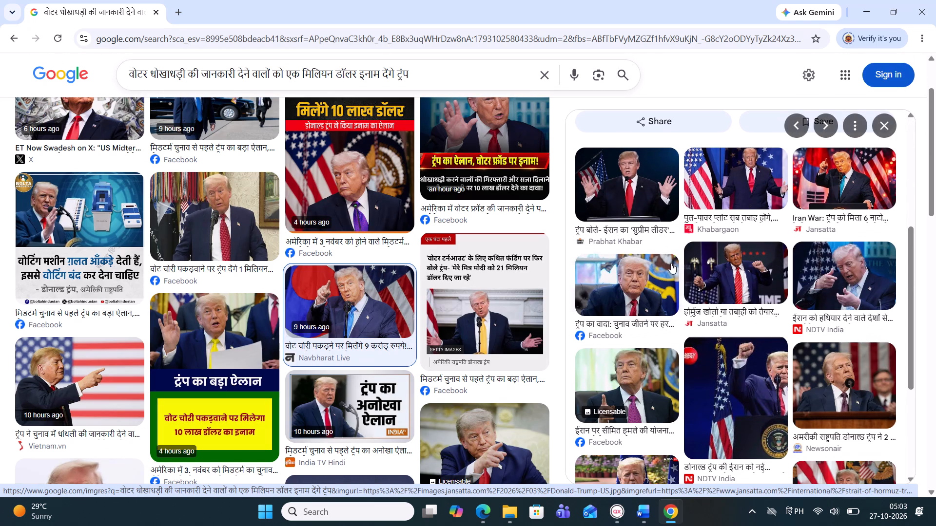
left_click(630, 270)
scroll(772, 258, "down", 4)
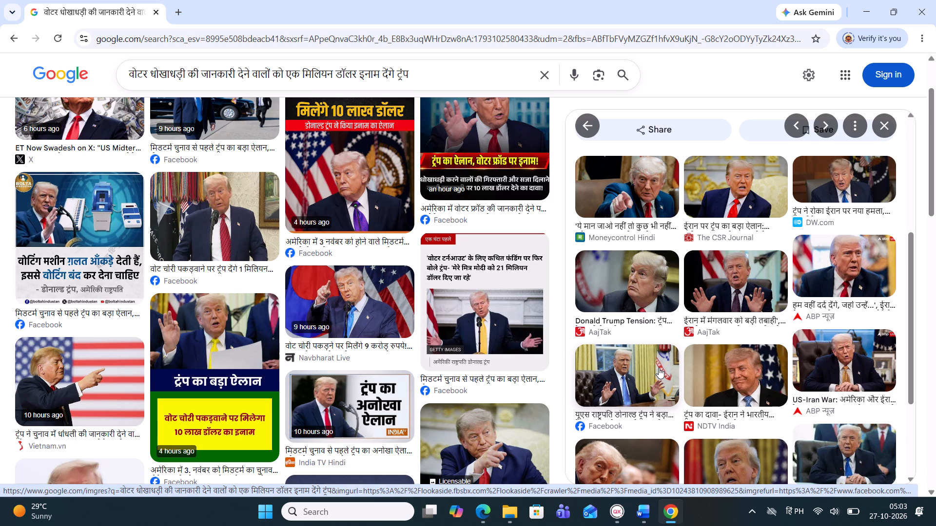
scroll(659, 368, "down", 3)
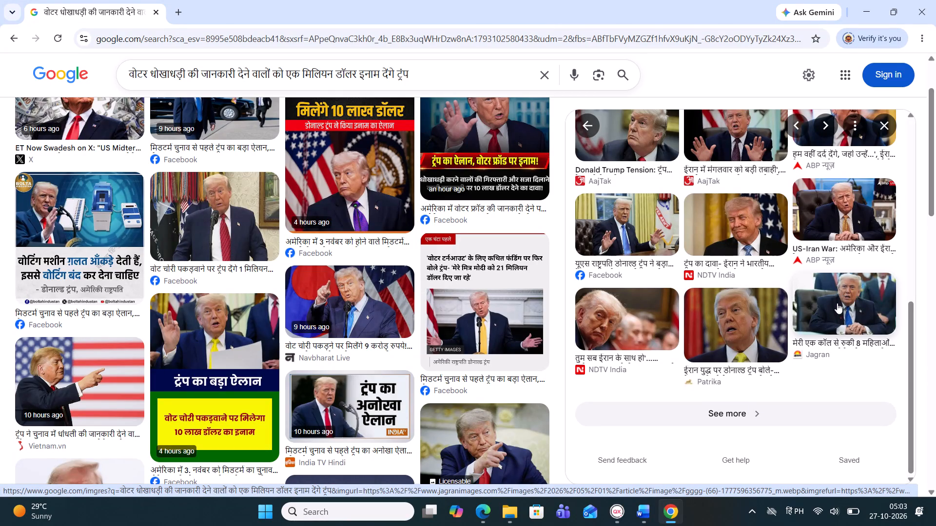
scroll(837, 303, "up", 3)
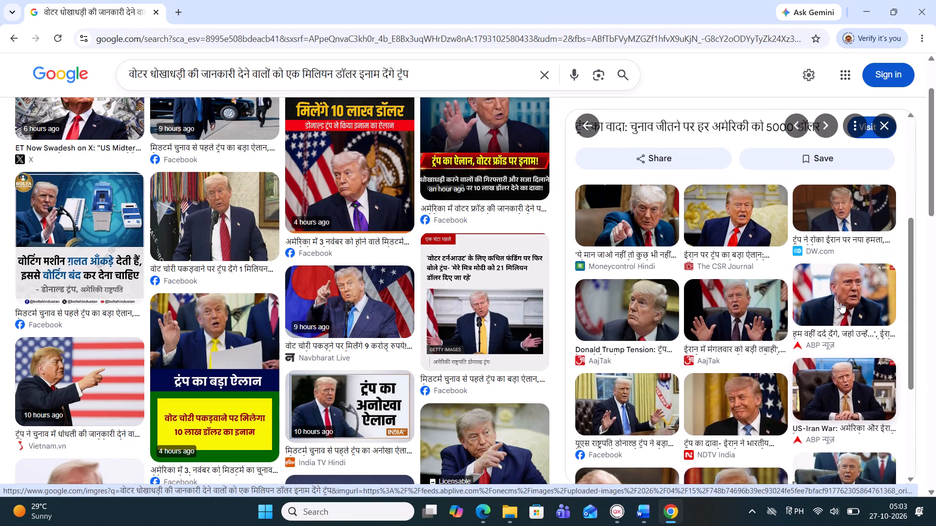
scroll(840, 302, "up", 4)
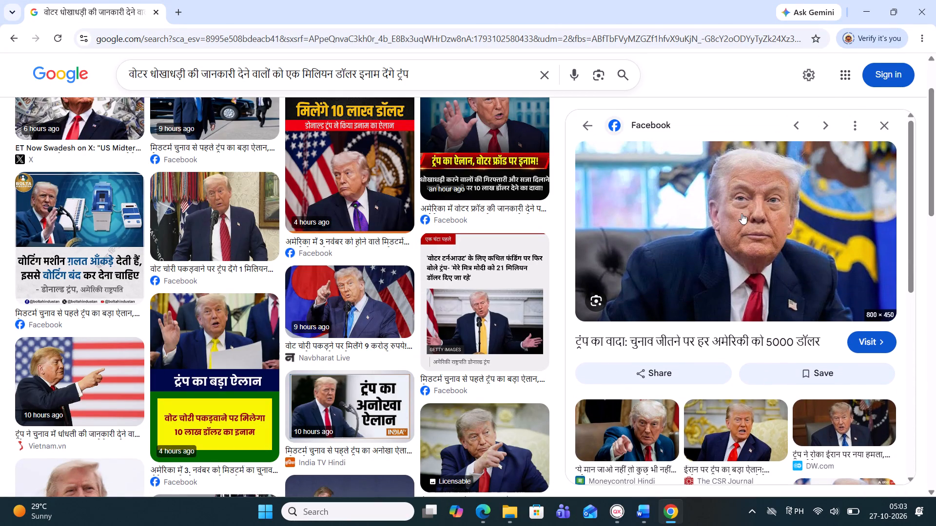
right_click(761, 212)
left_click(828, 405)
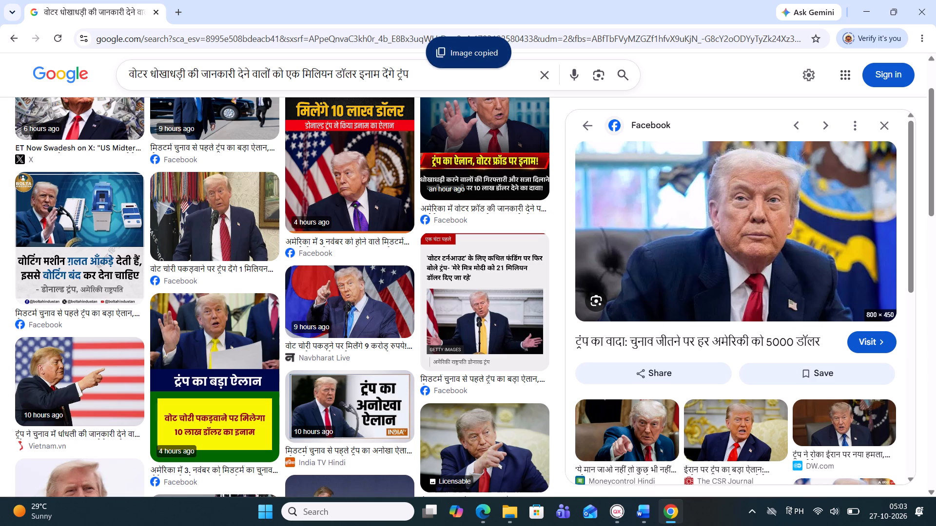
Switch to QuarkXPress, paste the copied Trump photo into the lead story's empty picture box, and scale the picture to fit the box.
left_click(644, 514)
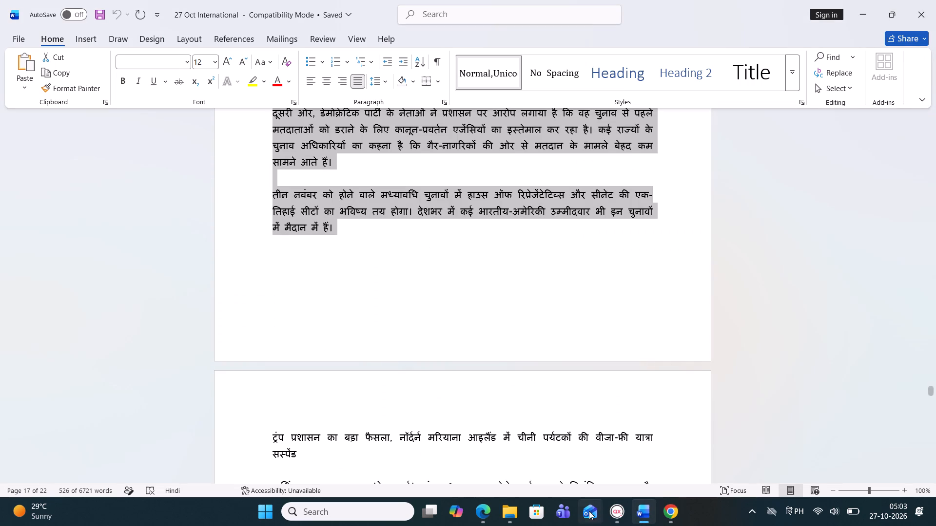
left_click(610, 513)
right_click(320, 307)
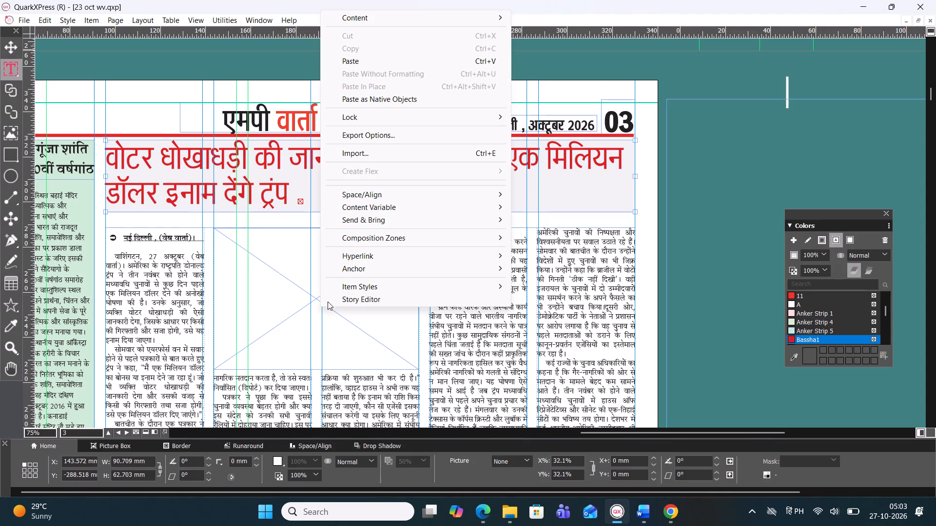
left_click(397, 65)
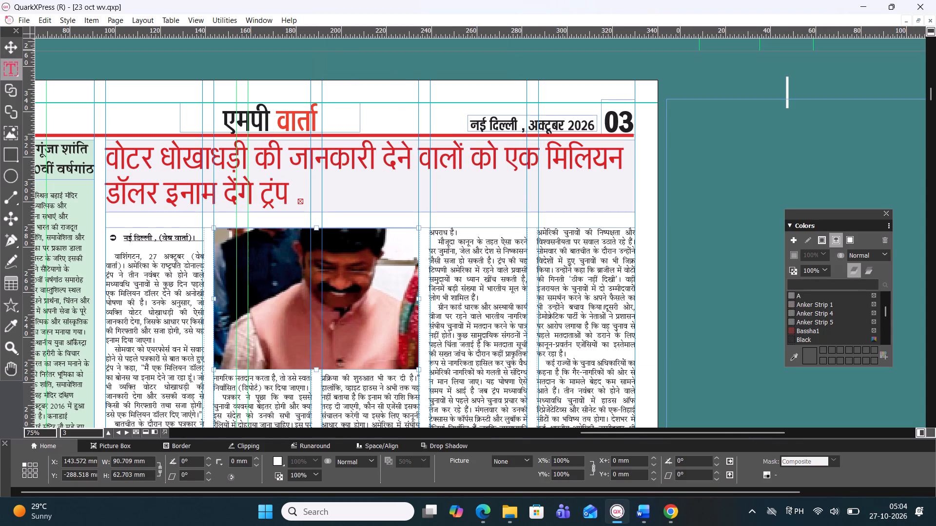
right_click(340, 287)
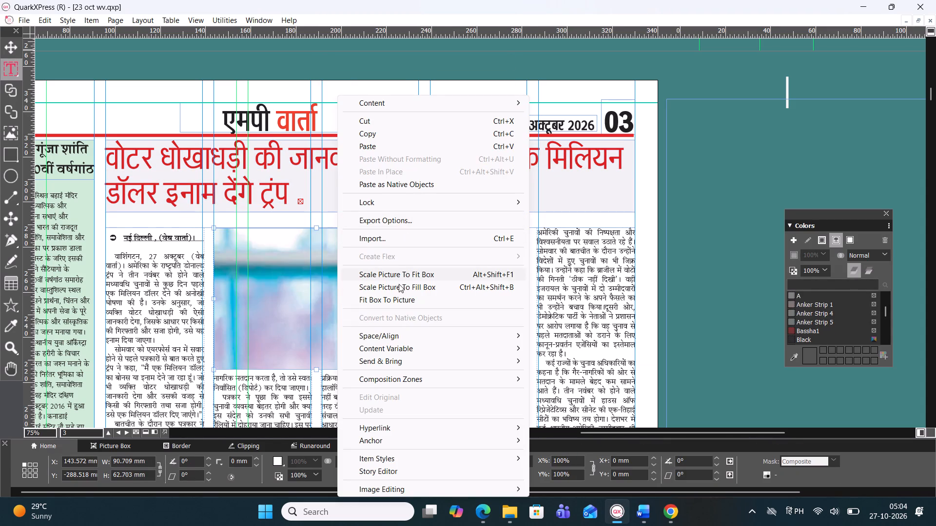
left_click(412, 272)
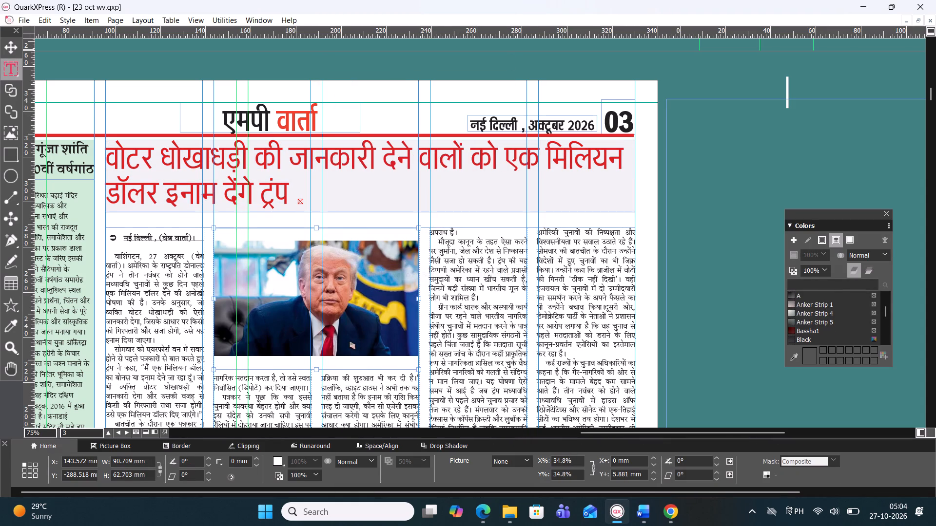
Fit the lead story's picture box to the Trump photo so the story text wraps closely around it.
right_click(338, 301)
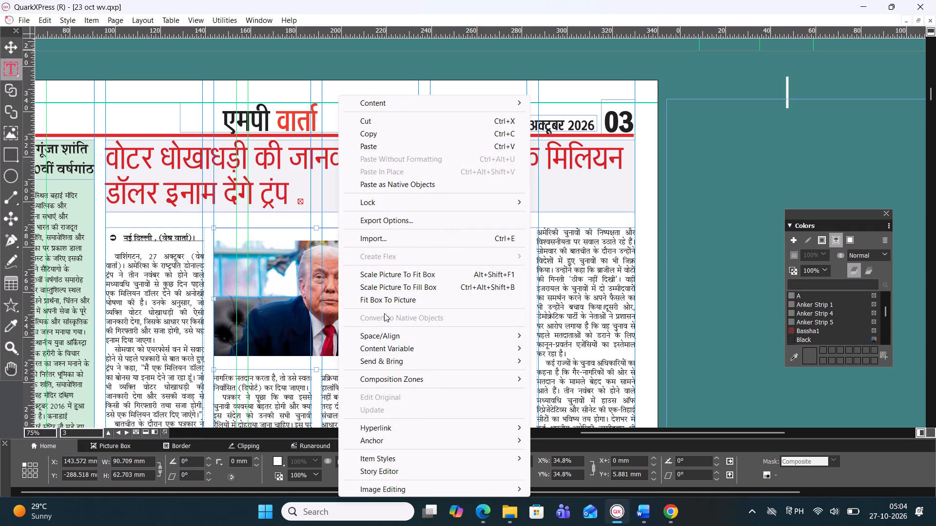
left_click(394, 304)
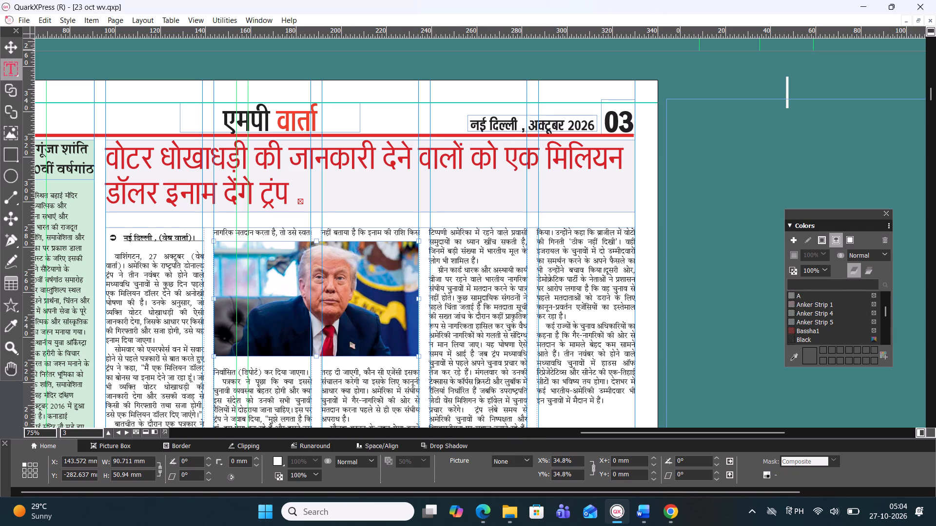
left_click(6, 45)
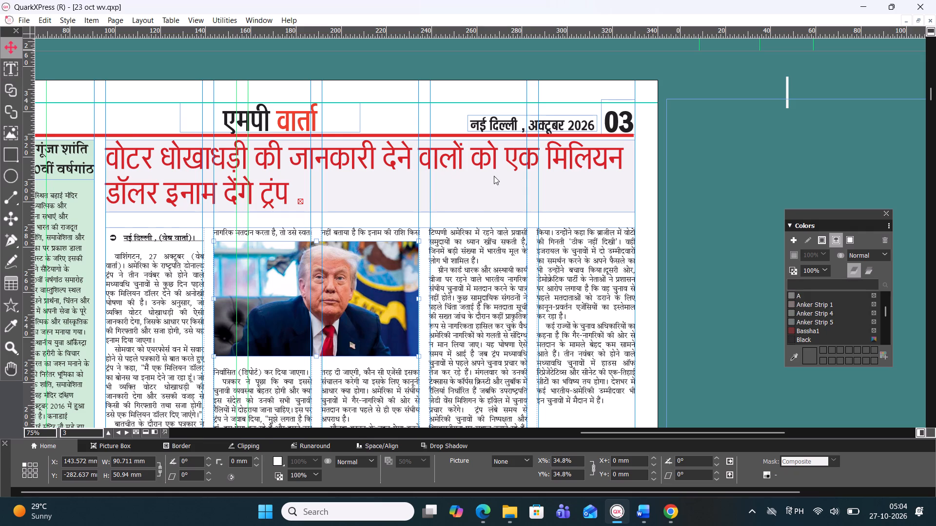
left_click(719, 183)
Move the two-line सीजेआई सूर्यकांत headline up directly beneath the lead story, aligned with its first two text columns.
scroll(587, 277, "down", 1)
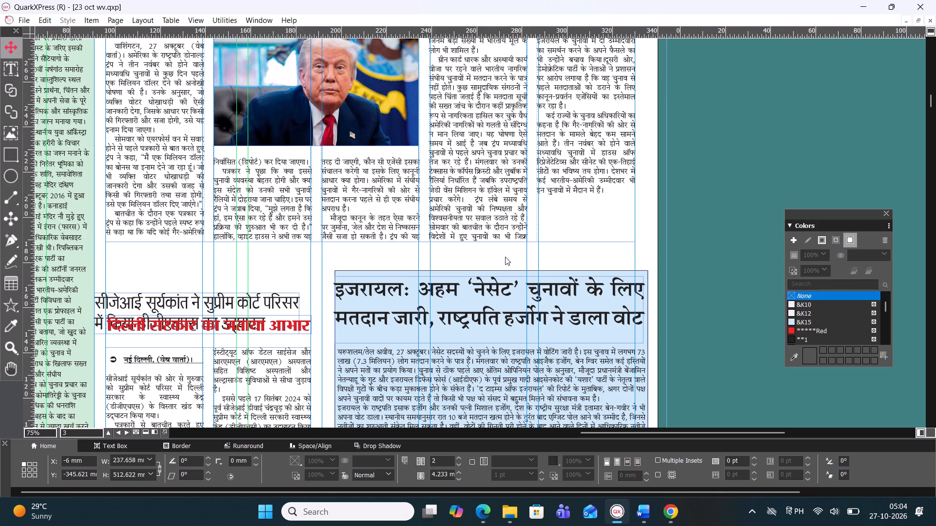
left_click(229, 299)
left_click_drag(226, 304, 240, 258)
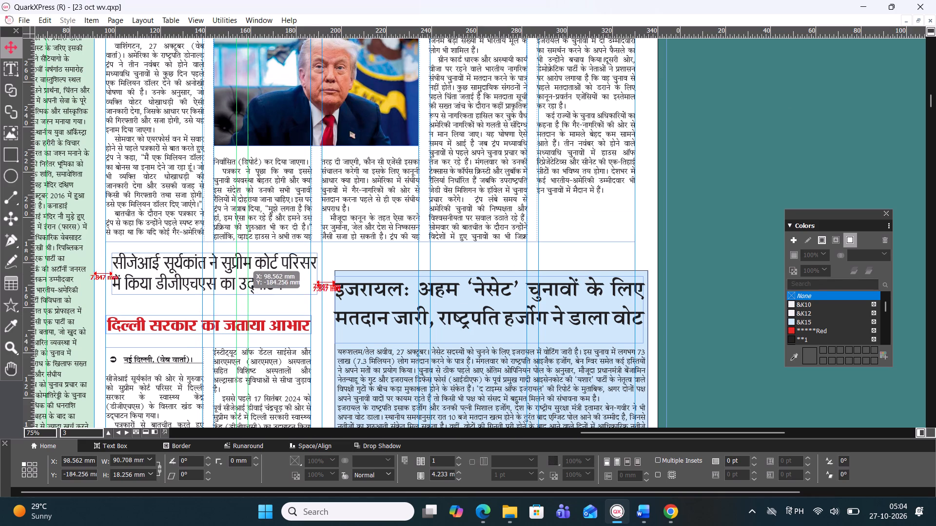
left_click_drag(240, 258, 238, 256)
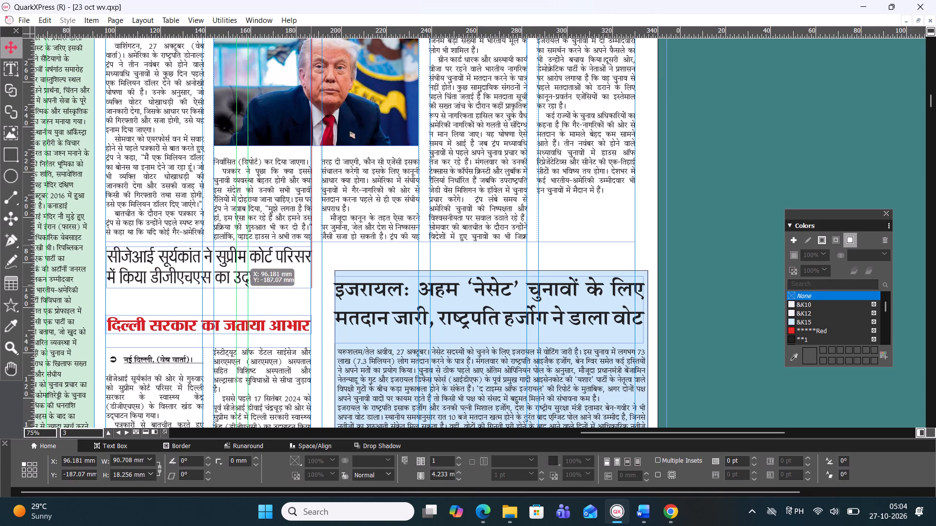
left_click_drag(238, 256, 238, 255)
Move the red दिल्ली सरकार का जताया आभार subheading directly under the सीजेआई सूर्यकांत headline and nudge both boxes to the column edge.
left_click(224, 326)
left_click_drag(224, 326, 222, 294)
key("Right")
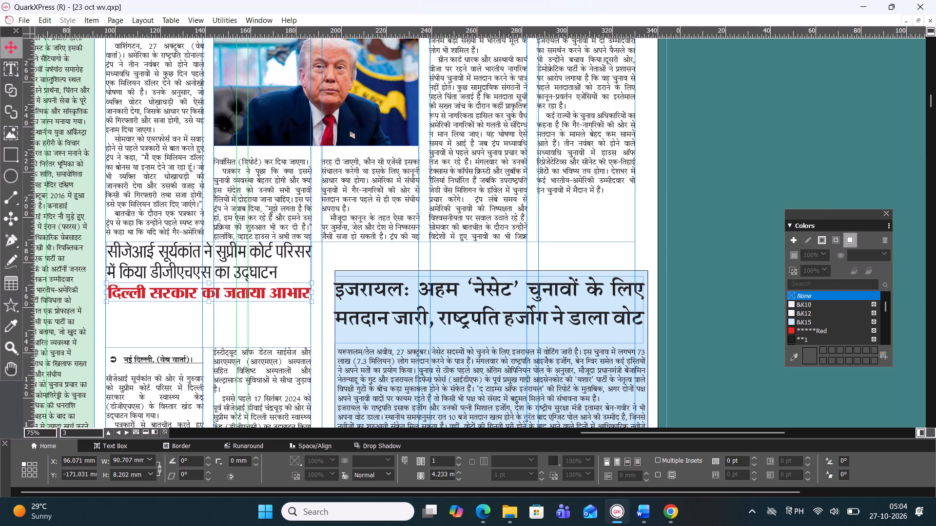
left_click(197, 326)
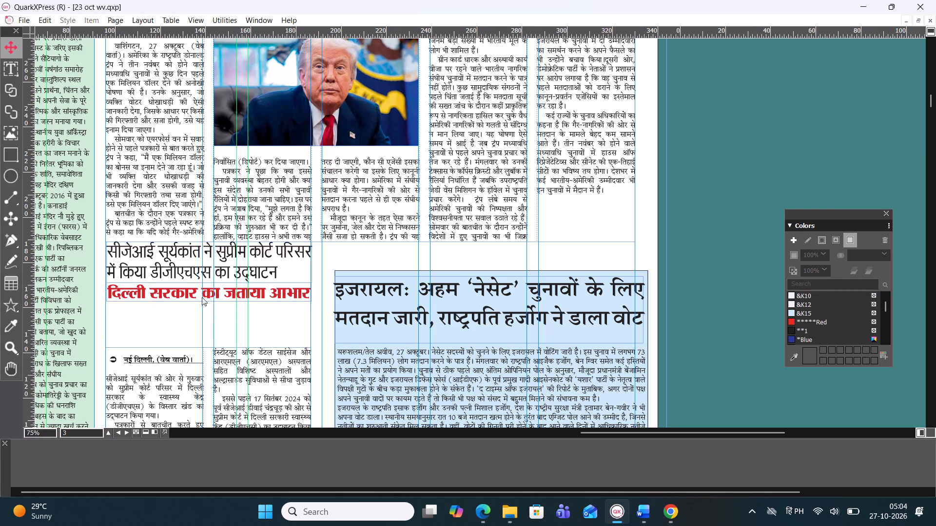
left_click(286, 266)
key("Left")
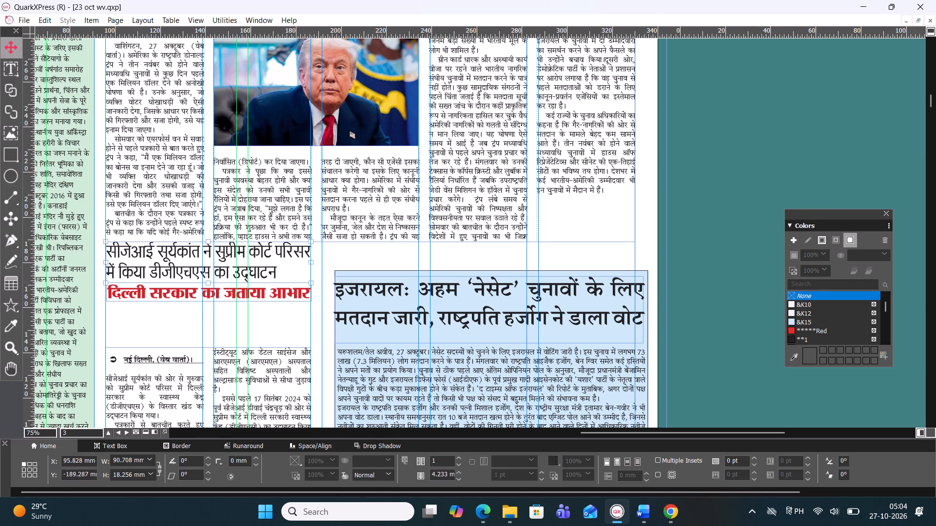
left_click(223, 340)
left_click(231, 296)
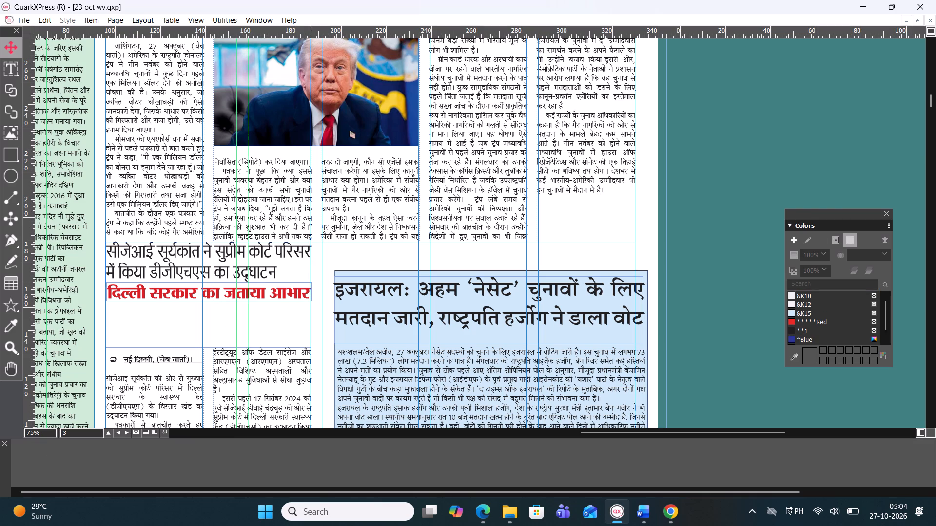
key("Left")
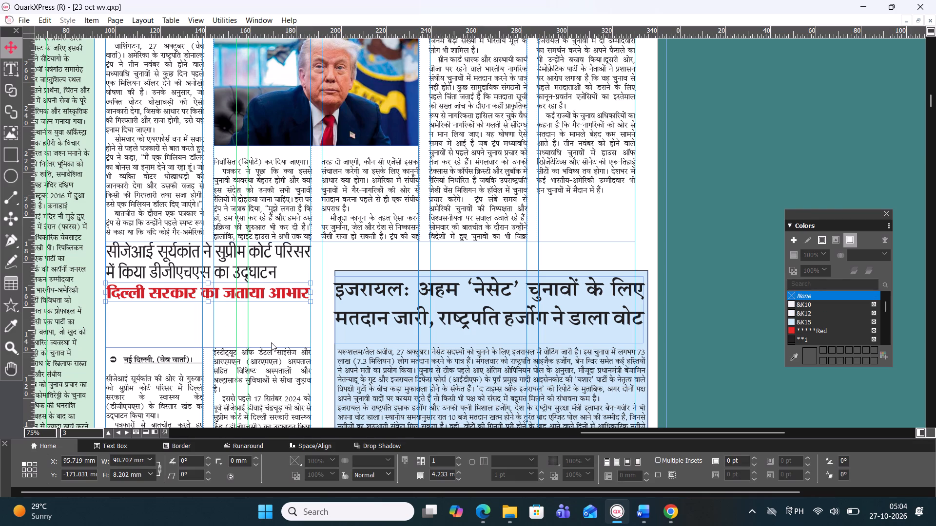
left_click(275, 335)
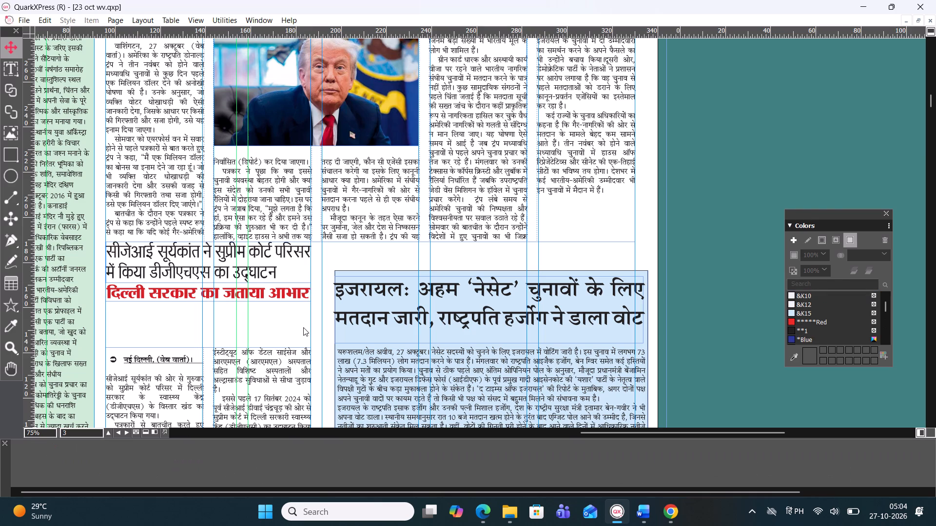
Move the blue Israel election story box up against the lead story, aligned with the three remaining columns, at about X 191.649, Y -189.287 mm.
scroll(302, 335, "down", 1)
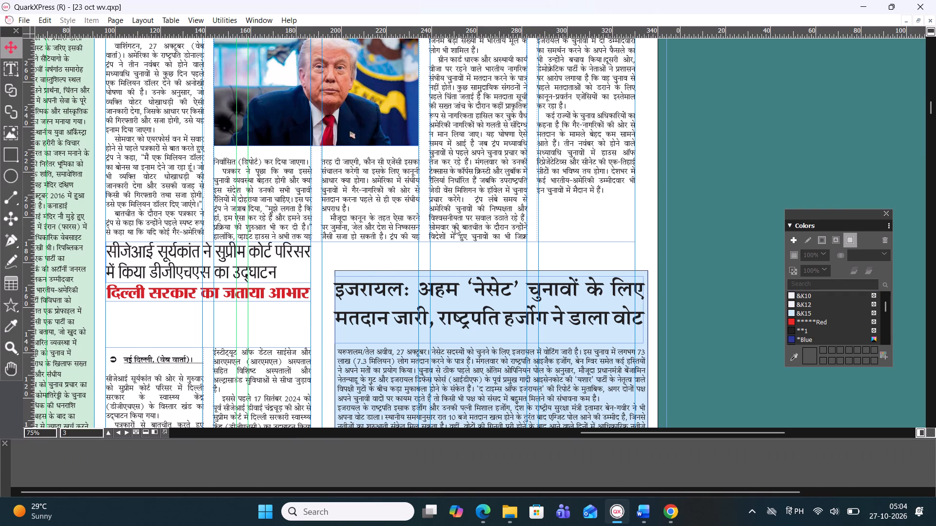
left_click(455, 226)
left_click_drag(476, 219, 475, 200)
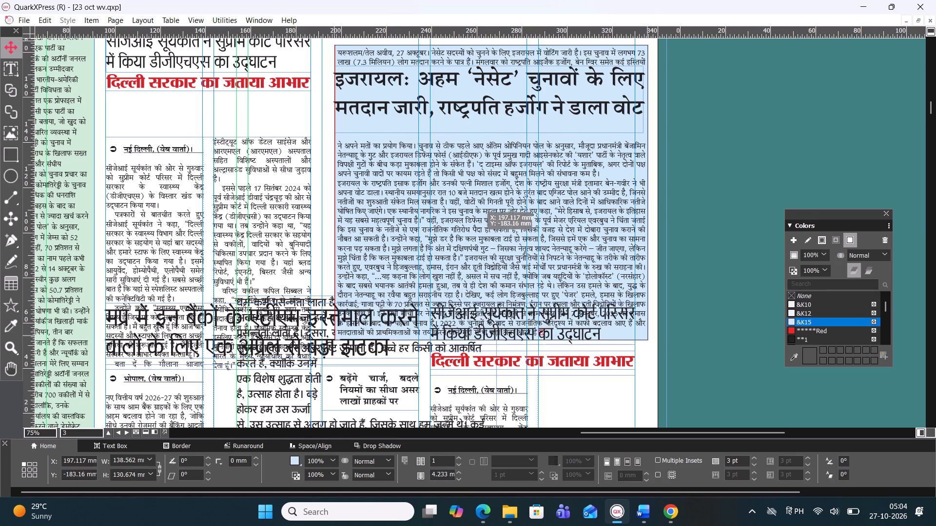
left_click_drag(475, 200, 475, 194)
scroll(475, 194, "up", 1)
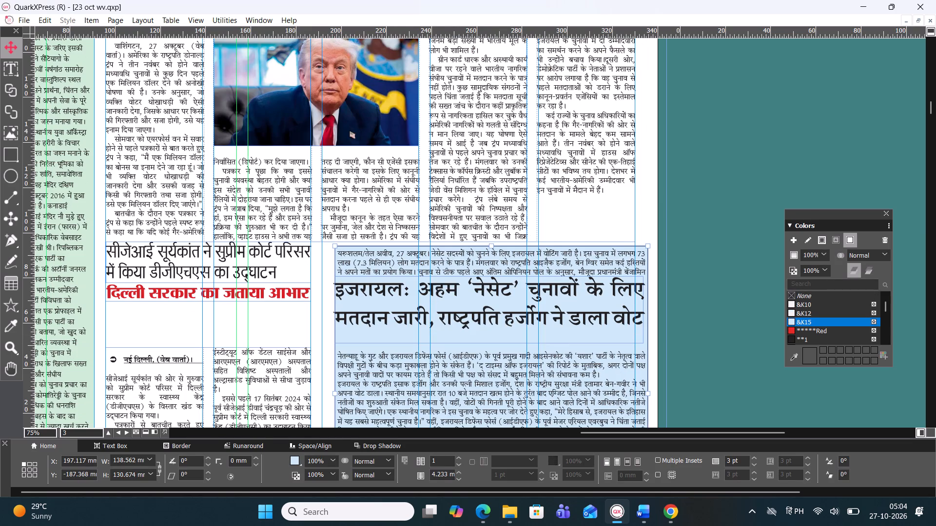
left_click_drag(487, 388, 474, 369)
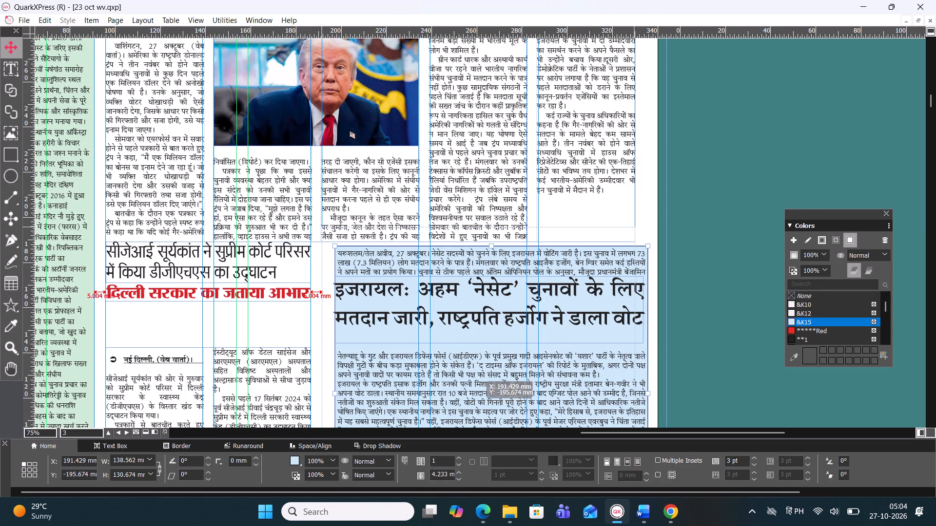
left_click_drag(474, 369, 478, 384)
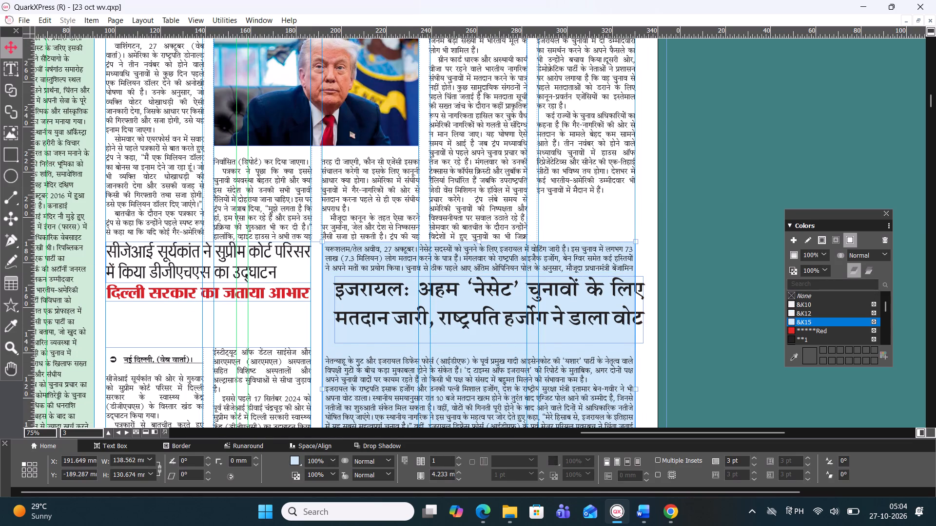
left_click_drag(480, 301, 454, 276)
key("ctrl+z")
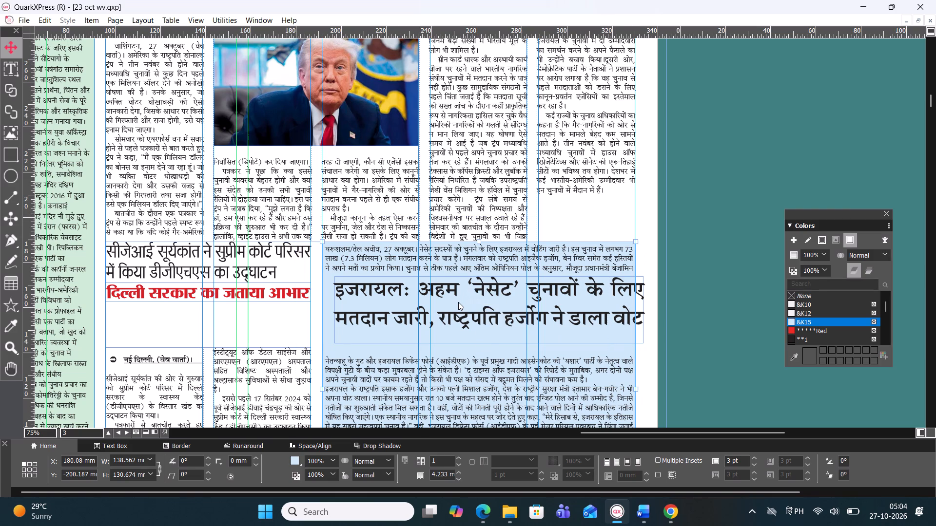
Move the इजरायलः अहम 'नेसेट' headline to the top of its blue story box and widen its text box to about 138.21 mm.
left_click(494, 294)
left_click_drag(514, 316, 514, 313)
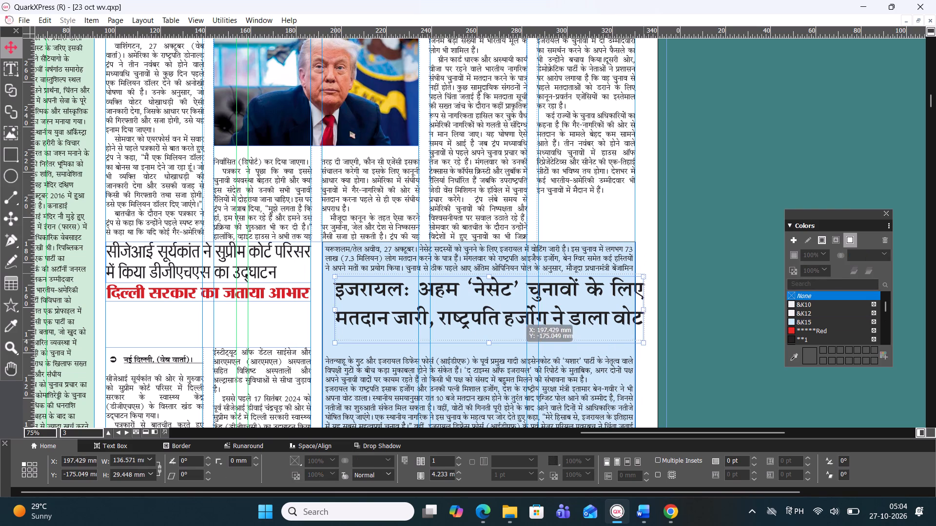
left_click_drag(514, 313, 501, 283)
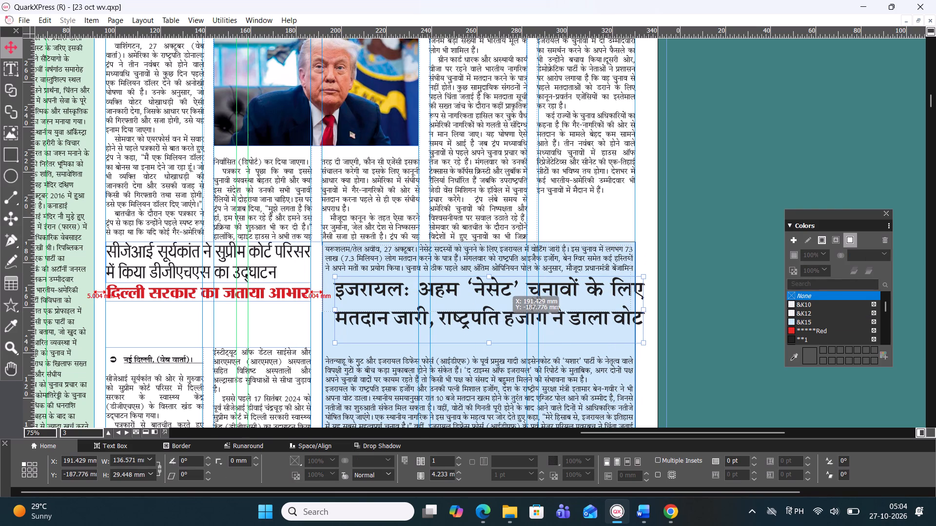
left_click_drag(501, 283, 501, 283)
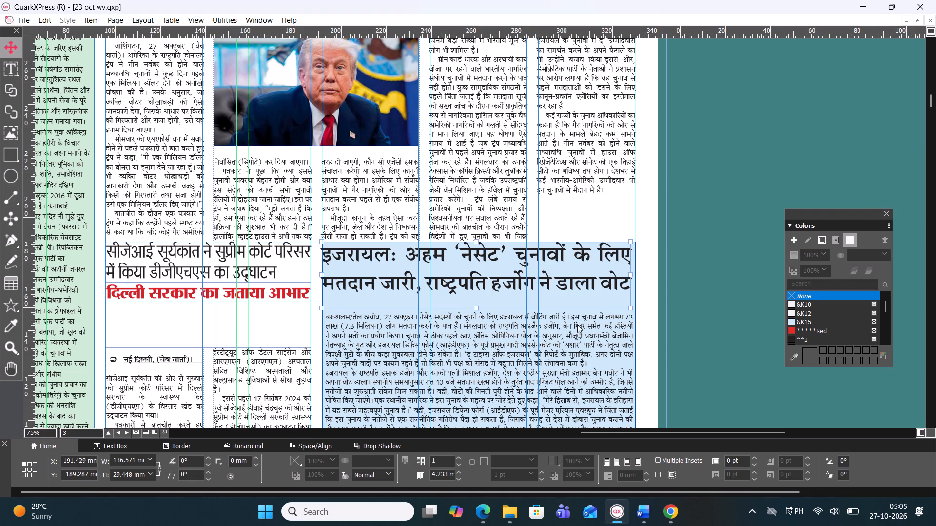
key("Right")
key("Right")
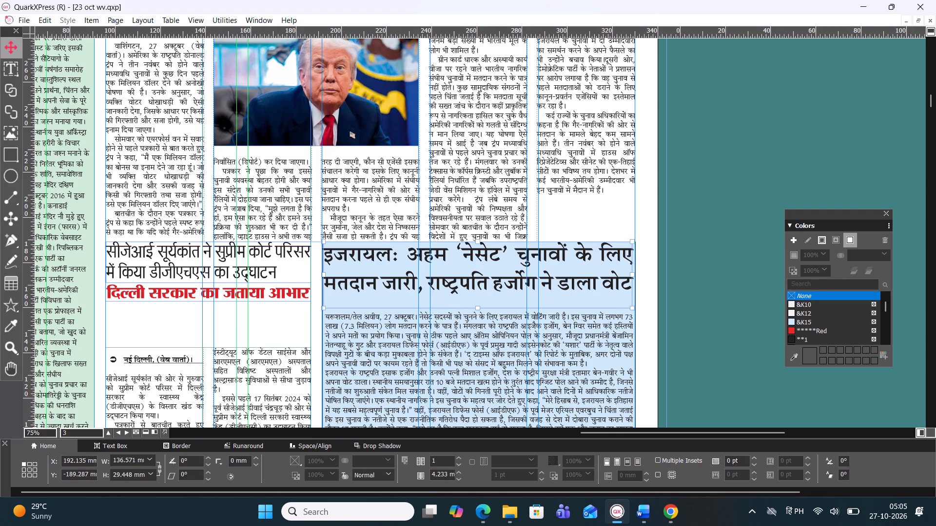
key("Right")
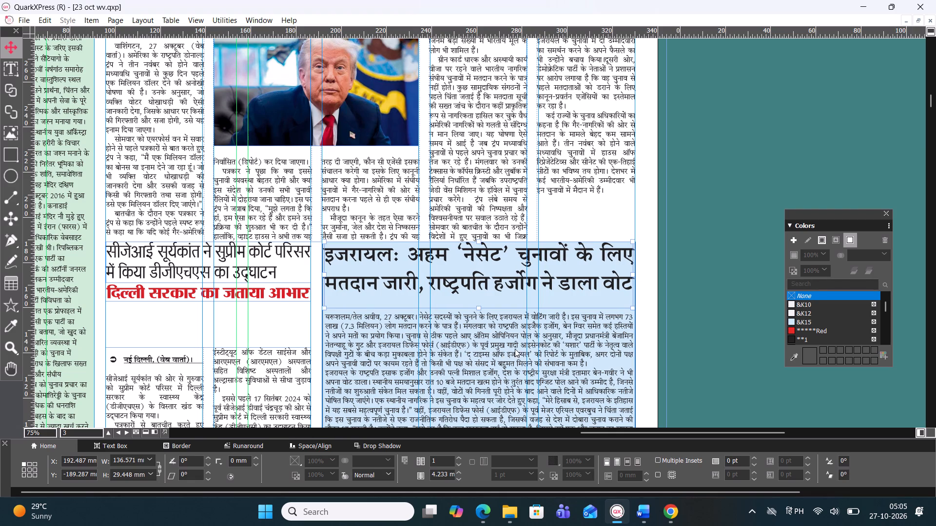
key("Left")
key("Left")
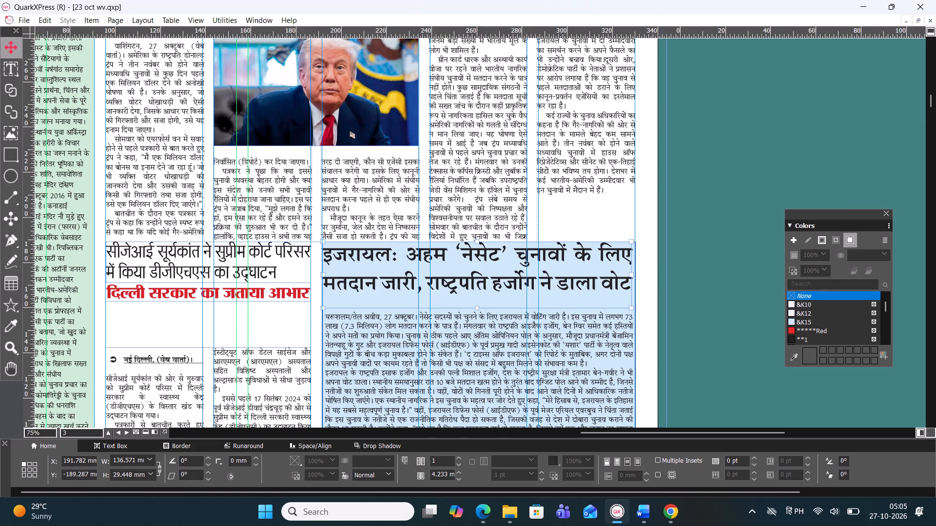
left_click(633, 276)
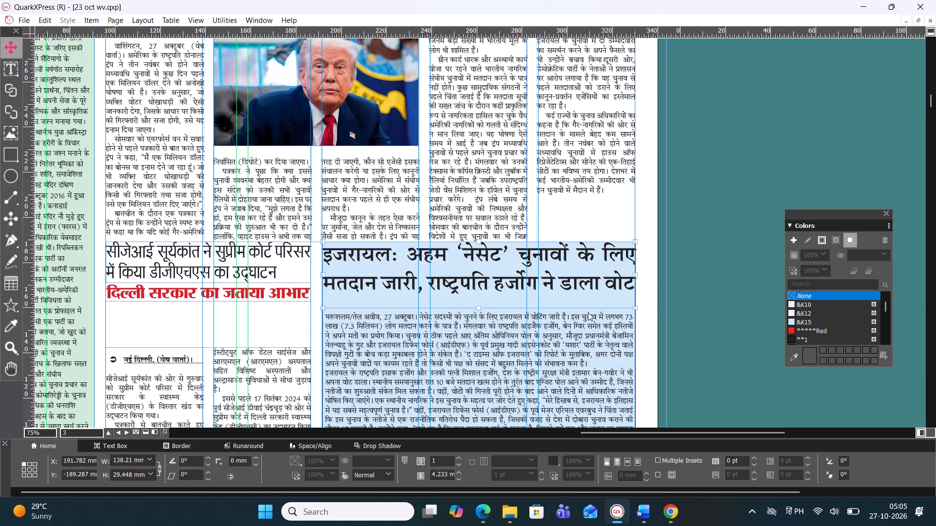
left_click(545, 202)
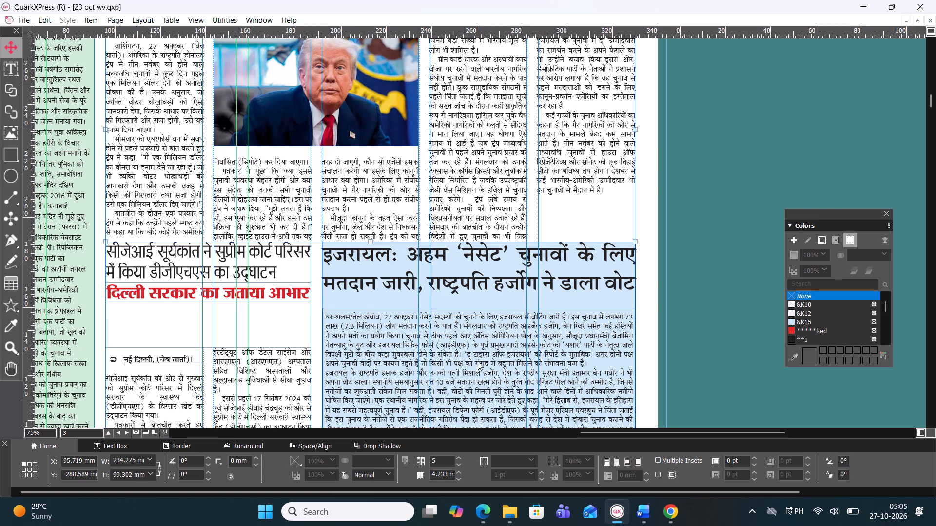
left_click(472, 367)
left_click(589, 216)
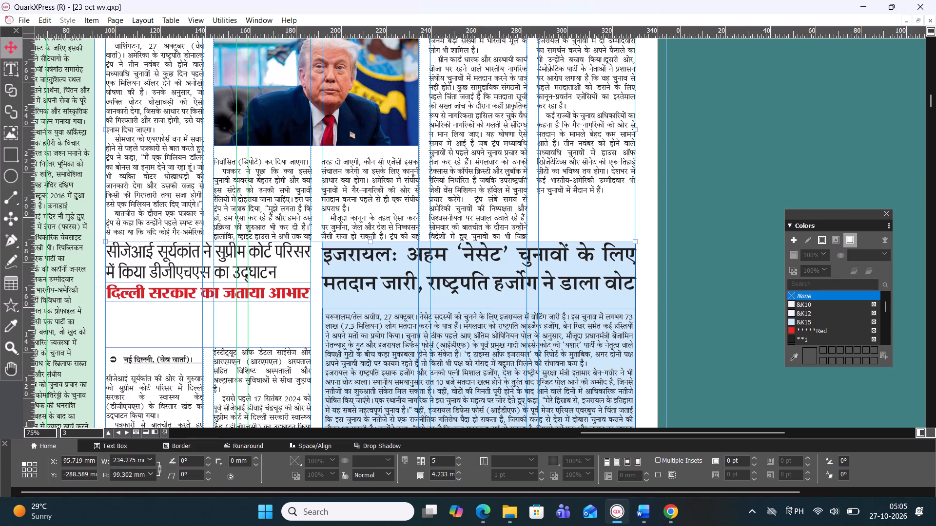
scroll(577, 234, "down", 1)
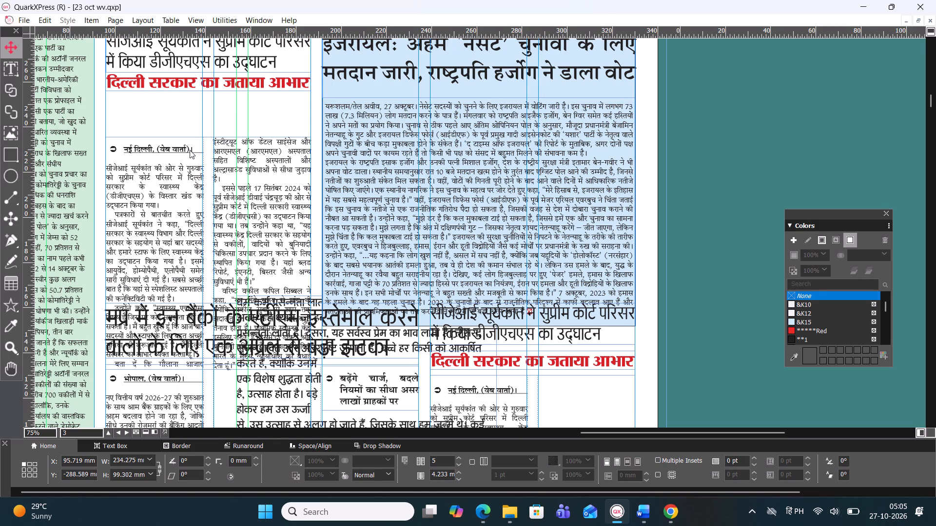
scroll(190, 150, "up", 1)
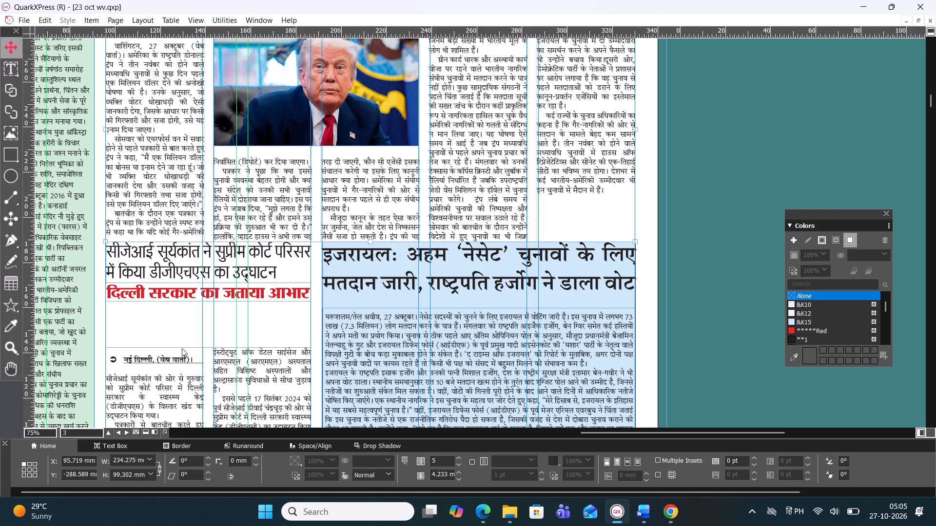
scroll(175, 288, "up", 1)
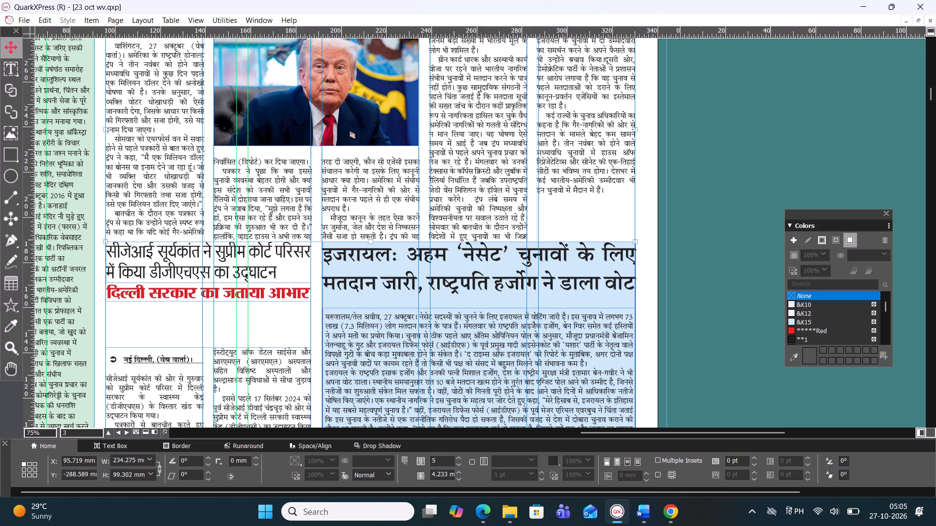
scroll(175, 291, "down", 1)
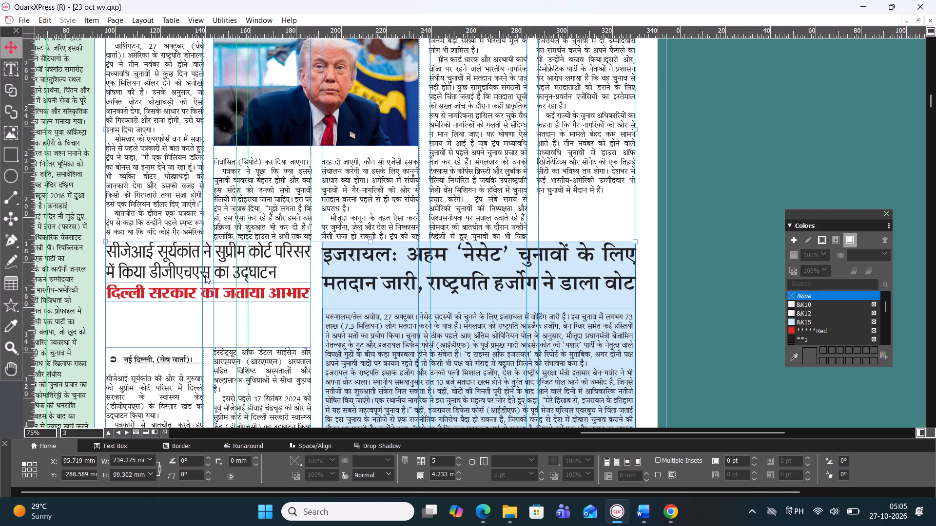
Delete all the text of the सीजेआई सूर्यकांत headline beneath the lead story, keeping its empty text box.
left_click(205, 275)
double_click(209, 271)
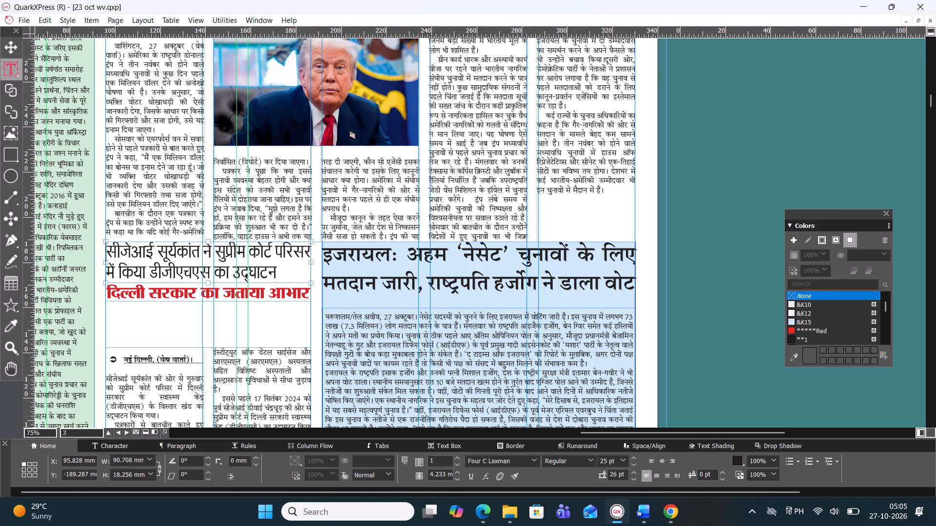
key("ctrl+a")
key("BackSpace")
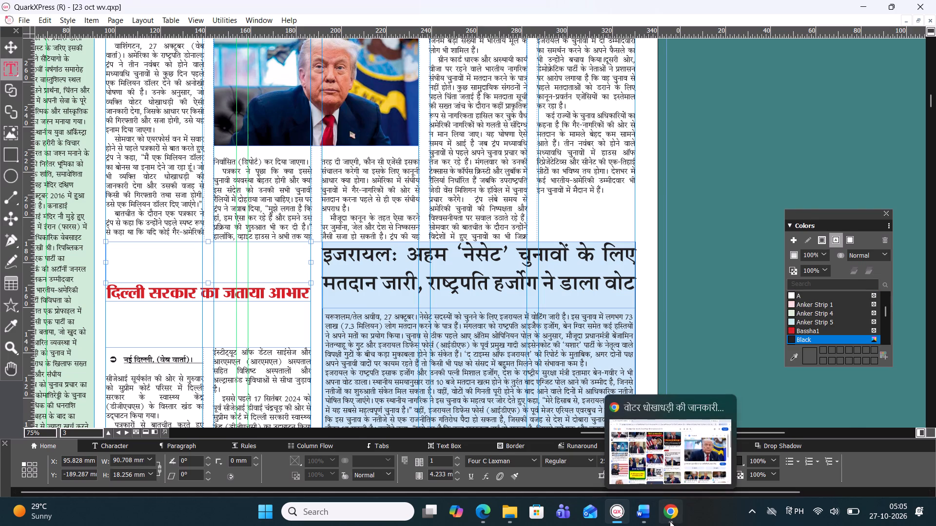
Switch to the 27 Oct International Word document and read through the ट्रंप प्रशासन story about suspending visa-free travel for Chinese tourists.
left_click(670, 521)
left_click(639, 513)
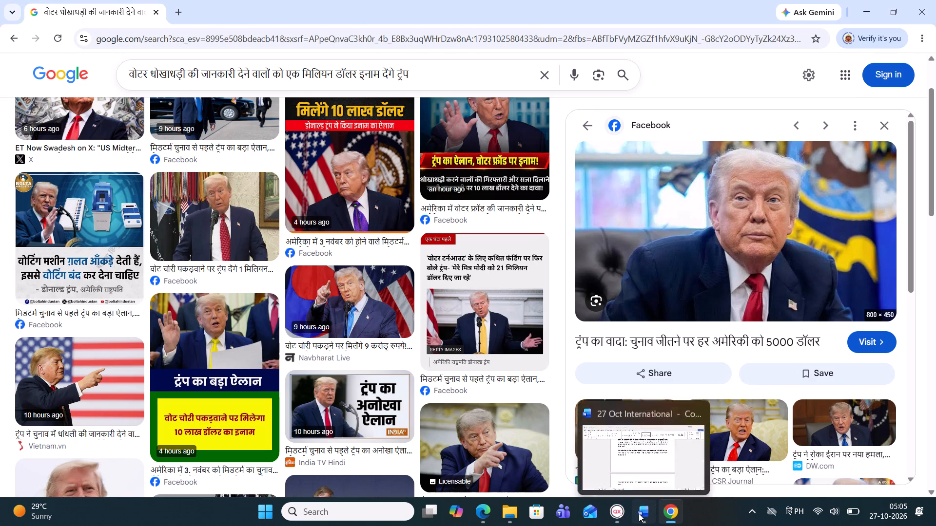
scroll(520, 359, "down", 5)
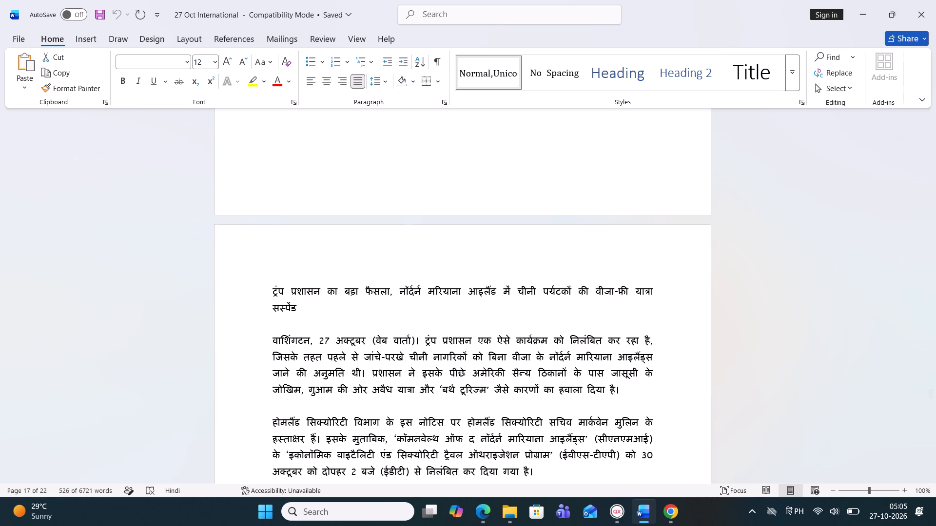
scroll(299, 281, "down", 5)
scroll(317, 381, "down", 2)
scroll(319, 437, "down", 4)
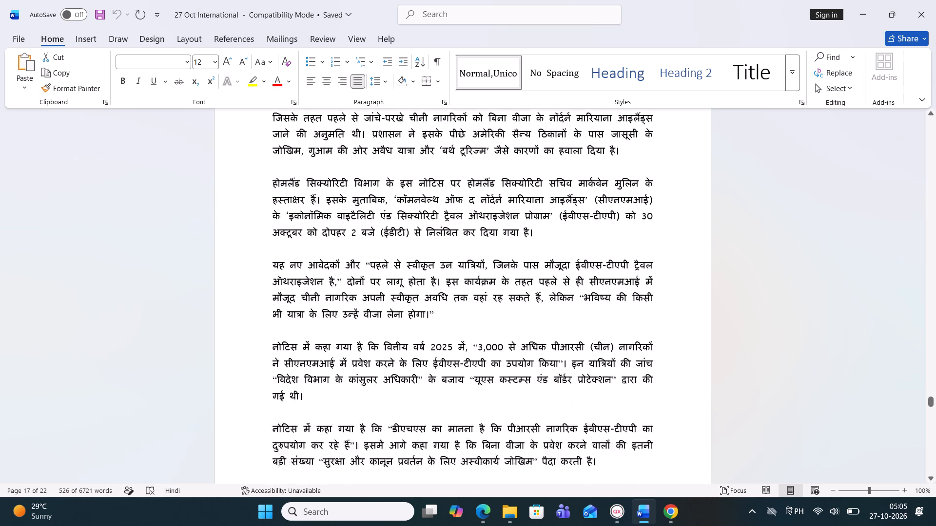
scroll(416, 367, "down", 4)
scroll(417, 368, "up", 1)
scroll(417, 368, "down", 10)
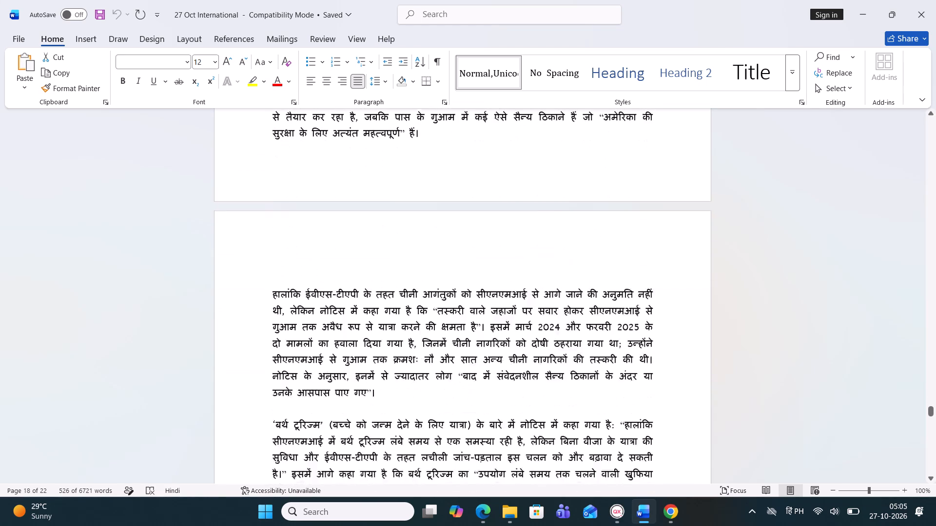
scroll(410, 364, "down", 6)
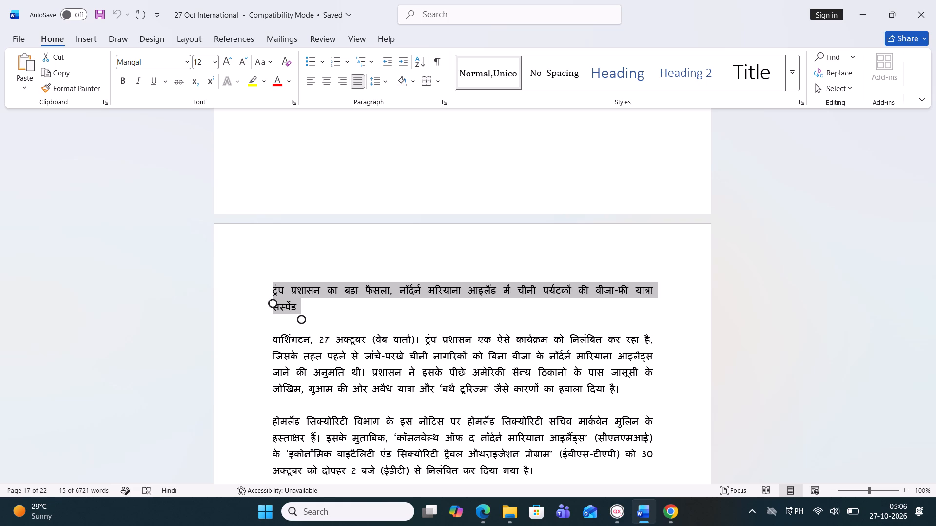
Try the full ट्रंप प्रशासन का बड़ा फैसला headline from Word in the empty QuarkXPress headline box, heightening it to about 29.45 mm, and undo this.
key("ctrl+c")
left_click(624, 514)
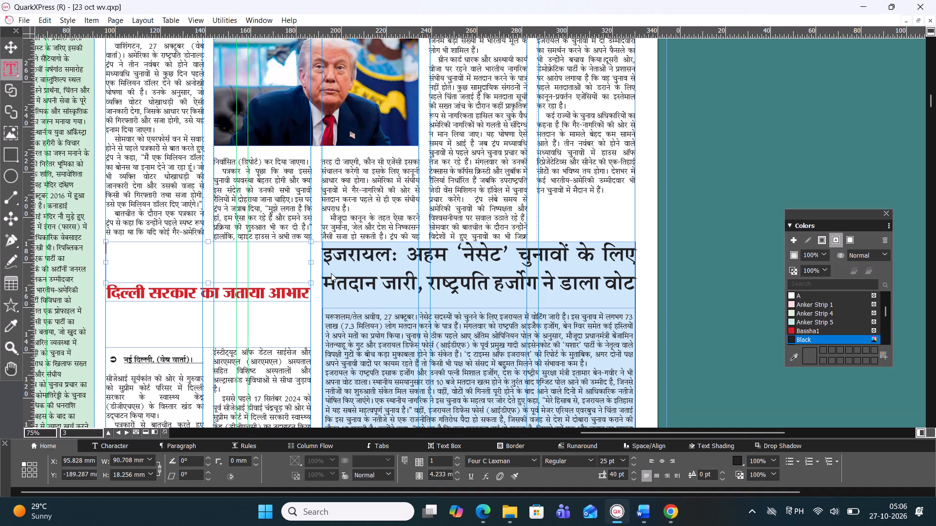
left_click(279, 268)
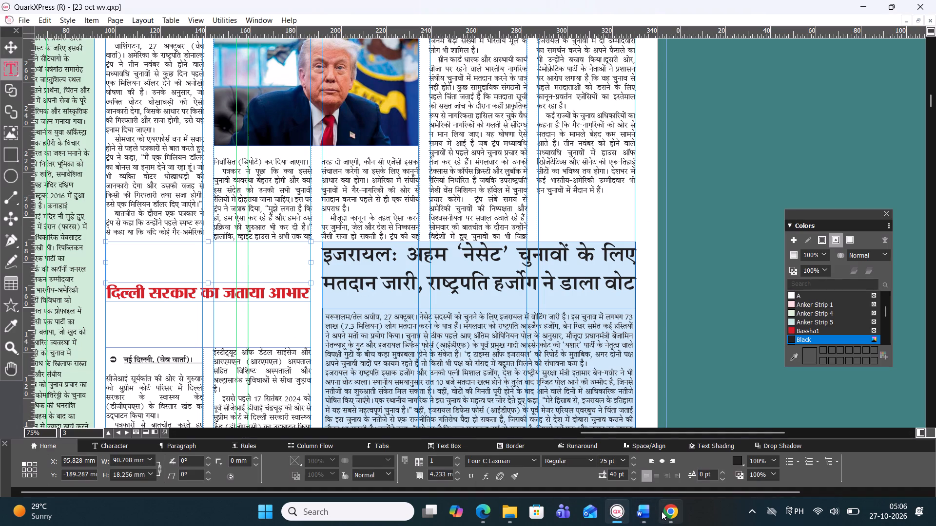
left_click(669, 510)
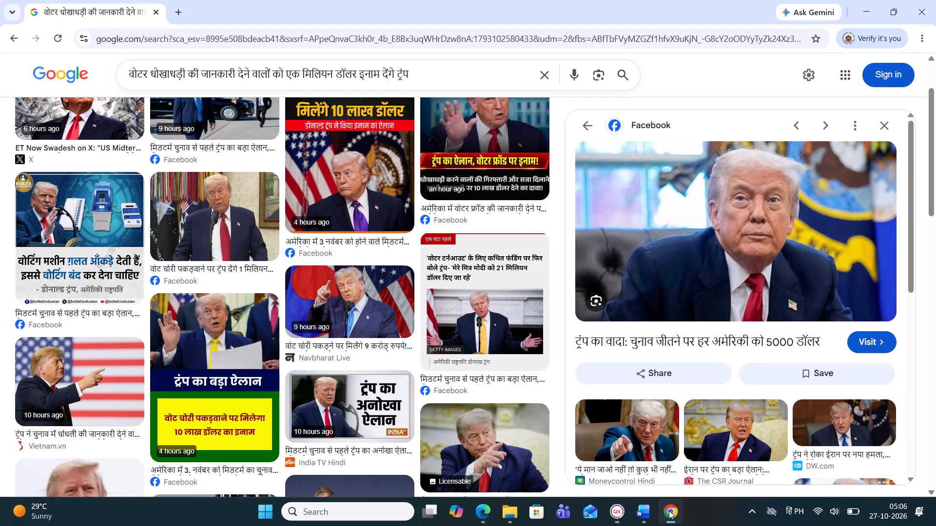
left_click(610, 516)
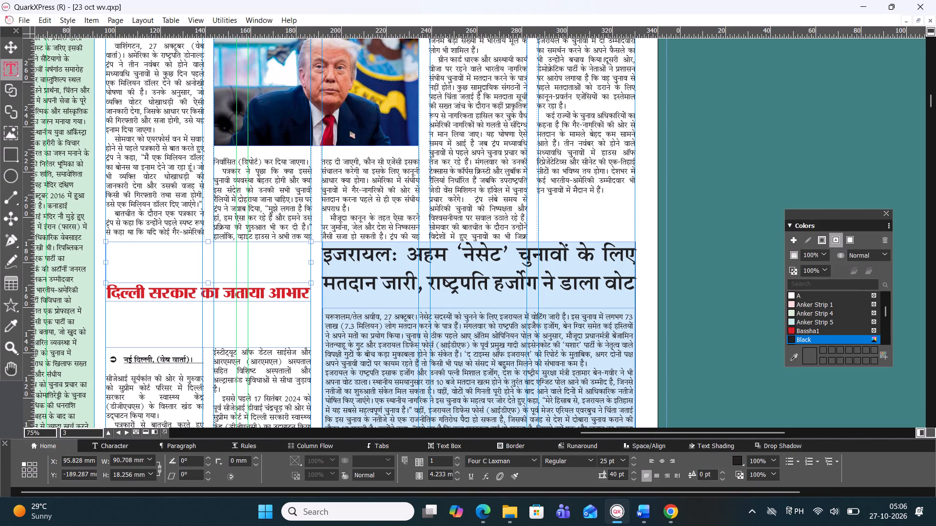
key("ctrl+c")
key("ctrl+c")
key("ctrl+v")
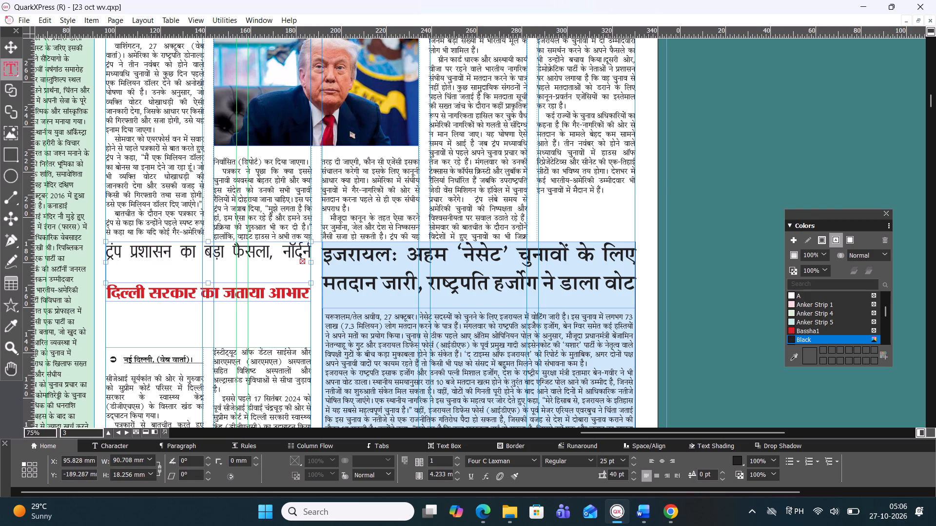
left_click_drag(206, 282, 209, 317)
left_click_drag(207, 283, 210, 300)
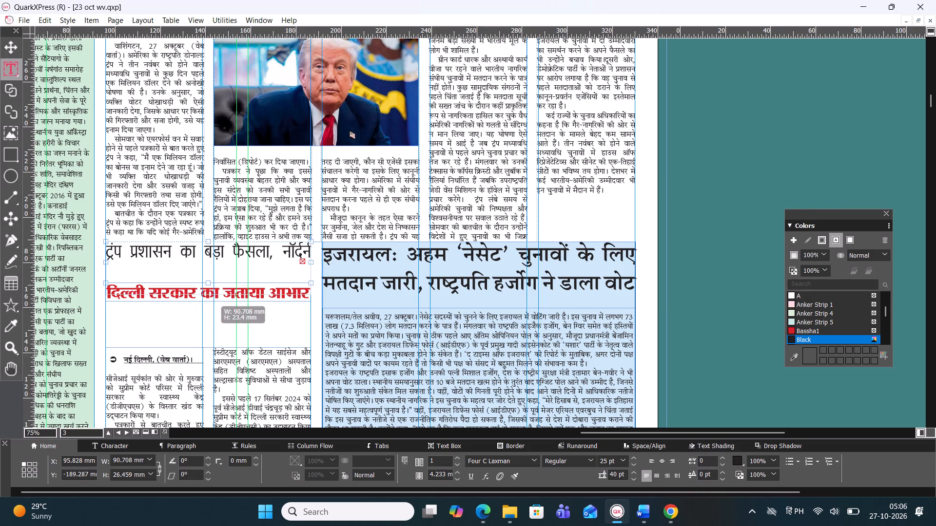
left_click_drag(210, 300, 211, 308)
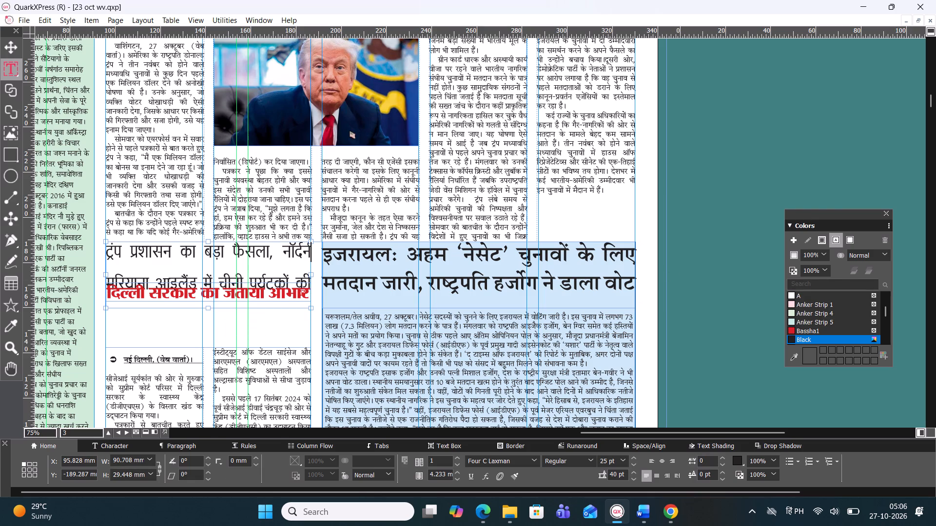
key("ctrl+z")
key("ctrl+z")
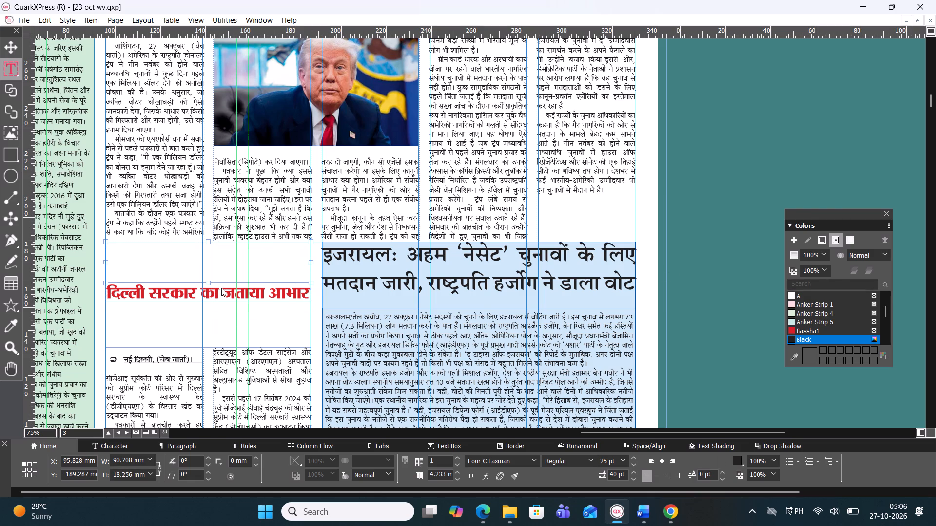
Copy only ट्रंप प्रशासन का बड़ा फैसला, from the Word headline and paste it into the empty QuarkXPress headline box beneath the lead story.
left_click(643, 512)
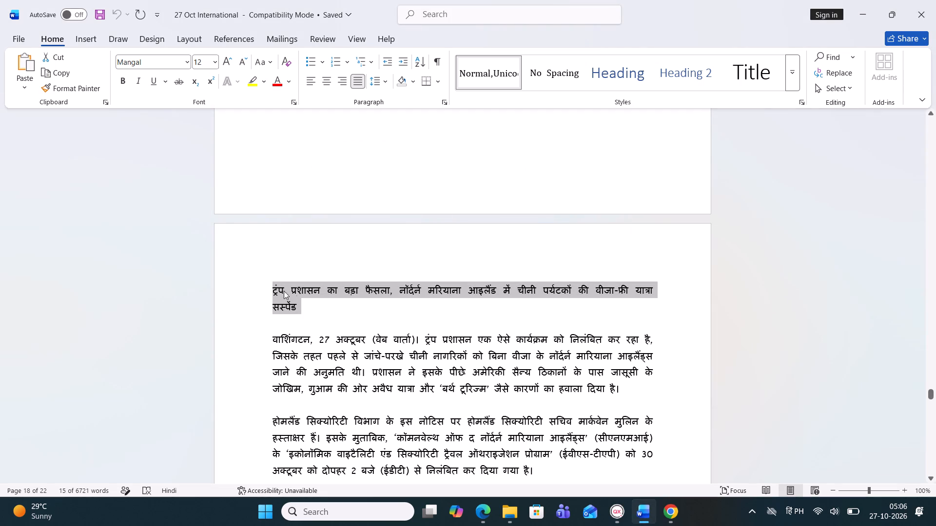
left_click(272, 288)
left_click_drag(272, 288, 273, 288)
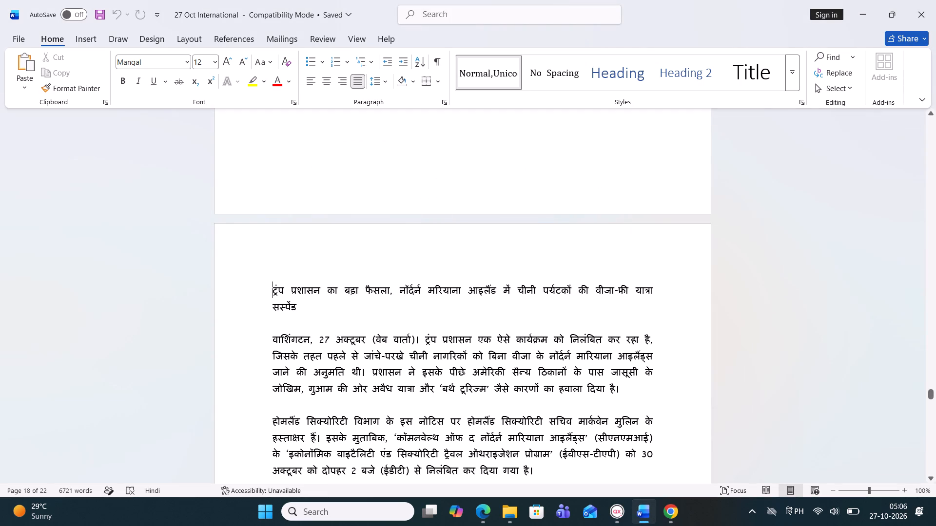
left_click_drag(273, 288, 391, 290)
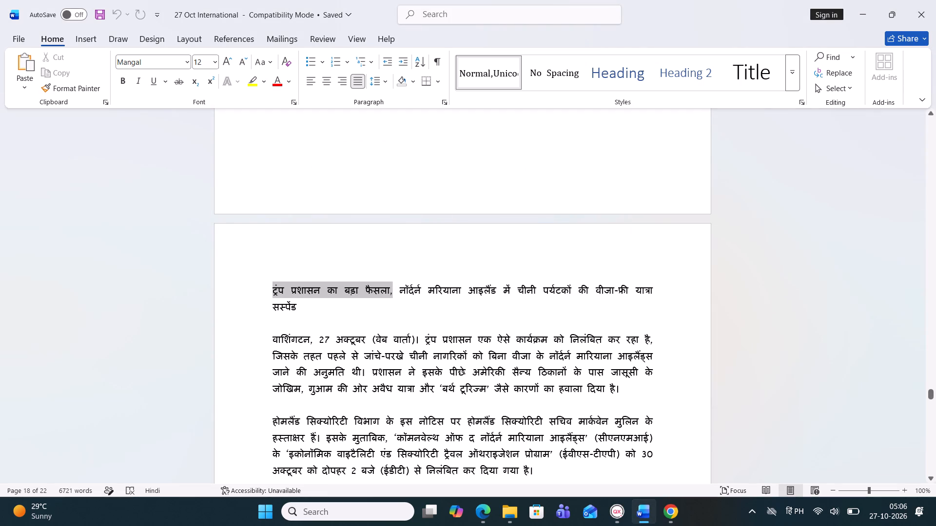
left_click_drag(391, 290, 394, 290)
key("ctrl+c")
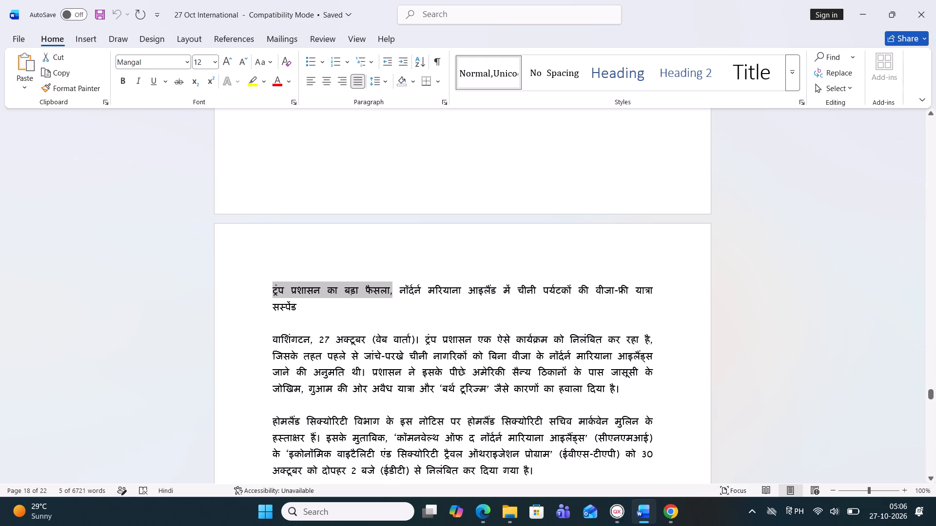
left_click(678, 515)
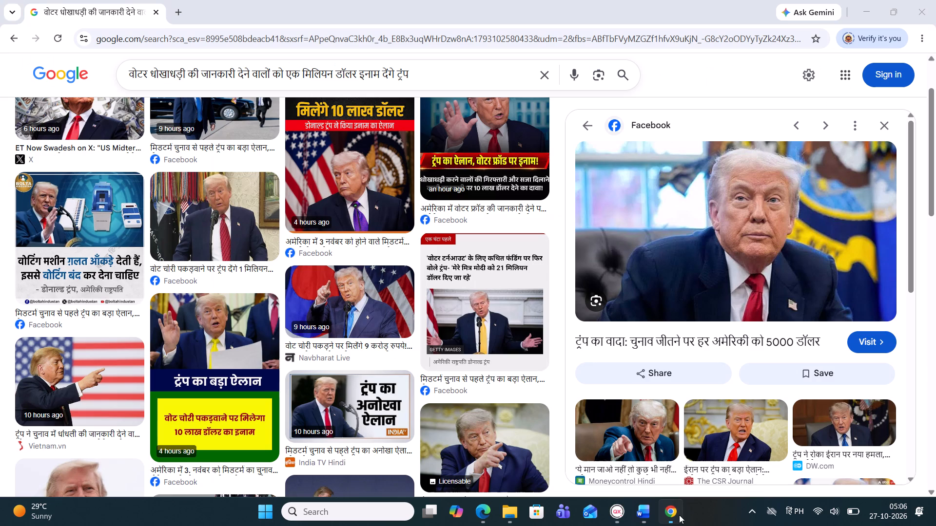
left_click(618, 515)
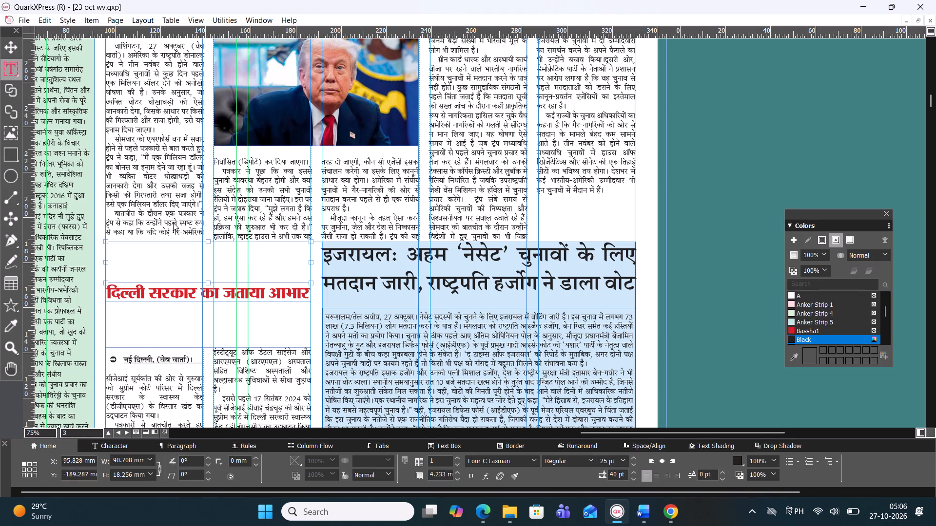
key("ctrl+c")
key("ctrl+v")
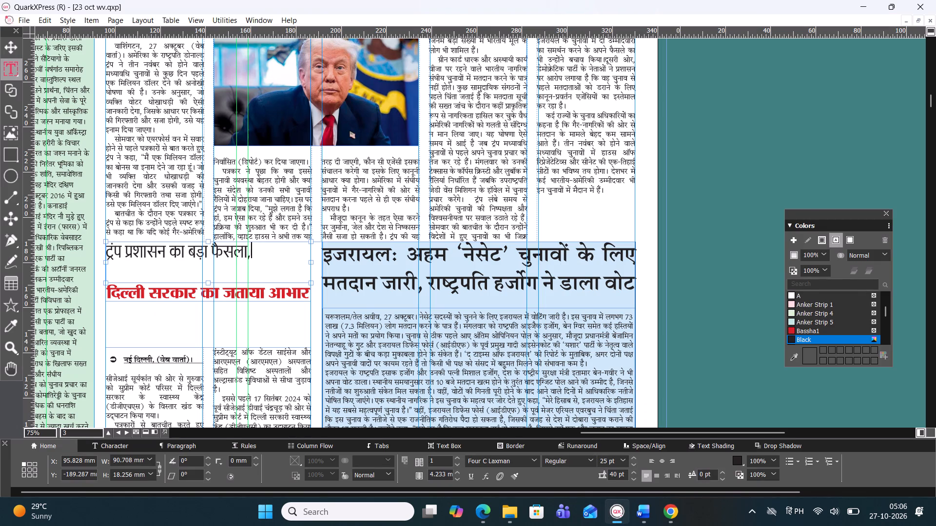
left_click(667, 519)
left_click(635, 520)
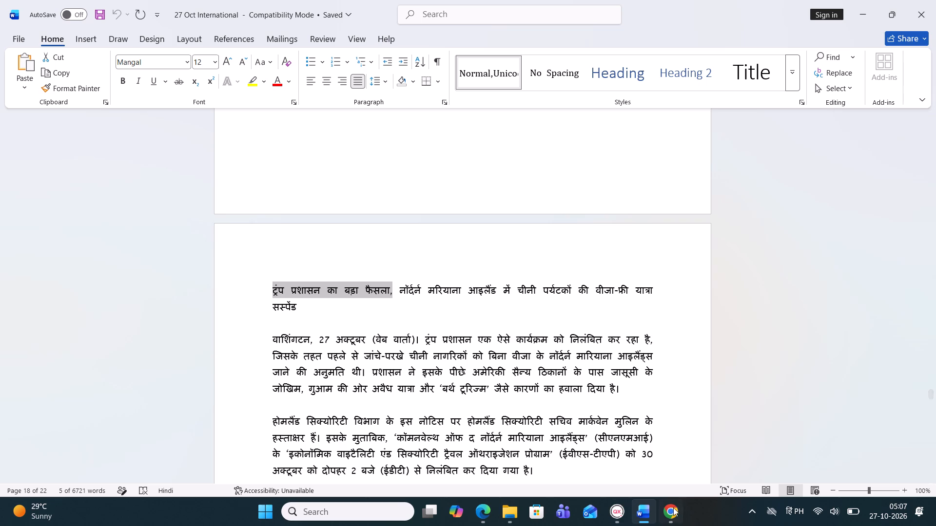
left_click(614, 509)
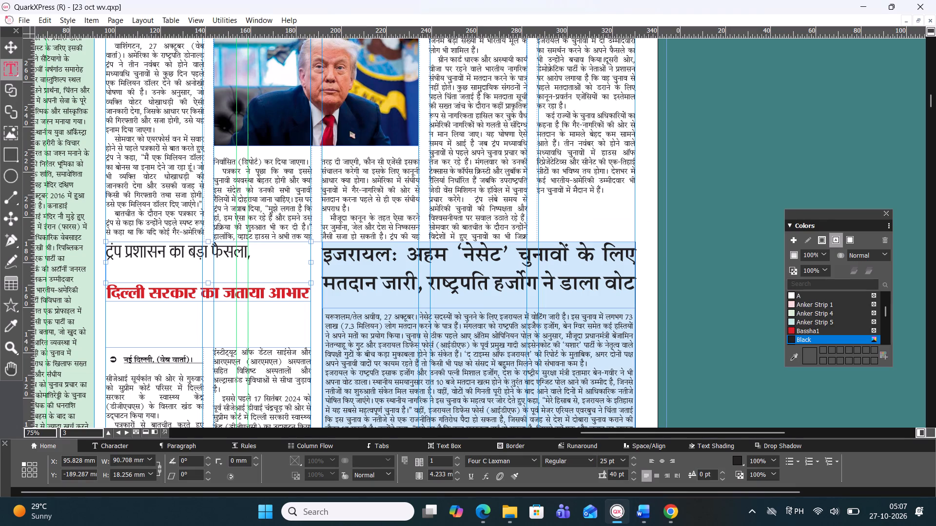
Format the ट्रंप प्रशासन का बड़ा फैसला, headline in Four C Gandhihead at 29 pt and centre it in its box.
left_click_drag(254, 255, 134, 241)
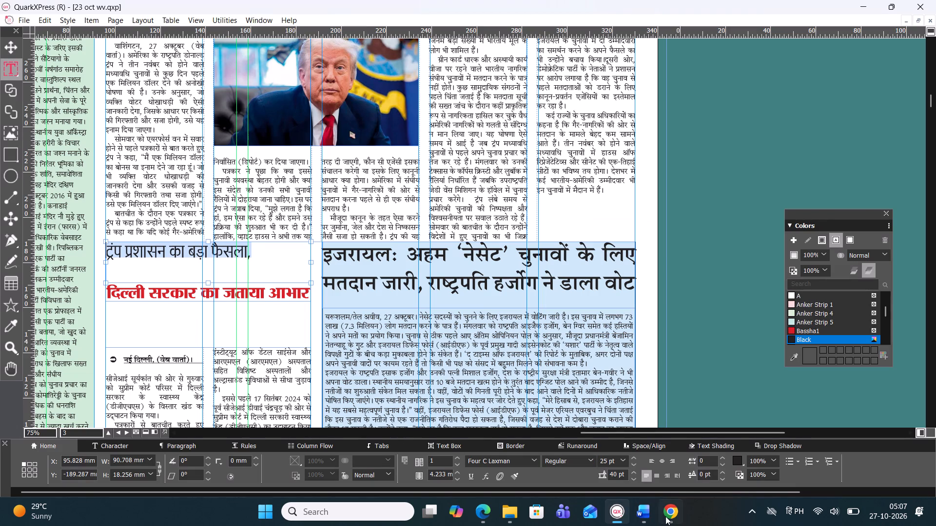
left_click(538, 463)
scroll(548, 73, "up", 1)
scroll(548, 73, "down", 1)
scroll(548, 73, "up", 1)
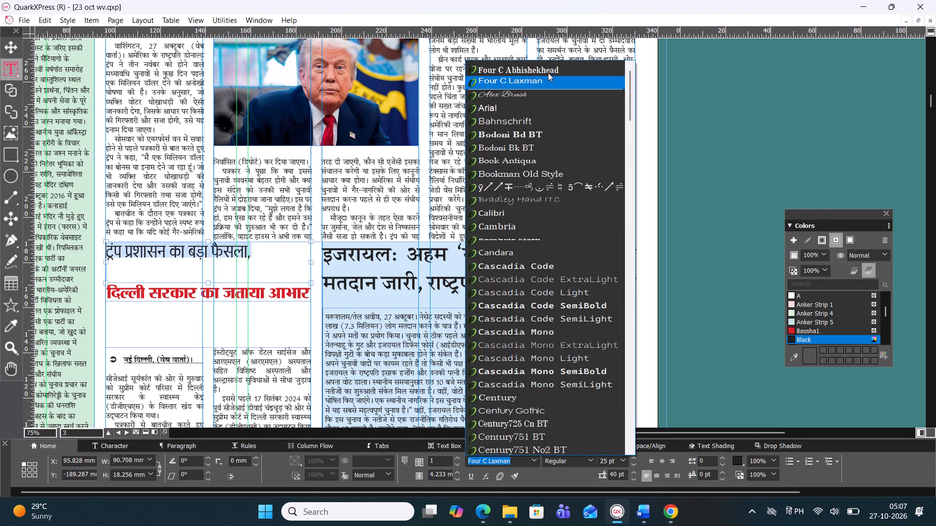
scroll(548, 73, "up", 2)
left_click(547, 67)
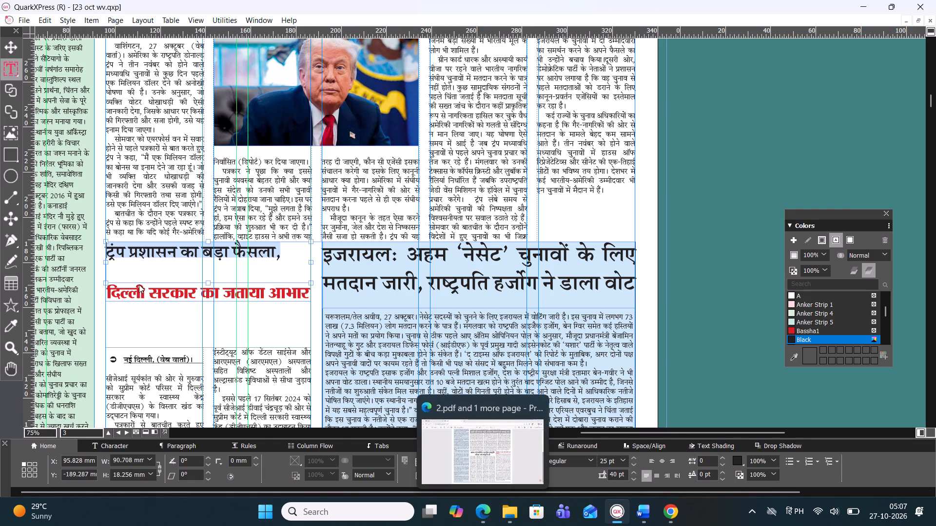
key("ctrl+alt+shift+period")
key("ctrl+alt+shift+period")
key("ctrl+alt+shift+period")
key("ctrl+alt+shift+period")
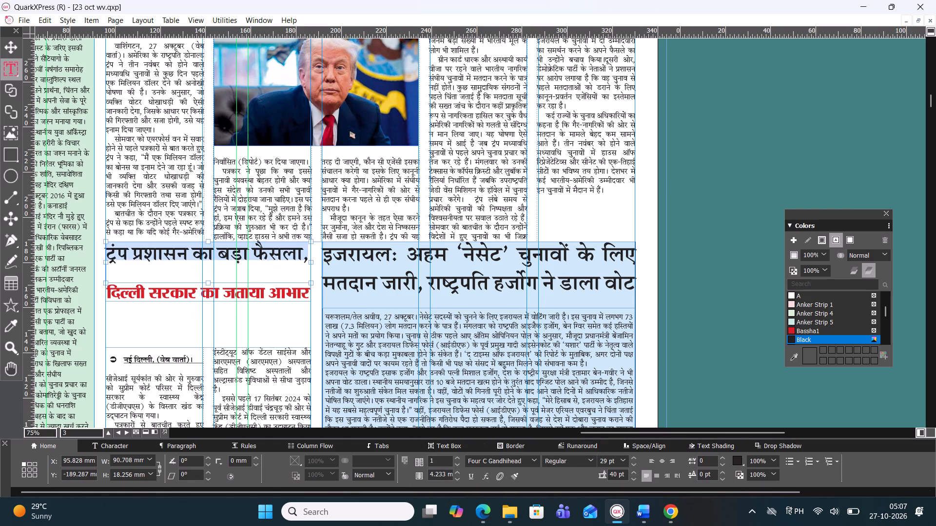
left_click(660, 458)
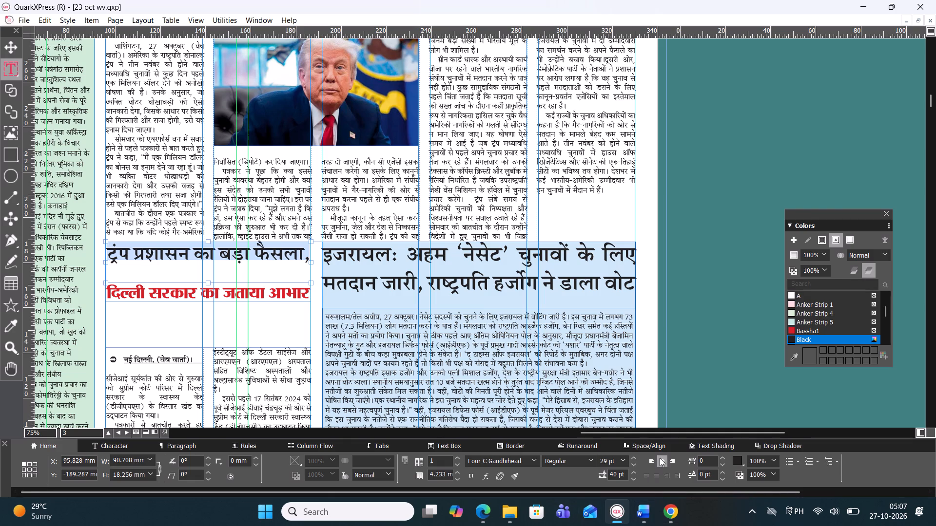
Shorten the ट्रंप प्रशासन headline box to about 9.13 mm high and move the red दिल्ली सरकार subheading directly beneath it, at Y about -178.66 mm.
left_click_drag(208, 281, 208, 260)
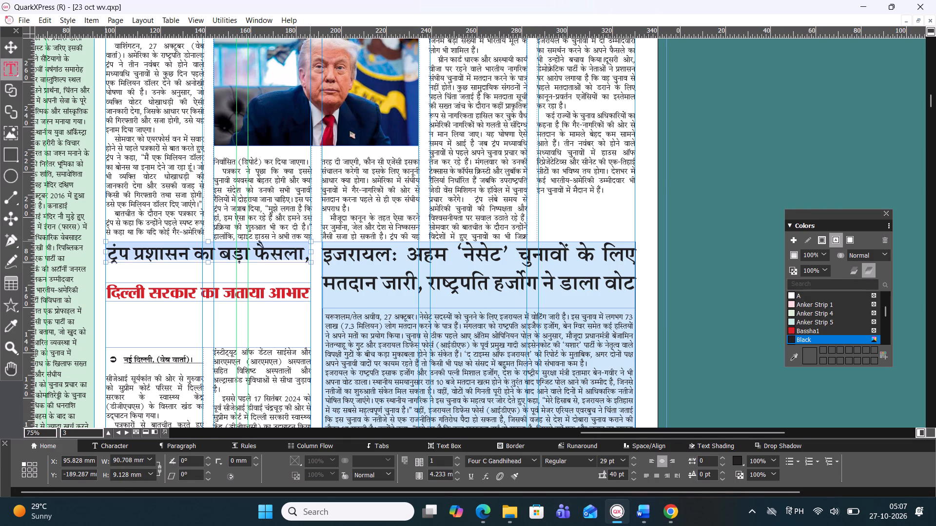
left_click(14, 48)
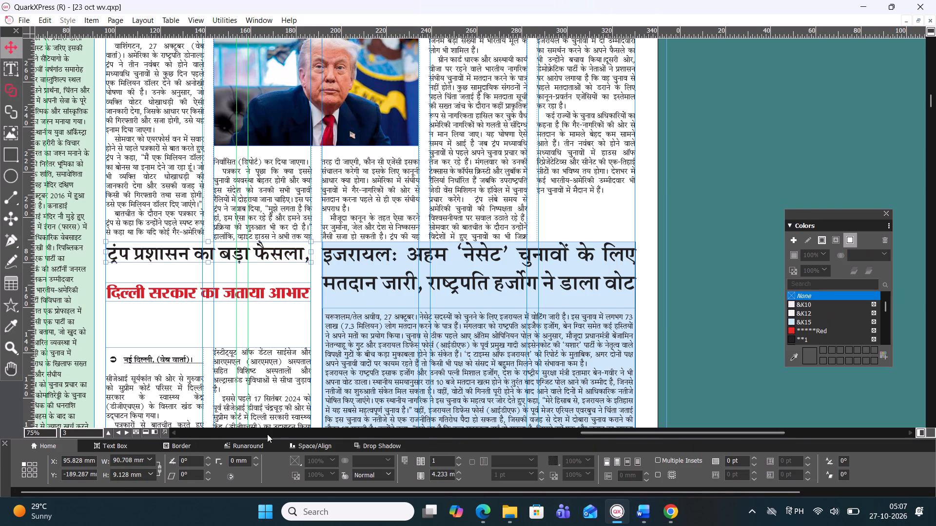
left_click(235, 299)
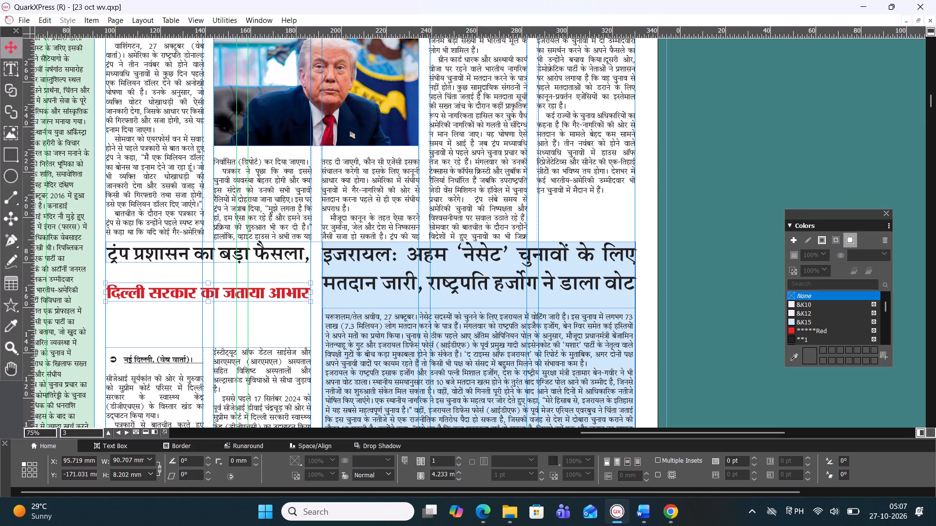
left_click_drag(232, 293, 230, 278)
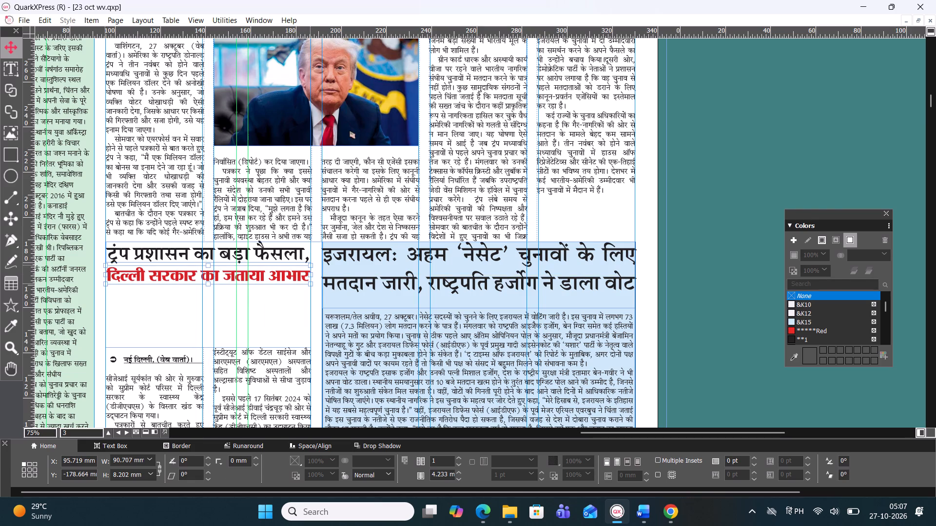
Delete all the text of the red दिल्ली सरकार का जताया आभार subheading, keeping its empty text box.
double_click(241, 274)
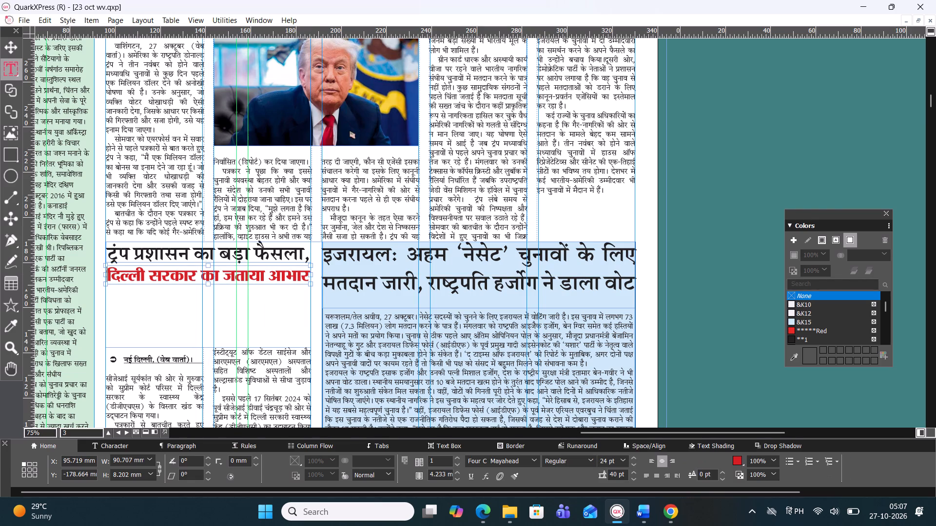
left_click(252, 273)
key("ctrl+a")
key("BackSpace")
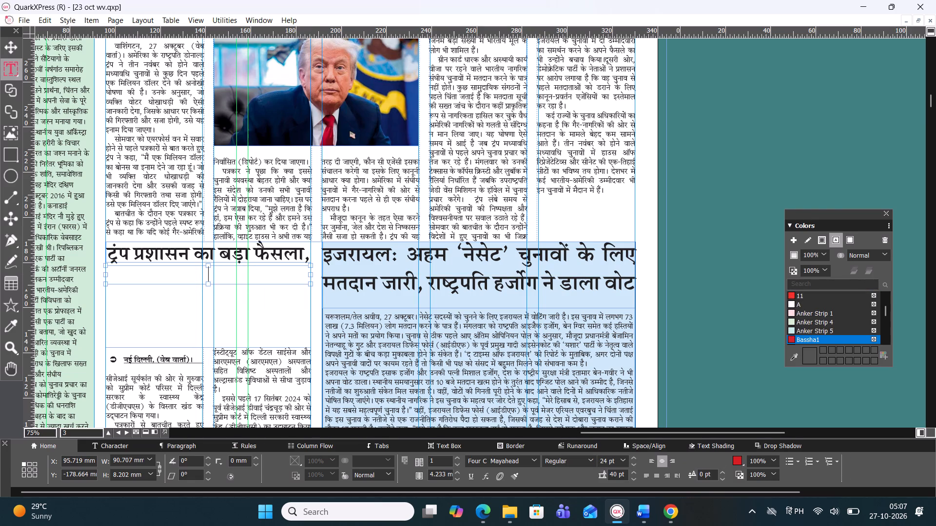
Copy the rest of the Word headline, from the comma before नॉर्दर्न मरियाना through सस्पेंड, and paste it into the empty red QuarkXPress subheading box.
left_click(677, 513)
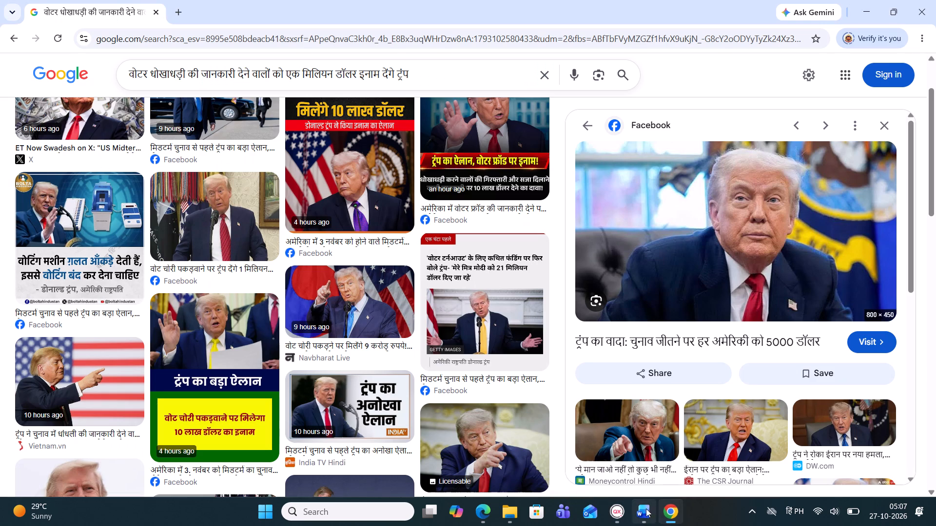
left_click(629, 516)
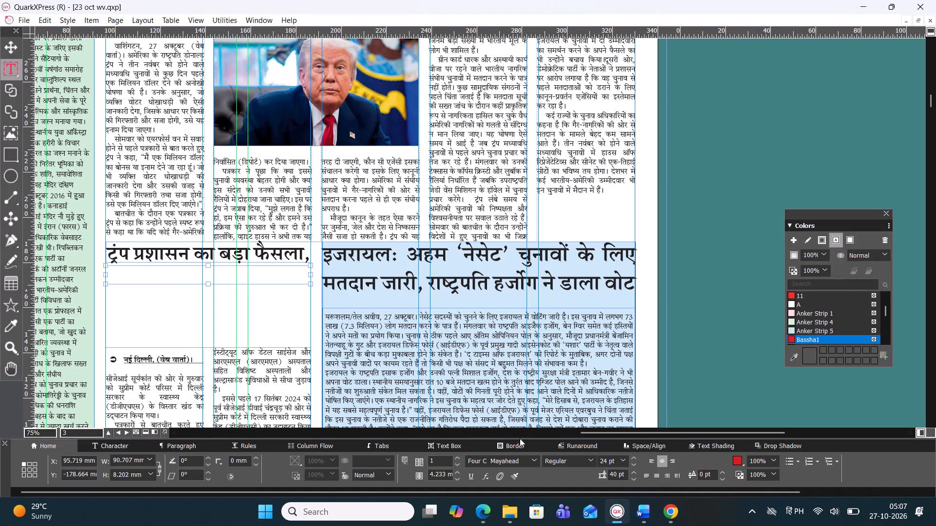
left_click(635, 505)
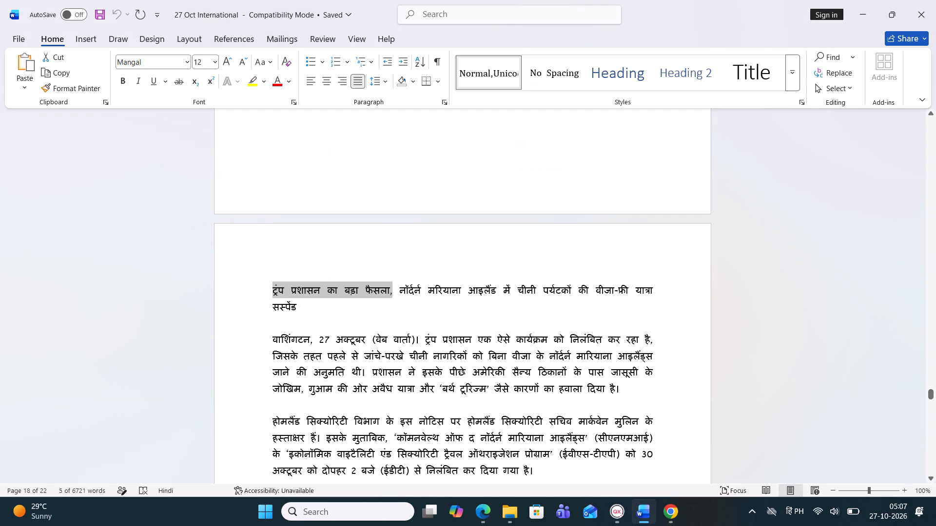
left_click_drag(397, 290, 494, 333)
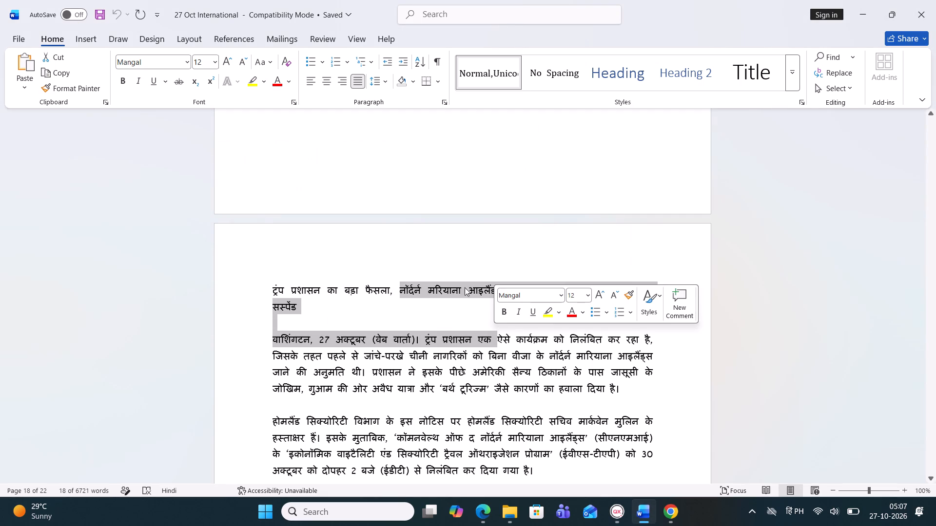
left_click(431, 230)
left_click_drag(396, 290, 398, 291)
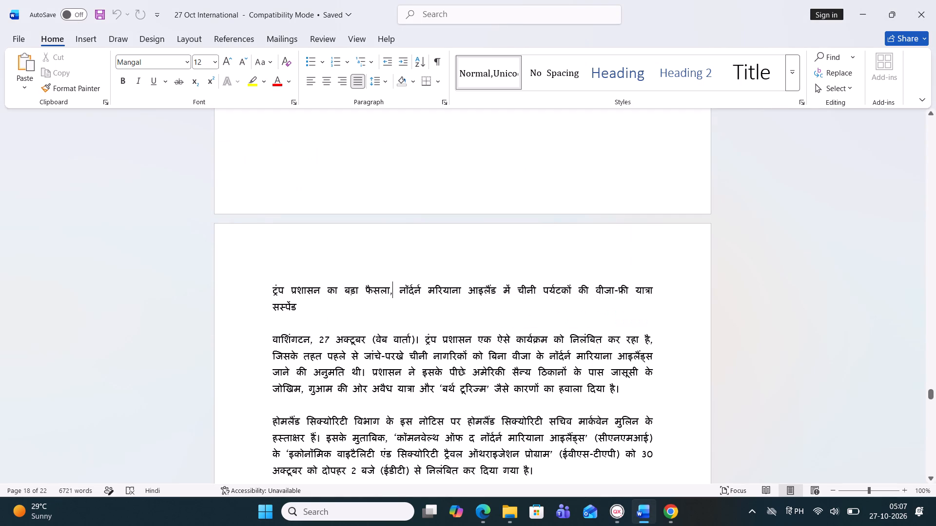
left_click_drag(398, 291, 453, 320)
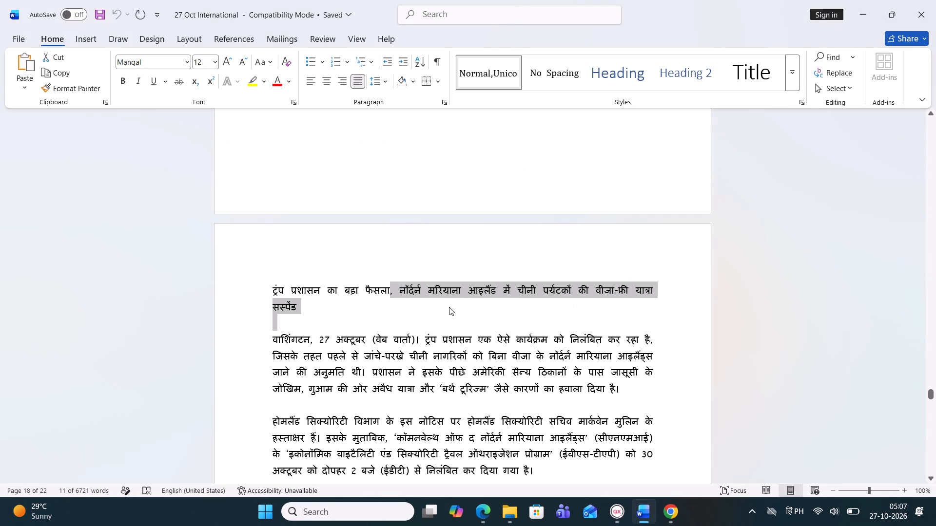
key("ctrl+c")
left_click(615, 515)
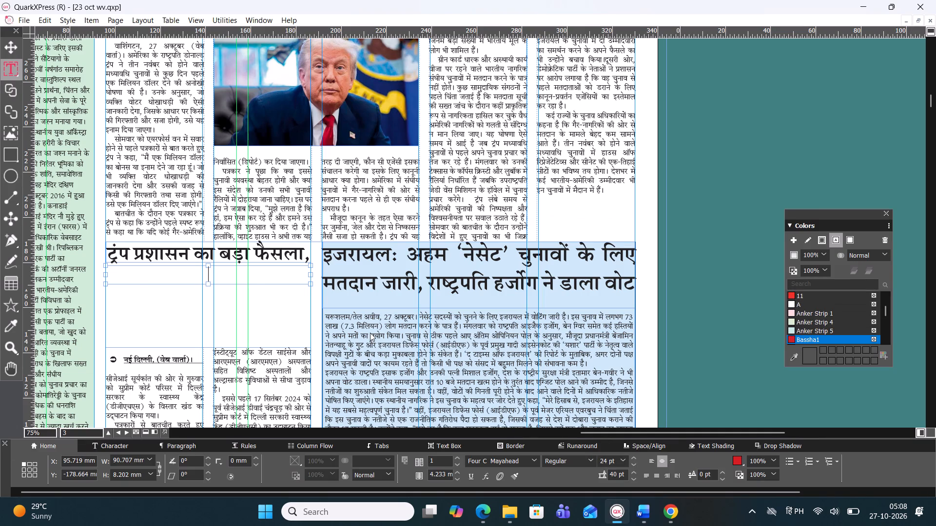
key("ctrl+v")
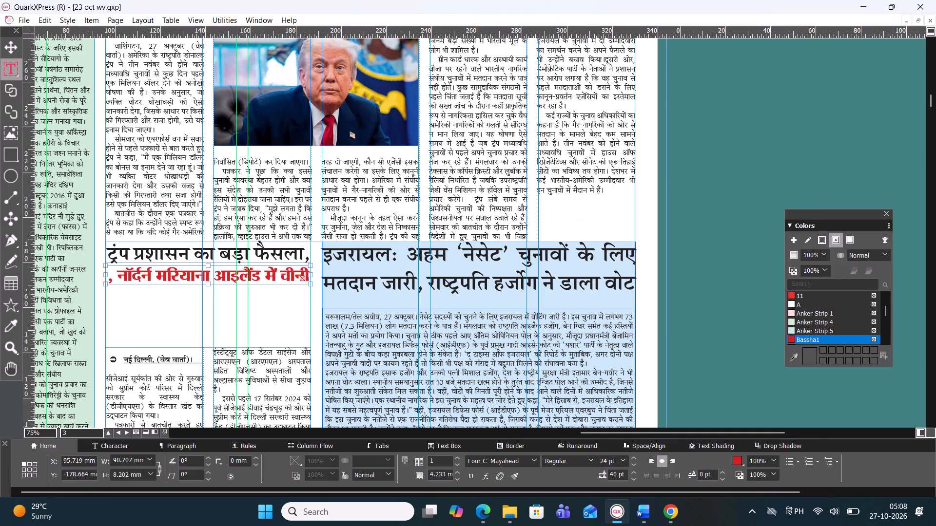
Enlarge the red नॉर्दर्न मरियाना subheading box to about 99.12 mm wide and 31.82 mm high.
left_click_drag(207, 287, 207, 296)
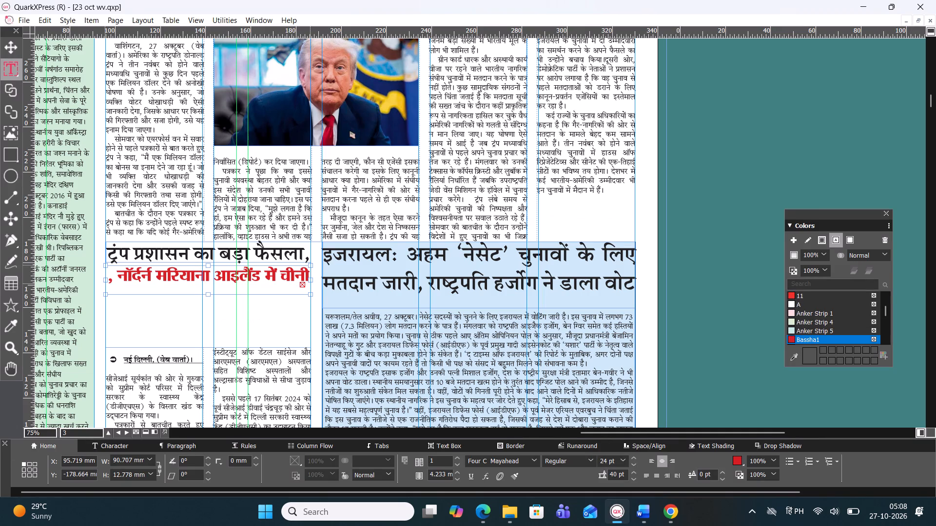
left_click_drag(207, 295, 210, 311)
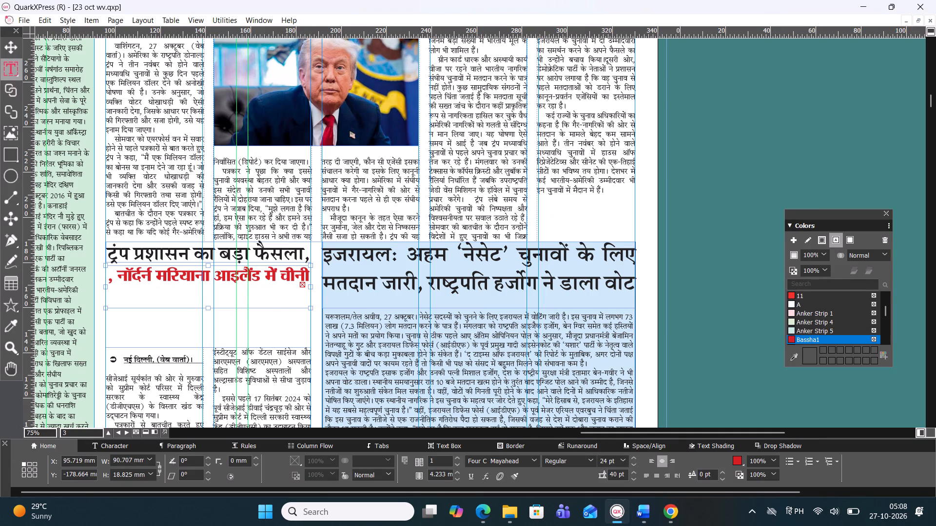
left_click_drag(209, 308, 209, 318)
left_click_drag(208, 316, 210, 324)
left_click_drag(209, 320, 210, 332)
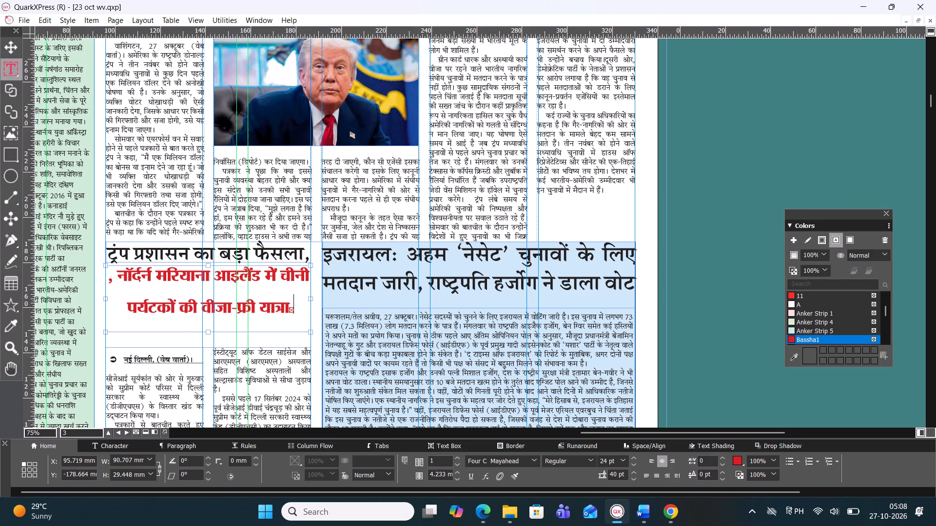
left_click_drag(205, 329, 209, 339)
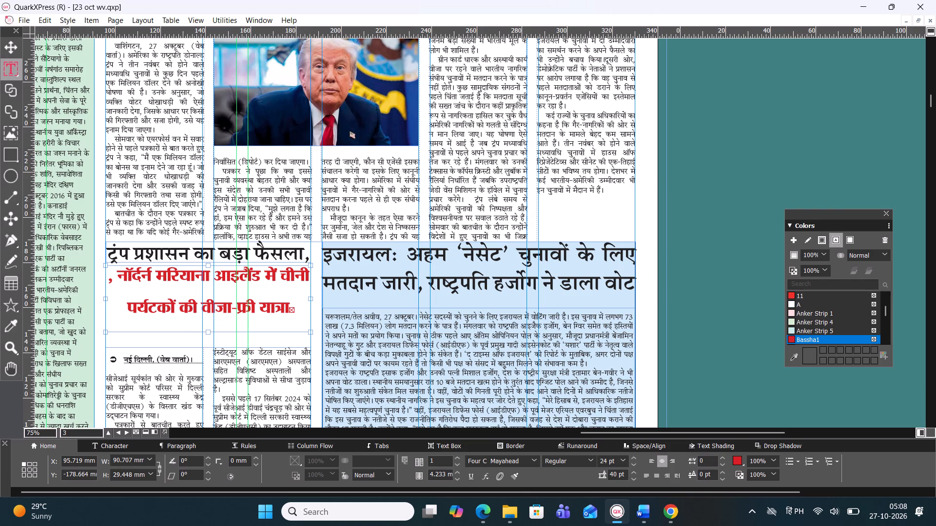
left_click_drag(209, 333, 209, 338)
scroll(506, 309, "down", 1)
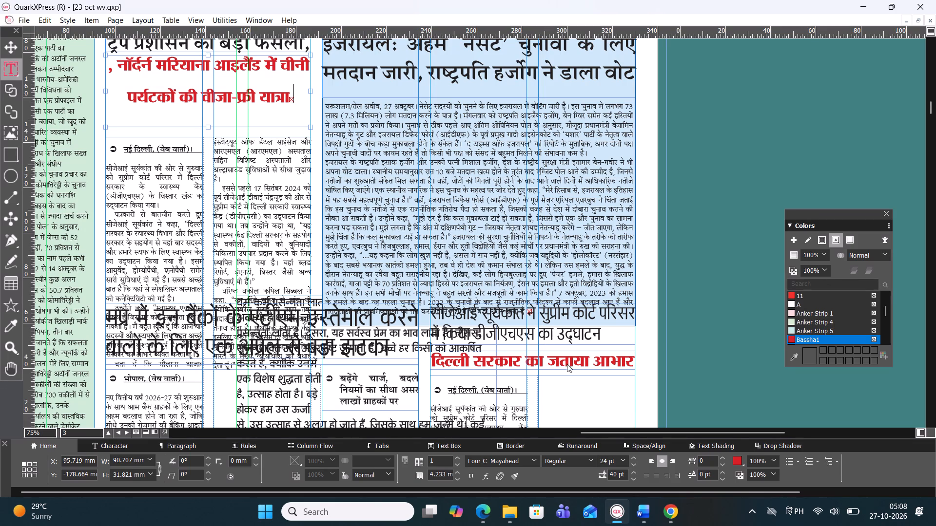
left_click(647, 516)
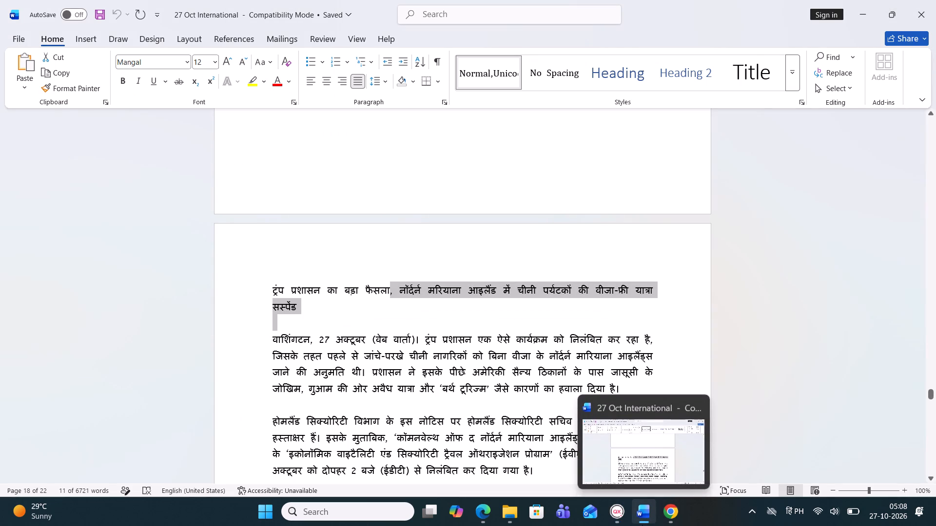
left_click(619, 521)
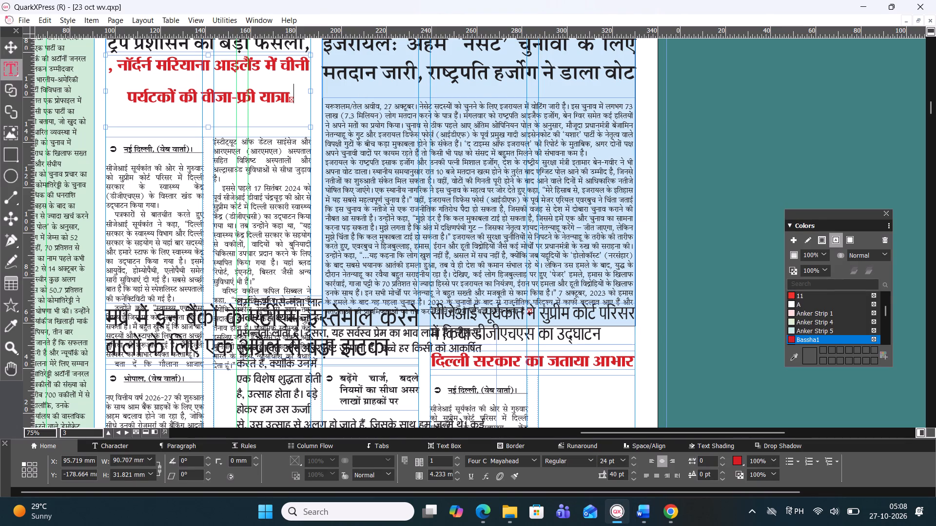
left_click_drag(309, 91, 330, 91)
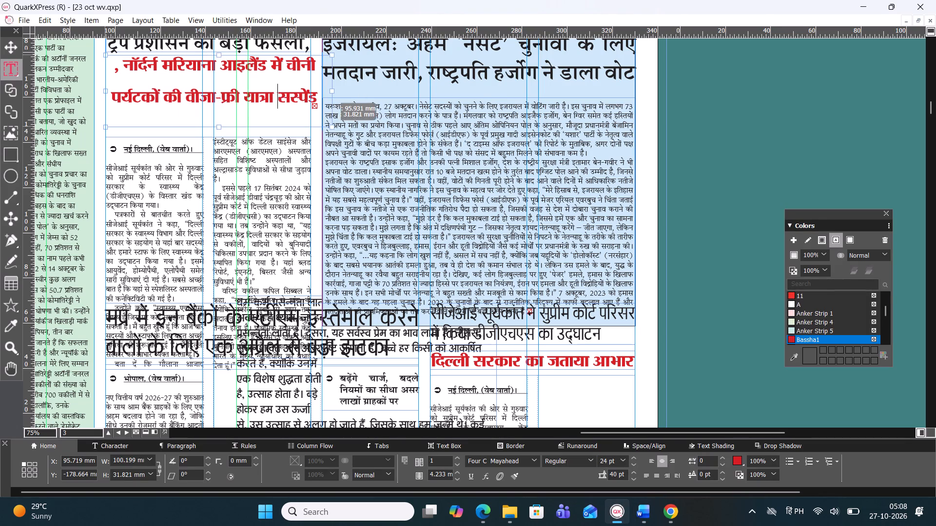
left_click_drag(330, 91, 328, 92)
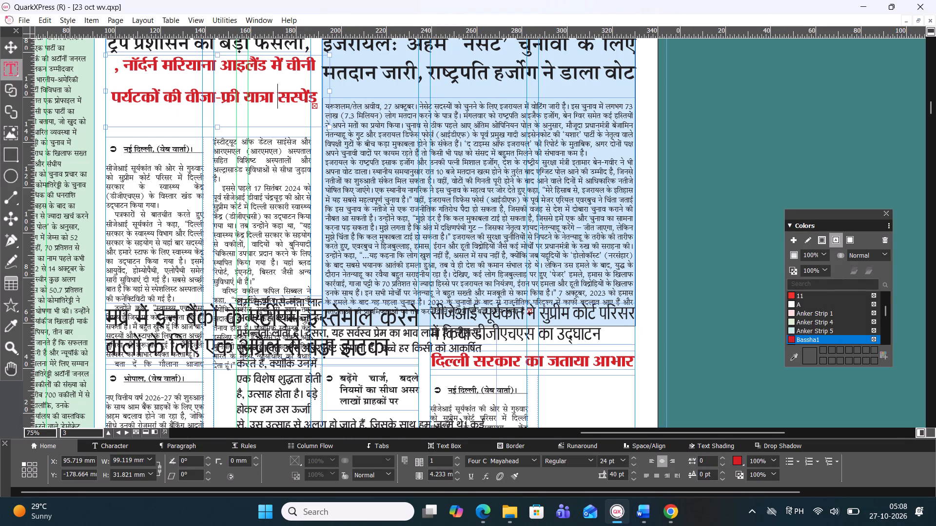
Set the whole red नॉर्दर्न मरियाना subheading to 22 pt with 26 pt leading.
left_click_drag(318, 95, 71, 22)
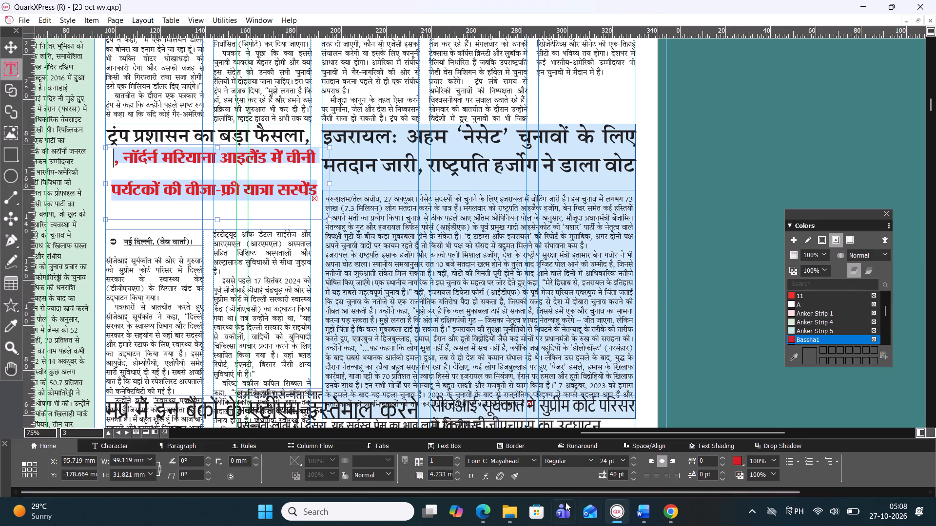
key("ctrl+alt+shift+comma")
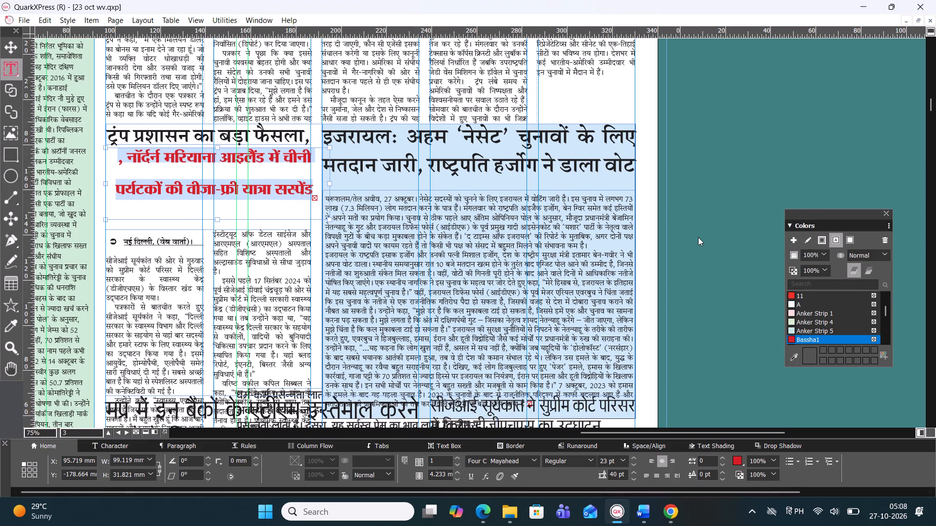
key("ctrl+alt+shift+comma")
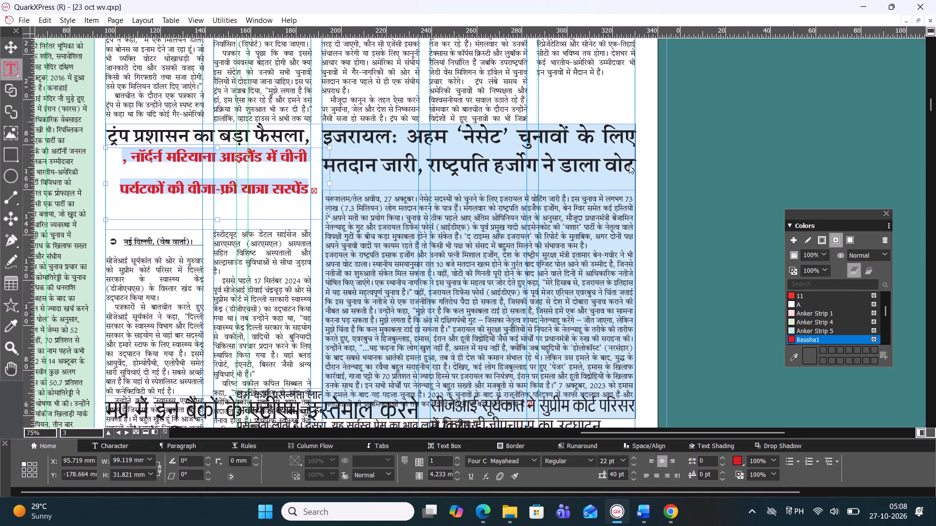
triple_click(632, 478)
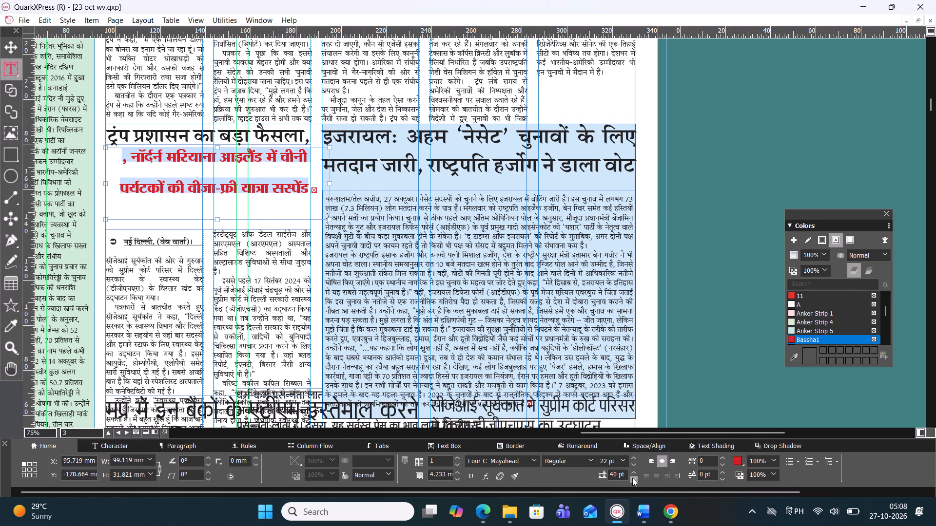
triple_click(633, 478)
triple_click(633, 478)
triple_click(633, 478)
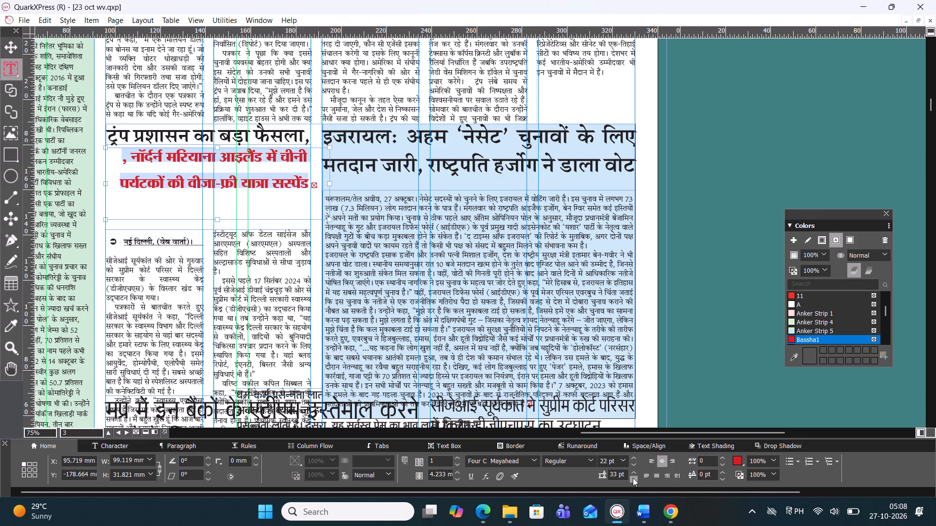
double_click(633, 478)
triple_click(633, 478)
left_click(633, 478)
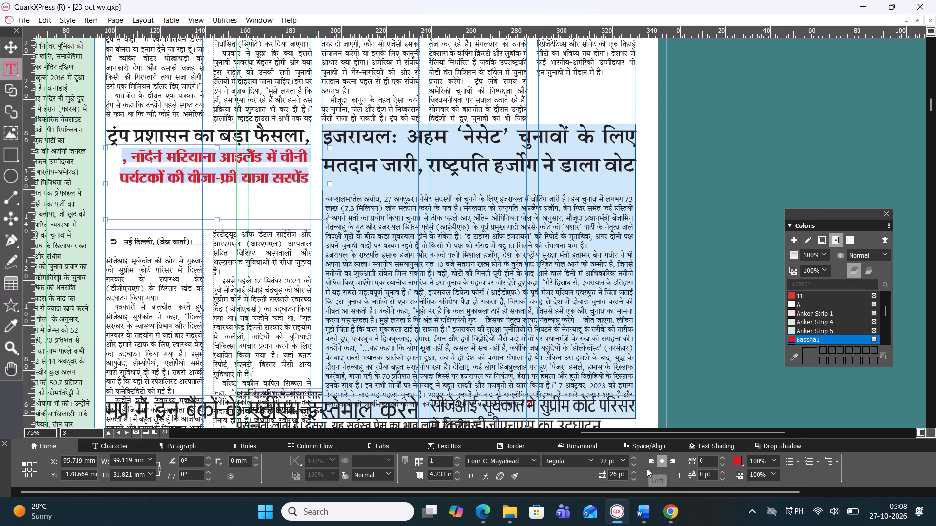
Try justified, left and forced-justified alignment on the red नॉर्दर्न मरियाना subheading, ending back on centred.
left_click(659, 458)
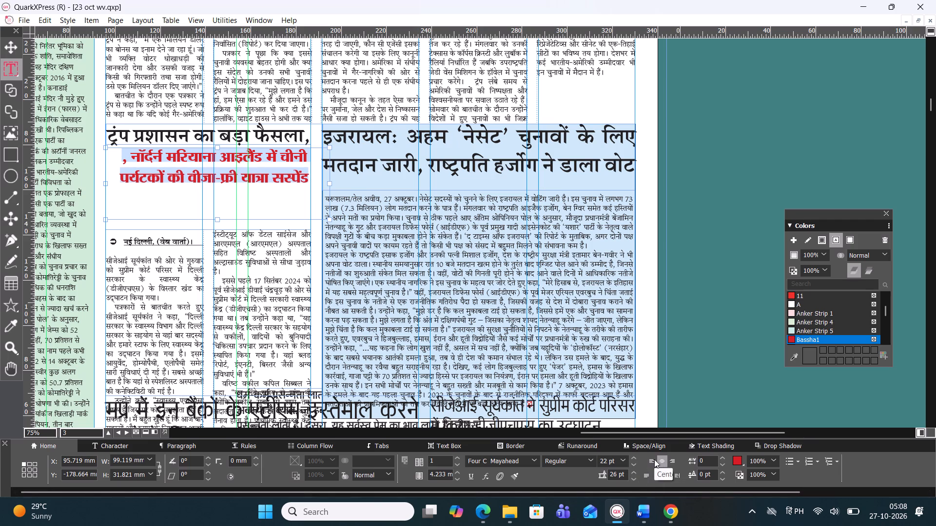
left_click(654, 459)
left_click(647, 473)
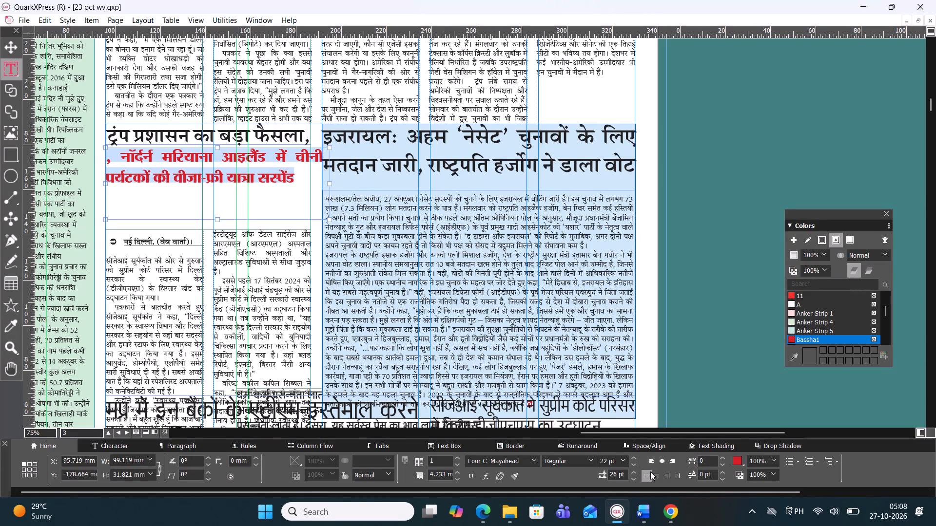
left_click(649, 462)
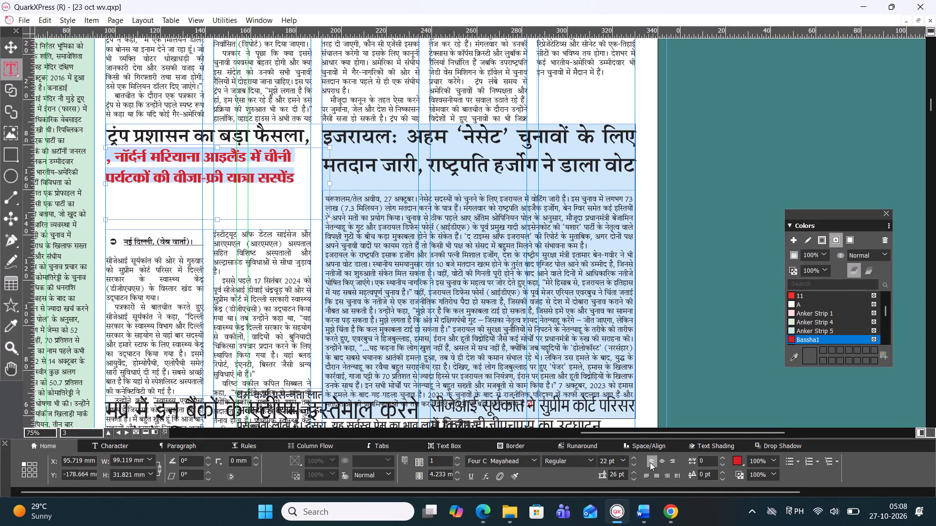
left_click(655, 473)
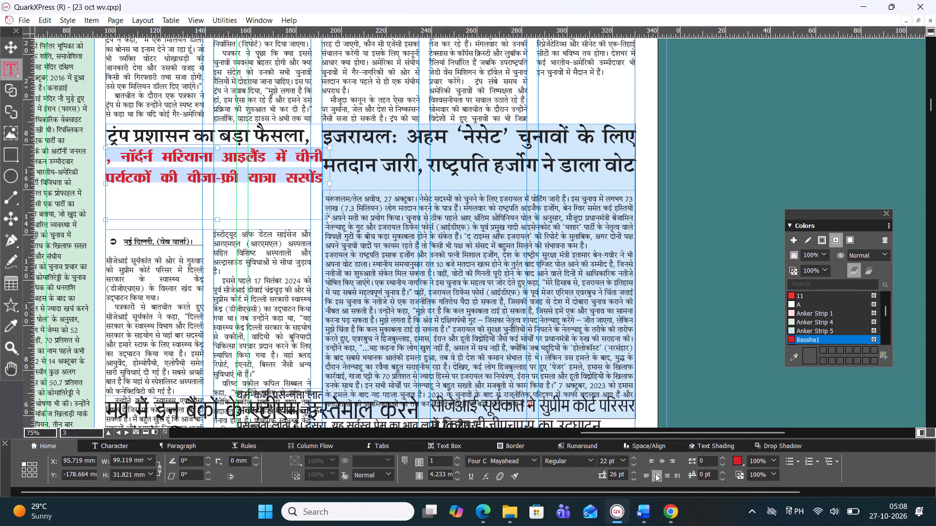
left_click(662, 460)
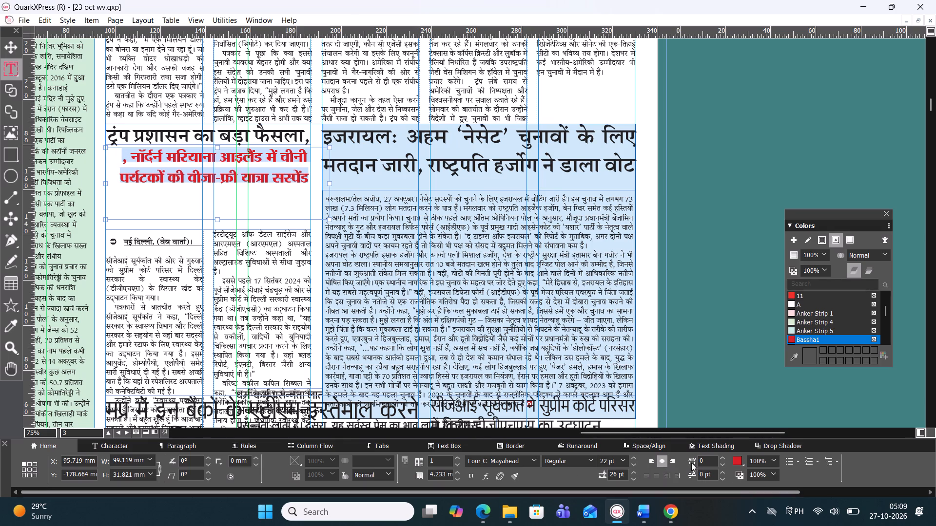
Tighten the tracking of the red नॉर्दर्न मरियाना subheading to -3.
double_click(723, 456)
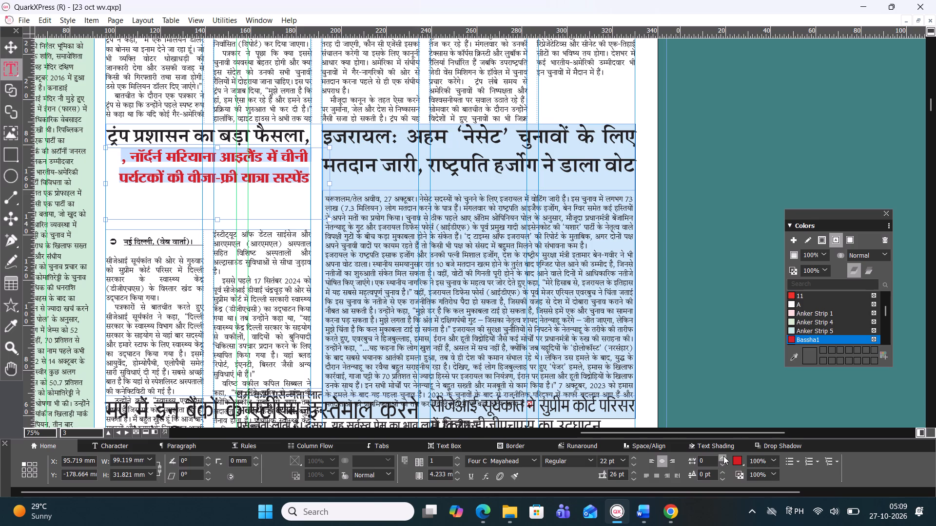
triple_click(720, 464)
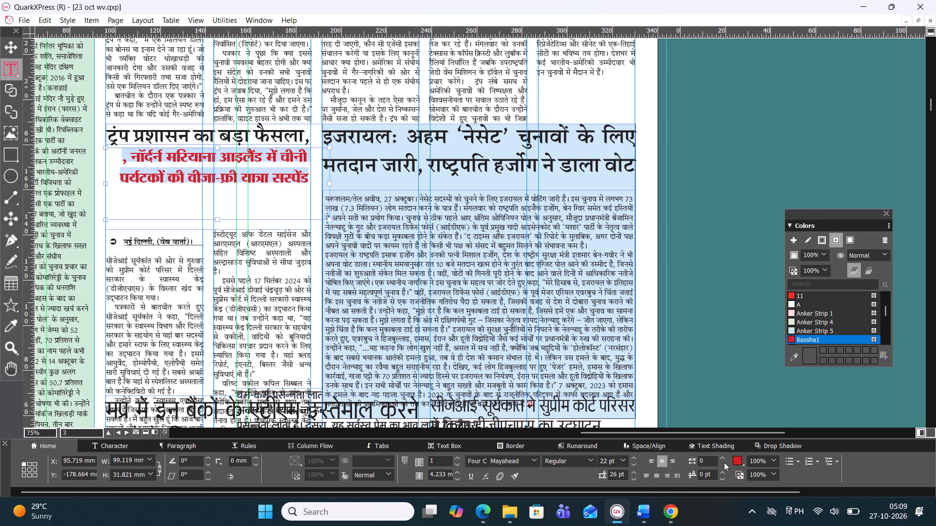
triple_click(721, 463)
left_click(721, 463)
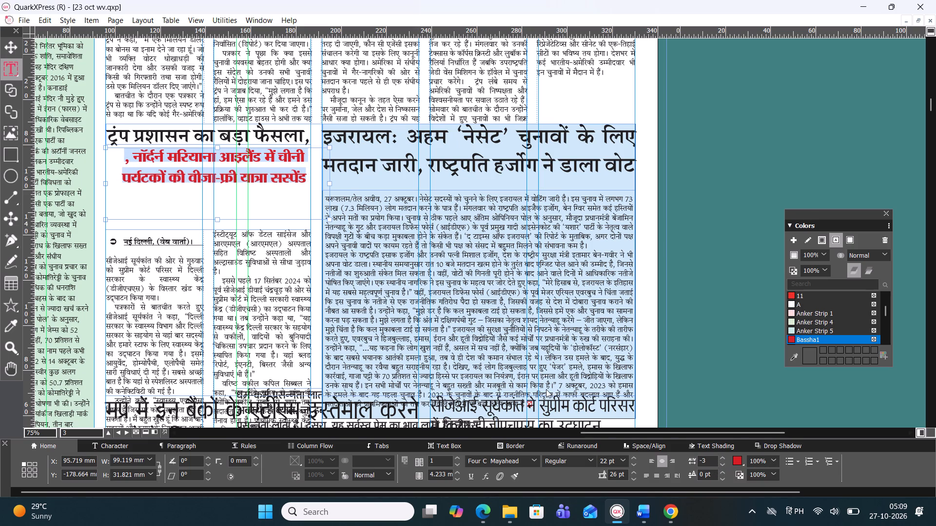
Left-align both lines of the red नॉर्दर्न मरियाना subheading.
left_click(12, 46)
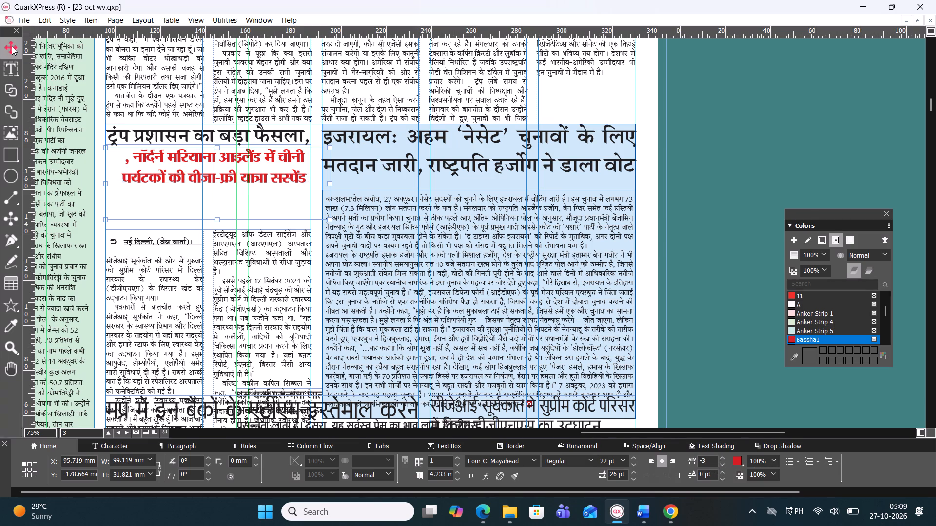
double_click(218, 179)
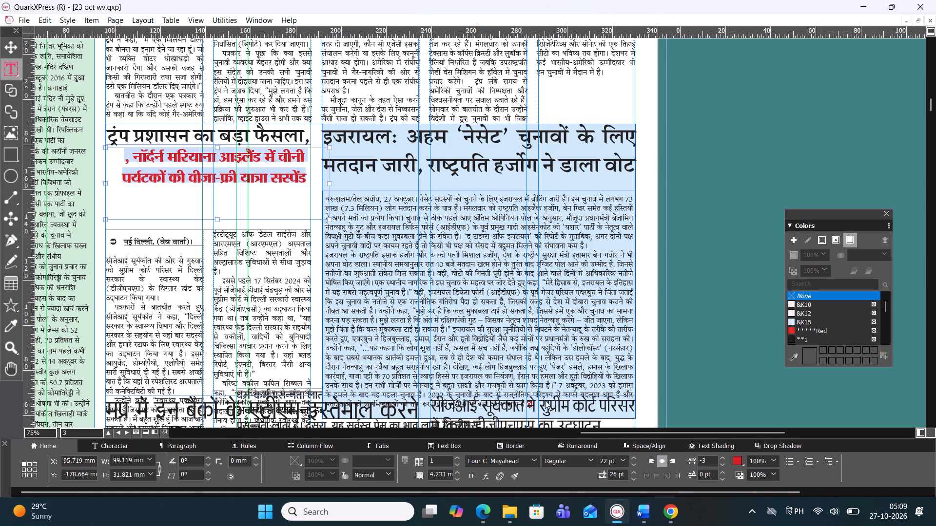
left_click(648, 460)
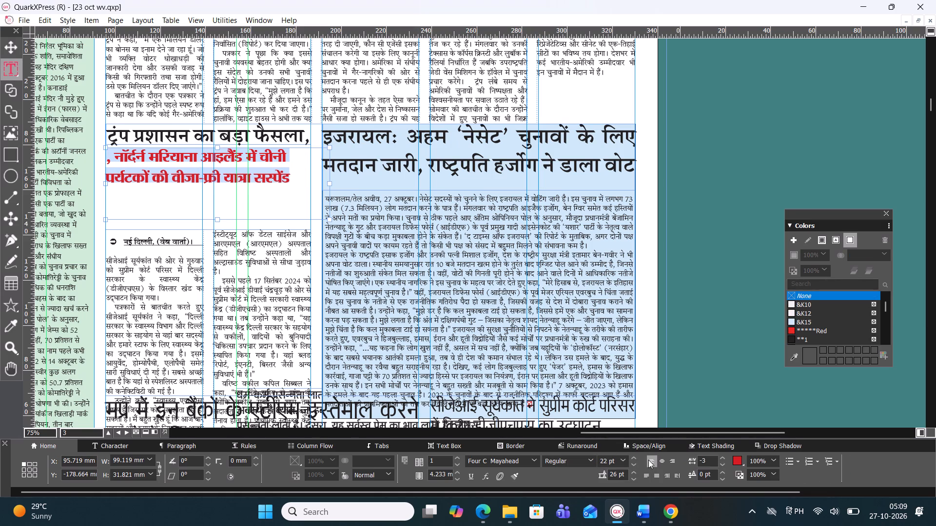
Delete the leading comma and space from the red नॉर्दर्न मरियाना subheading.
left_click(109, 154)
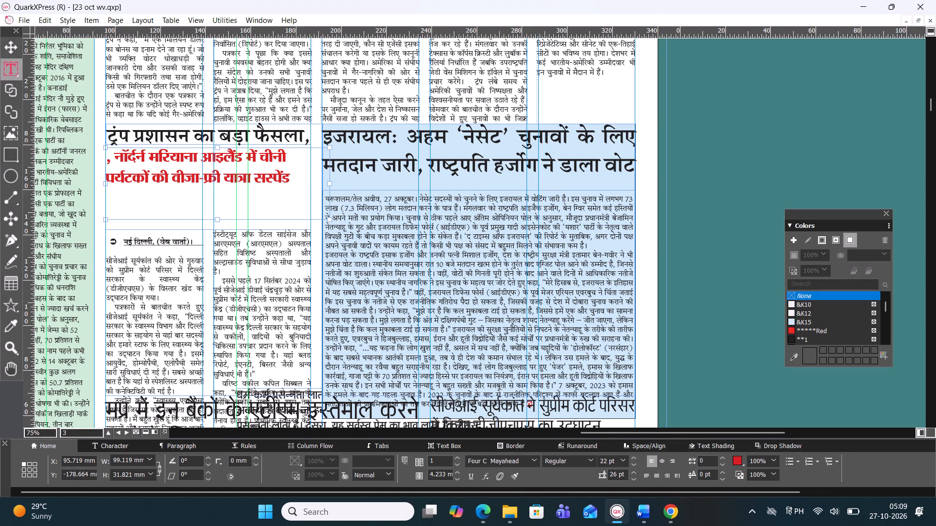
left_click(114, 154)
key("BackSpace")
key("BackSpace")
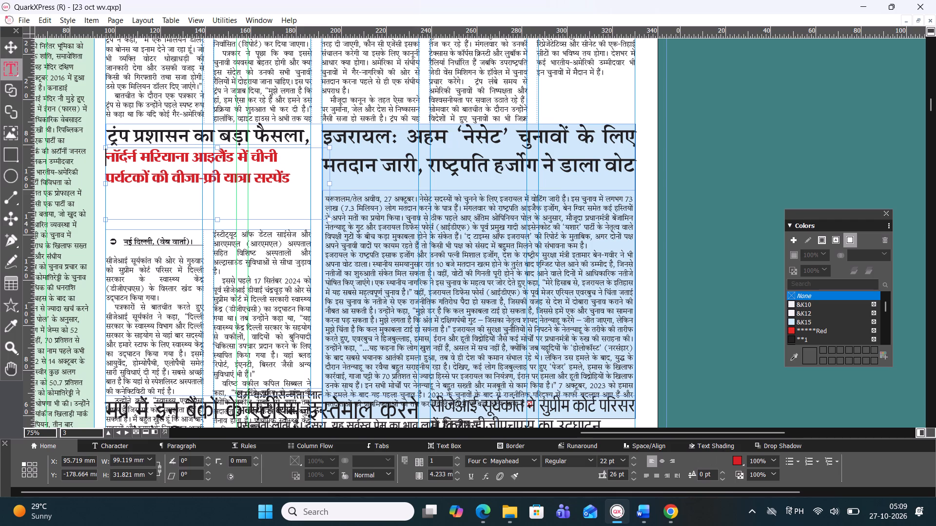
Compare centred, left and justified alignment on the whole red नॉर्दर्न मरियाना subheading, finishing with centred.
double_click(289, 177)
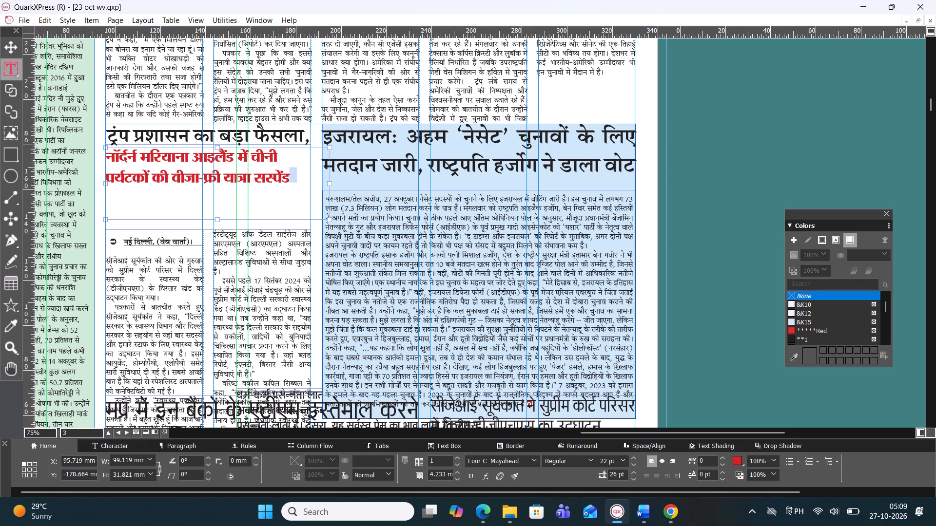
key("ctrl+a")
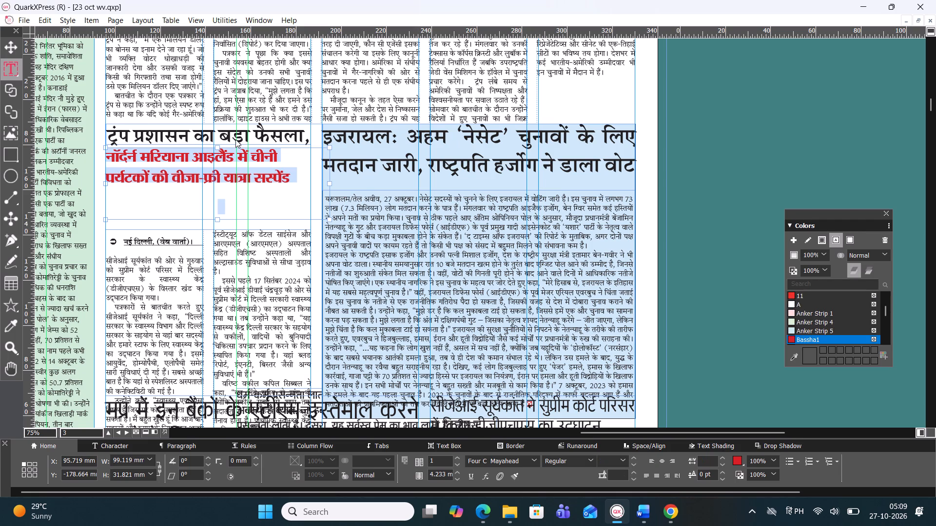
left_click(663, 460)
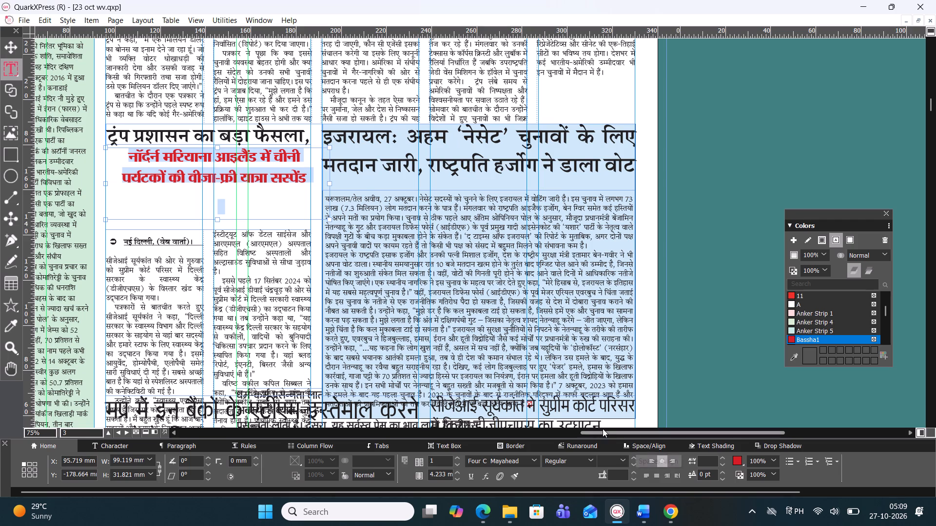
left_click(649, 458)
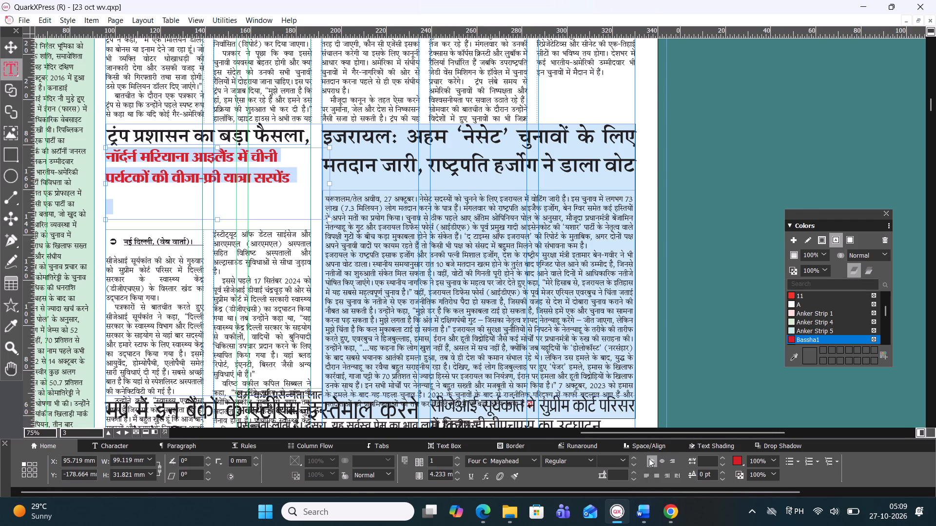
left_click(644, 474)
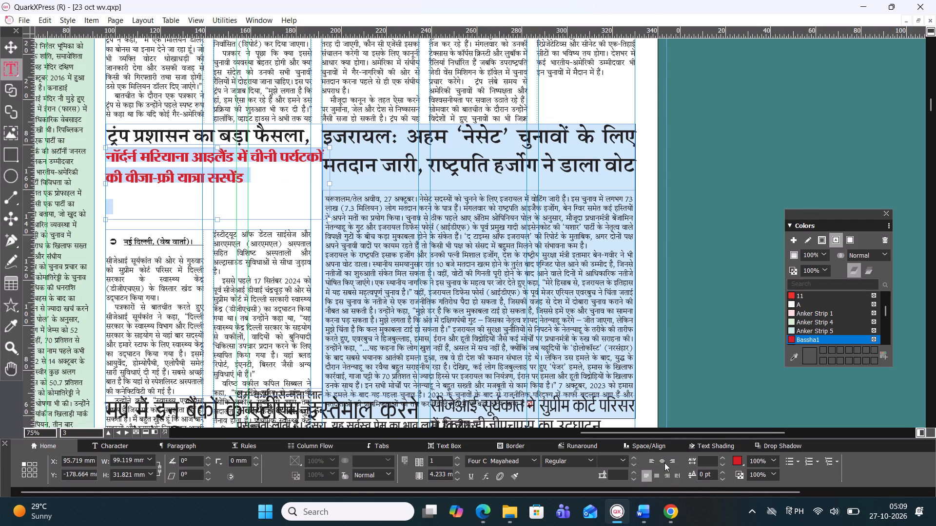
left_click(665, 463)
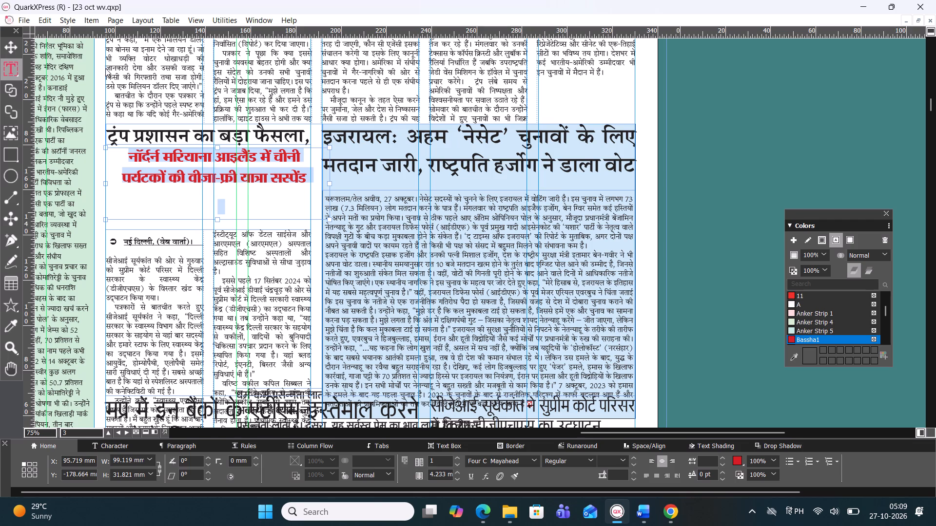
Shrink the red subheading's text box to about 90.7 mm wide and 18.8 mm high, matching the headline's width.
left_click(6, 42)
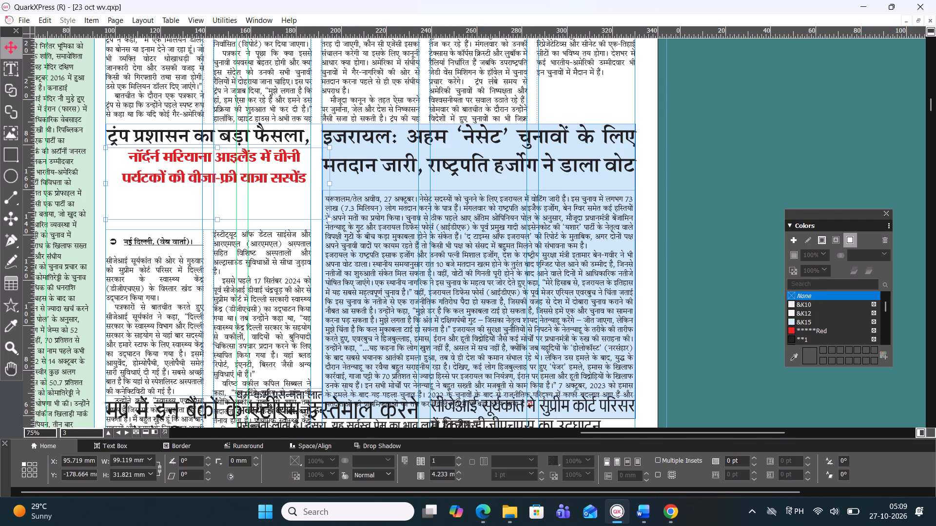
left_click(215, 220)
left_click_drag(218, 220, 216, 199)
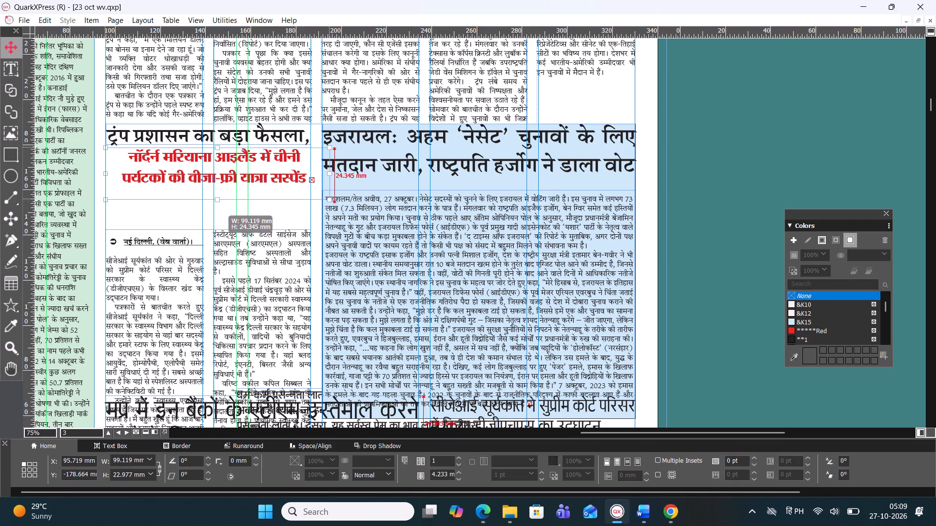
left_click_drag(216, 199, 217, 190)
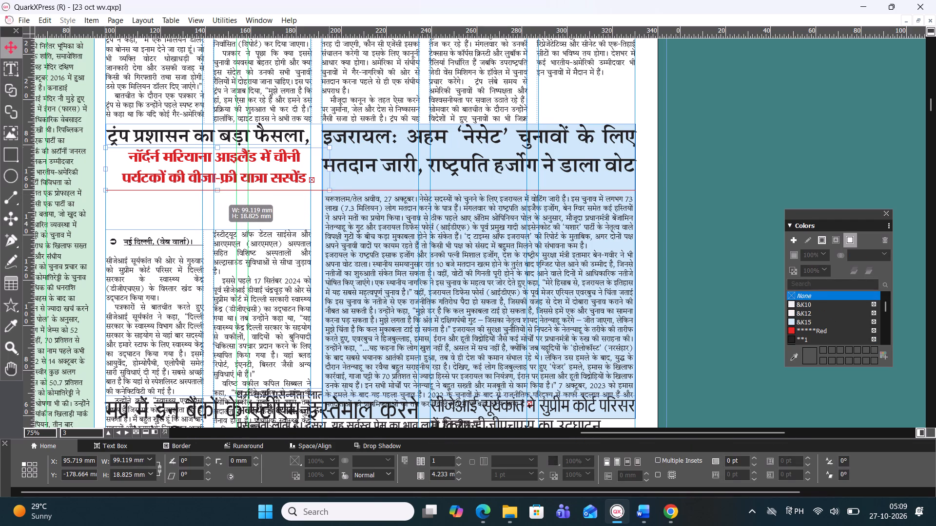
left_click_drag(332, 170, 312, 171)
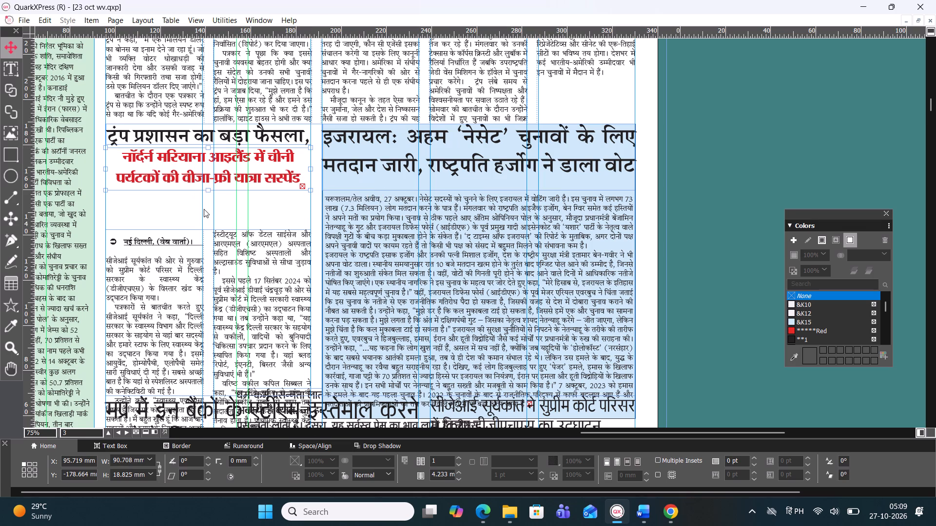
Move the two-column सीजेआई body text box up beneath the red subheading, to about X 96.2 mm, Y -159.8 mm.
left_click(204, 212)
left_click(220, 163)
left_click(251, 218)
left_click(238, 246)
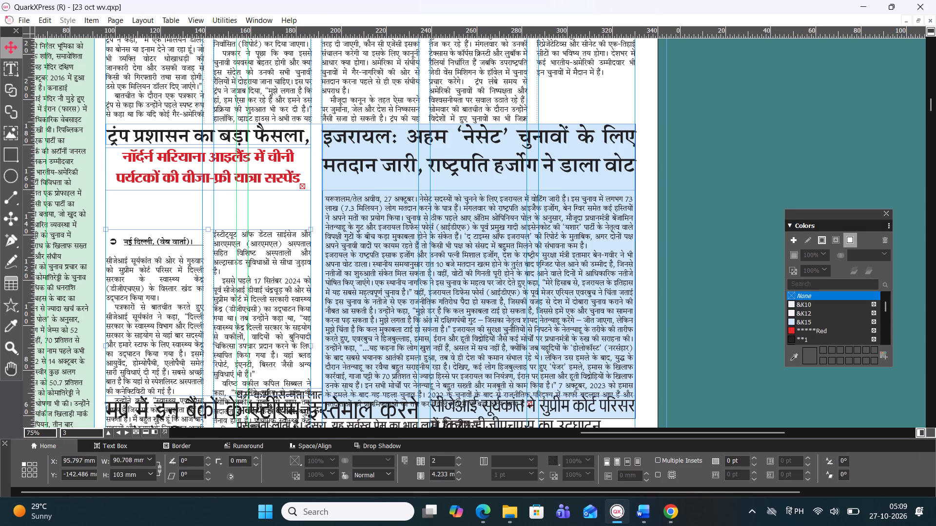
left_click_drag(224, 274, 224, 238)
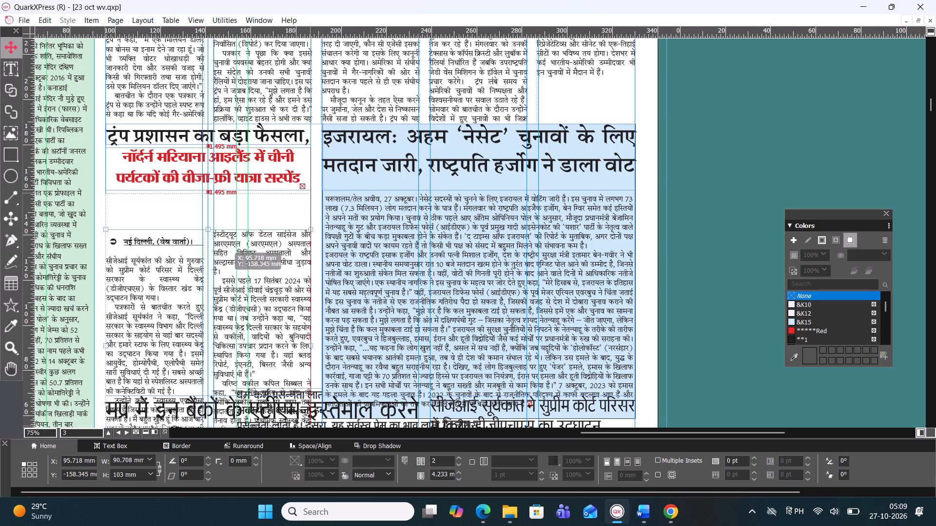
left_click_drag(224, 238, 225, 234)
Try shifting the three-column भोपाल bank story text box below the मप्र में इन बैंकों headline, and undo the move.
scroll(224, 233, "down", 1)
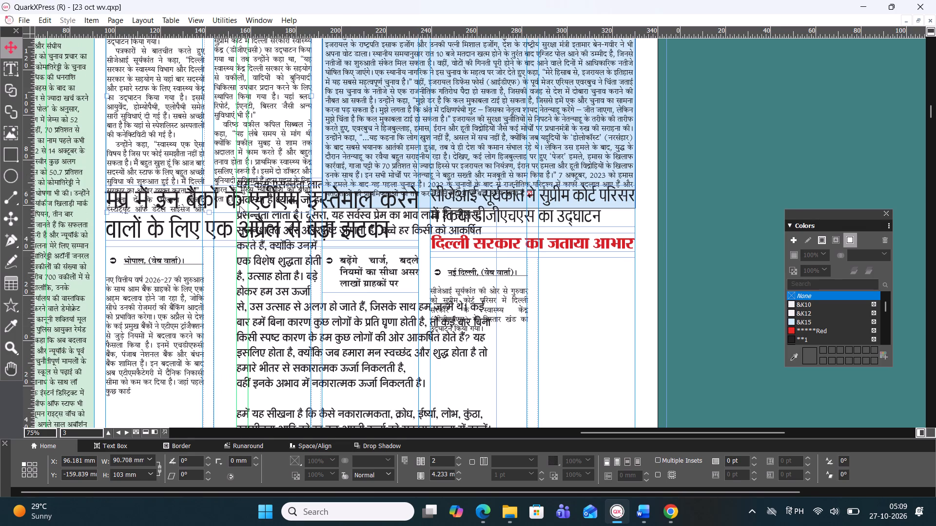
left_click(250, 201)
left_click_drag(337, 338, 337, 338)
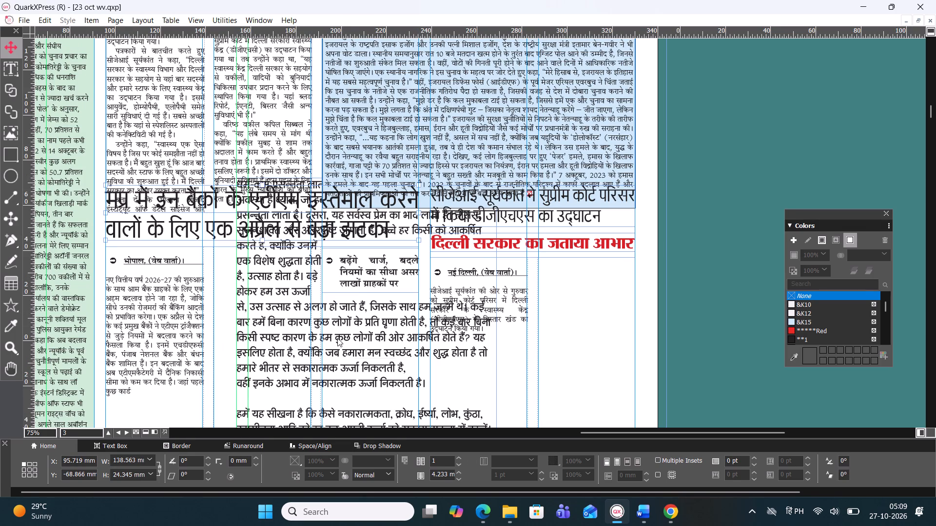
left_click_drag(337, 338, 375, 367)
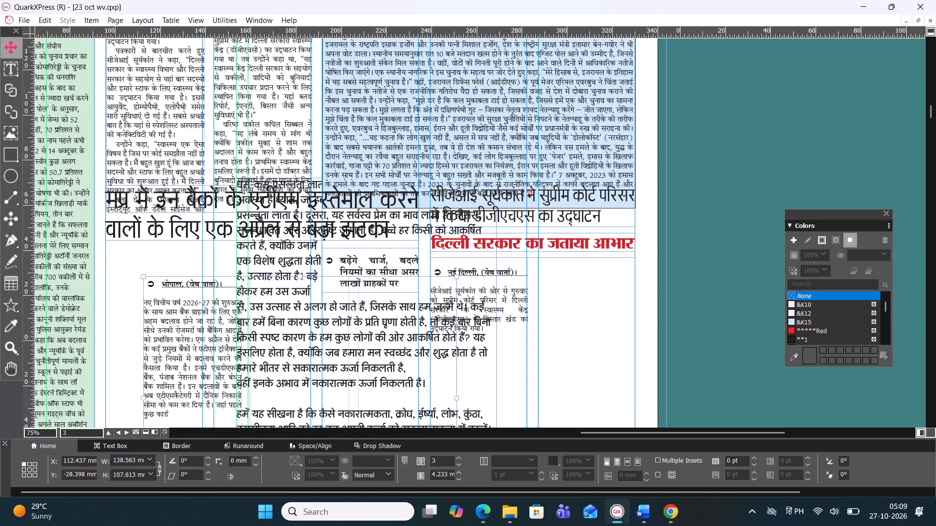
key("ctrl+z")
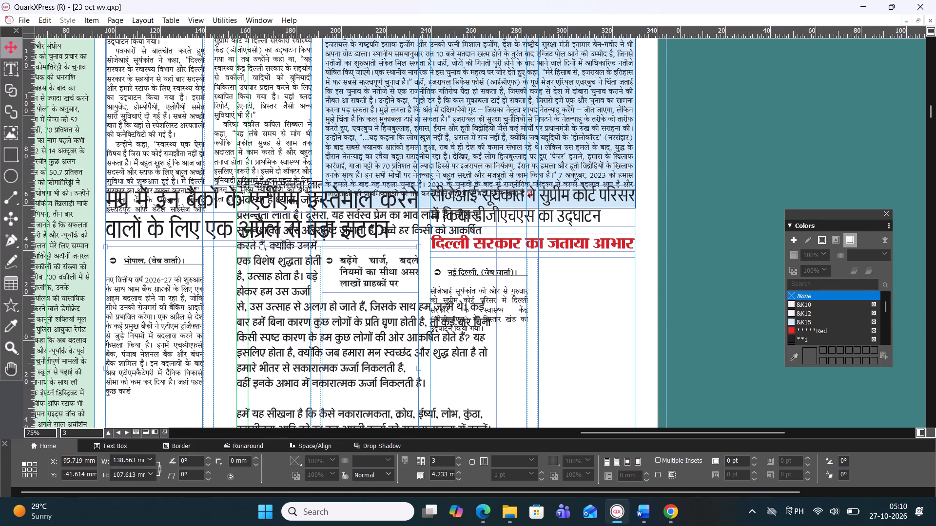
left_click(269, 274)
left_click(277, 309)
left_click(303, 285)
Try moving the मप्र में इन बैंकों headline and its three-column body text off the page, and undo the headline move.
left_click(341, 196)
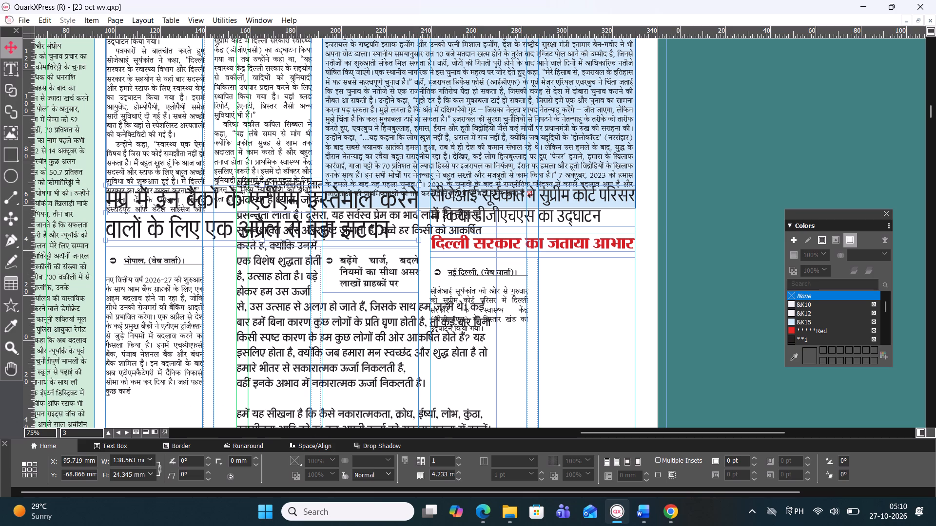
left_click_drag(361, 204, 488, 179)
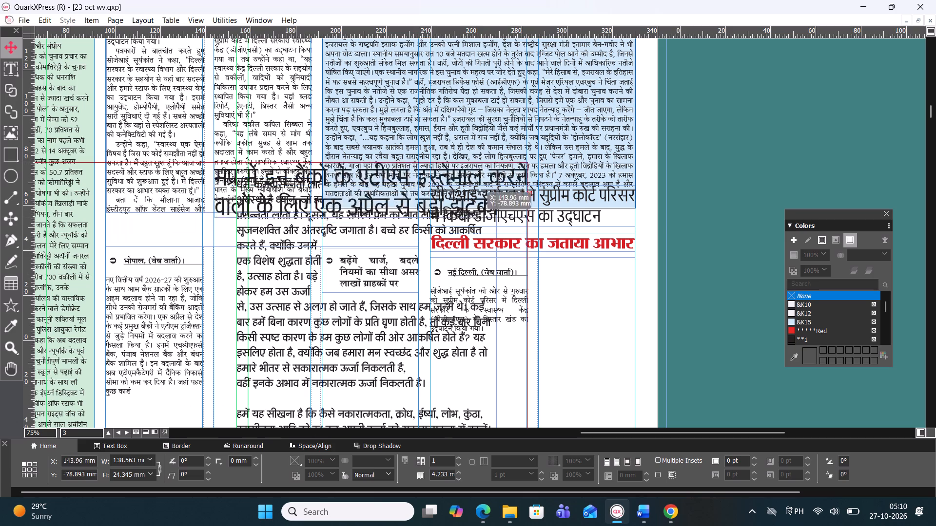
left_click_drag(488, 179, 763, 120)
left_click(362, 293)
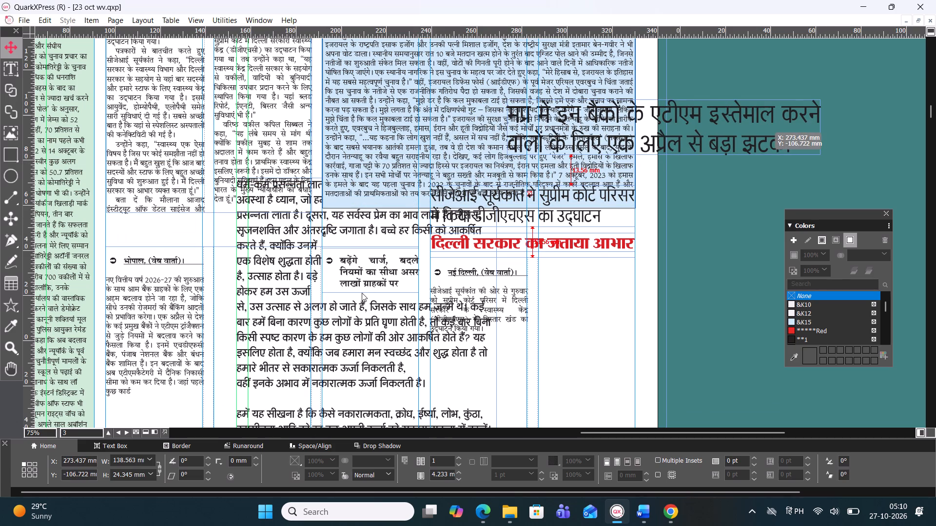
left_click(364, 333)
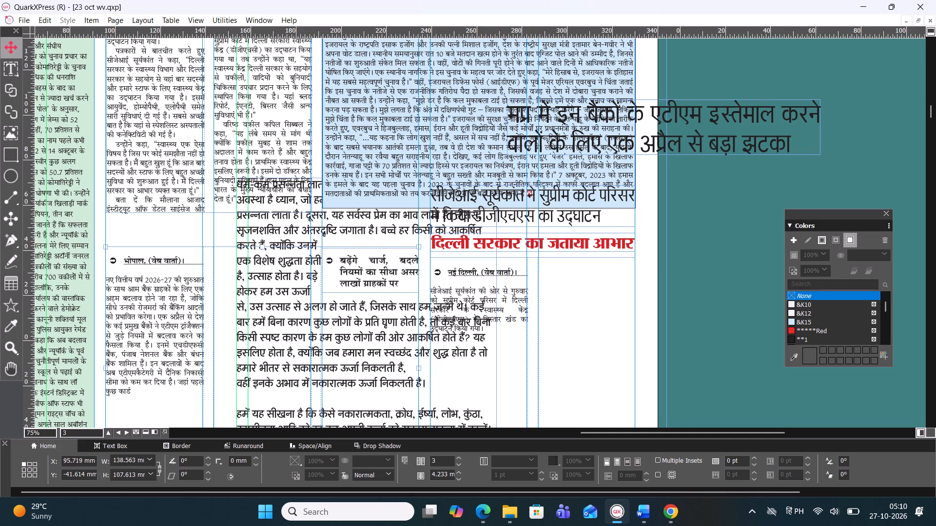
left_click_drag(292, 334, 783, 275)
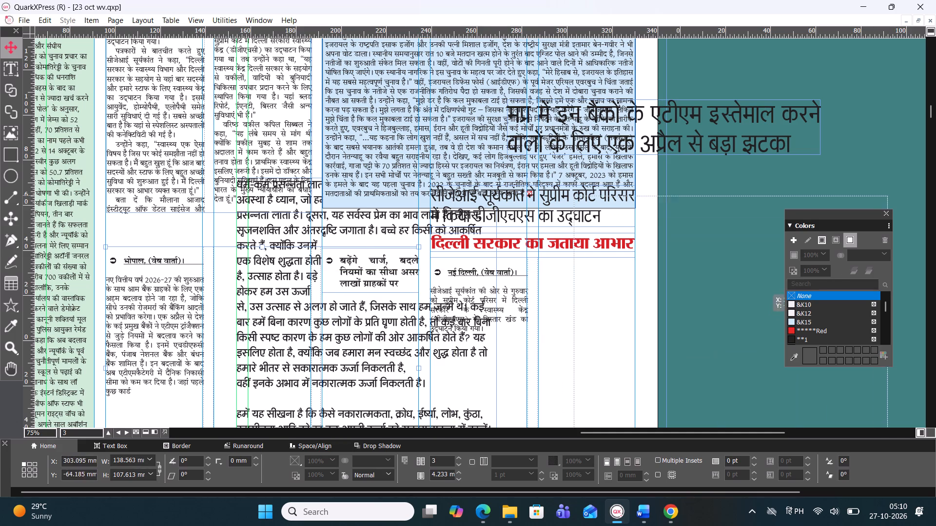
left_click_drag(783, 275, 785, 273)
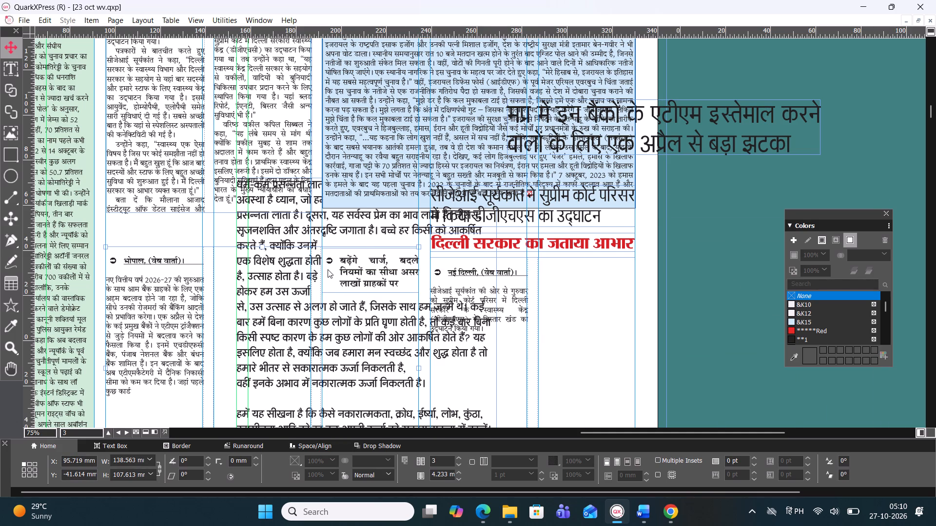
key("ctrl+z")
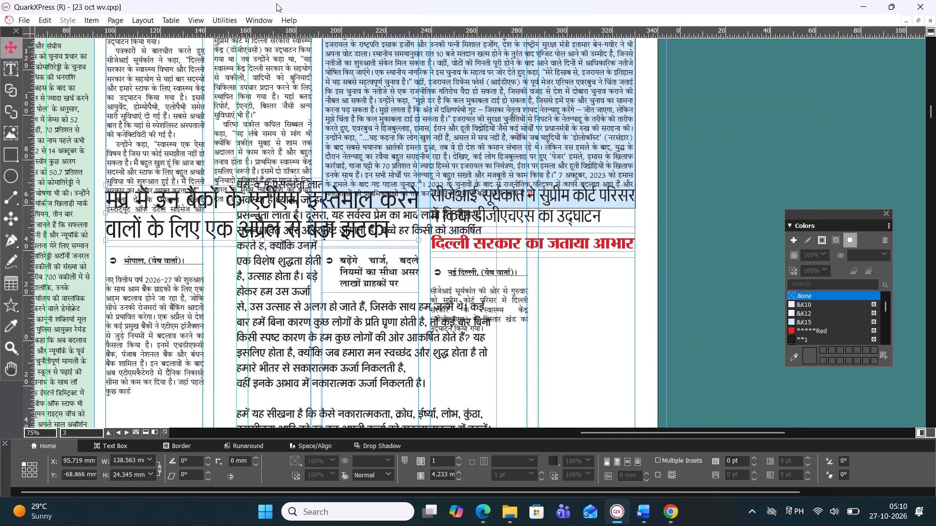
Move the मप्र में इन बैंकों headline and its three-column भोपाल body text onto the pasteboard beside the page.
left_click_drag(219, 195, 800, 63)
left_click(275, 340)
left_click_drag(276, 339, 323, 347)
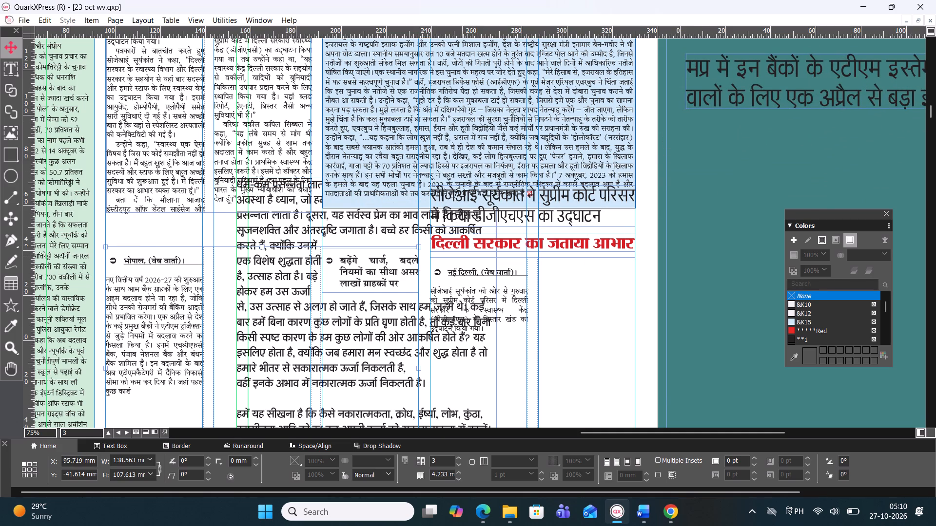
left_click_drag(323, 347, 916, 247)
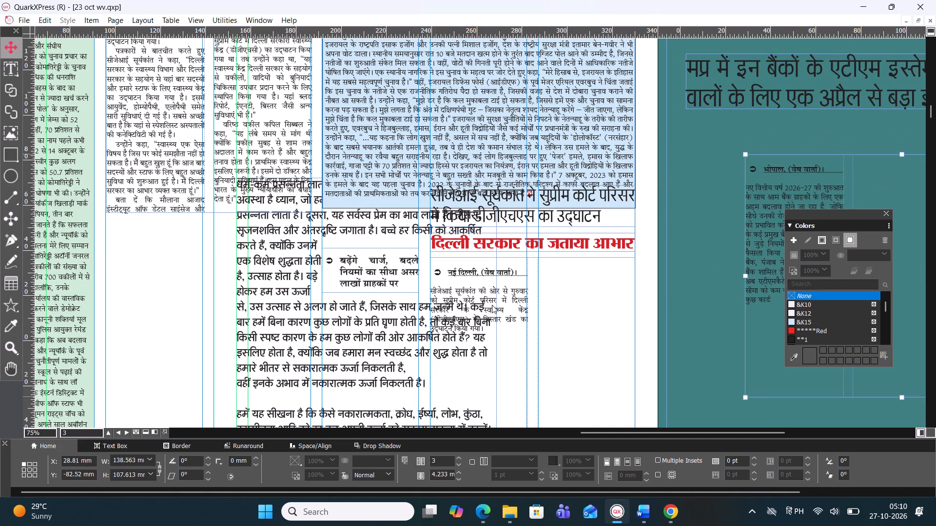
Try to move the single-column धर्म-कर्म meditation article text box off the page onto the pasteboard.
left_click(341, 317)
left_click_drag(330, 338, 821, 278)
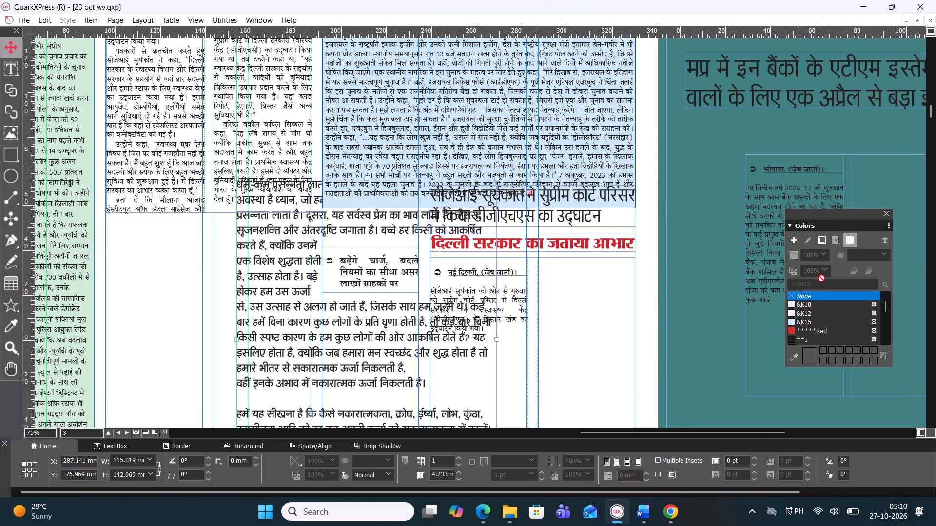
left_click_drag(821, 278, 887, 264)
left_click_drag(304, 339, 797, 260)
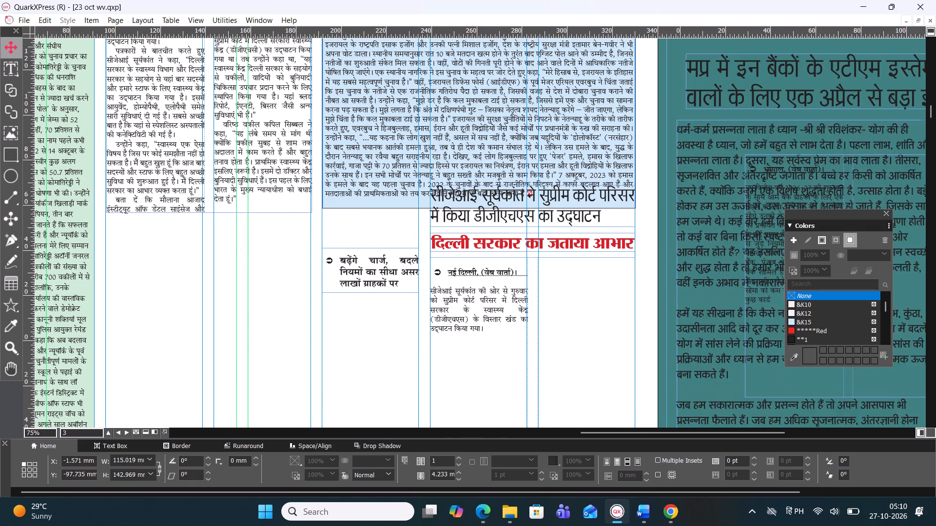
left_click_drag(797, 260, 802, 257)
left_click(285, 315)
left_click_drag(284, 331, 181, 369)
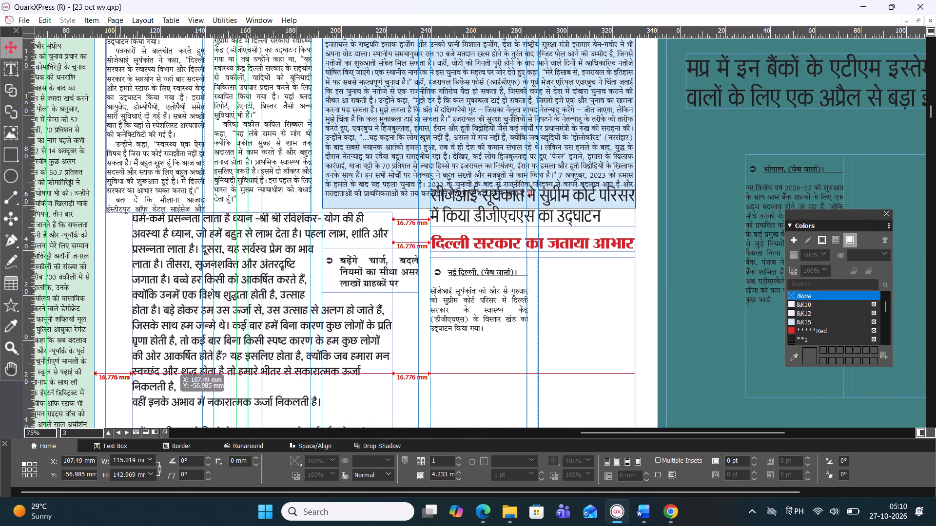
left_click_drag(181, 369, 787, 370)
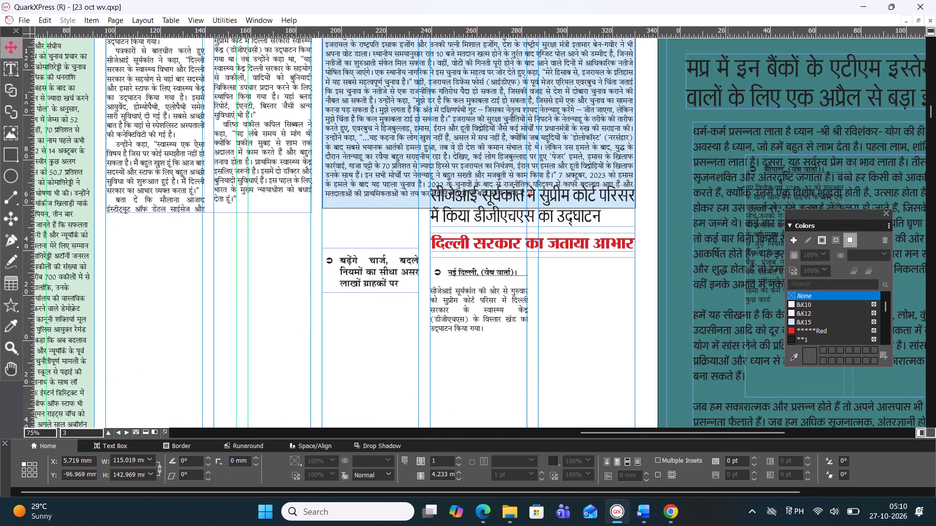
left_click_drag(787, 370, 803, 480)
Move the three-column भोपाल bank story text box up on the pasteboard, to about X 7.5 mm, Y -132.1 mm.
scroll(553, 317, "down", 2)
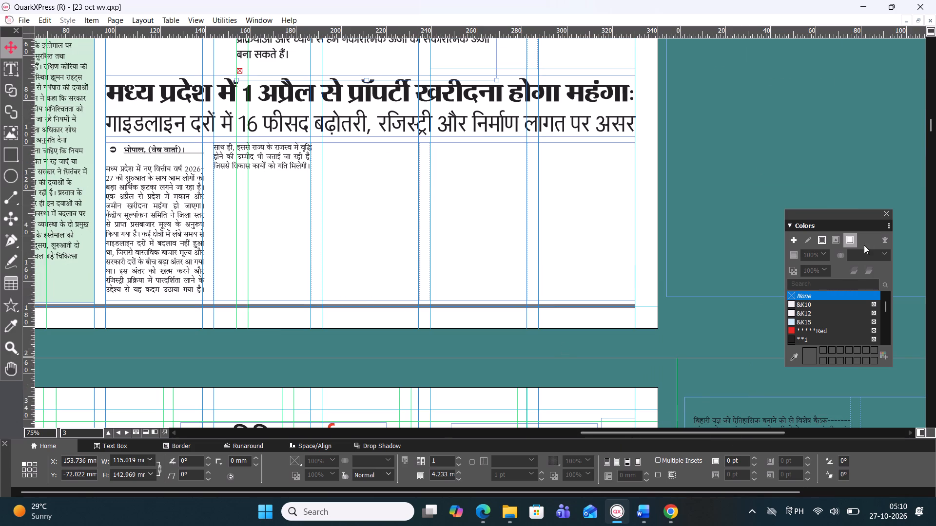
left_click_drag(736, 432, 724, 429)
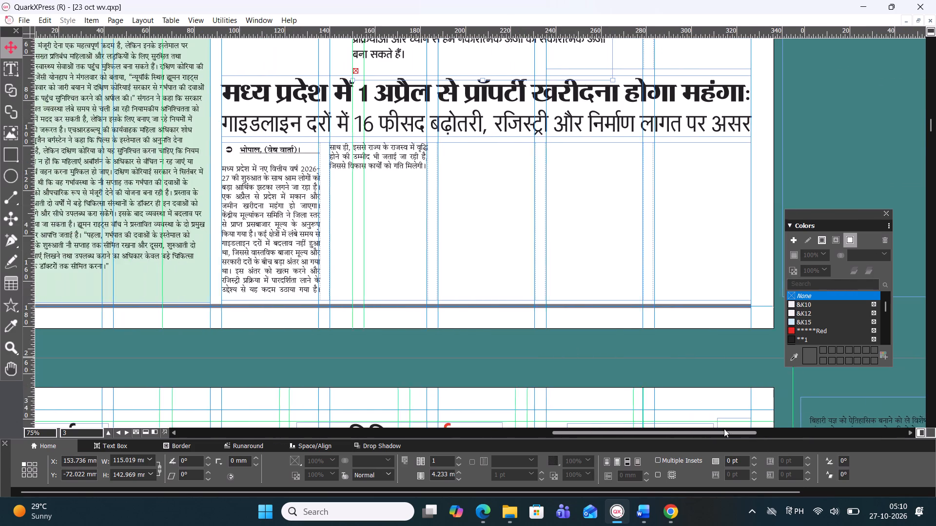
left_click_drag(724, 429, 770, 425)
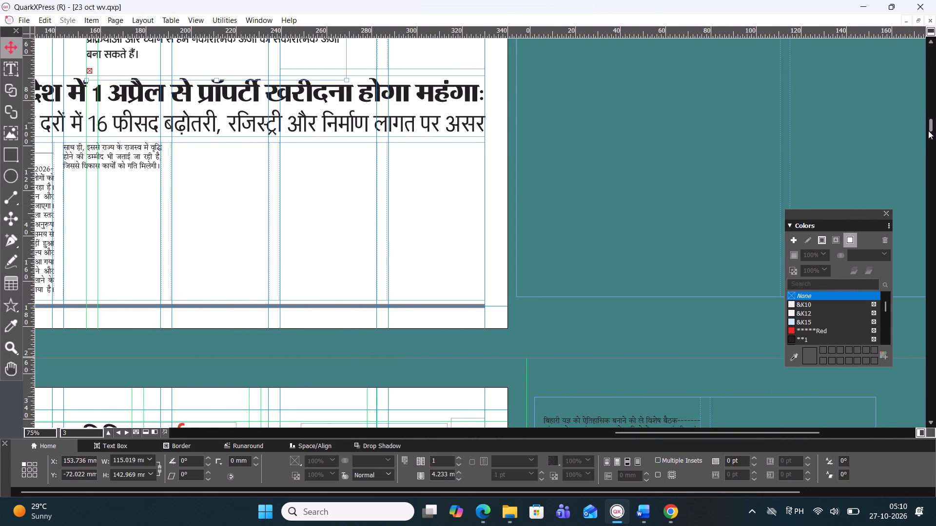
left_click_drag(929, 128, 927, 114)
left_click(729, 259)
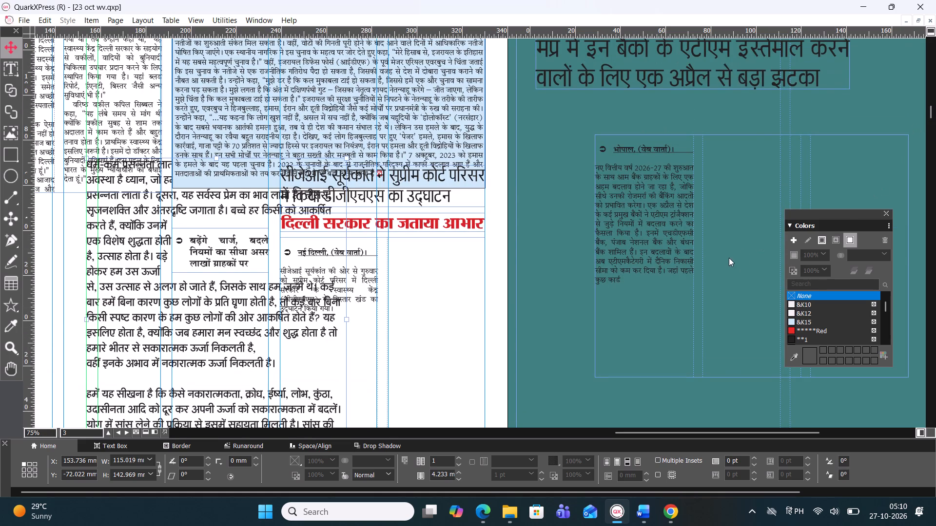
left_click_drag(692, 270, 644, 158)
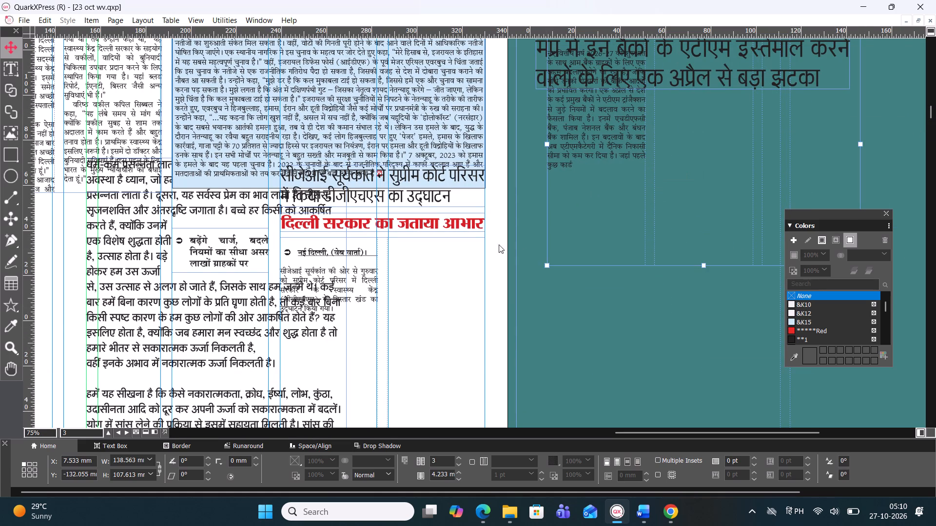
Move the धर्म-कर्म meditation article text box onto the pasteboard beside the page, to about X 43.9 mm, Y -53.4 mm.
left_click(212, 320)
left_click(207, 334)
left_click_drag(207, 334, 749, 376)
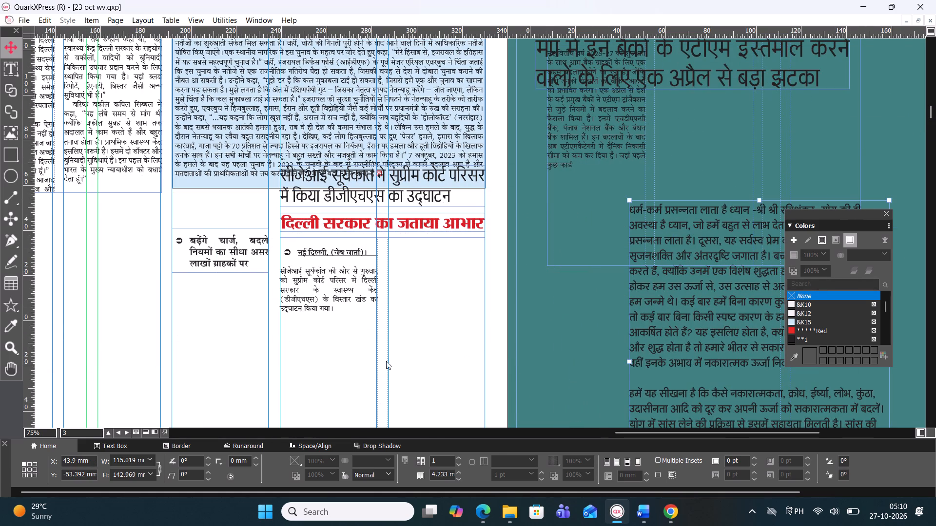
Move the two-column सीजेआई body text box onto the pasteboard, to about X 20.7 mm, Y -57.3 mm.
left_click(325, 305)
left_click_drag(307, 280, 417, 296)
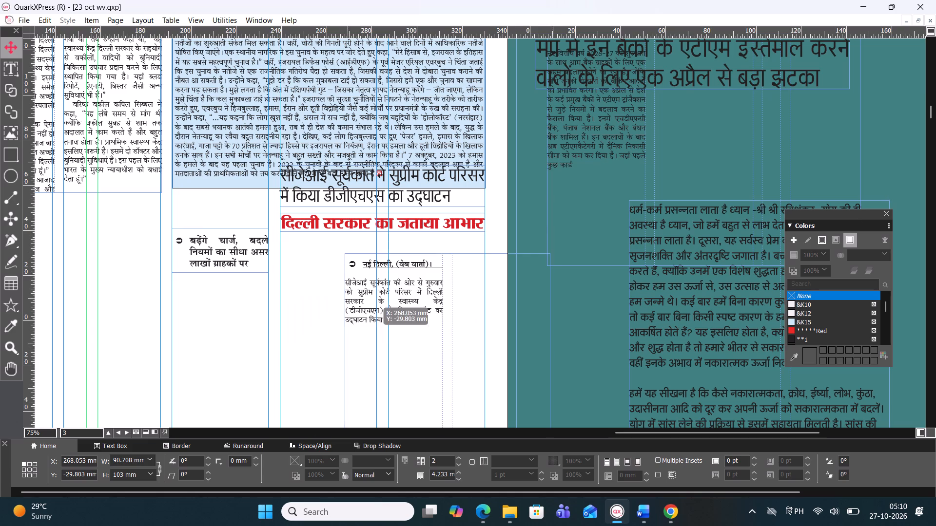
left_click_drag(417, 296, 604, 234)
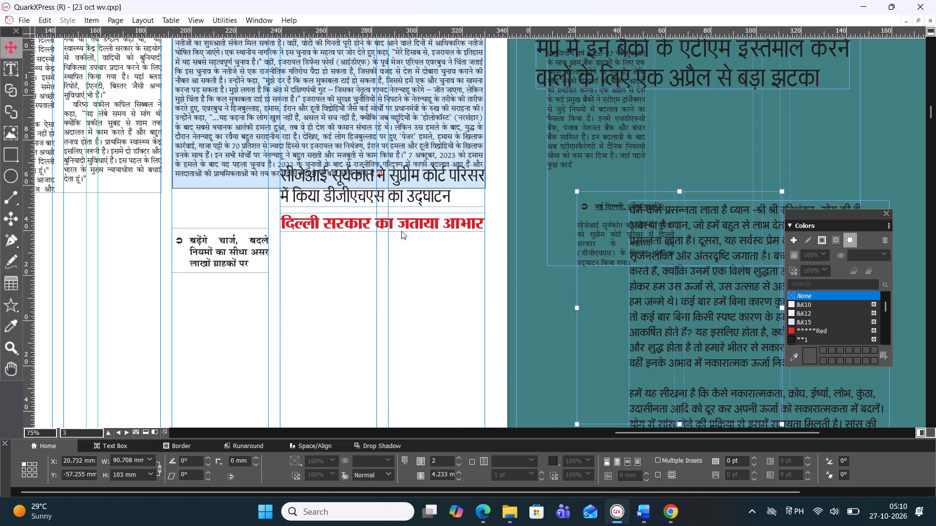
Lower the two-line सीजेआई headline to just below the blue story box, about Y -59.3 mm, and place the red subheading directly beneath it.
left_click(383, 198)
left_click_drag(375, 225, 273, 304)
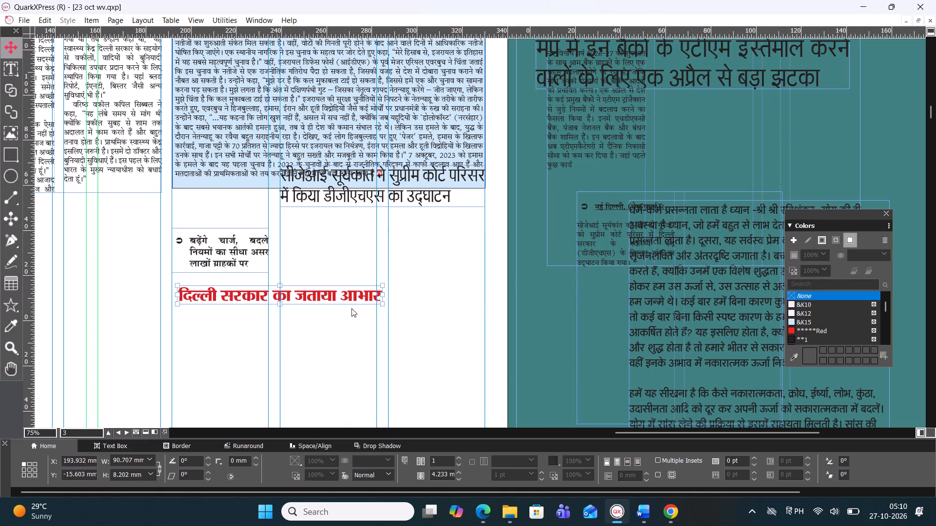
left_click(376, 201)
left_click_drag(376, 197, 377, 215)
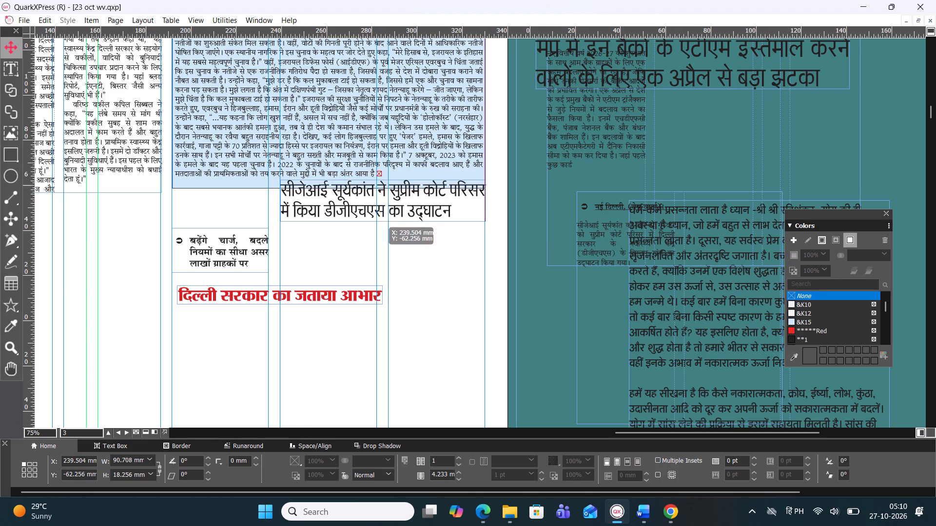
left_click_drag(377, 215, 378, 217)
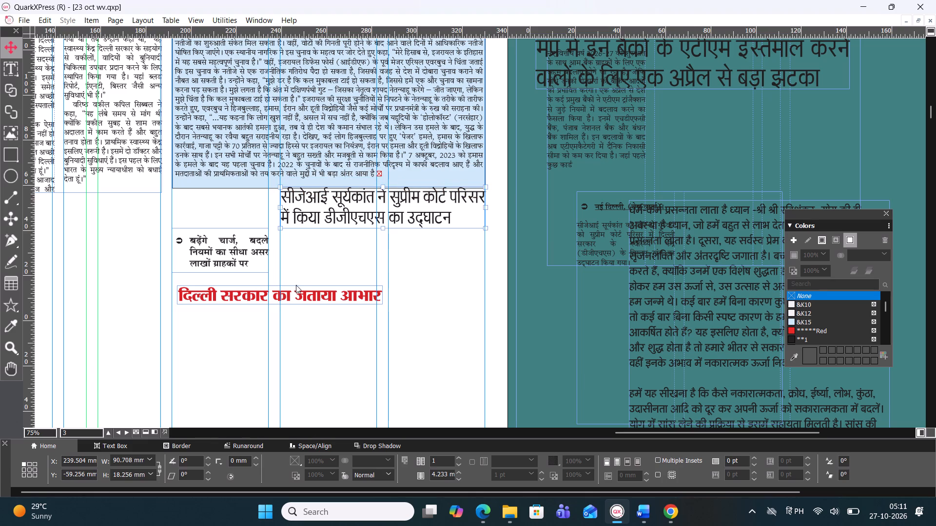
left_click_drag(291, 297, 398, 241)
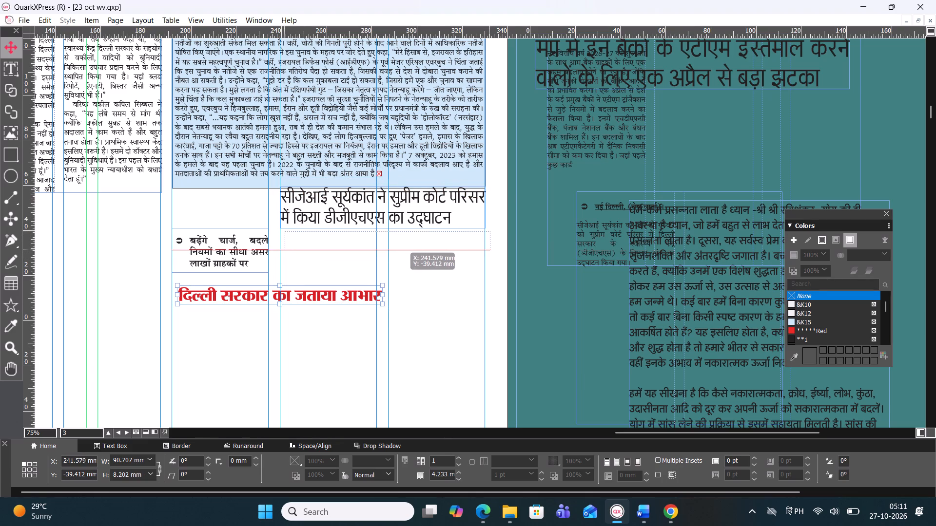
left_click_drag(398, 241, 391, 239)
Move the बढ़ेंगे चार्ज bullet text box out to the page edge, to about X 336.7 mm, Y -26.6 mm.
left_click(234, 259)
left_click_drag(227, 253, 237, 272)
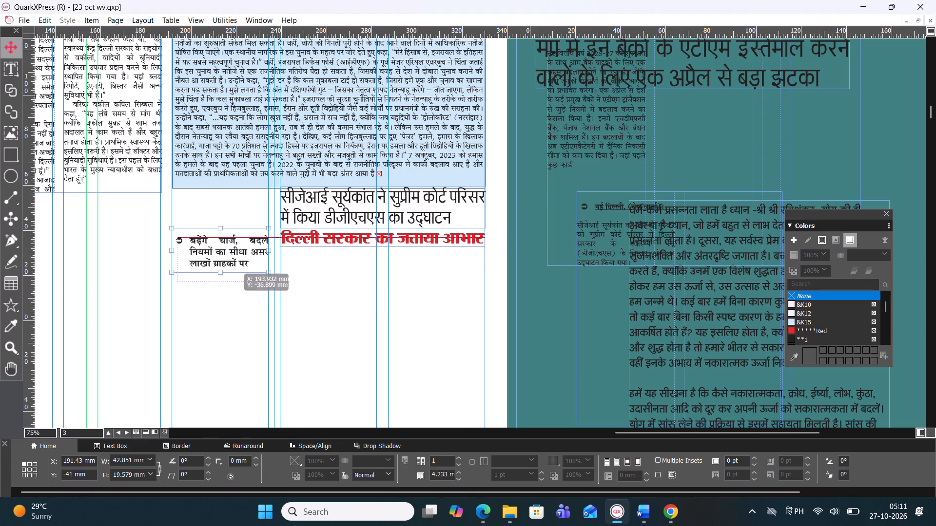
left_click_drag(237, 272, 555, 285)
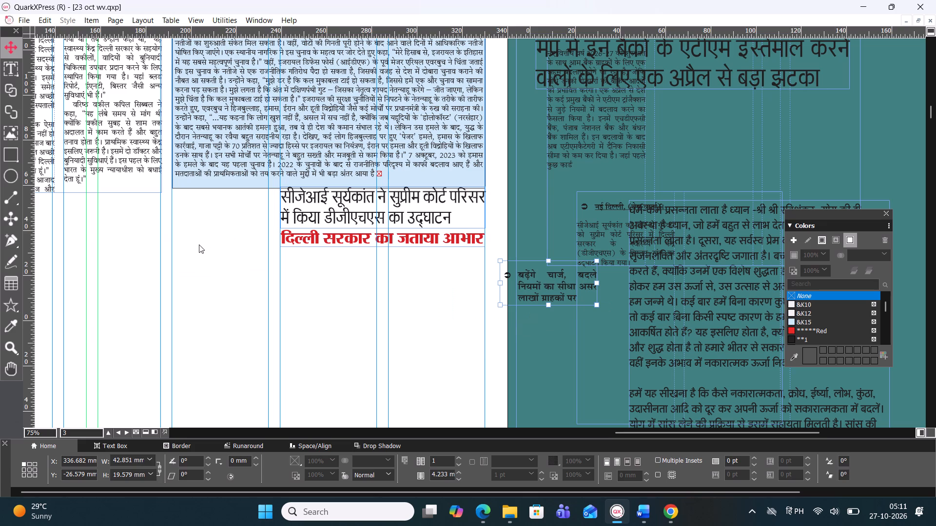
Review the page 3 layout from the masthead and Trump stories down to the property-price story at the bottom.
scroll(70, 257, "up", 3)
scroll(131, 285, "down", 1)
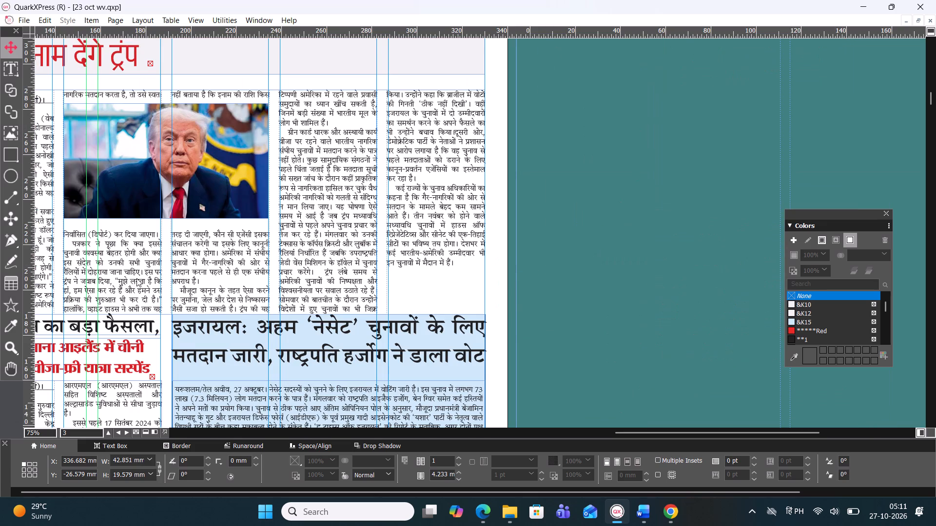
scroll(175, 271, "down", 1, "ctrl")
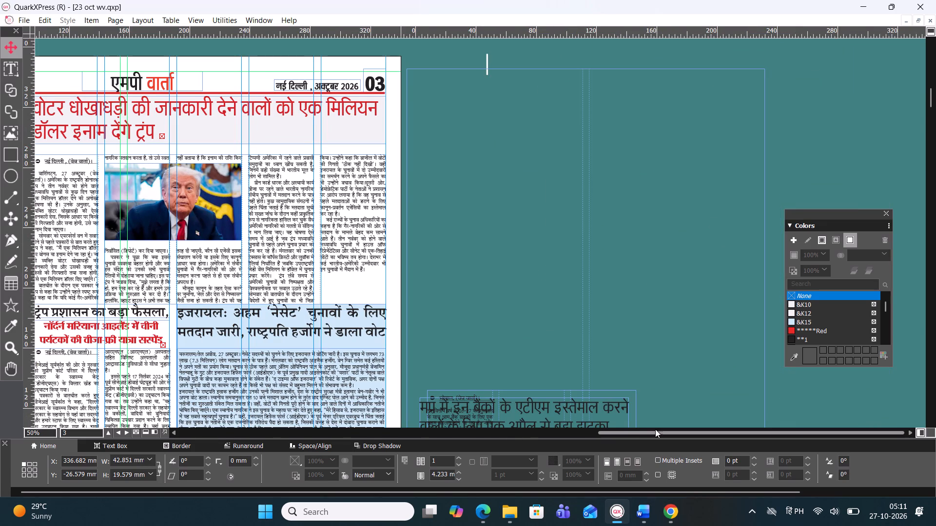
left_click_drag(656, 432, 588, 428)
scroll(271, 256, "down", 1)
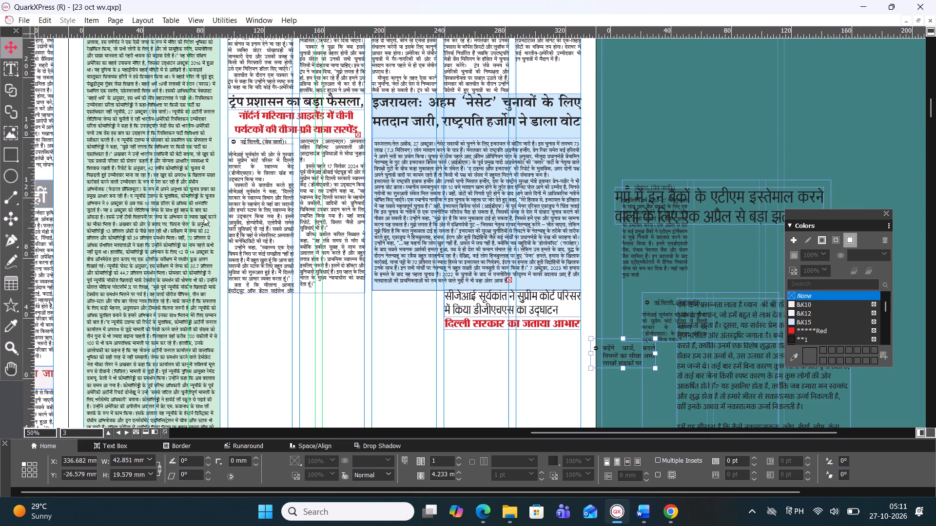
scroll(247, 208, "up", 2)
scroll(367, 492, "down", 1)
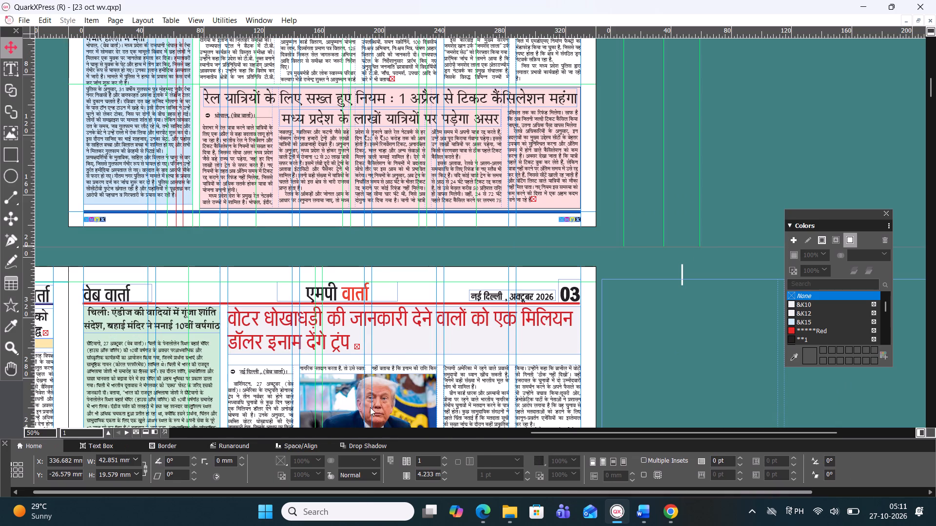
scroll(436, 348, "down", 2)
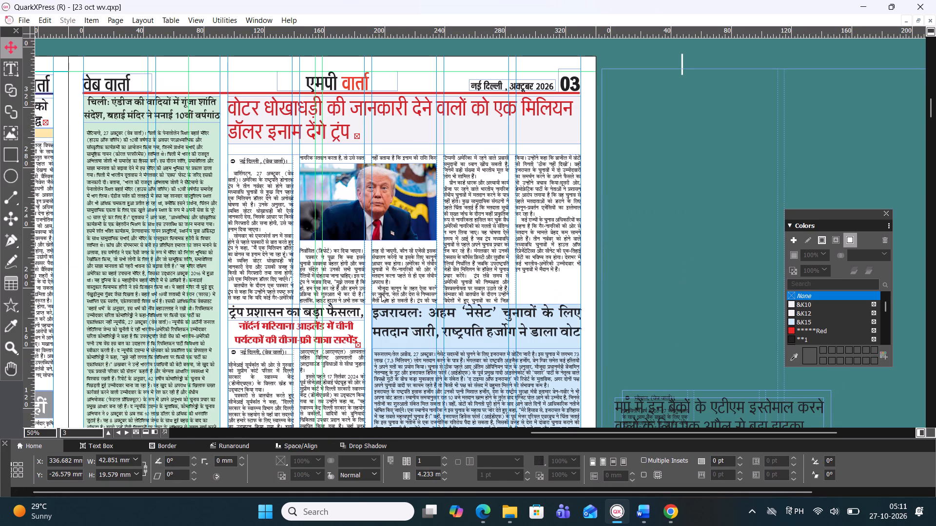
left_click(368, 340)
left_click(519, 320)
scroll(472, 304, "down", 1)
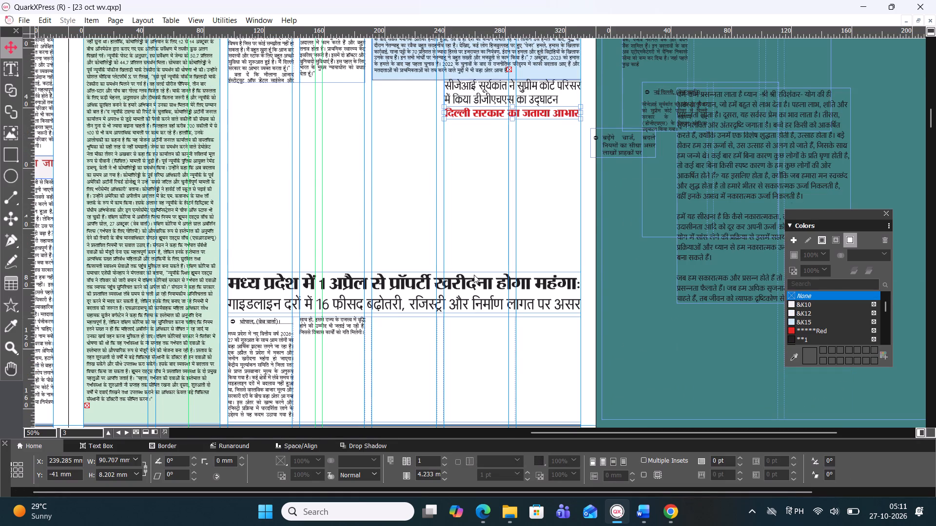
scroll(371, 333, "down", 1)
scroll(370, 329, "up", 1)
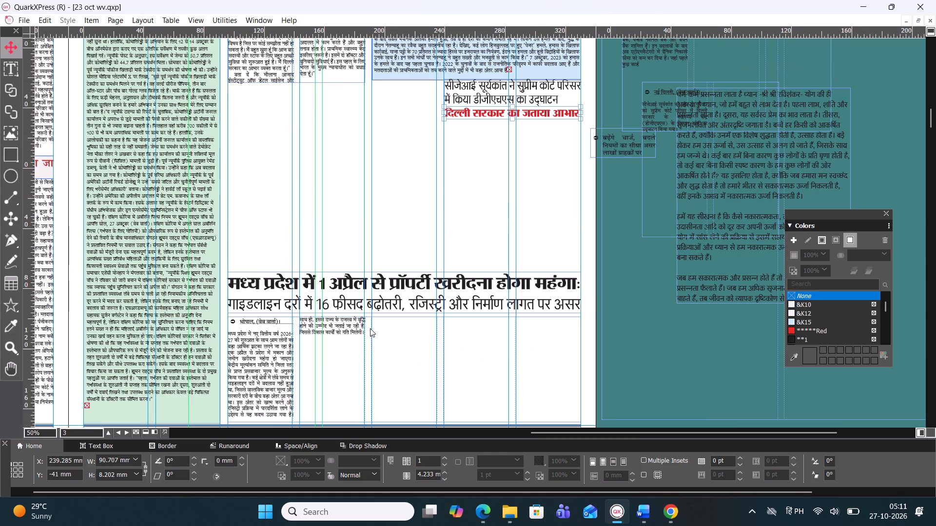
Clear the black two-line headline above the red subhead दिल्ली सरकार का जताया आभार, keeping its empty frame.
left_click(300, 192)
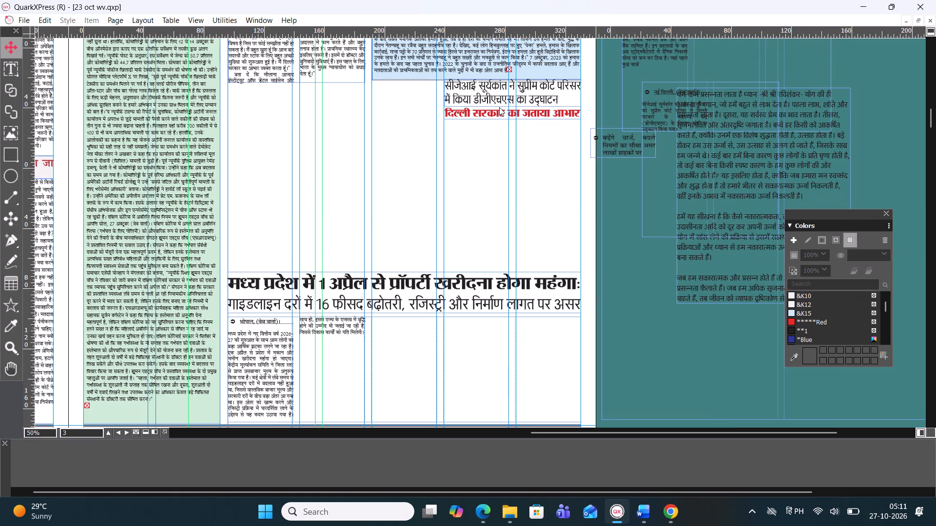
left_click(501, 110)
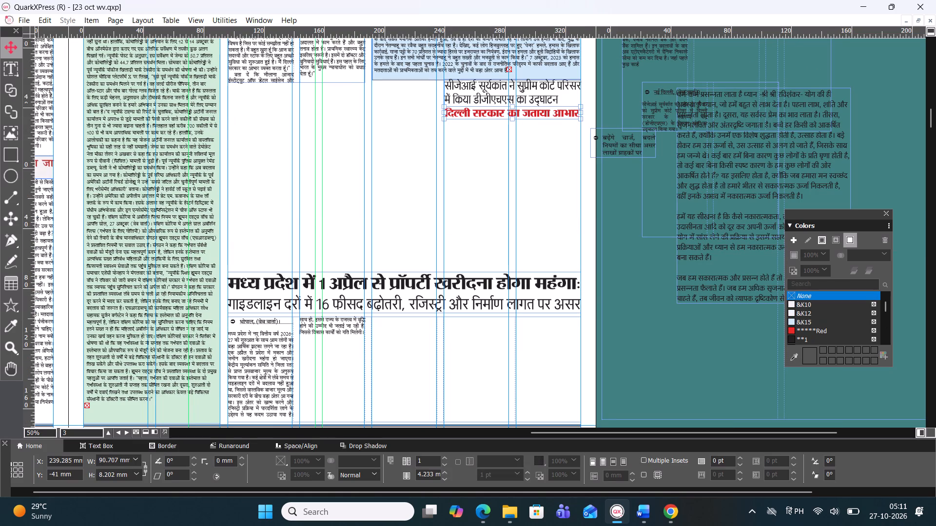
double_click(513, 88)
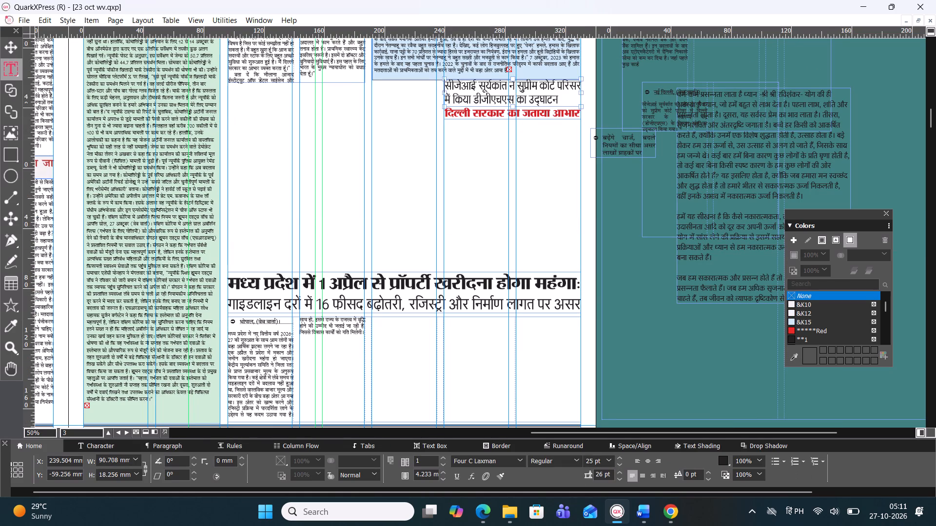
key("ctrl+a")
key("BackSpace")
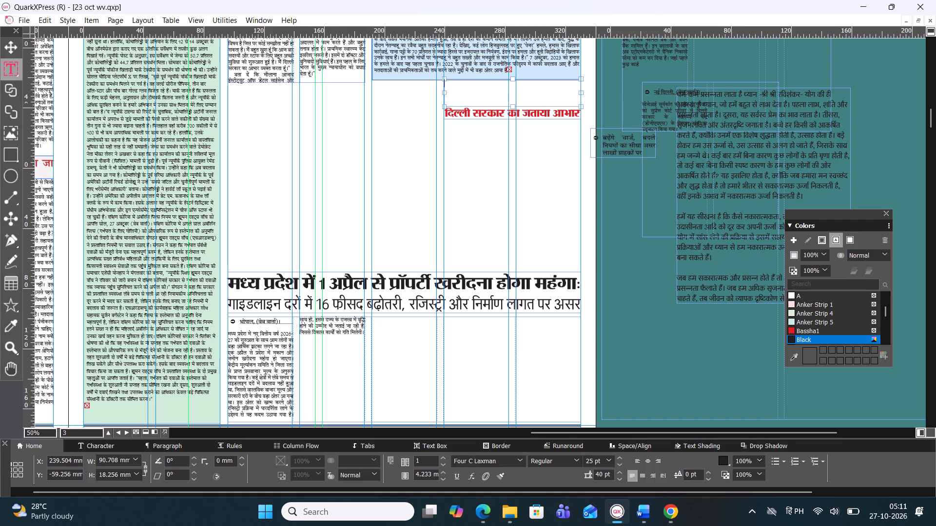
Check the Northern Mariana visa story in the 27 Oct International Word document against the page 3 layout.
left_click(640, 513)
scroll(278, 309, "down", 1)
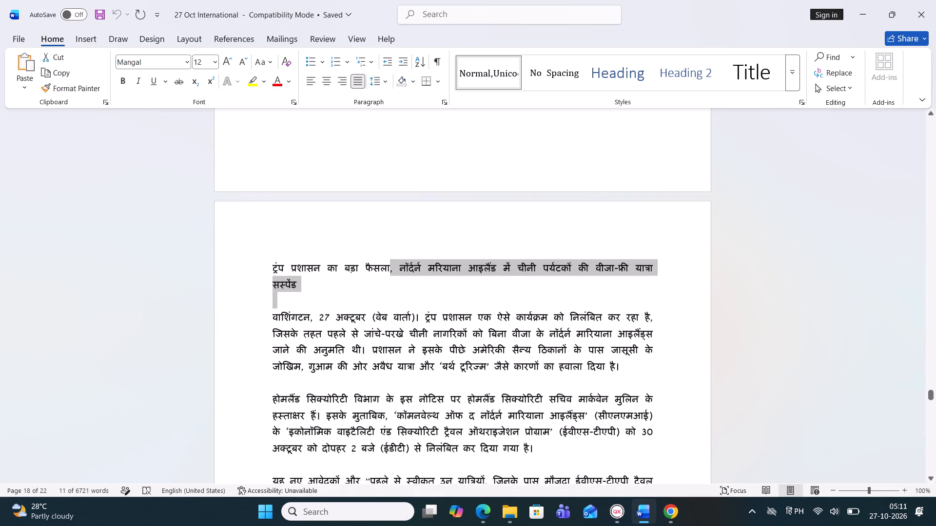
scroll(278, 309, "down", 2)
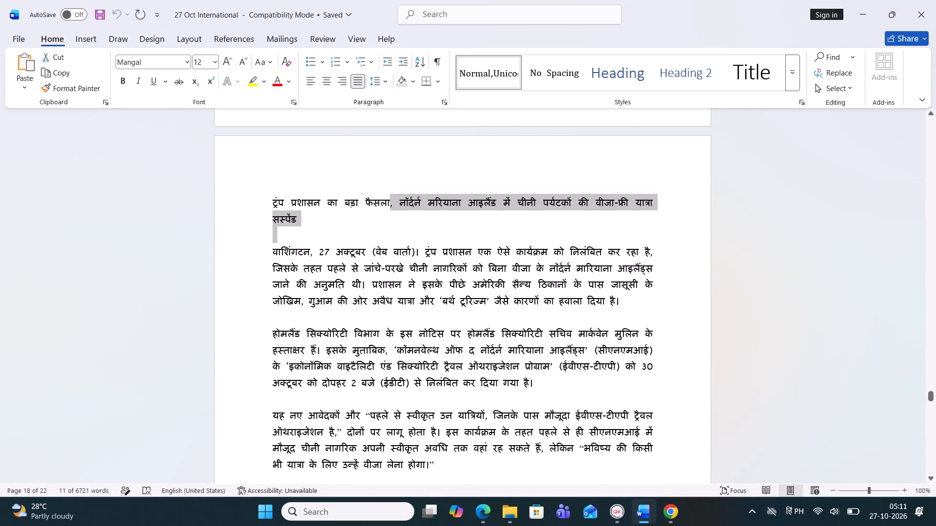
left_click(622, 508)
scroll(422, 366, "up", 1)
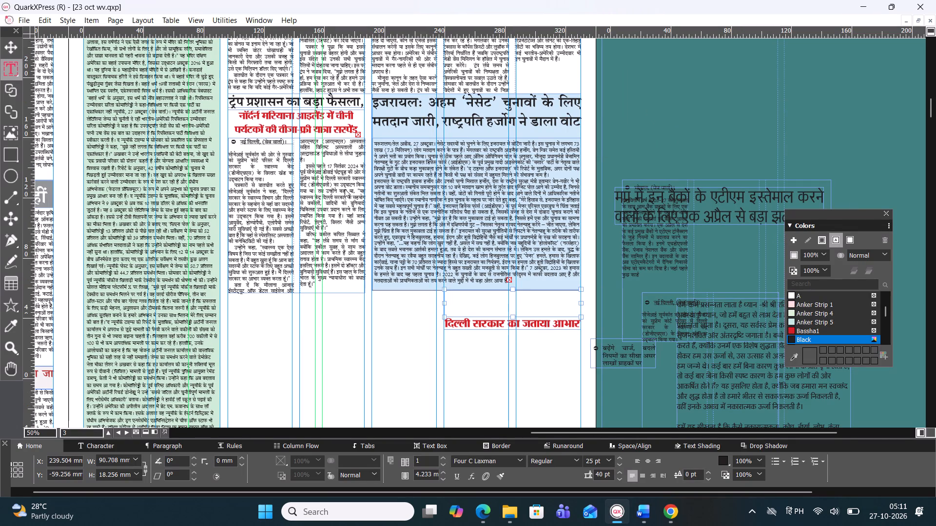
left_click(14, 45)
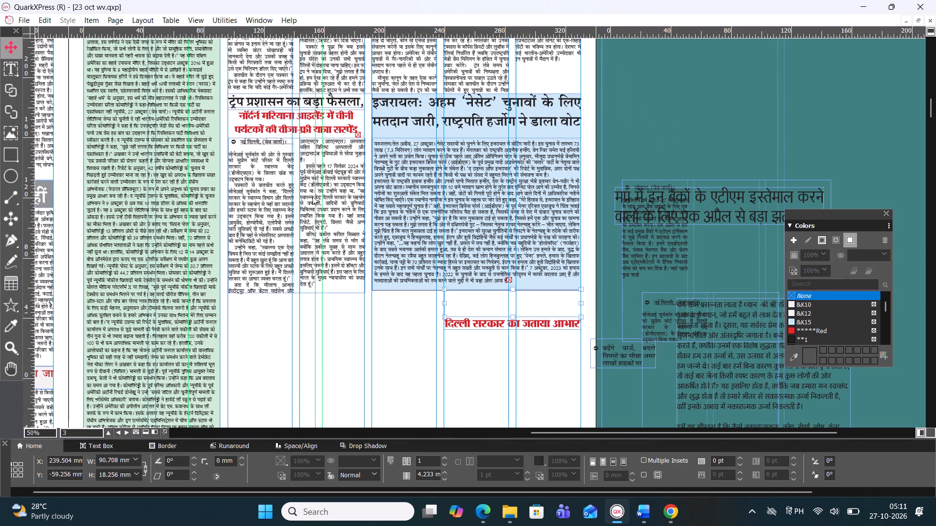
left_click_drag(642, 520, 638, 519)
left_click(641, 521)
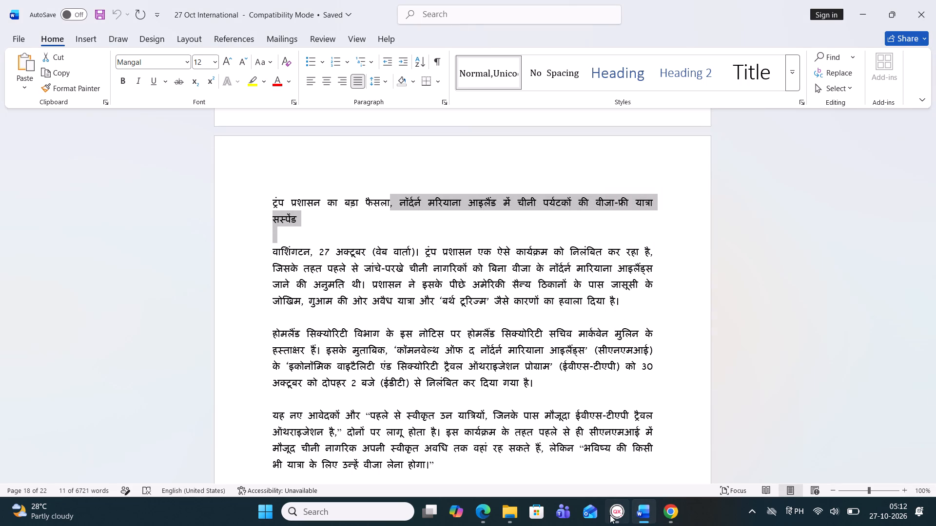
left_click(626, 517)
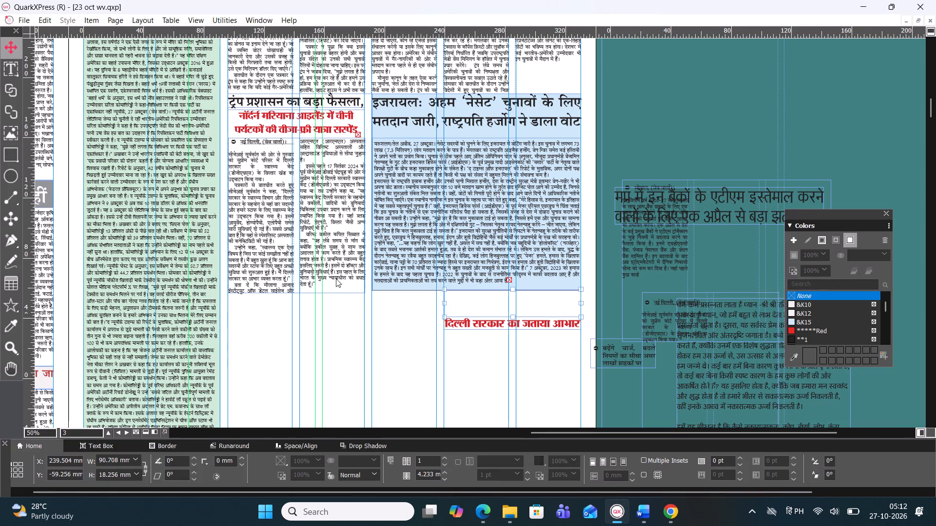
Move the old two-column body text frame under the Northern Mariana headline out to the pasteboard beside page 3.
double_click(324, 270)
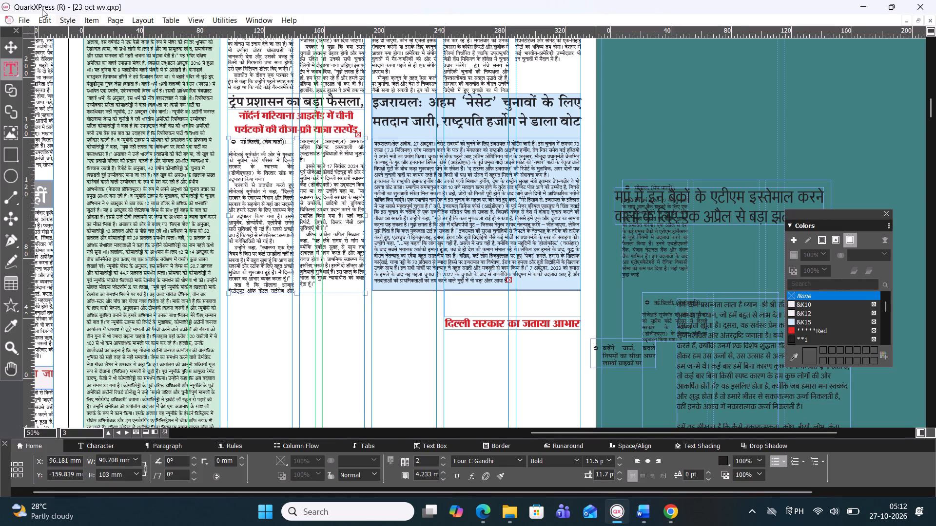
left_click(3, 43)
left_click_drag(289, 220, 671, 156)
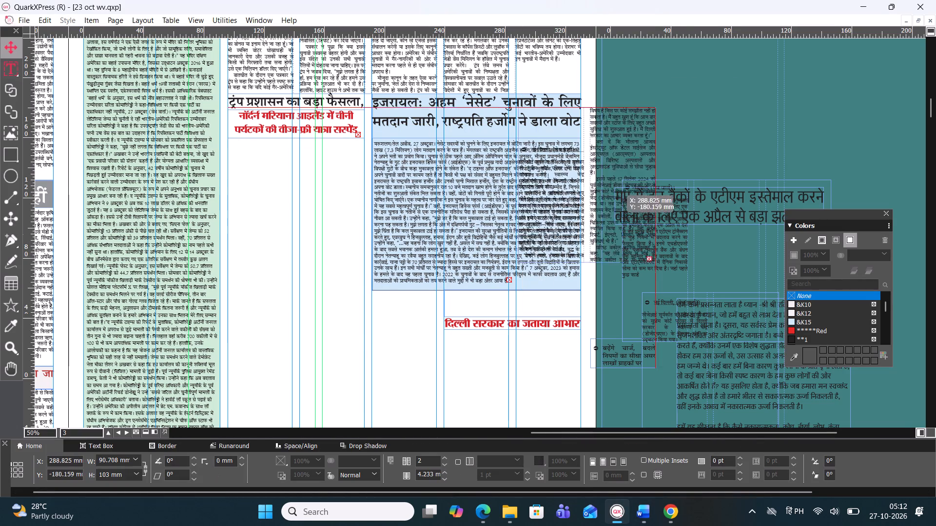
left_click_drag(671, 156, 761, 93)
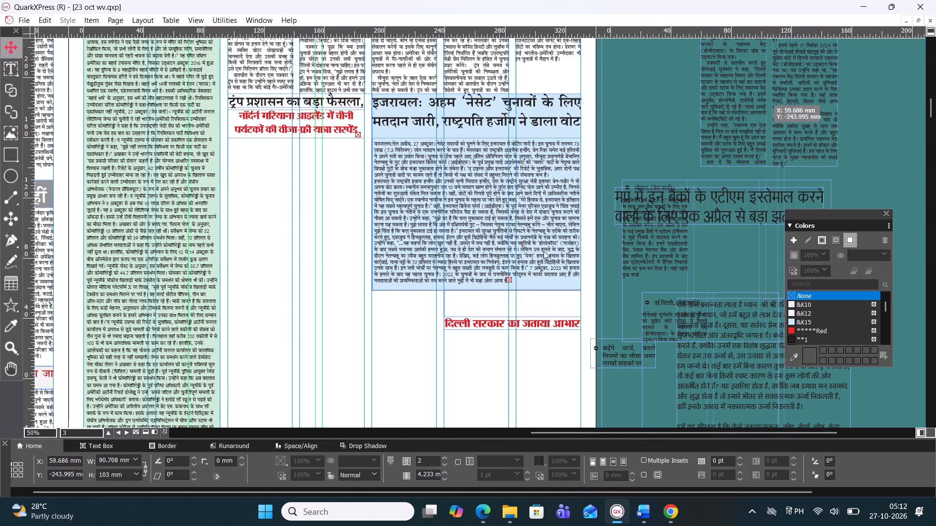
Move the three-column Bhopal story frame from the pasteboard to beneath the Northern Mariana subhead, at about X 95.7 mm, Y -158.3 mm.
left_click(658, 268)
left_click_drag(667, 275, 549, 269)
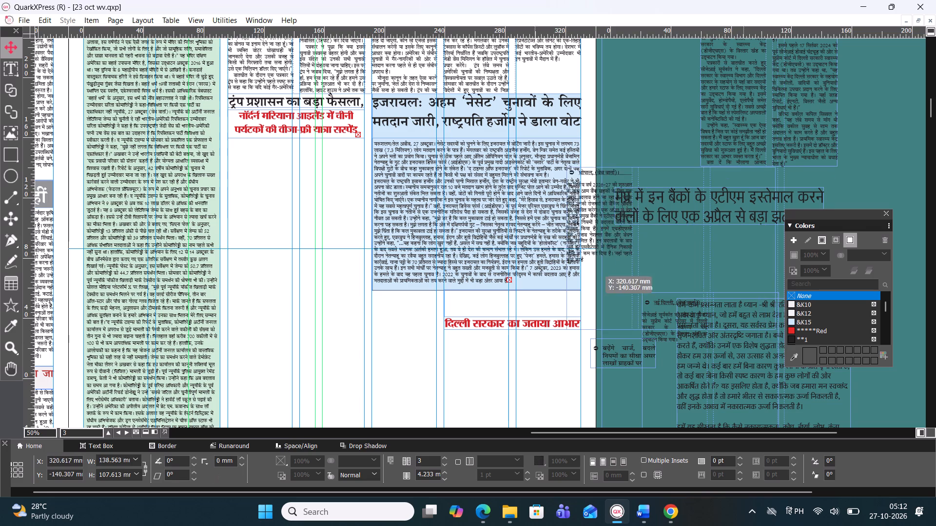
left_click_drag(549, 269, 291, 227)
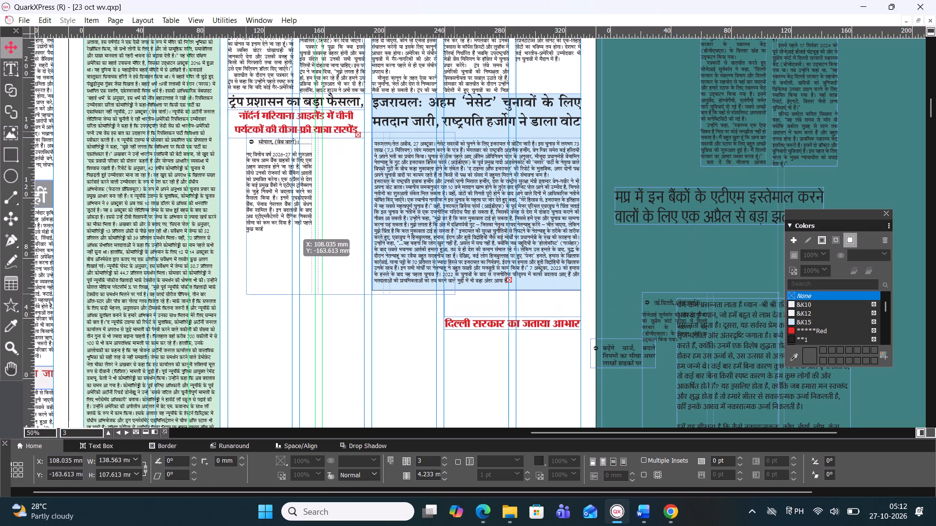
left_click_drag(291, 227, 274, 229)
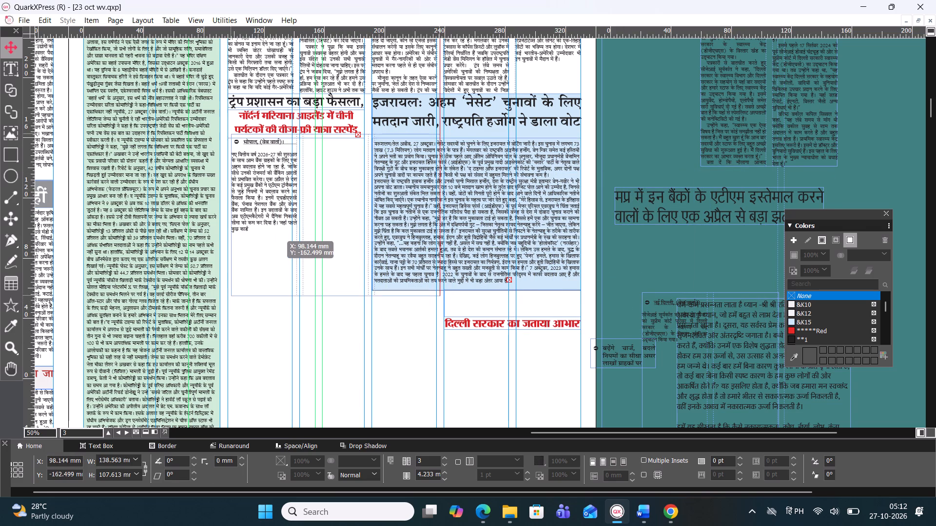
left_click_drag(274, 229, 271, 234)
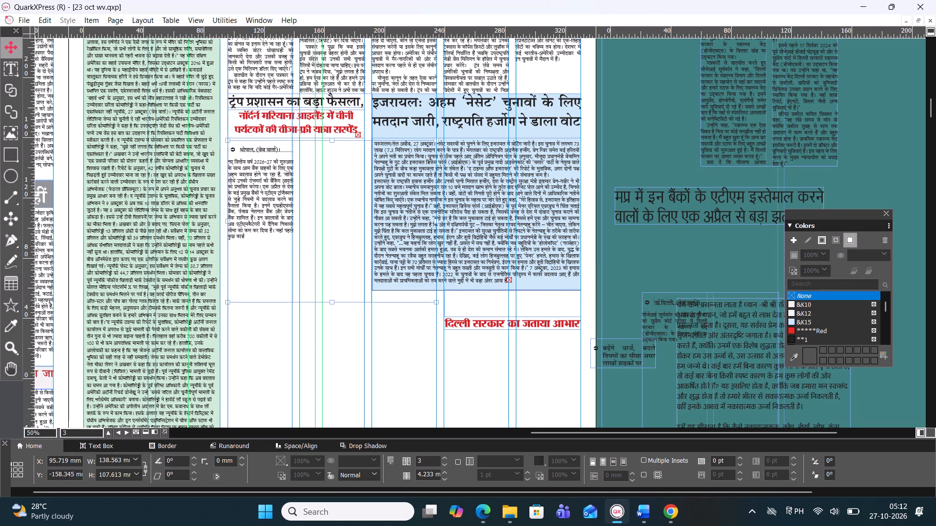
Narrow the placed three-column text frame to about 90.7 mm so it matches the headline's width.
left_click_drag(437, 220, 416, 225)
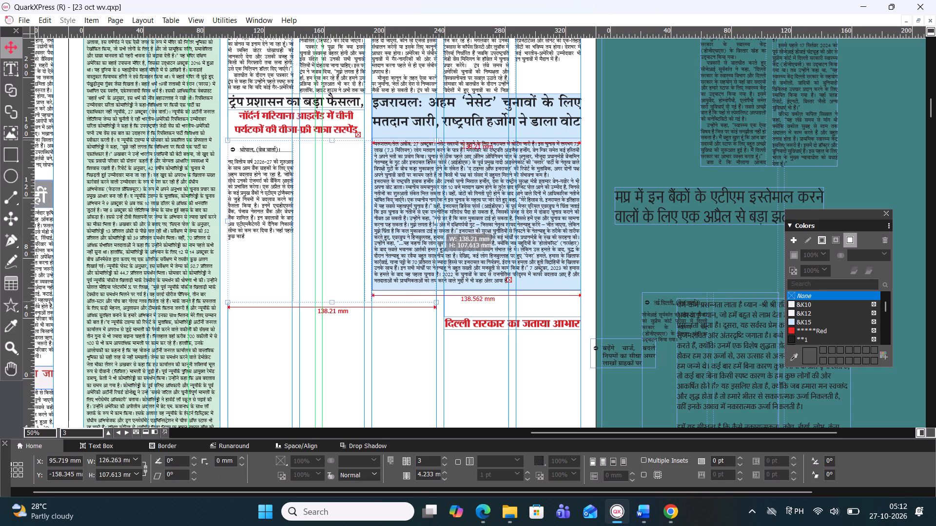
left_click_drag(416, 225, 363, 229)
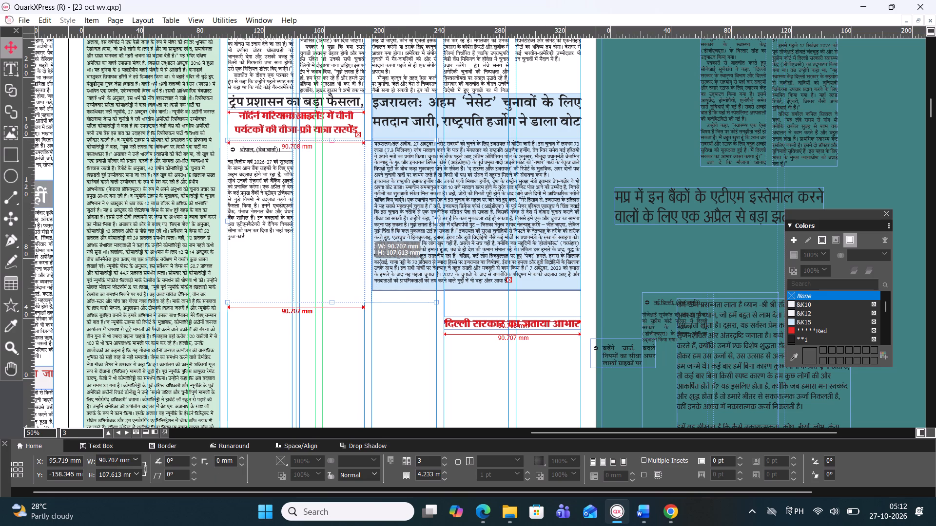
left_click_drag(363, 229, 363, 229)
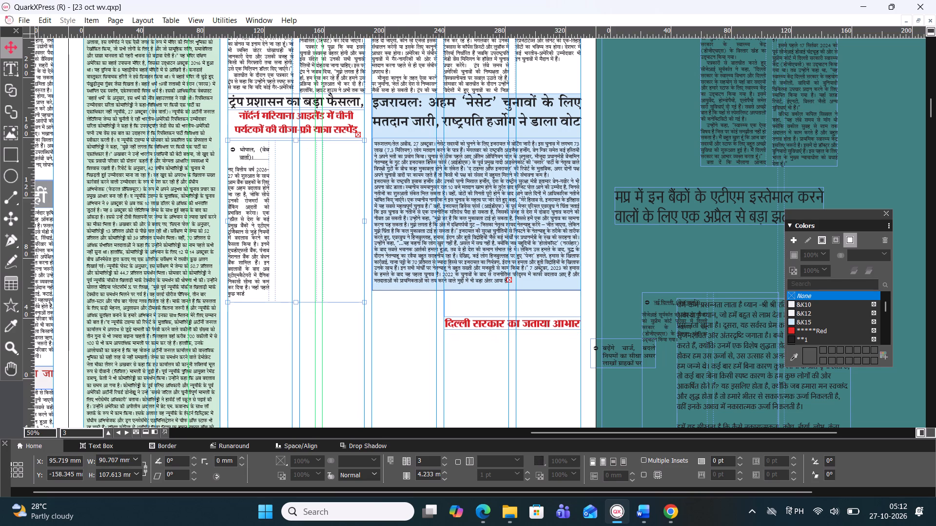
Clear all the old Bhopal story text from the three-column frame.
double_click(244, 216)
key("ctrl+a")
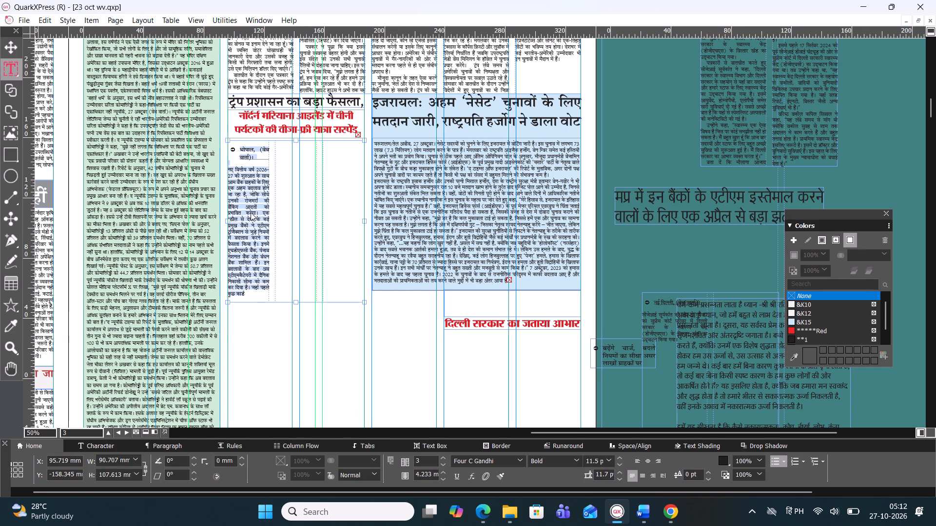
key("BackSpace")
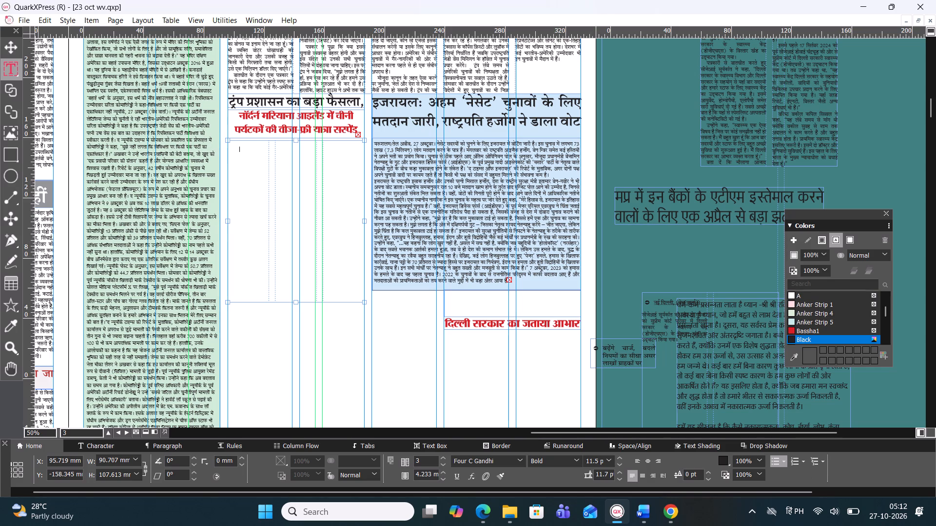
Copy the agency credit (वेब वार्ता)। from the Word story into the emptied frame and remove the trailing danda and space.
left_click(661, 512)
left_click(648, 515)
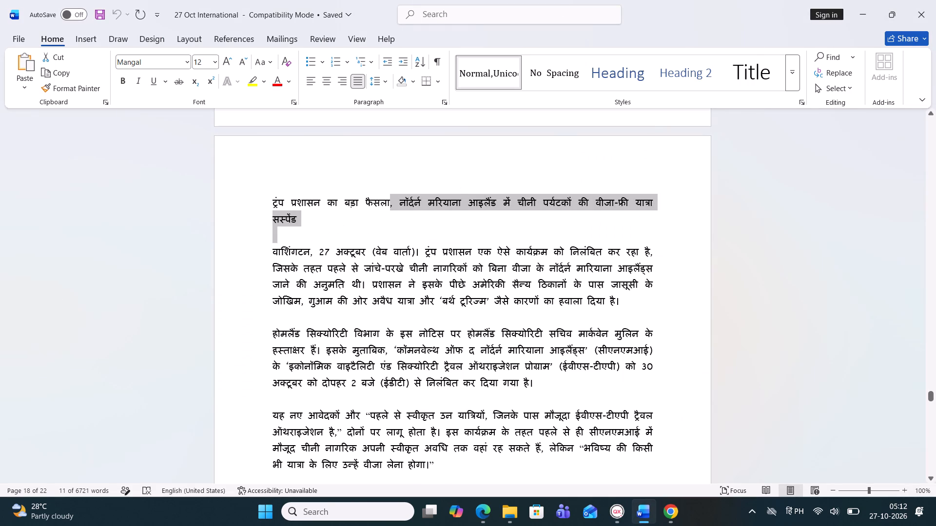
left_click_drag(369, 250, 418, 253)
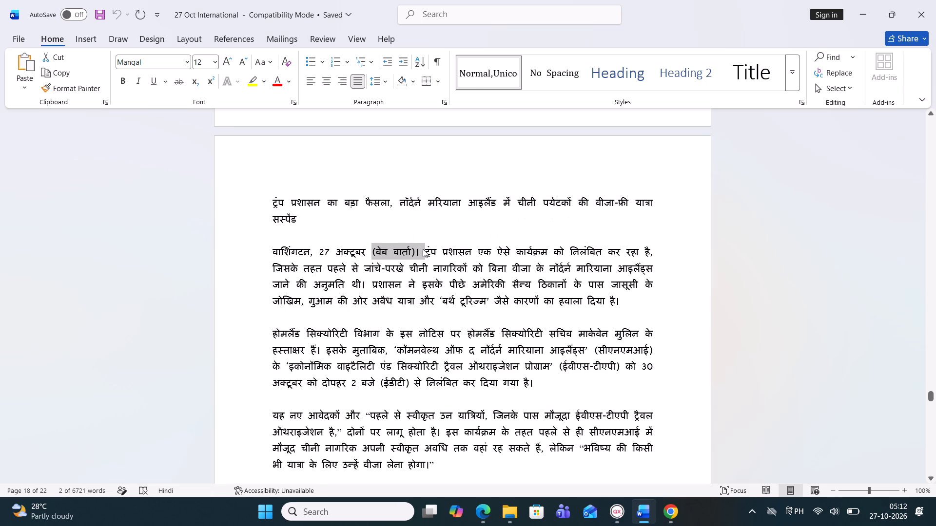
key("ctrl+c")
left_click(620, 517)
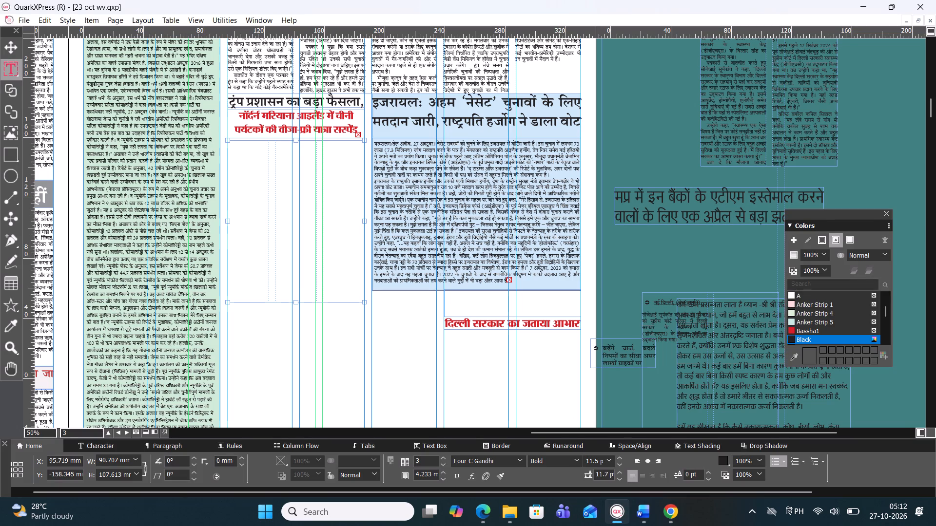
key("ctrl+v")
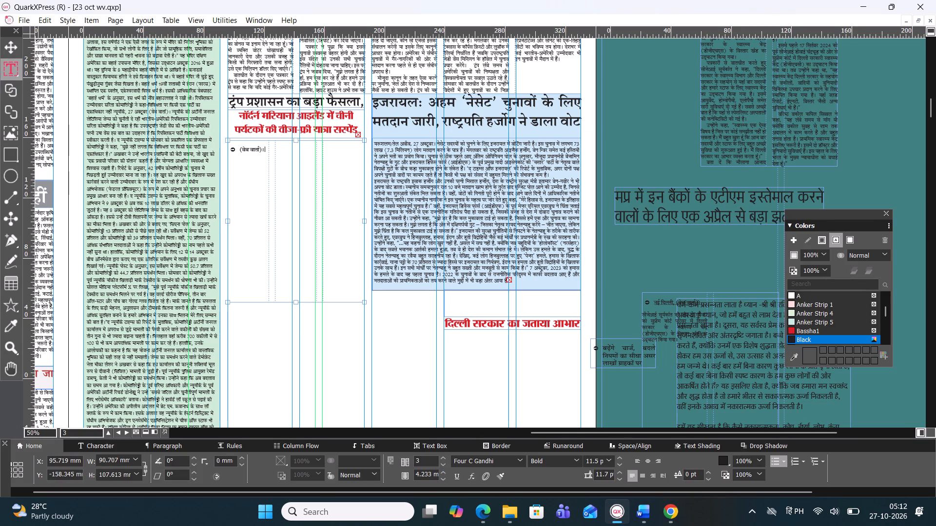
key("BackSpace")
key("BackSpace")
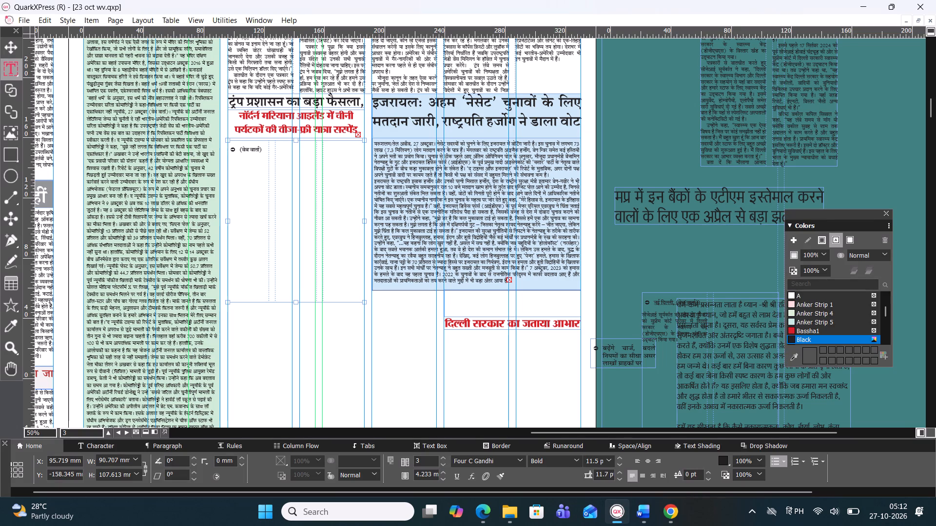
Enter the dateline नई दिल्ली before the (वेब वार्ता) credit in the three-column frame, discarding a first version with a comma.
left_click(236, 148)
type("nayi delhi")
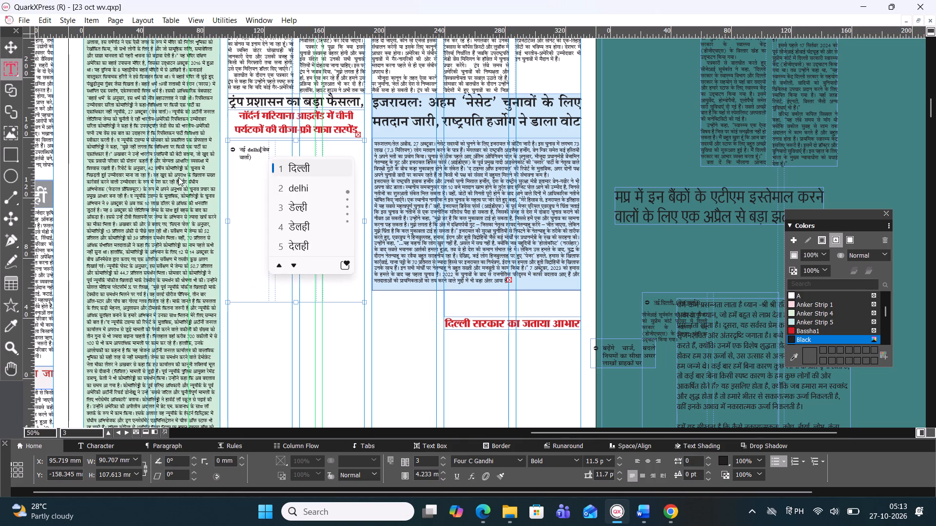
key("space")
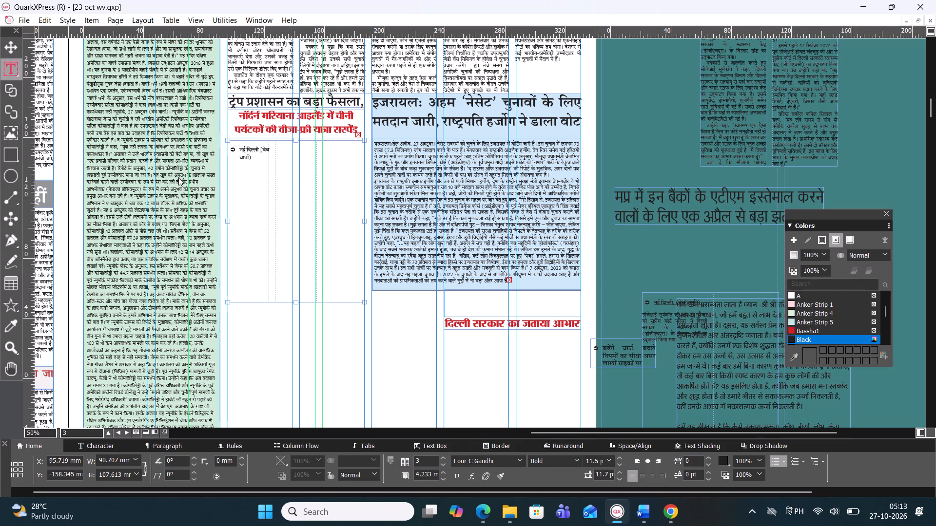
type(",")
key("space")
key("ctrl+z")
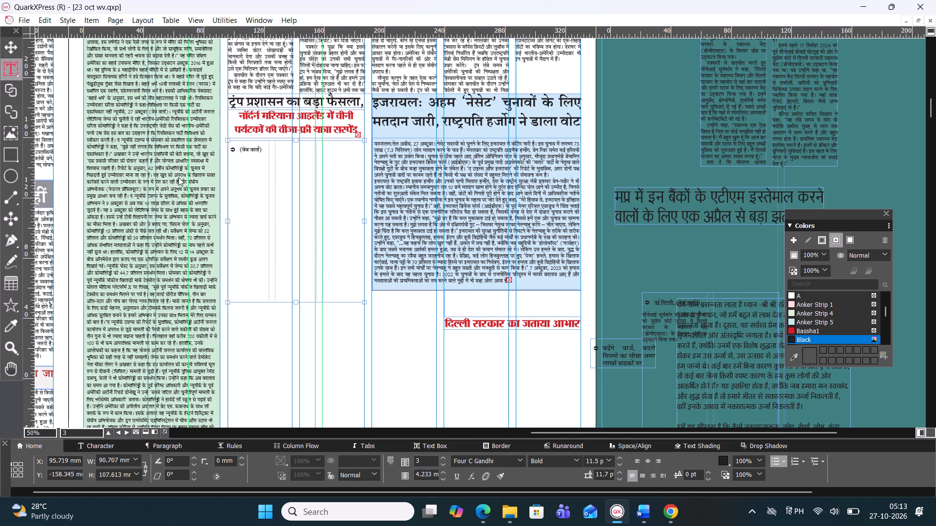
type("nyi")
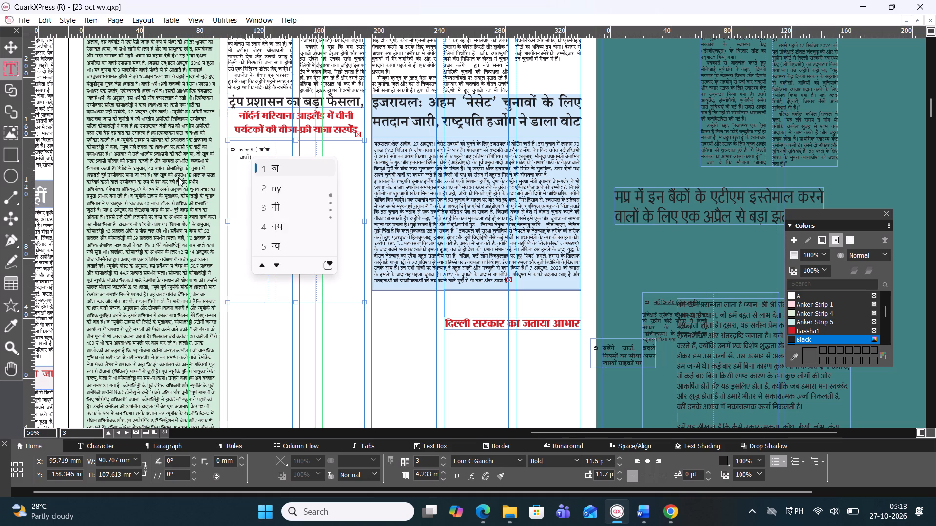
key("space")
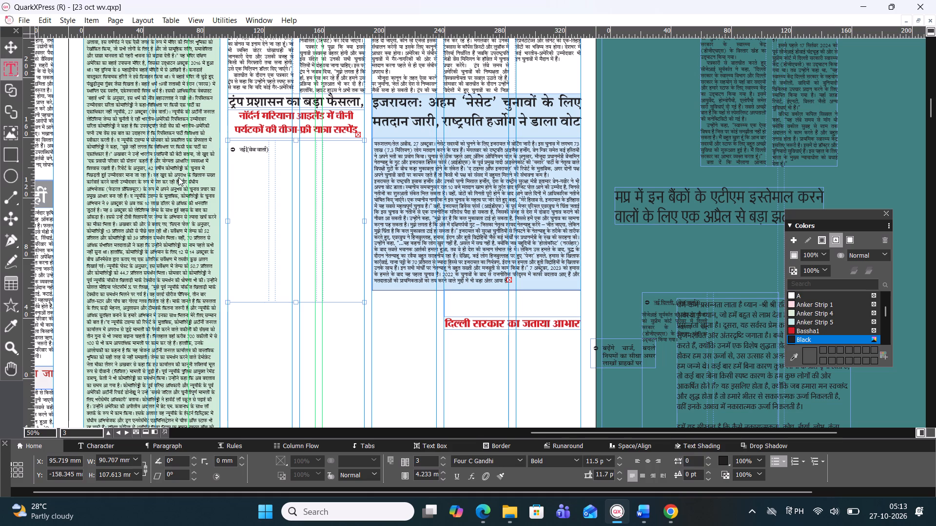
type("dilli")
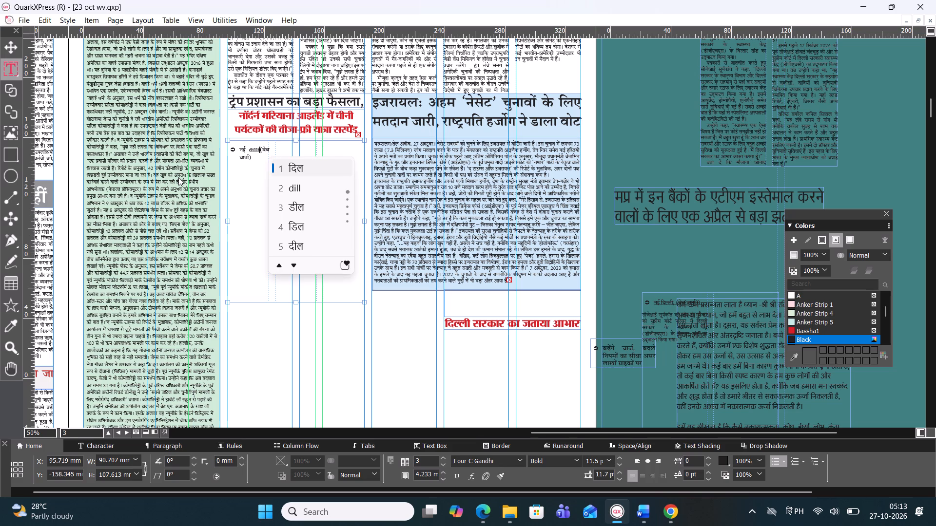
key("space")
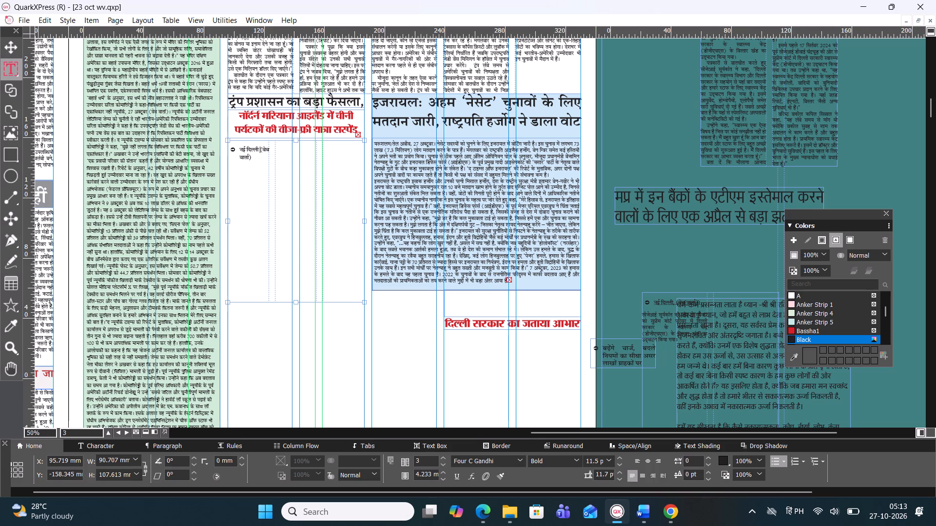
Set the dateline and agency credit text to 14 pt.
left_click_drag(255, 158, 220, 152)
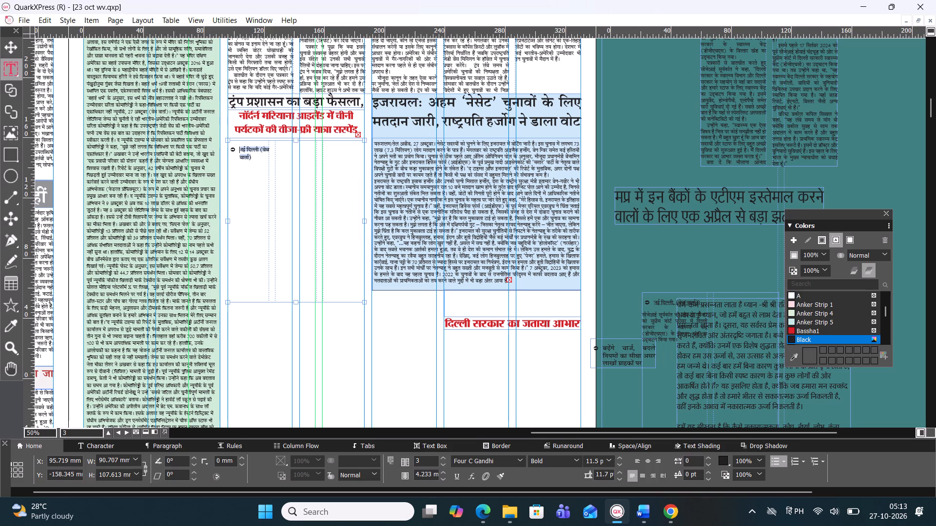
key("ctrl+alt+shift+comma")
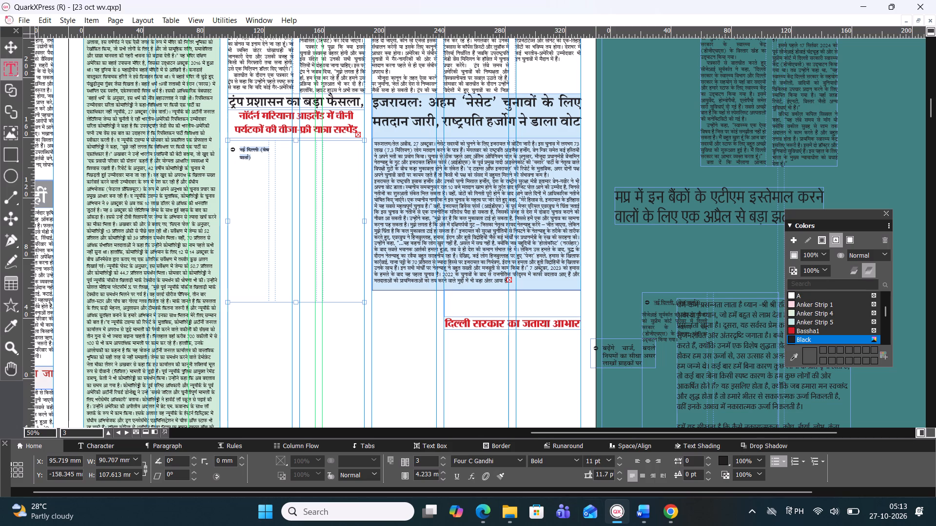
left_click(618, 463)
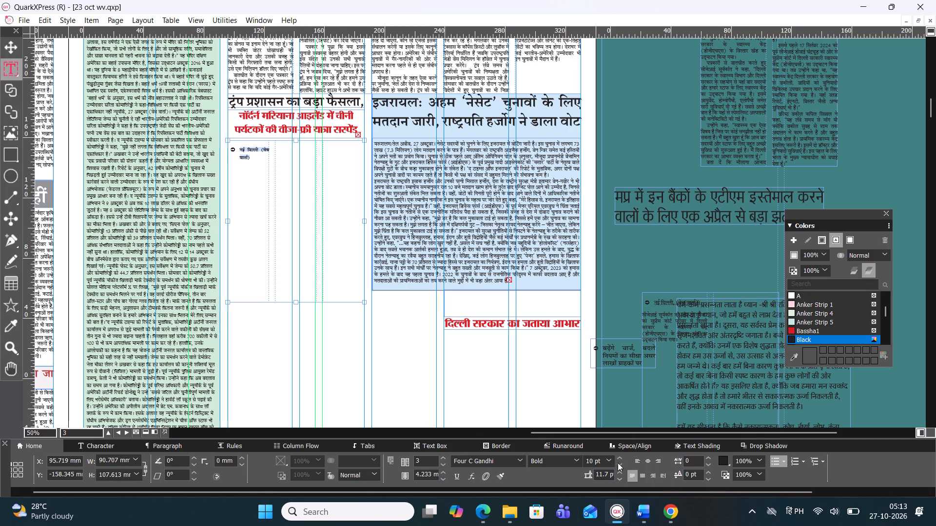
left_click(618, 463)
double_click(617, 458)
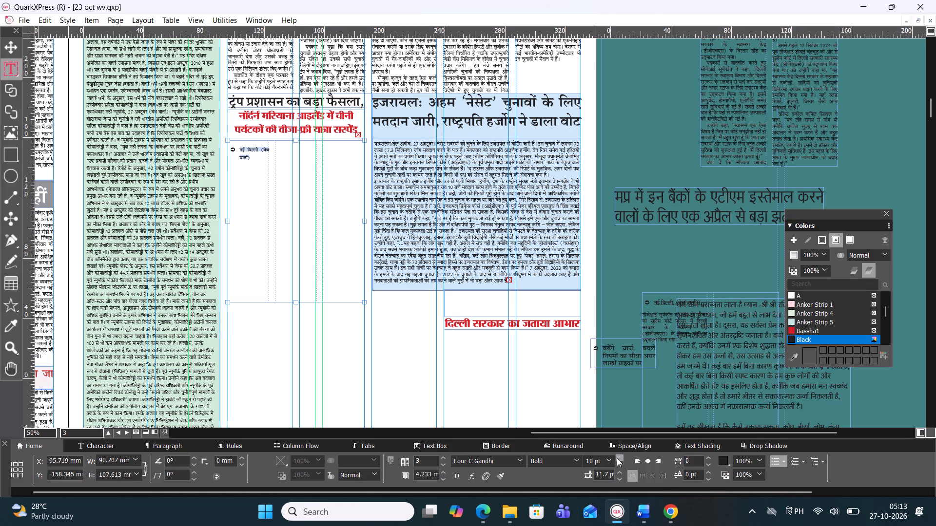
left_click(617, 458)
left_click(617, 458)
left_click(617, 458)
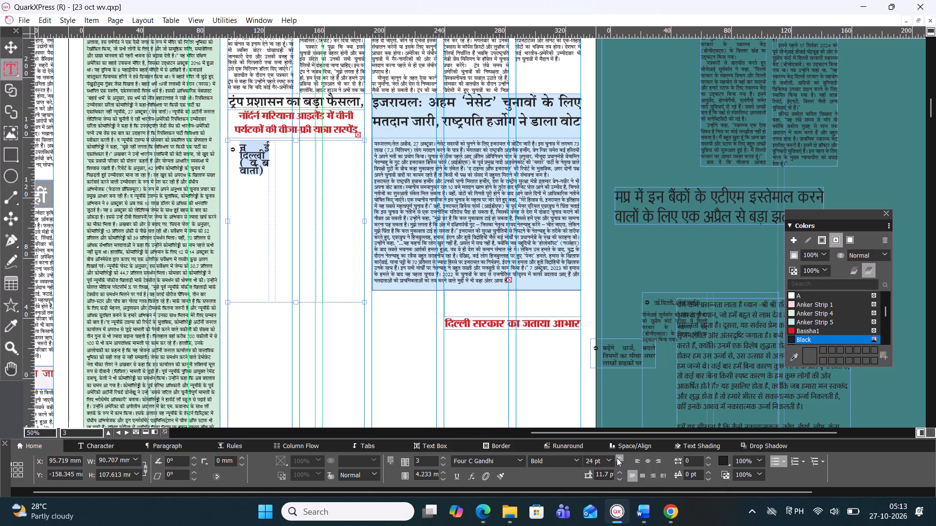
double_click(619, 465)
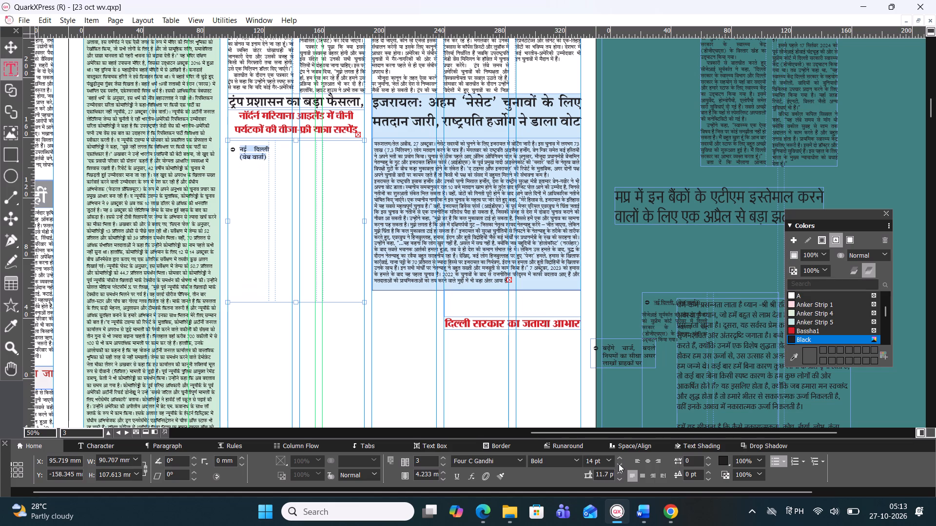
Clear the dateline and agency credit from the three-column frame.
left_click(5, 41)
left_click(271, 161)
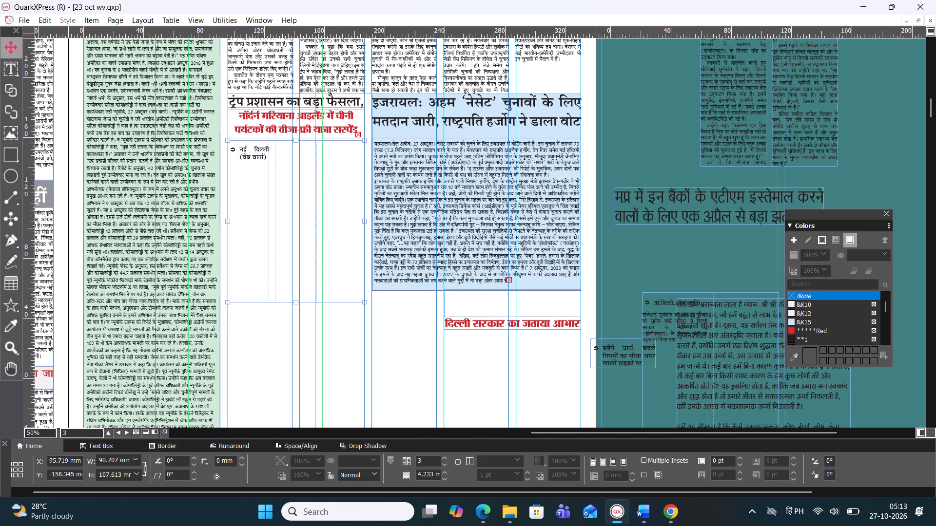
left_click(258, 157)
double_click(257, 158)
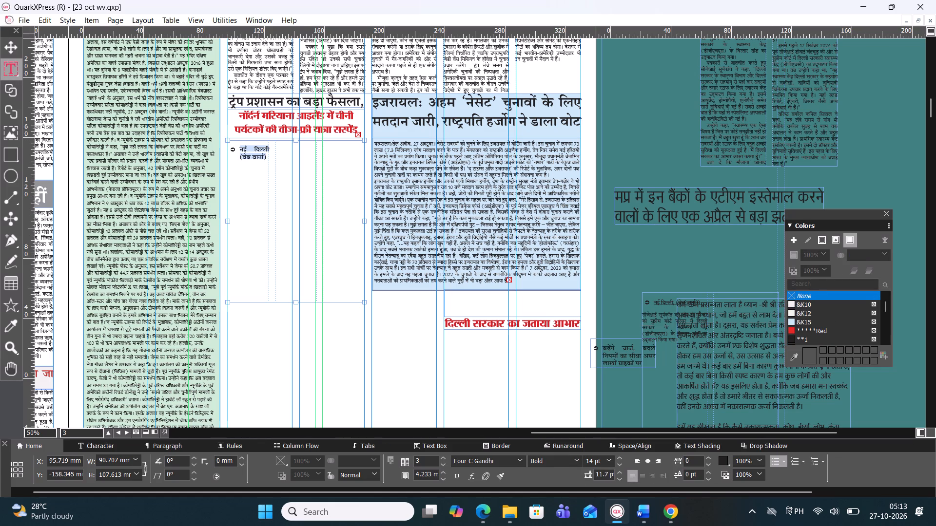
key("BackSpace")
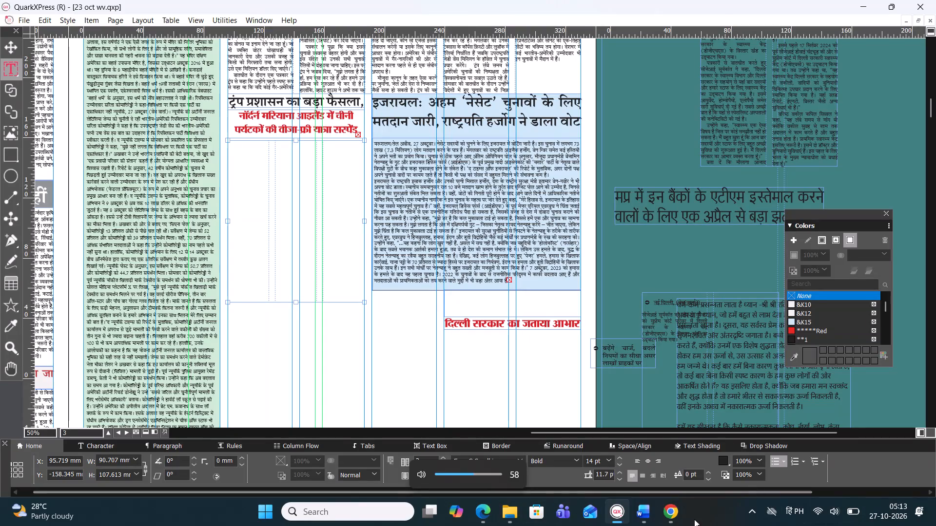
Undo the edits to the three-column frame back to the original Bhopal story text and the 138.563 mm frame width.
key("ctrl+z")
key("ctrl+z")
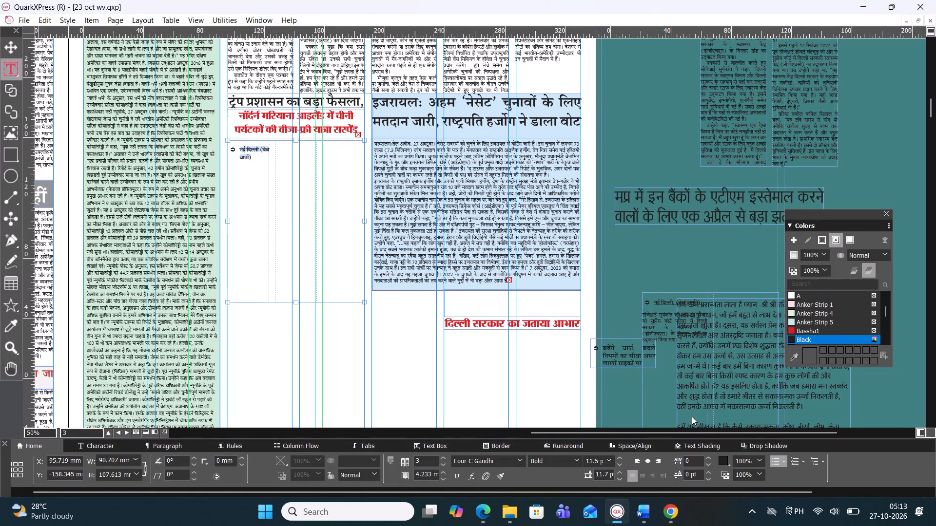
key("ctrl+z")
key("ctrl+z")
key("ctrl+z")
key("ctrl+z")
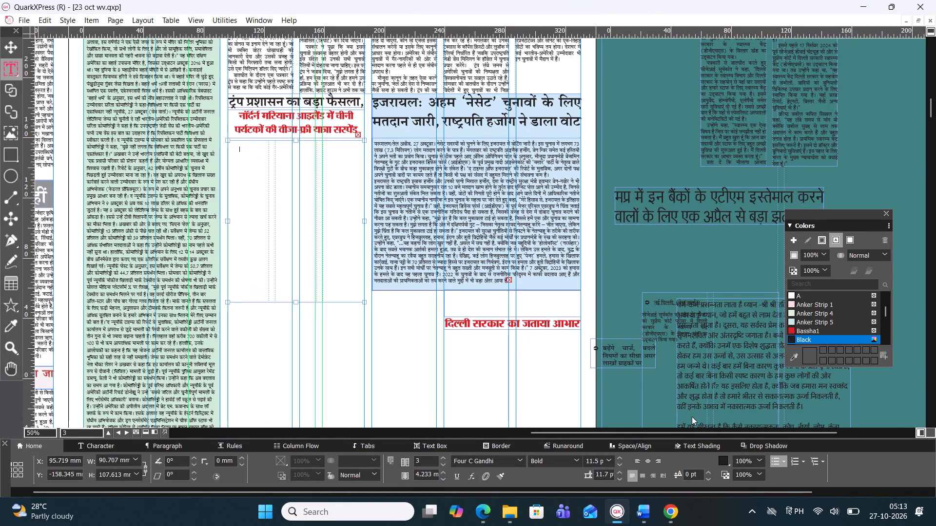
key("ctrl+z")
key("ctrl+z")
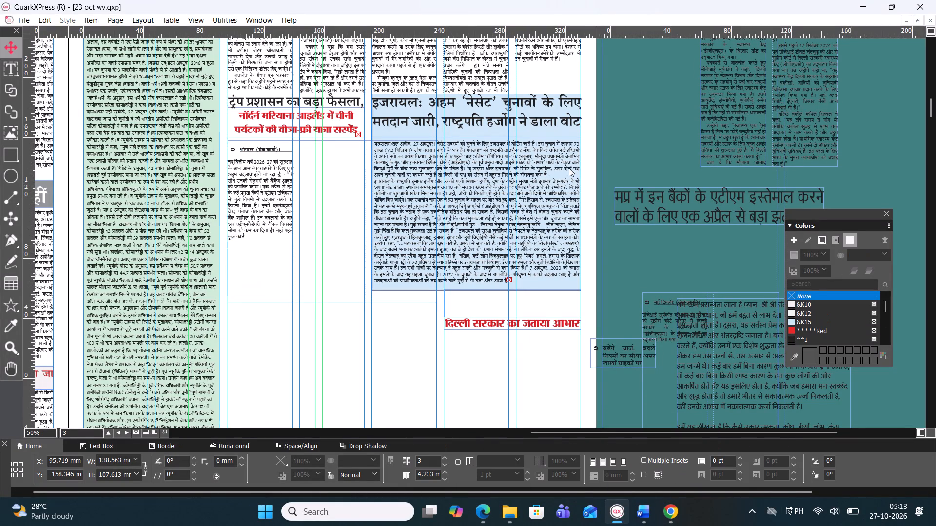
Replace the city भोपाल in the frame's dateline with नई दिल्ली, keeping the (वेब वार्ता)। credit.
left_click(255, 150)
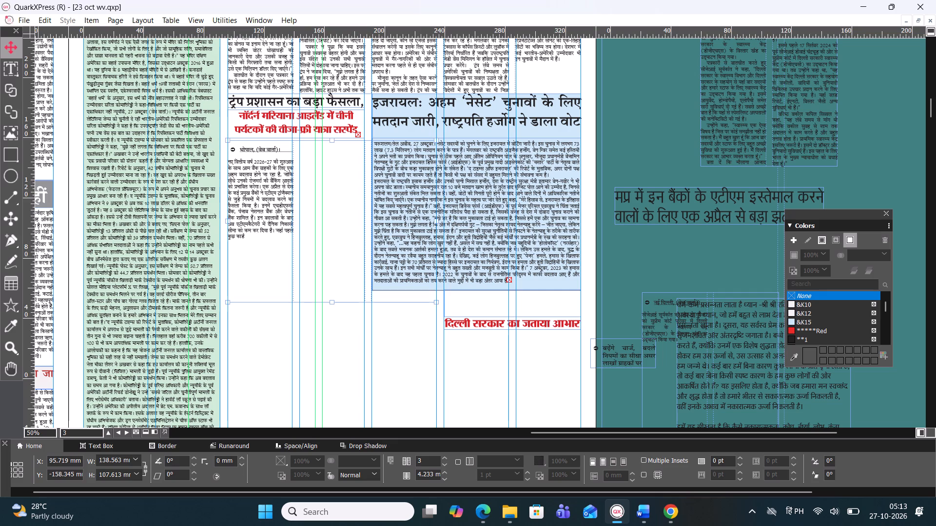
left_click(258, 151)
double_click(253, 149)
left_click_drag(256, 148, 247, 147)
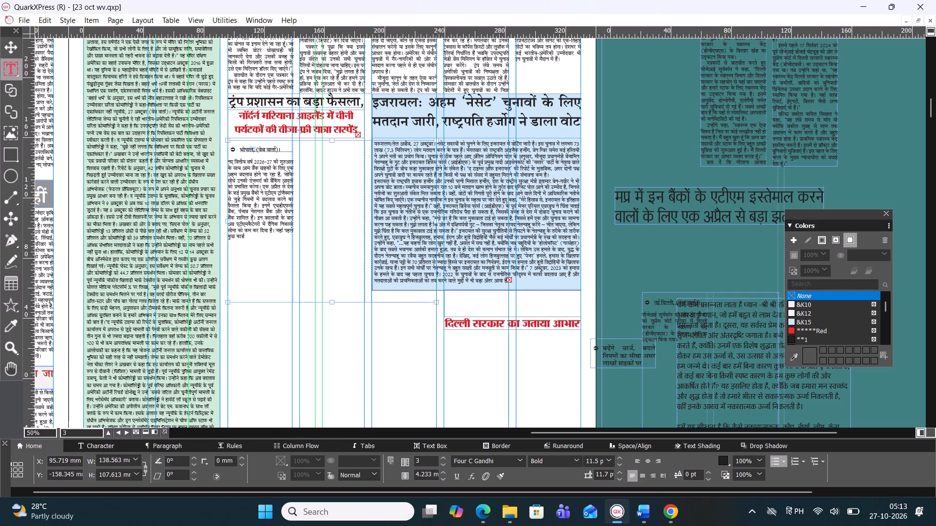
left_click_drag(247, 147, 241, 147)
key("BackSpace")
type("nayi")
key("space")
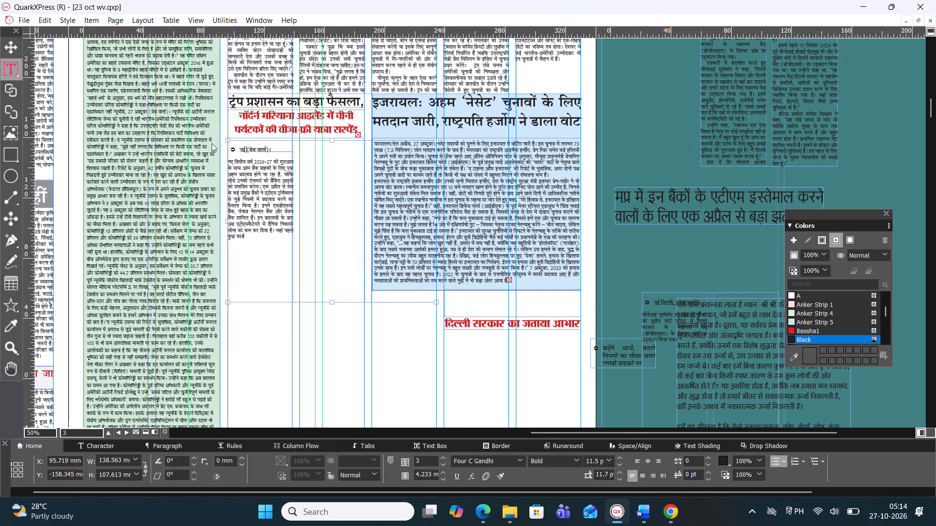
type("dilli")
key("space")
Delete the old bank and ATM story text beneath the dateline in the three-column frame.
left_click_drag(245, 239, 218, 175)
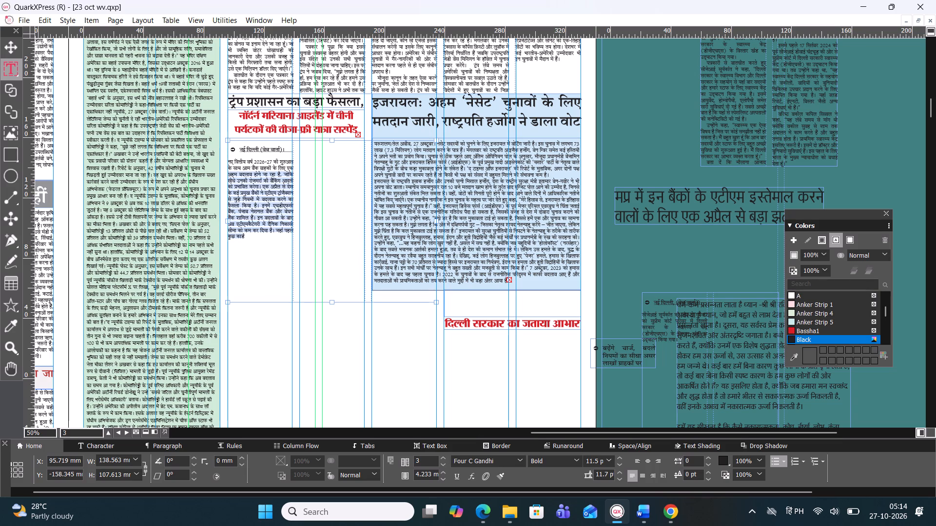
left_click_drag(218, 175, 218, 163)
key("BackSpace")
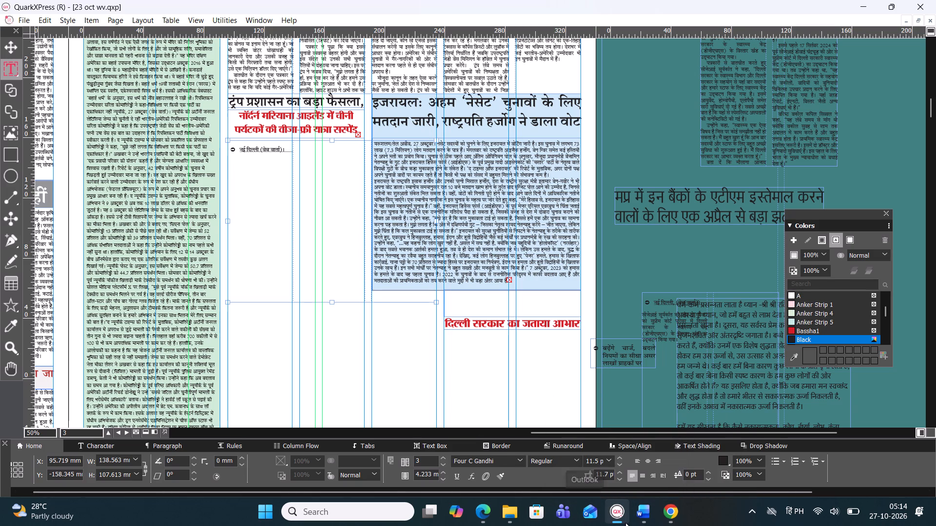
Copy the visa story's first three body paragraphs from the 27 Oct International Word document into the QuarkXPress three-column frame beneath its dateline.
left_click(640, 517)
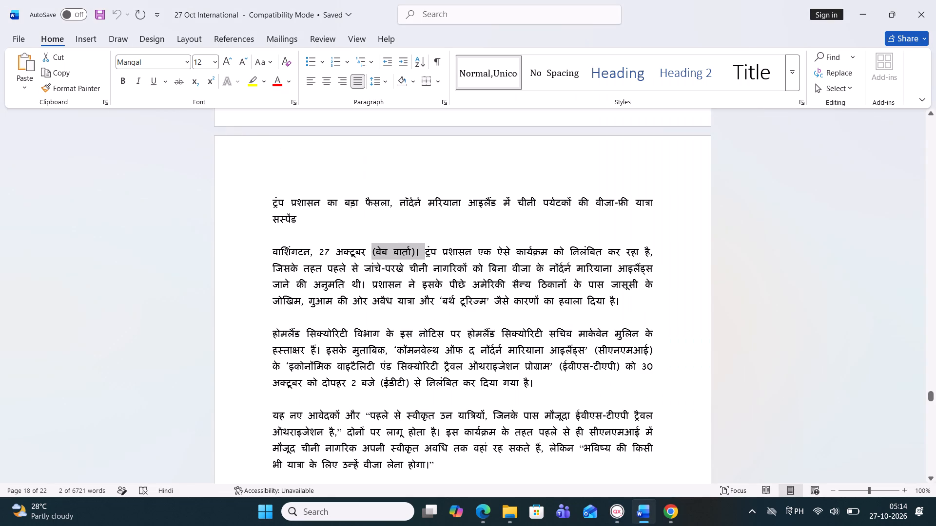
left_click_drag(427, 253, 443, 270)
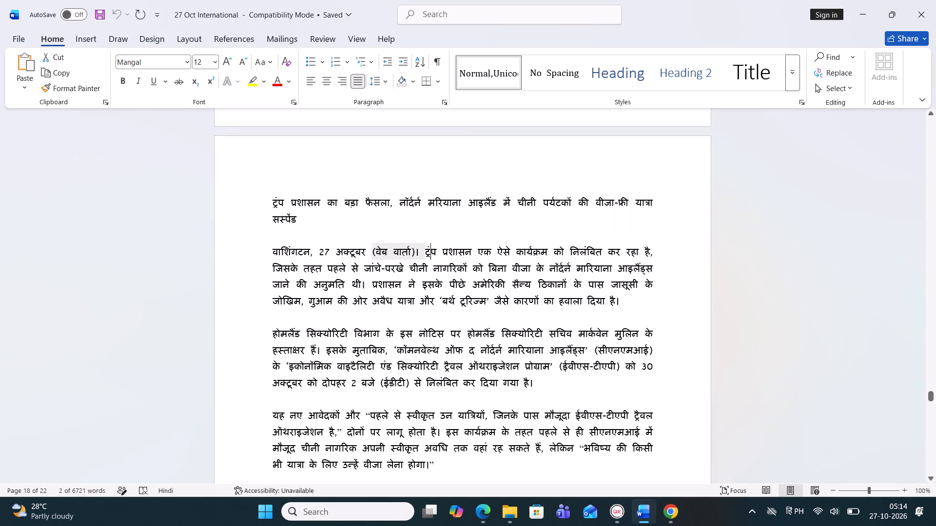
left_click_drag(443, 270, 477, 308)
left_click(448, 221)
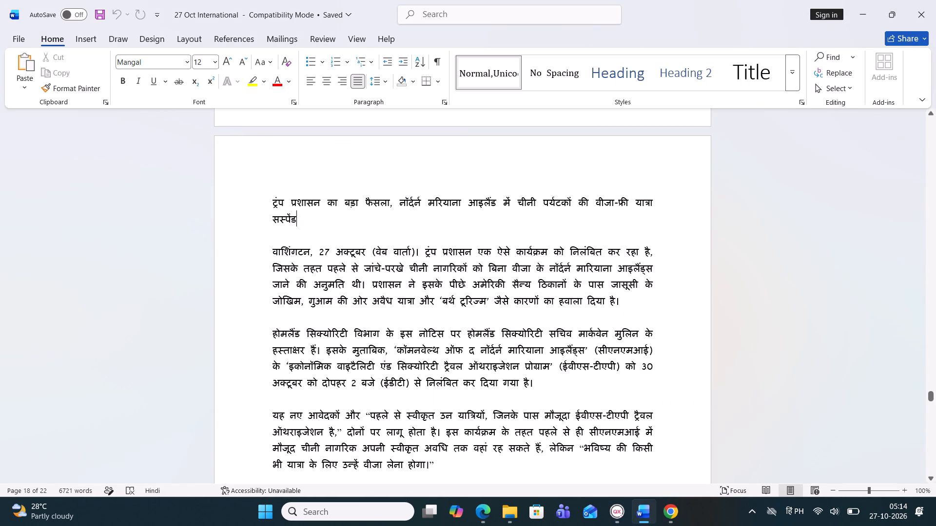
left_click_drag(426, 251, 507, 338)
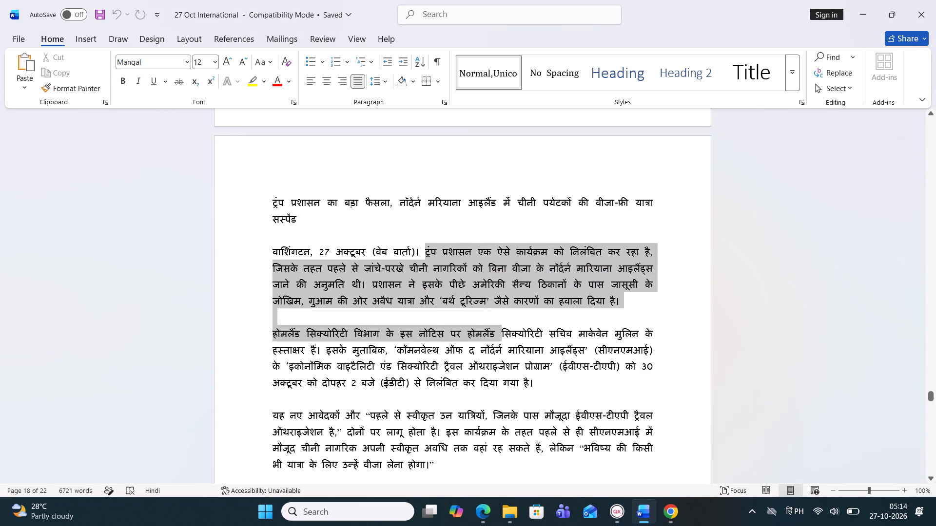
left_click_drag(507, 338, 638, 496)
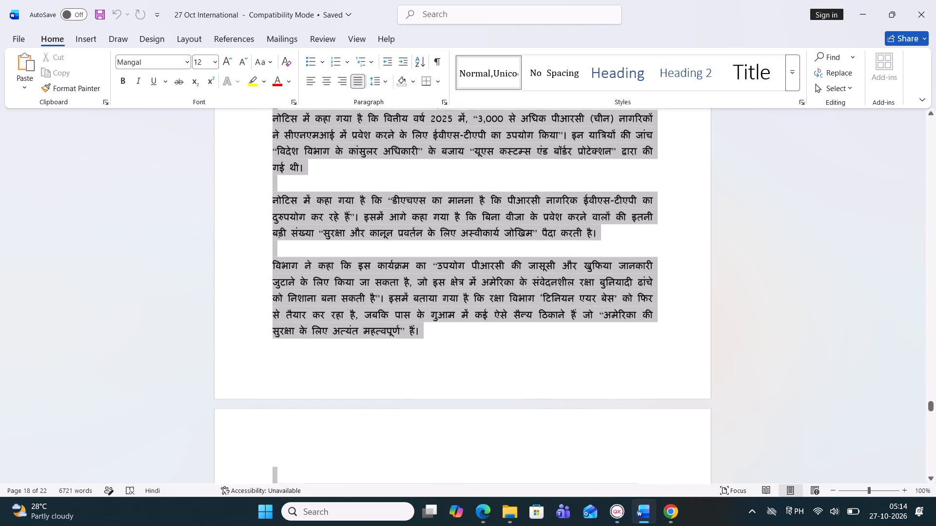
left_click_drag(638, 496, 645, 501)
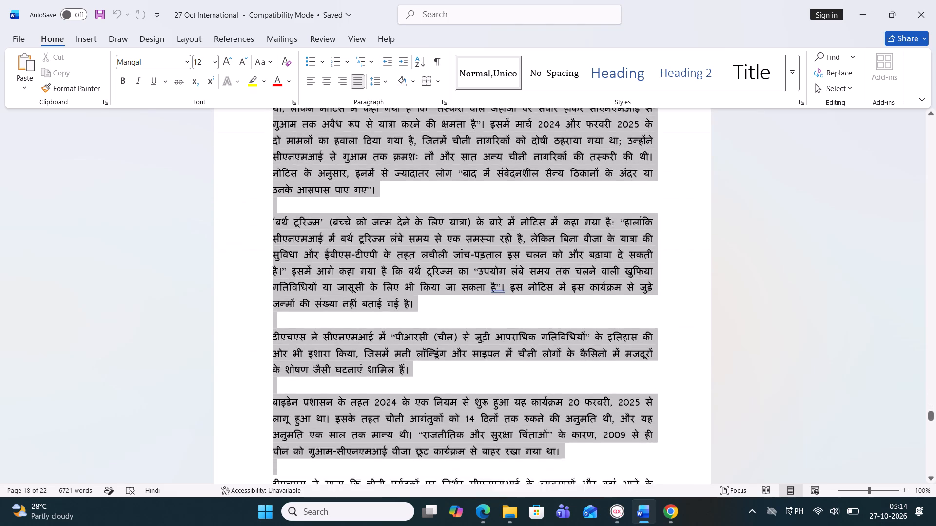
left_click_drag(645, 501, 468, 230)
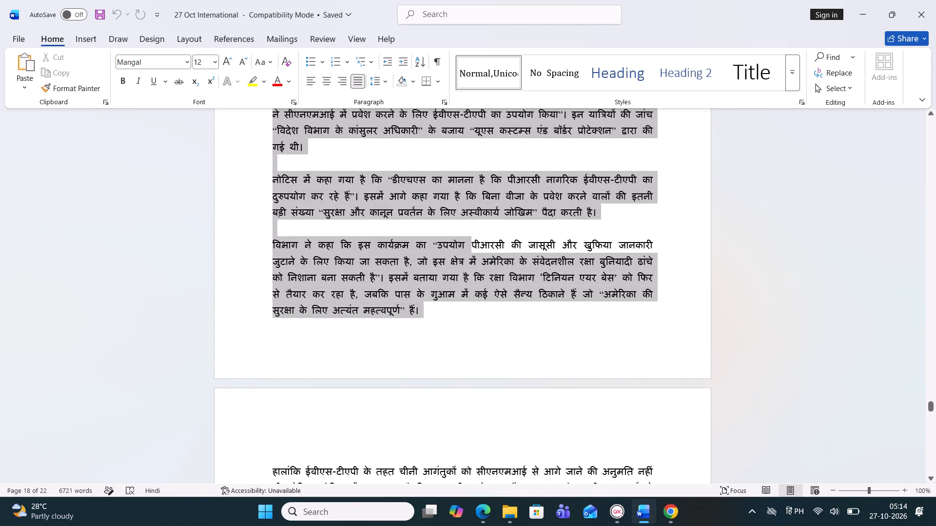
left_click_drag(468, 230, 624, 218)
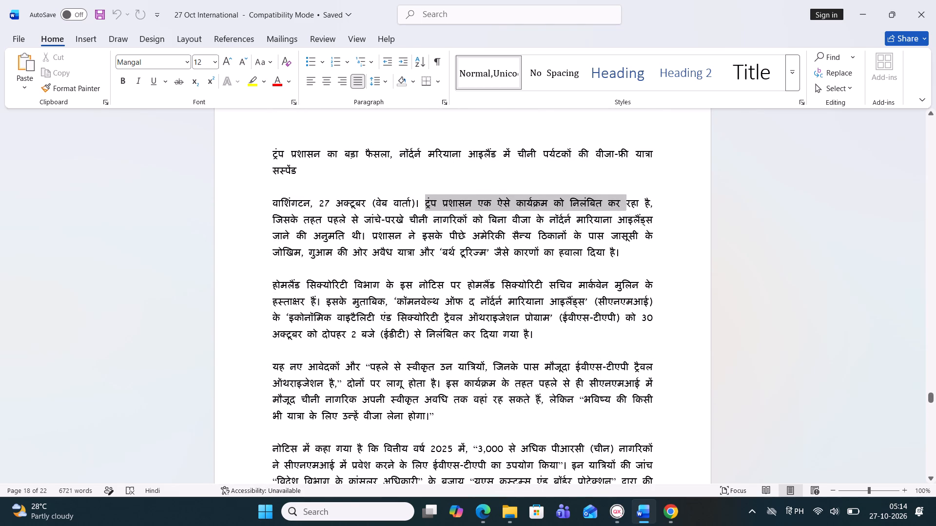
left_click_drag(624, 218, 674, 429)
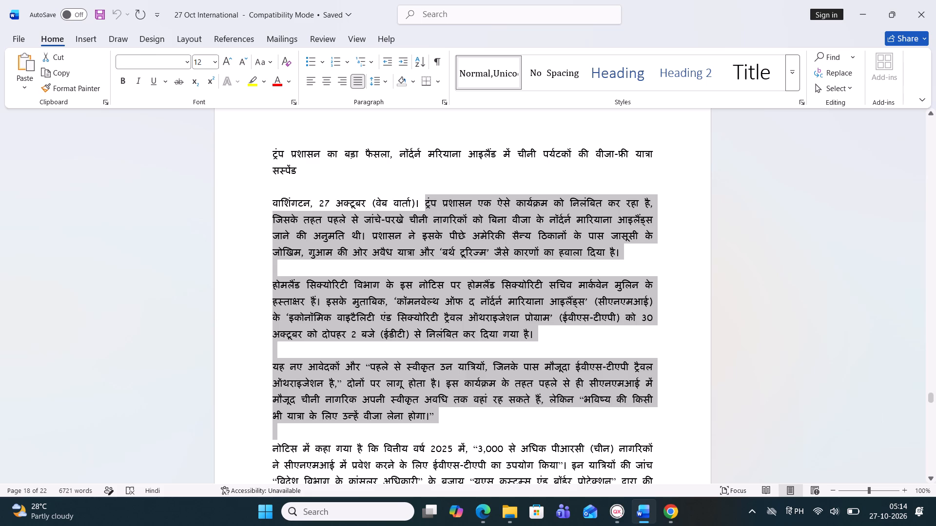
key("ctrl+c")
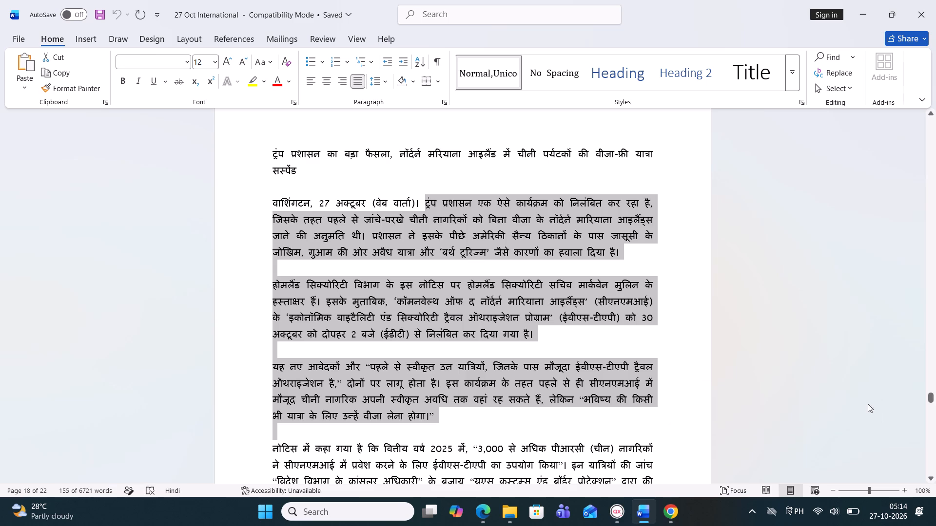
left_click(660, 519)
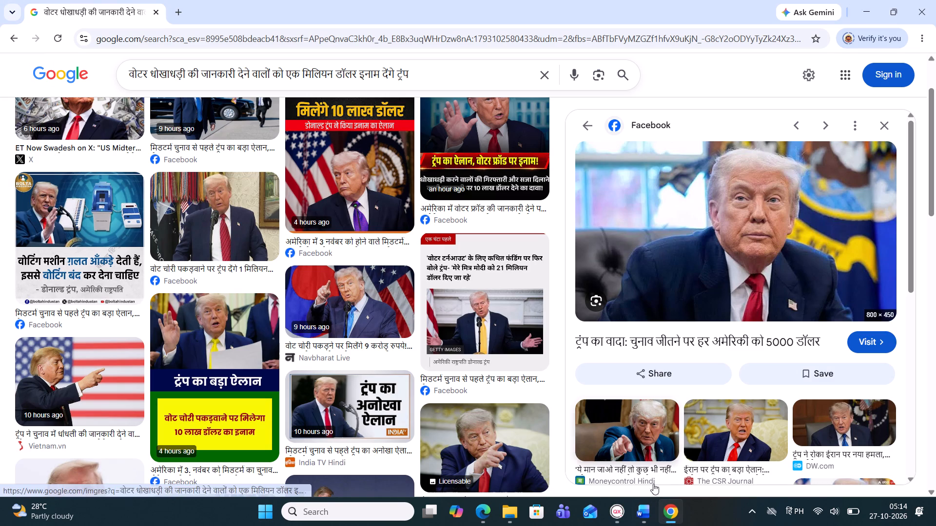
left_click(614, 518)
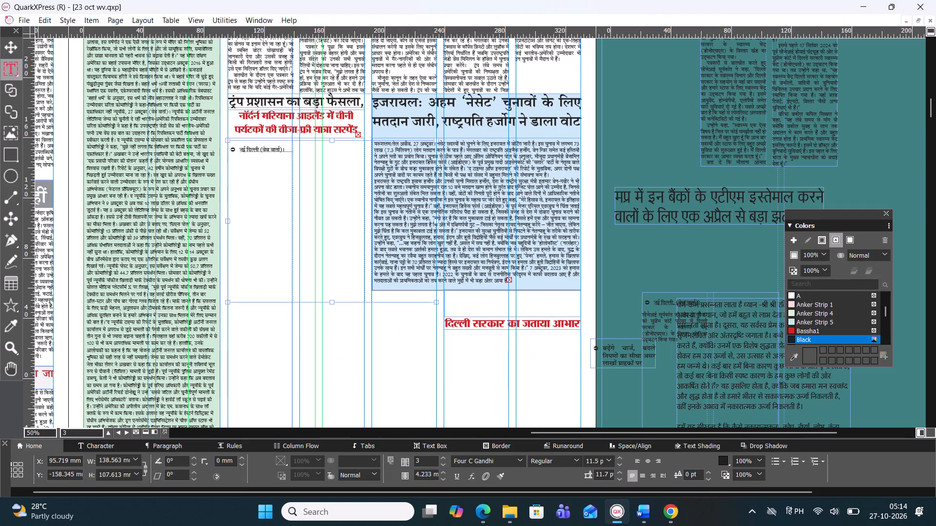
key("ctrl+v")
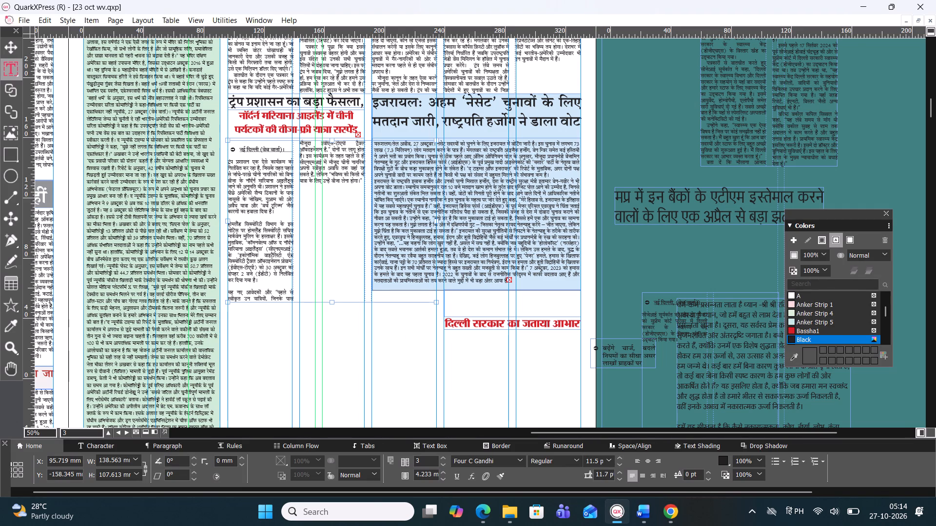
Copy the story's following three paragraphs from Word, ending at अत्यंत महत्वपूर्ण” हैं।, and paste them after the text in the QuarkXPress frame.
left_click(645, 516)
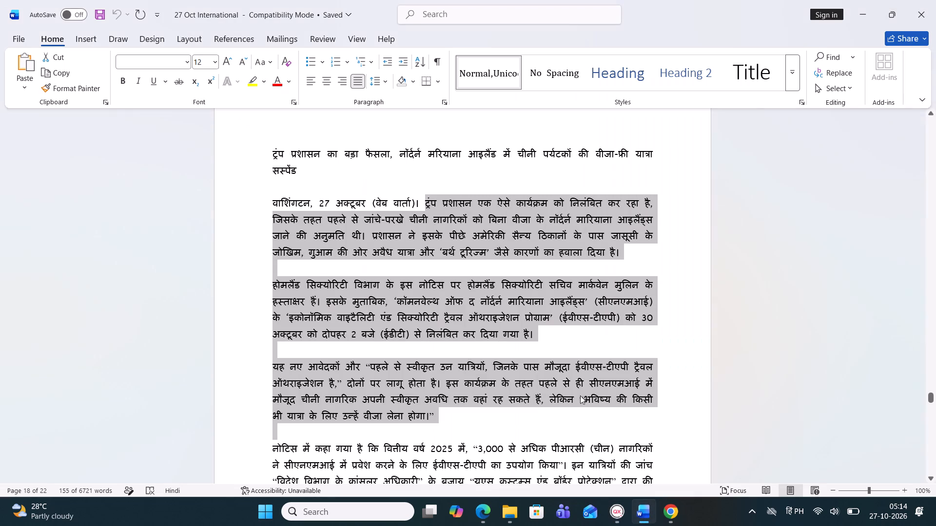
scroll(480, 346, "down", 6)
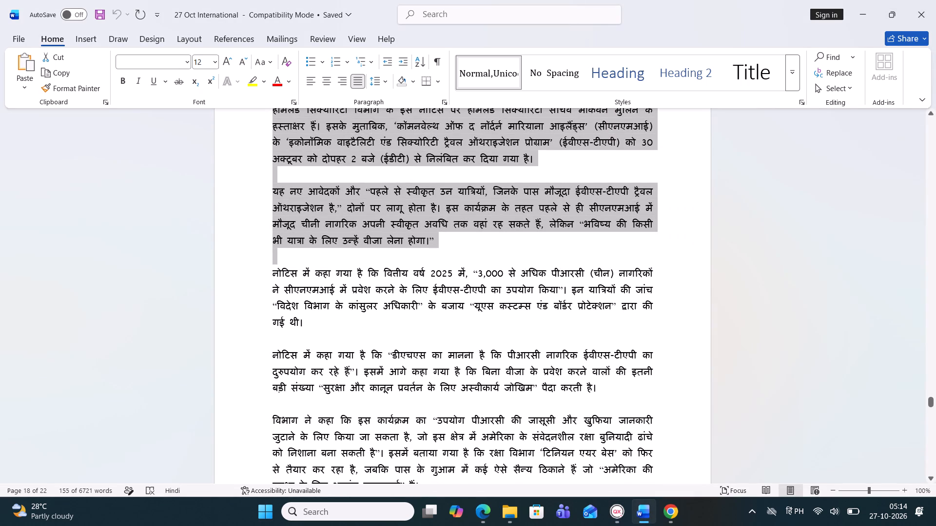
left_click_drag(270, 269, 626, 428)
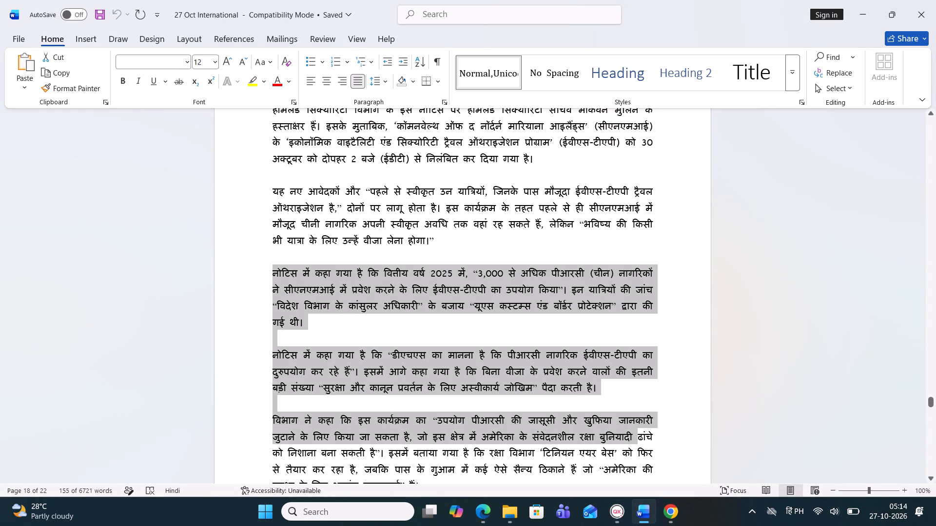
left_click_drag(626, 428, 557, 297)
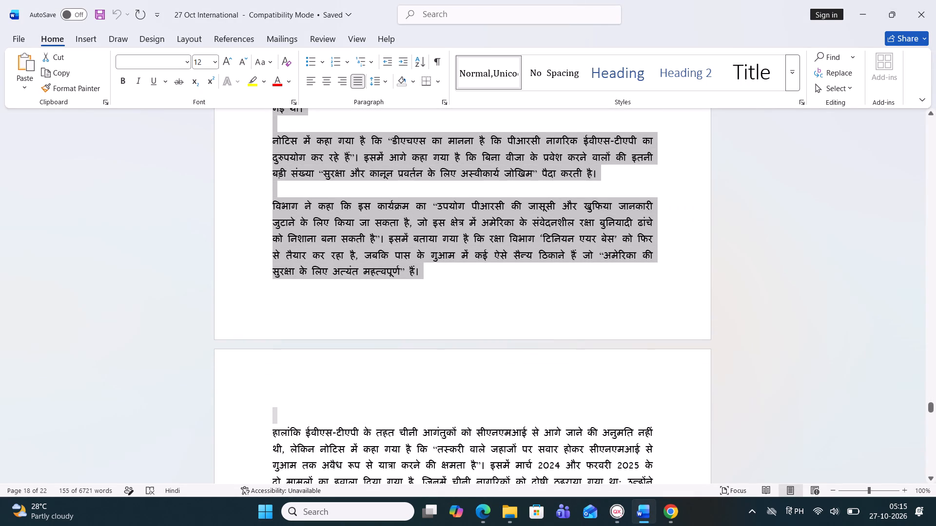
left_click_drag(557, 297, 560, 299)
key("ctrl+c")
left_click(609, 522)
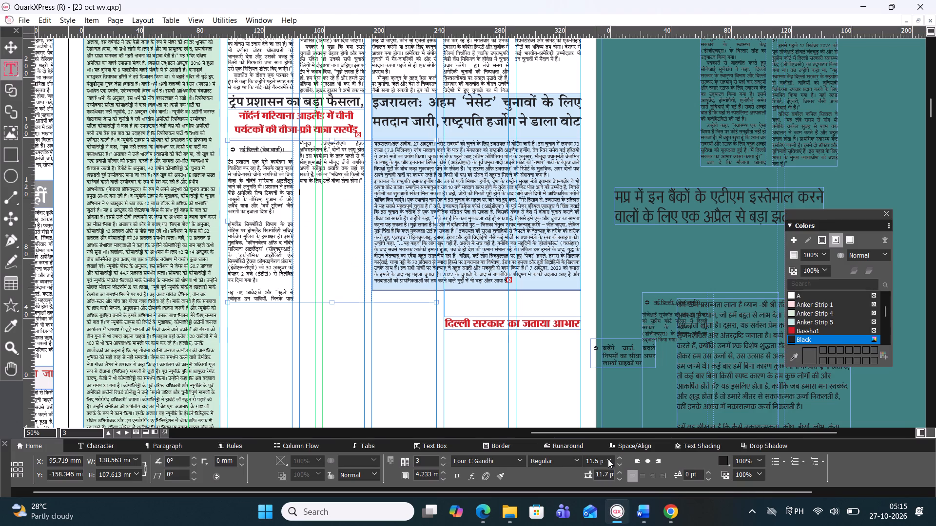
key("ctrl+v")
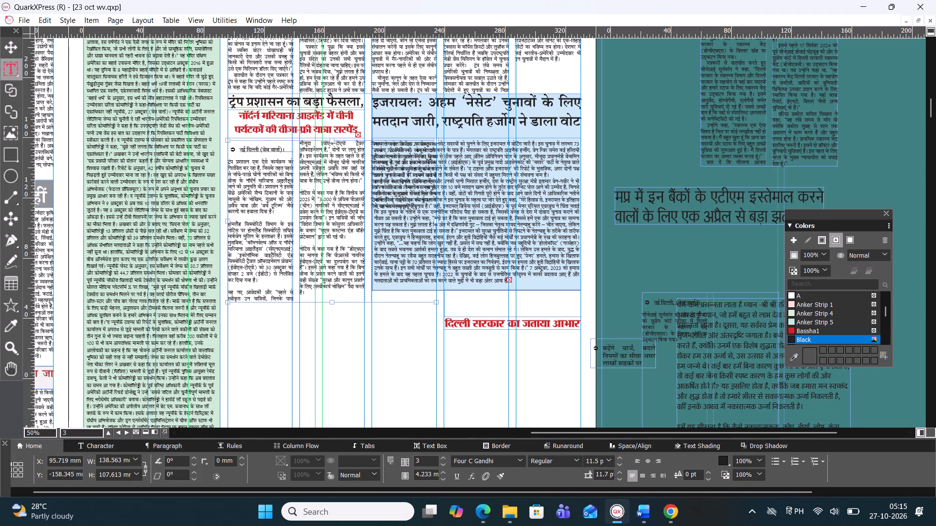
Resize the three-column visa story frame to about 90.7 mm wide, matching its headline, and about 138.6 mm high.
left_click_drag(437, 221, 362, 231)
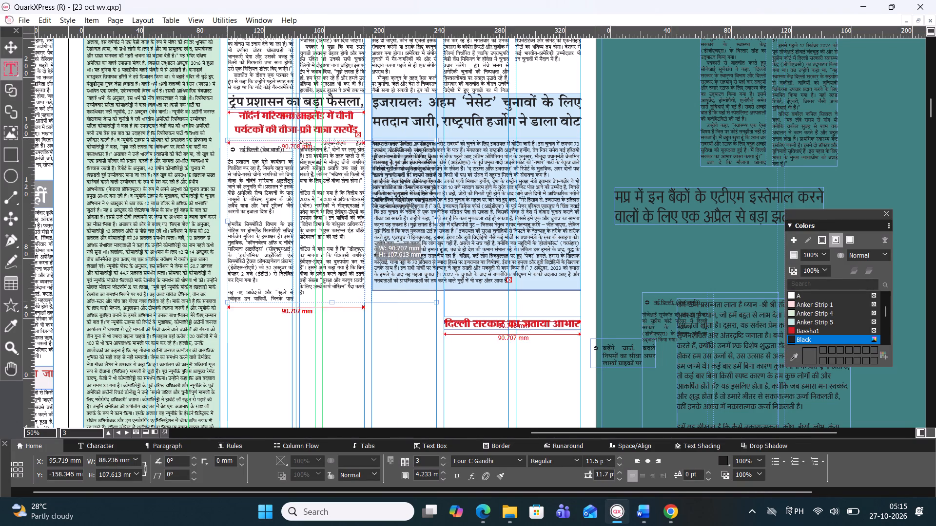
left_click_drag(362, 231, 362, 240)
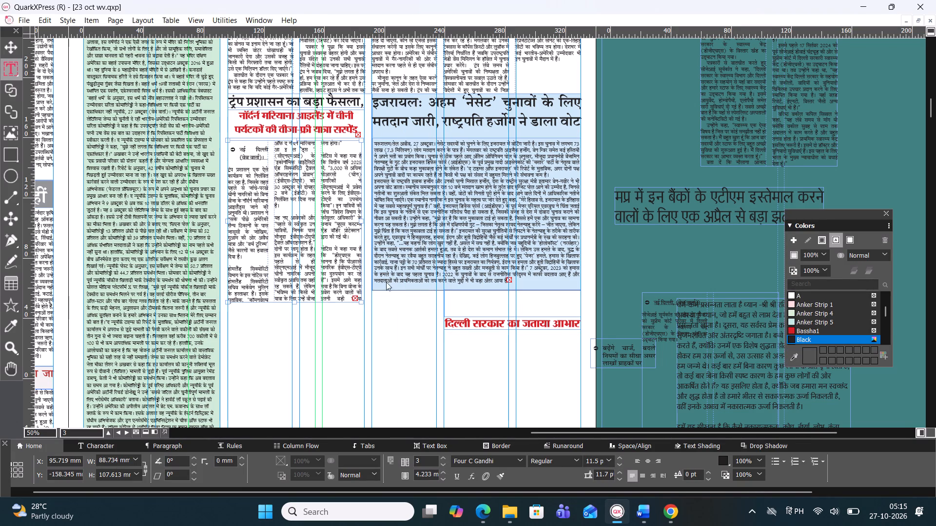
left_click(360, 220)
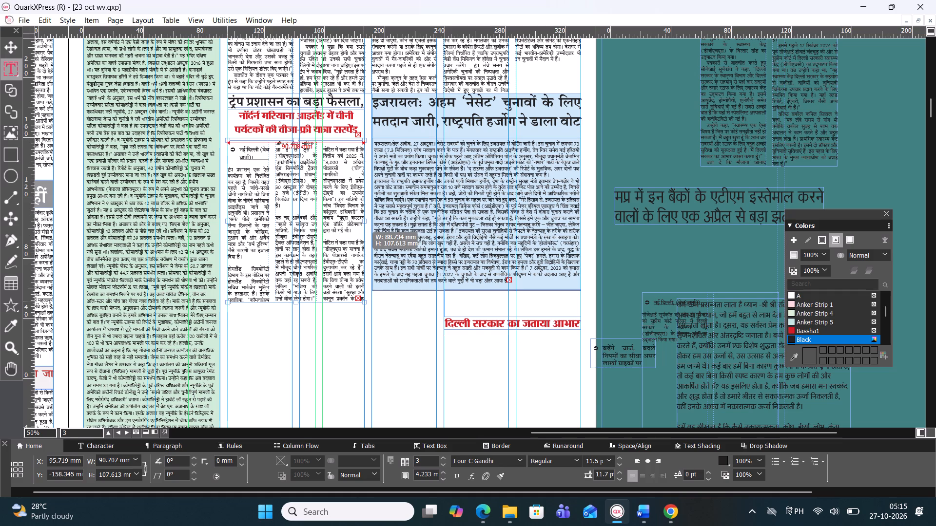
left_click_drag(294, 299, 294, 313)
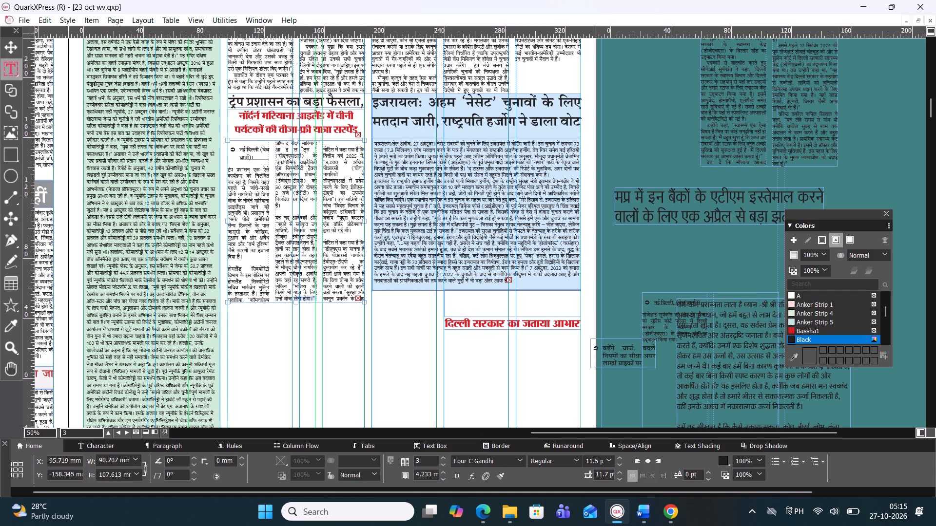
left_click_drag(294, 313, 293, 310)
left_click_drag(295, 303, 296, 320)
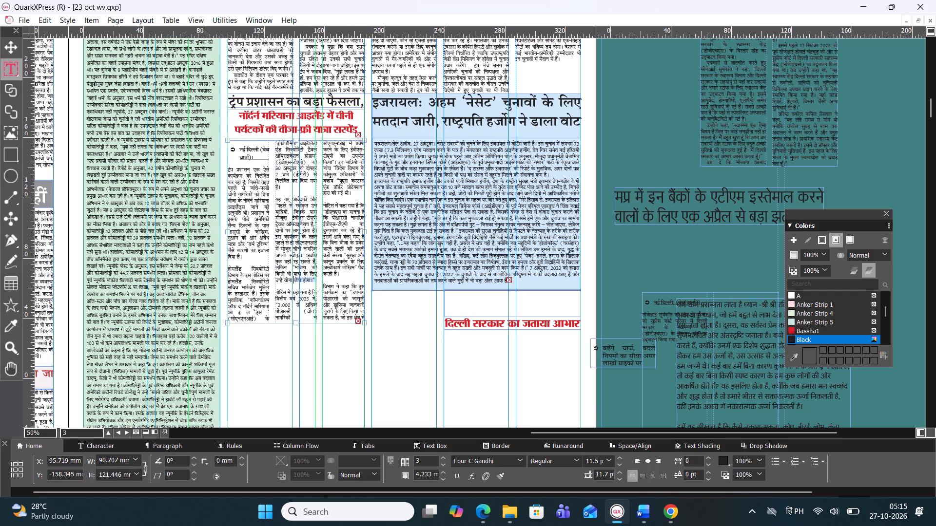
left_click_drag(295, 324, 297, 339)
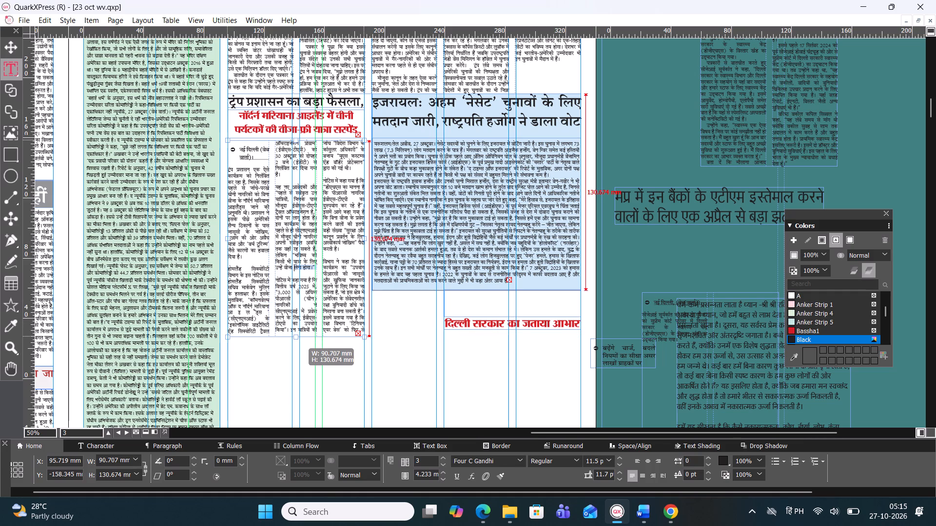
left_click_drag(297, 339, 297, 356)
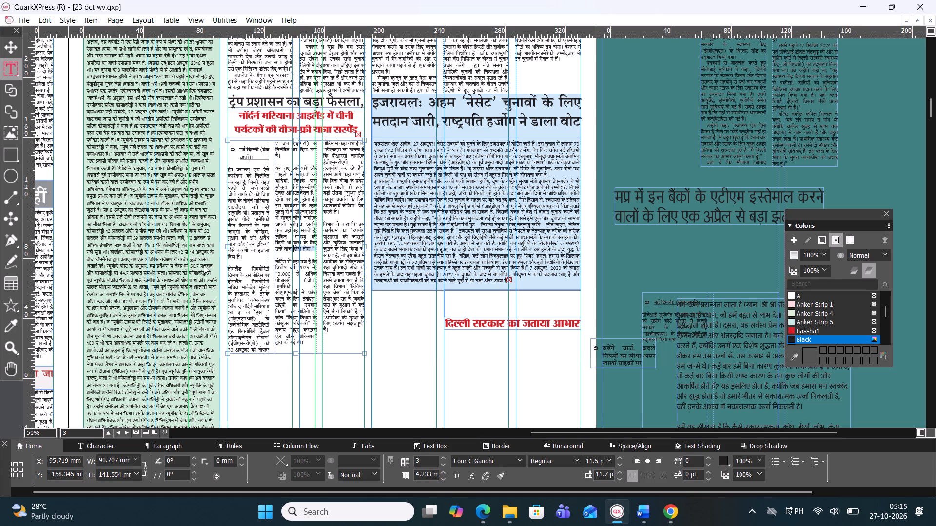
left_click_drag(297, 355, 296, 351)
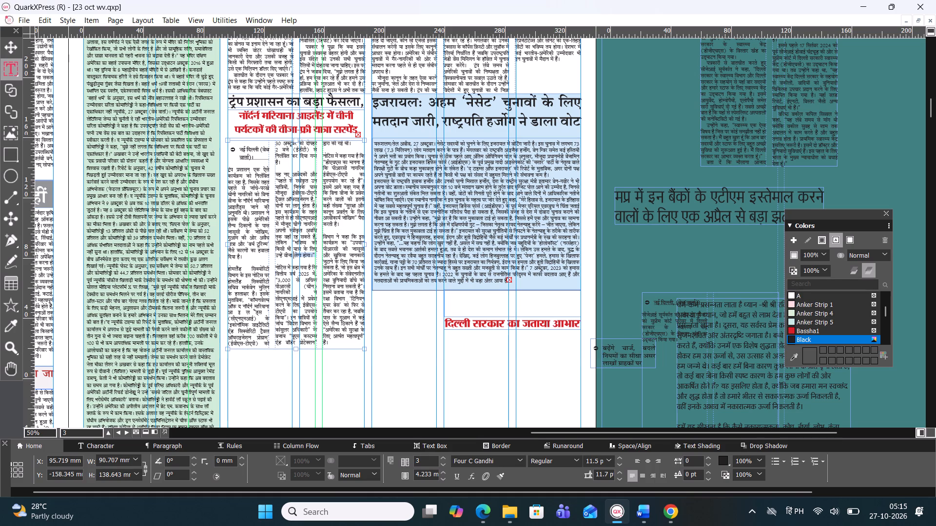
Close the paragraph gap before होमलैंड सिक्योरिटी, adding a space, and remove the blank line before विभाग ने कहा in the frame.
left_click(238, 264)
key("BackSpace")
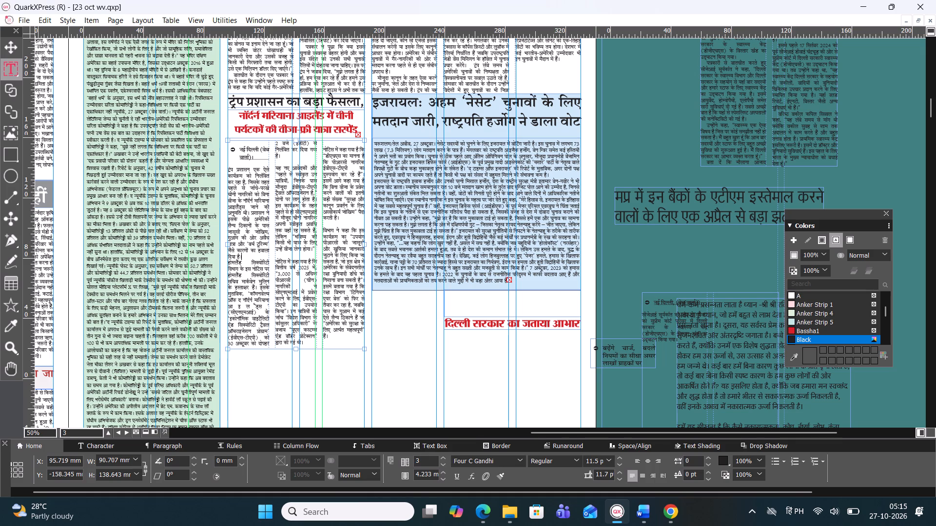
left_click(229, 262)
key("BackSpace")
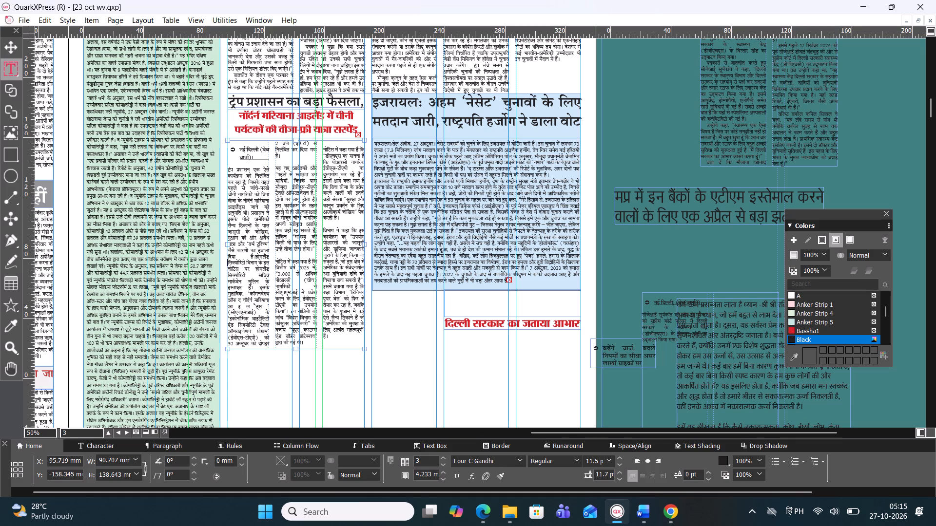
key("space")
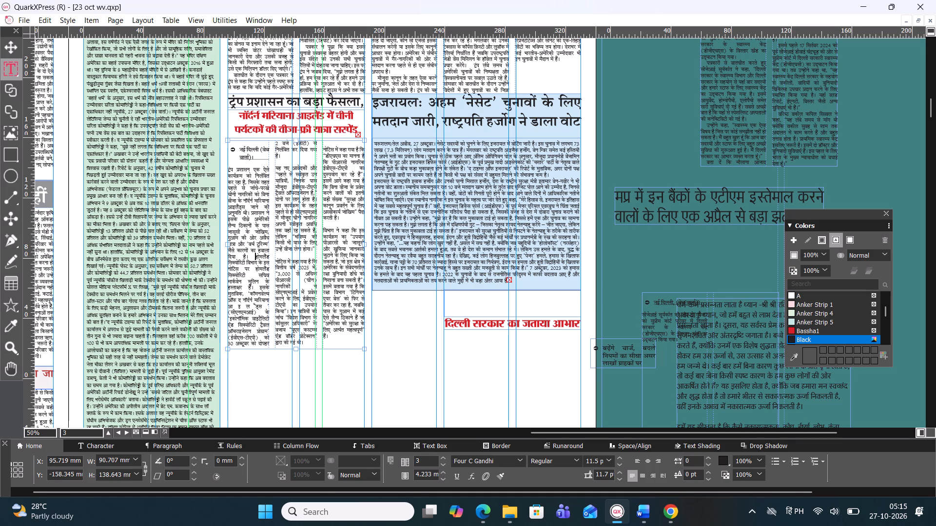
left_click(350, 225)
key("BackSpace")
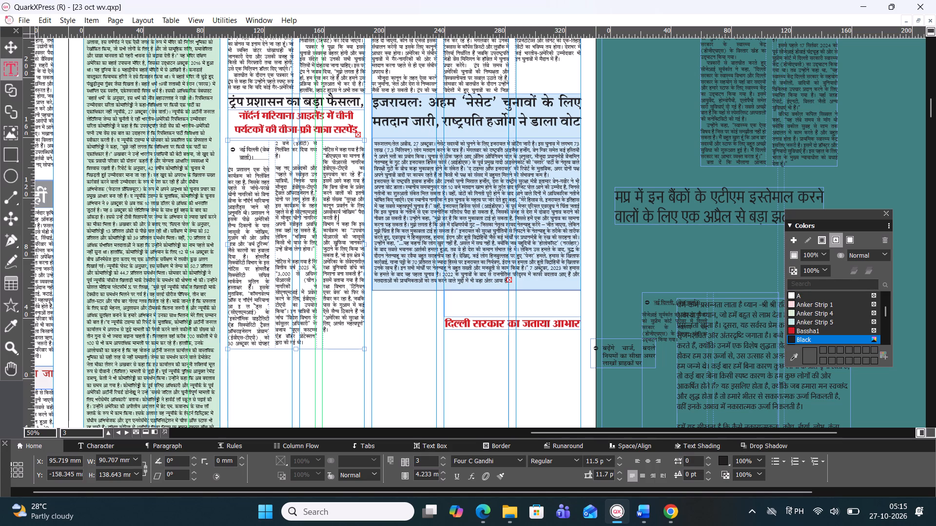
Adjust the three-column Northern Mariana visa story frame to about 135.7 mm high and deselect it.
left_click_drag(296, 347, 296, 343)
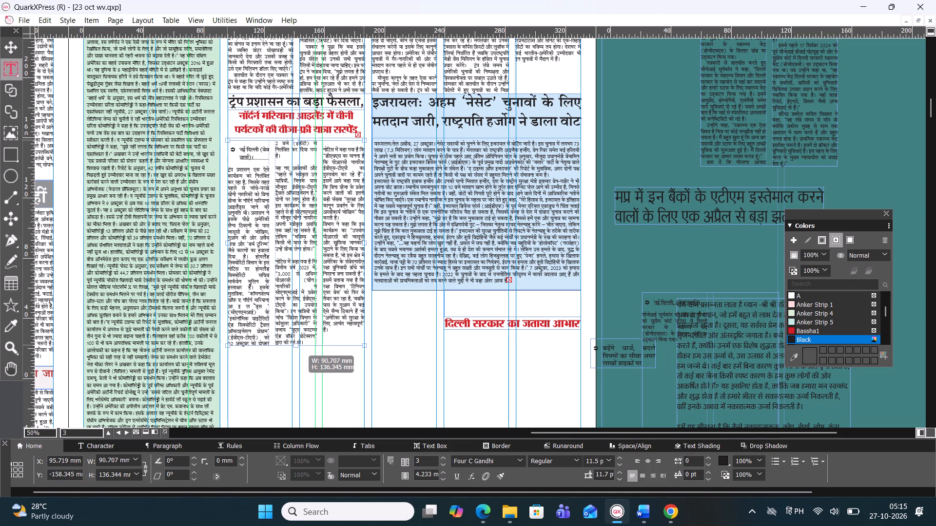
left_click_drag(296, 343, 299, 347)
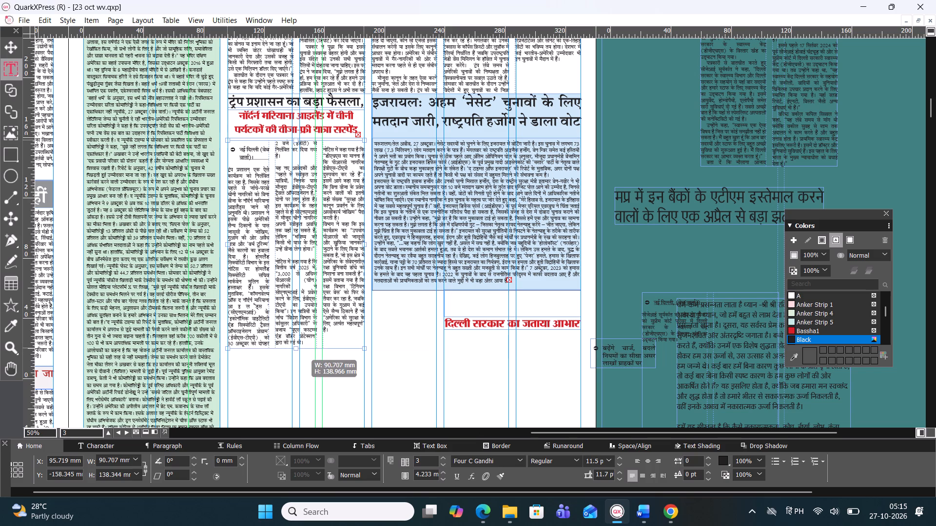
left_click_drag(299, 347, 298, 341)
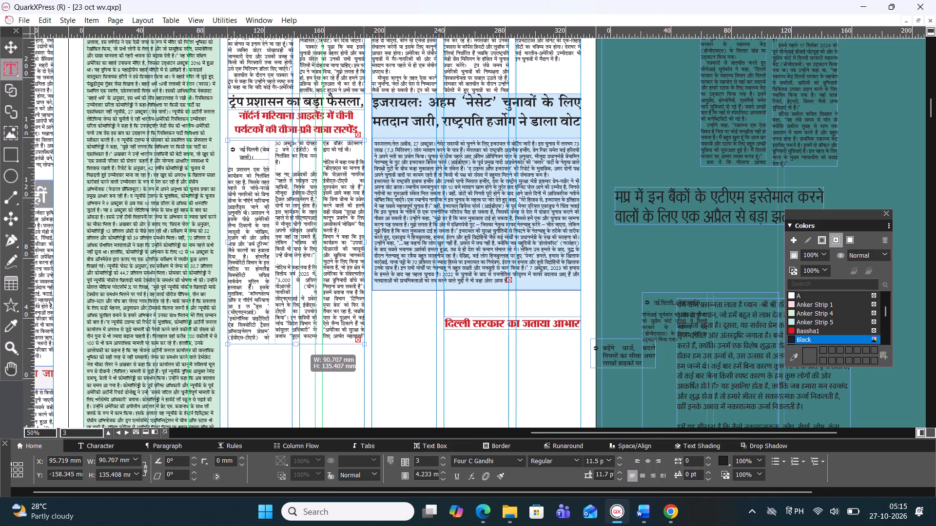
left_click_drag(298, 341, 299, 343)
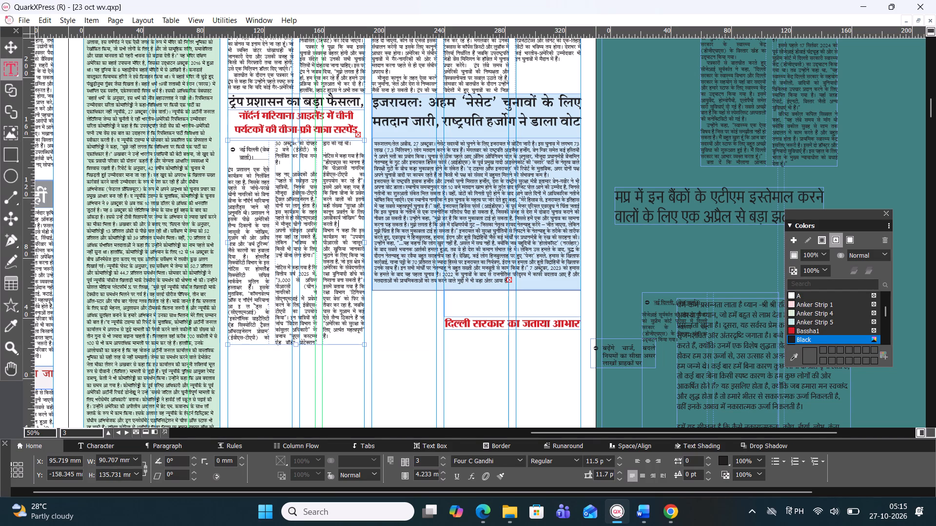
left_click(5, 48)
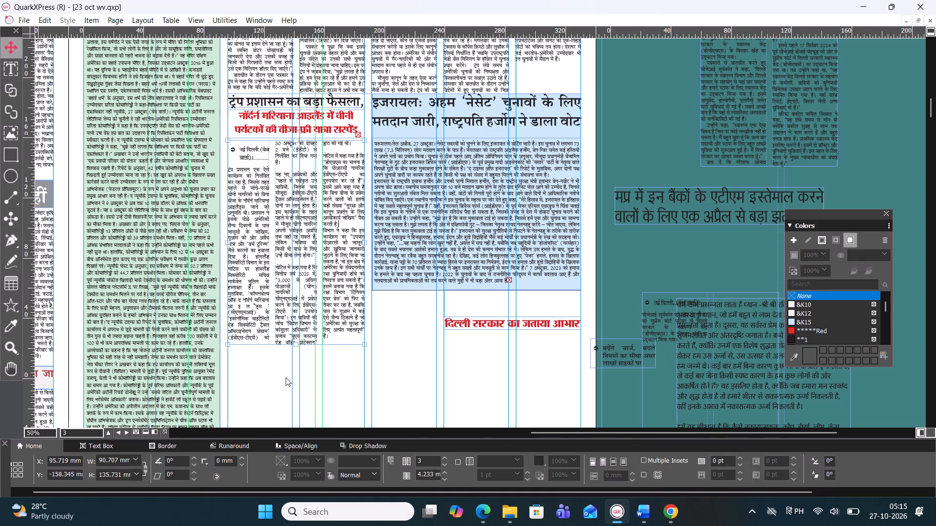
left_click(301, 407)
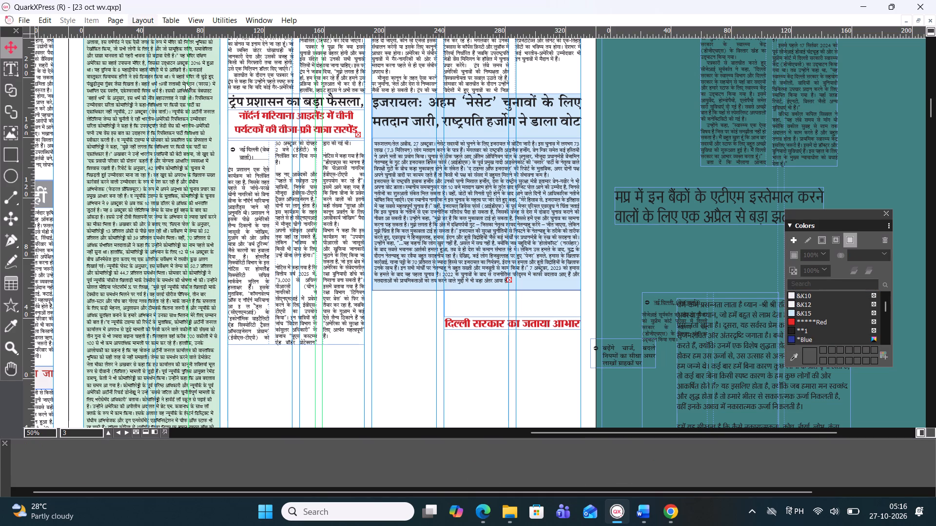
Move the red दिल्ली सरकार का जताया आभार heading to about X 63 mm, Y 33.9 mm, above the मध्य प्रदेश property headline.
left_click(422, 196)
scroll(484, 327, "down", 1)
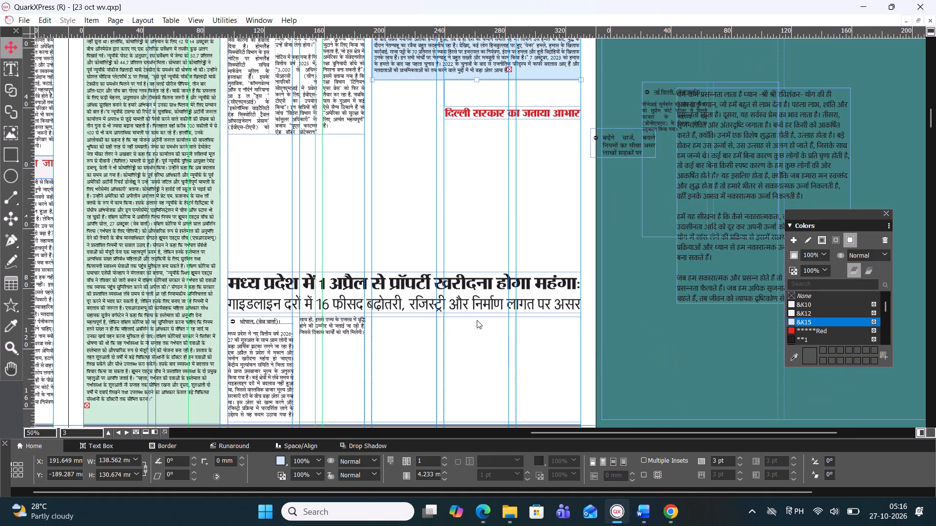
left_click(496, 117)
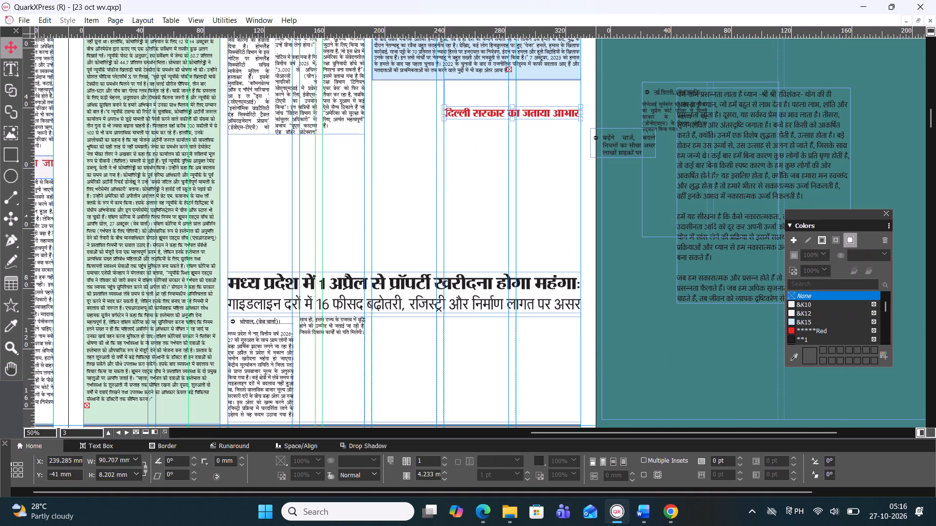
left_click_drag(507, 113, 239, 223)
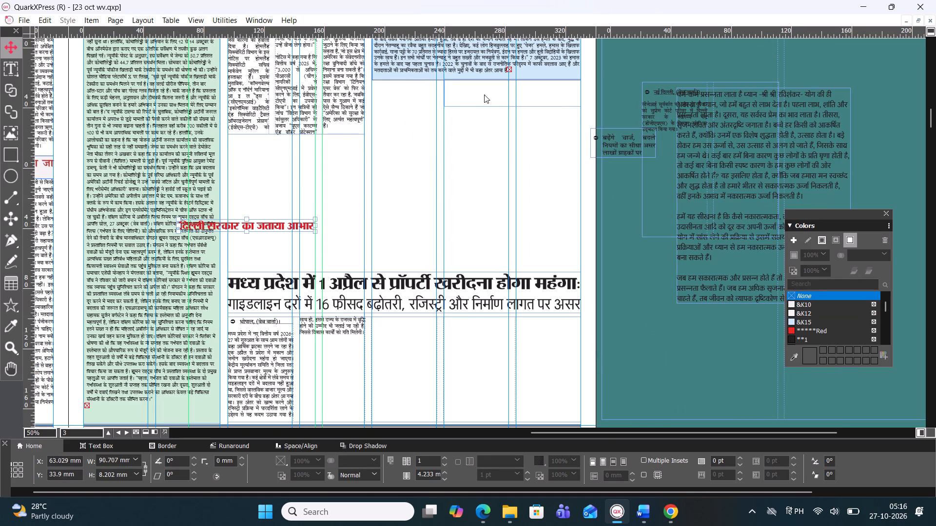
Delete the empty box, about 90.7 mm wide and 18.3 mm high, beneath the Israel story's tinted background.
left_click(484, 94)
left_click_drag(490, 101, 414, 193)
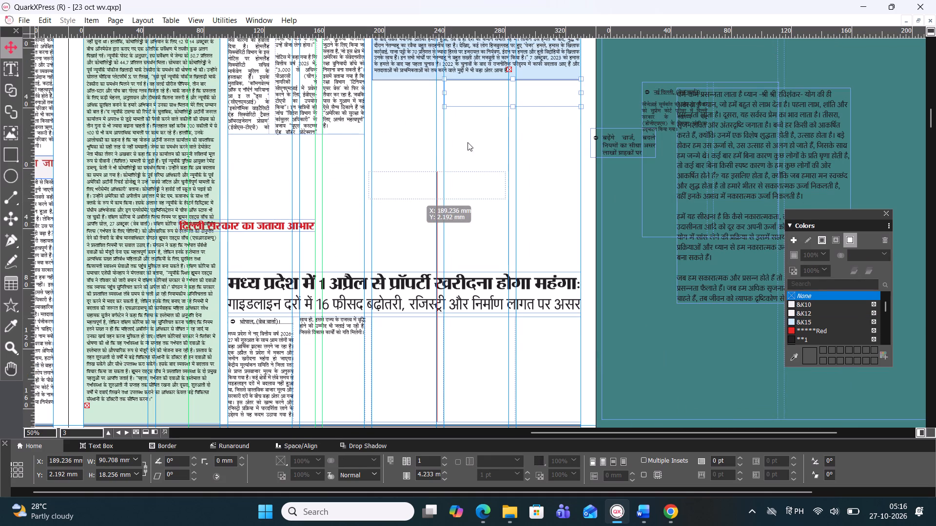
key("BackSpace")
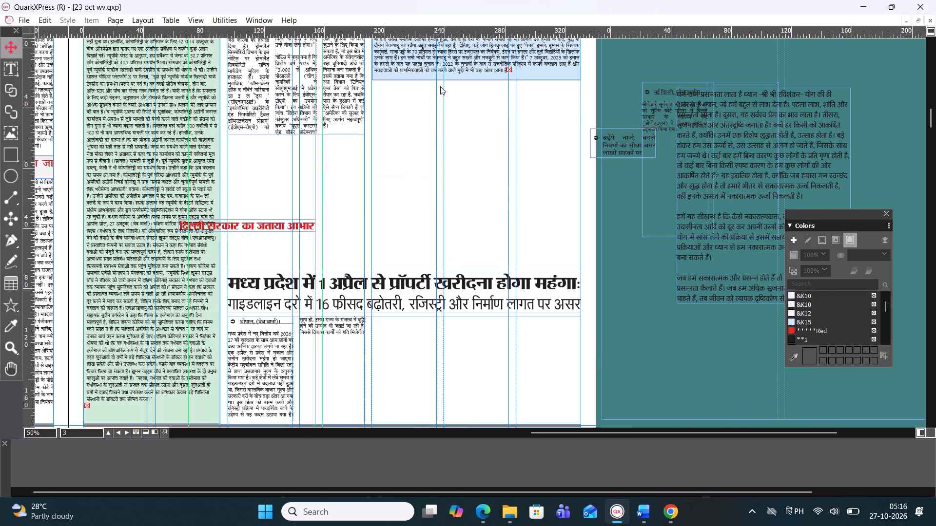
Extend the Israel story's tinted box downward to about 140 mm high.
scroll(442, 86, "up", 1)
left_click(448, 181)
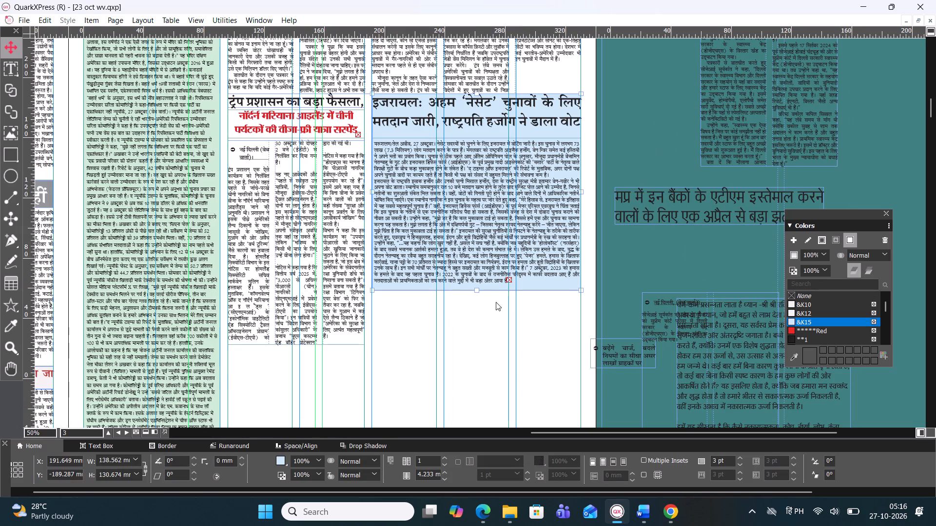
left_click_drag(475, 292, 476, 303)
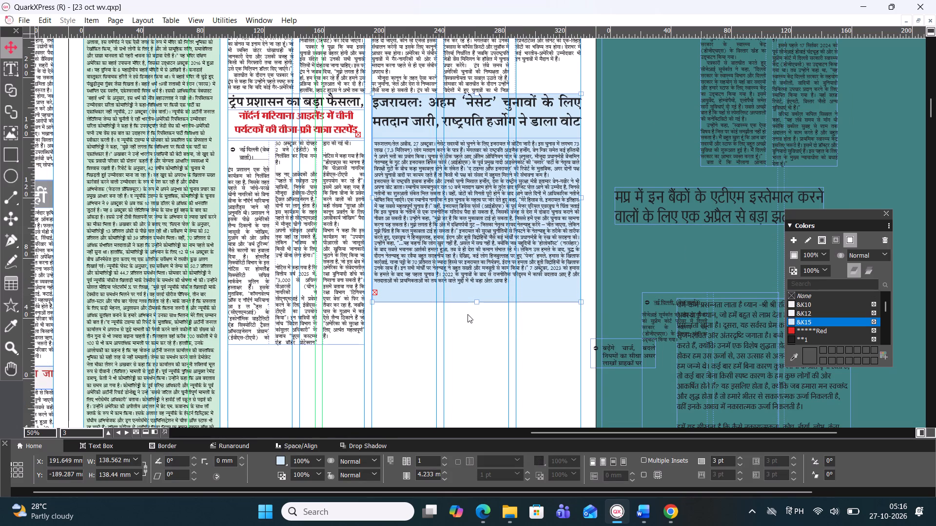
left_click_drag(476, 304, 477, 315)
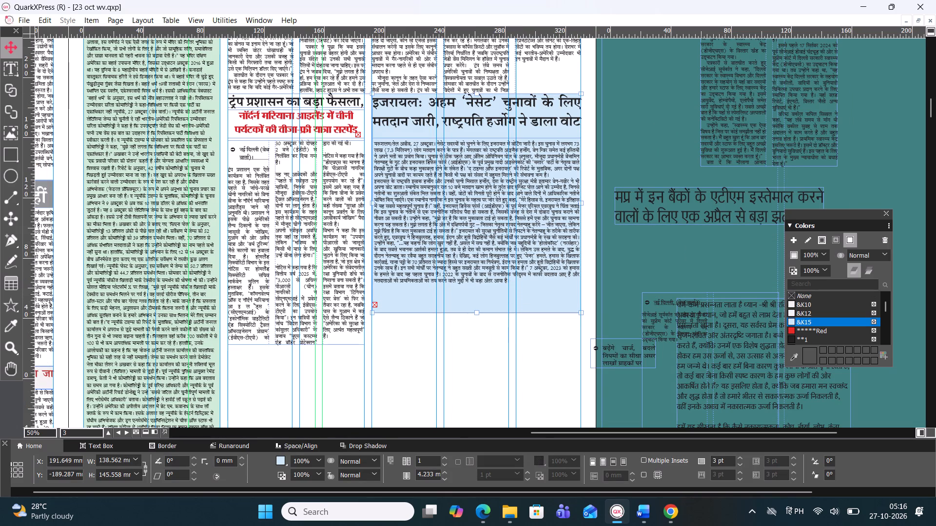
left_click_drag(477, 312, 479, 304)
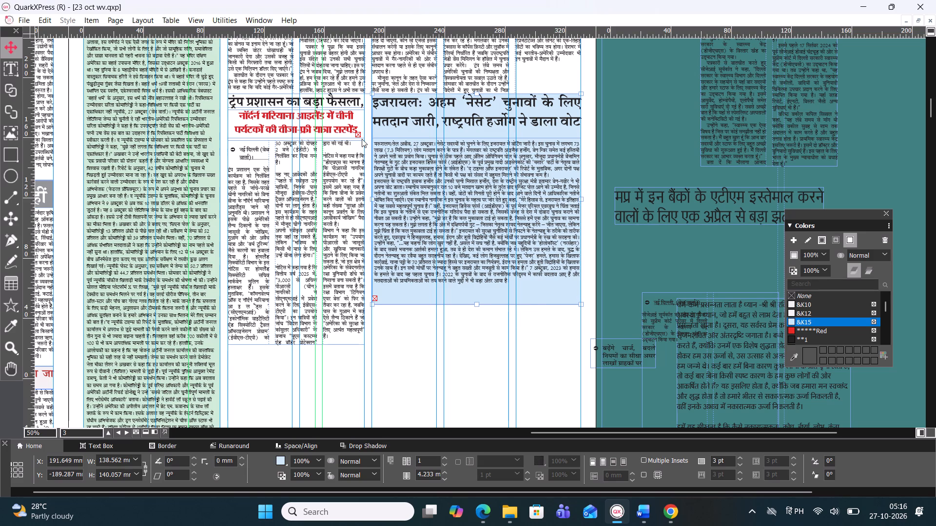
Draw a picture box about 45.3 mm wide and 37.1 mm high over the start of the Israel story's body, below its headline.
left_click(8, 126)
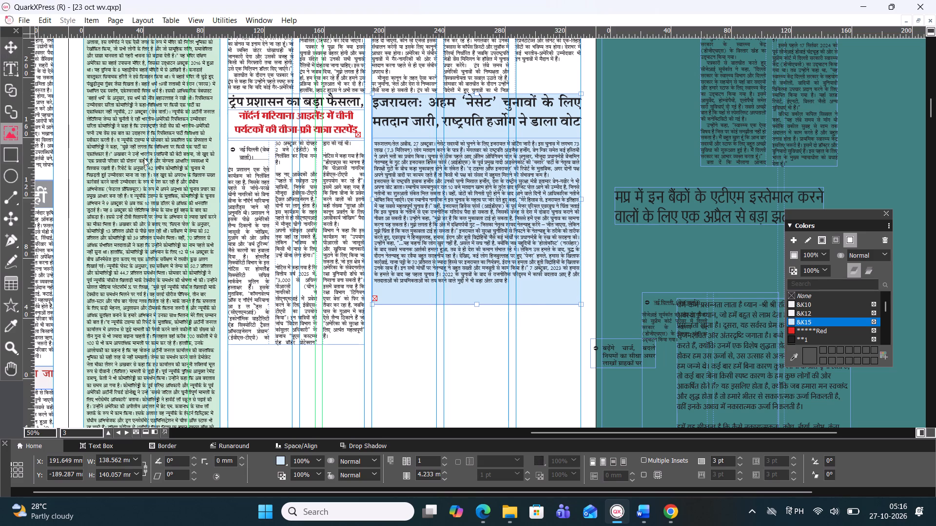
left_click_drag(374, 138, 428, 176)
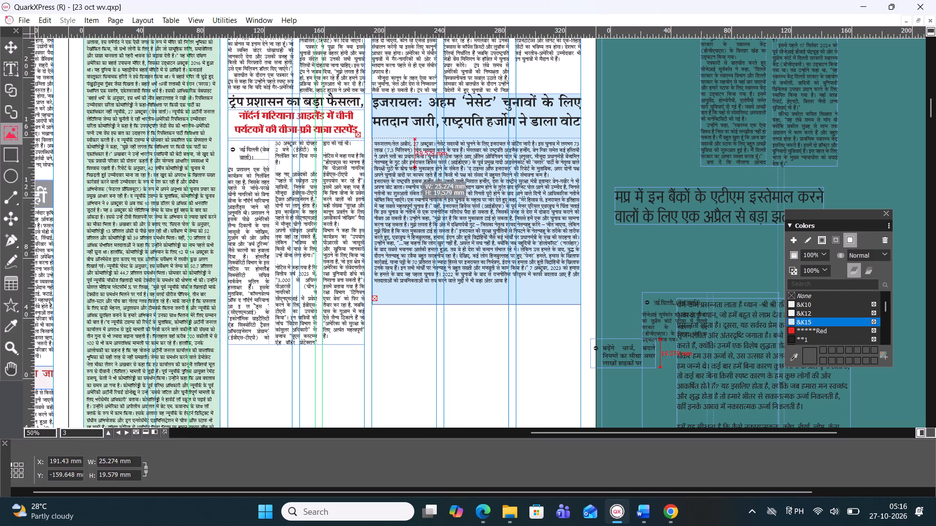
left_click_drag(428, 176, 424, 192)
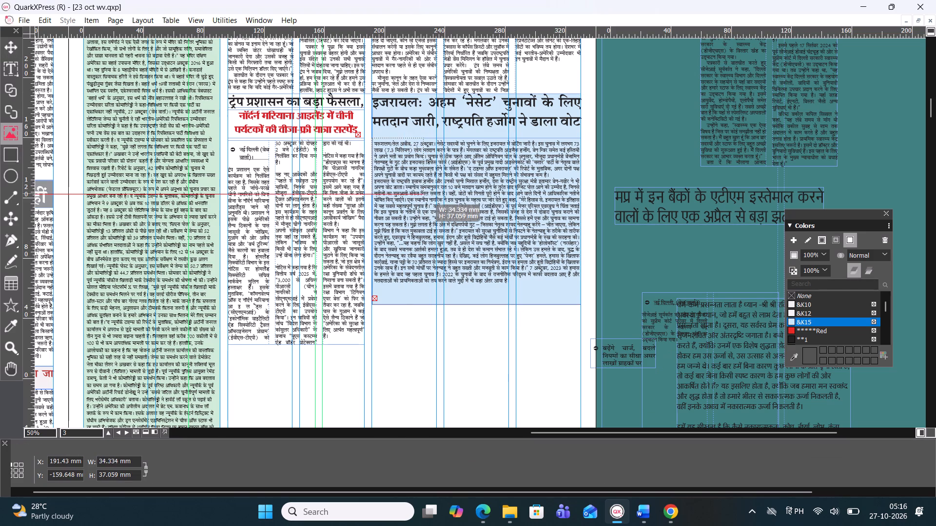
left_click_drag(424, 192, 440, 193)
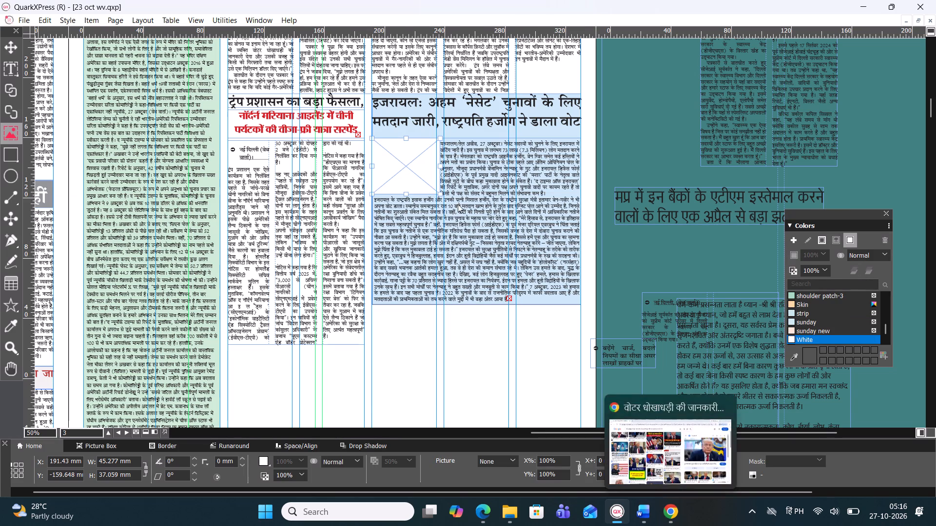
Copy the full Israel ‘नेसेट’ election headline and search Google Images for it in Chrome.
scroll(458, 204, "up", 1)
double_click(413, 328)
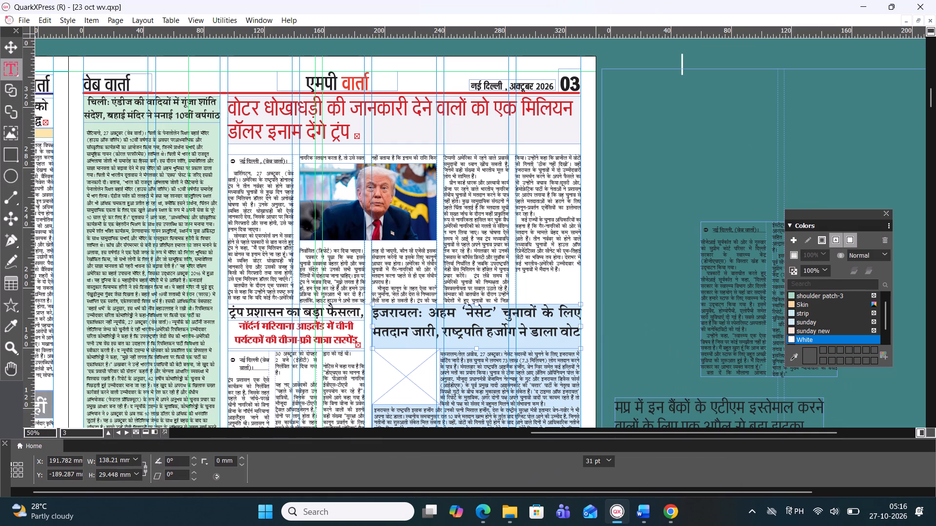
key("ctrl+a")
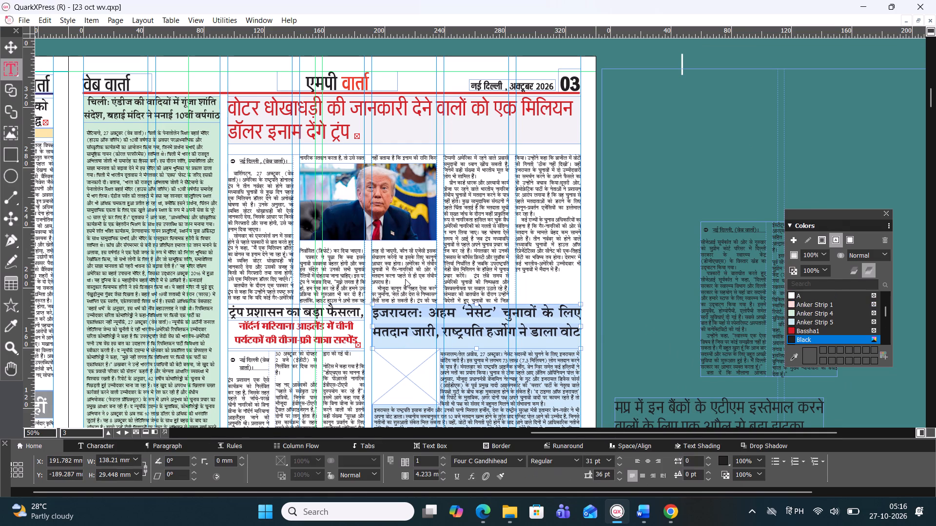
key("ctrl+c")
left_click(671, 520)
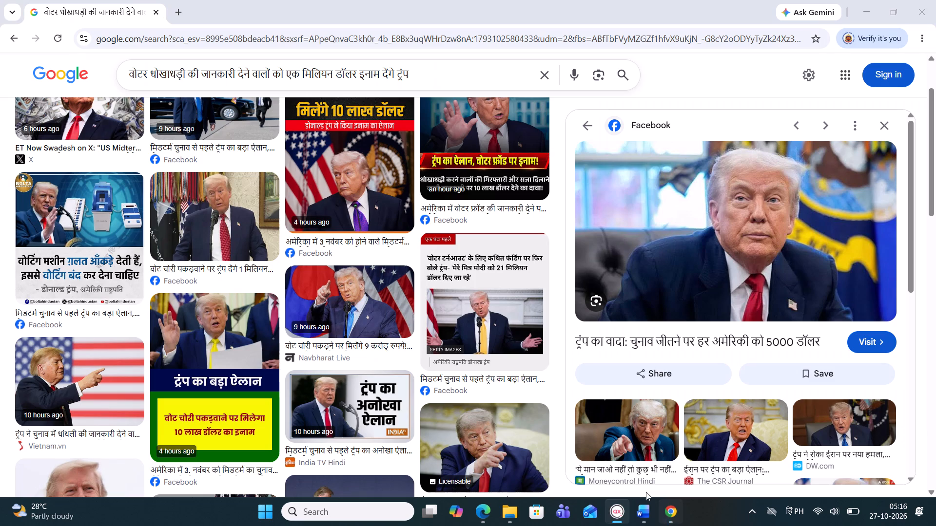
left_click(540, 72)
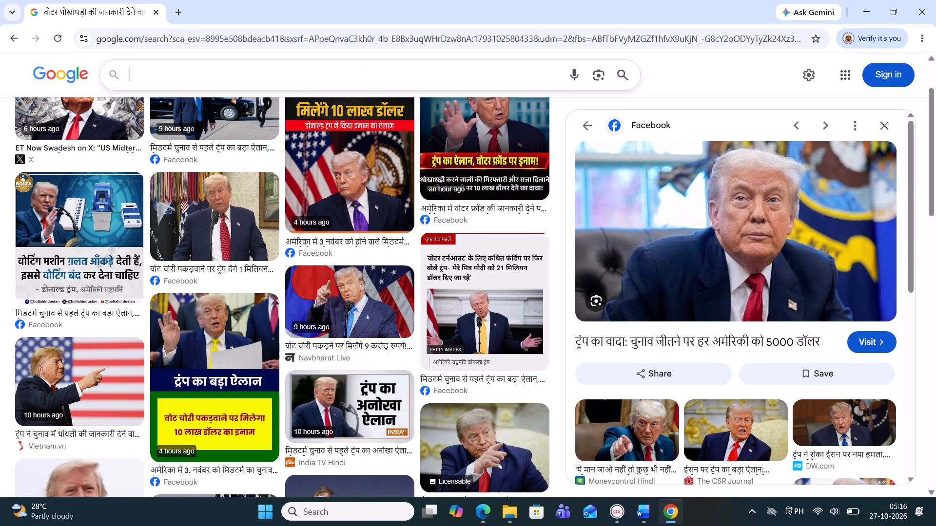
key("ctrl+v")
key("Return")
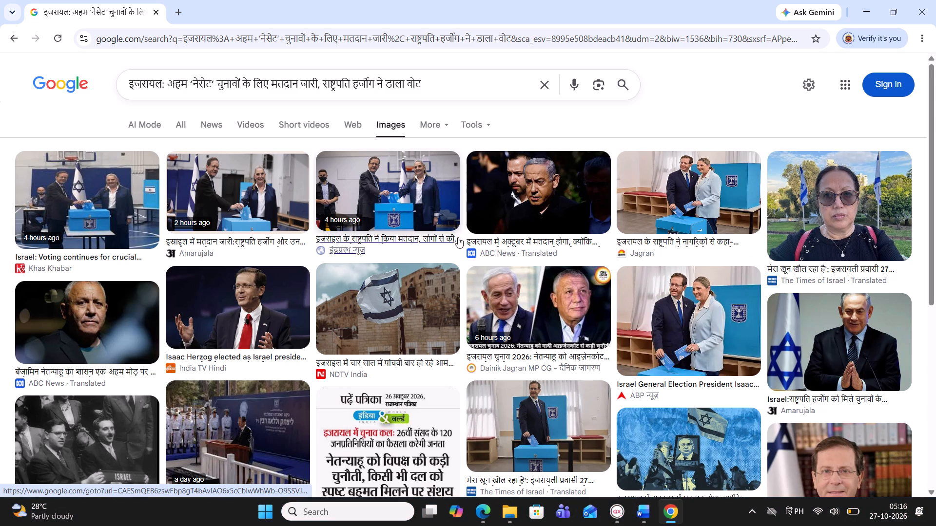
Copy the Khas Khabar voting photo from the image results and paste it into the Israel story's picture box in QuarkXPress.
scroll(411, 198, "up", 3)
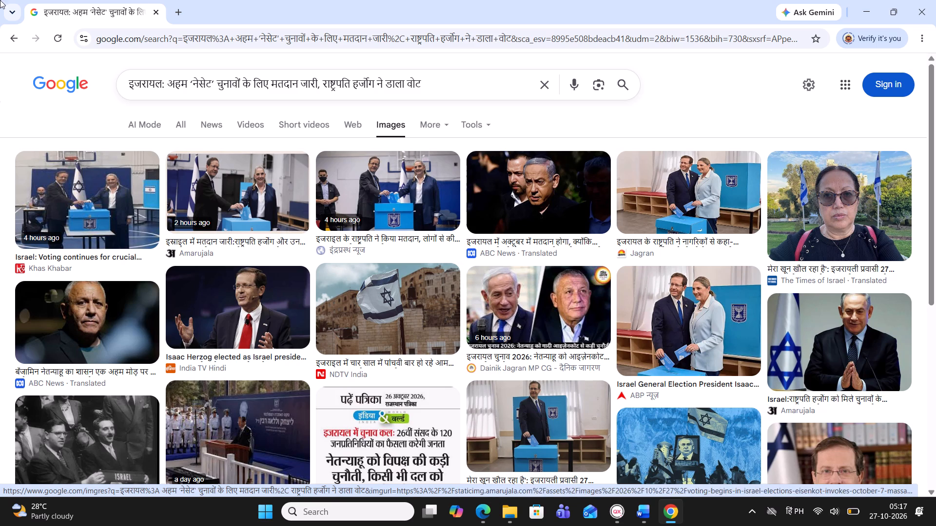
right_click(108, 197)
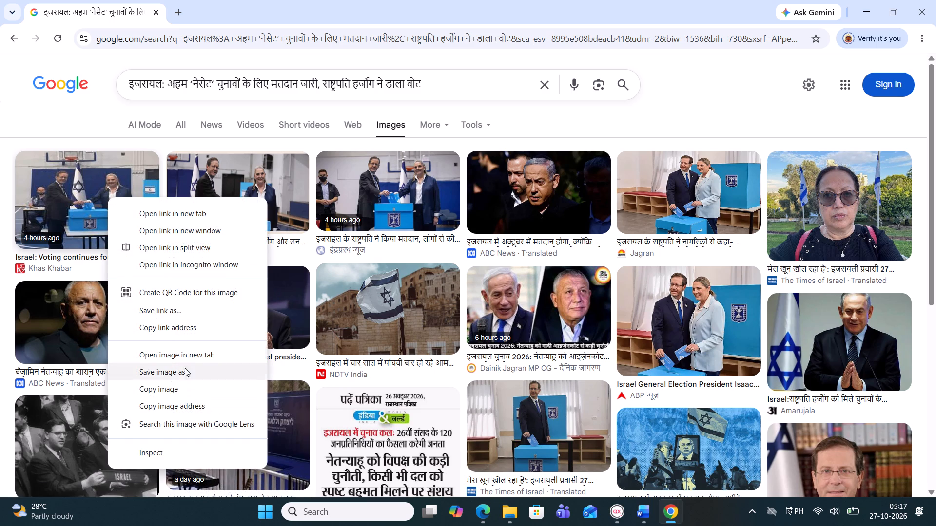
left_click(190, 382)
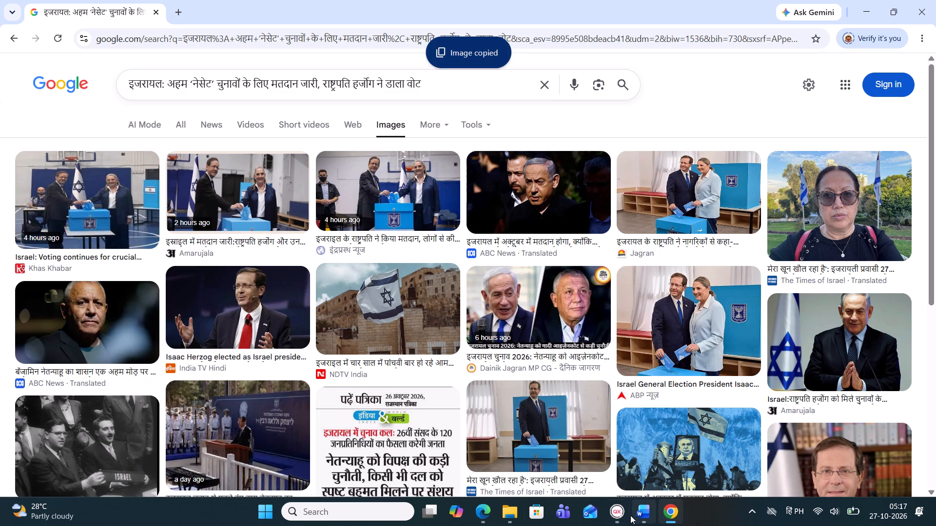
left_click(622, 520)
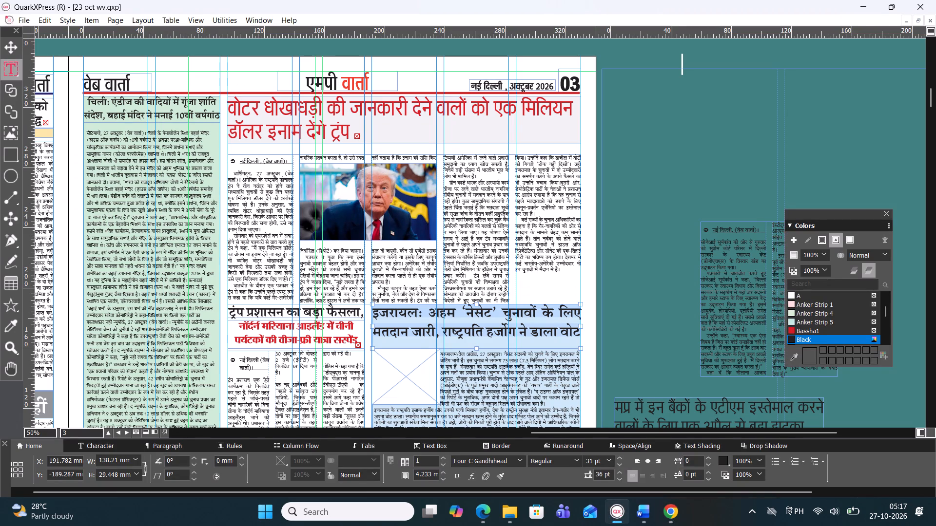
right_click_drag(413, 372, 408, 368)
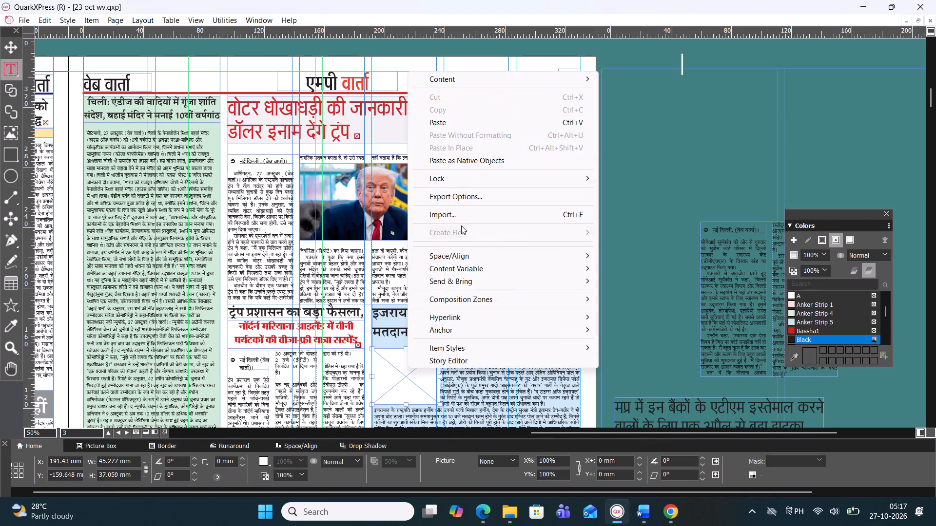
left_click(468, 125)
left_click(417, 359)
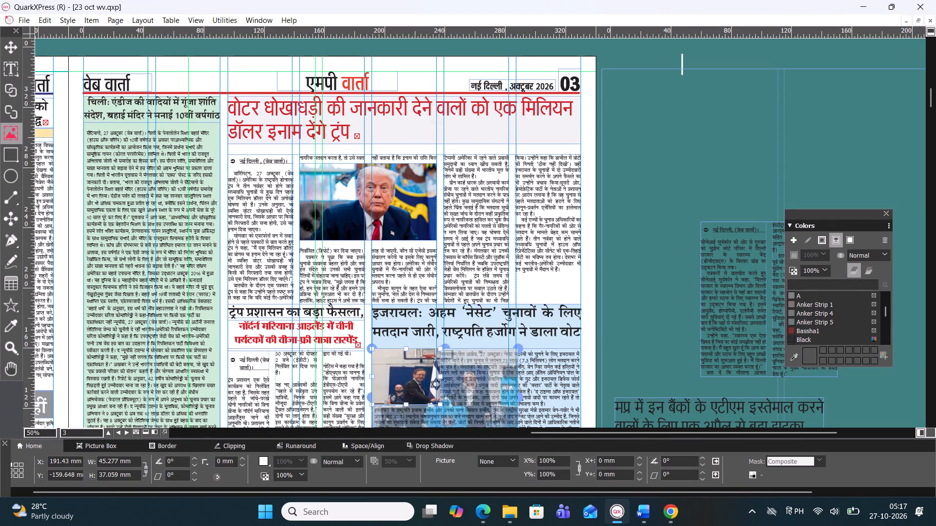
Scale the pasted voting photo to fit its box, and fit the box to the picture.
right_click(416, 372)
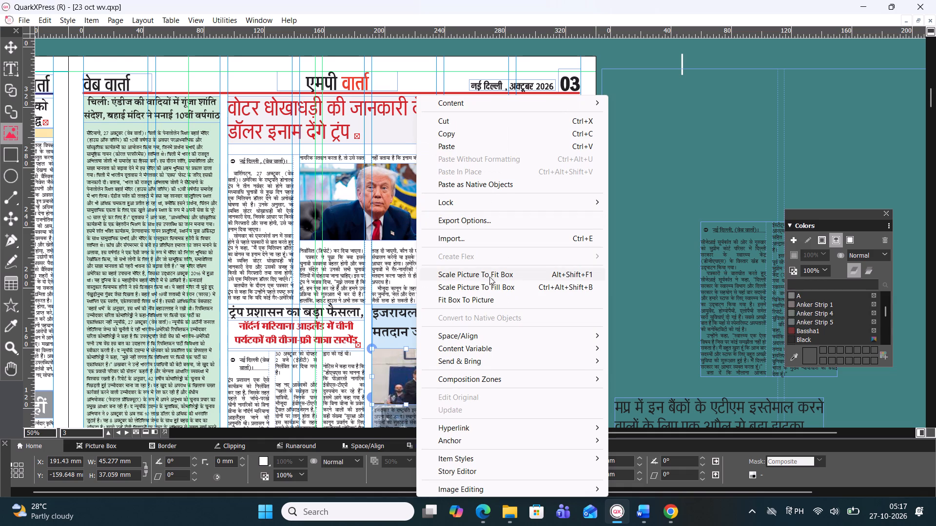
left_click(491, 270)
right_click(419, 376)
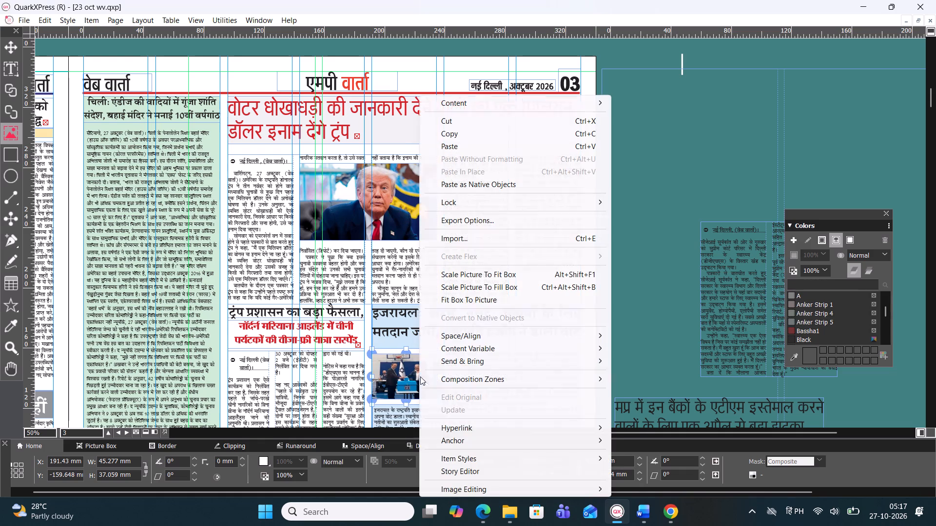
left_click(515, 298)
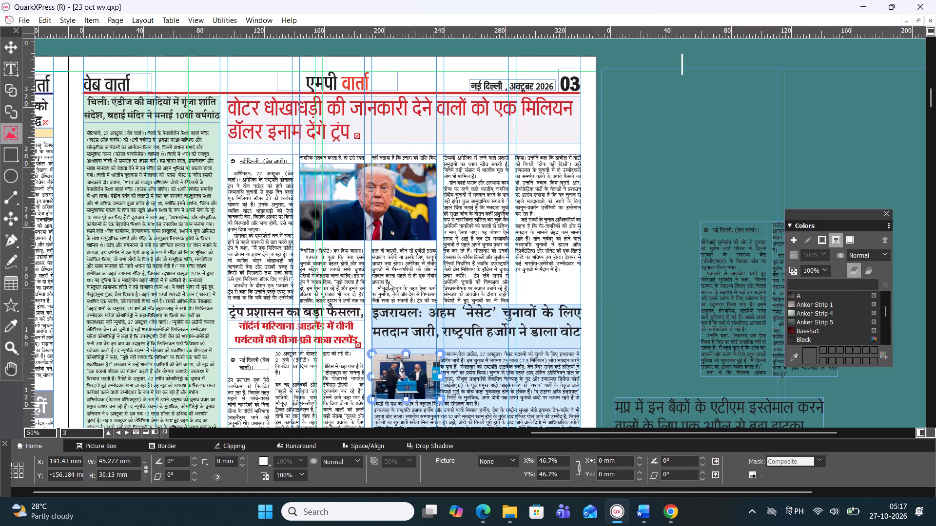
Move the red ‘दिल्ली सरकार का जताया आभार’ headline box directly below the Israel story and widen it to about 138.6 mm.
left_click(16, 50)
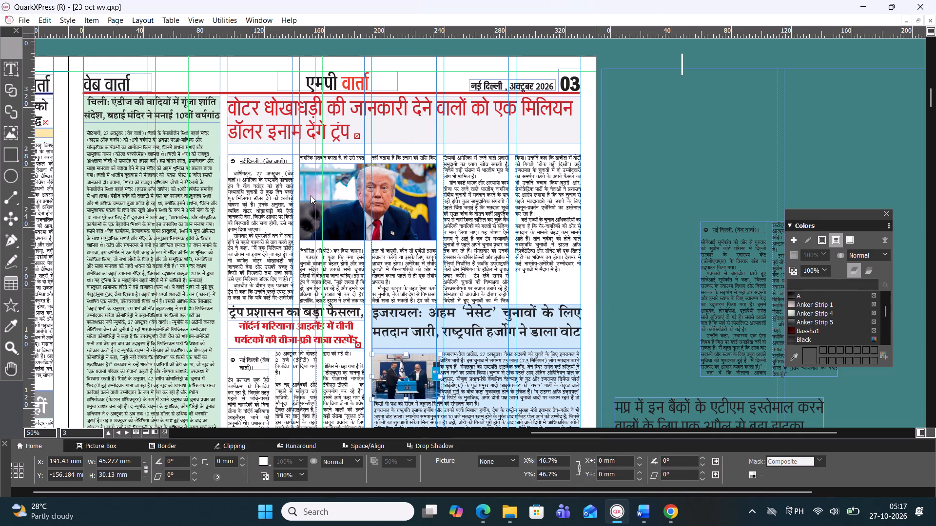
scroll(315, 234, "down", 1)
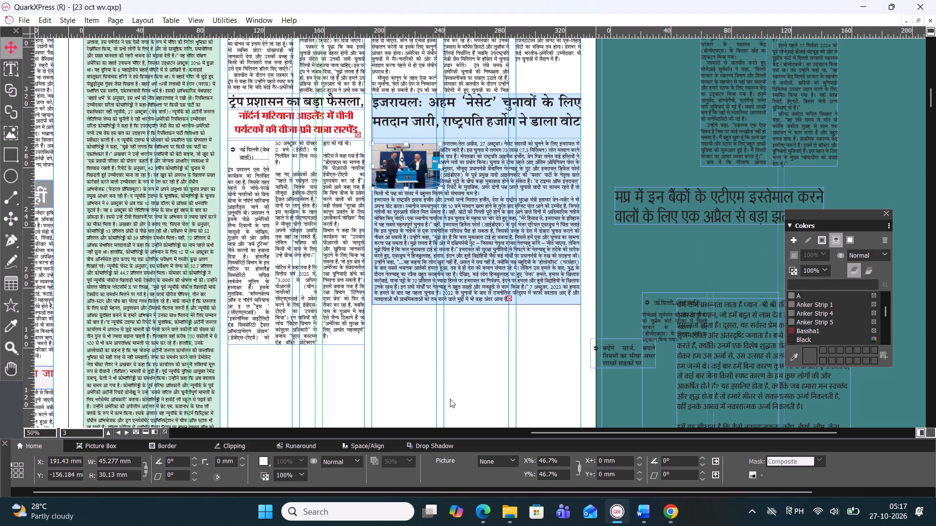
left_click(450, 399)
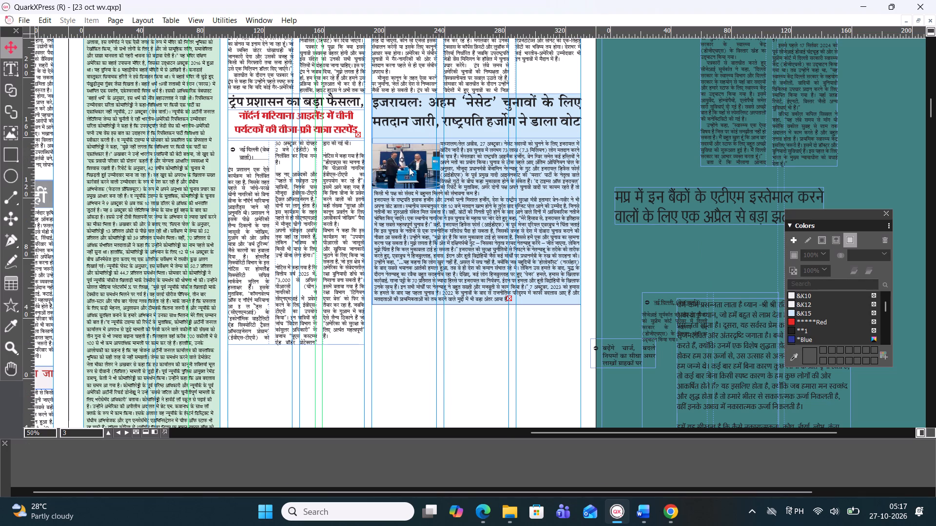
left_click(413, 150)
left_click(423, 344)
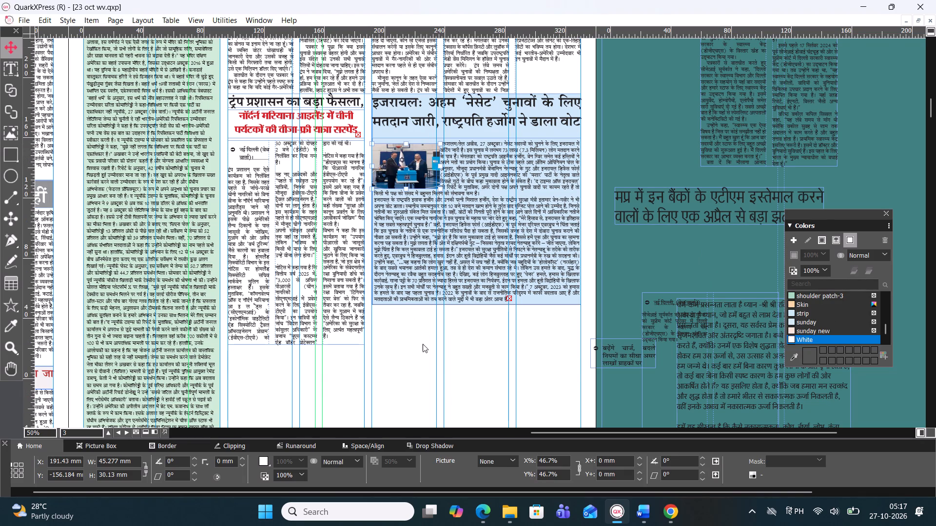
scroll(429, 347, "down", 1)
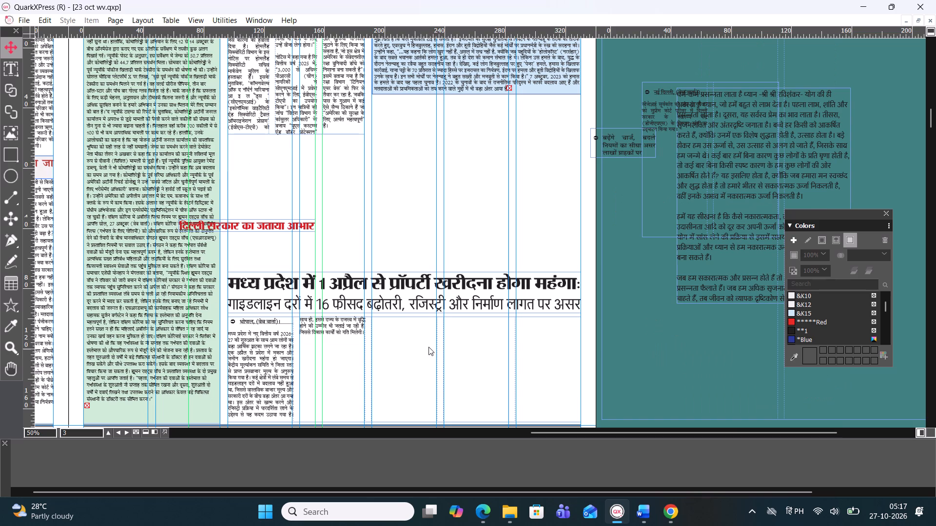
left_click_drag(261, 225, 467, 106)
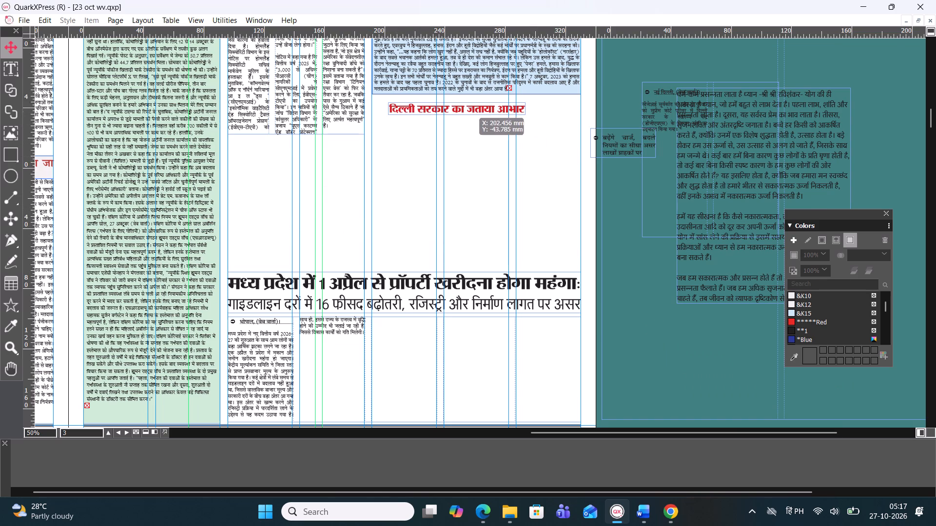
left_click_drag(467, 106, 454, 99)
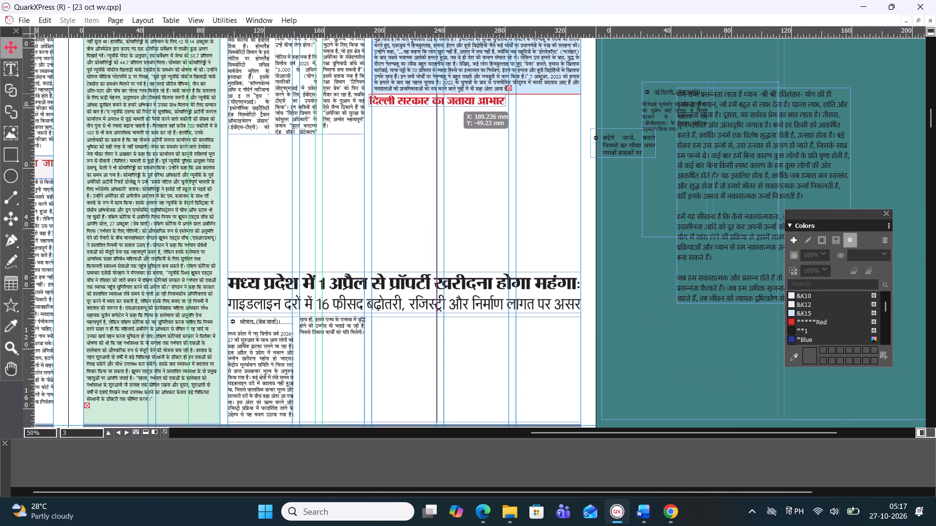
left_click_drag(454, 99, 455, 98)
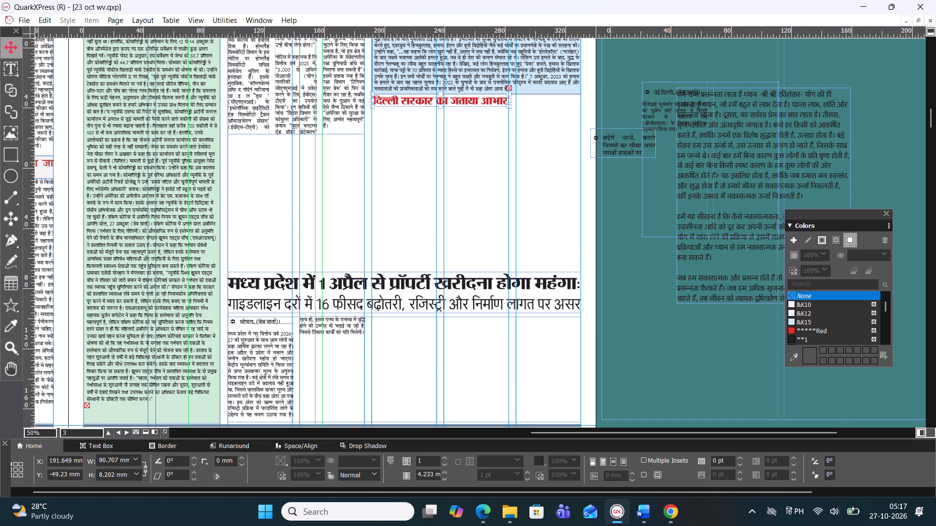
left_click_drag(511, 101, 583, 102)
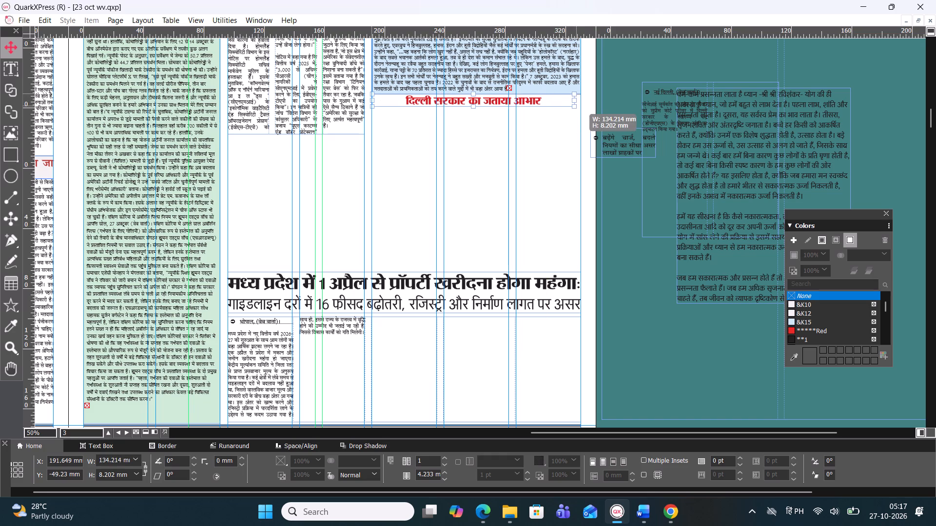
left_click_drag(583, 102, 585, 102)
Delete all the old text in the red headline box below the Israel story.
double_click(544, 98)
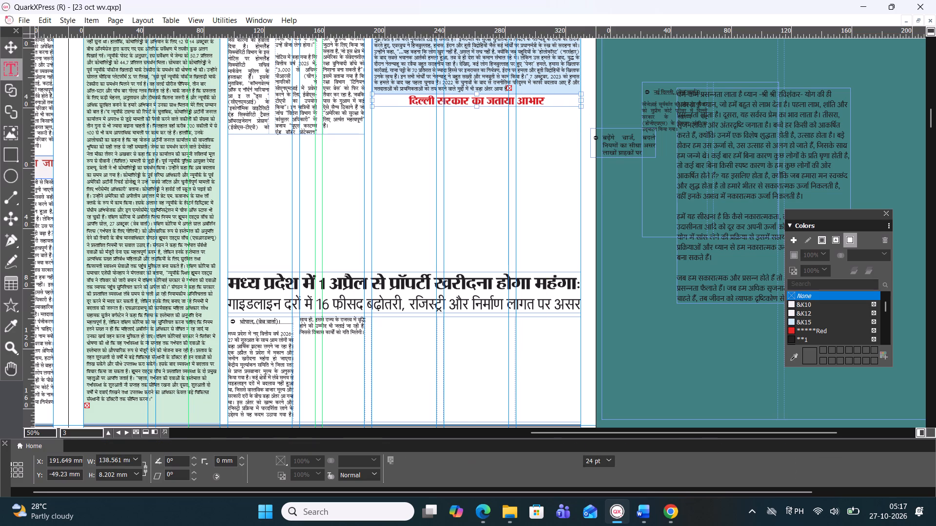
key("ctrl+a")
key("BackSpace")
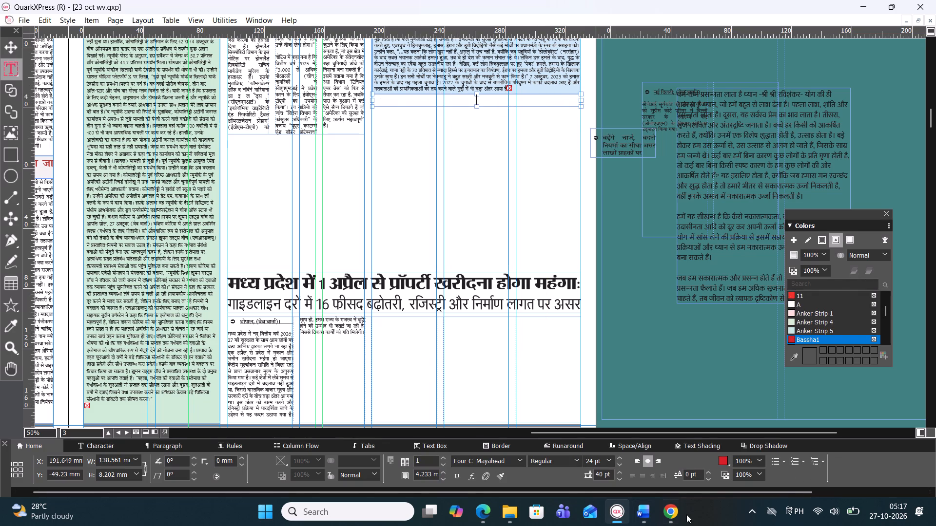
Switch to the 27 Oct International document in Word and copy the headline ‘सूडान में अकाल का खतरा, अमेरिका और उसके सहयोगियों ने जताई चिंता’.
left_click(637, 513)
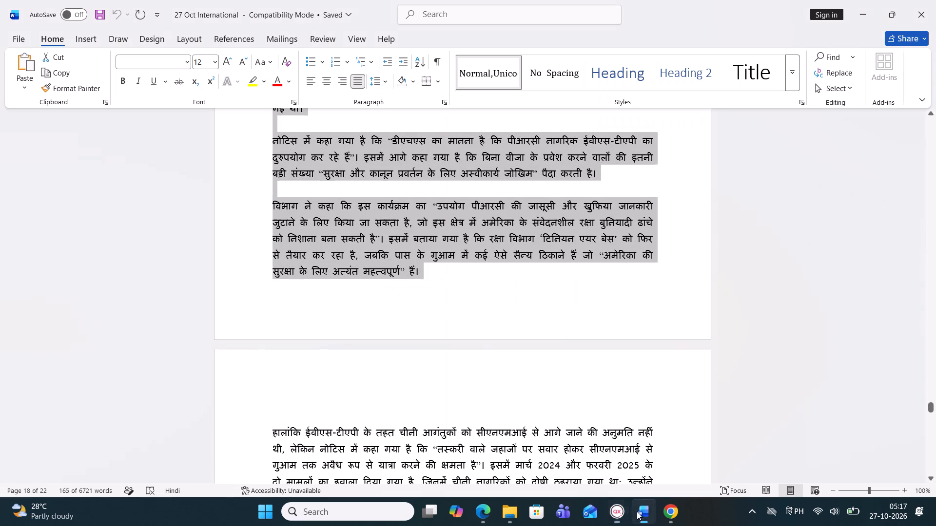
scroll(404, 358, "down", 8)
scroll(386, 320, "up", 1)
scroll(386, 320, "down", 5)
scroll(386, 320, "up", 1)
scroll(357, 309, "down", 1)
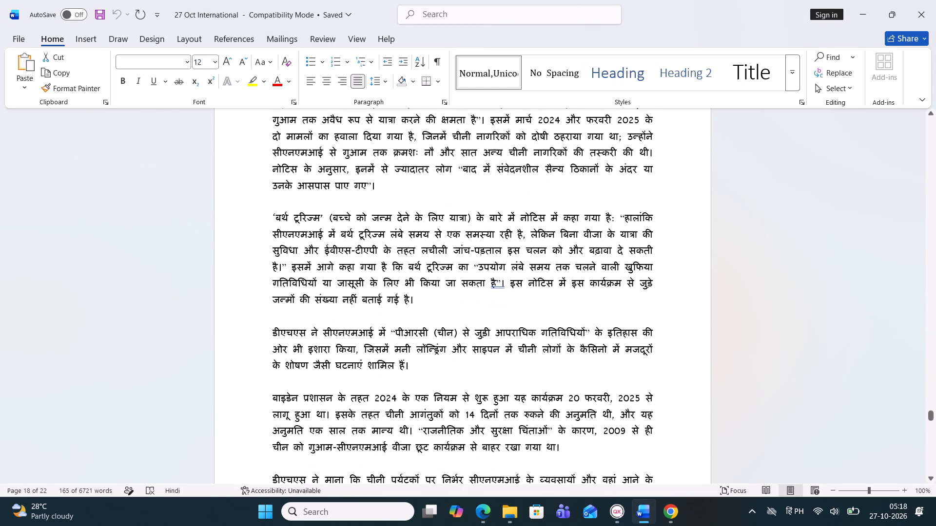
scroll(336, 329, "down", 2)
scroll(329, 326, "up", 1)
scroll(329, 326, "down", 11)
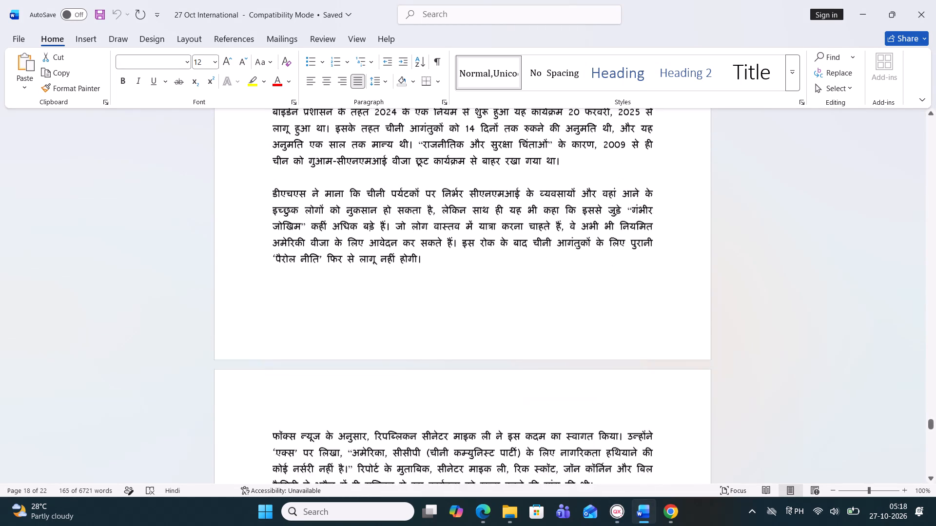
scroll(318, 316, "down", 12)
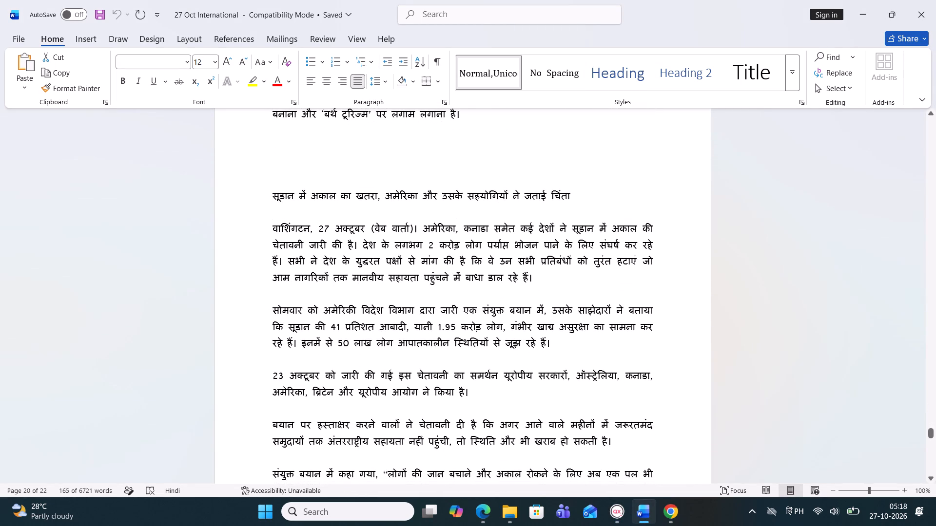
scroll(427, 238, "up", 1)
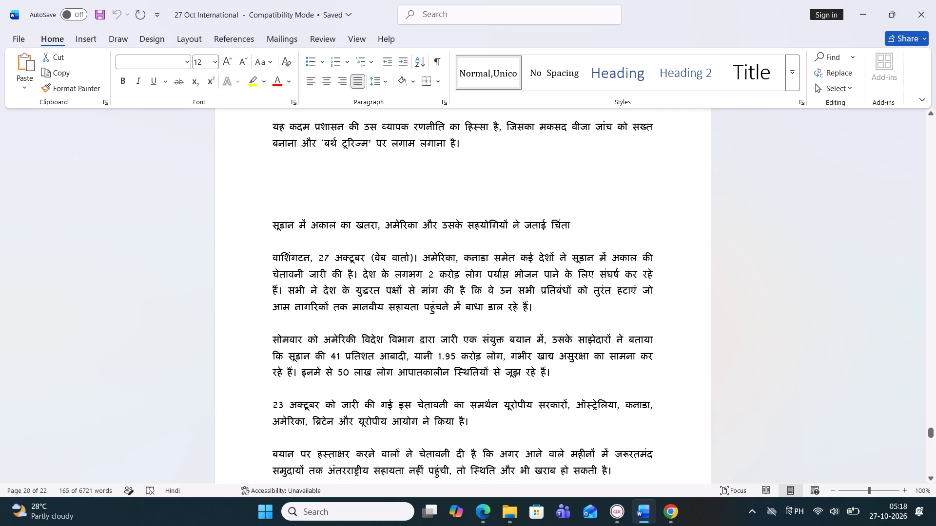
left_click_drag(267, 225, 595, 225)
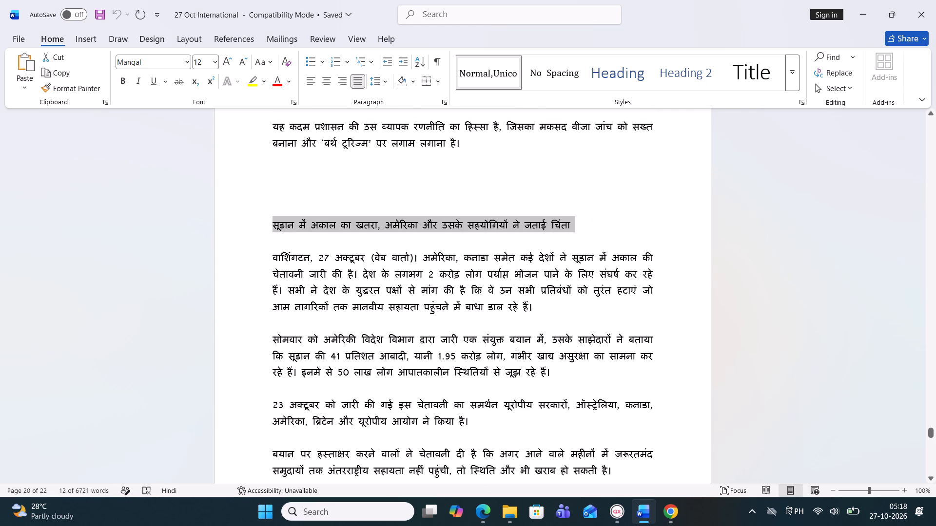
key("ctrl+c")
Examine the Sudan famine story's body text through to the end of the document, and return to its headline.
scroll(390, 319, "down", 7)
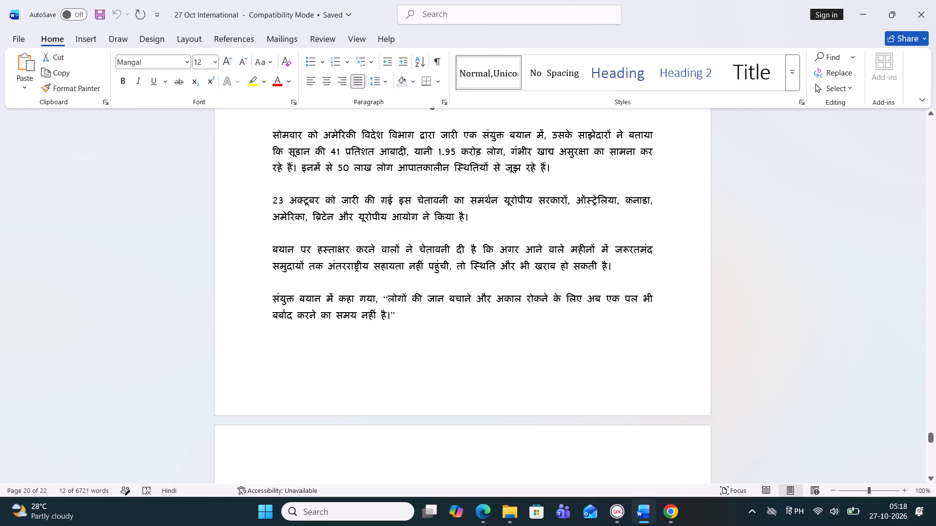
scroll(393, 225, "up", 1)
scroll(393, 225, "down", 7)
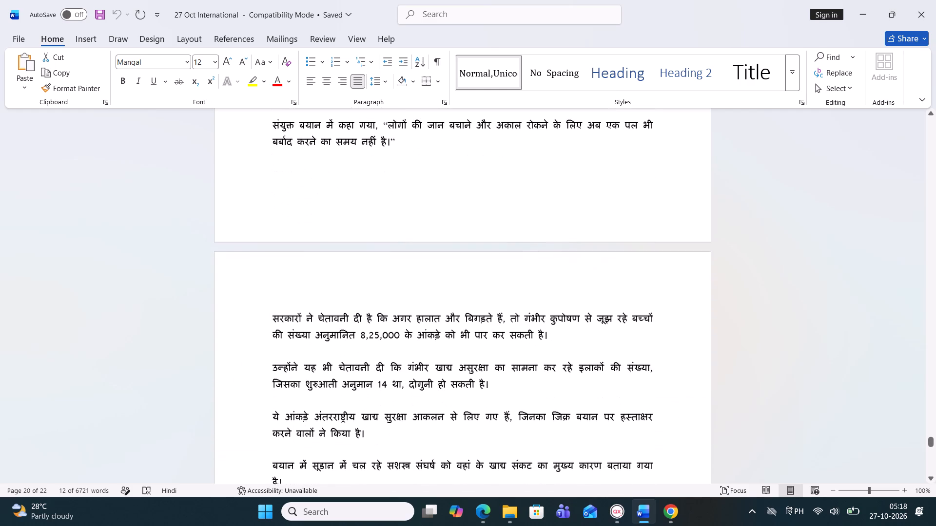
scroll(409, 215, "down", 14)
scroll(410, 215, "up", 1)
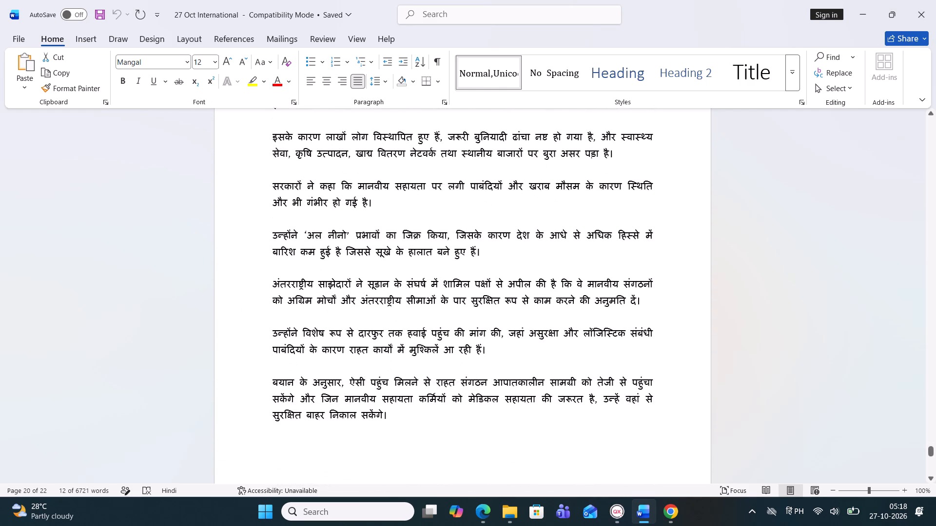
scroll(411, 220, "down", 9)
scroll(332, 336, "down", 4)
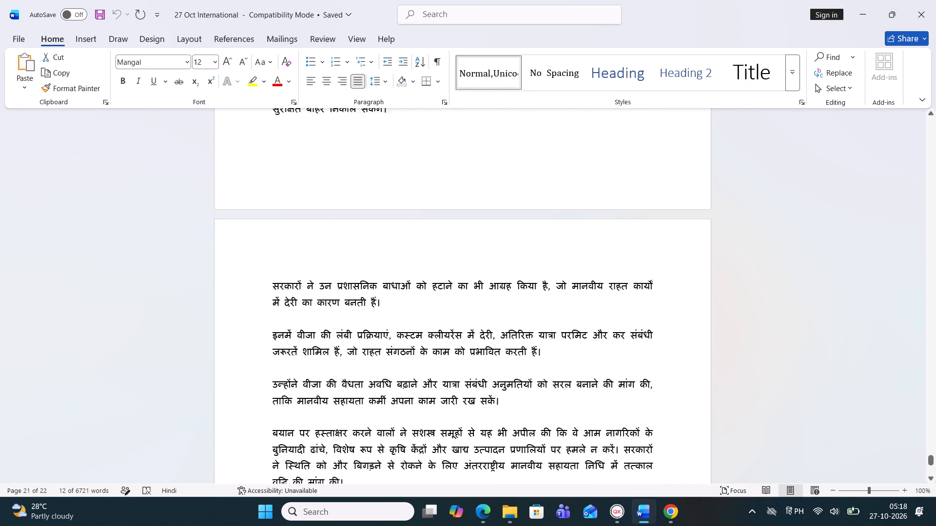
scroll(332, 336, "down", 13)
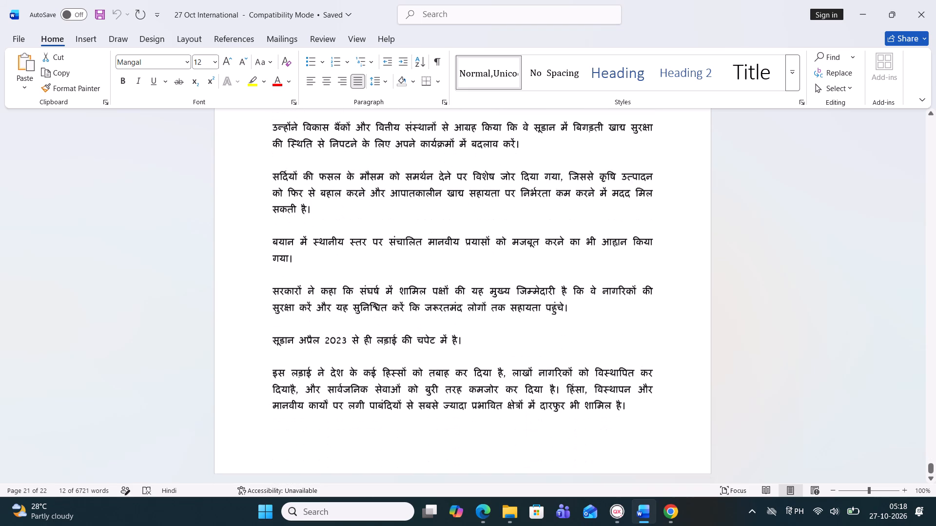
scroll(334, 338, "down", 1)
scroll(334, 338, "up", 1)
scroll(334, 338, "down", 14)
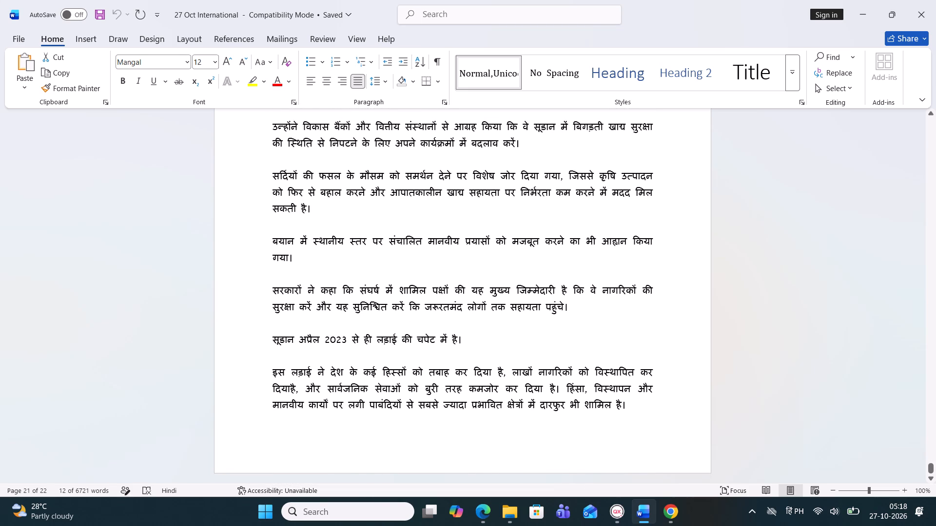
scroll(341, 348, "up", 3)
scroll(350, 308, "up", 8)
scroll(354, 280, "down", 1)
scroll(354, 280, "up", 6)
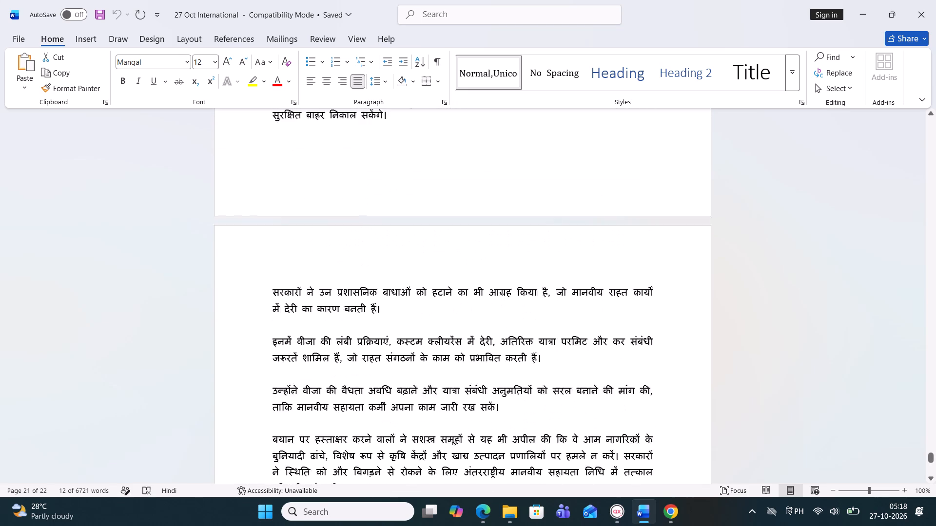
scroll(354, 280, "up", 13)
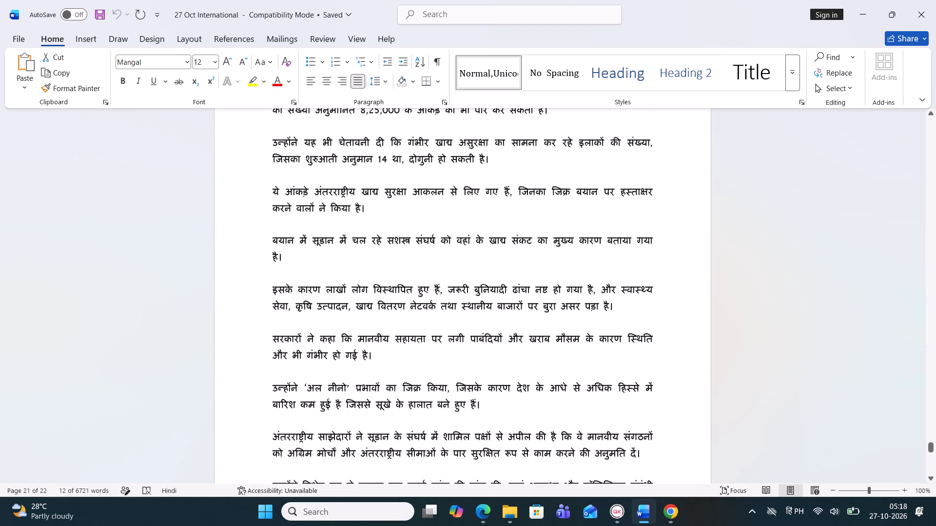
scroll(354, 280, "up", 13)
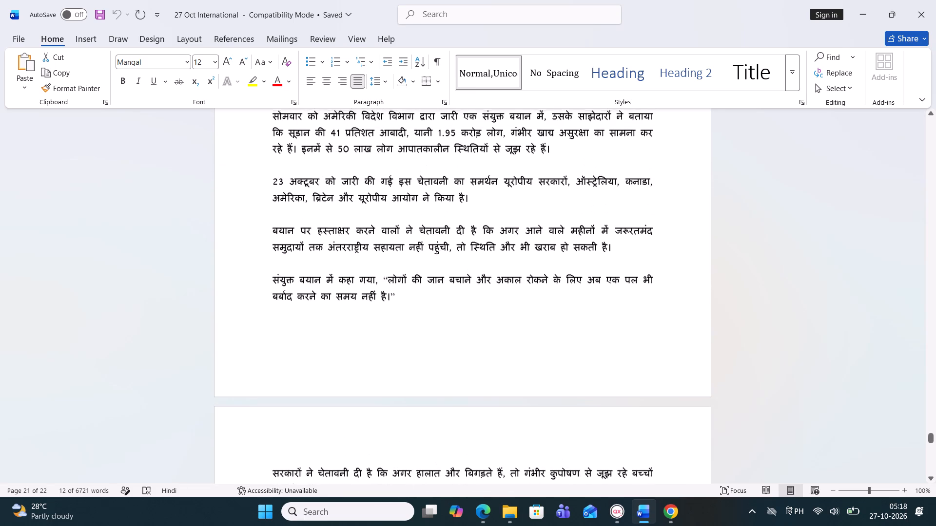
scroll(367, 240, "up", 8)
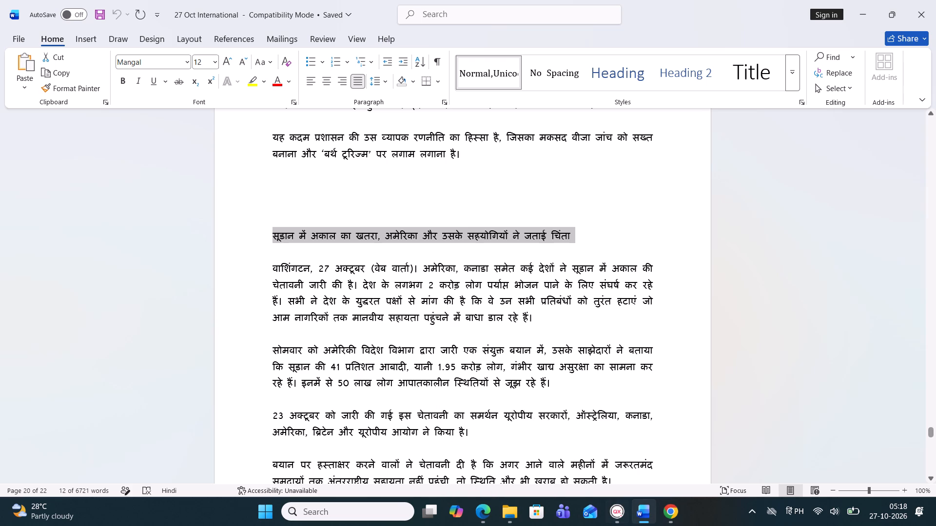
Copy the Sudan famine headline and paste it into the empty headline box below the Israel story in QuarkXPress.
key("ctrl+c")
left_click(614, 512)
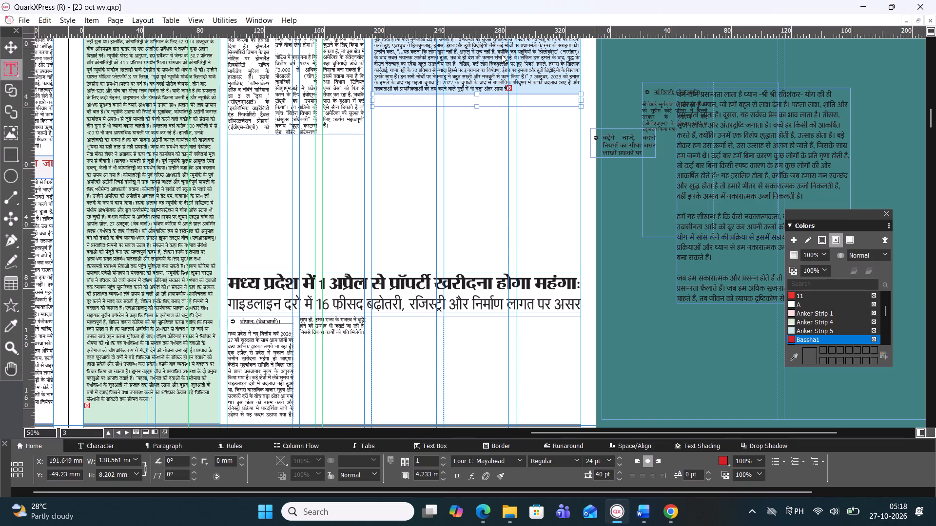
left_click(486, 130)
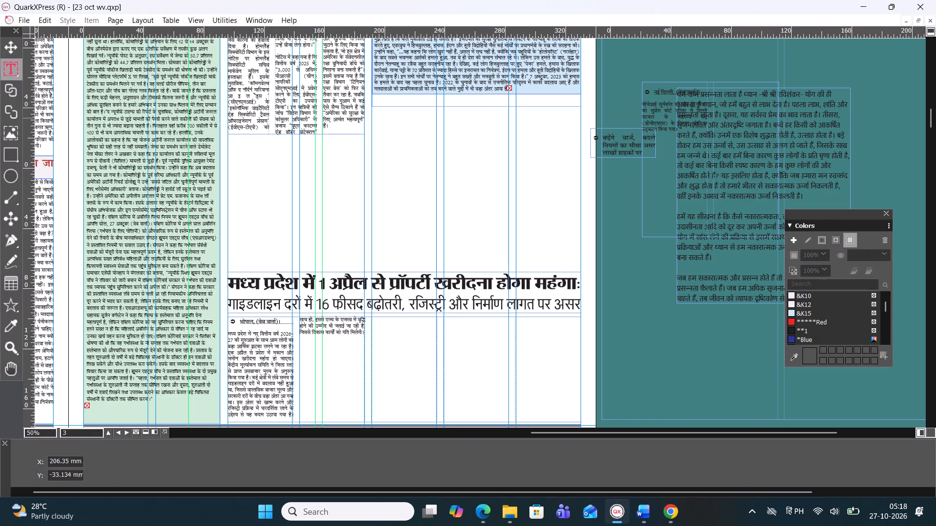
left_click(395, 104)
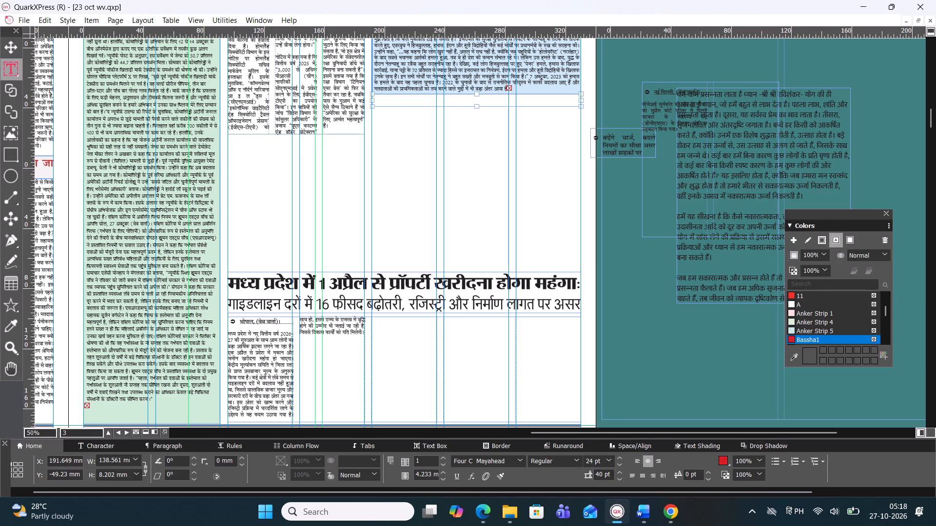
key("ctrl+c")
key("ctrl+v")
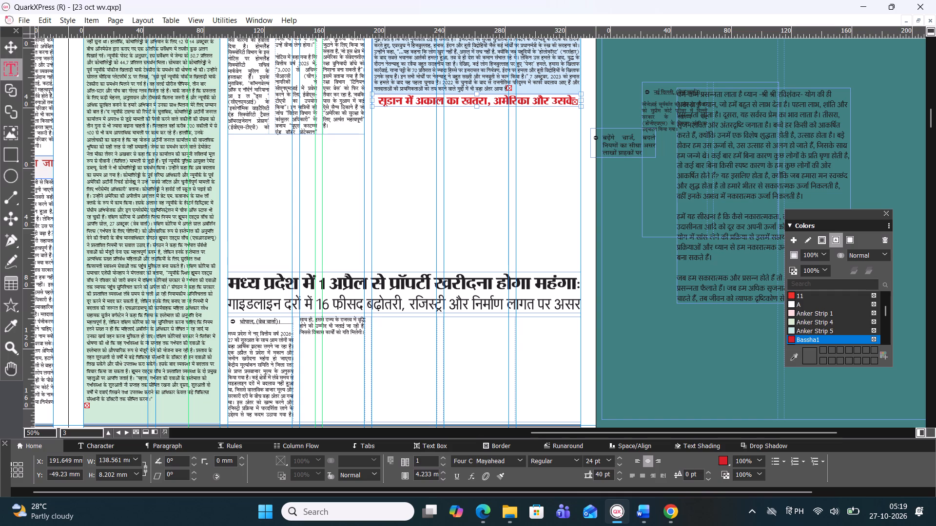
Trim the pasted Sudan famine headline to just ‘सूडान में अकाल का खतरा’.
left_click_drag(487, 101, 562, 113)
key("BackSpace")
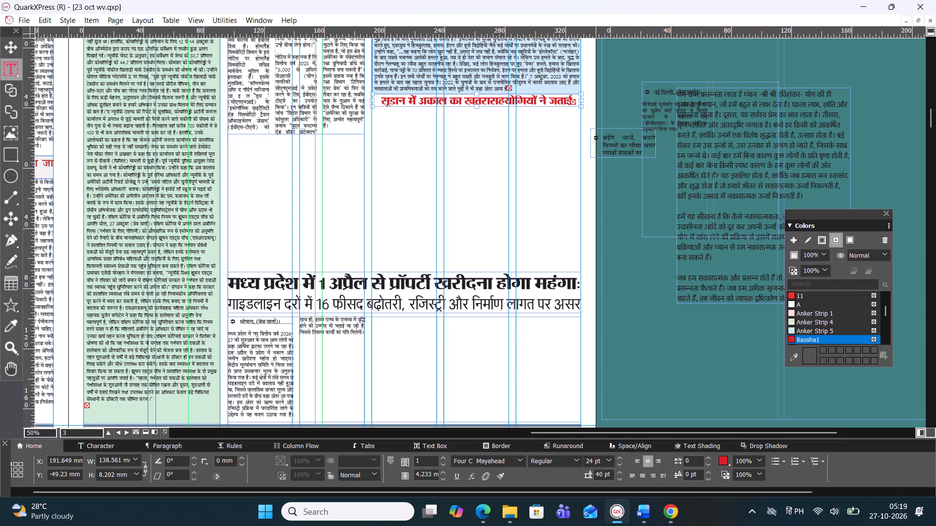
left_click_drag(493, 99, 604, 114)
key("BackSpace")
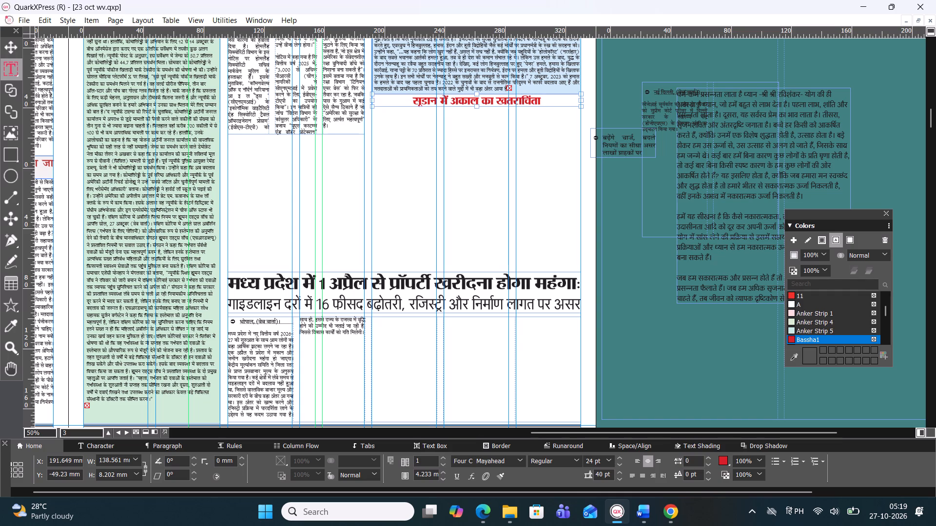
left_click_drag(524, 97, 544, 103)
key("BackSpace")
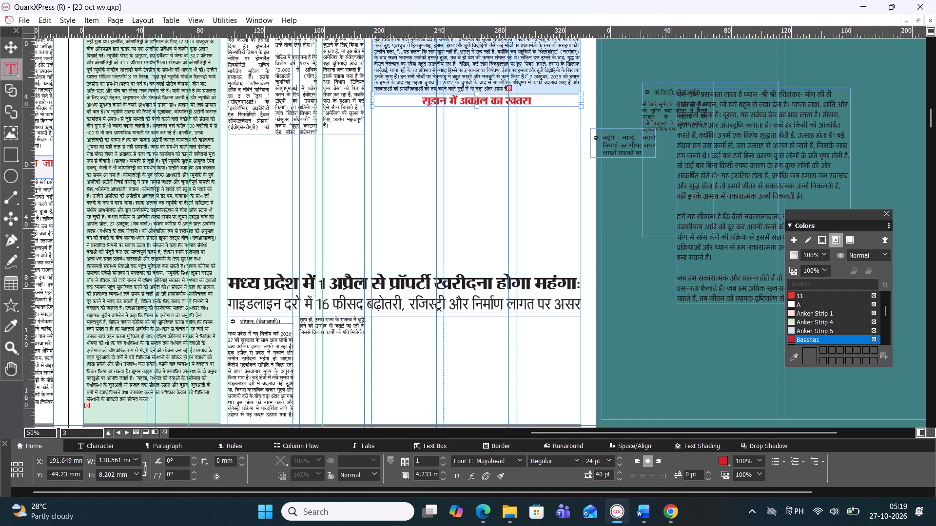
Set the shortened Sudan headline to 29 pt and extend its box downward to a height of about 11.8 mm.
left_click_drag(536, 100, 406, 109)
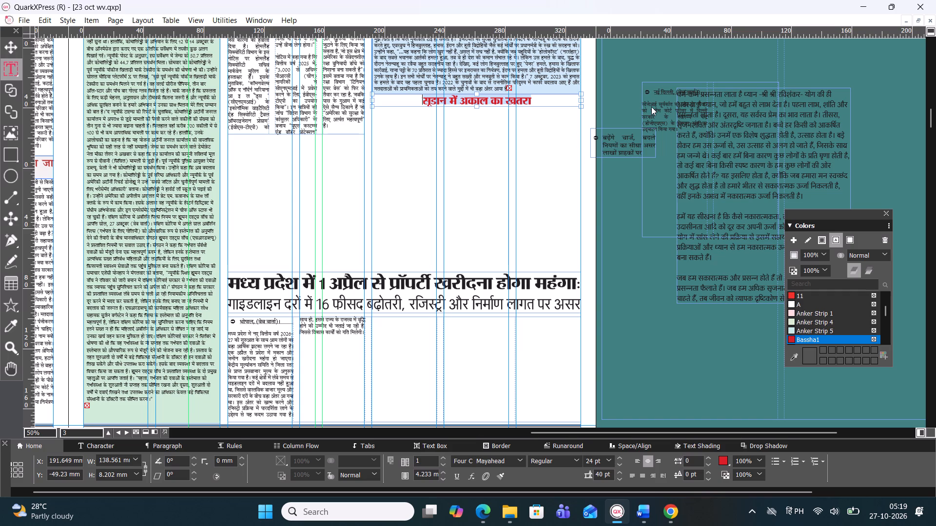
key("ctrl+alt+shift+period")
key("ctrl+alt+shift+period")
key("ctrl+alt+shift+period")
key("ctrl+alt+shift+period")
key("ctrl+alt+shift+period")
key("ctrl+alt+shift+period")
key("ctrl+alt+shift+period")
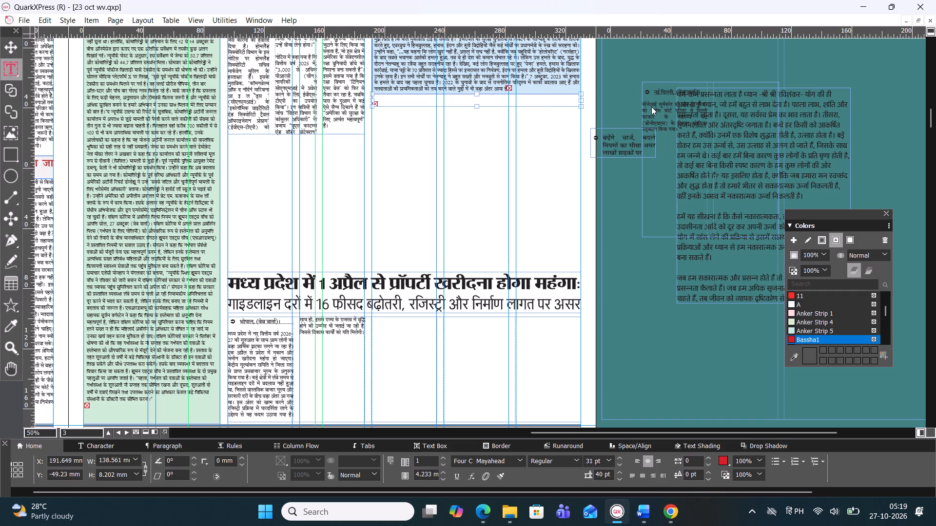
key("ctrl+alt+shift+comma")
key("ctrl+alt+shift+comma")
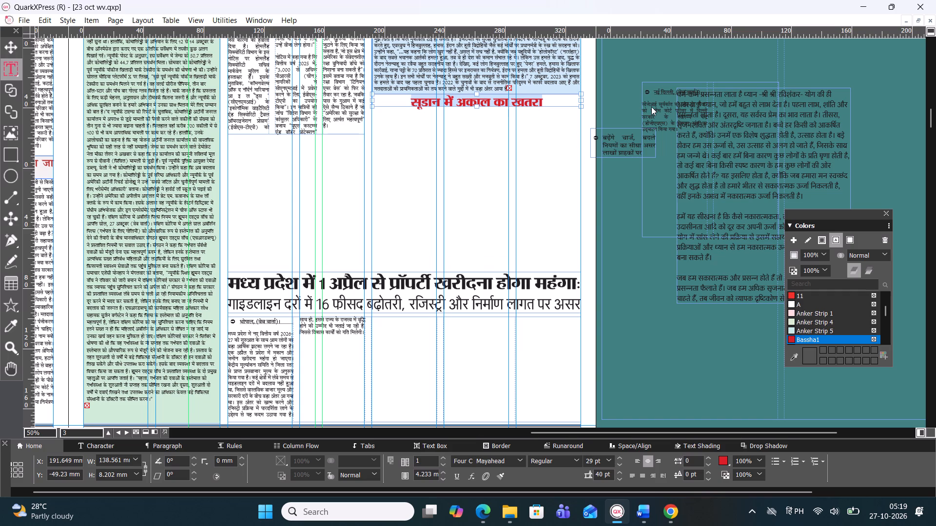
left_click(477, 107)
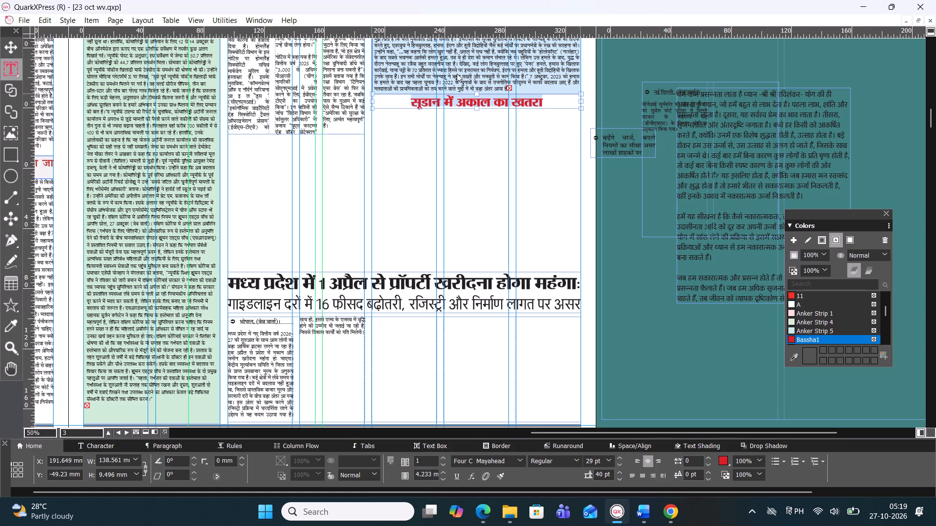
left_click(478, 106)
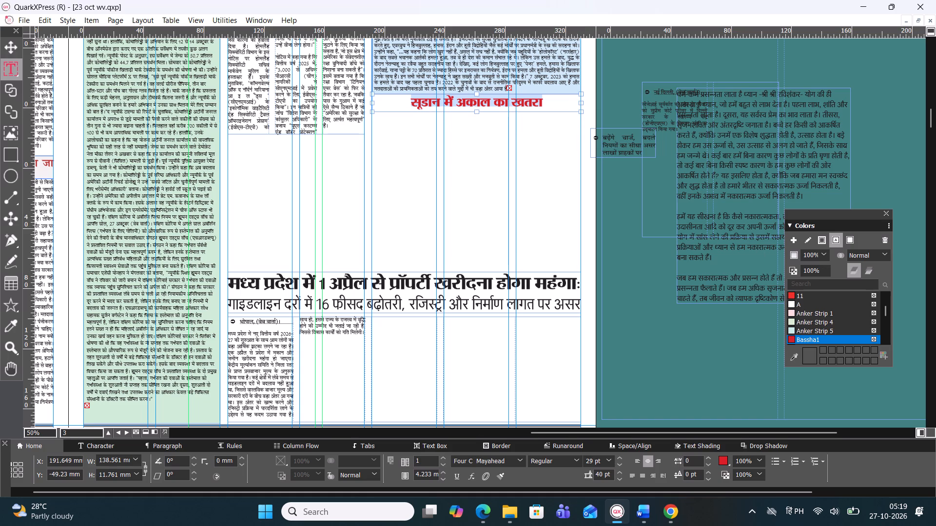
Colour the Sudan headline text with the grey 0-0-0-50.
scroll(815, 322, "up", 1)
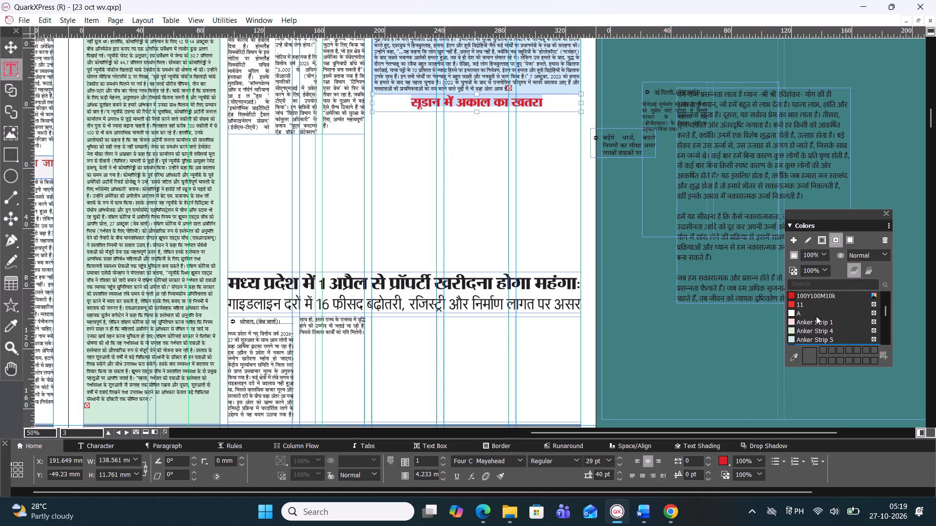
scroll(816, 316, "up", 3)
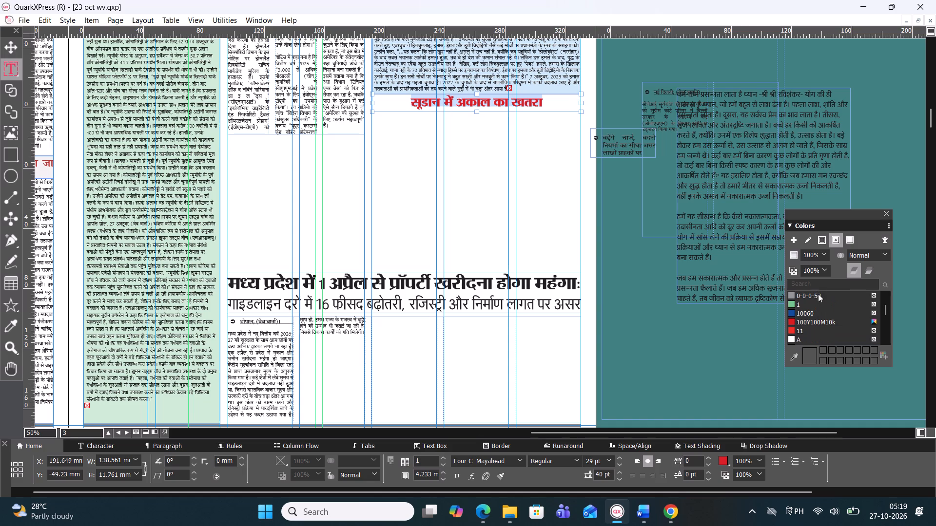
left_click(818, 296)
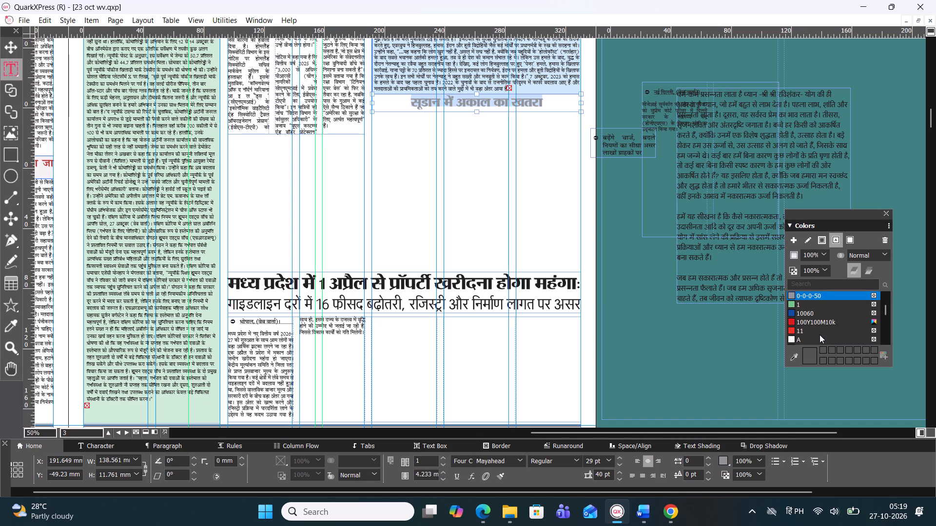
Fill the Sudan headline box's background with the colour *****Red.
left_click(4, 53)
left_click(398, 108)
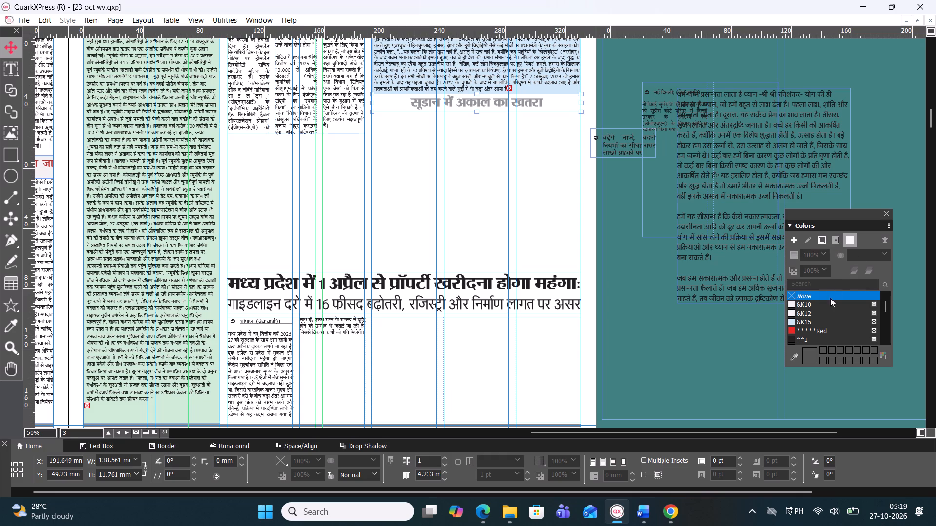
left_click(804, 333)
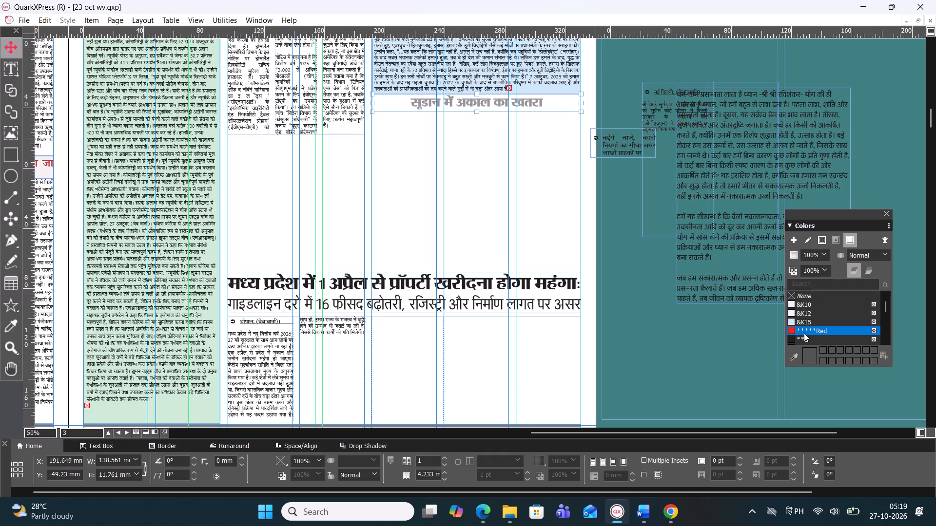
Colour the Sudan headline text &K10 against its red background and deselect the box.
double_click(539, 101)
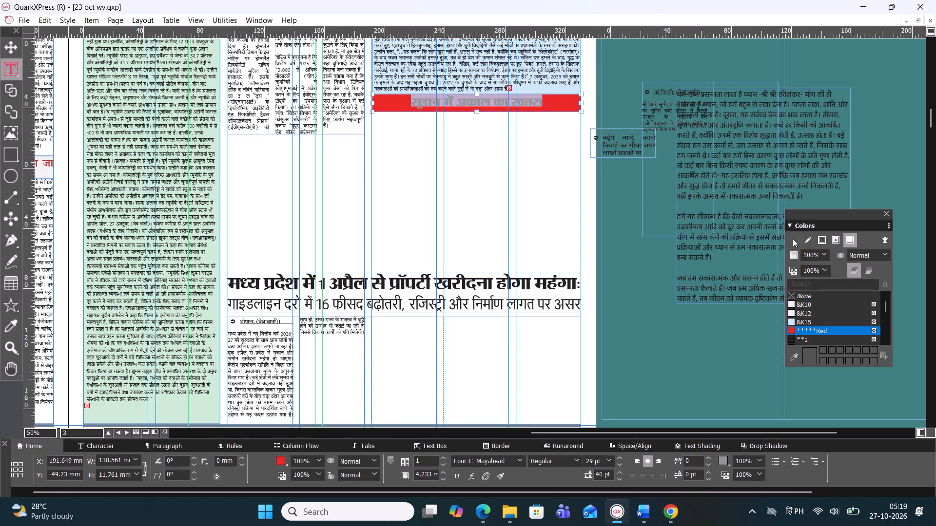
left_click(836, 243)
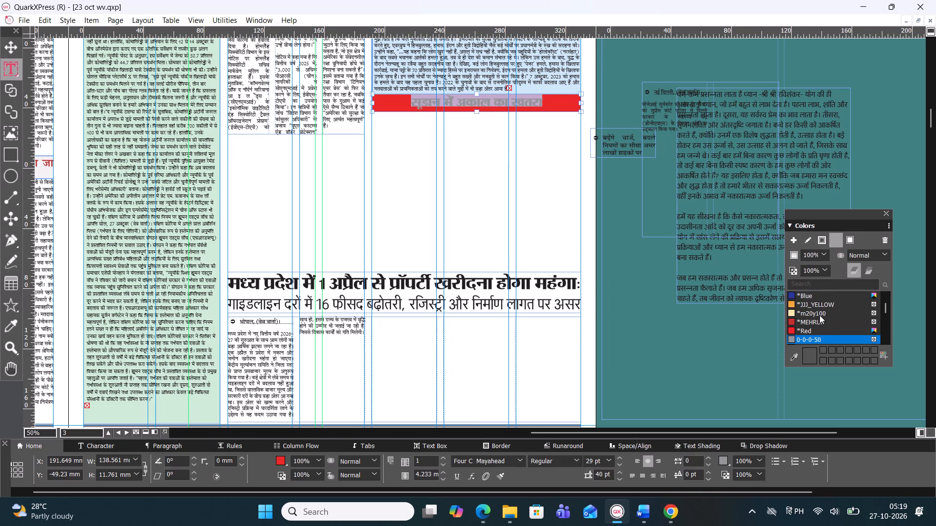
scroll(819, 315, "up", 1)
scroll(819, 315, "down", 3)
scroll(824, 297, "up", 3)
scroll(795, 338, "up", 3)
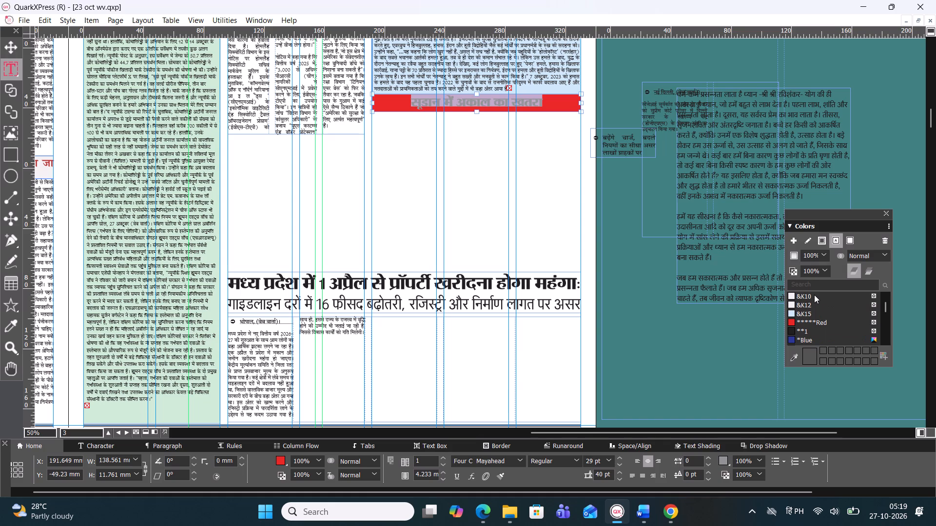
left_click(814, 295)
left_click(11, 45)
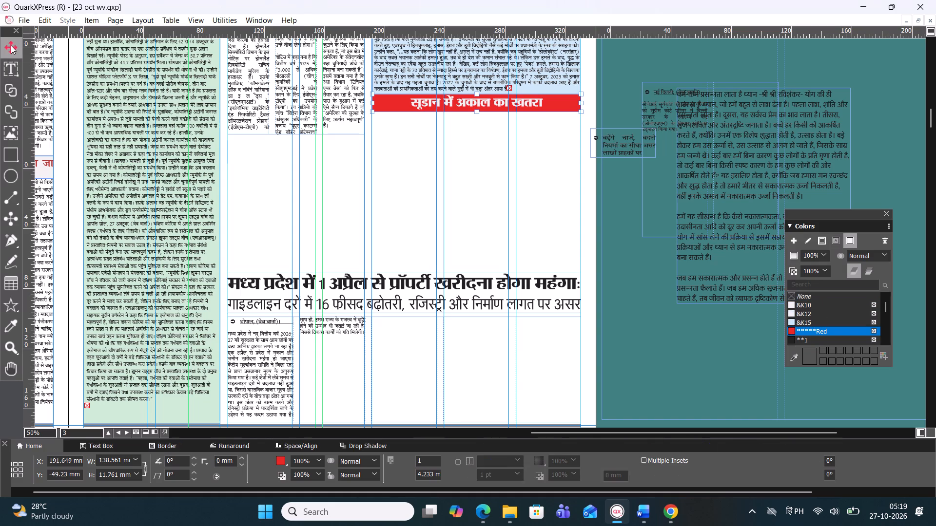
left_click(419, 199)
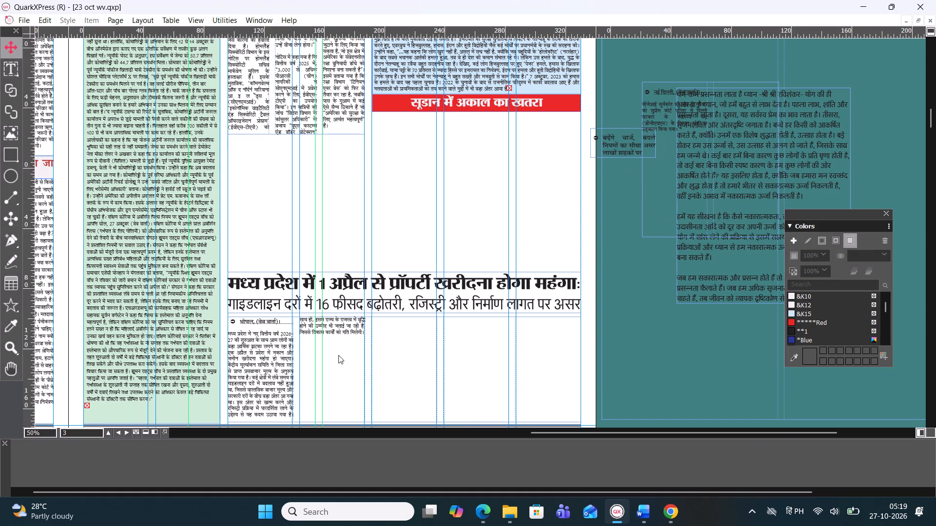
Draw a new text box about 138.8 mm wide and 19.2 mm high just below the red Sudan headline.
left_click(4, 156)
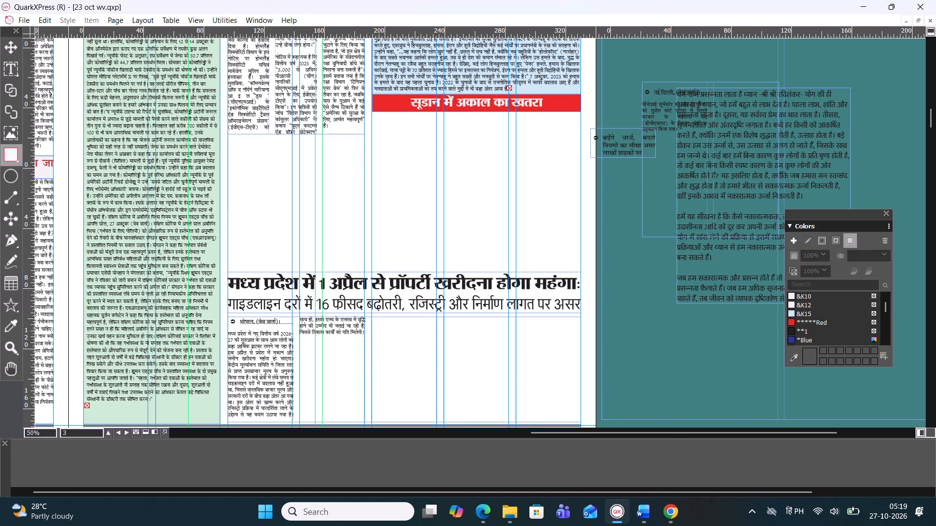
left_click(10, 71)
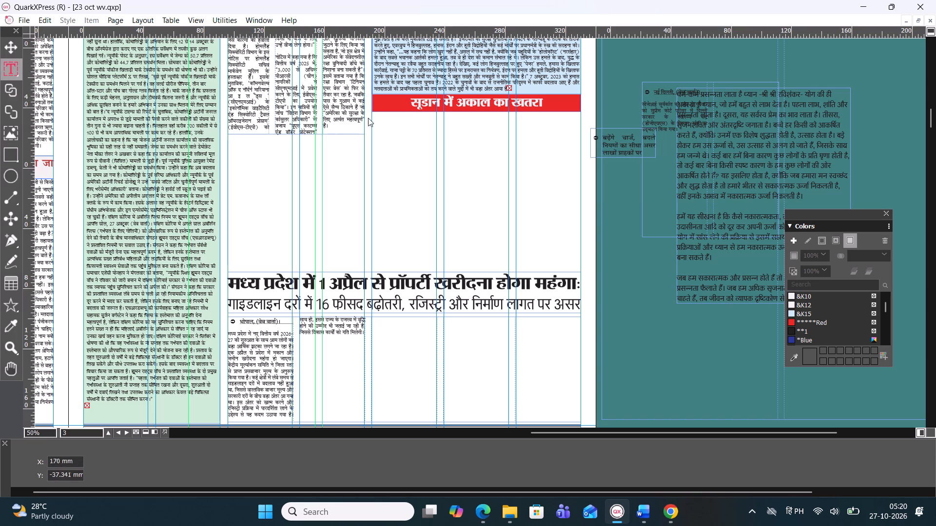
left_click_drag(373, 114, 525, 134)
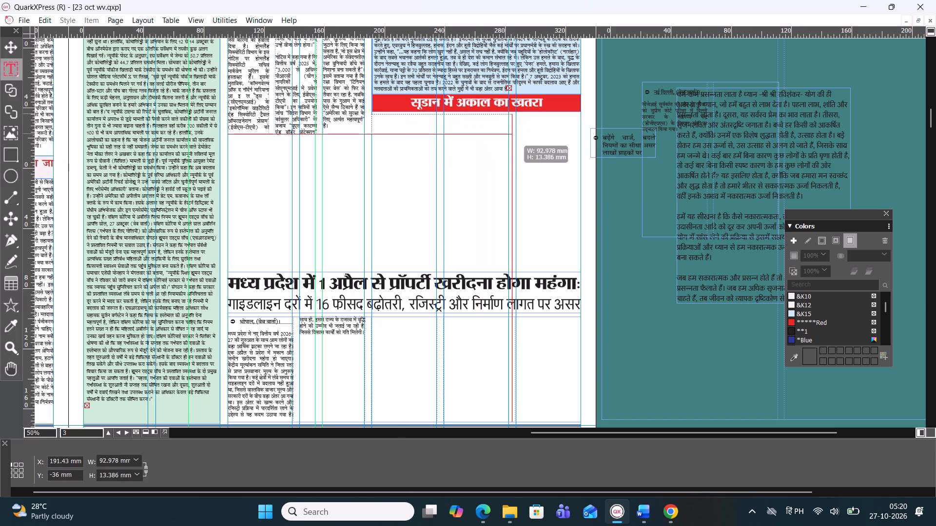
left_click_drag(525, 134, 581, 143)
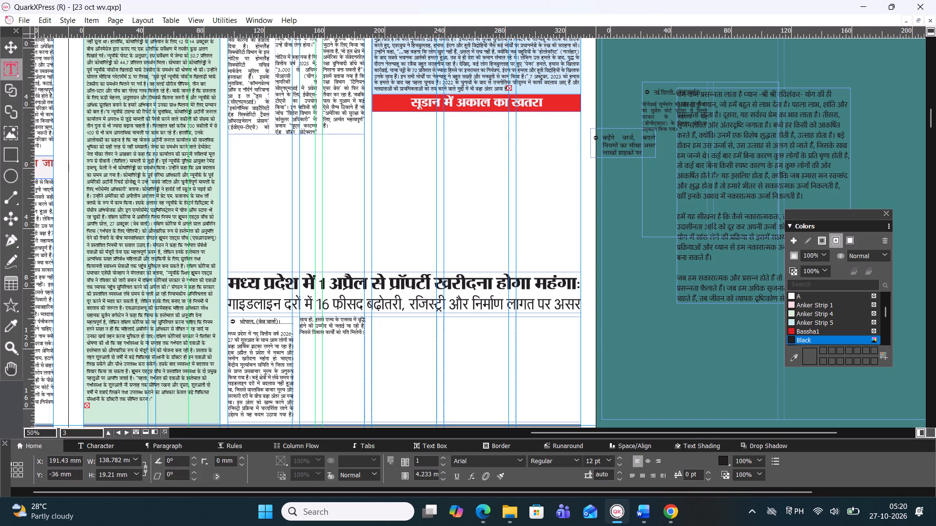
Nudge the new empty text box up against the red headline box, to a Y position of about -37.4 mm.
key("Up")
key("Up")
key("Up")
key("Up")
key("Up")
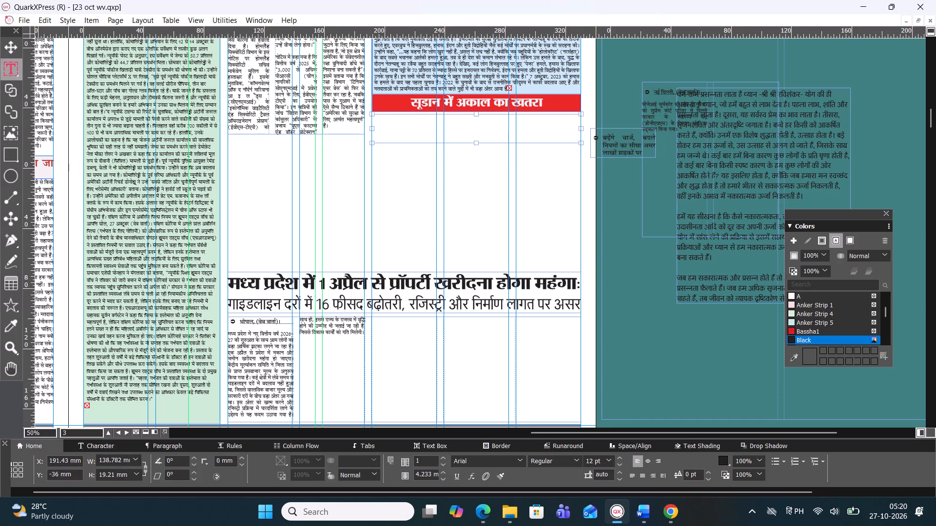
key("Up")
key("Up")
key("Up")
key("Up")
key("Up")
key("Up")
key("Up")
key("Up")
key("Up")
key("Up")
key("Up")
key("Up")
key("Up")
key("Up")
key("Up")
key("Up")
key("Up")
key("Up")
key("Up")
key("Up")
key("Up")
key("Up")
key("Up")
key("Up")
key("Up")
key("Up")
key("Up")
key("Up")
key("Up")
key("Up")
key("Up")
key("Up")
key("Up")
left_click(6, 47)
key("Up")
key("Down")
key("Up")
key("Up")
key("Up")
key("Up")
key("Up")
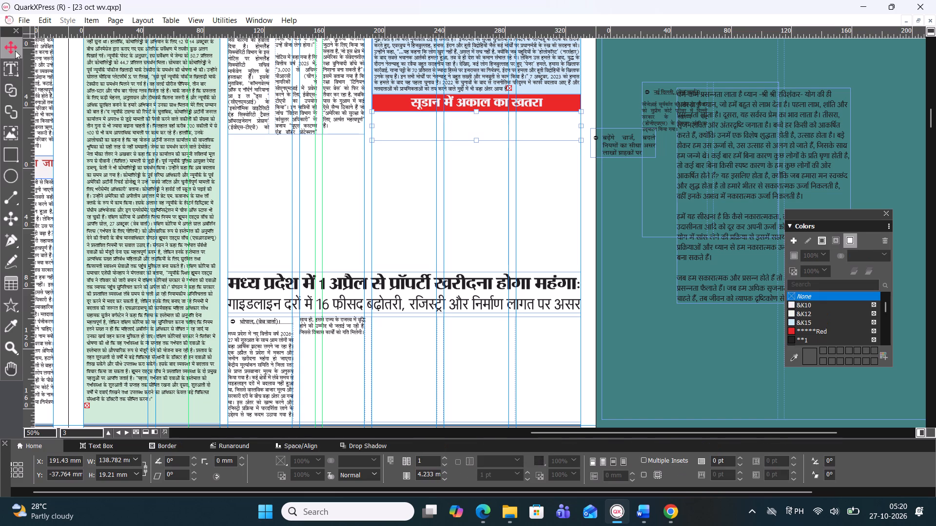
key("Down")
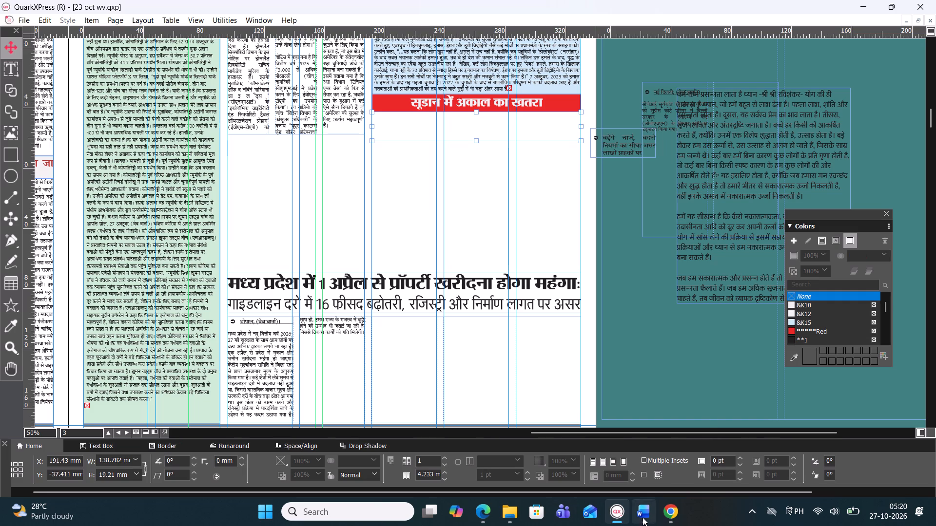
Copy ‘अमेरिका और उसके सहयोगियों ने जताई चिंता’ from the Sudan headline in the Word document and paste it into the new QuarkXPress text box.
left_click(647, 520)
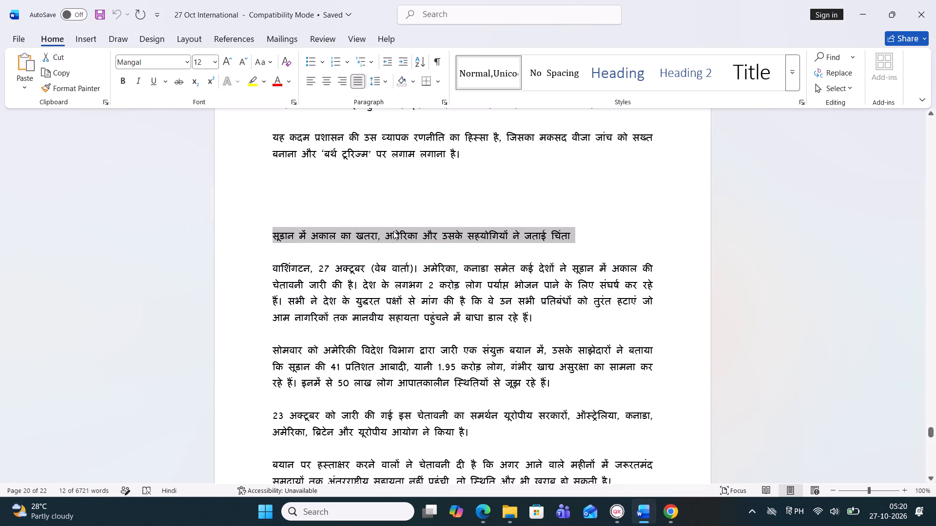
left_click(387, 232)
left_click_drag(387, 232, 520, 252)
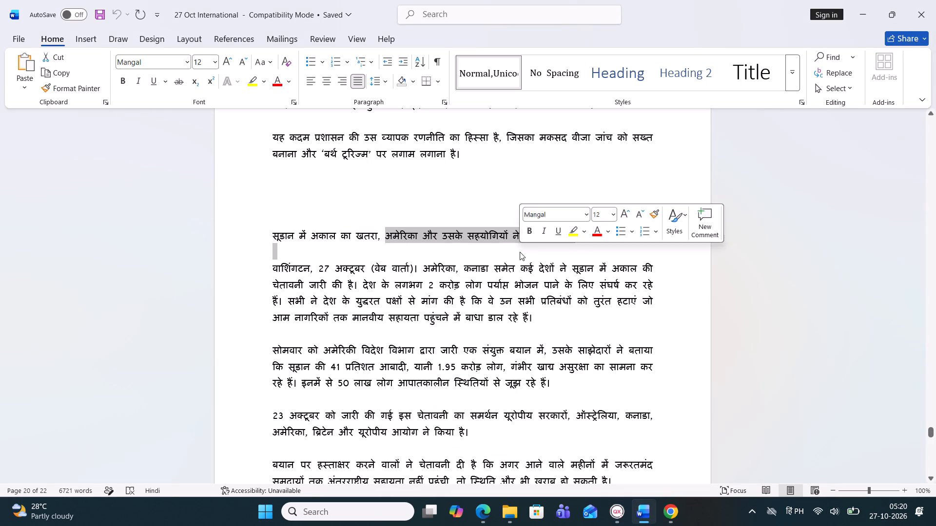
key("ctrl+c")
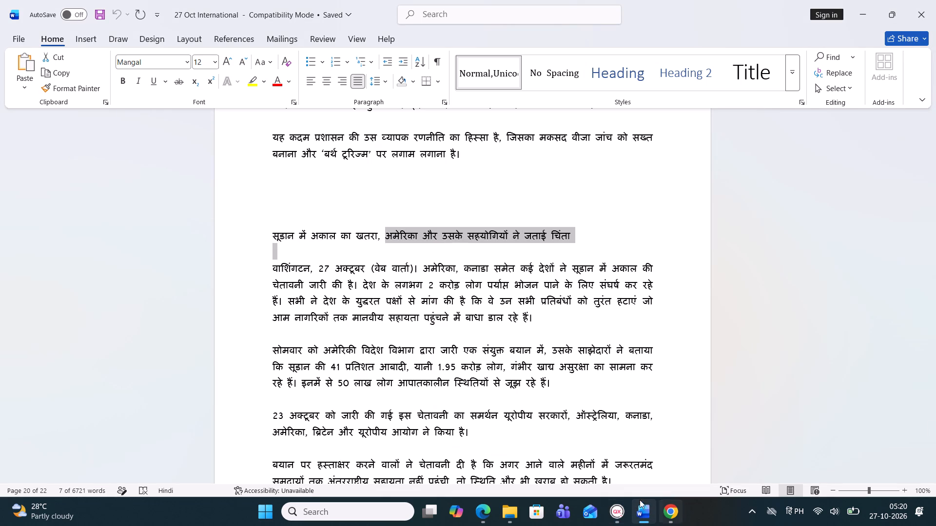
left_click(612, 507)
double_click(387, 130)
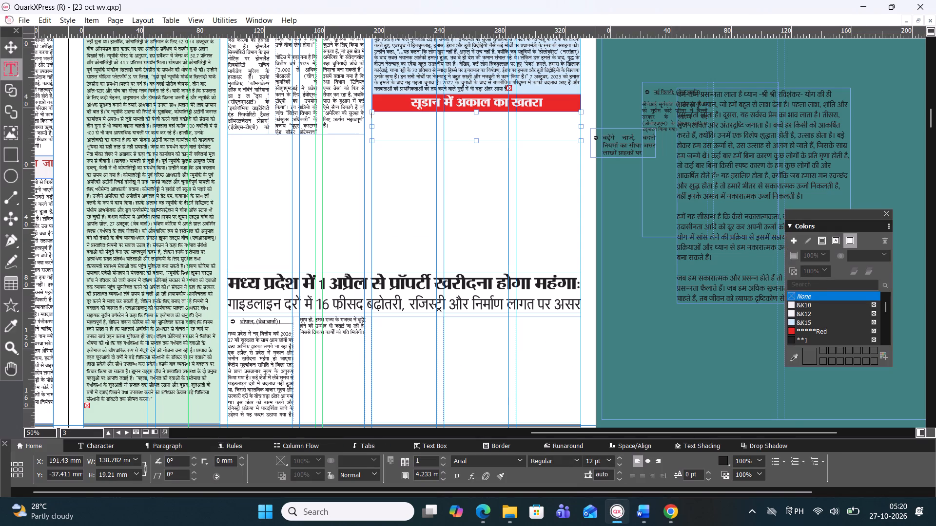
left_click(387, 130)
double_click(387, 130)
key("ctrl+v")
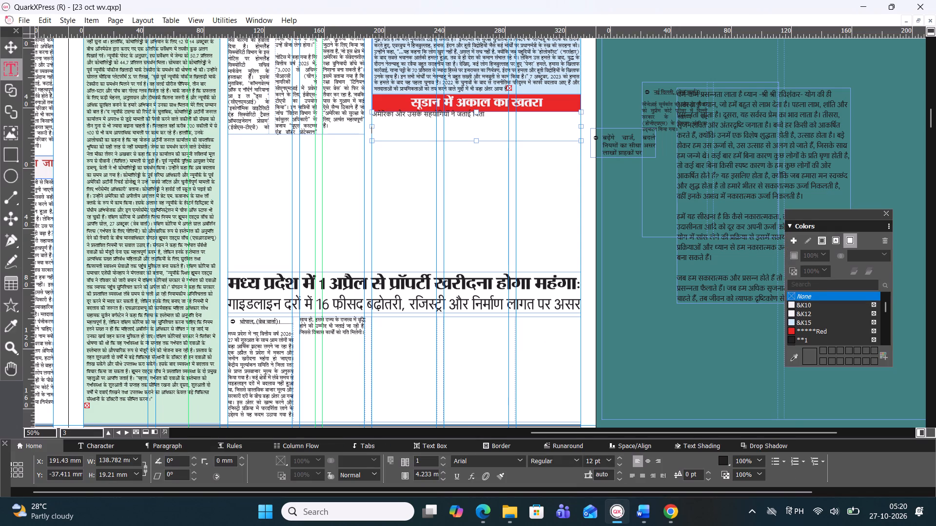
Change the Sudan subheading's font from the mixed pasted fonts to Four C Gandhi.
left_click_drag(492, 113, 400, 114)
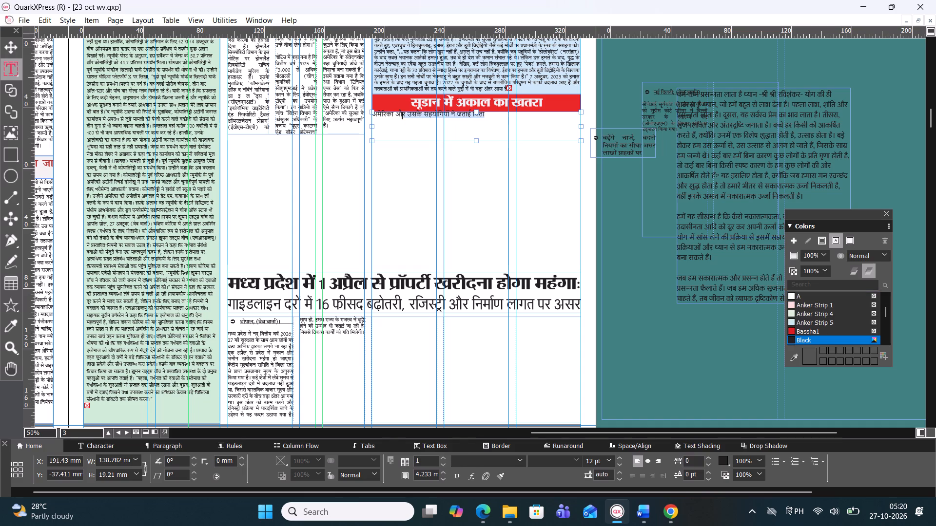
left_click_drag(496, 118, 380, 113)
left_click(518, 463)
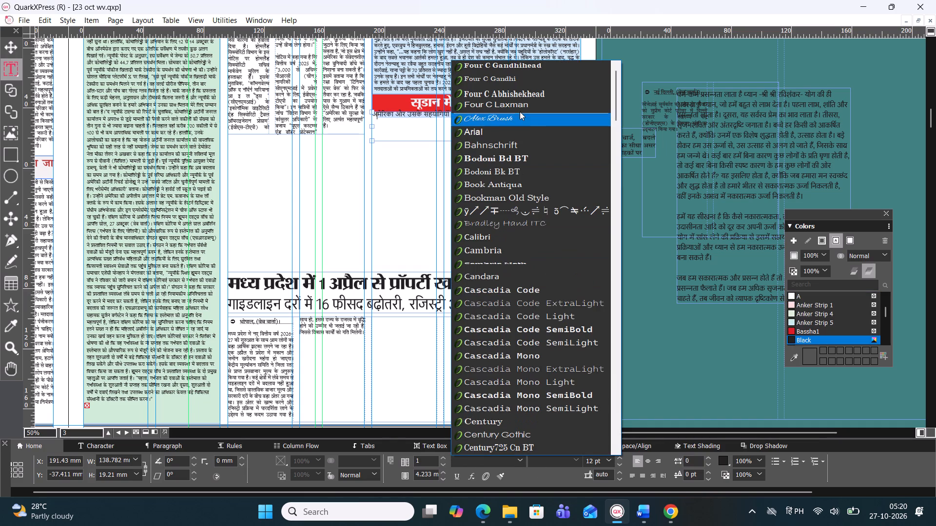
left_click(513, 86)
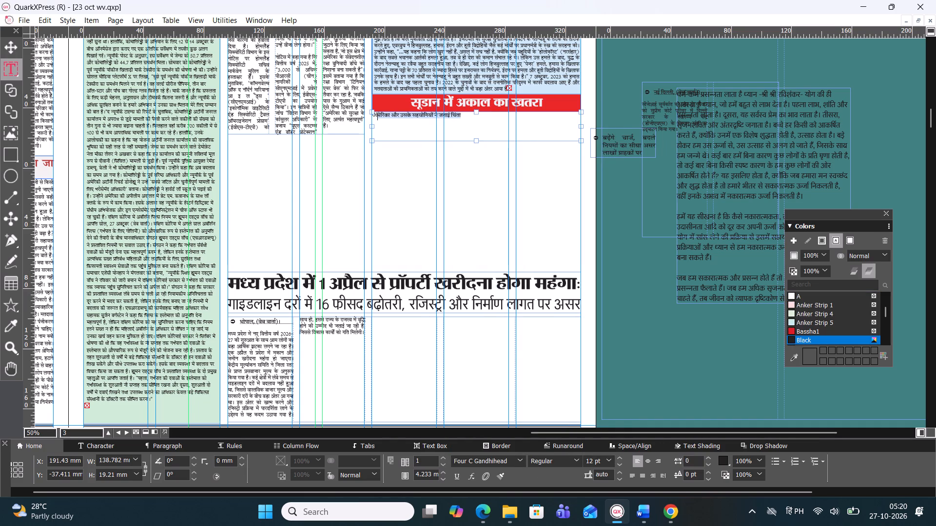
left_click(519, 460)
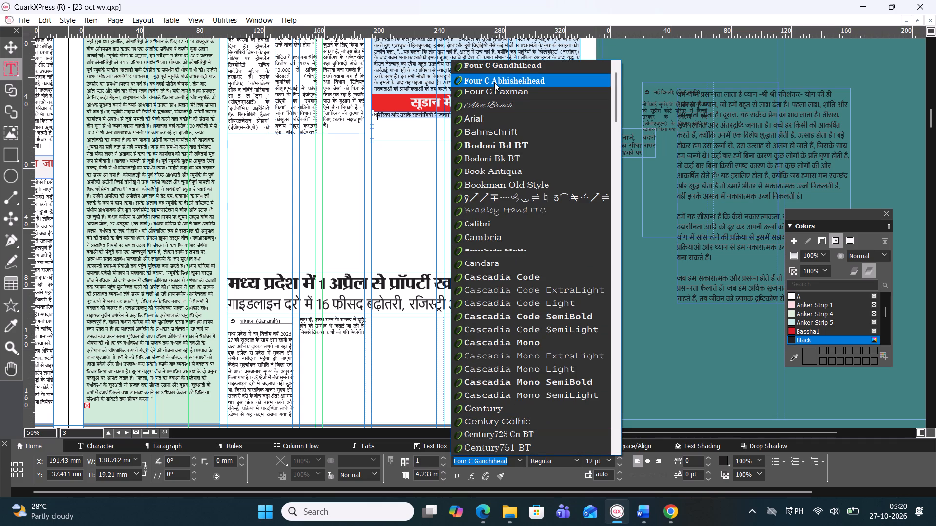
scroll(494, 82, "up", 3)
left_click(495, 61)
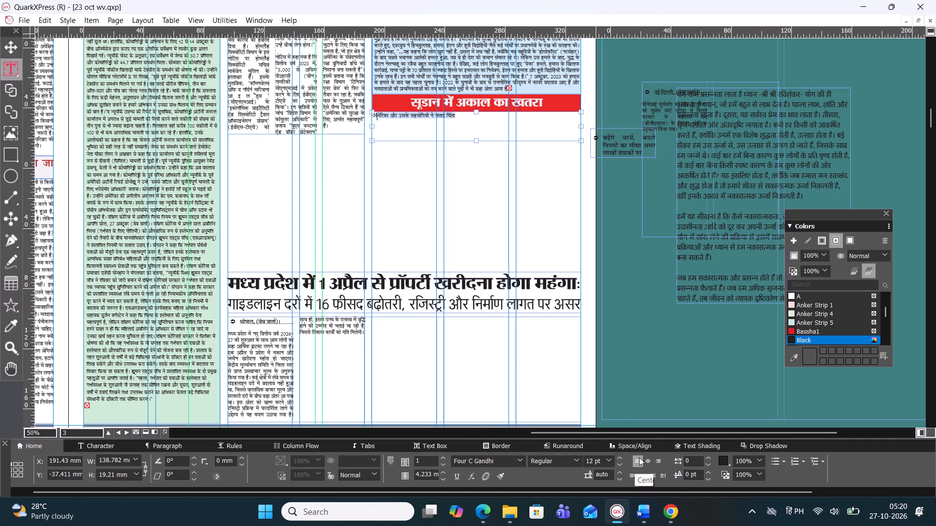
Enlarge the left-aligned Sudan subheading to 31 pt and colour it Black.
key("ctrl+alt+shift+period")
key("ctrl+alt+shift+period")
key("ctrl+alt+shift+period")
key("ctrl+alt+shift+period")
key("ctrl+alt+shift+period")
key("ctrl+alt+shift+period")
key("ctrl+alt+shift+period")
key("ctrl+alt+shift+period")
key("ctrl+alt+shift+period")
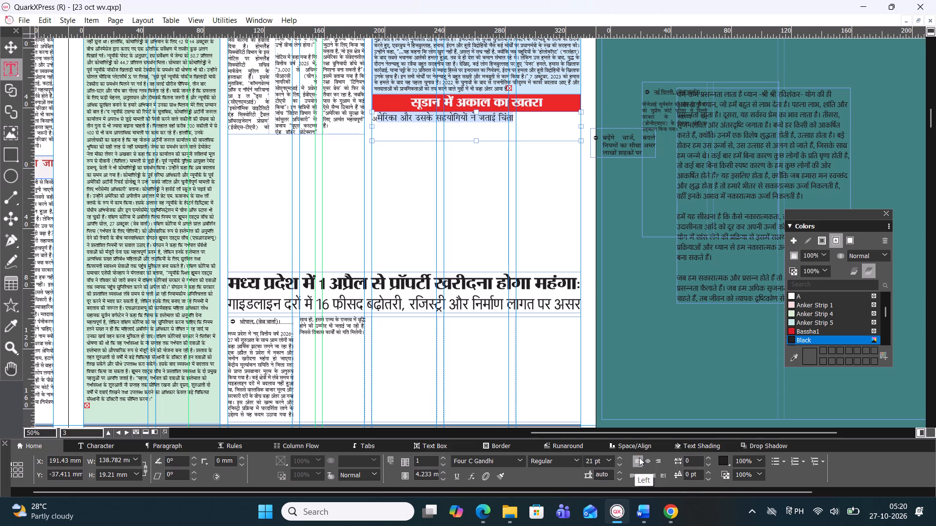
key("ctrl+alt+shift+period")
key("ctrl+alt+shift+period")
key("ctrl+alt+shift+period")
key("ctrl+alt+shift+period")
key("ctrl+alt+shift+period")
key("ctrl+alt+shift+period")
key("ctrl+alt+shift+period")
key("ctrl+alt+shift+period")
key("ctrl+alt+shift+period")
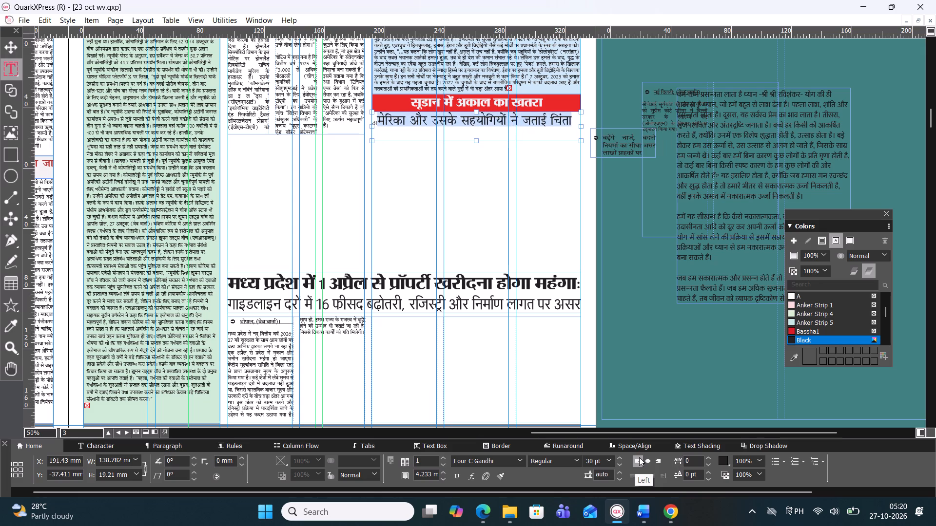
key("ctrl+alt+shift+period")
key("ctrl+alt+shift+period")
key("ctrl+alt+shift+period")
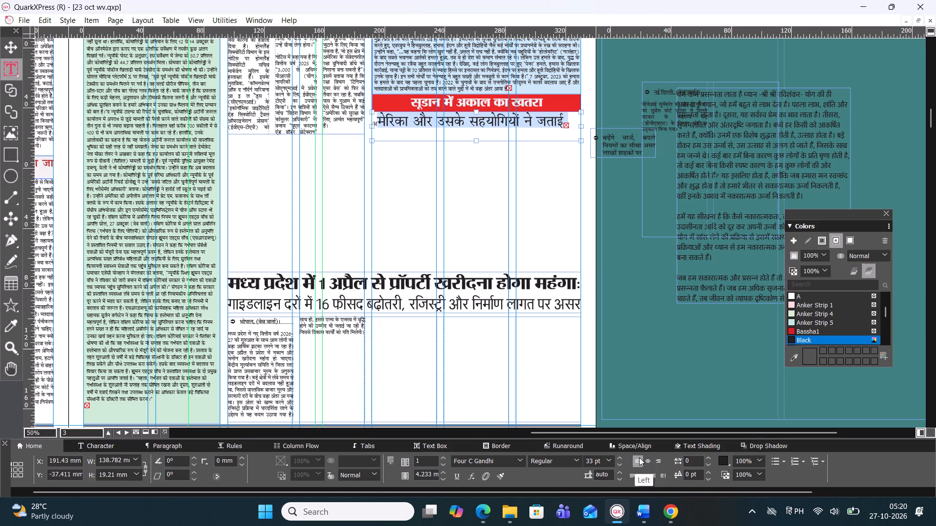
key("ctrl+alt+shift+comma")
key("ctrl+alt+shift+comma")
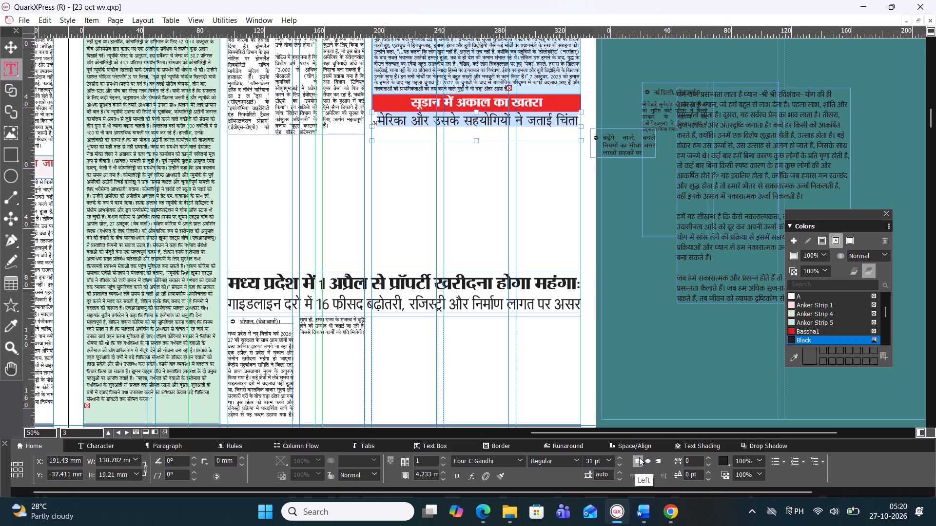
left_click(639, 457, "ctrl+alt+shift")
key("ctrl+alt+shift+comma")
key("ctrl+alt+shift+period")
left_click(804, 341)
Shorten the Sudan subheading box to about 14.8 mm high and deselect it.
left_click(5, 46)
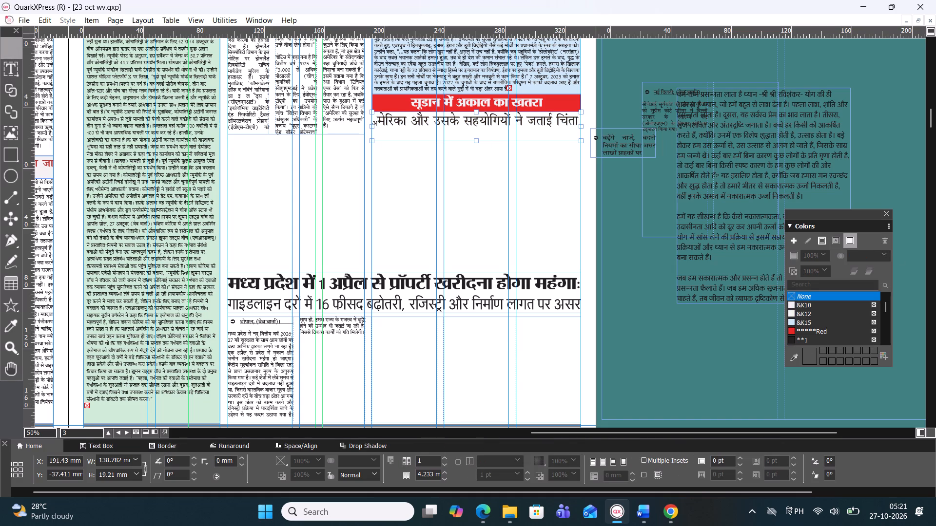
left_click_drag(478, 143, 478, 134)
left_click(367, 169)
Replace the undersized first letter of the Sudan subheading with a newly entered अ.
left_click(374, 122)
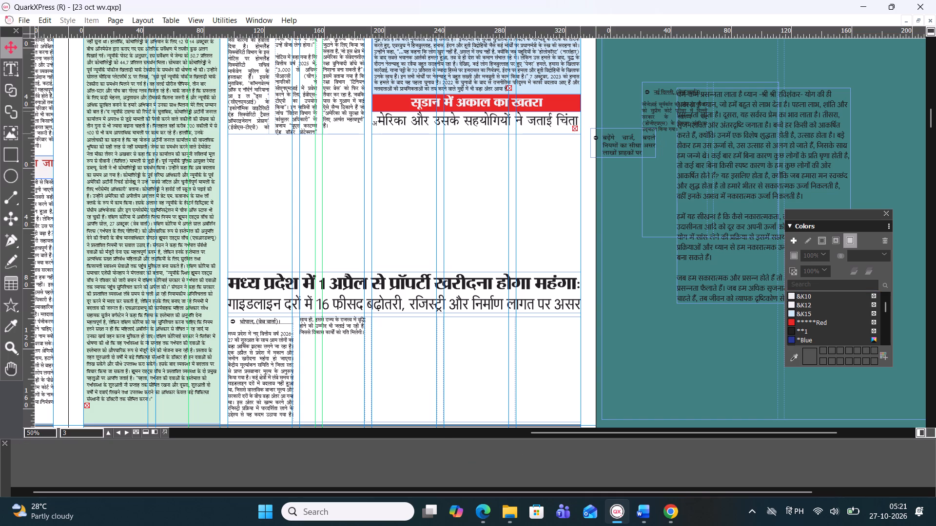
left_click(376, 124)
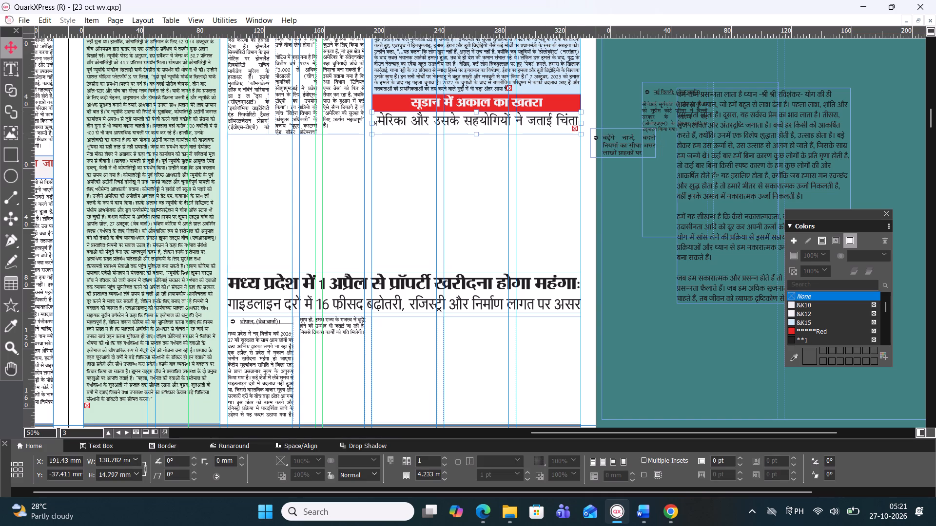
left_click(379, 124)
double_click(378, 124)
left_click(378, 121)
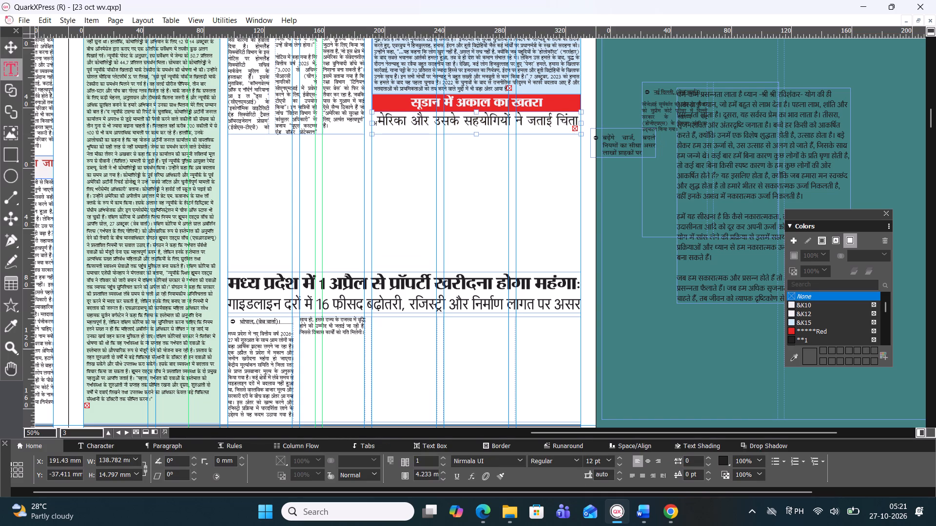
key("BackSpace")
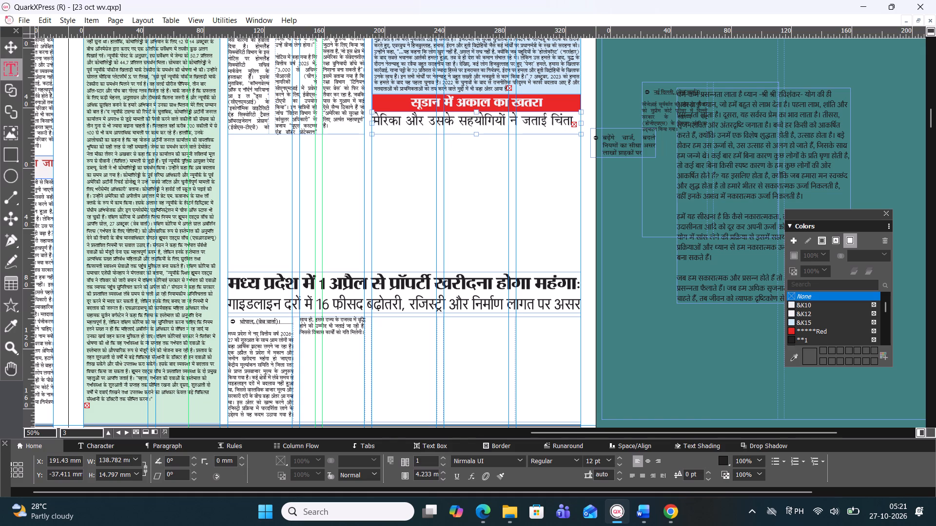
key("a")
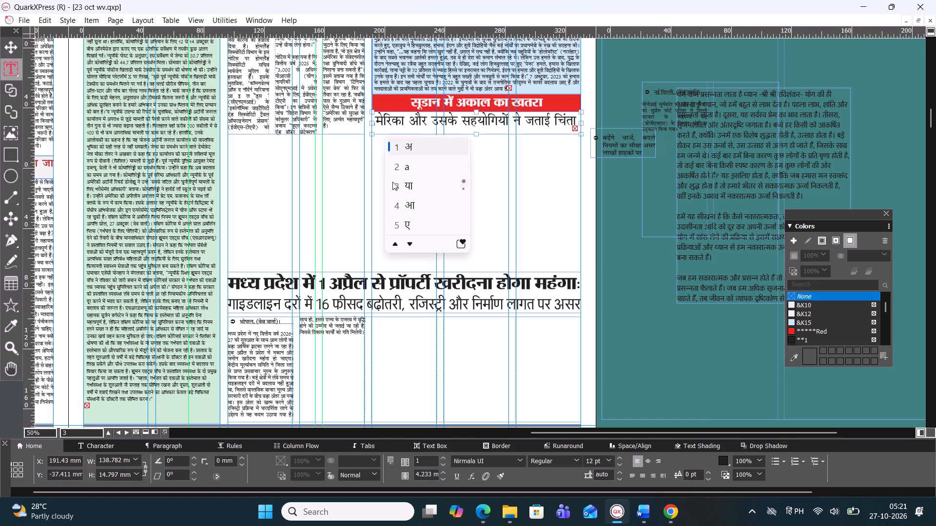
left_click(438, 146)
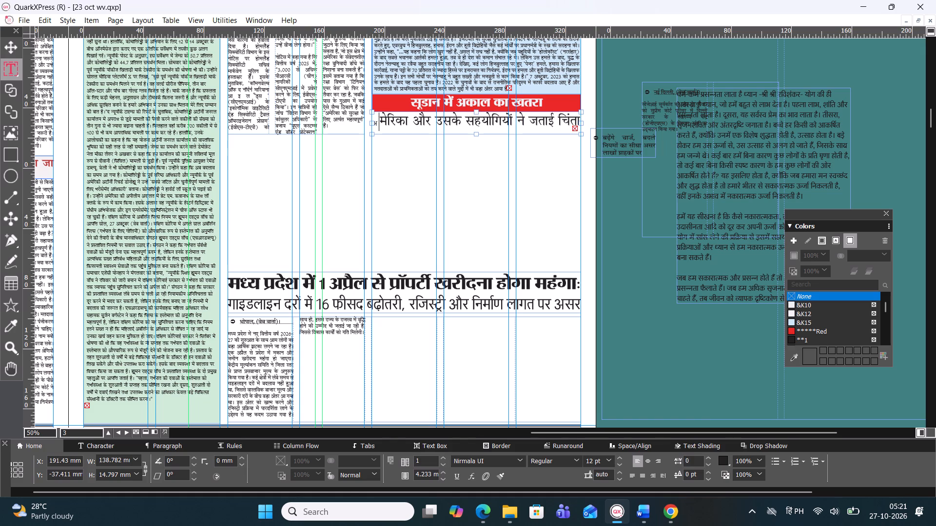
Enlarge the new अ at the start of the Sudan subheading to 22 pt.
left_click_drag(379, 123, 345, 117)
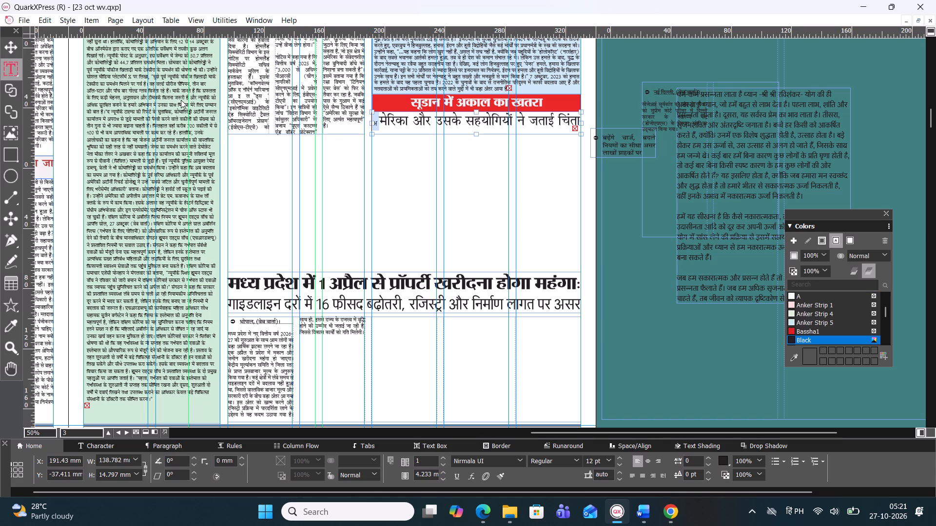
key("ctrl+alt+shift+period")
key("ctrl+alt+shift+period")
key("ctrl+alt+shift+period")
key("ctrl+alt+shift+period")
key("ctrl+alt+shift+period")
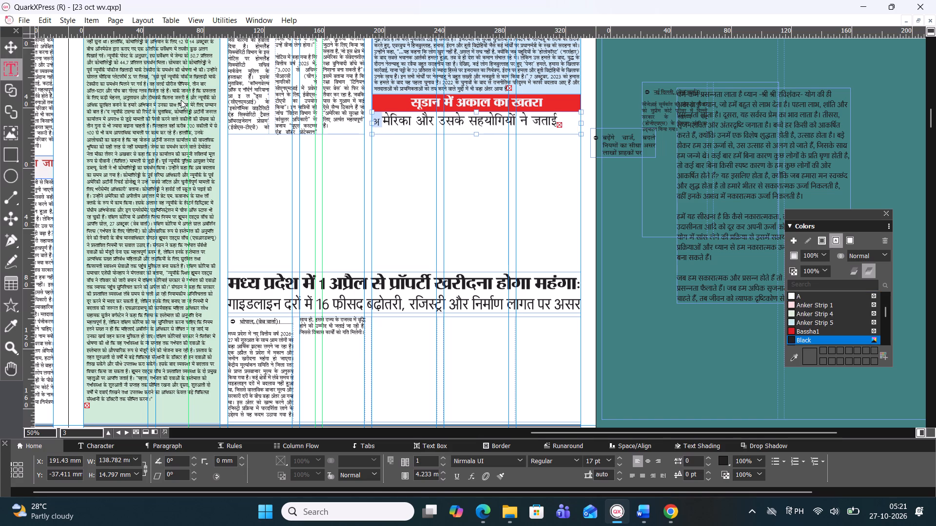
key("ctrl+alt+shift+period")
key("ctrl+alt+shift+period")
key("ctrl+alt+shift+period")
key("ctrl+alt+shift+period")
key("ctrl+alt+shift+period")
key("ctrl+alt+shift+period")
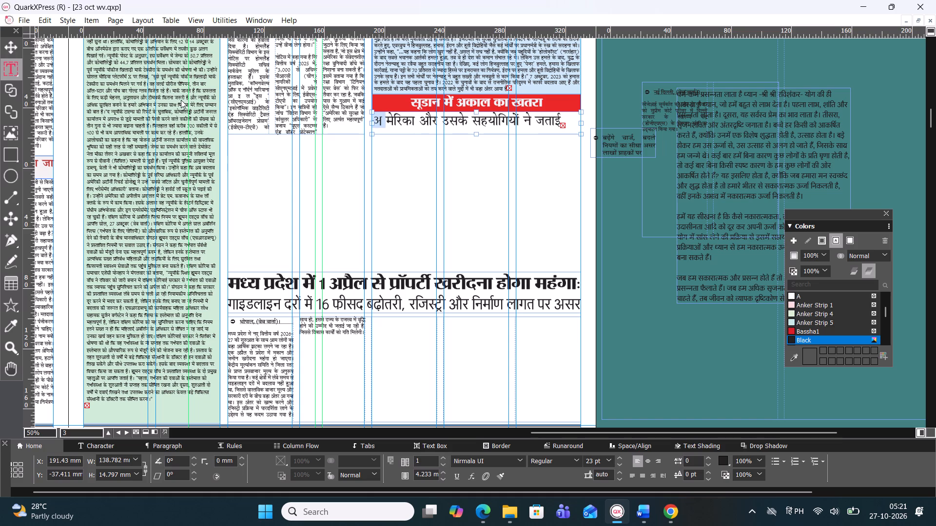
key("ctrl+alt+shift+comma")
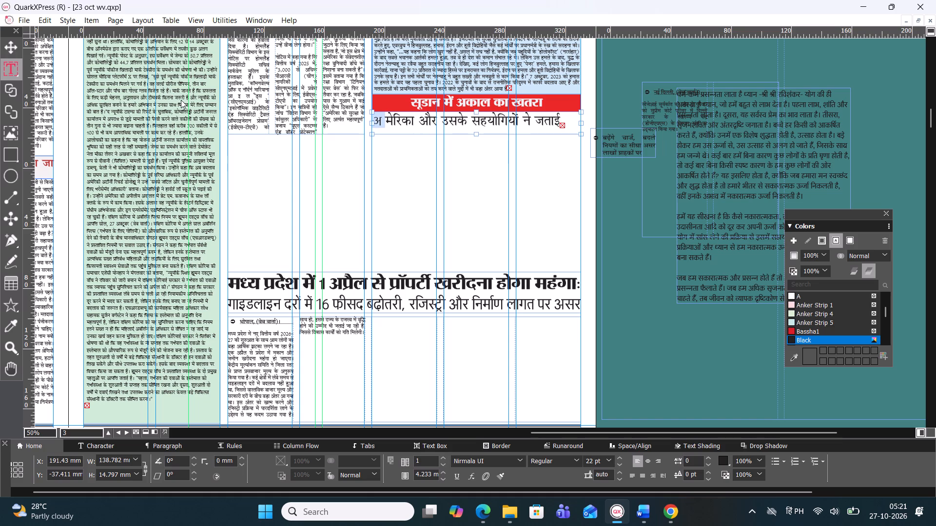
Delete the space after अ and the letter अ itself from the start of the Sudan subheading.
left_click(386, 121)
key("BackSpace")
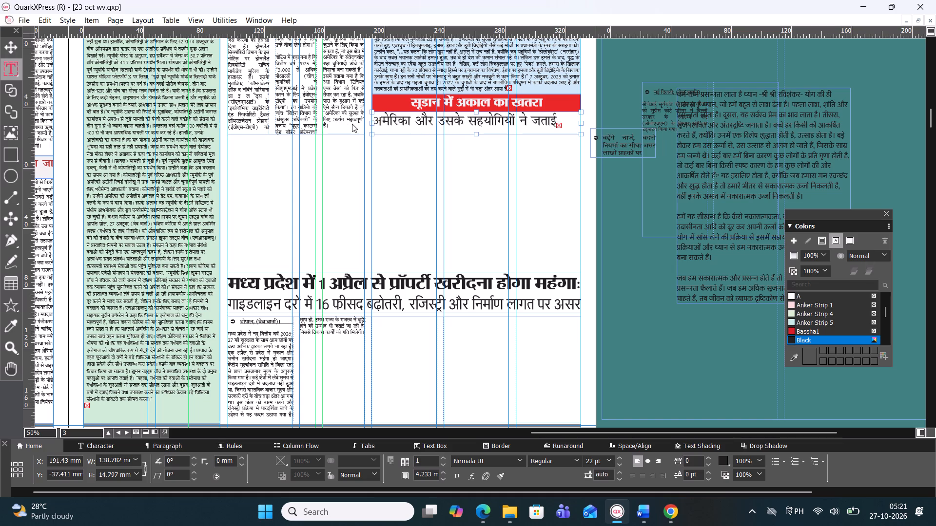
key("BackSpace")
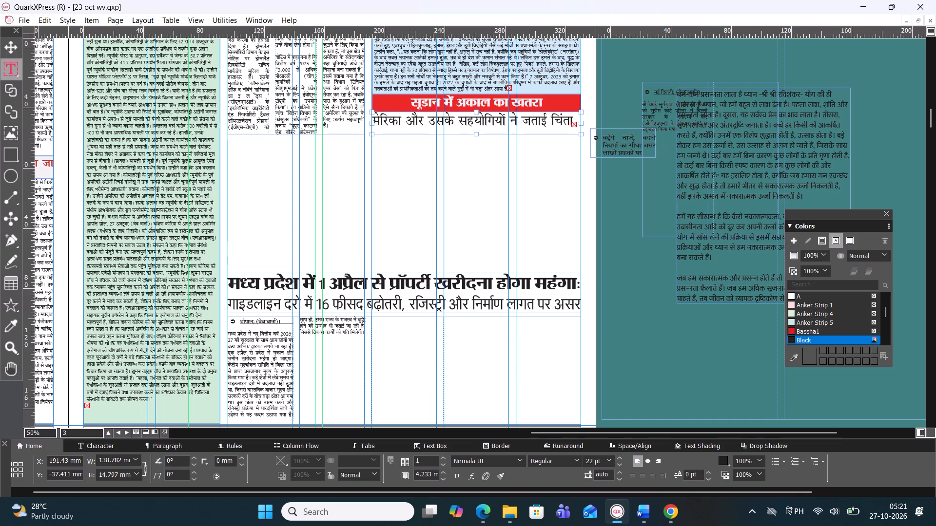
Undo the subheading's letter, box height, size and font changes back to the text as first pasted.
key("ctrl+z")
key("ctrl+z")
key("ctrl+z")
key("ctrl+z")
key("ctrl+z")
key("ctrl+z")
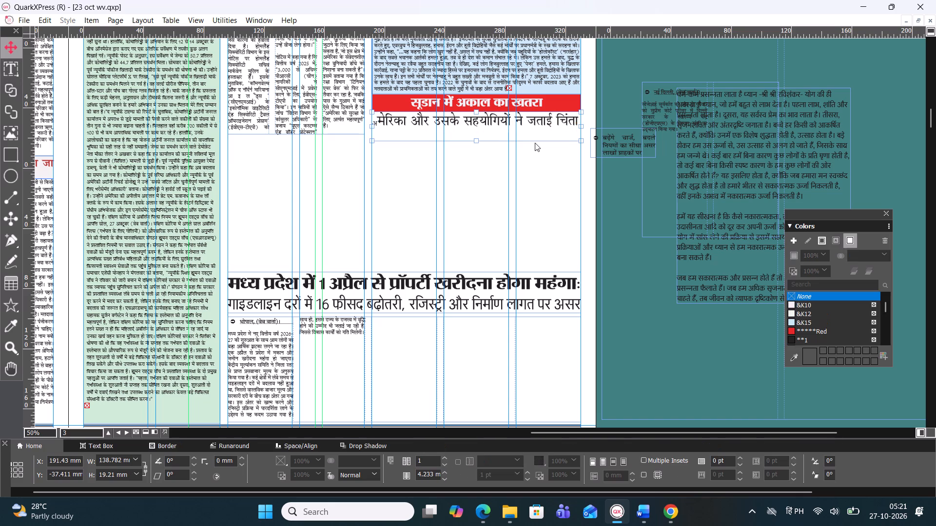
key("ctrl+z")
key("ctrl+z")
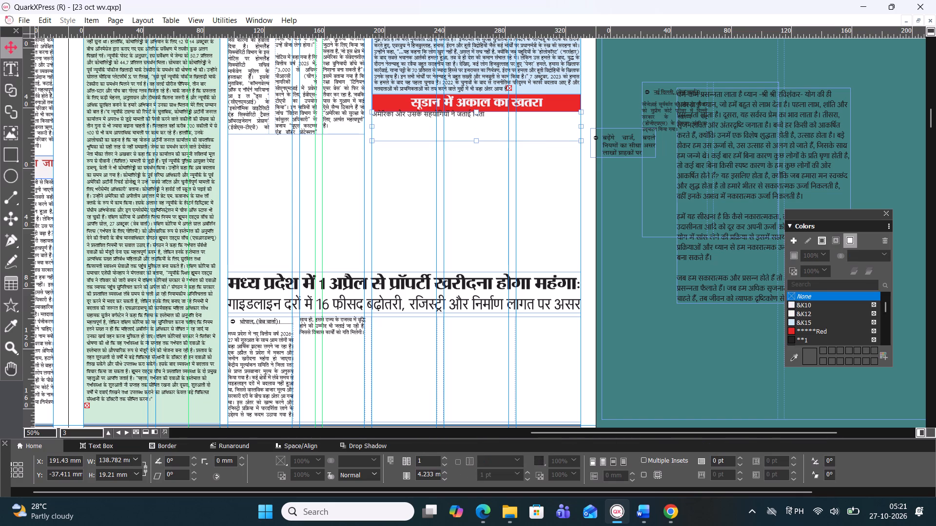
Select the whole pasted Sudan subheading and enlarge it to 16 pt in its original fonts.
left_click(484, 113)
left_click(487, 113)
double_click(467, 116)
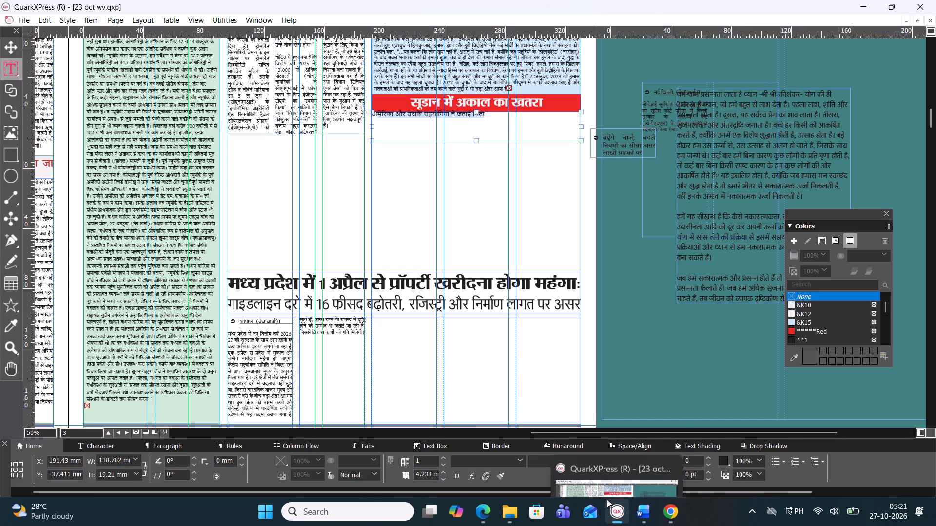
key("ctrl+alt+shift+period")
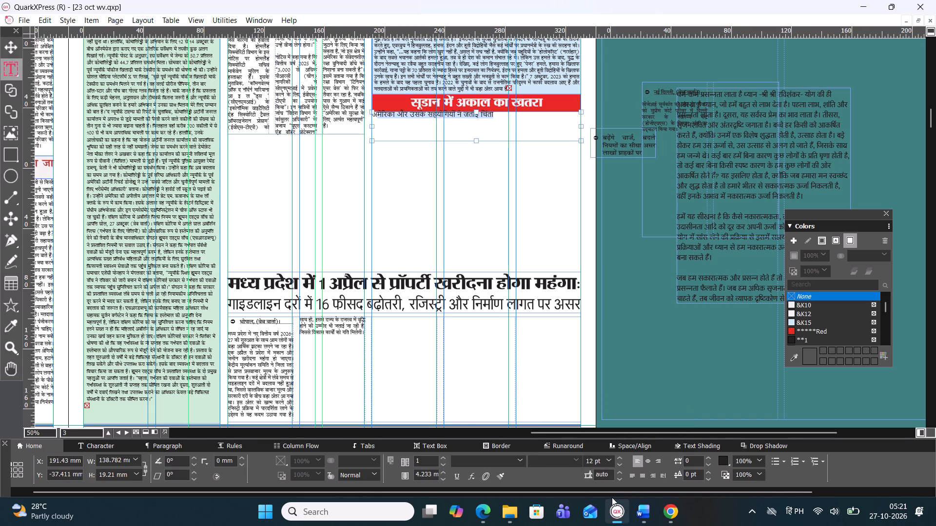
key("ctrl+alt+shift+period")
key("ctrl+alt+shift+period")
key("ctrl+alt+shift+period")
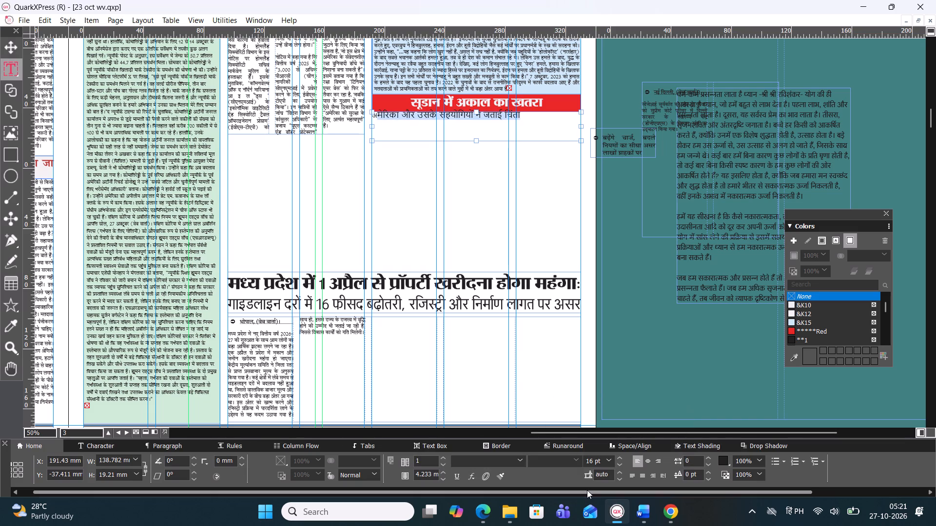
Undo the subheading's enlargement and its pasting so that the text box is empty.
key("ctrl+z")
key("ctrl+z")
key("ctrl+z")
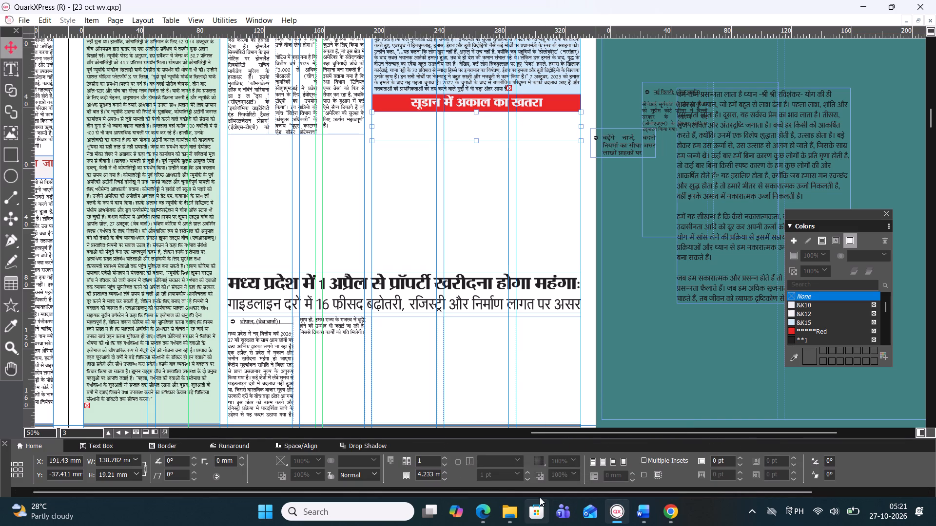
Paste the copied subheading text into the empty text box under the Sudan famine headline.
key("ctrl+v")
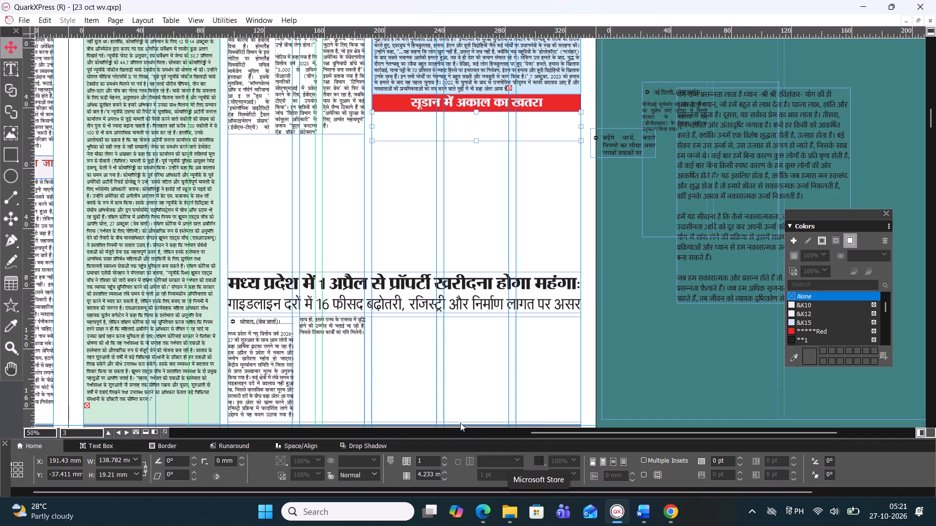
key("ctrl+v")
left_click(397, 118)
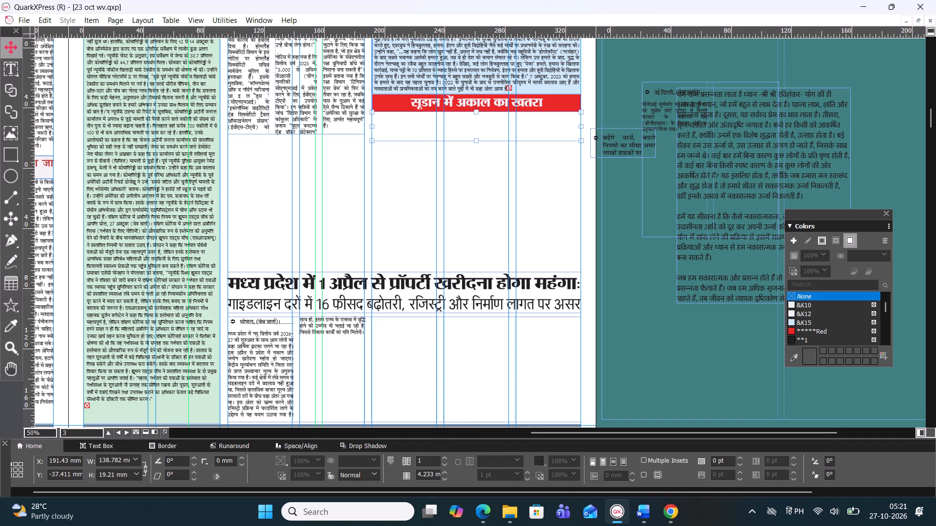
double_click(399, 127)
key("ctrl+v")
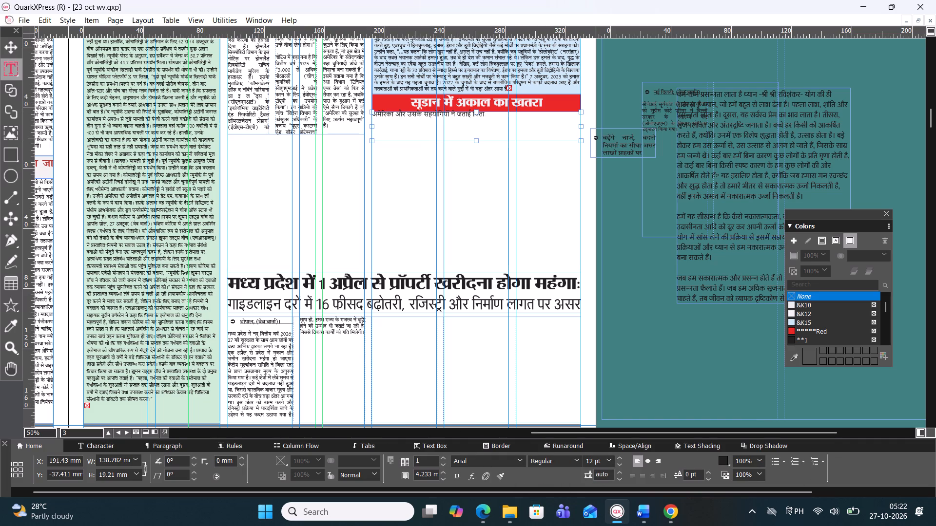
Select the whole pasted Sudan subheading and enlarge it to 22 pt.
left_click_drag(373, 115, 480, 131)
key("ctrl+alt+shift+period")
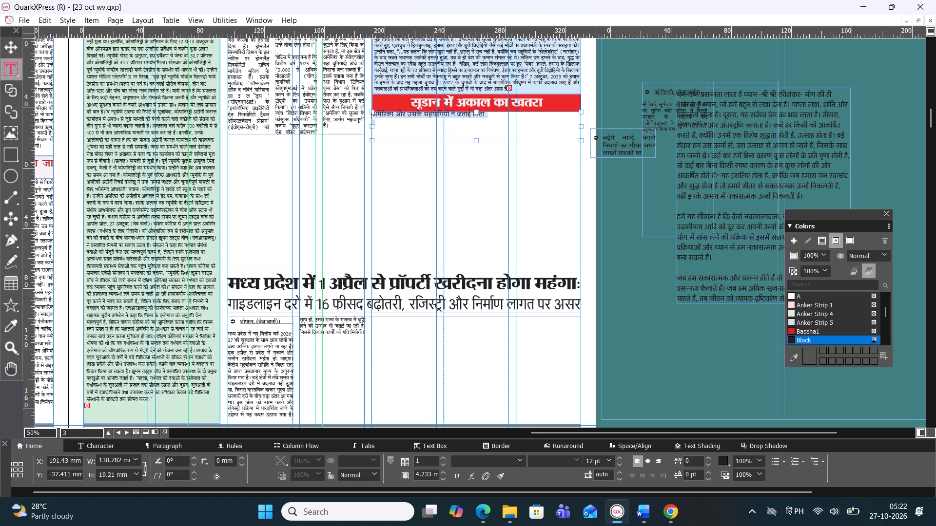
key("ctrl+alt+shift+period")
key("ctrl+alt+shift+period")
key("ctrl+alt+shift+period")
key("ctrl+alt+shift+period")
key("ctrl+alt+shift+period")
key("ctrl+alt+shift+period")
key("ctrl+alt+shift+period")
key("ctrl+alt+shift+period")
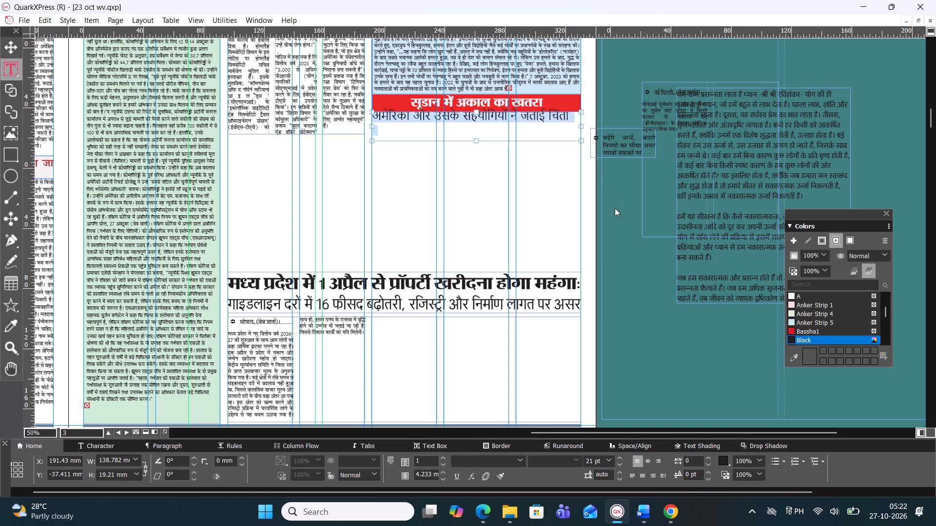
key("ctrl+alt+shift+period")
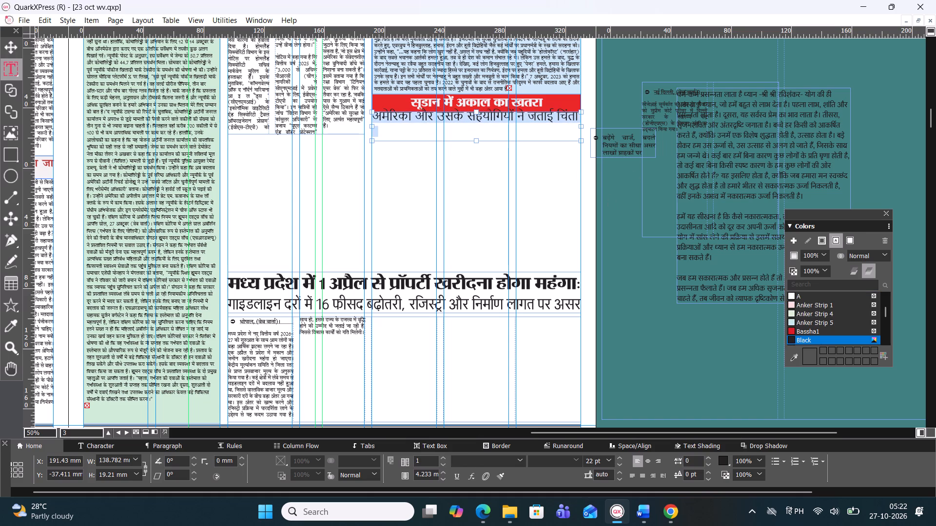
Select all the Sudan subheading text, justify it and set its leading to 25.4 pt.
left_click(400, 136)
double_click(539, 121)
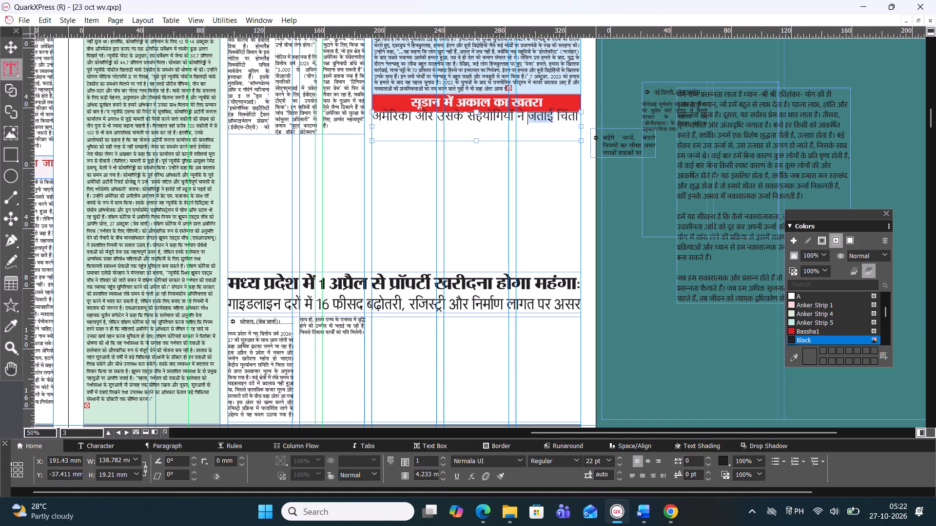
key("ctrl+a")
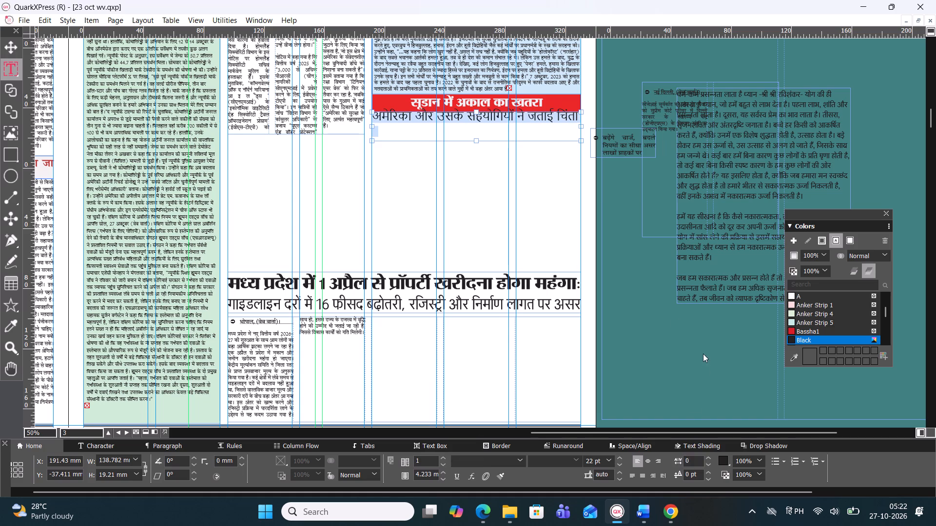
left_click(632, 478)
left_click(631, 476)
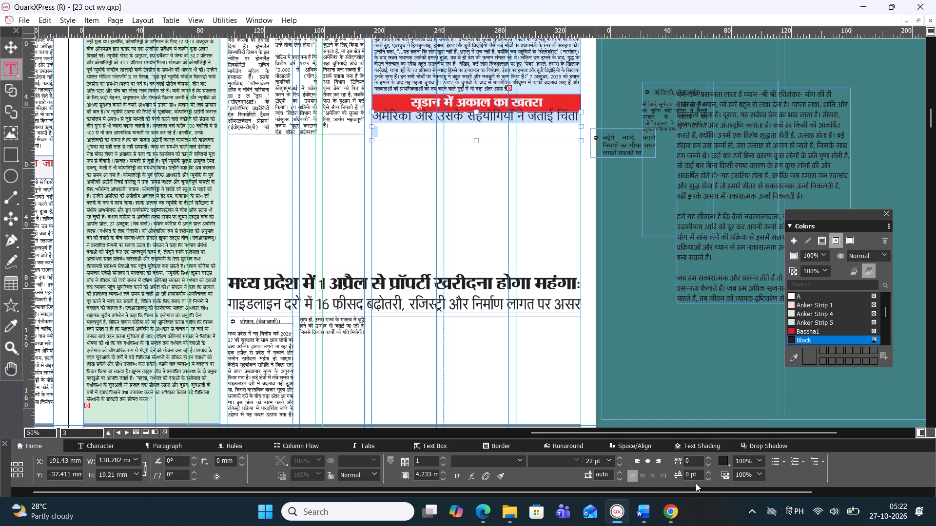
double_click(617, 479)
left_click(617, 479)
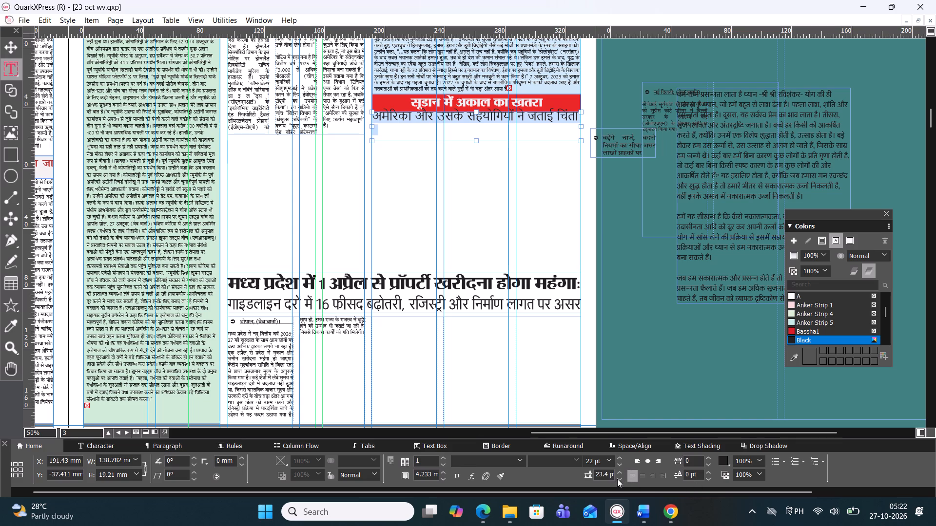
double_click(617, 479)
left_click(619, 469)
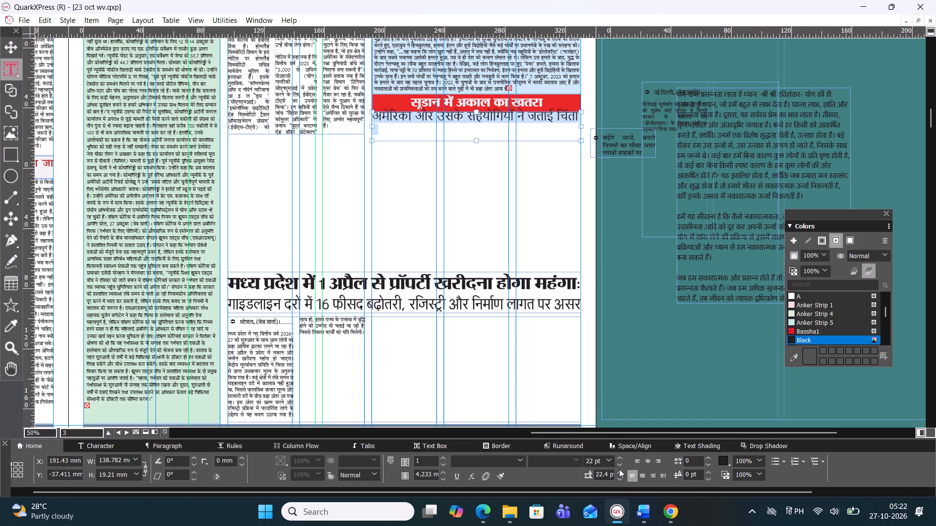
left_click(619, 469)
double_click(619, 474)
Set the Sudan subheading's baseline shift to -11 pt and shorten its text box to about 14.8 mm high.
left_click(707, 475)
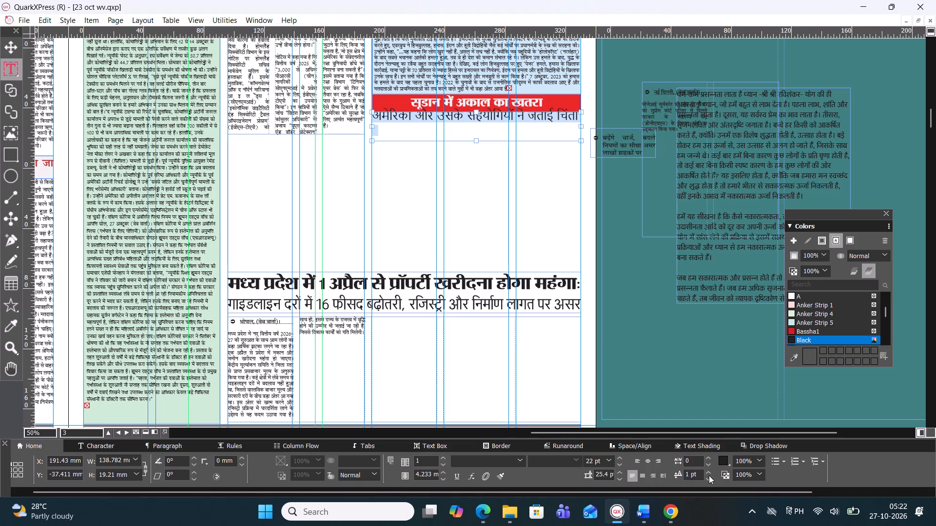
triple_click(710, 479)
triple_click(710, 479)
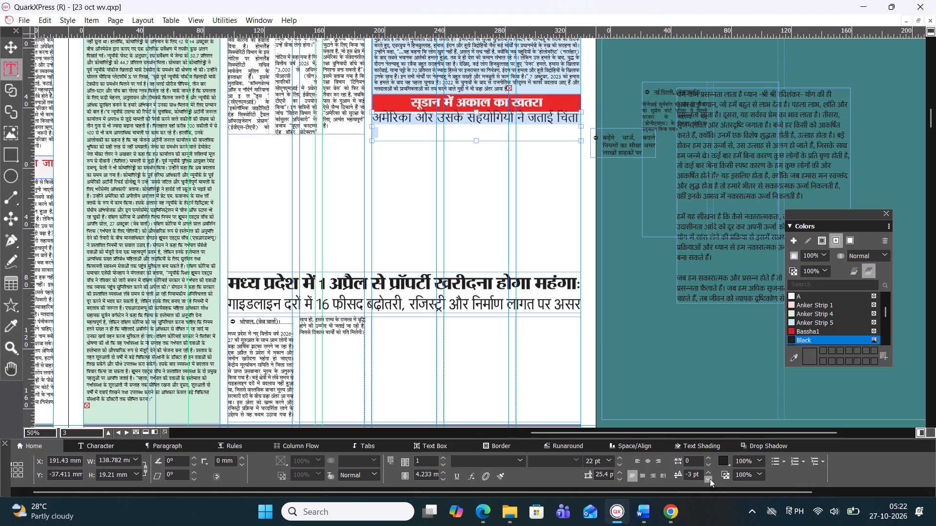
triple_click(710, 479)
triple_click(710, 479)
triple_click(710, 479)
triple_click(710, 479)
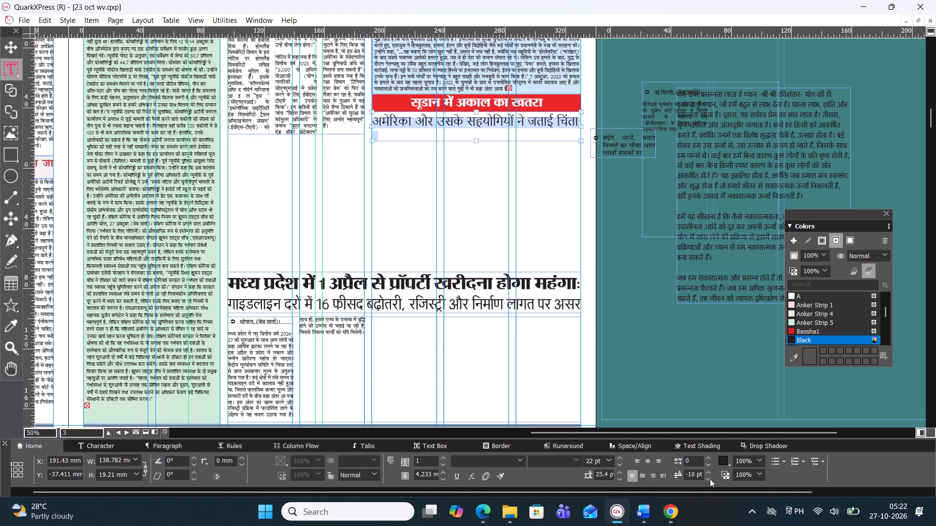
double_click(710, 479)
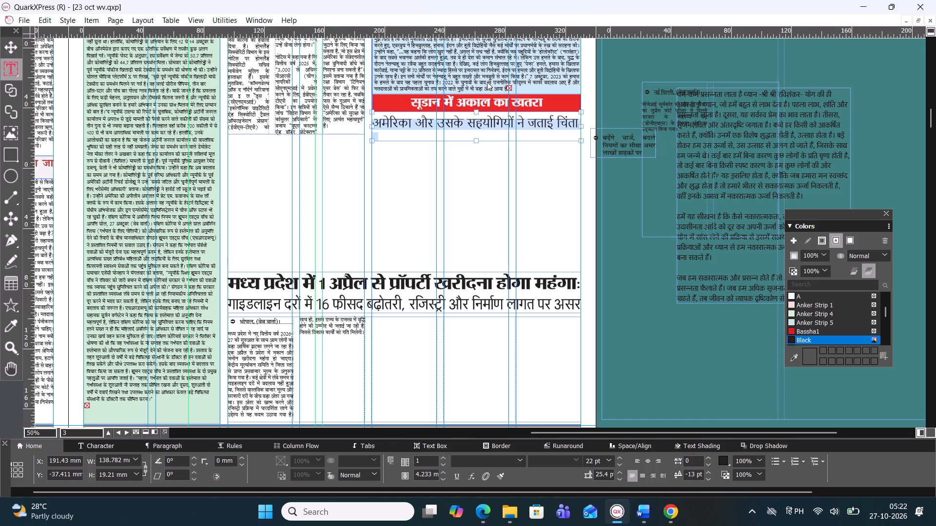
left_click_drag(475, 141, 472, 134)
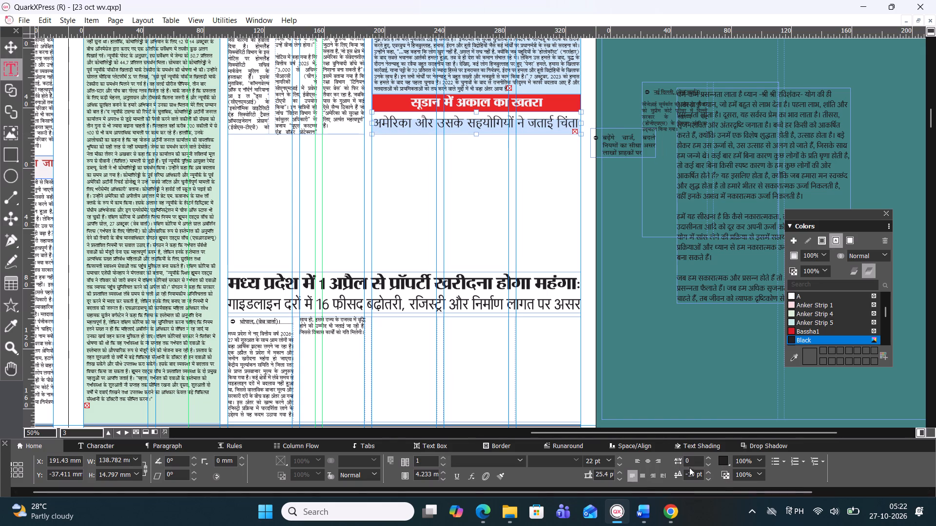
left_click(706, 473)
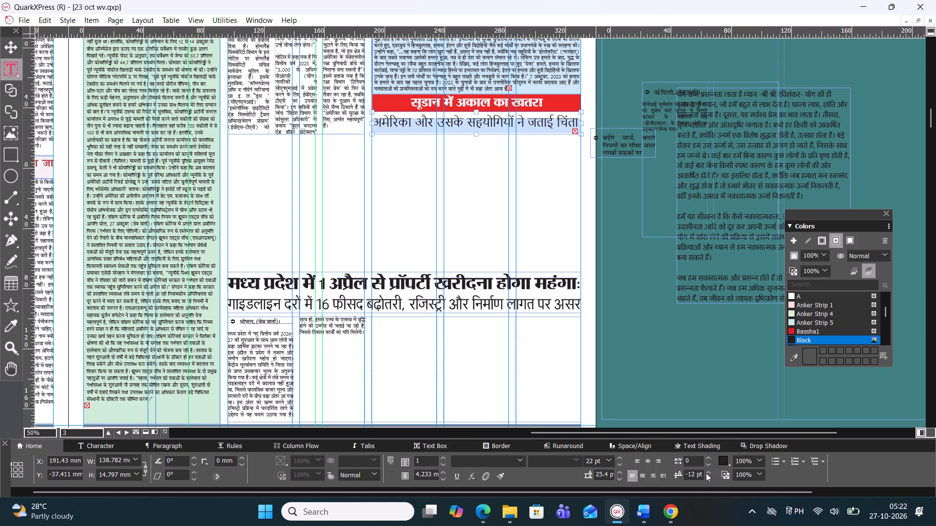
left_click(706, 473)
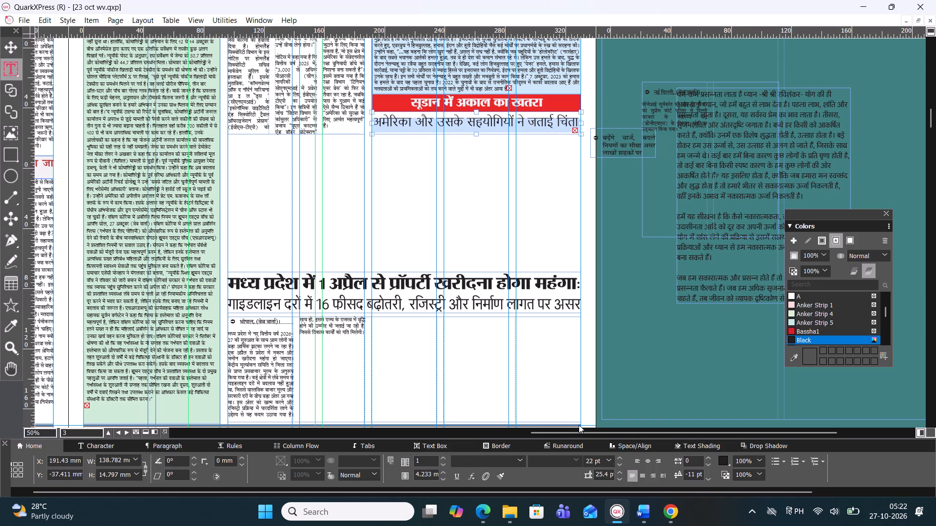
Colour the Sudan subheading text with the "blue dark" swatch.
scroll(811, 320, "down", 1)
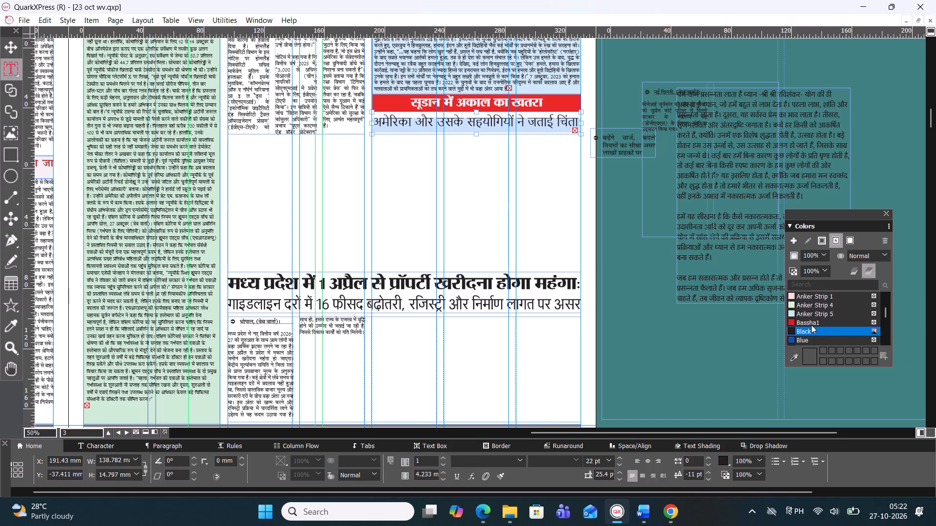
left_click(806, 341)
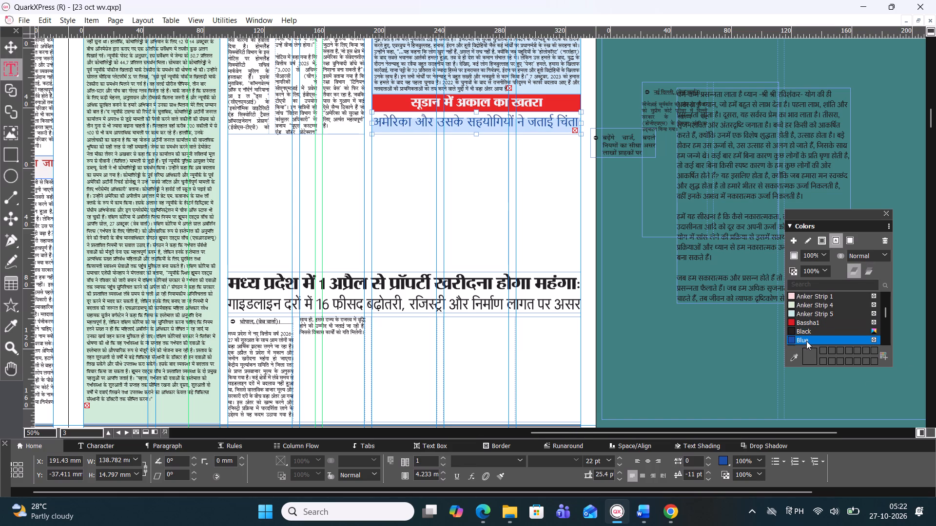
scroll(806, 341, "down", 3)
left_click(805, 325)
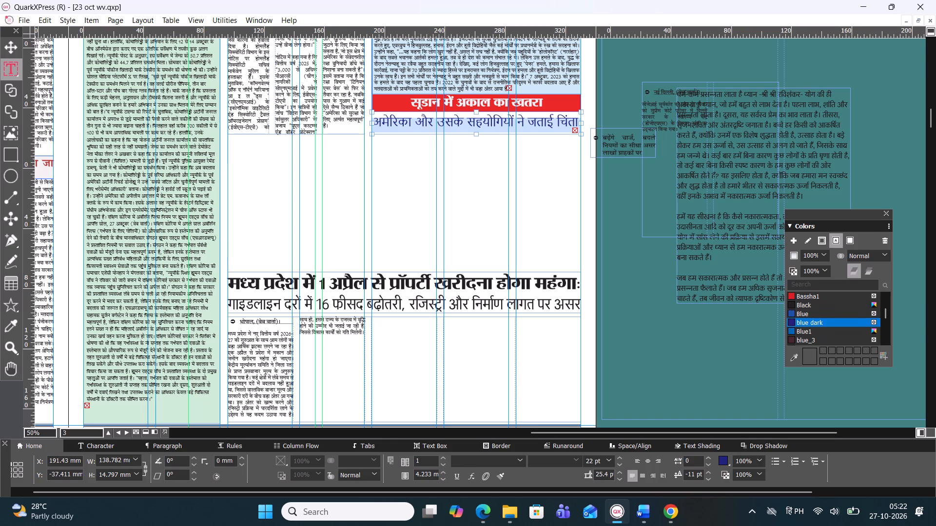
left_click(10, 46)
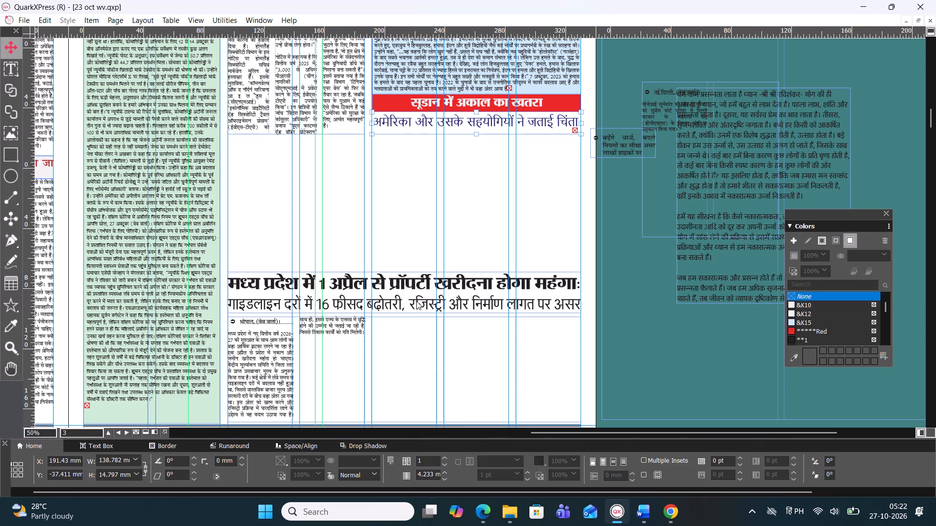
Review the page 3 layout from the masthead down to the empty area above the Madhya Pradesh property headline.
left_click(387, 287)
left_click(367, 224)
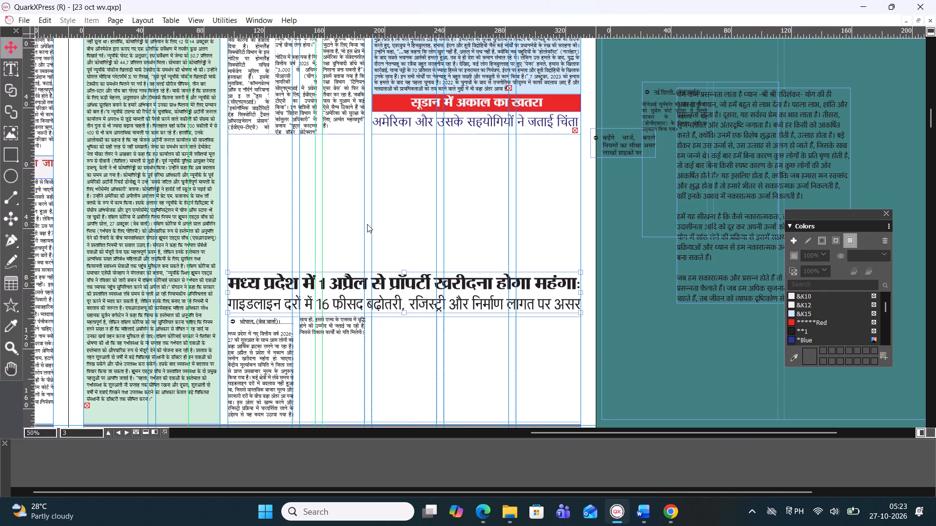
scroll(406, 180, "up", 2)
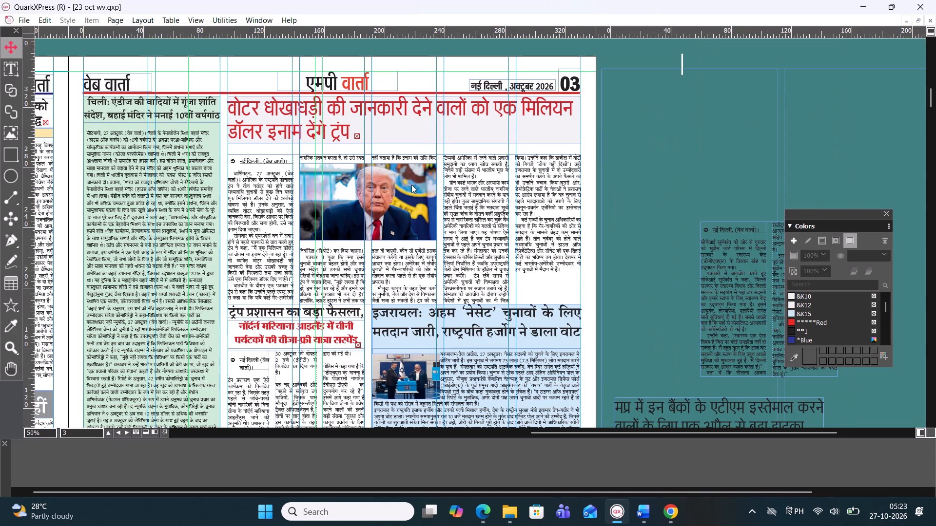
scroll(414, 187, "down", 1)
scroll(414, 187, "up", 1)
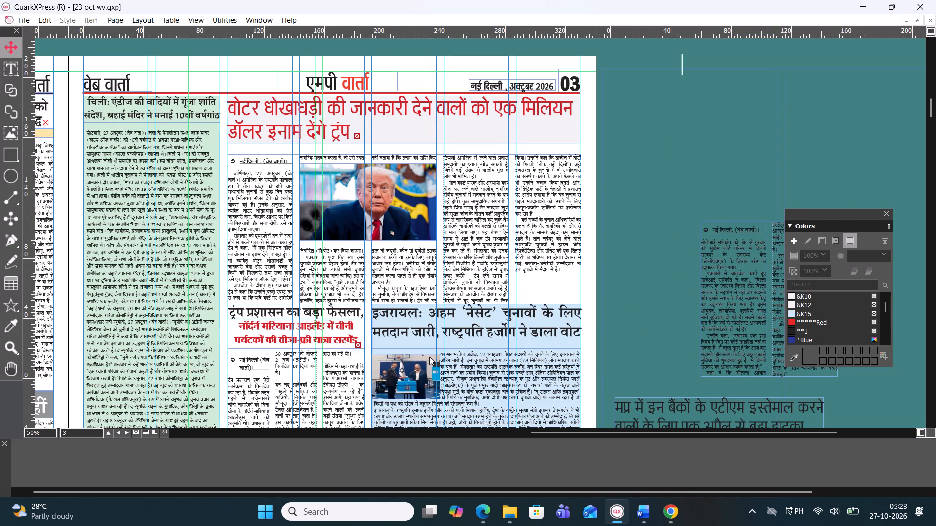
scroll(429, 357, "down", 1)
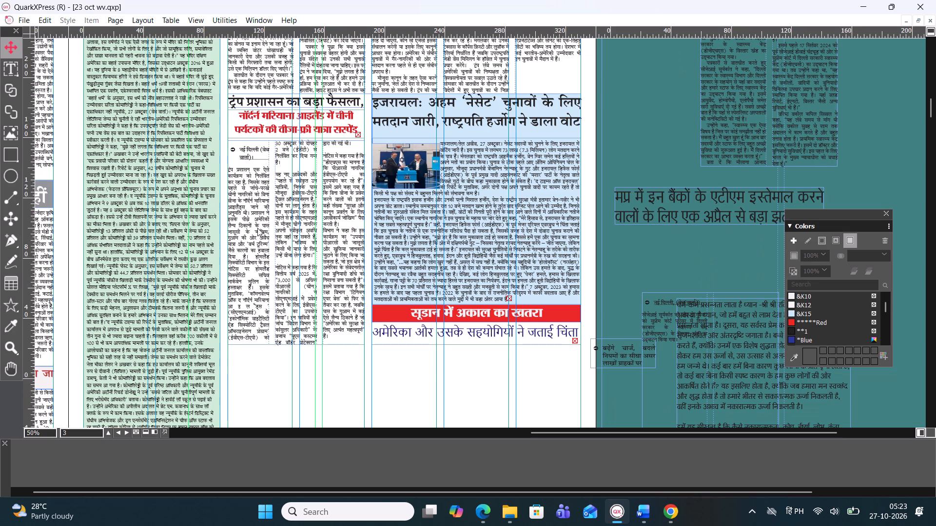
scroll(410, 256, "down", 1)
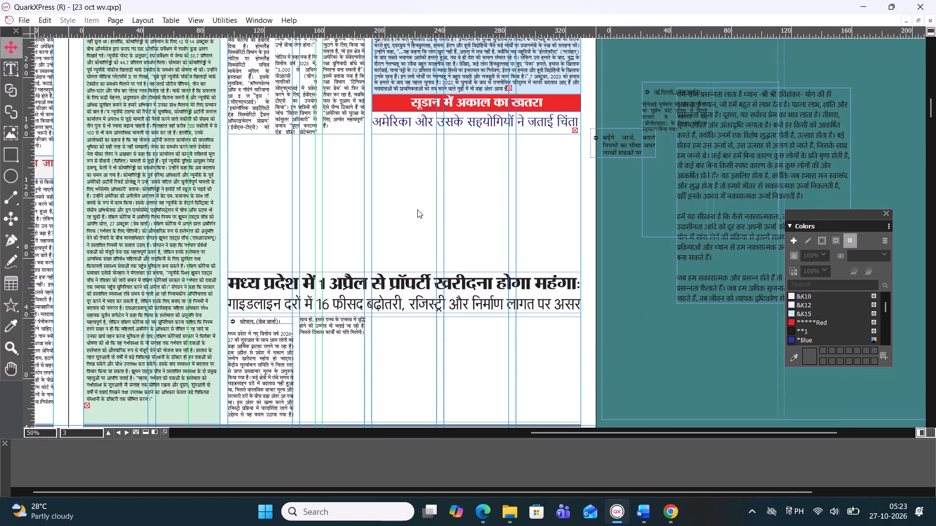
left_click(428, 186)
double_click(243, 150)
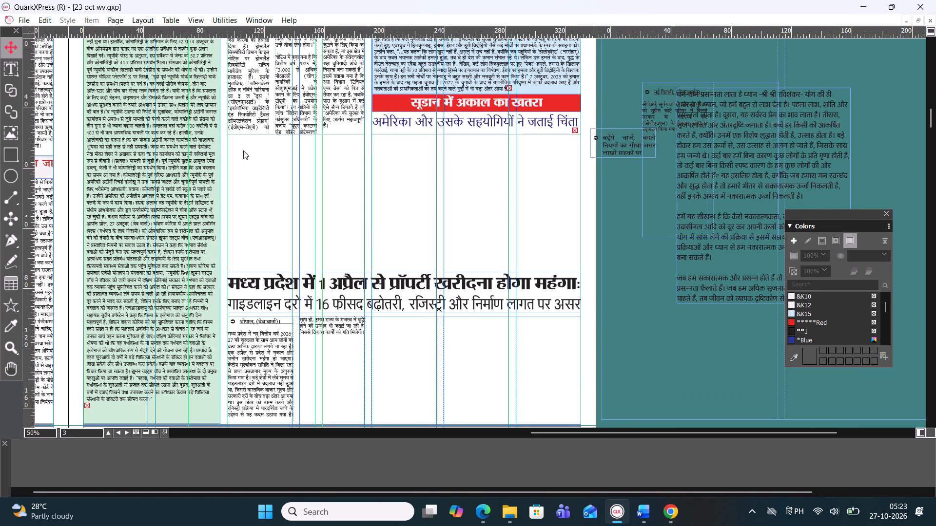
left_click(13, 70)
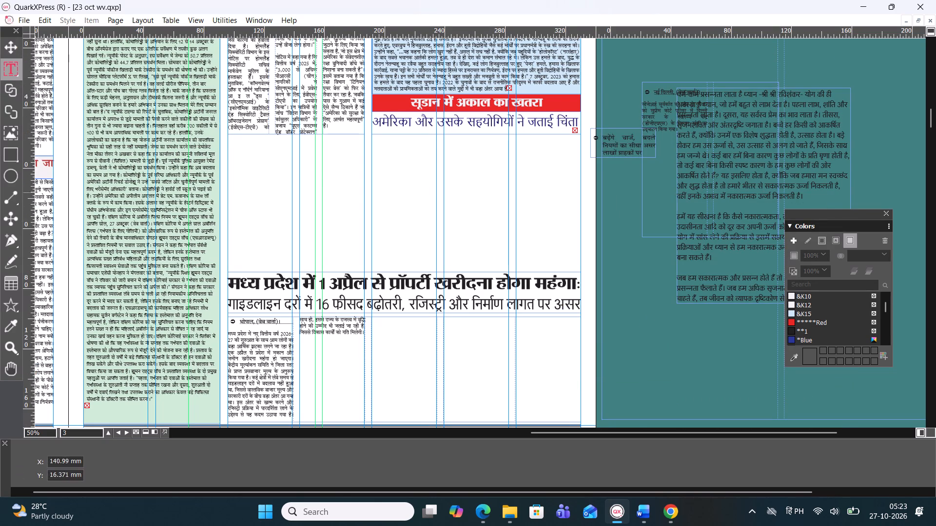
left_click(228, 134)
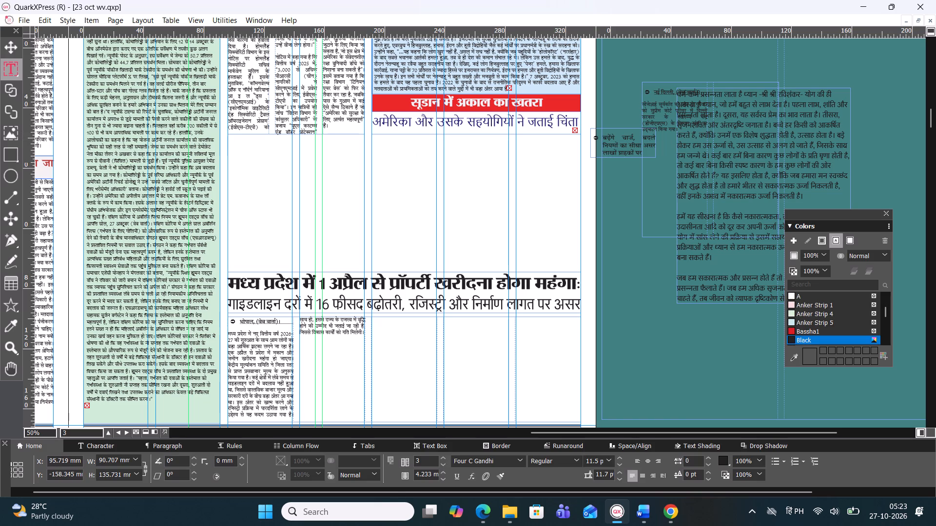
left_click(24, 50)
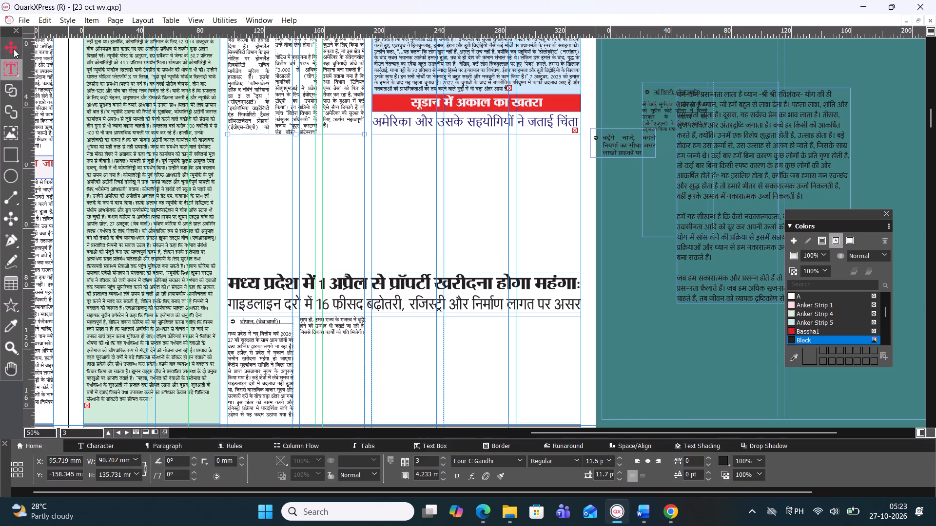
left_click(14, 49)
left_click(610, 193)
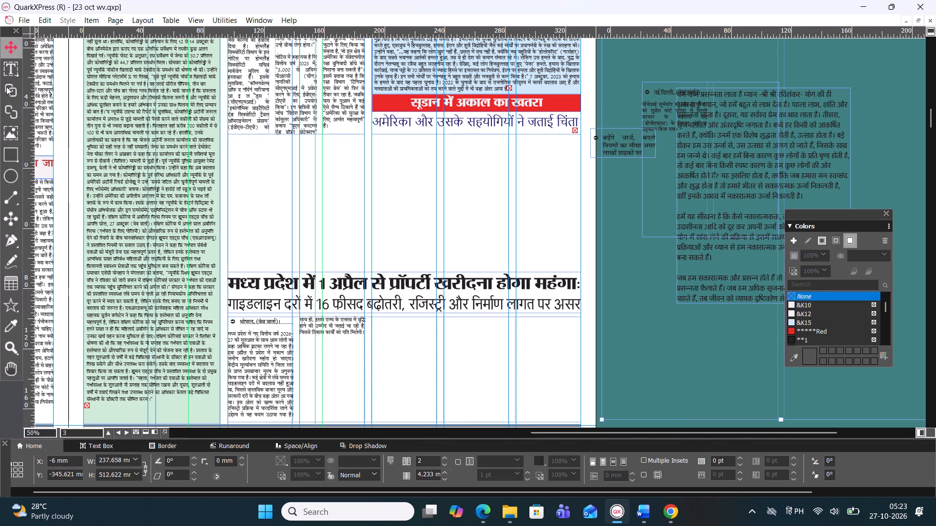
Draw a text box in the empty area between the Sudan subheading and the Madhya Pradesh property headline, spanning to the page's right margin.
left_click(8, 72)
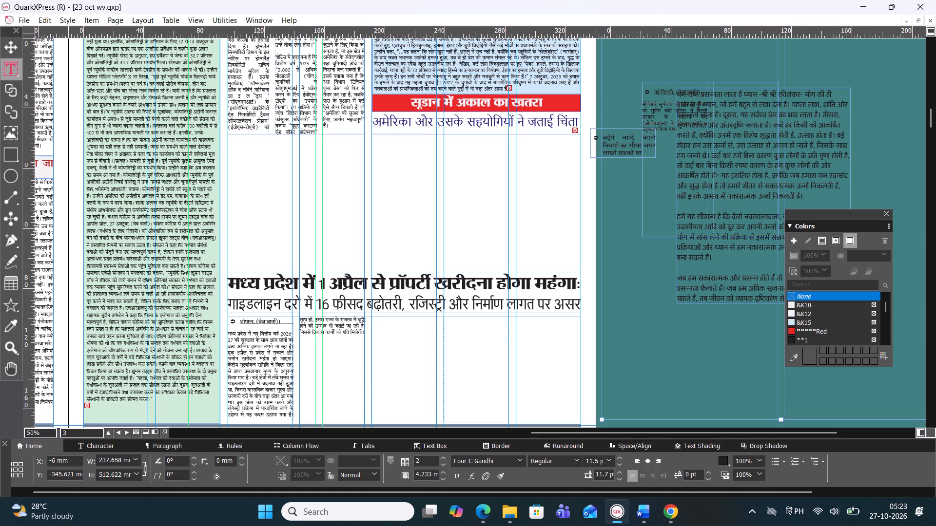
left_click_drag(230, 135, 580, 256)
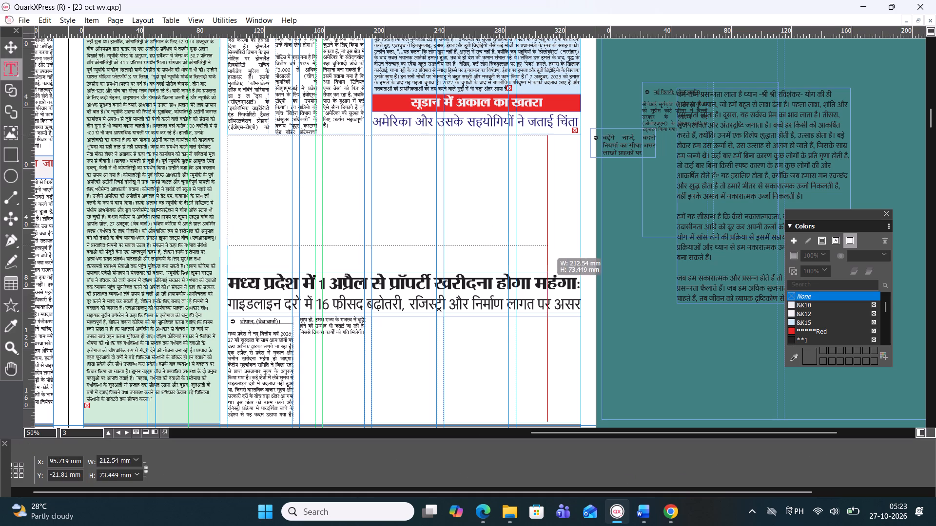
Size the new text box to the Sudan subheading's column, about 138.3 mm wide and 88.3 mm high, above the Madhya Pradesh headline.
left_click_drag(580, 256, 577, 269)
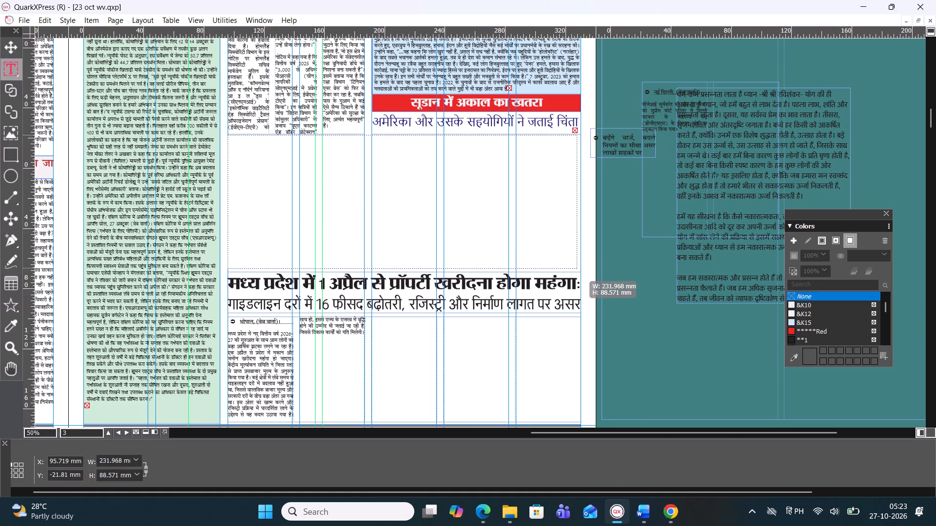
left_click_drag(577, 269, 579, 266)
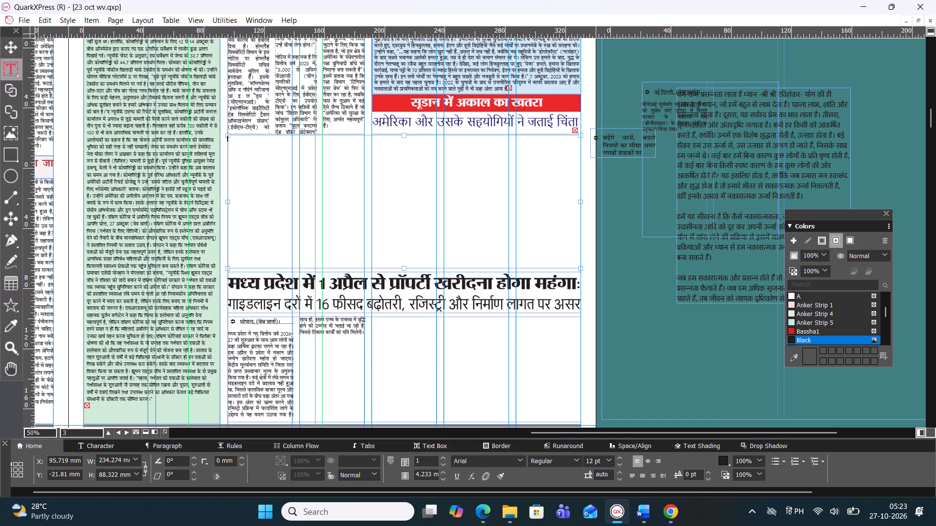
left_click_drag(231, 201, 285, 201)
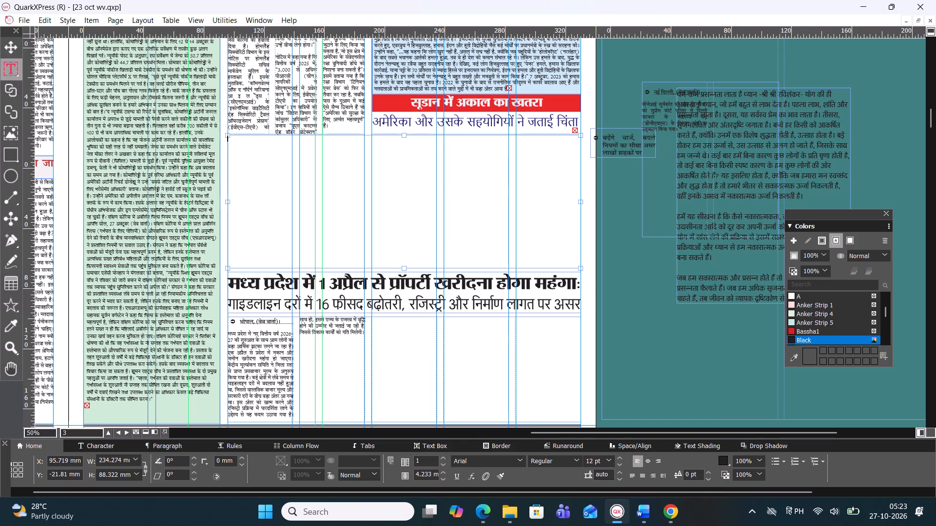
left_click_drag(227, 203, 345, 213)
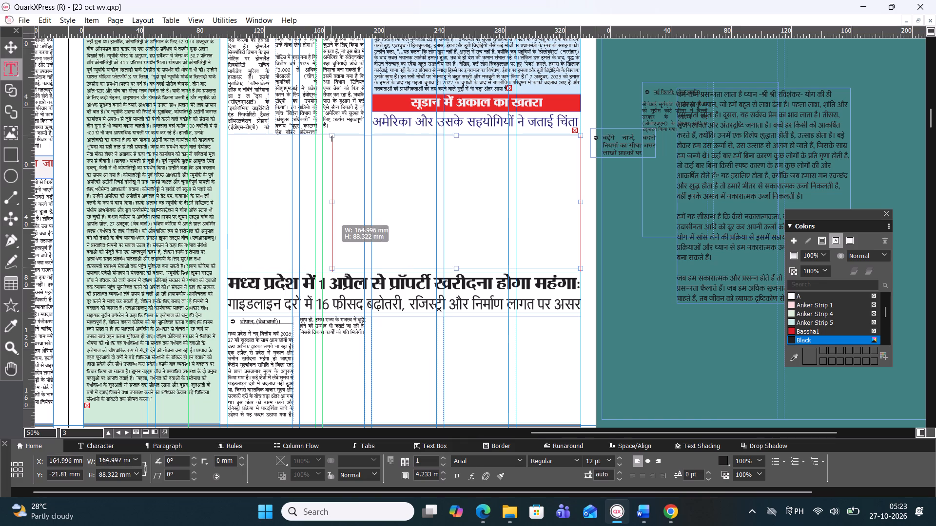
left_click_drag(345, 213, 372, 216)
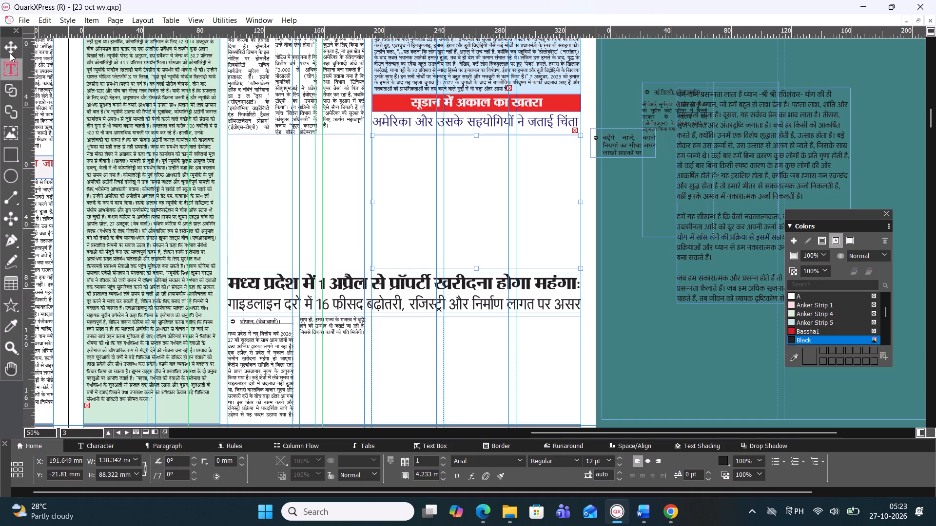
Move the Madhya Pradesh property headline and its story box further down the page to free space above them.
left_click(10, 49)
left_click_drag(312, 296, 320, 342)
left_click_drag(275, 375, 269, 422)
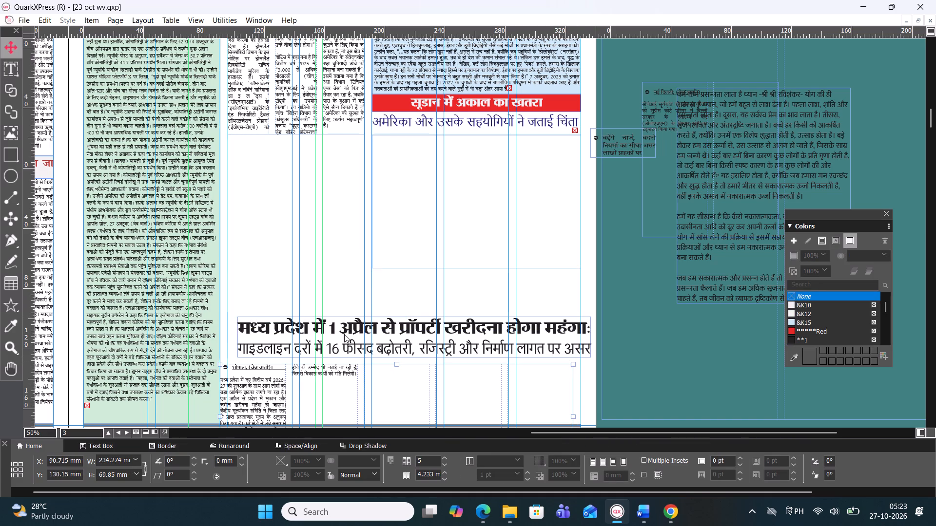
left_click_drag(342, 339, 336, 388)
Extend the empty Sudan text box downward to about 116.1 mm high and nudge it slightly up toward the subheading.
left_click(462, 262)
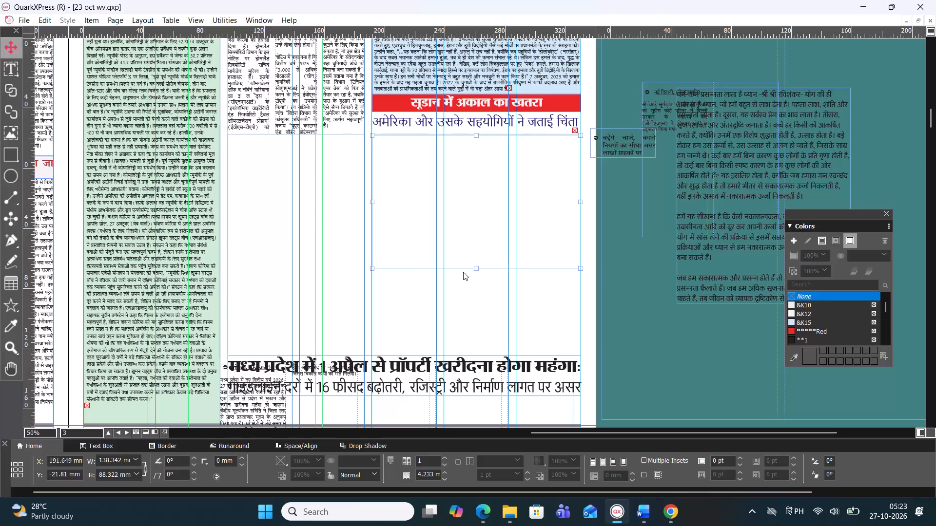
left_click_drag(475, 268, 479, 294)
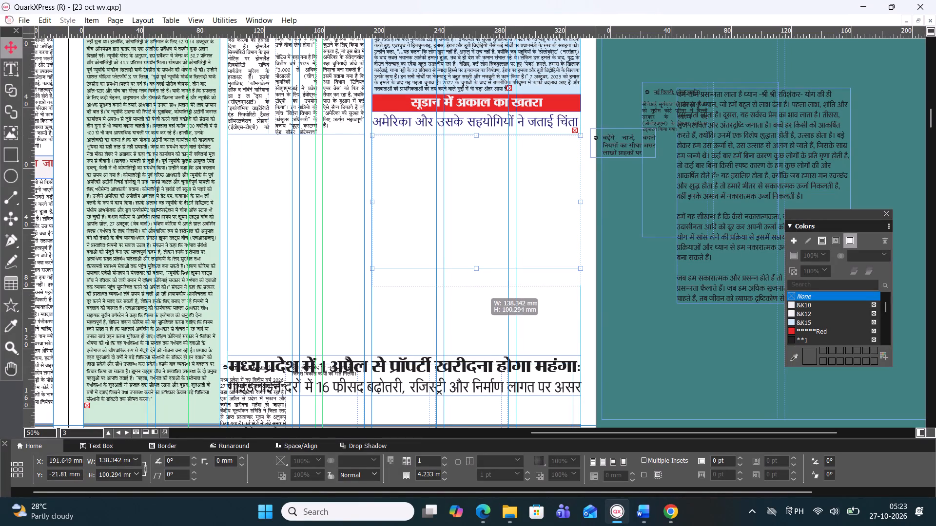
left_click_drag(479, 294, 479, 310)
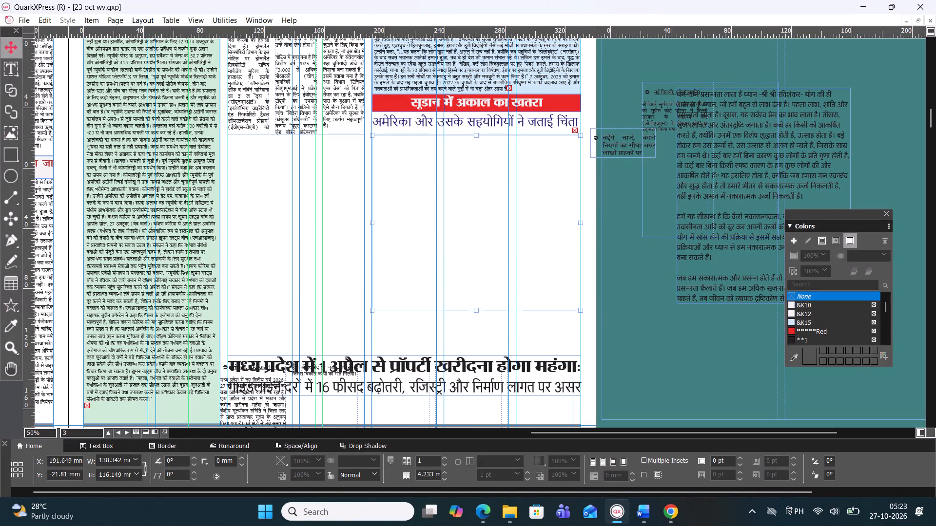
key("Up")
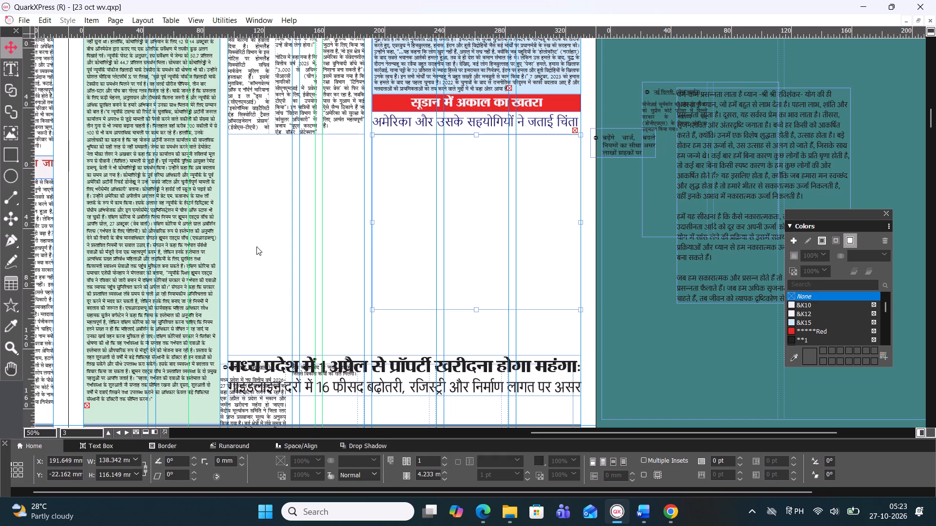
left_click(329, 240)
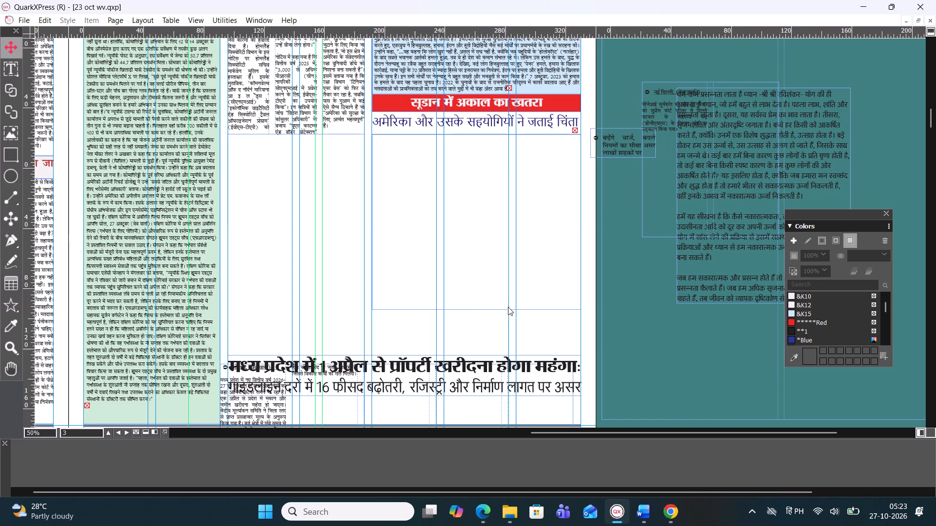
In the 27 Oct International Word document, copy the Sudan famine article body, from after the Washington dateline to its last paragraph.
left_click(644, 520)
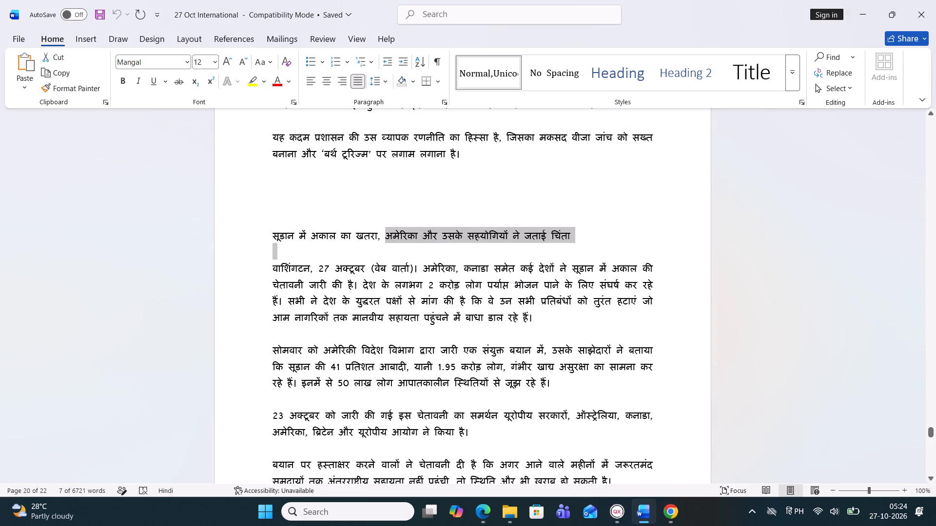
scroll(279, 311, "down", 2)
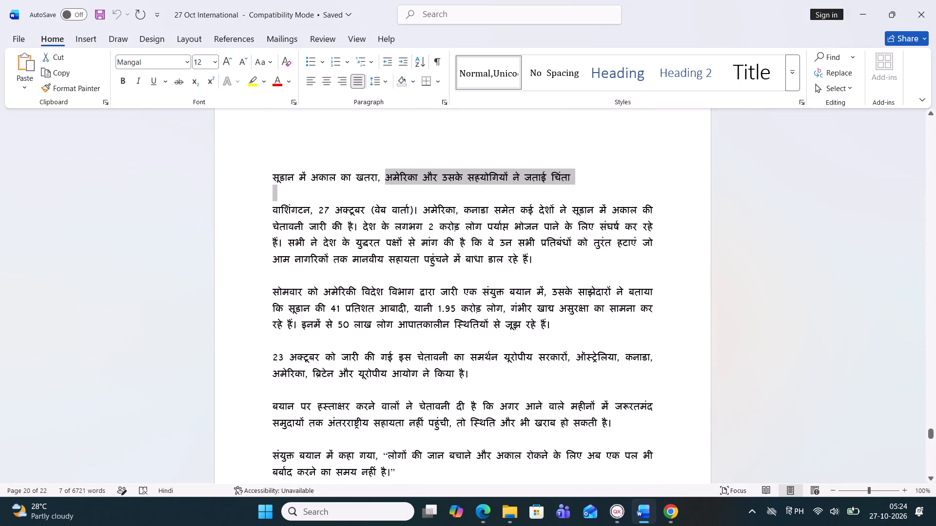
left_click_drag(424, 210, 554, 292)
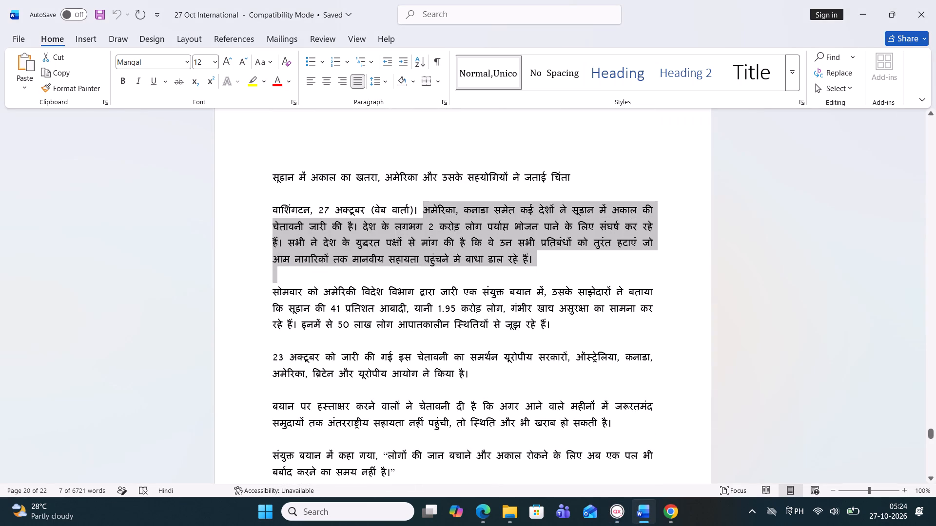
left_click_drag(554, 292, 677, 482)
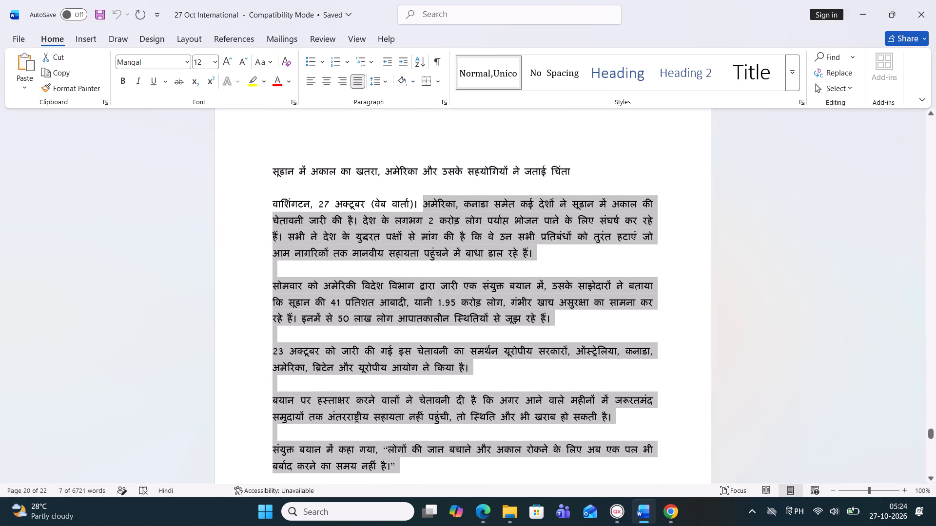
left_click_drag(677, 482, 678, 479)
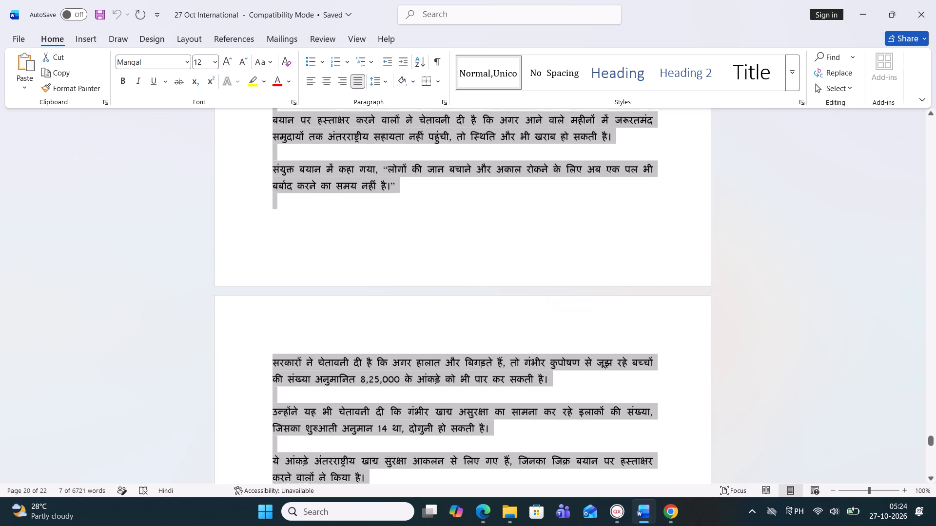
left_click_drag(678, 479, 662, 458)
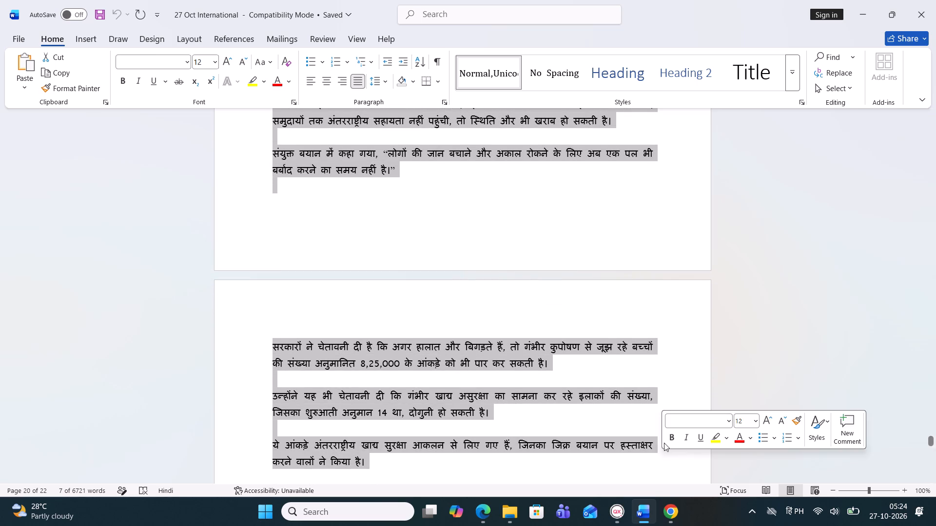
key("ctrl+c")
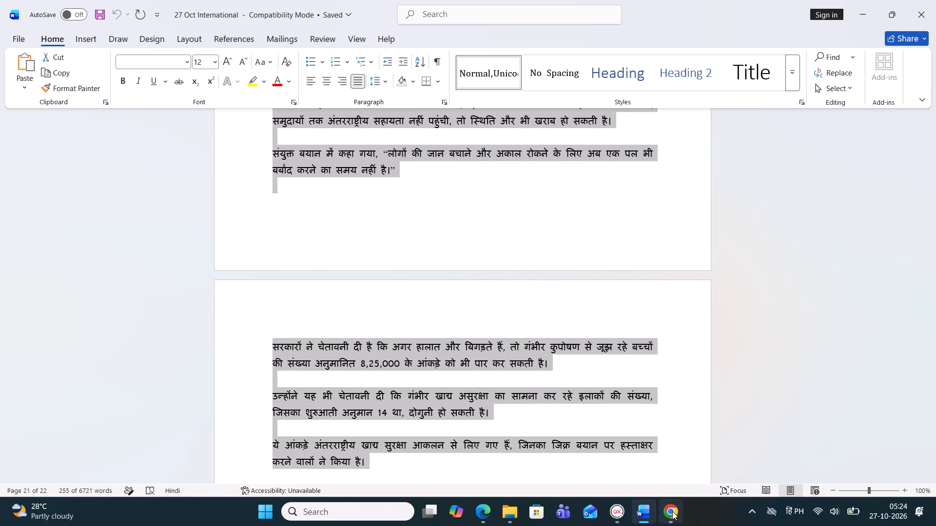
Switch back to QuarkXPress and set the font size in the empty Sudan text box to 11.5 pt.
left_click(672, 511)
left_click(611, 512)
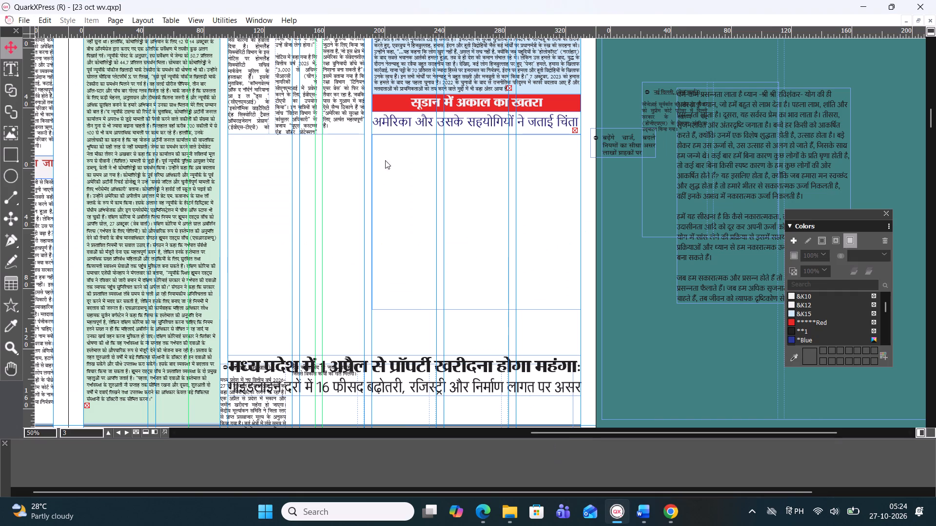
left_click(375, 153)
left_click(7, 68)
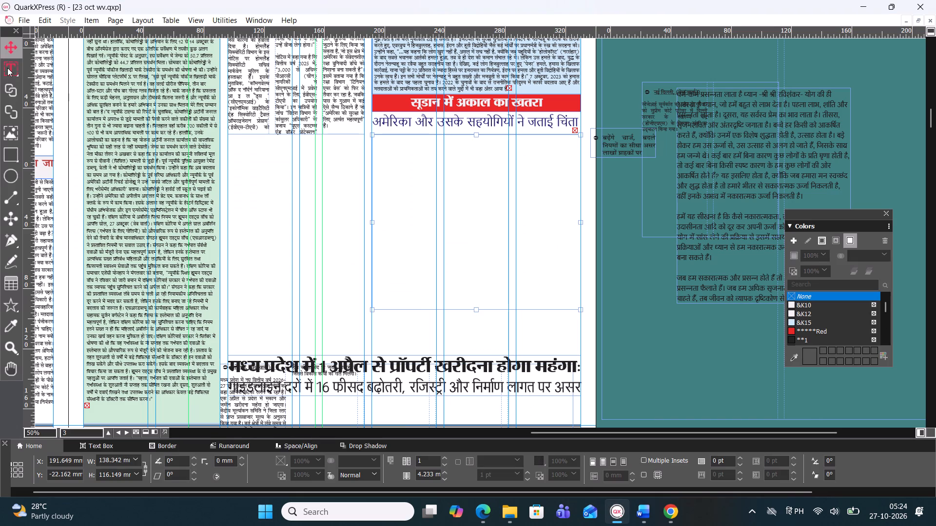
left_click(379, 160)
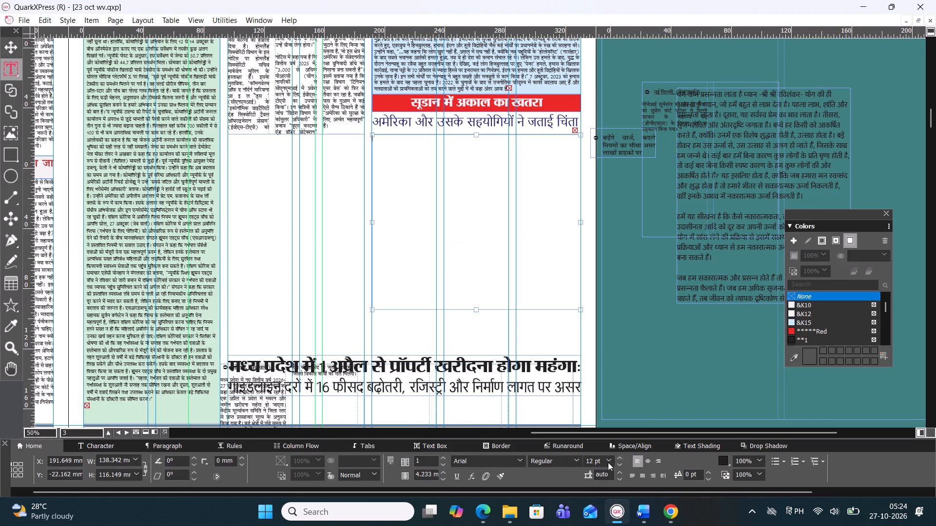
left_click_drag(604, 462, 597, 463)
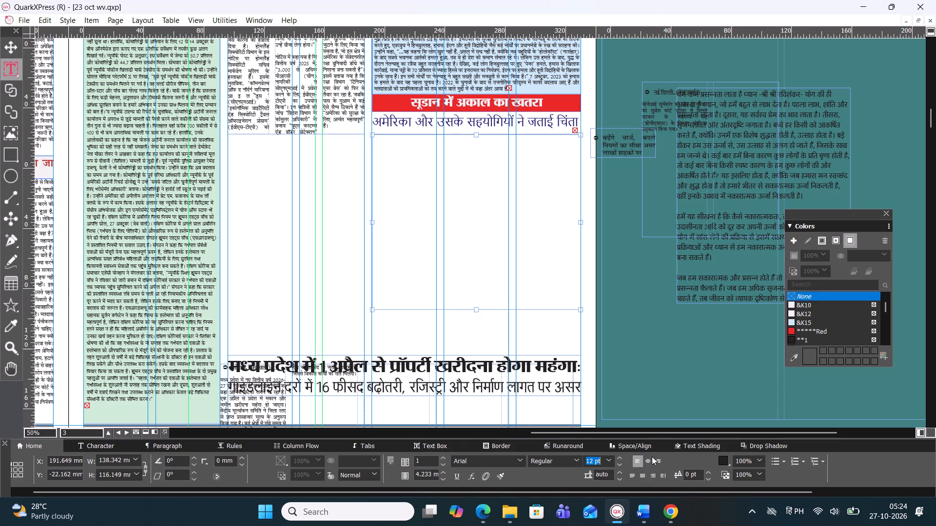
key("1")
key("1")
key("period")
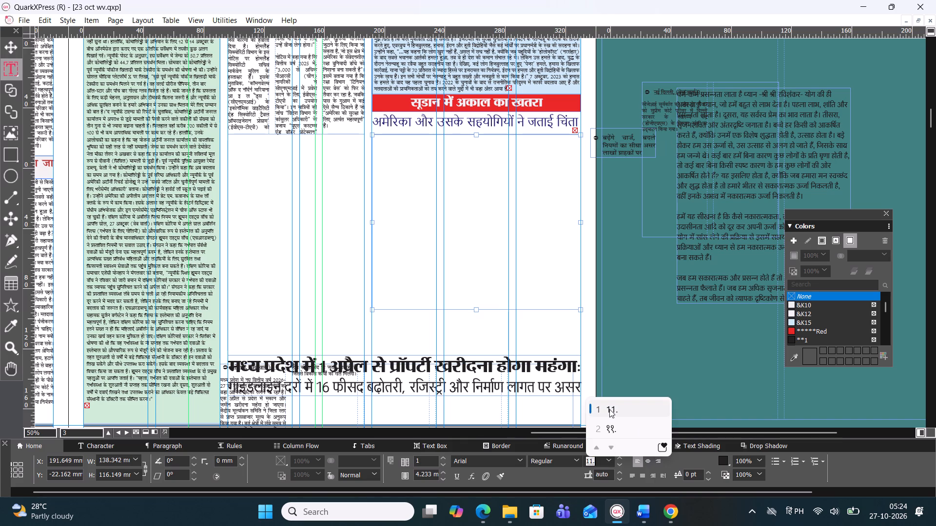
key("6")
key("BackSpace")
key("5")
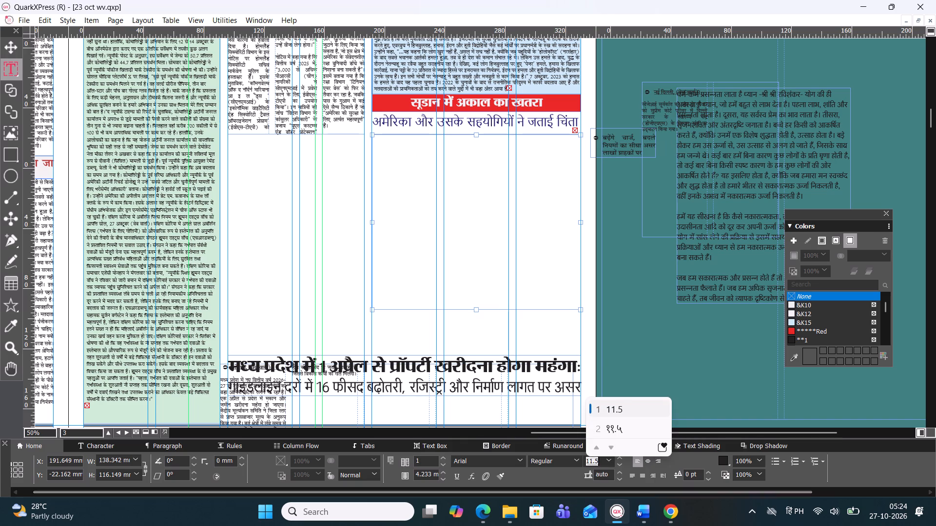
key("Return")
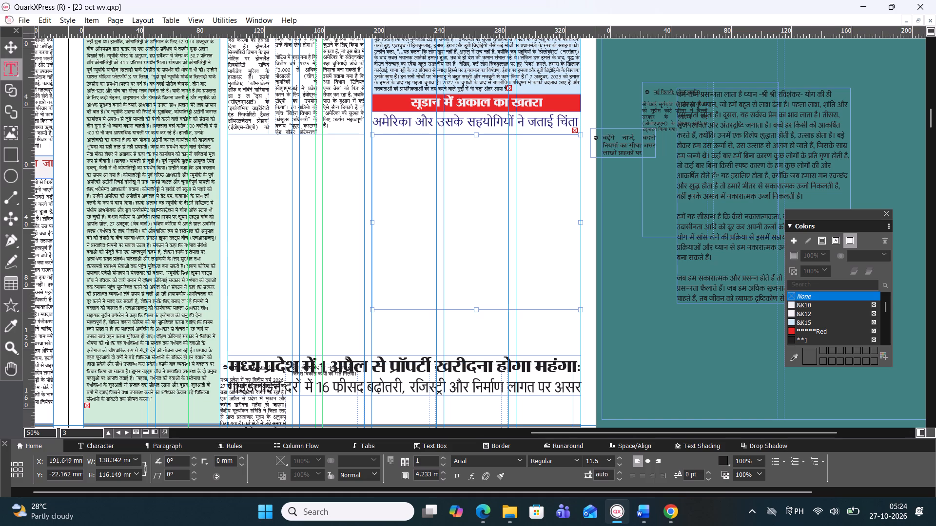
Paste the copied Sudan article into the text box and lengthen the box to about 126.5 mm high.
key("ctrl+v")
left_click(398, 159)
key("ctrl+v")
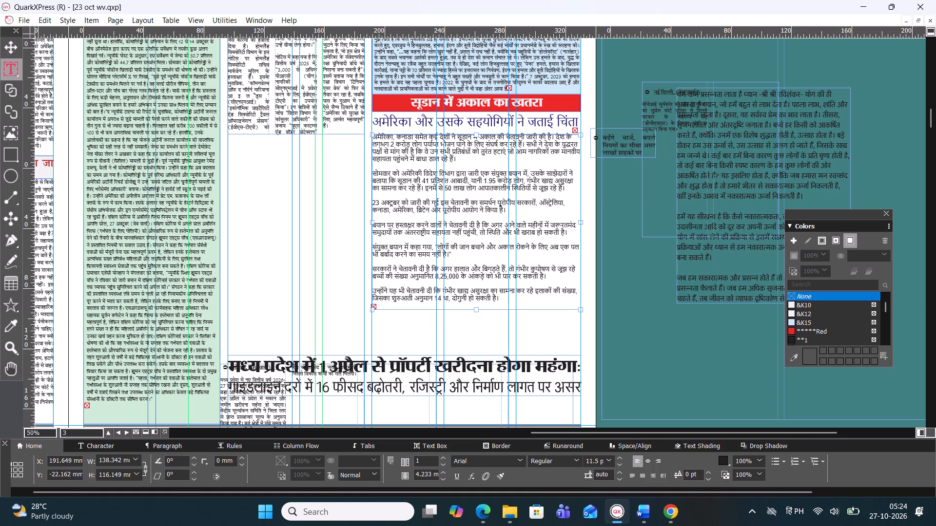
left_click_drag(476, 312, 481, 337)
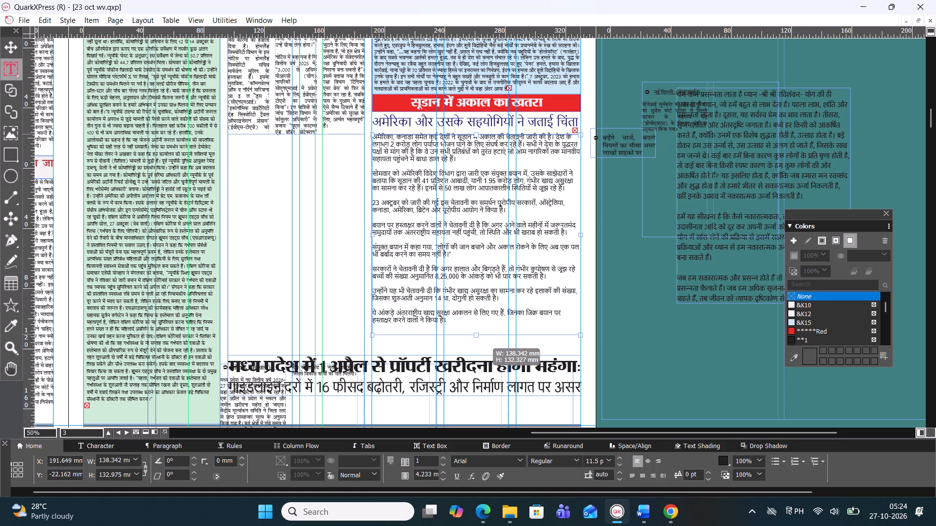
left_click_drag(481, 337, 478, 327)
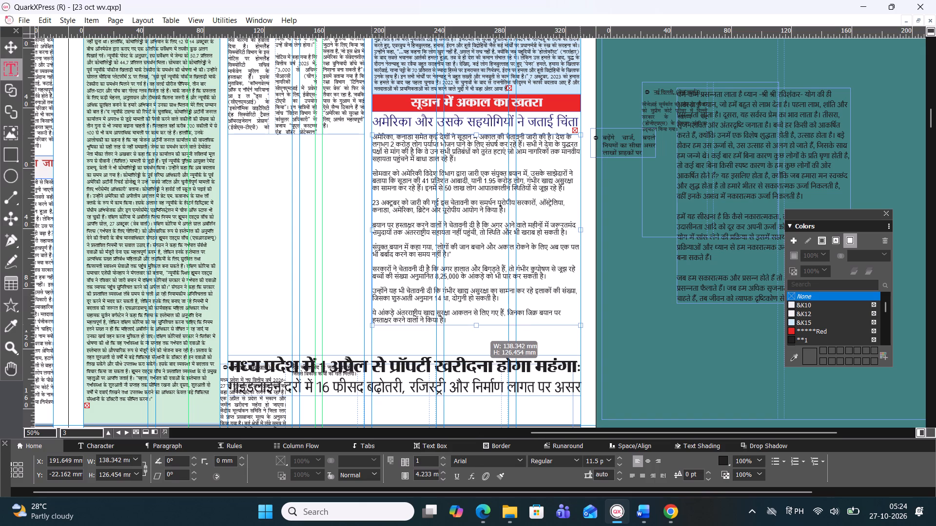
Join the Sudan article's last two paragraphs into one, removing the blank line and separating the sentences with a space.
left_click(429, 304)
key("BackSpace")
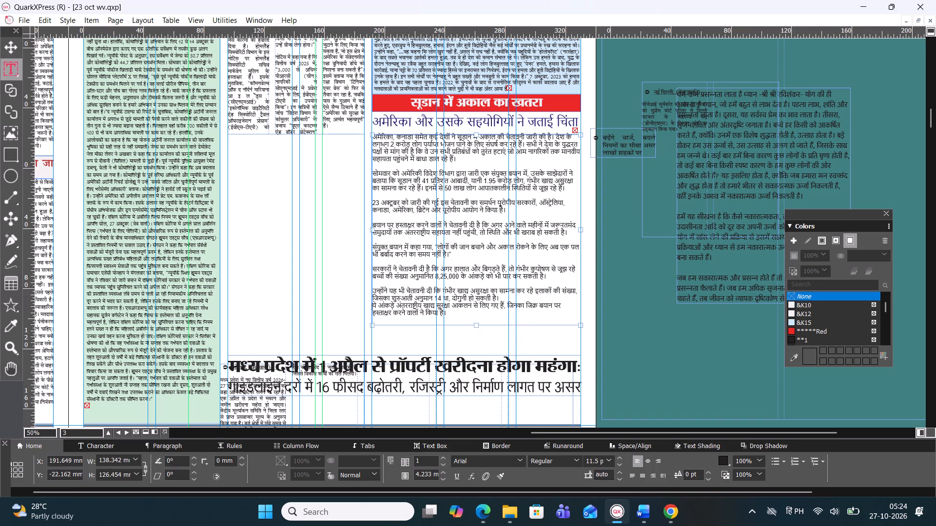
left_click(373, 302)
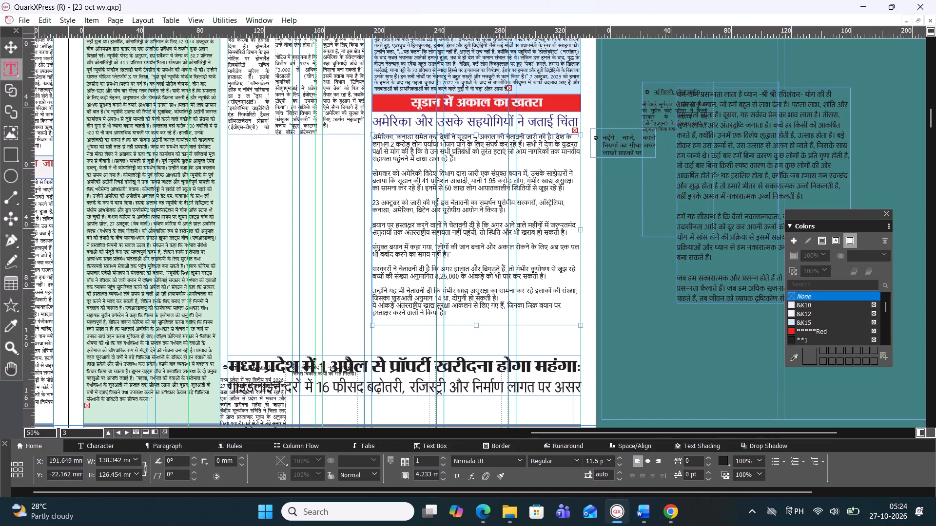
left_click(373, 302)
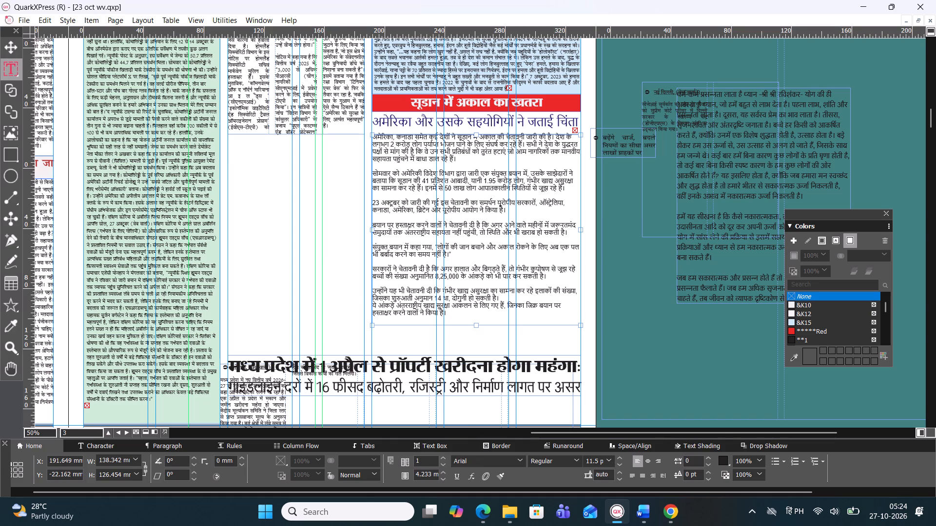
left_click(373, 304)
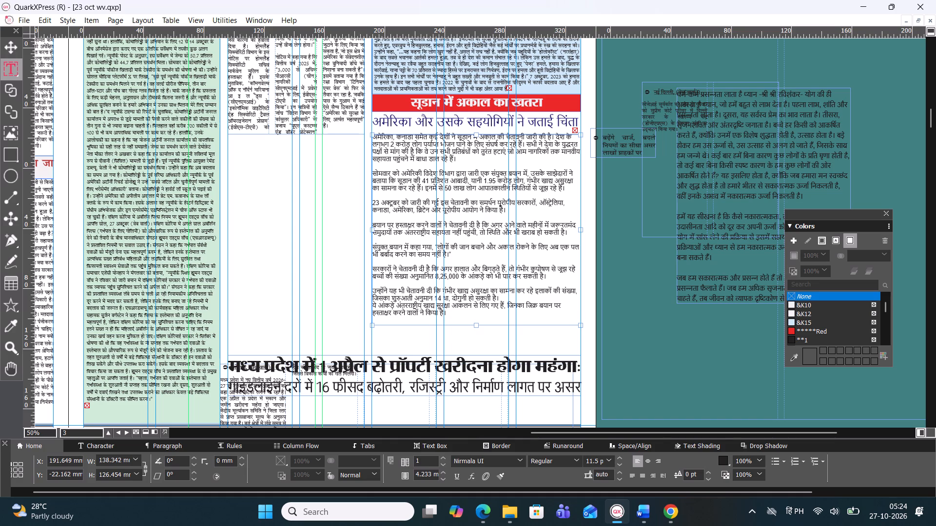
key("BackSpace")
key("space")
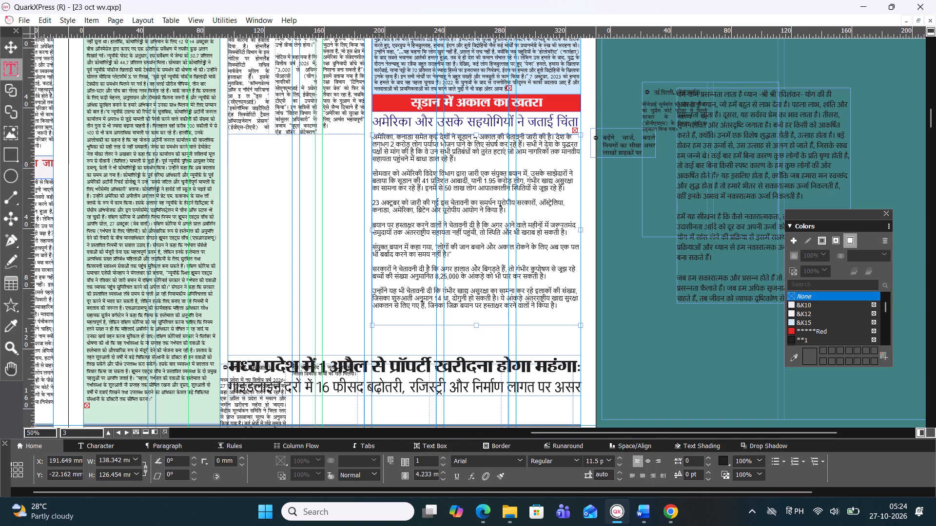
Remove the blank line above the Sudan article's last paragraph, beginning "उन्होंने यह भी चेतावनी दी", and add a space.
left_click(402, 280)
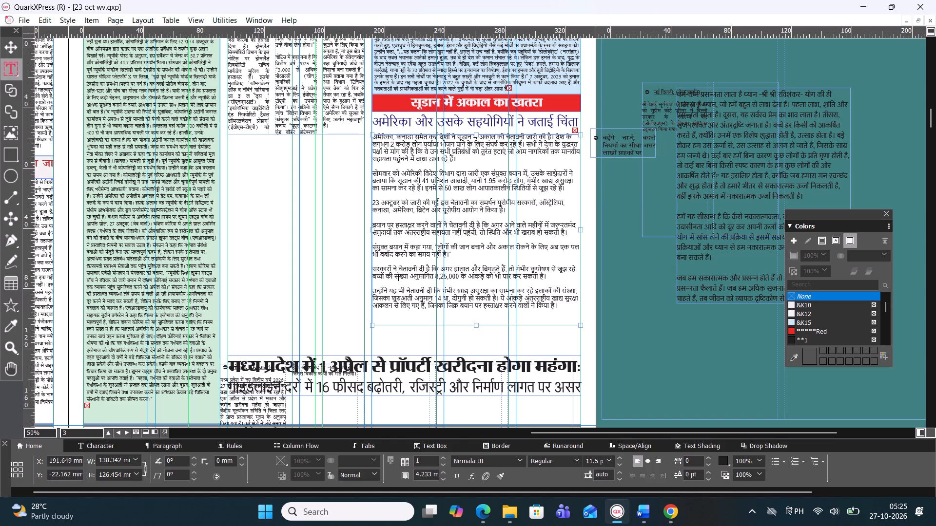
left_click(387, 280)
left_click(381, 284)
key("BackSpace")
key("space")
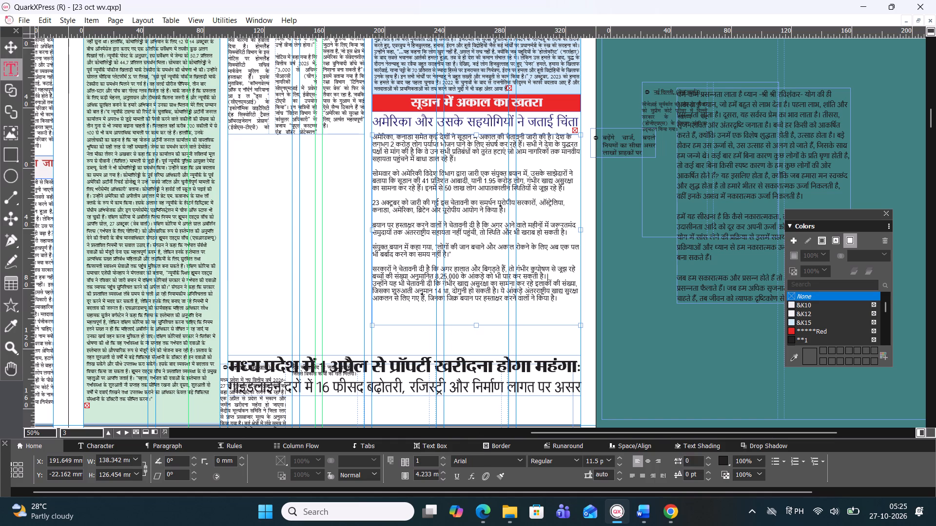
Join the paragraph beginning "सरकारों ने चेतावनी दी" onto the preceding "संयुक्त बयान" paragraph, removing the blank line and separating the sentences with a space.
left_click(393, 262)
key("BackSpace")
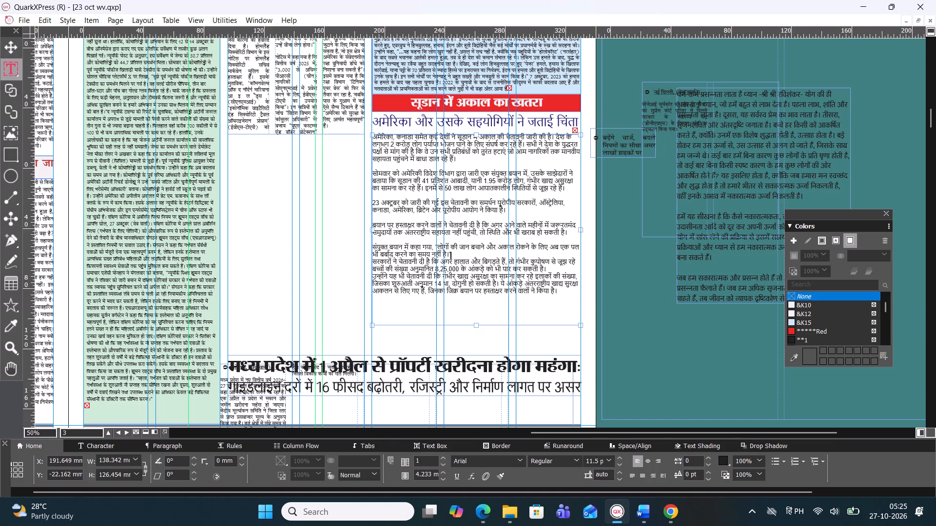
left_click(373, 259)
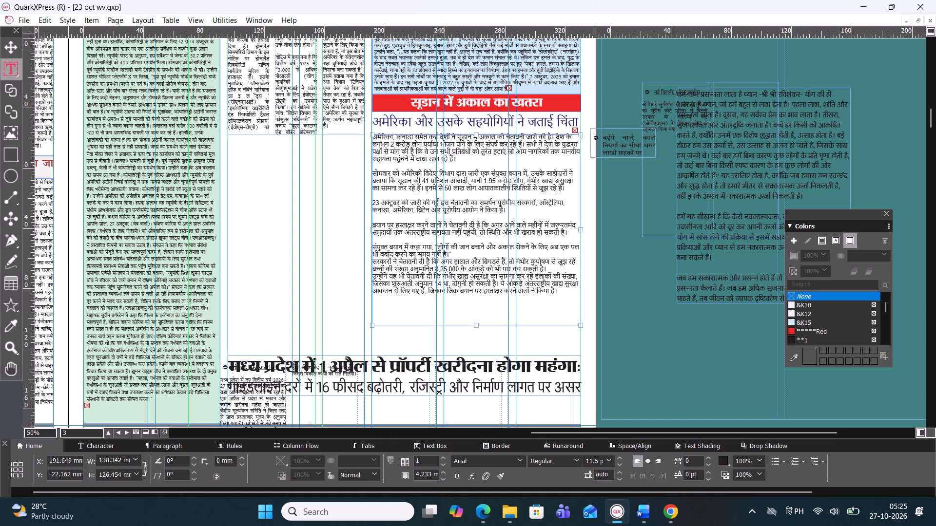
left_click(373, 259)
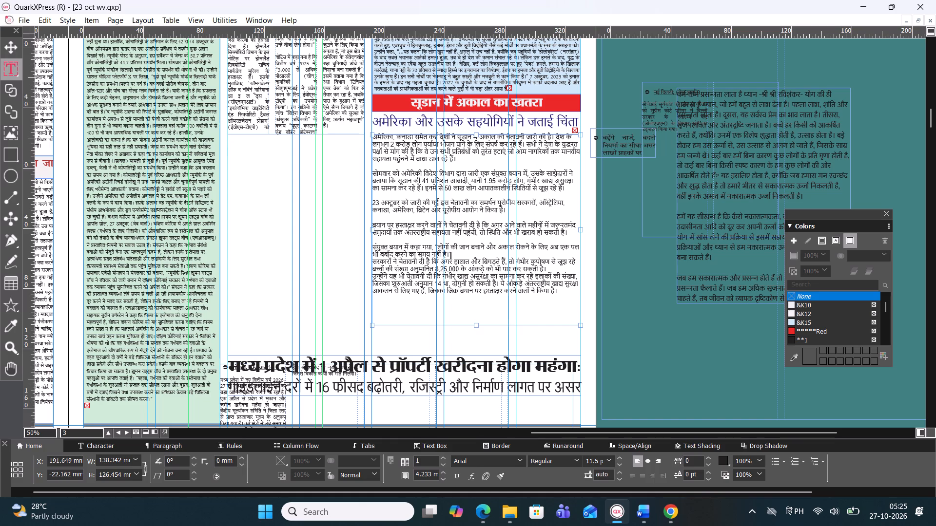
left_click(373, 259)
left_click(380, 261)
key("Left")
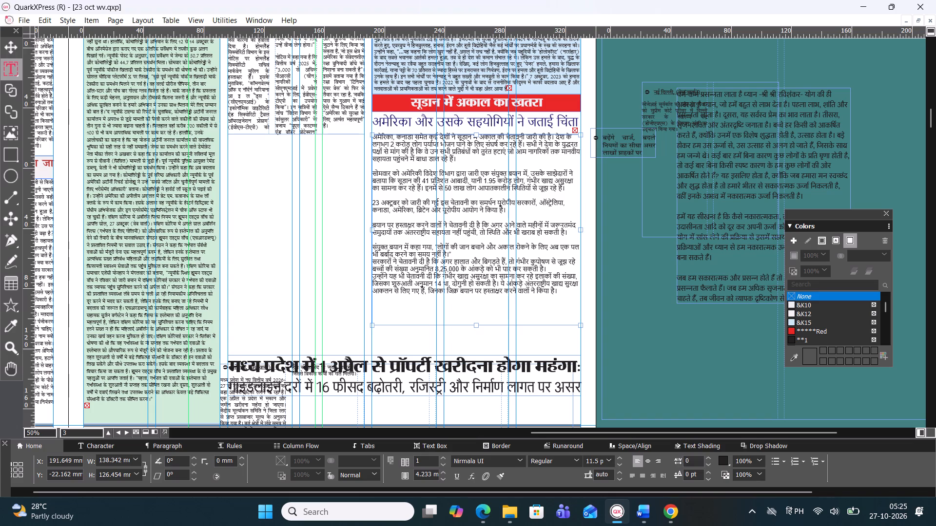
key("Left")
key("BackSpace")
key("space")
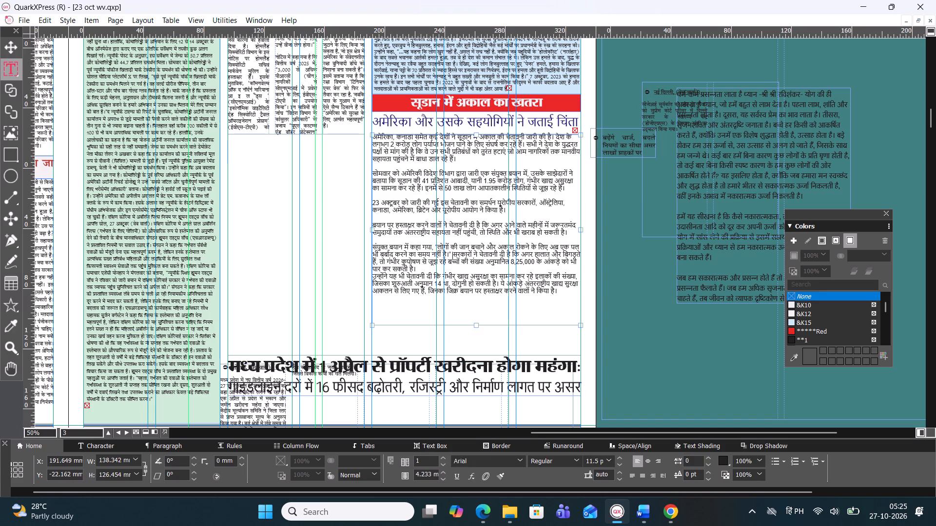
Join the Sudan article's second paragraph, beginning "सोमवार को", onto the first, separated by a space with no blank line.
left_click(429, 164)
key("BackSpace")
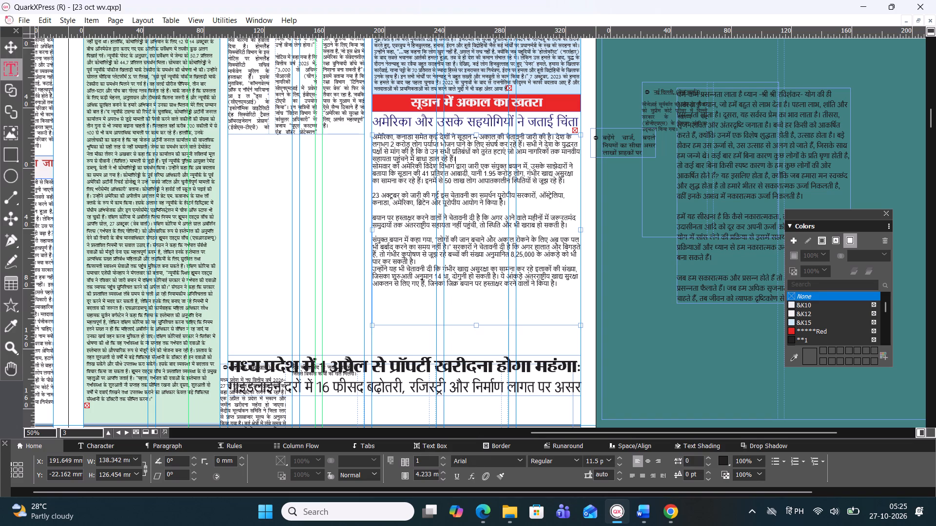
left_click(374, 164)
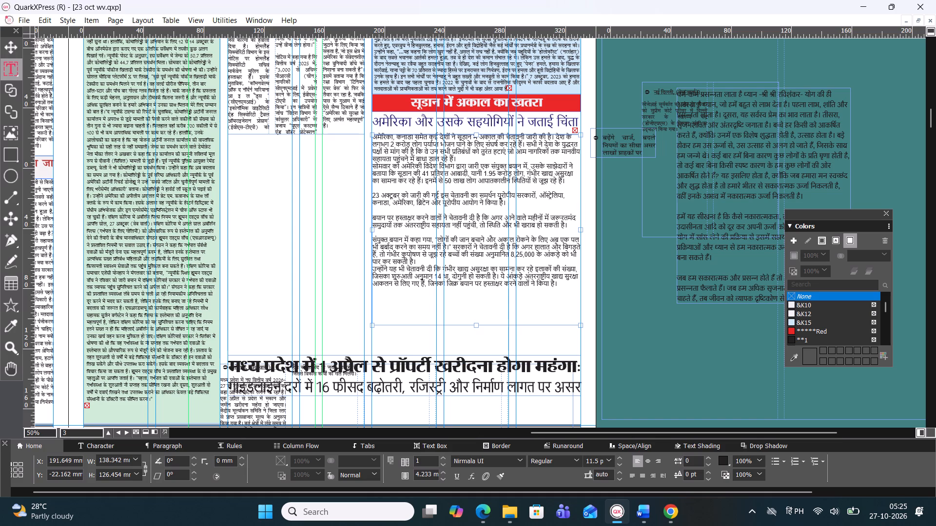
left_click(374, 165)
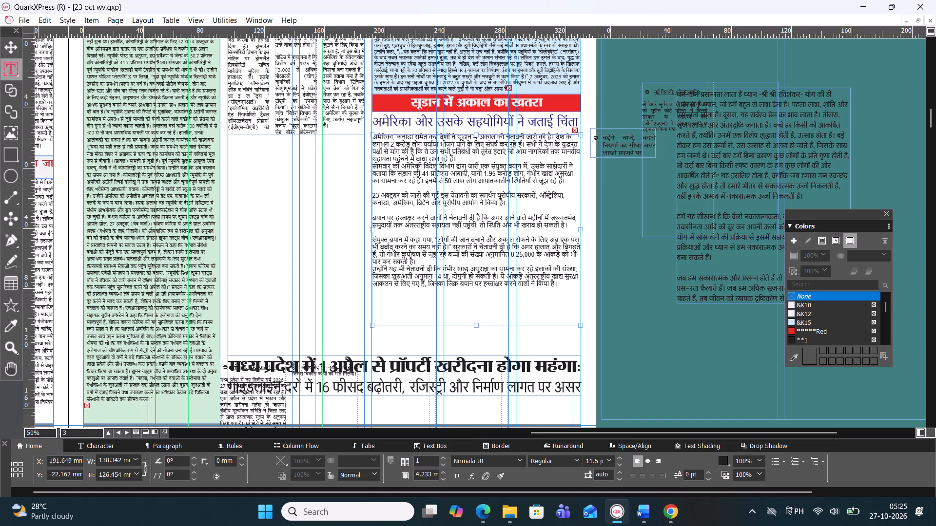
key("BackSpace")
key("space")
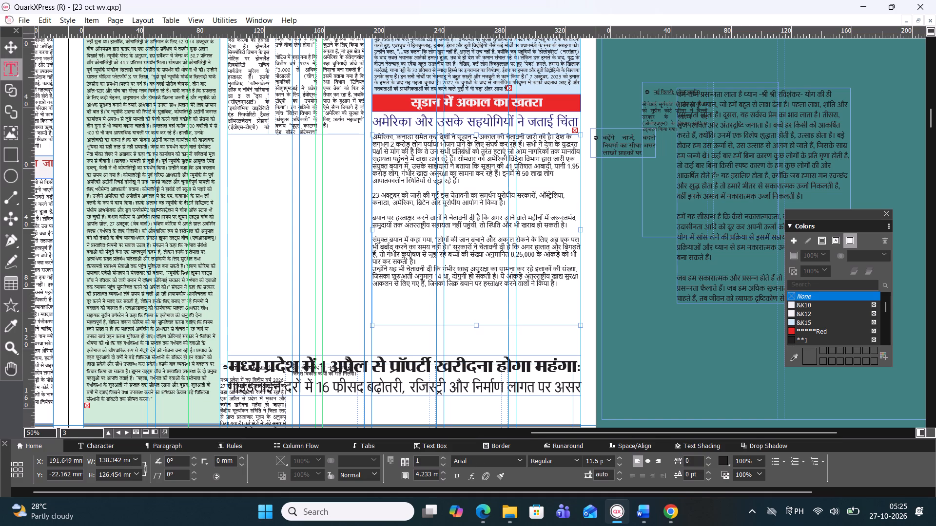
Join the paragraph beginning "23 अक्टूबर" onto the end of the merged opening paragraph, removing the blank line and adding a space.
left_click(406, 185)
left_click(385, 188)
key("BackSpace")
key("space")
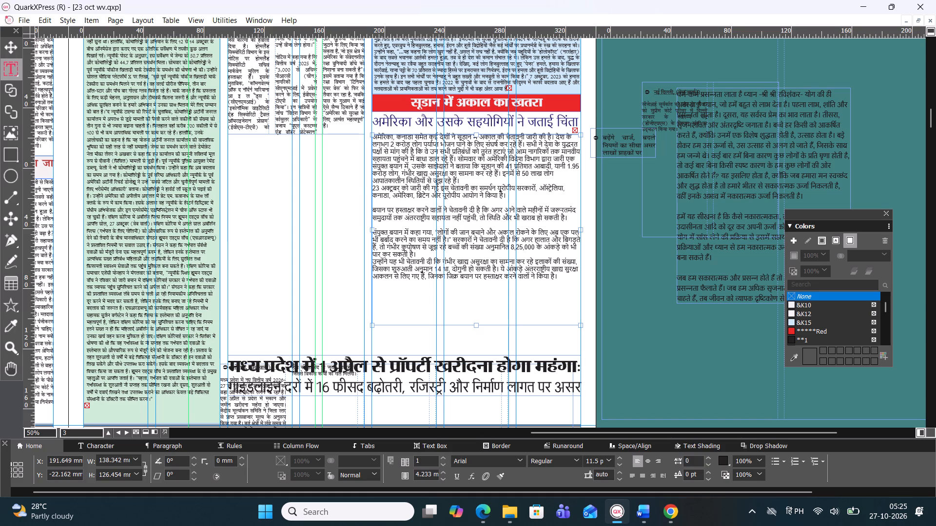
left_click(374, 185)
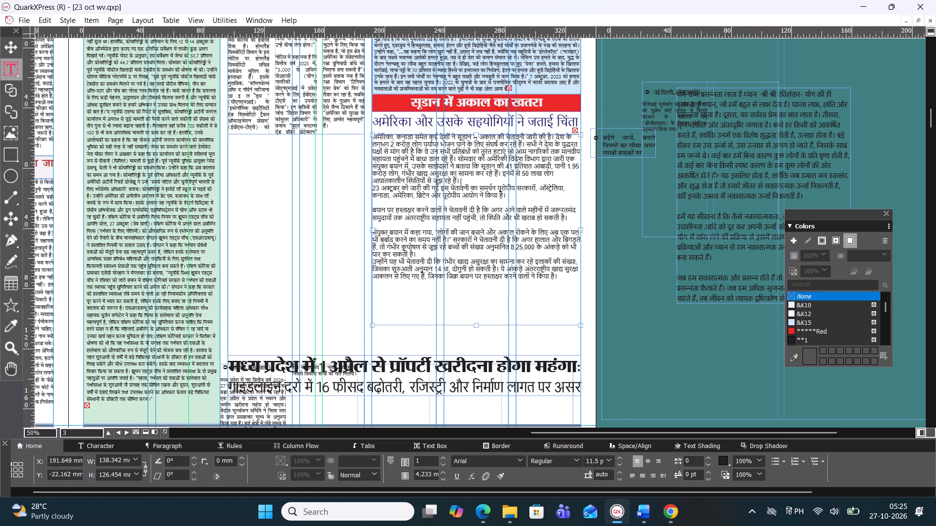
left_click(373, 187)
key("BackSpace")
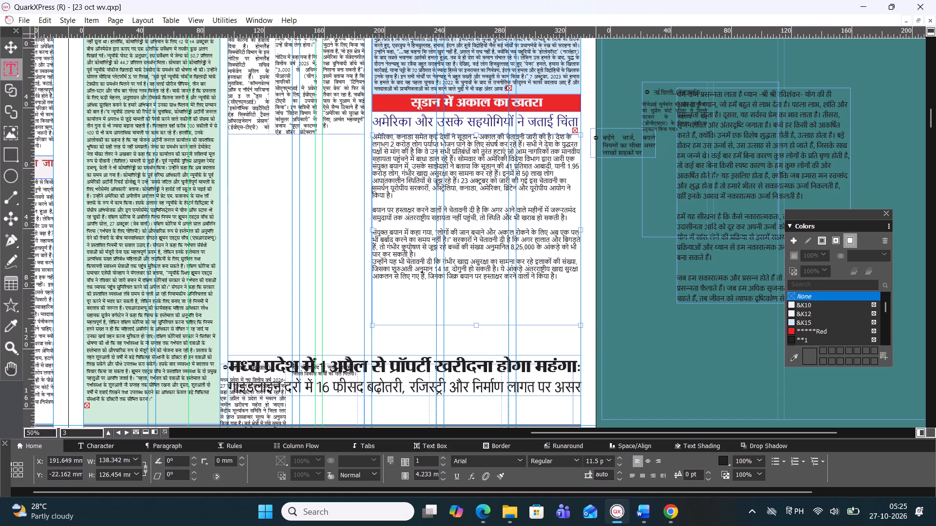
key("space")
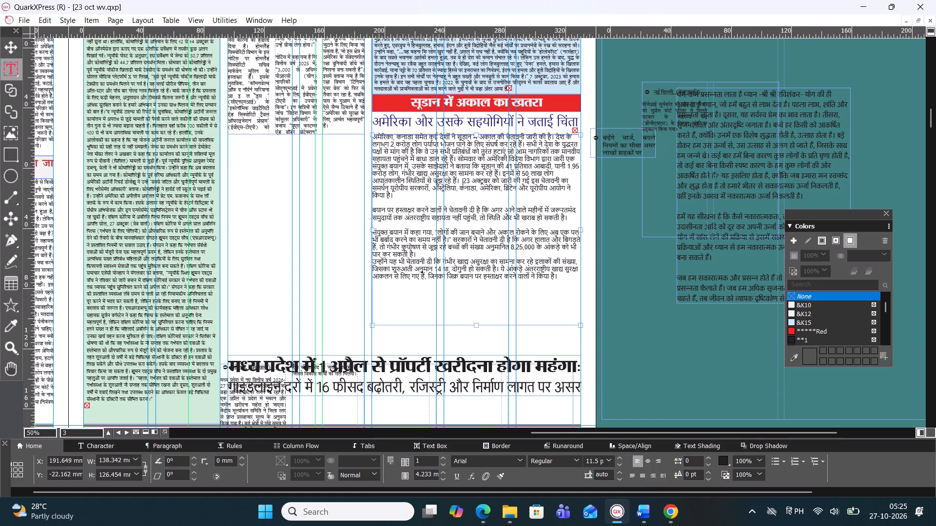
Remove the blank lines above the Sudan paragraphs beginning "बयान पर हस्ताक्षर" and "संयुक्त बयान".
left_click(399, 202)
key("BackSpace")
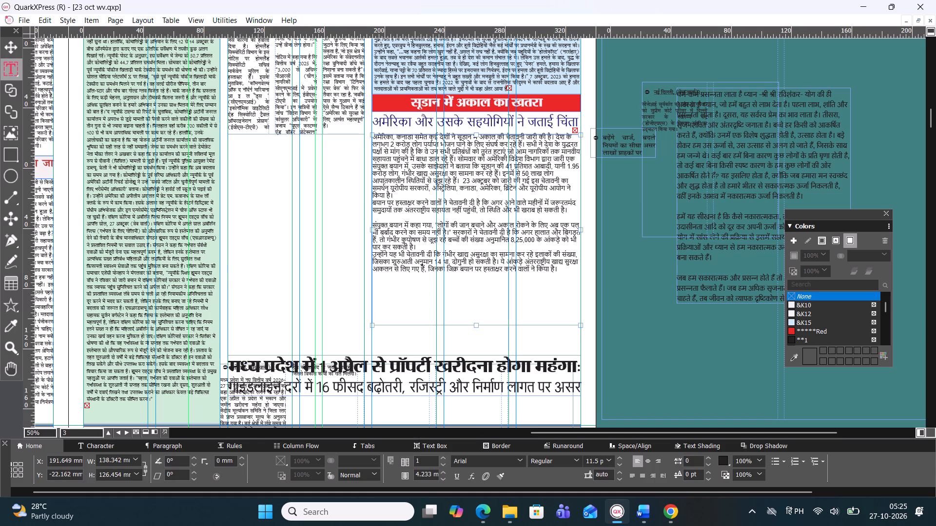
left_click(389, 216)
key("BackSpace")
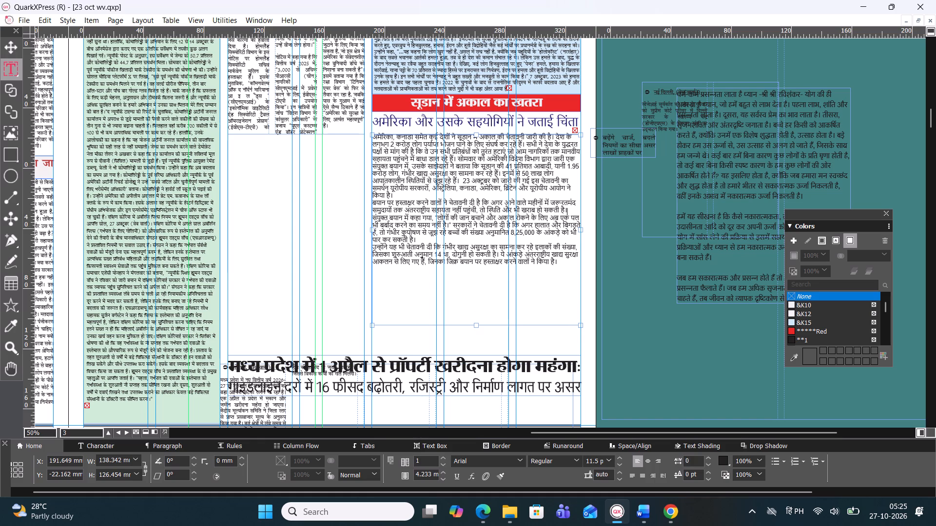
Append the next four Sudan paragraphs from the 27 Oct International Word document, "बयान में सूडान" through the "अल नीनो" paragraph, after a space at the article's end.
left_click(565, 265)
key("space")
left_click(643, 518)
scroll(352, 274, "down", 3)
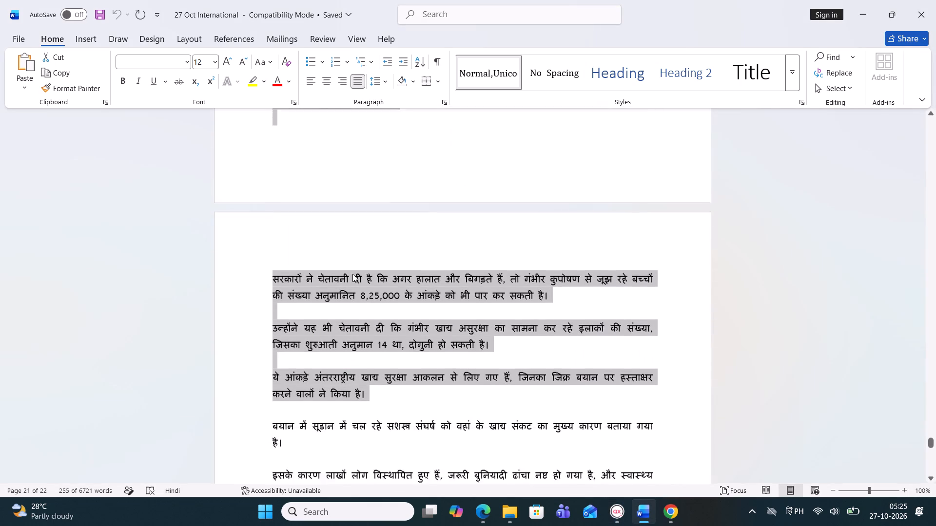
scroll(352, 274, "down", 6)
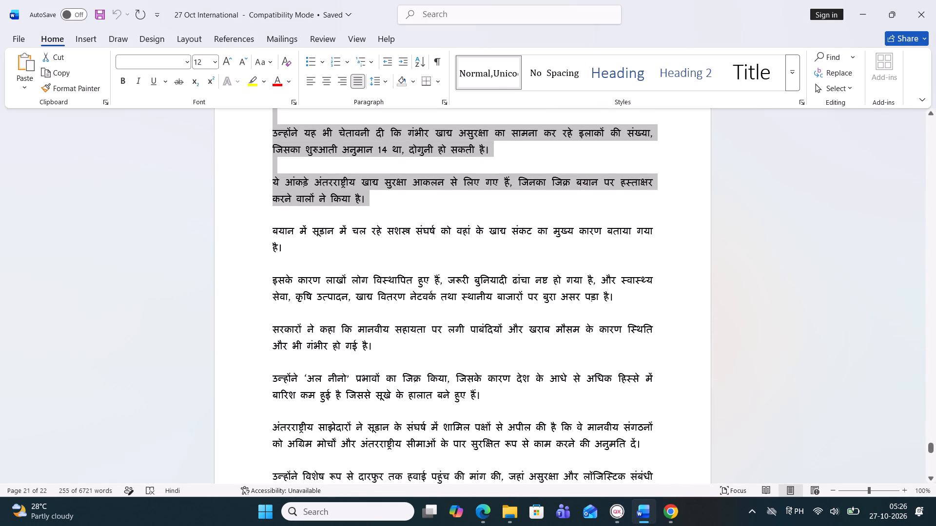
left_click_drag(270, 232, 648, 390)
key("ctrl+c")
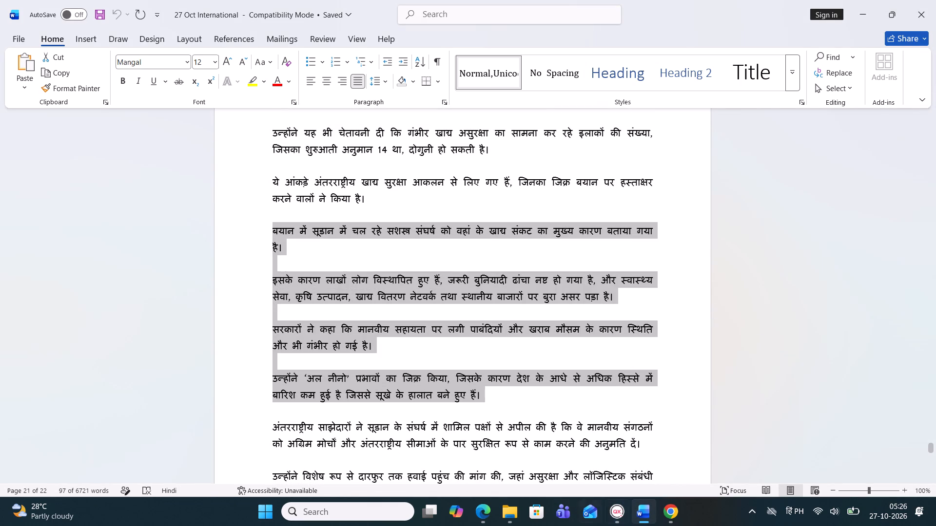
left_click(667, 510)
left_click(613, 514)
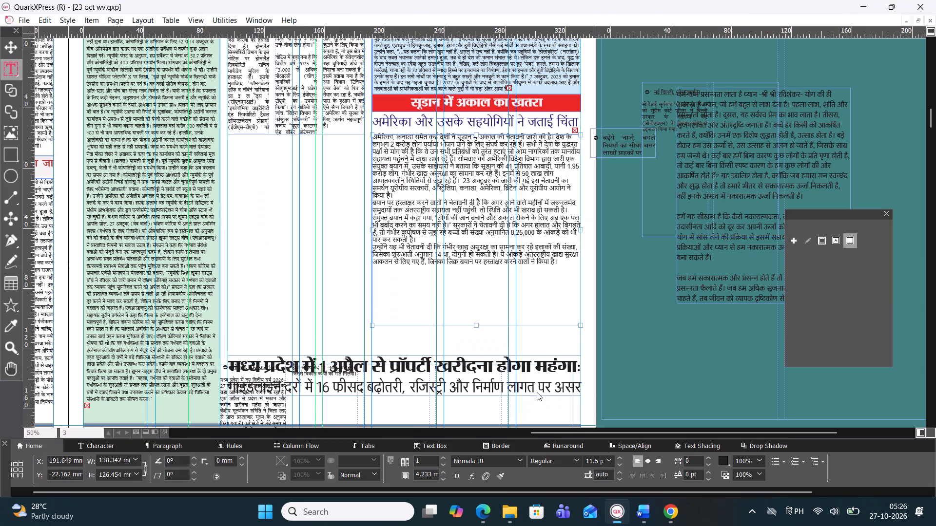
key("ctrl+v")
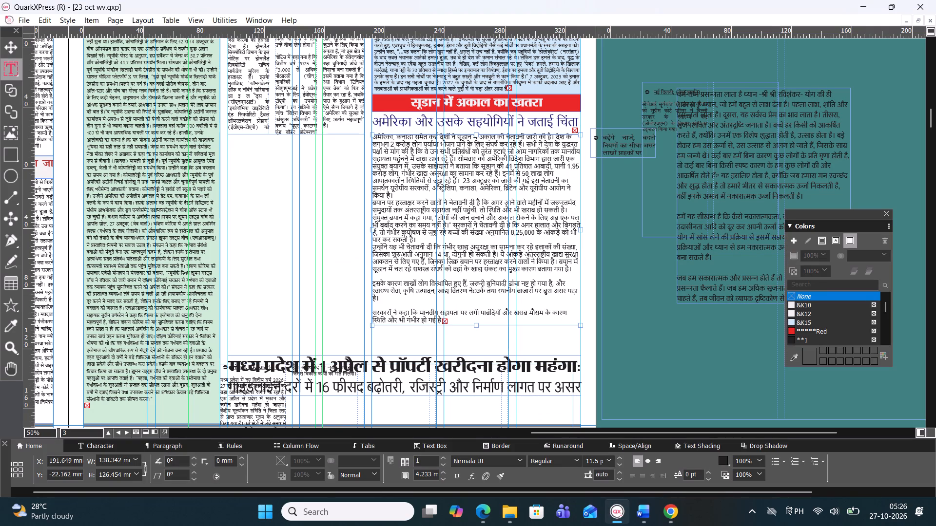
left_click(476, 328)
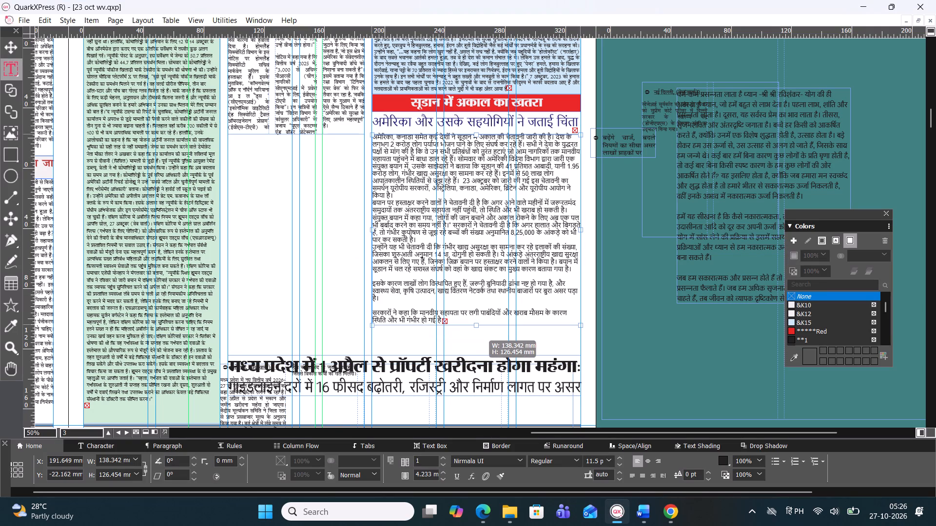
Remove the blank line above the newly pasted Sudan paragraph beginning "इसके कारण लाखों लोग".
left_click(414, 274)
left_click(379, 276)
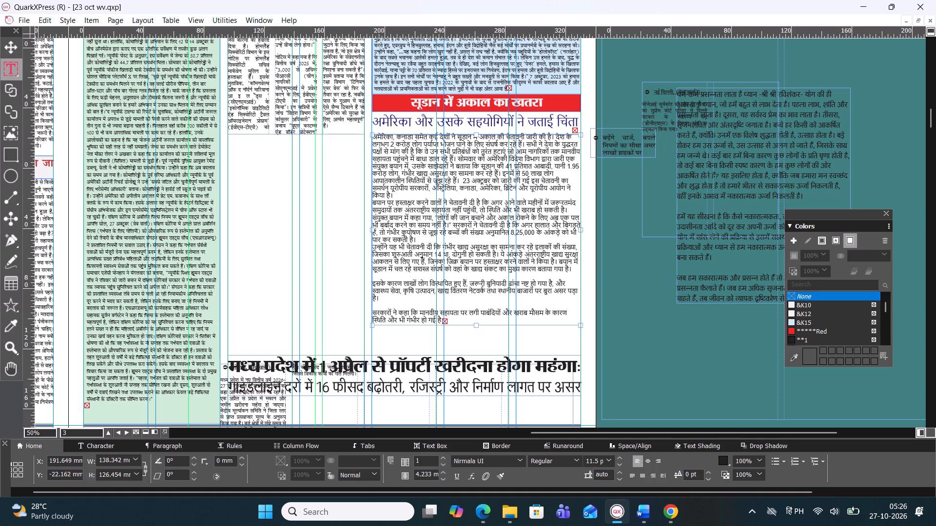
key("BackSpace")
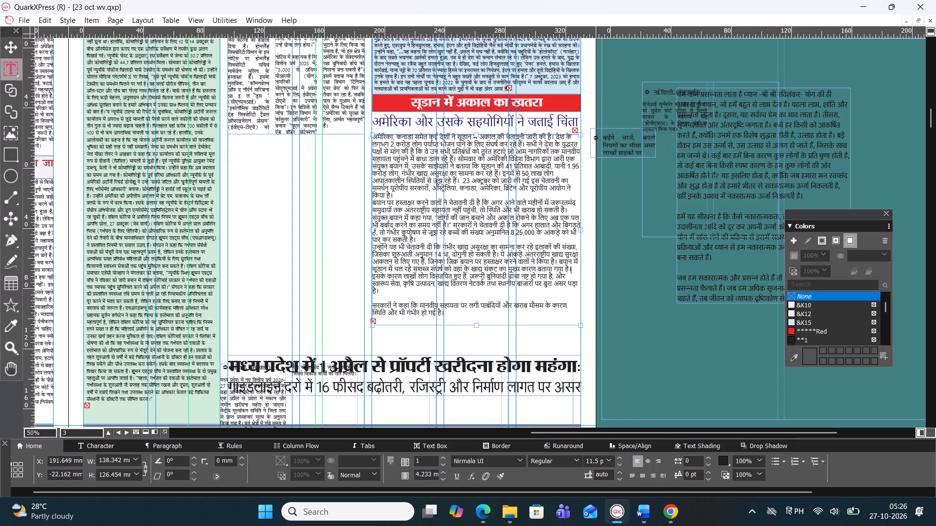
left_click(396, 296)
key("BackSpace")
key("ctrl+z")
Remove the blank line above the Sudan paragraph beginning "सरकारों ने कहा".
left_click(381, 302)
key("BackSpace")
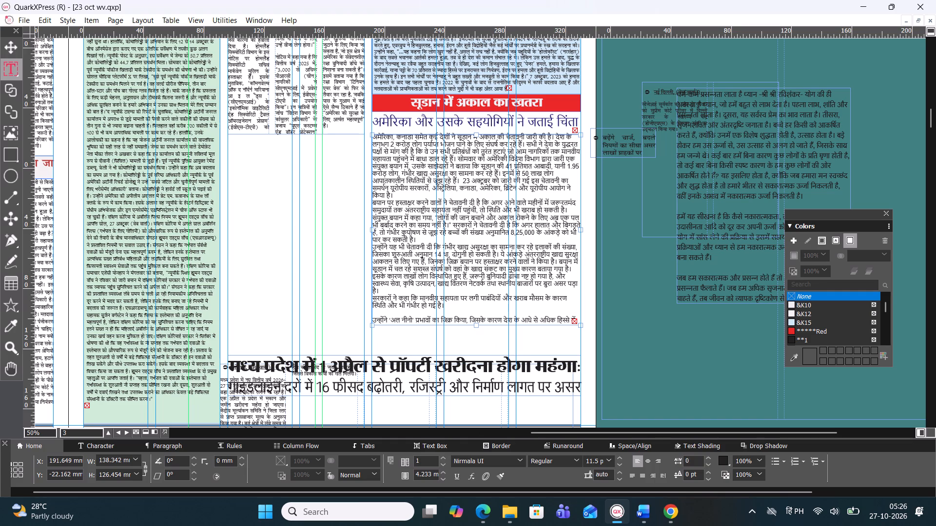
Lengthen the Sudan article's text box to about 135.7 mm high.
left_click_drag(477, 323, 477, 340)
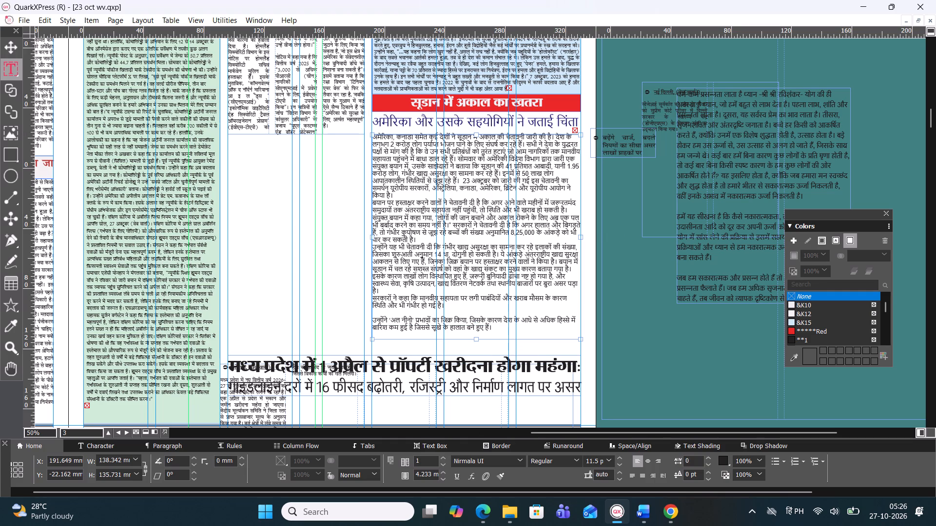
Nudge the Sudan article's text box down to a Y position of about -21.1 mm.
left_click(403, 313)
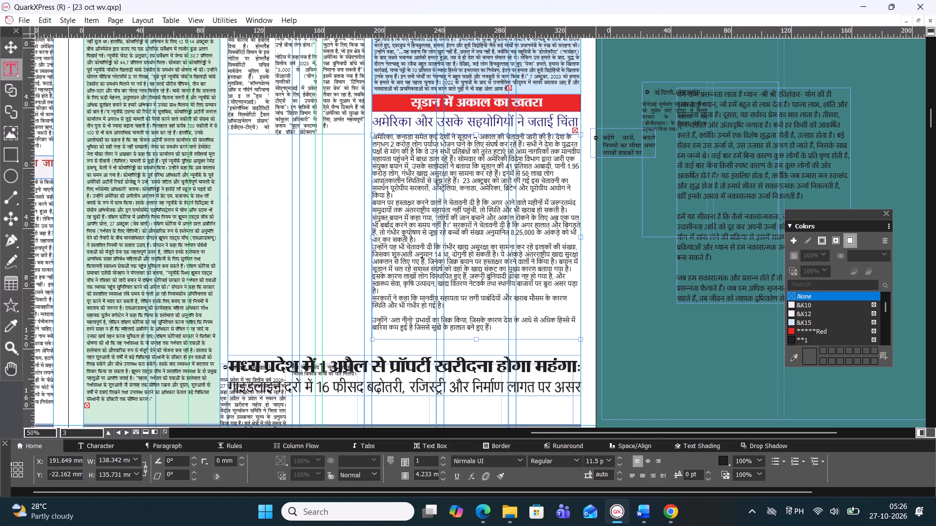
left_click(6, 50)
left_click(420, 169)
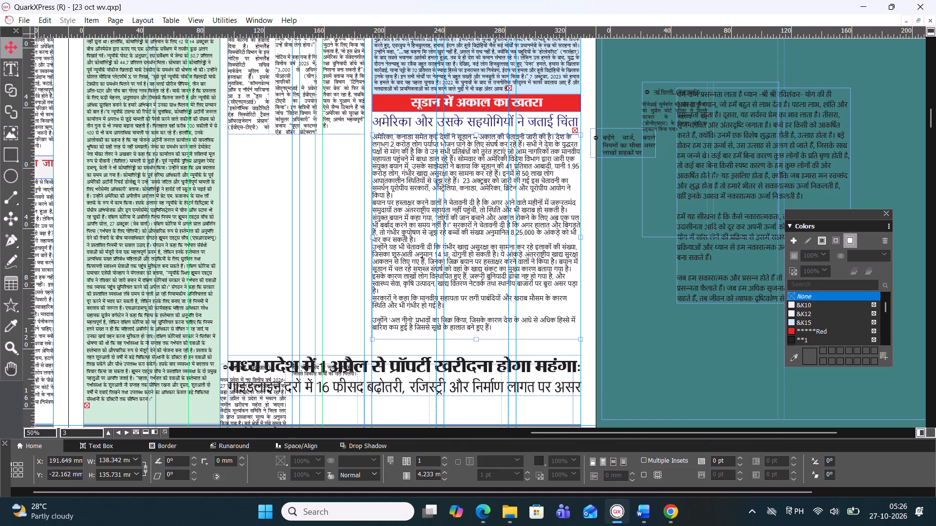
left_click(308, 192)
left_click(422, 183)
key("Down")
key("Down")
key("Down")
key("Down")
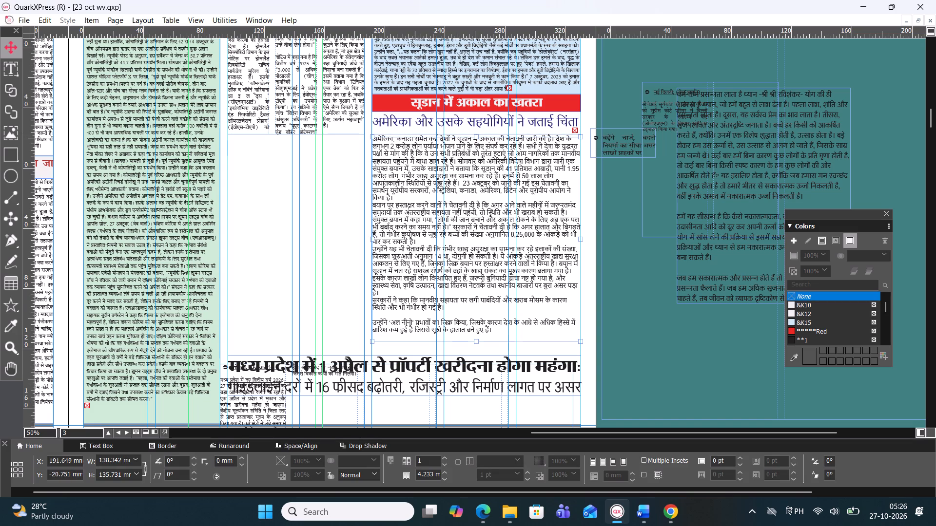
key("Up")
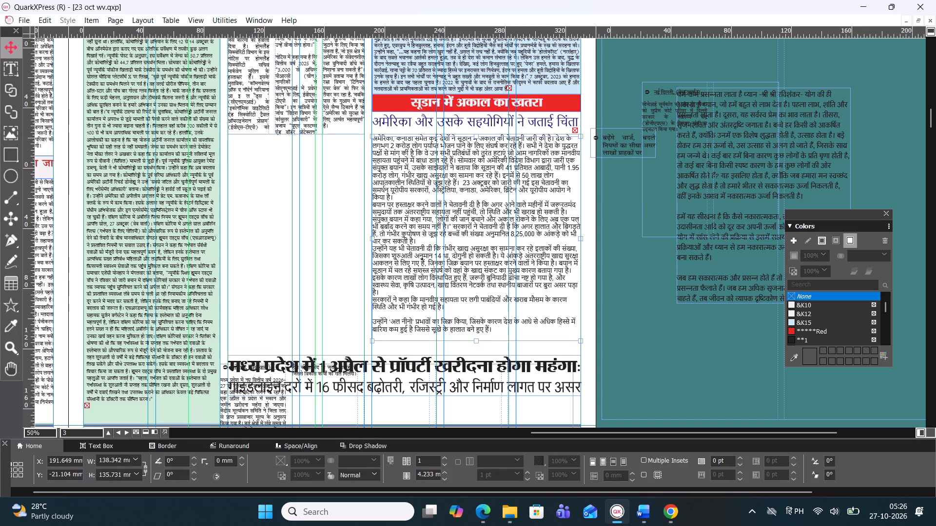
key("Up")
key("Down")
left_click(326, 265)
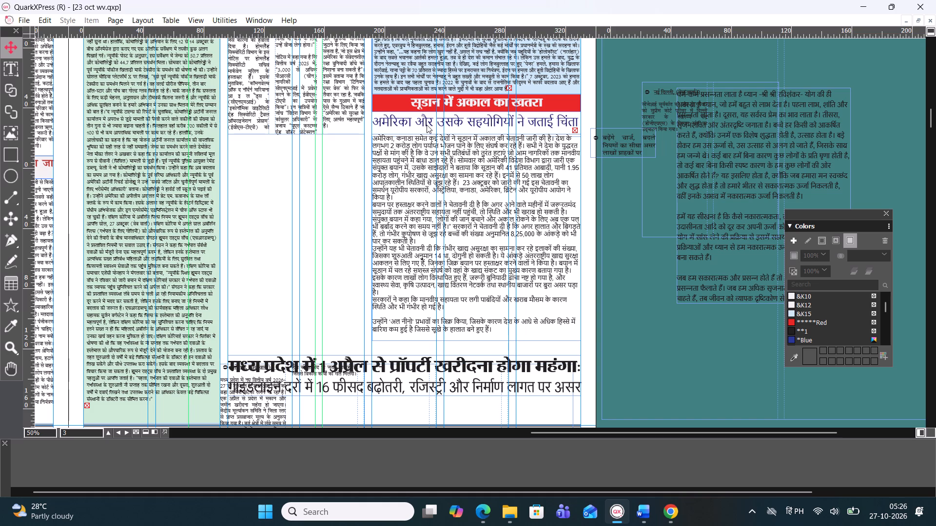
Copy the red-band headline "सूडान में अकाल का खतरा" and run a Google Images search for it in Chrome.
double_click(440, 101)
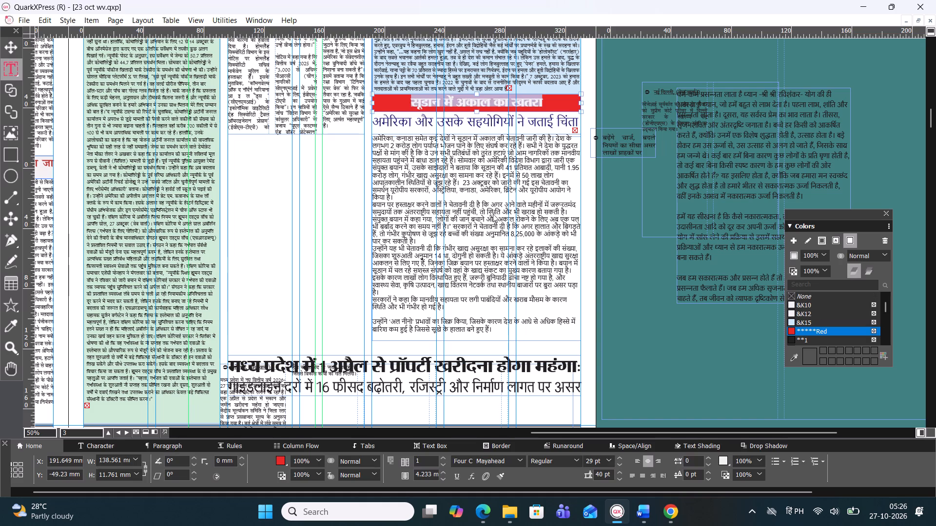
left_click(405, 104)
left_click_drag(405, 104, 487, 135)
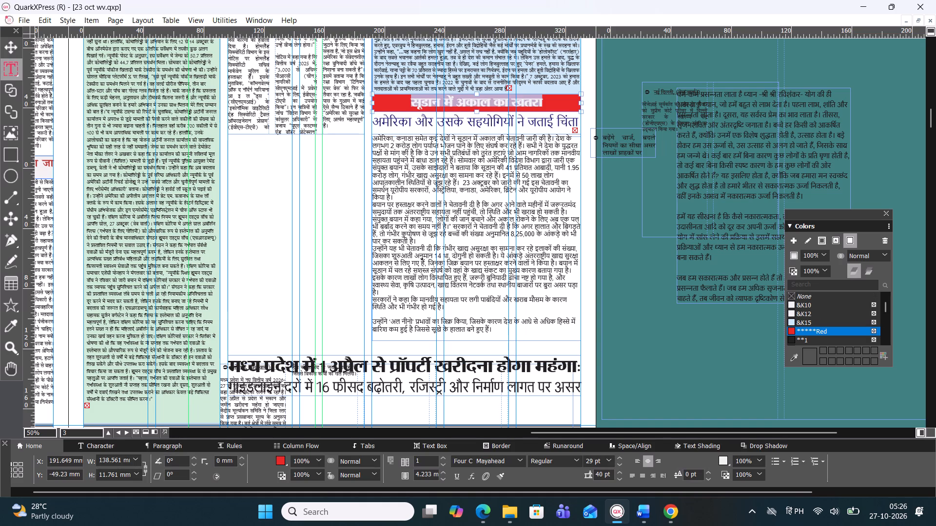
left_click_drag(487, 135, 518, 142)
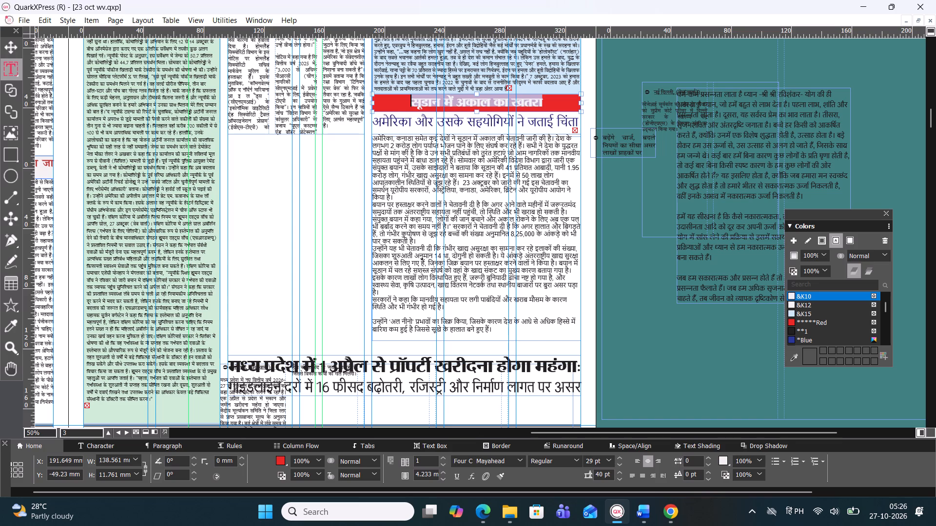
key("ctrl+c")
left_click(665, 515)
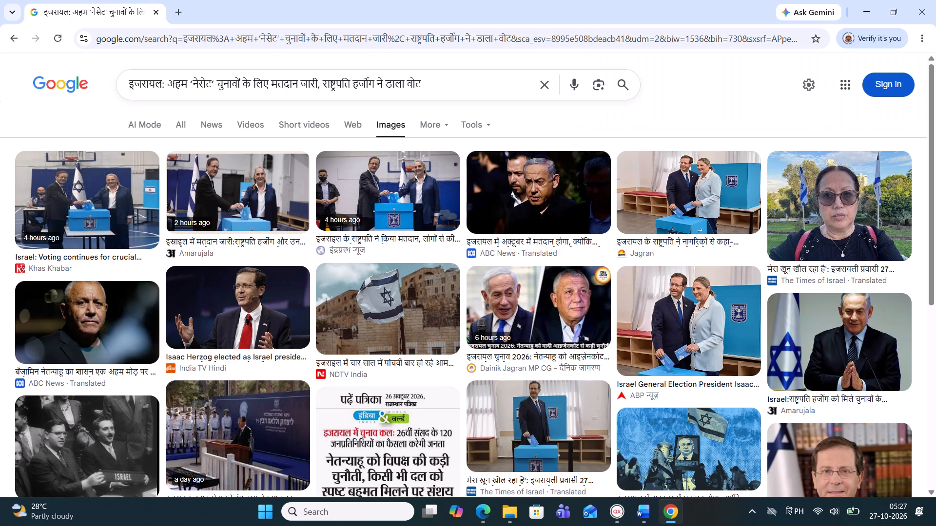
left_click(546, 83)
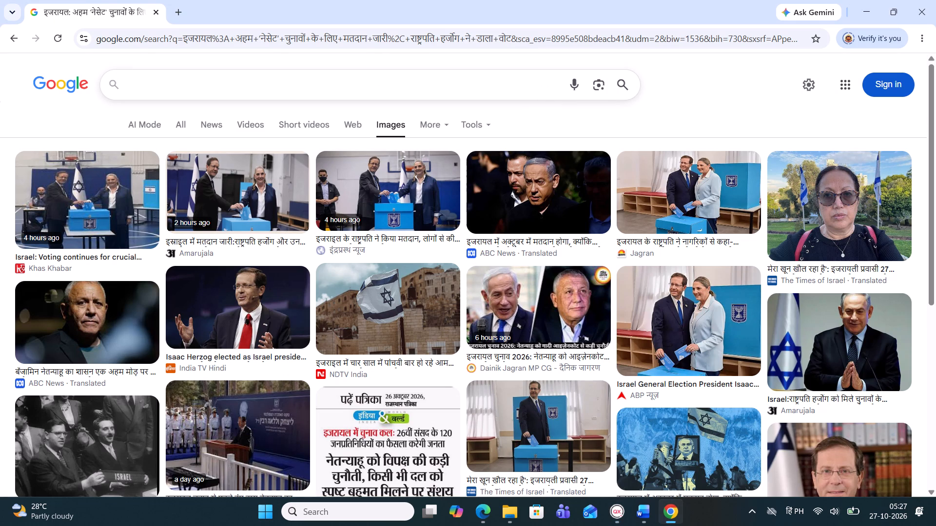
key("ctrl+v")
key("Return")
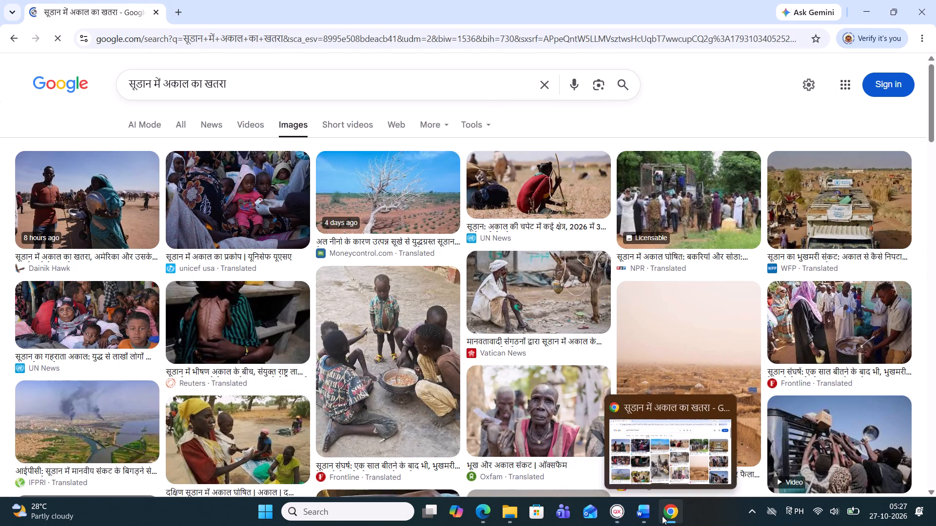
Add the QuarkXPress subheadline "अमेरिका और उसके सहयोगियों ने जताई चिंता" to the Google Images query and search again.
left_click(270, 79)
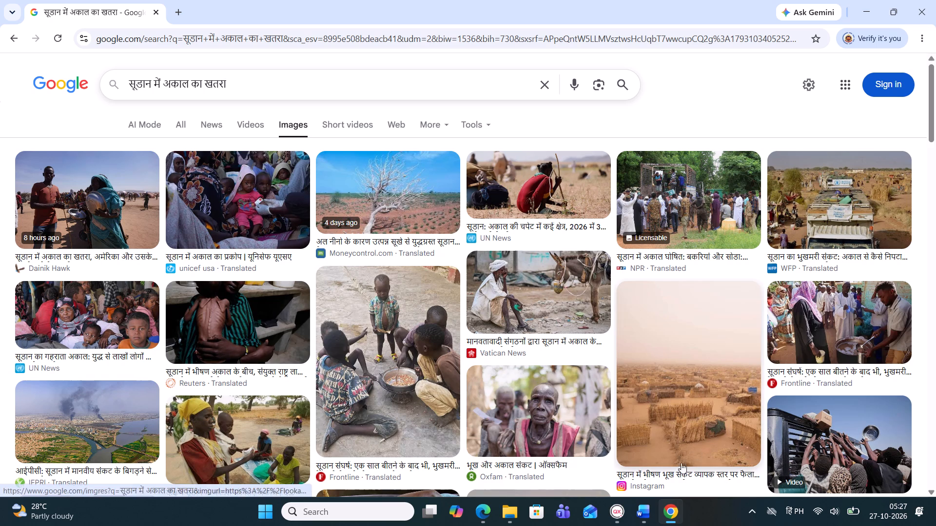
left_click(614, 517)
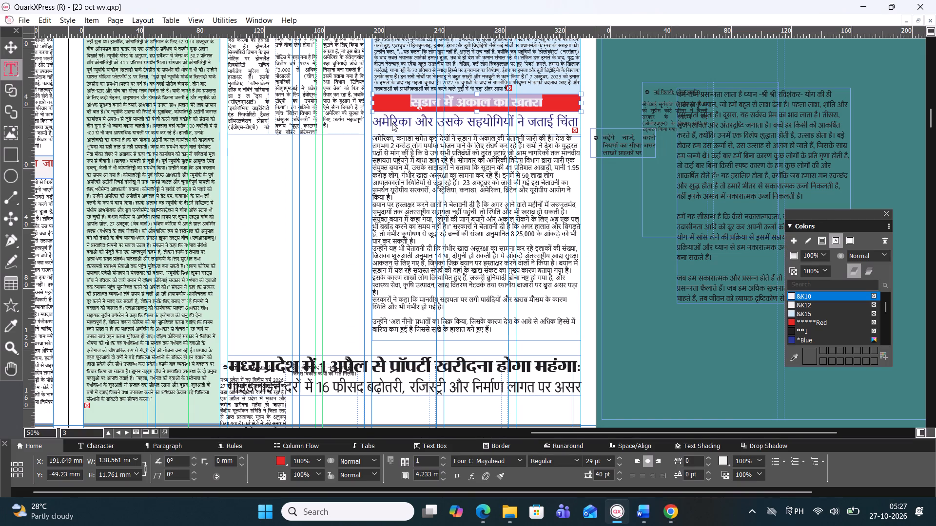
double_click(393, 122)
double_click(401, 117)
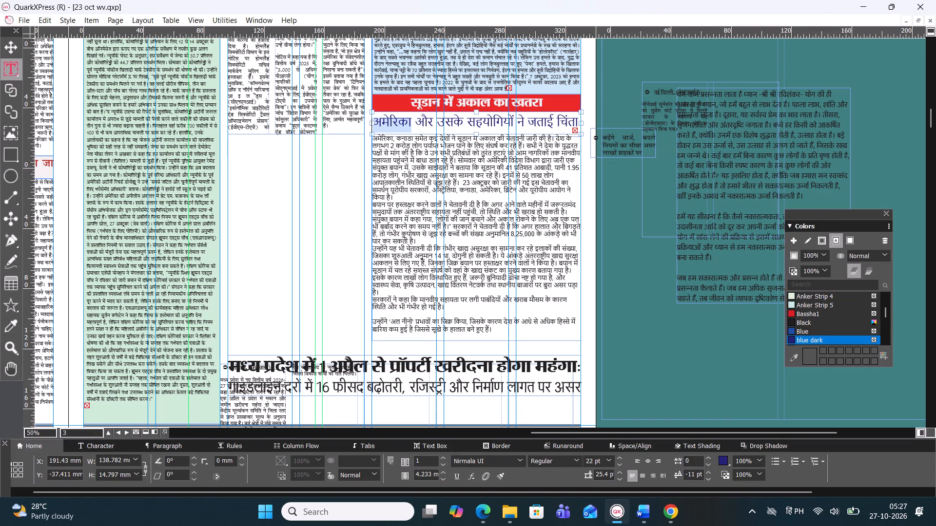
key("ctrl+a")
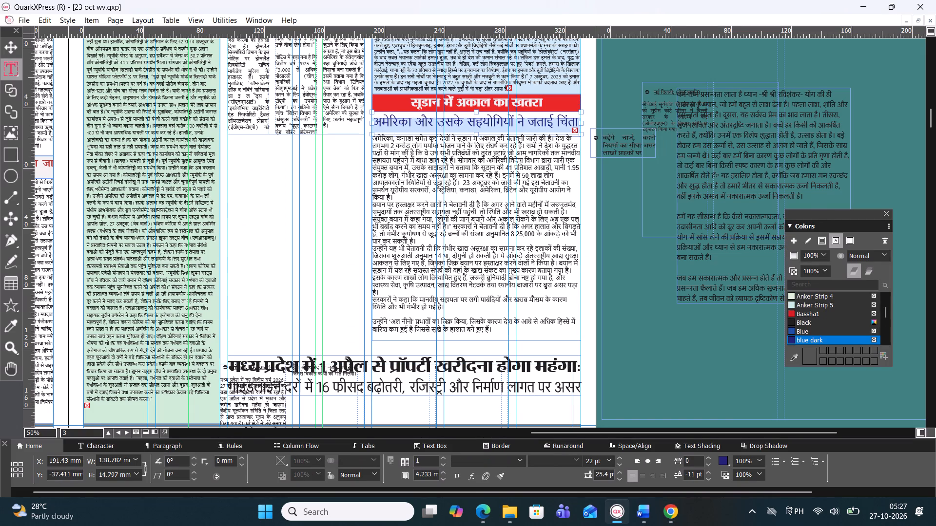
key("ctrl+c")
left_click(683, 514)
left_click(311, 85)
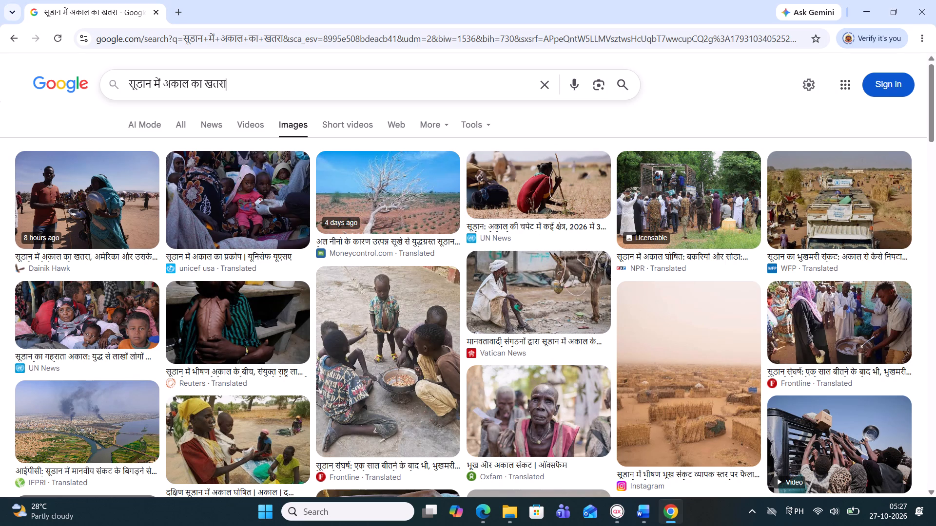
key("space")
key("ctrl+v")
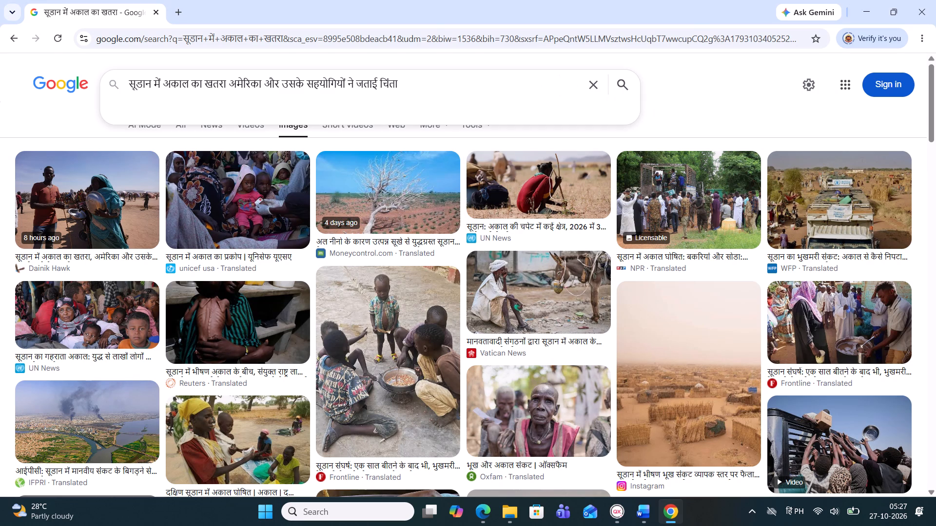
key("Return")
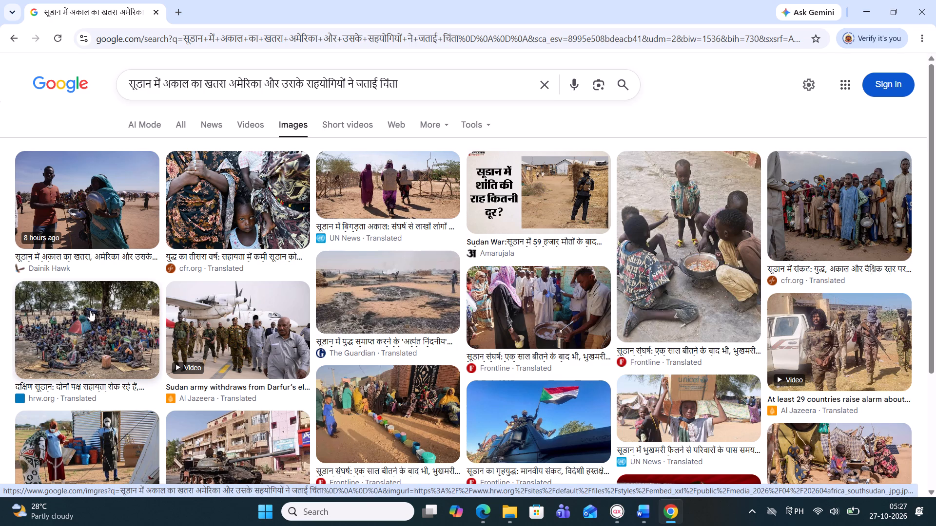
Look through the Sudan image results and copy the Dainik Hawk photo of a man beside a woman carrying metal bowls.
left_click_drag(114, 329, 119, 327)
left_click(58, 206)
scroll(627, 333, "down", 3)
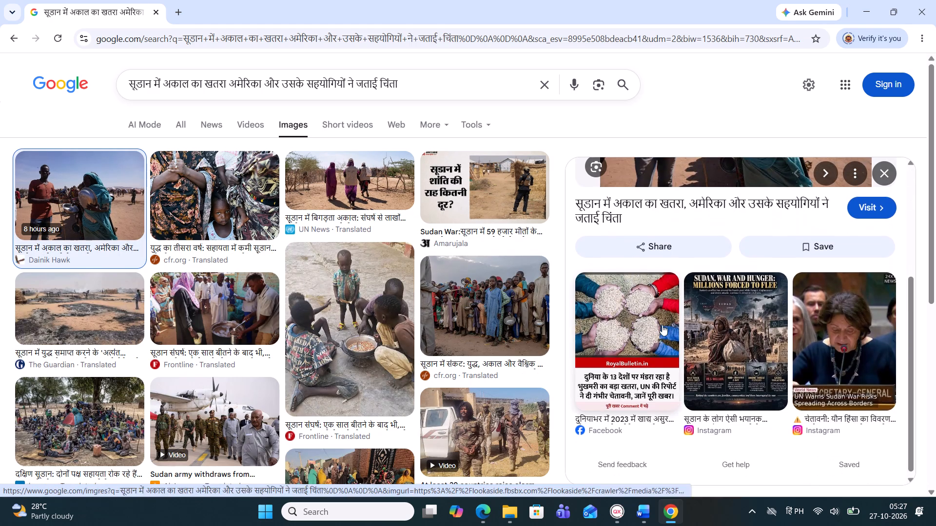
scroll(667, 312, "up", 2)
right_click(716, 257)
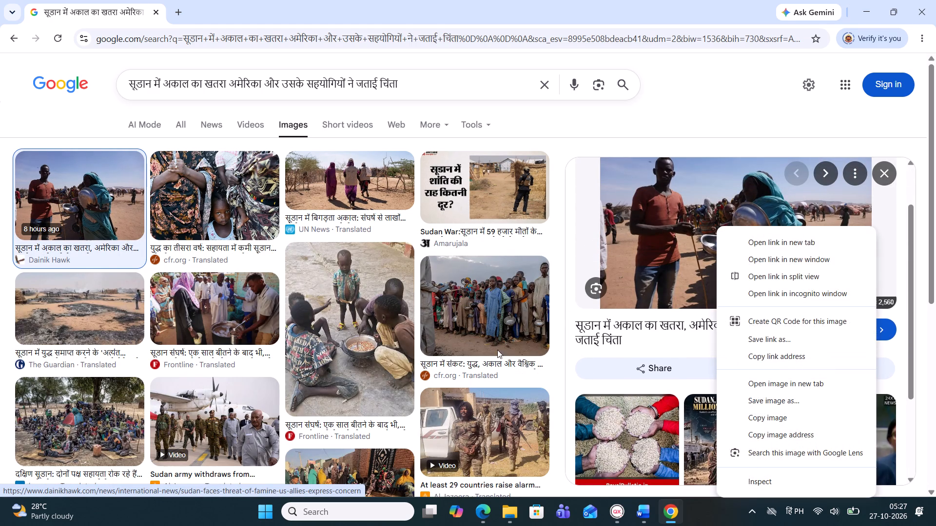
scroll(457, 326, "down", 4)
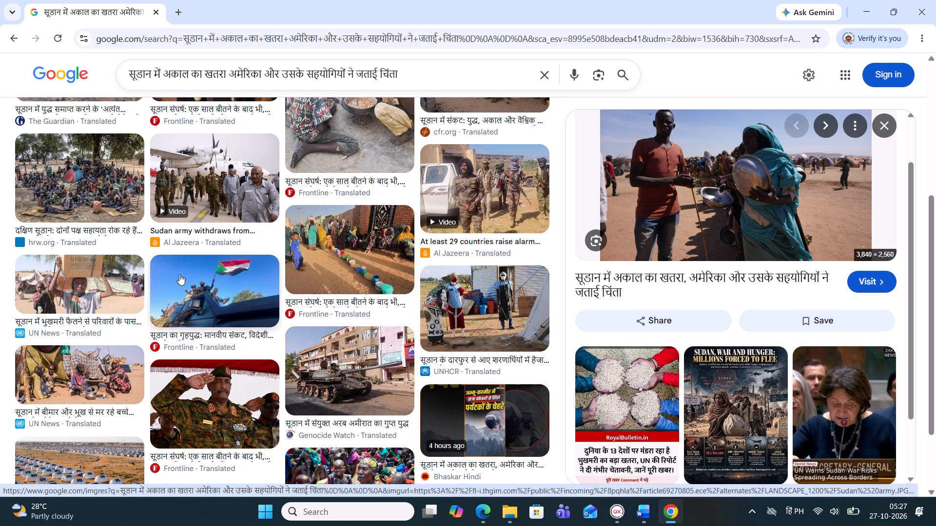
scroll(187, 273, "down", 1)
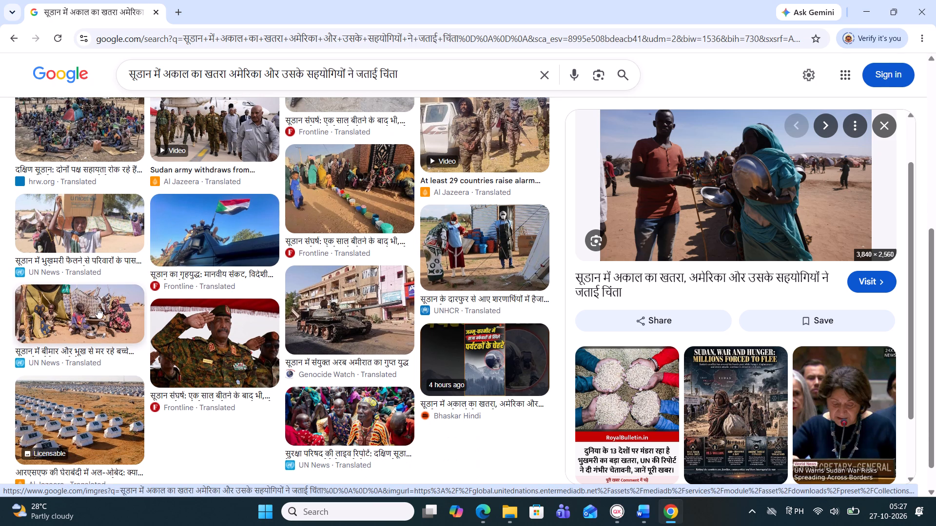
scroll(89, 295, "up", 3)
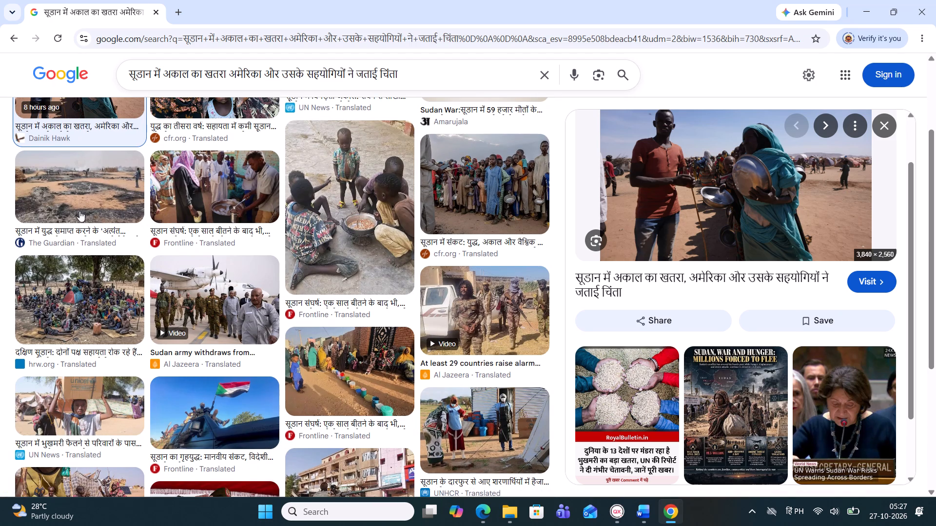
scroll(68, 225, "up", 2)
left_click(95, 210)
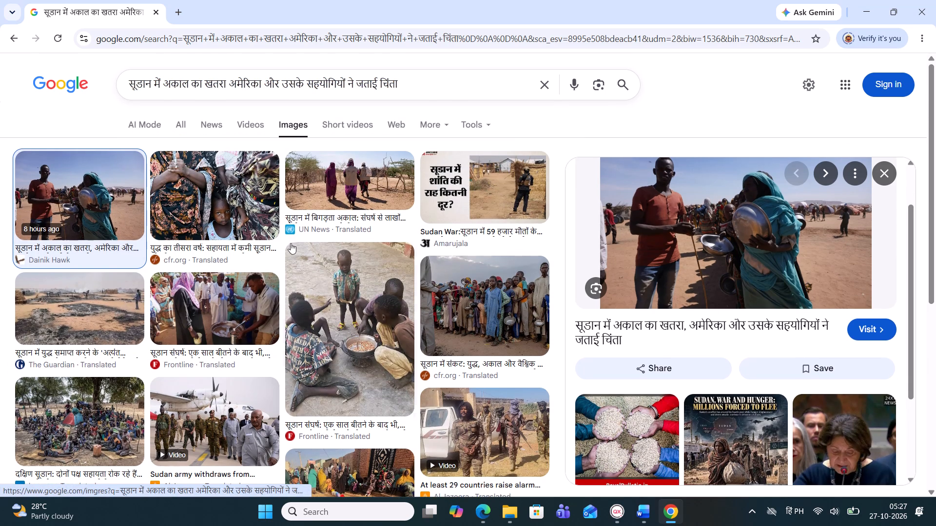
right_click(727, 236)
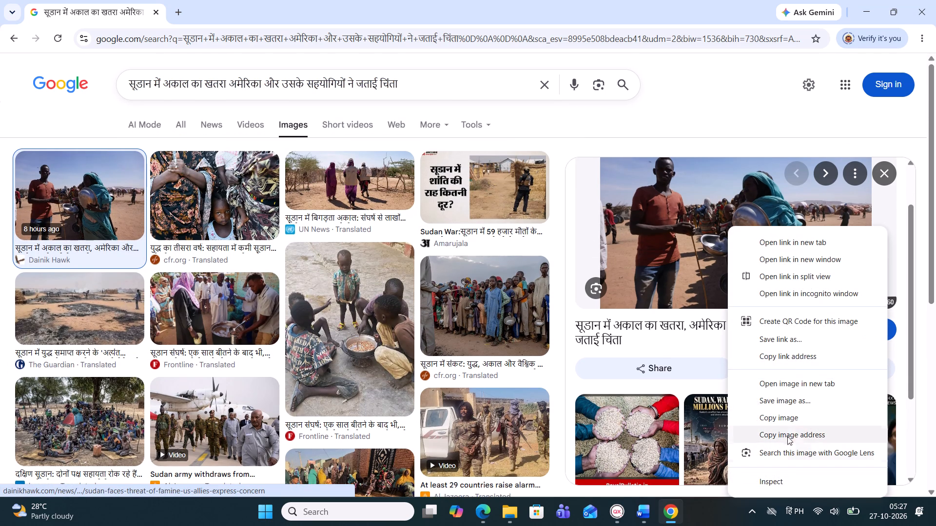
left_click(791, 422)
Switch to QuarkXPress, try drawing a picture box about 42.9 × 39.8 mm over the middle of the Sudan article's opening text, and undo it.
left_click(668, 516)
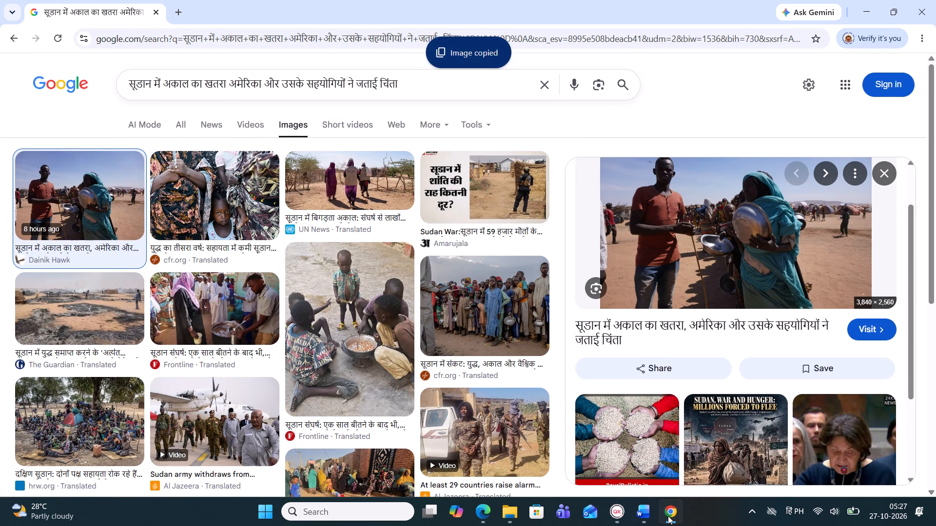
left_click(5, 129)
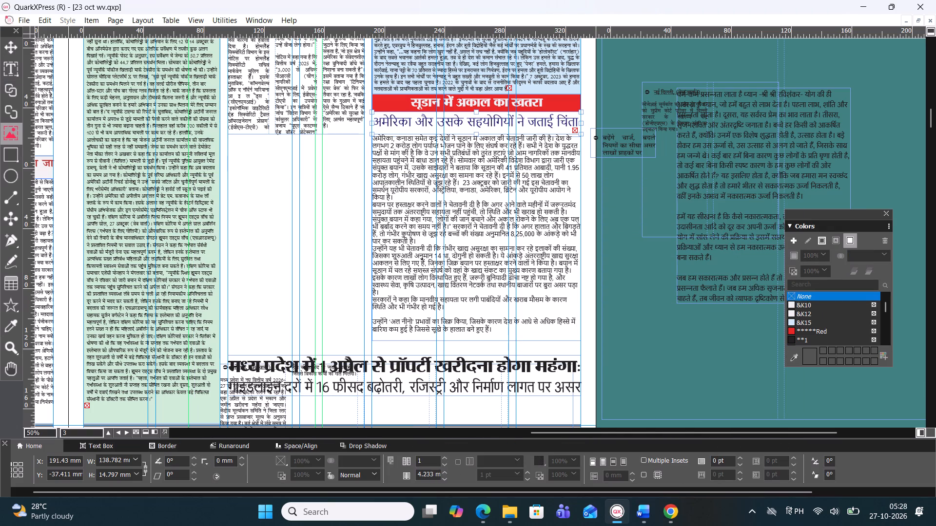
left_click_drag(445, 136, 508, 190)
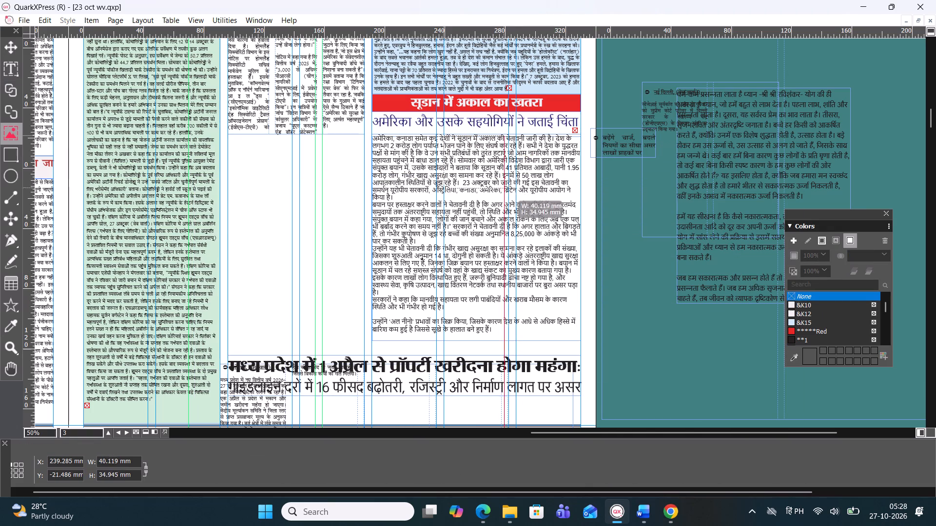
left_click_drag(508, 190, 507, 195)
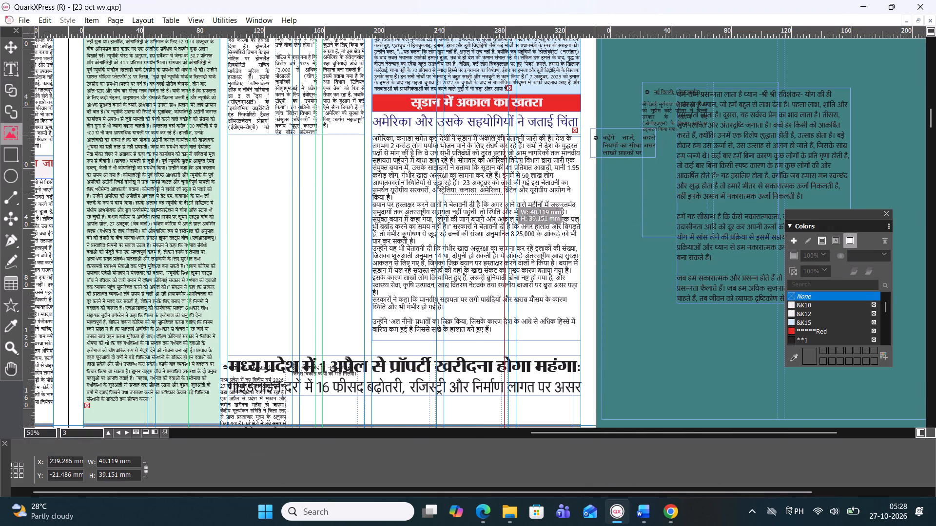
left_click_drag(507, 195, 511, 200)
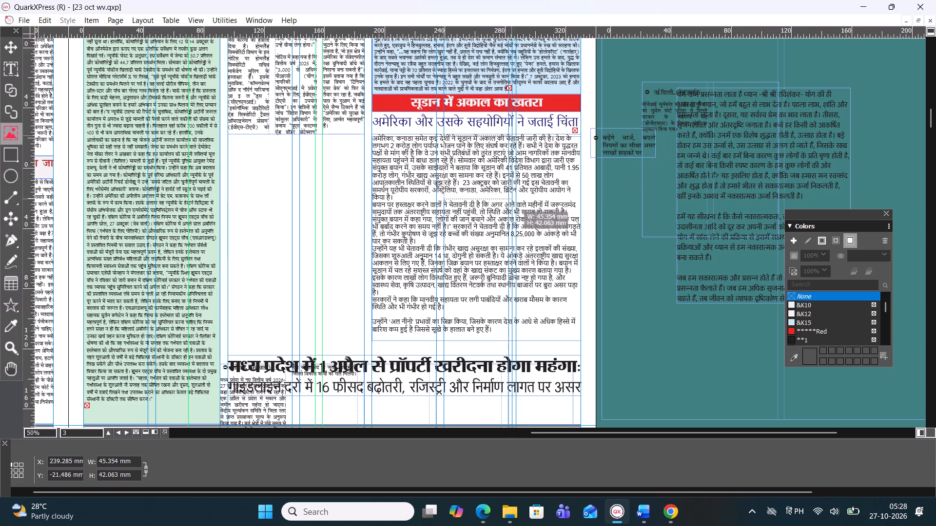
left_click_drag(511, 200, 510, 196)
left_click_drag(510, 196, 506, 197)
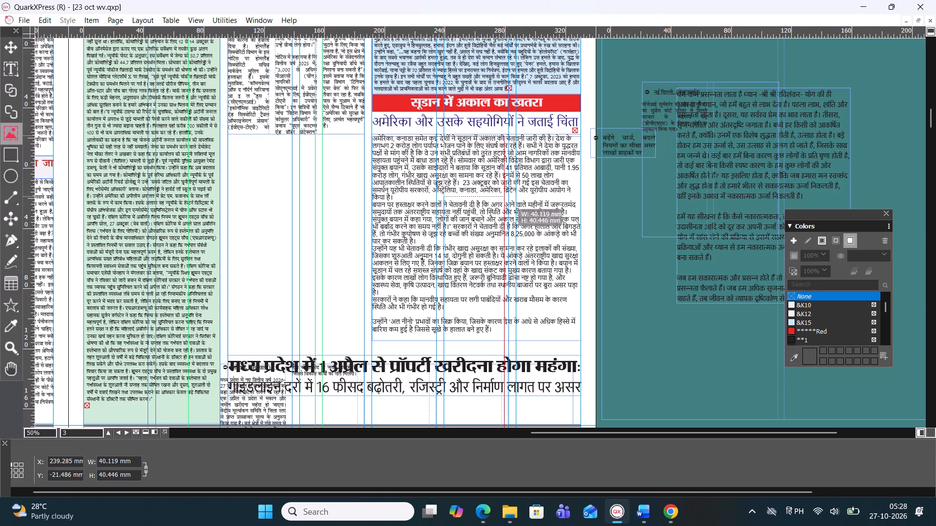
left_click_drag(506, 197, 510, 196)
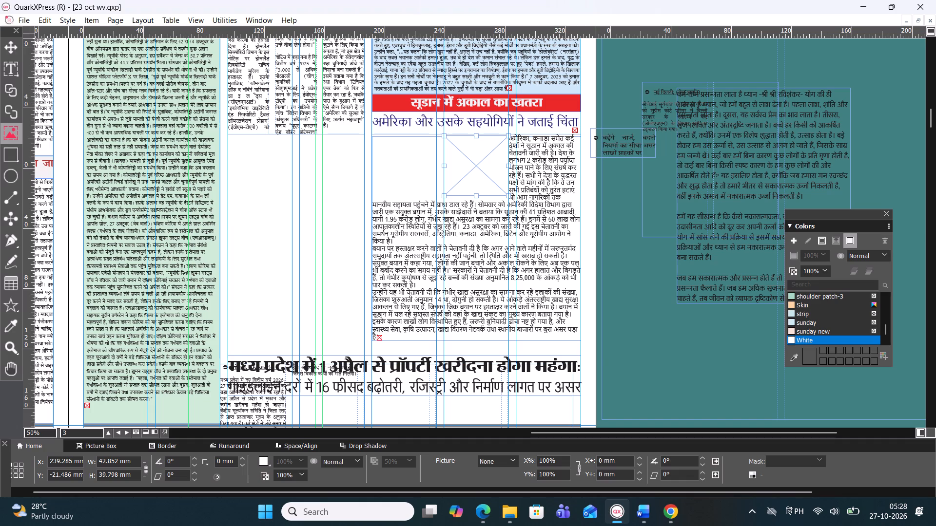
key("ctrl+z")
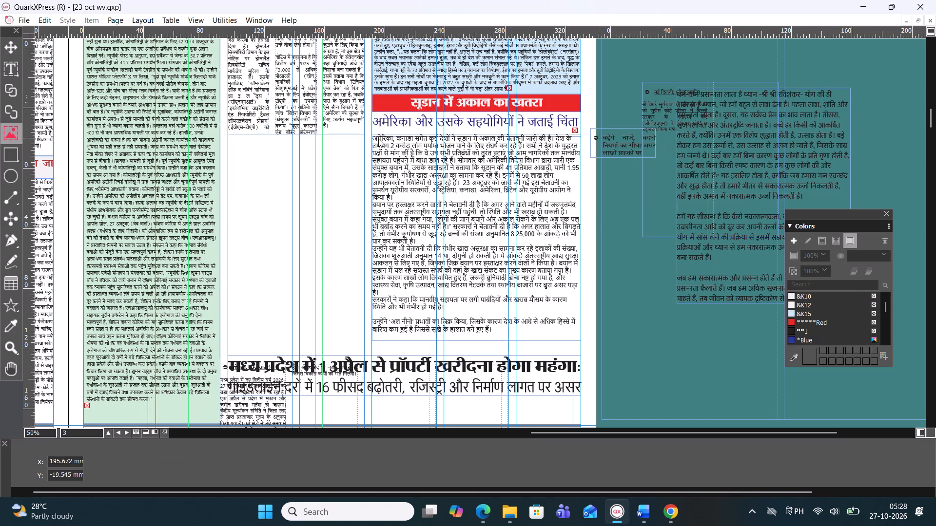
Draw a picture box about 42.9 × 42.1 mm at the upper-left corner of the Sudan article's body text and paste the copied photo into it.
left_click_drag(373, 136, 379, 150)
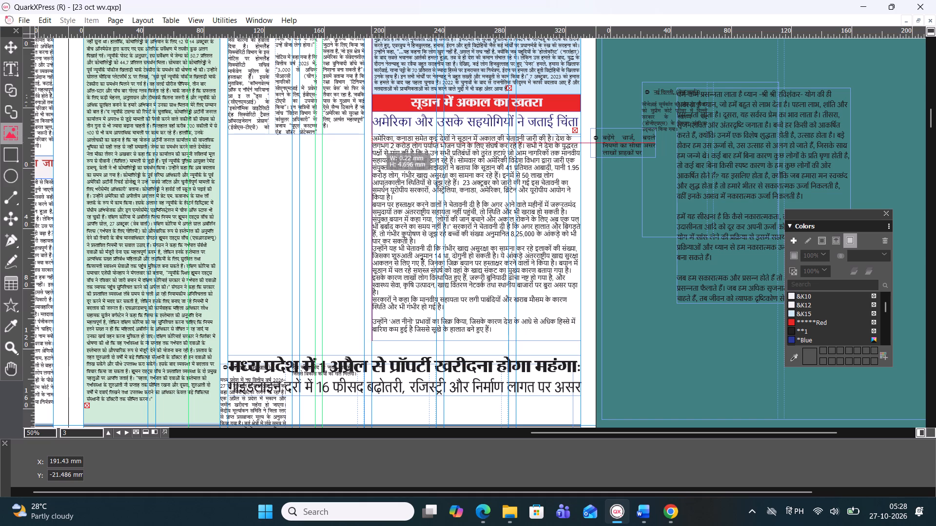
left_click_drag(379, 150, 437, 199)
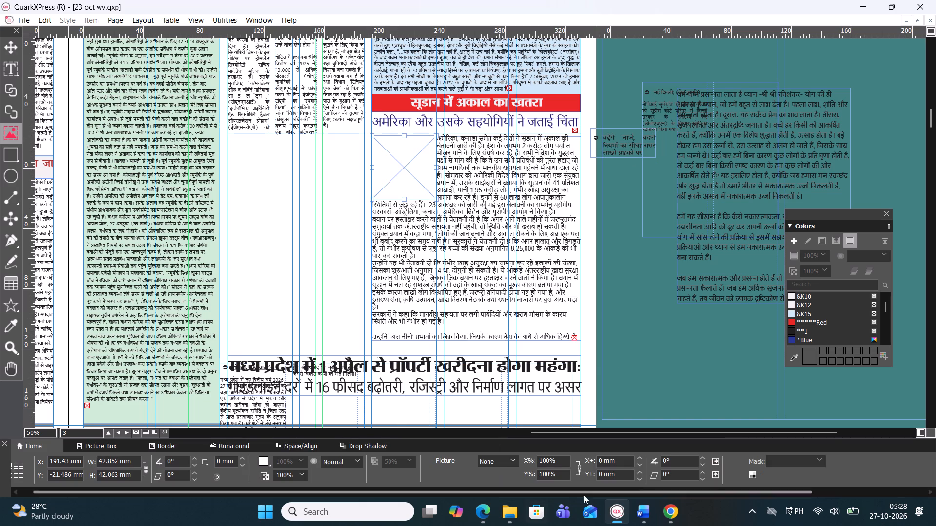
right_click(412, 170)
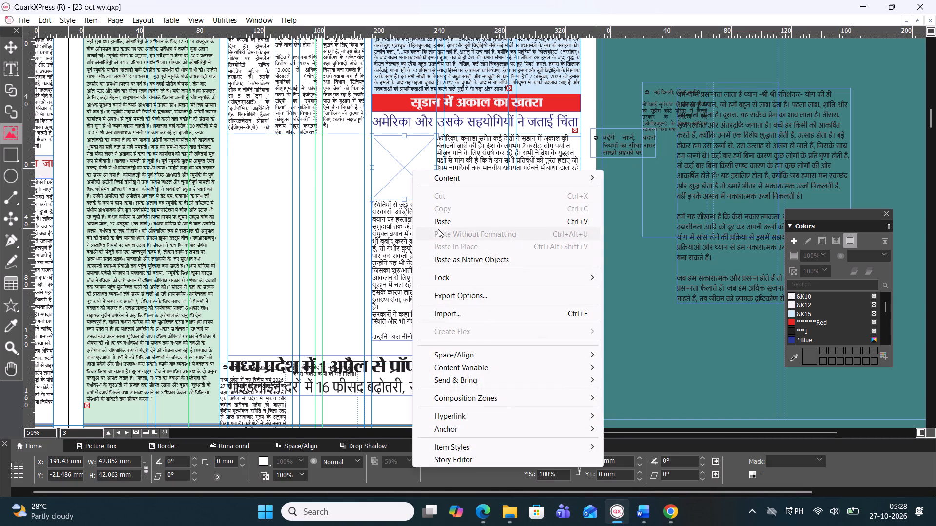
left_click(446, 222)
Scale the Sudan photo to fit its picture box and fit the box to the picture.
right_click(416, 176)
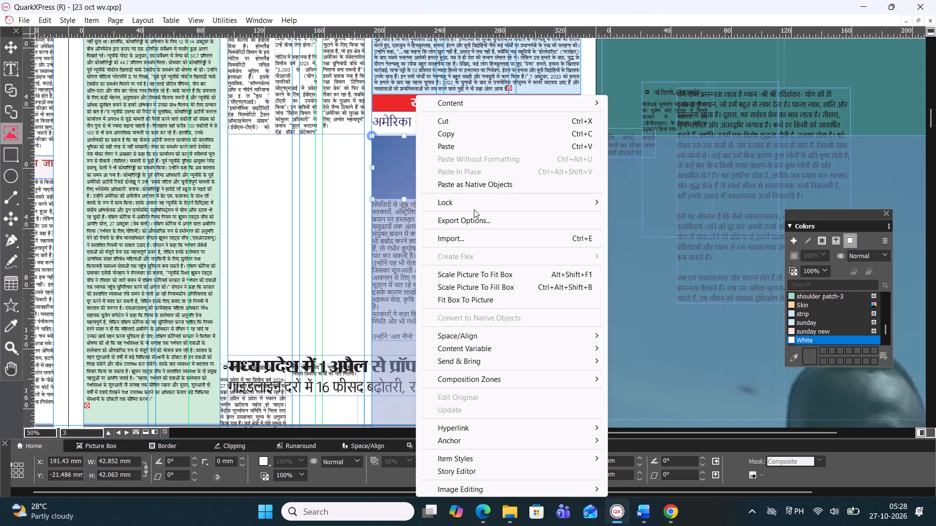
left_click(477, 270)
right_click(424, 168)
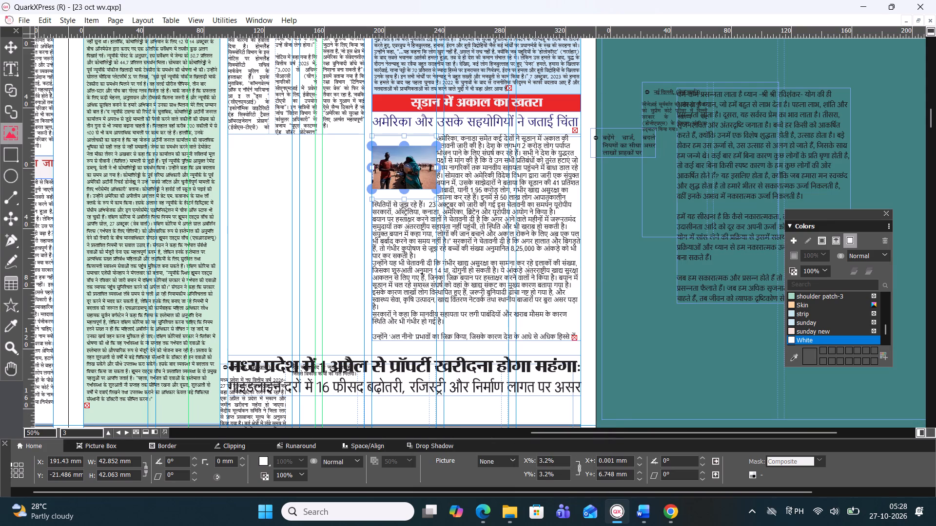
left_click(462, 303)
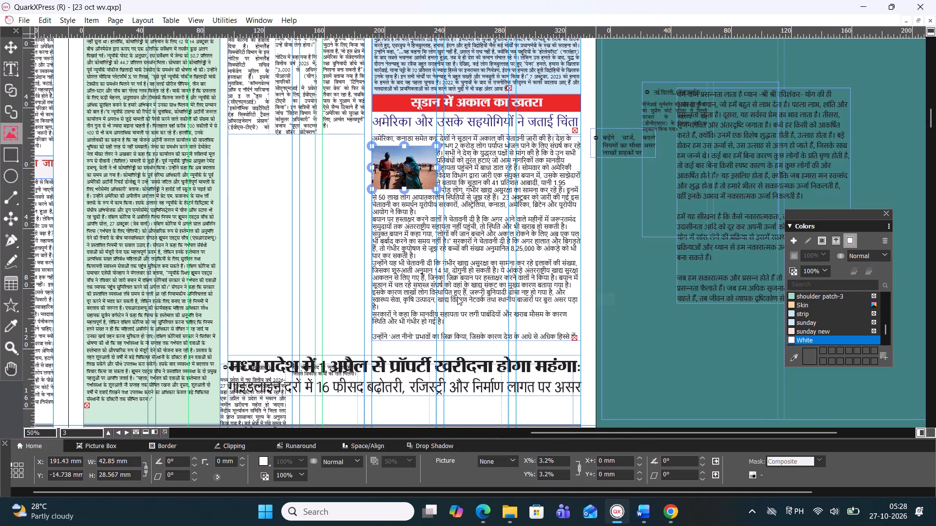
left_click(303, 213)
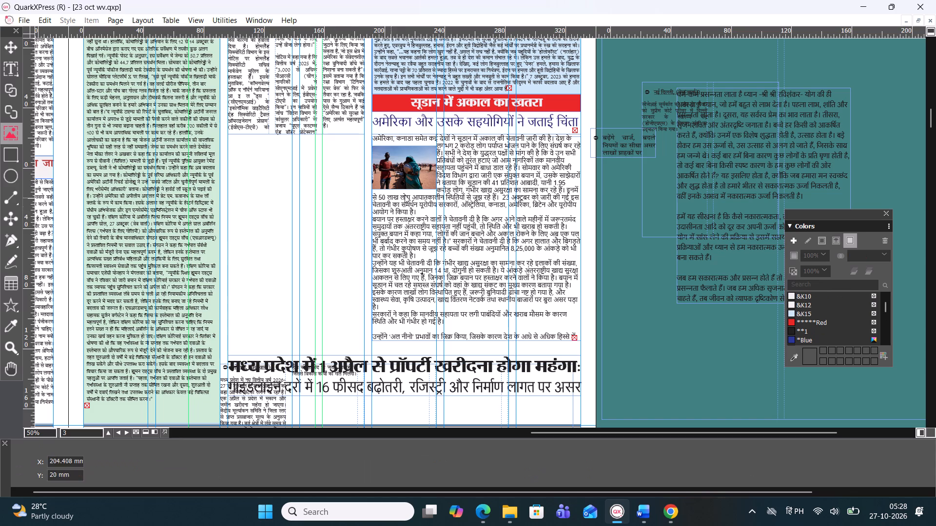
Move the Sudan photo up beneath the subheadline, to about X 191.3 mm and Y -22.8 mm.
left_click_drag(409, 169, 406, 152)
key("ctrl+z")
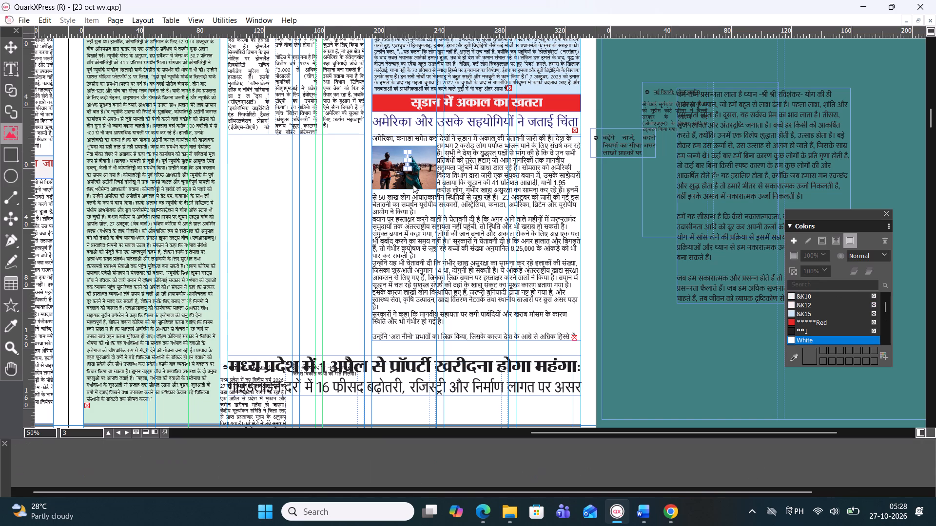
left_click(13, 46)
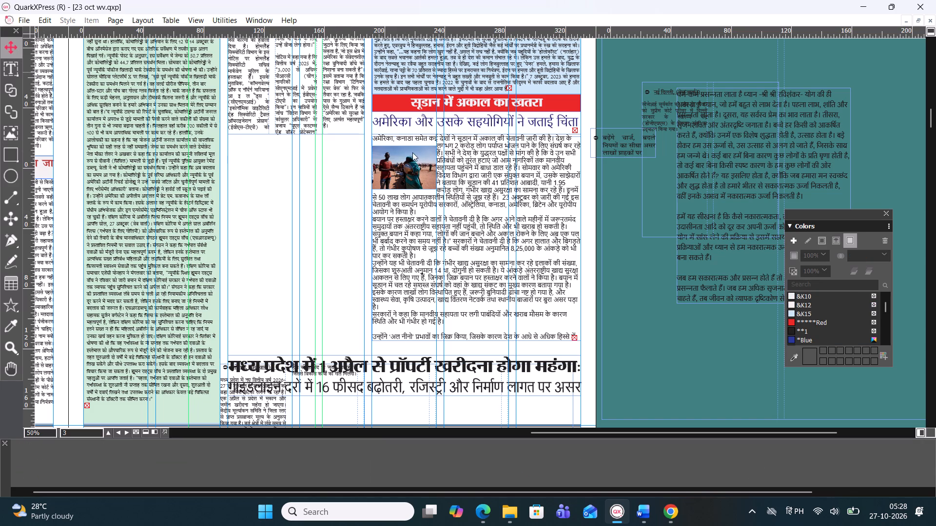
left_click(406, 171)
left_click_drag(406, 176, 406, 166)
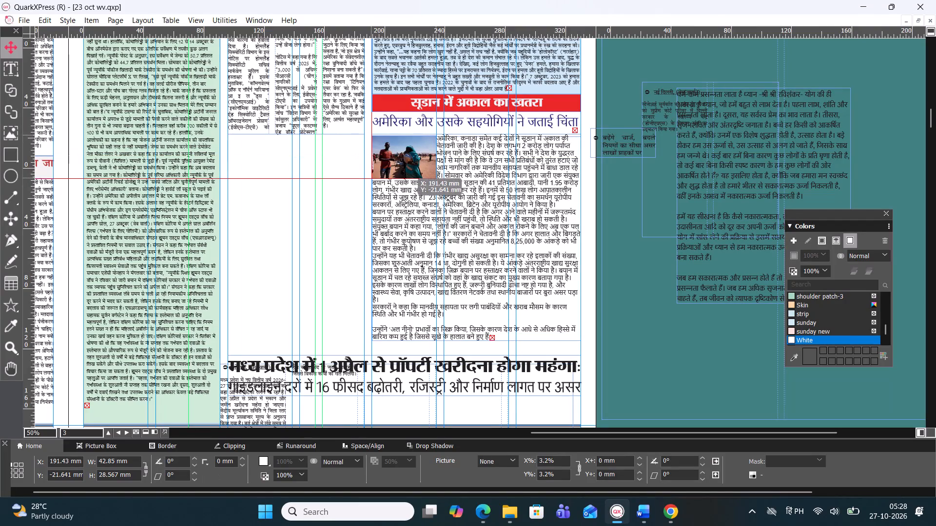
left_click_drag(406, 166, 405, 164)
key("Right")
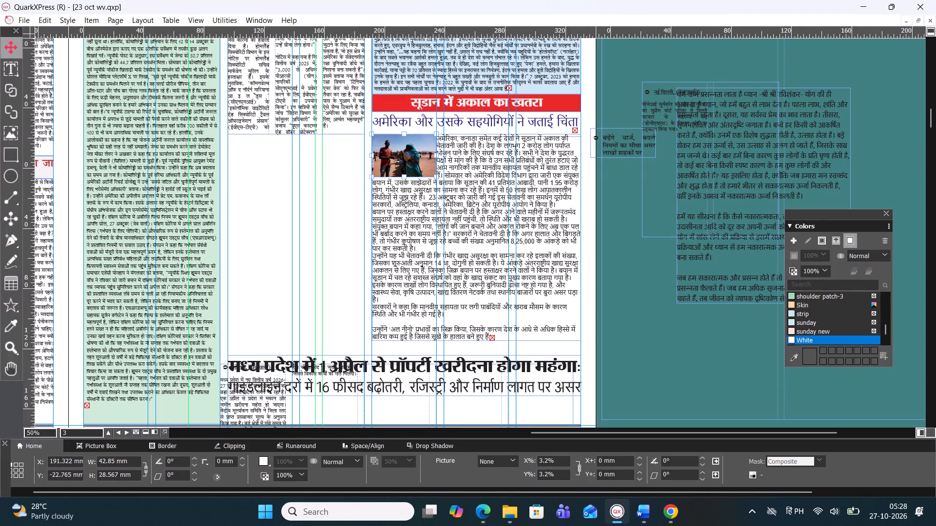
left_click(219, 361)
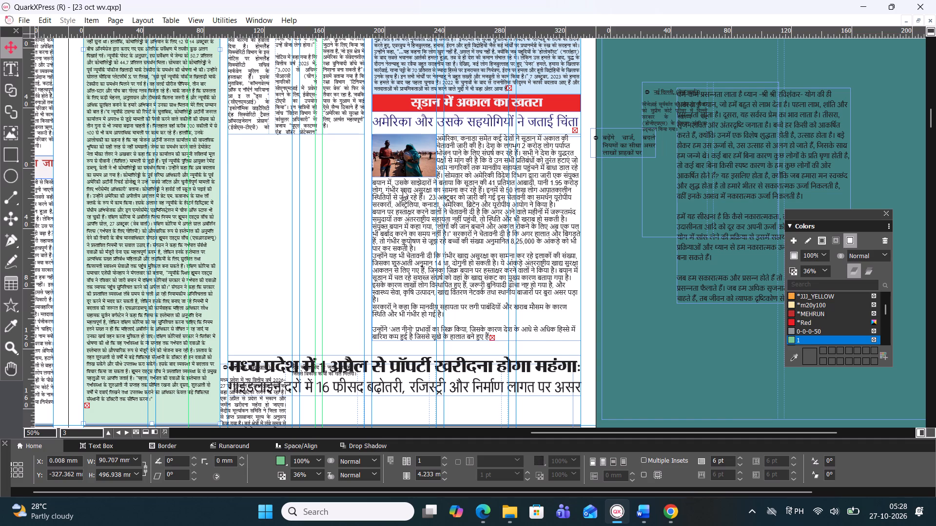
Narrow the Sudan photo's box from its right edge to a width of about 42.5 mm.
left_click(426, 194)
left_click(415, 171)
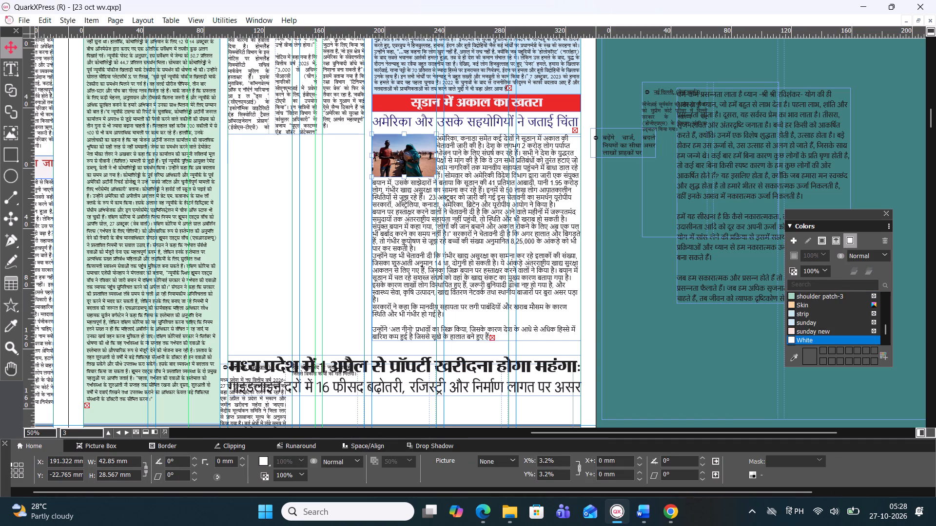
left_click(436, 156)
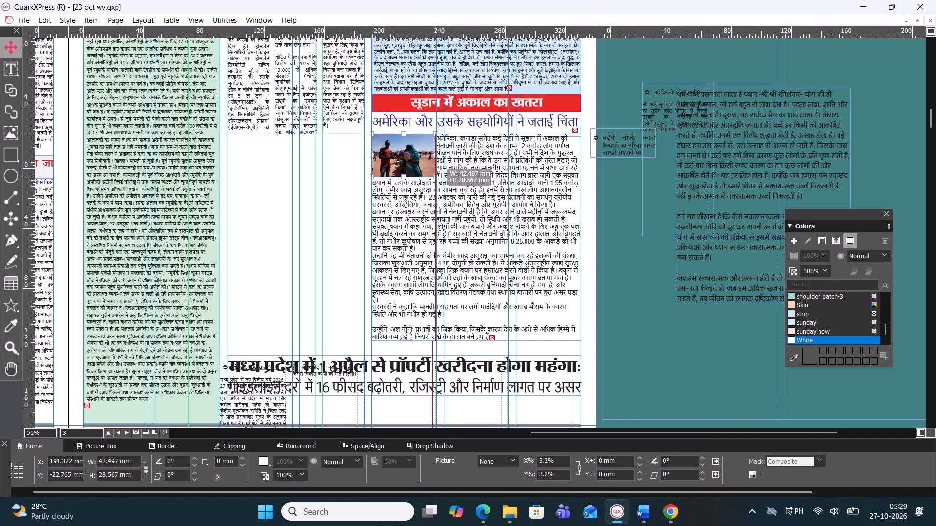
left_click(173, 226)
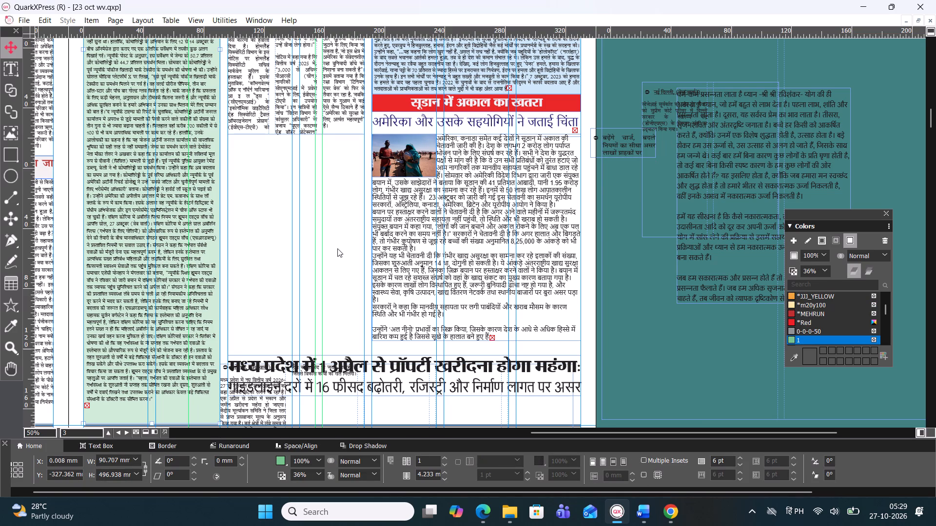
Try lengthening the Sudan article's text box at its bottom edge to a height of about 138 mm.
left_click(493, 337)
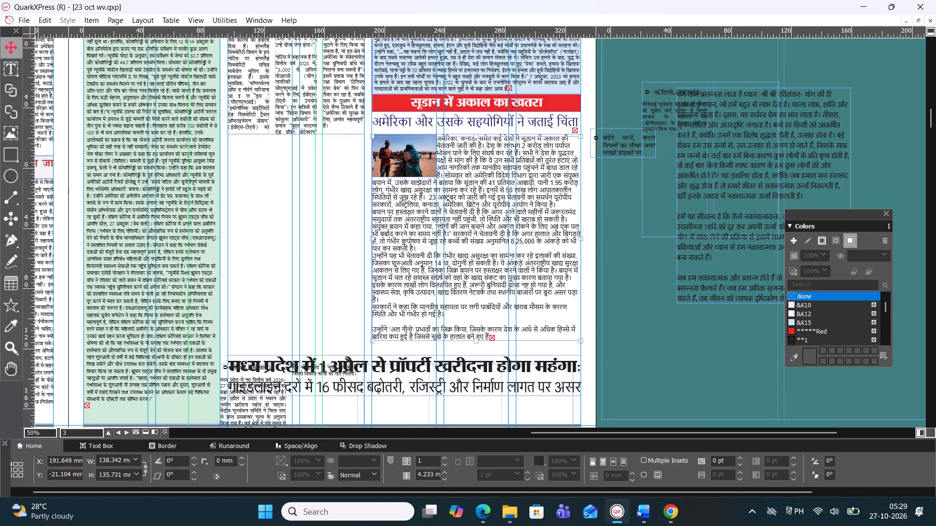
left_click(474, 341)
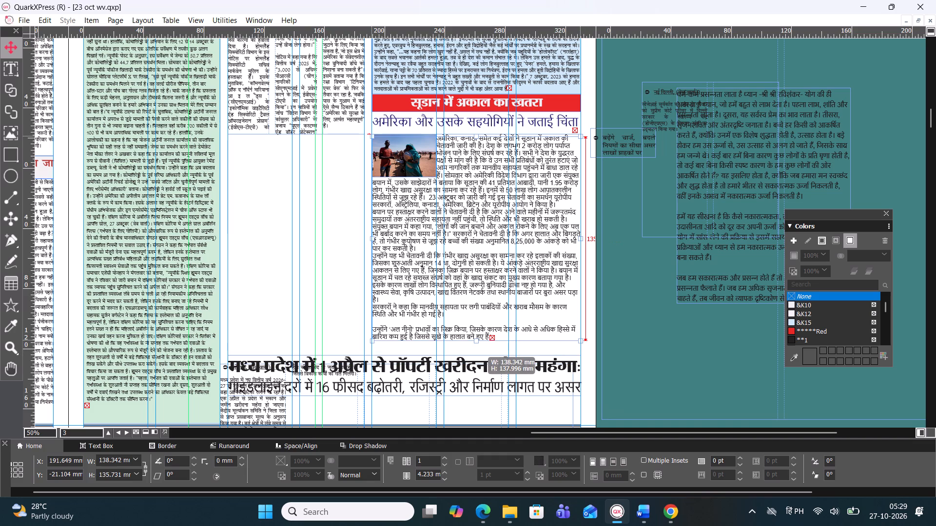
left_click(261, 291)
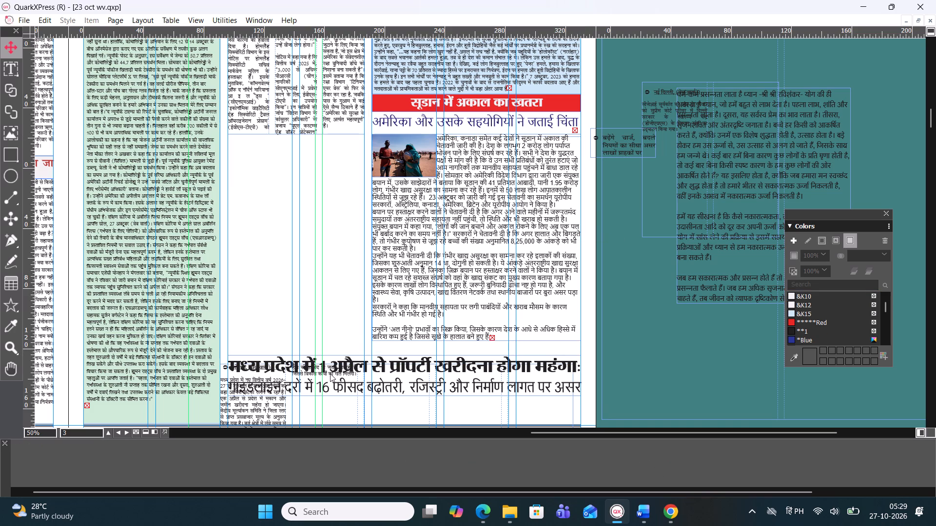
Set the leading of all the Sudan article's body text to 14.8 pt.
double_click(442, 272)
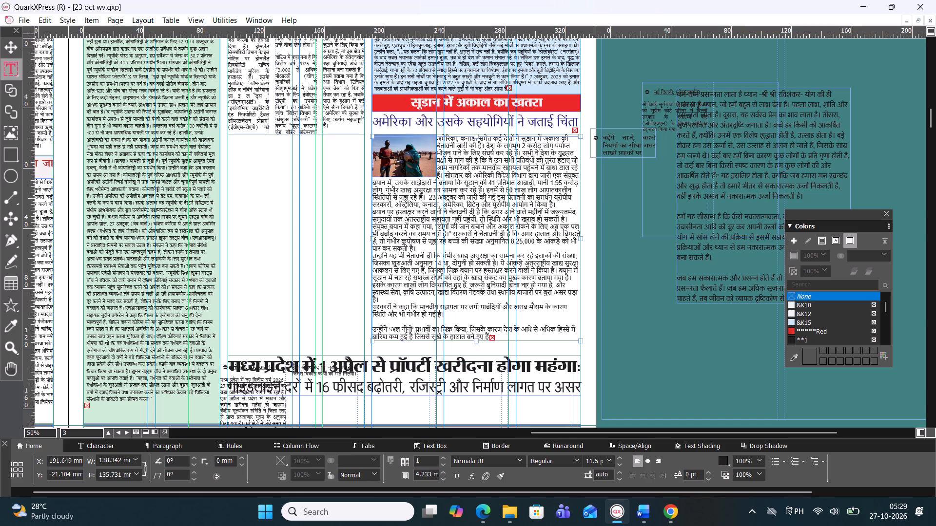
key("ctrl+a")
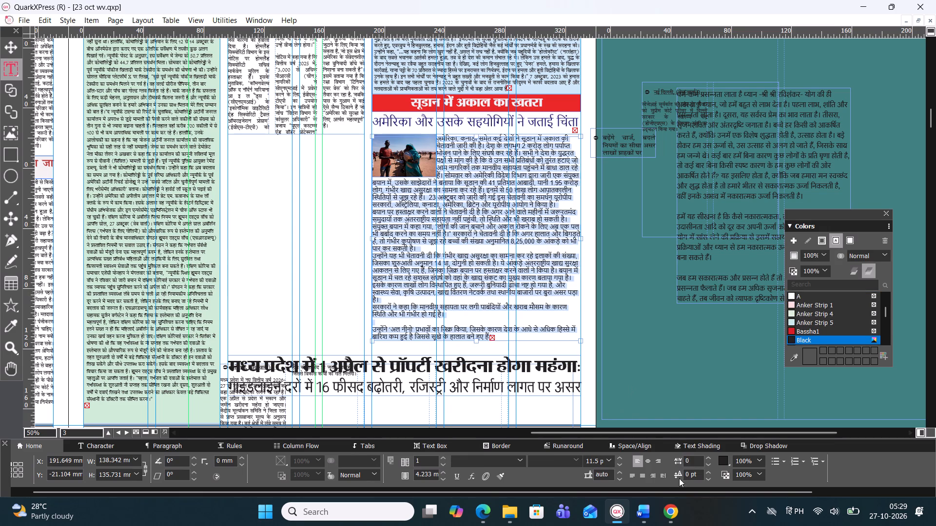
left_click(617, 477)
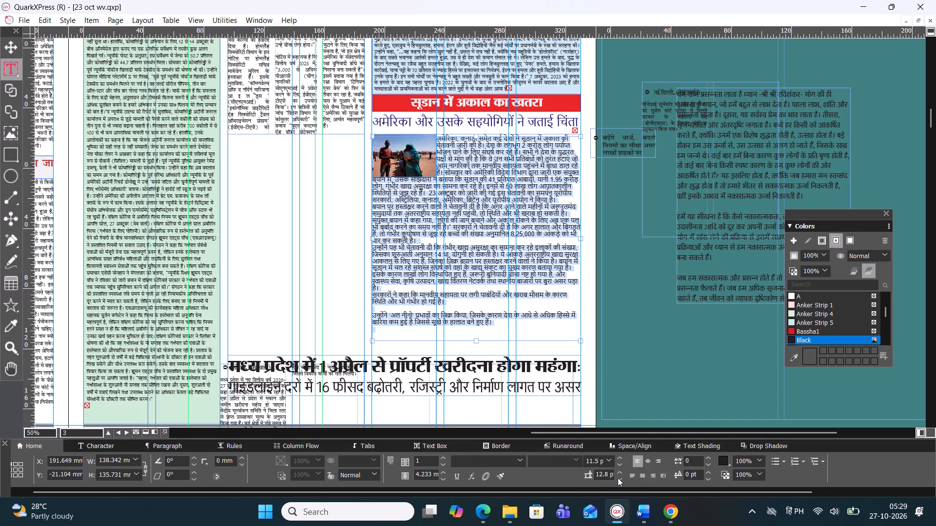
double_click(620, 474)
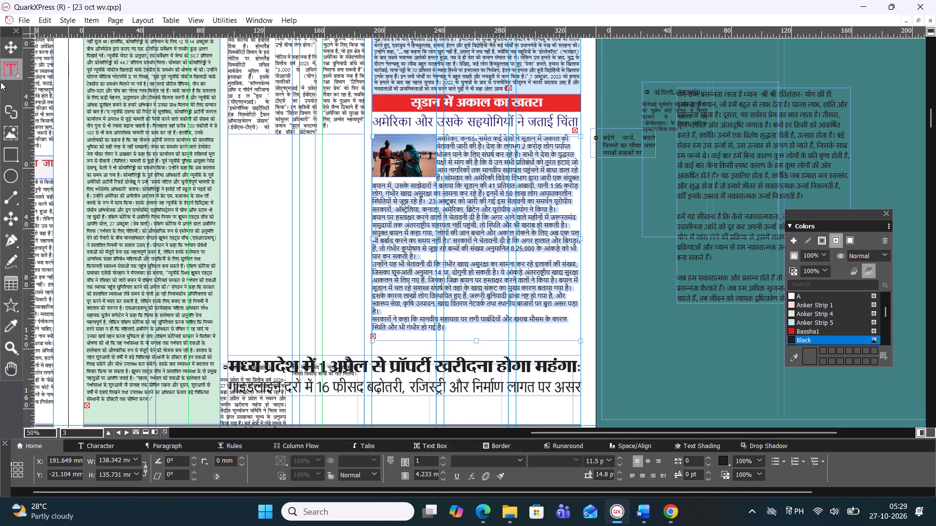
Shorten the Sudan article's text box from its bottom edge to a height of about 130.6 mm.
left_click(7, 41)
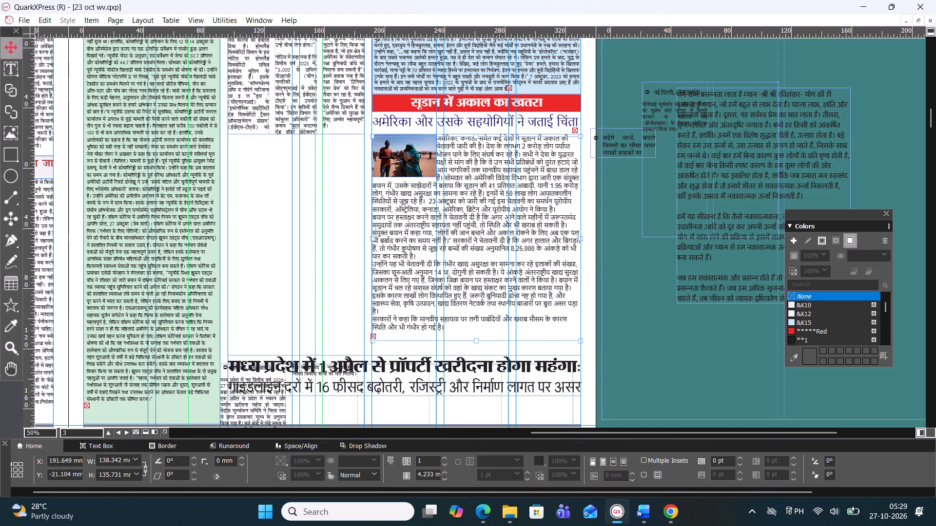
left_click_drag(476, 344, 476, 356)
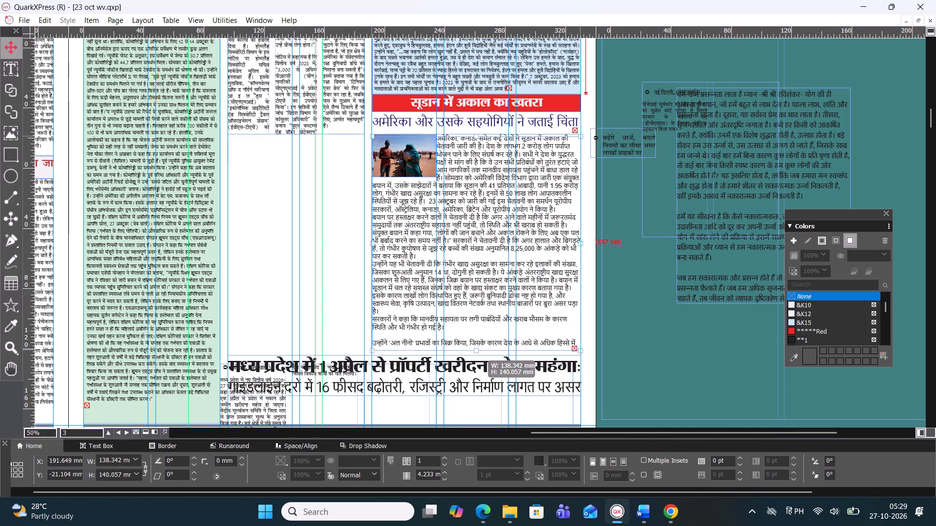
left_click_drag(476, 356, 478, 344)
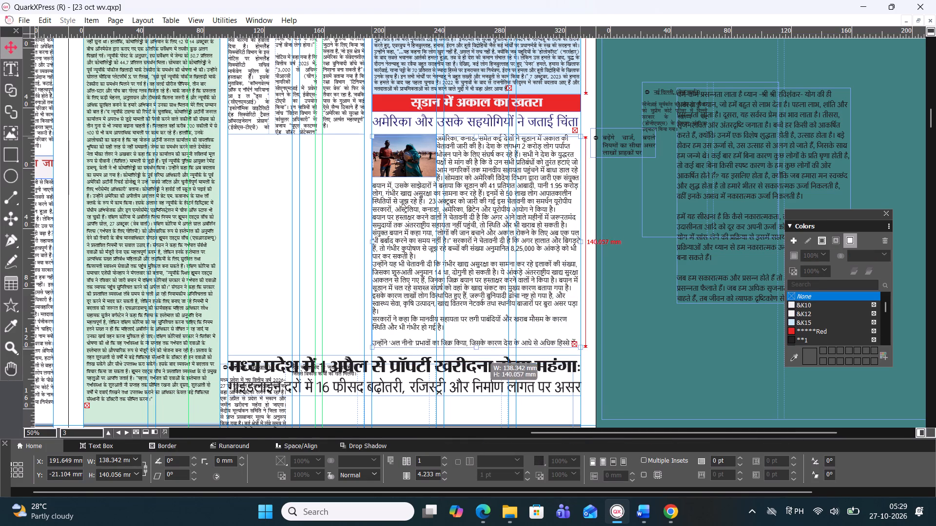
left_click_drag(478, 344, 478, 324)
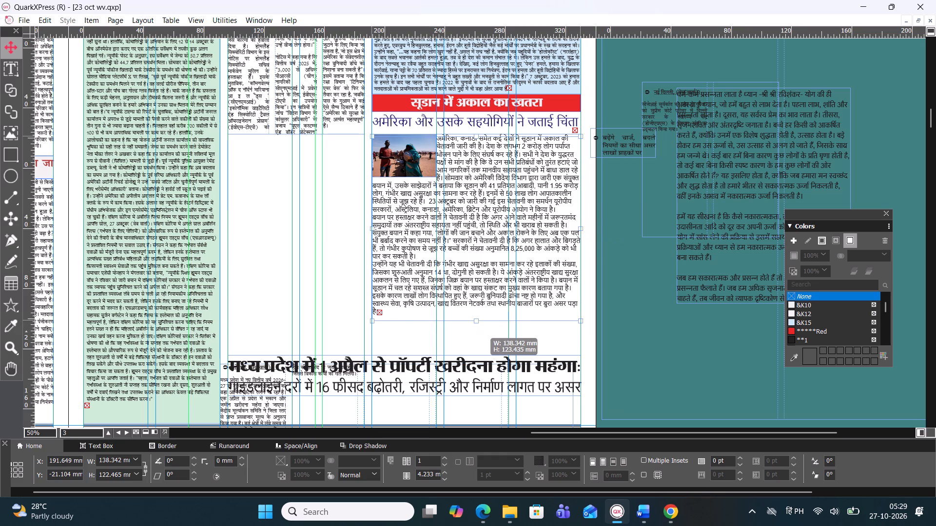
left_click_drag(478, 324, 478, 323)
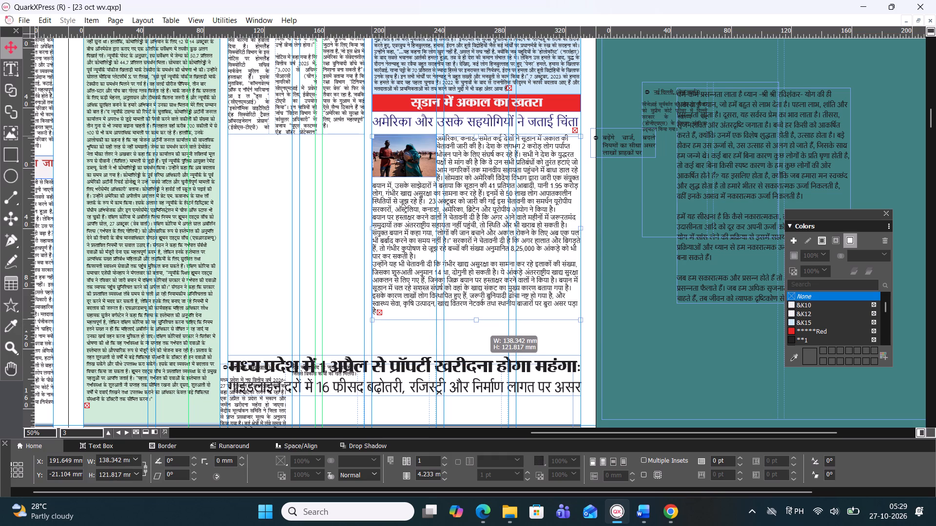
left_click_drag(478, 323, 477, 337)
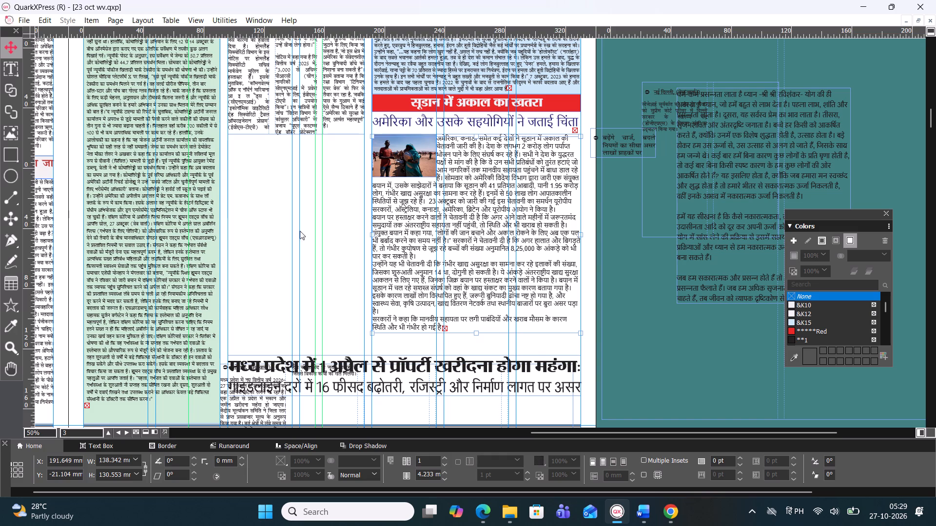
left_click(280, 184)
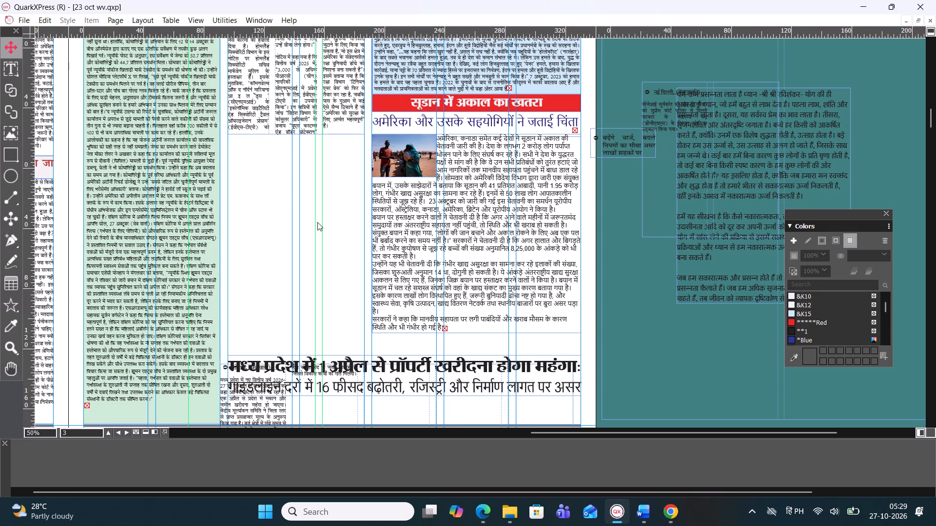
Trim the Sudan photo's top edge level with the body text box at Y -21.1 mm, about 26.9 mm high.
left_click(481, 167)
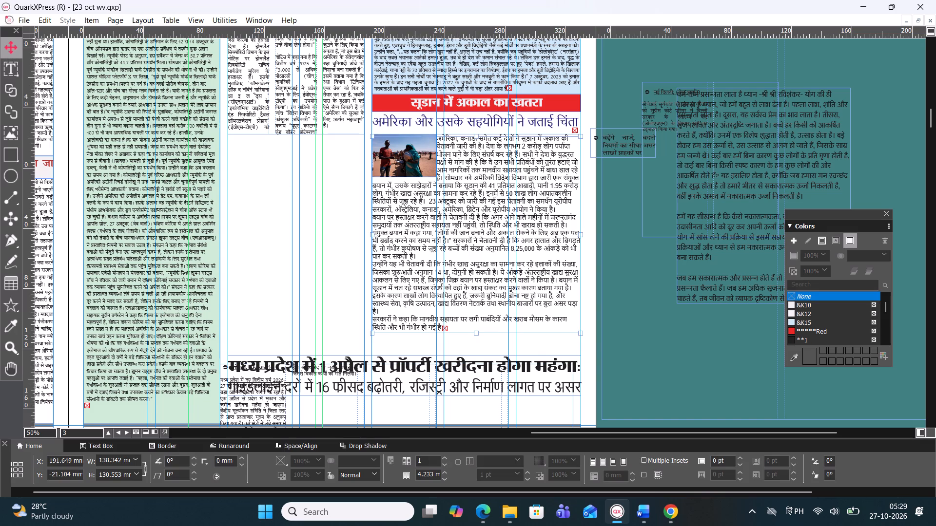
left_click(393, 148)
left_click(406, 134)
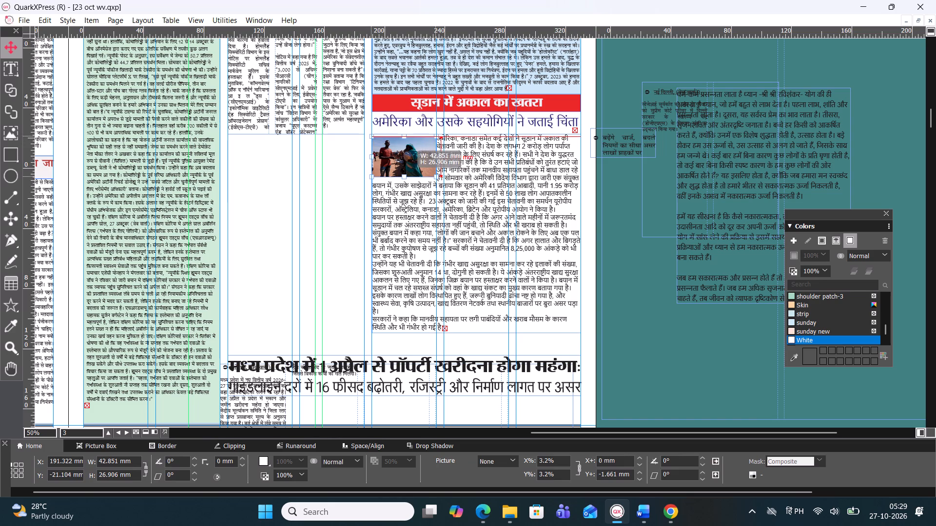
left_click(321, 166)
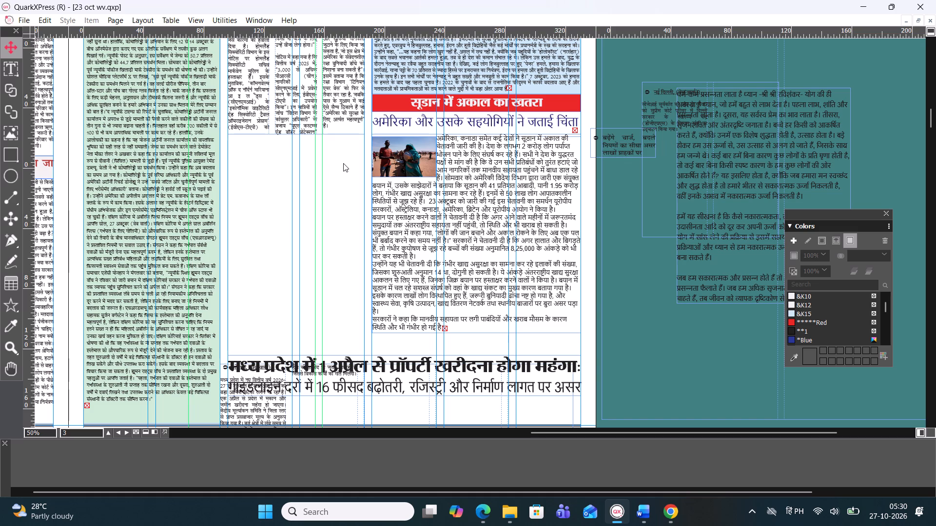
Delete the old property-price article's five-column body text box from the bottom of page 3.
scroll(343, 166, "down", 1)
scroll(338, 159, "up", 1)
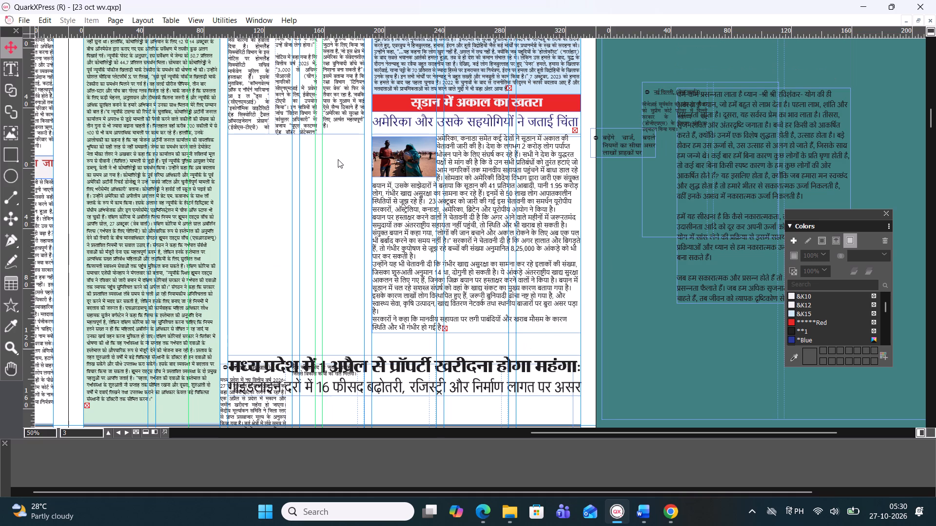
left_click(305, 214)
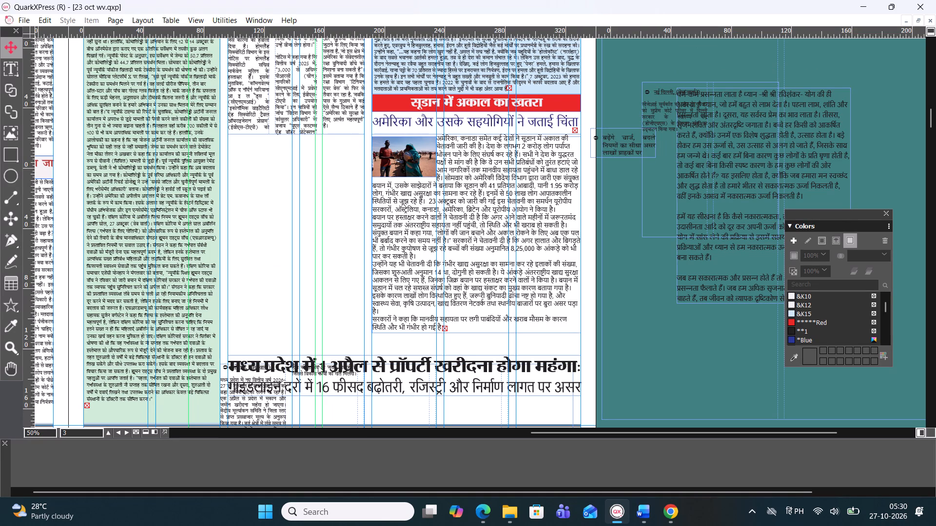
scroll(147, 275, "down", 1)
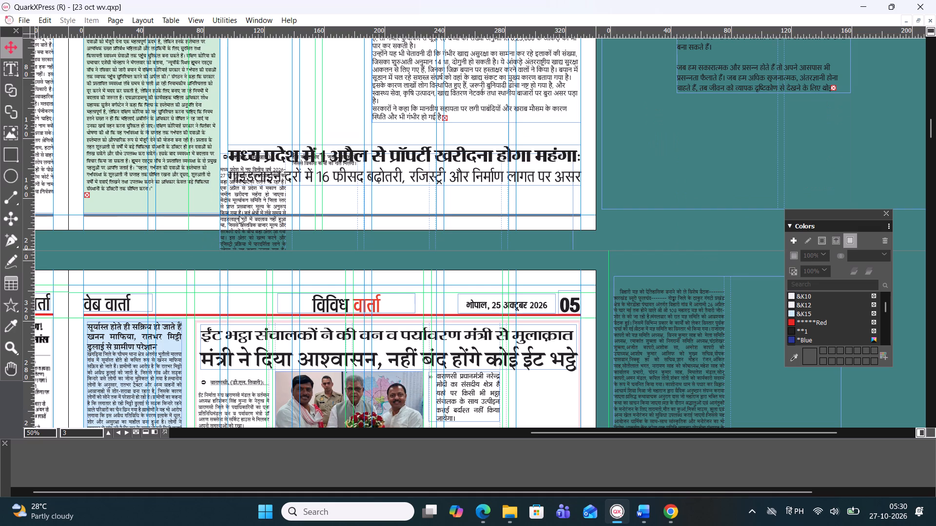
left_click(247, 214)
left_click_drag(247, 217, 275, 117)
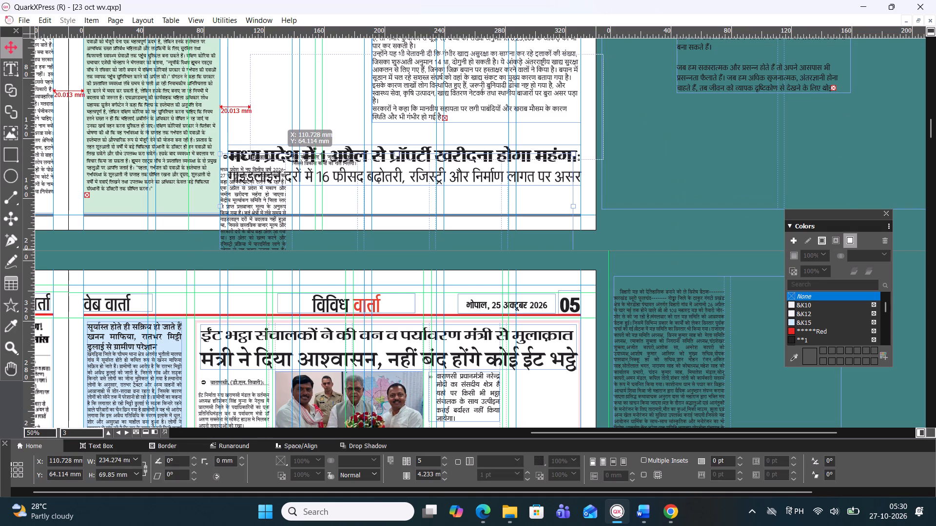
scroll(262, 172, "up", 1)
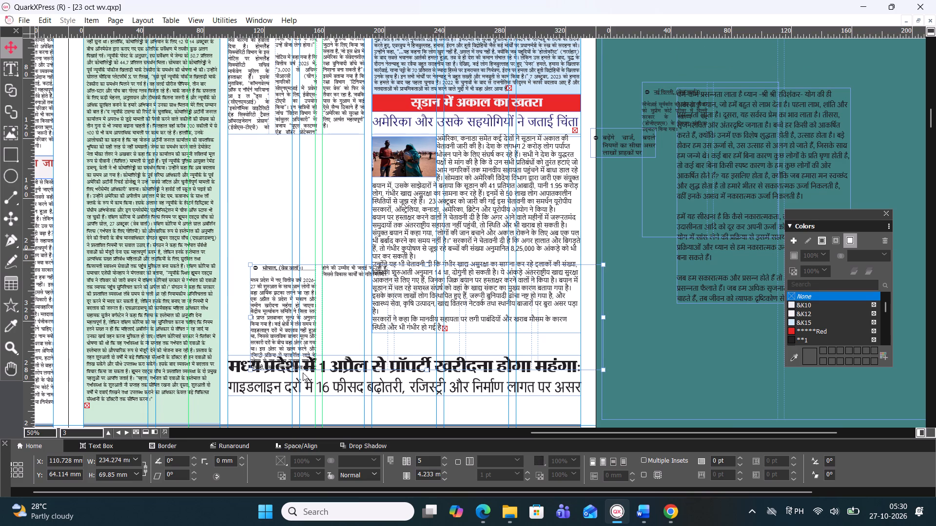
left_click_drag(305, 306, 302, 412)
scroll(329, 316, "down", 1)
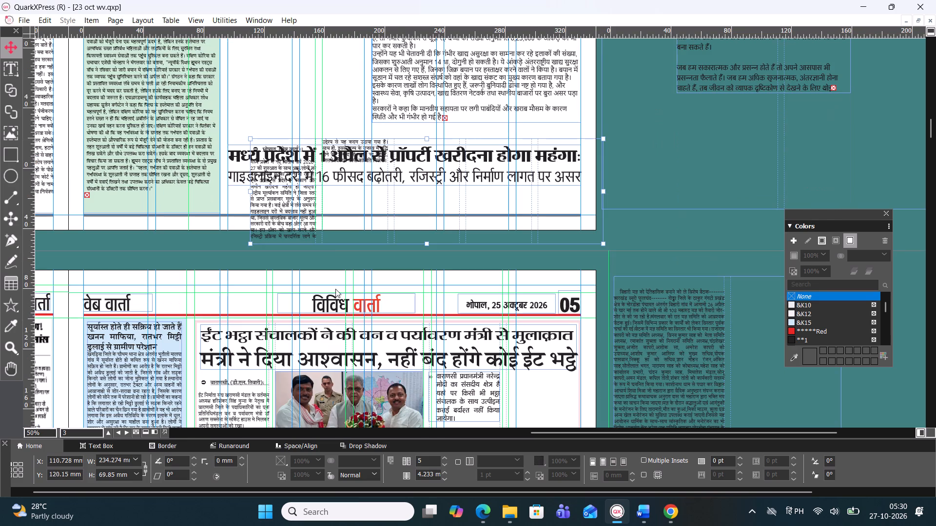
left_click_drag(315, 233, 316, 290)
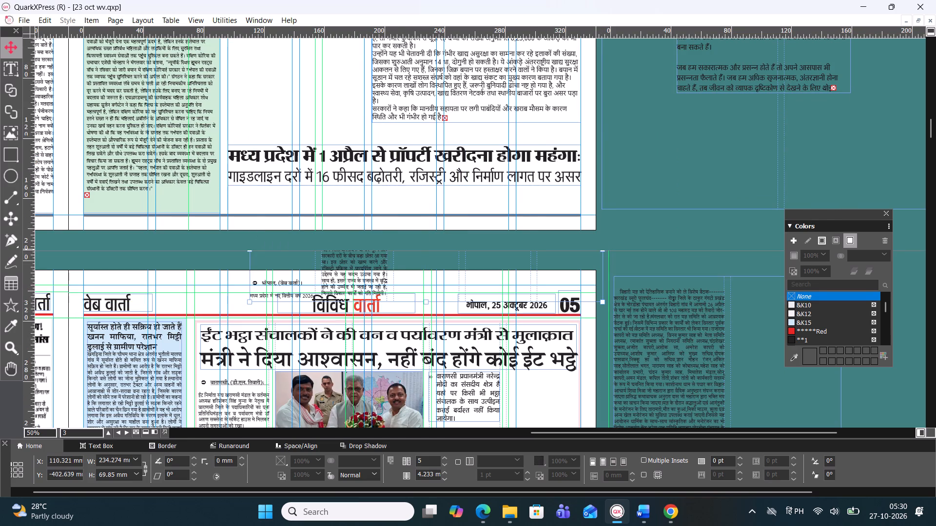
key("BackSpace")
Delete the old two-line headline box about Madhya Pradesh property prices at the bottom of page 3.
left_click(341, 156)
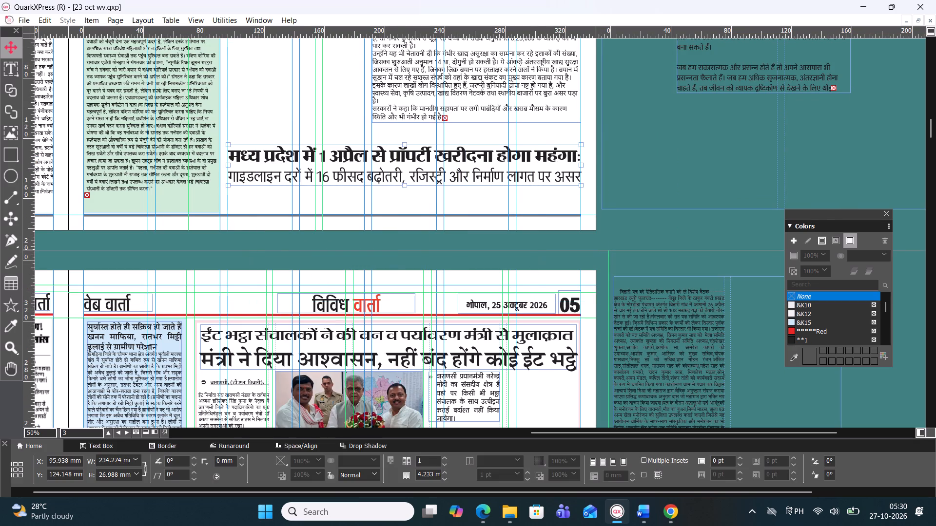
key("BackSpace")
scroll(311, 143, "up", 1)
left_click(294, 174)
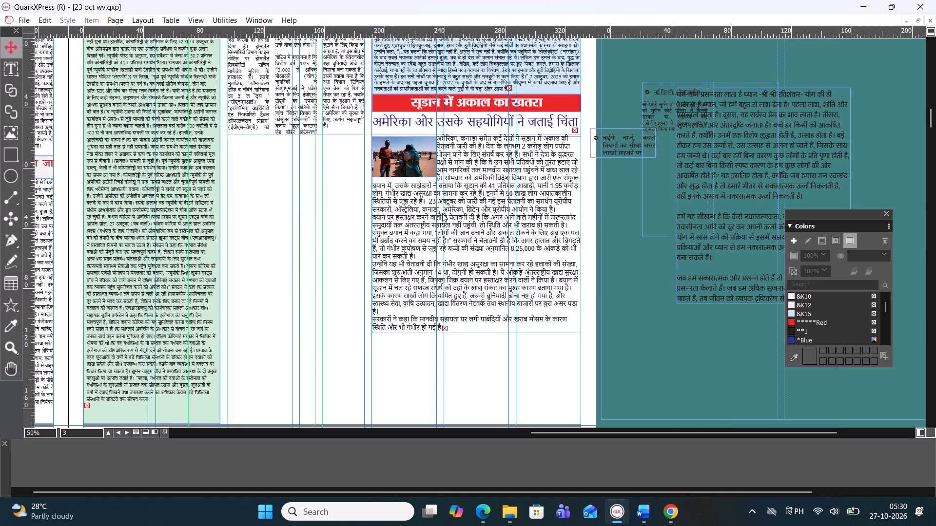
Review page 3's layout, switch to Word and read the rest of the Sudan article in the 27 Oct International document.
scroll(316, 165, "up", 1)
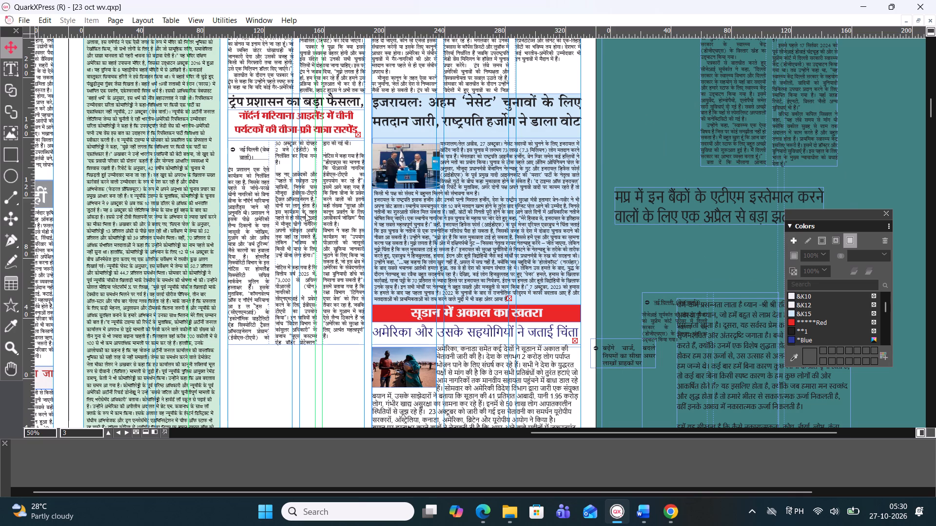
left_click(305, 213)
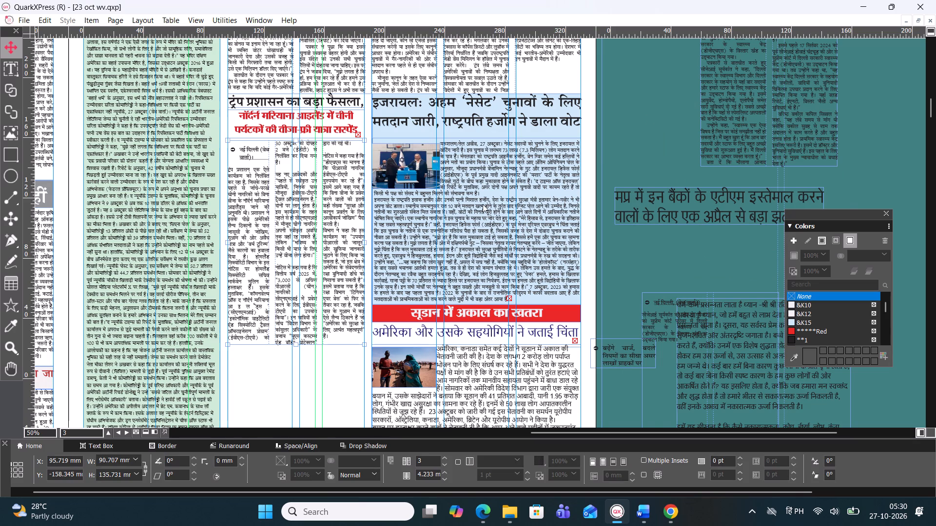
scroll(482, 205, "up", 1)
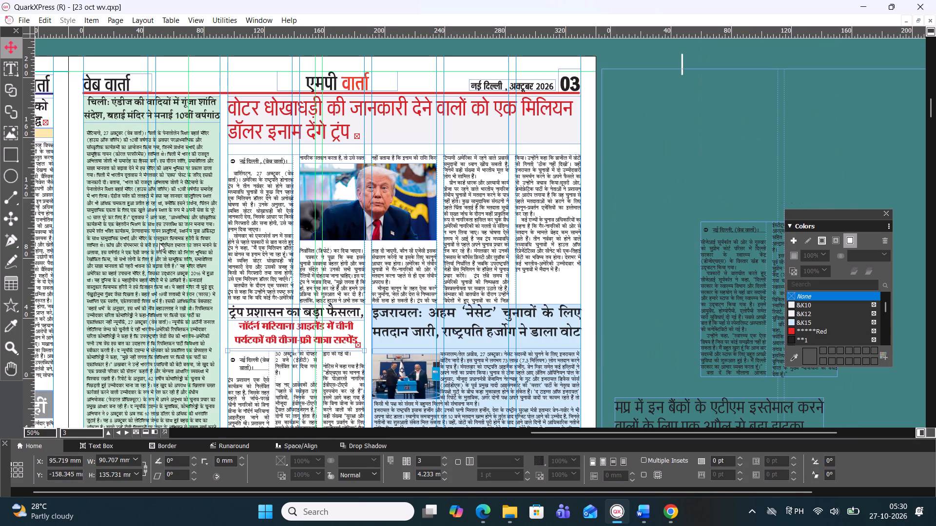
scroll(158, 244, "down", 3)
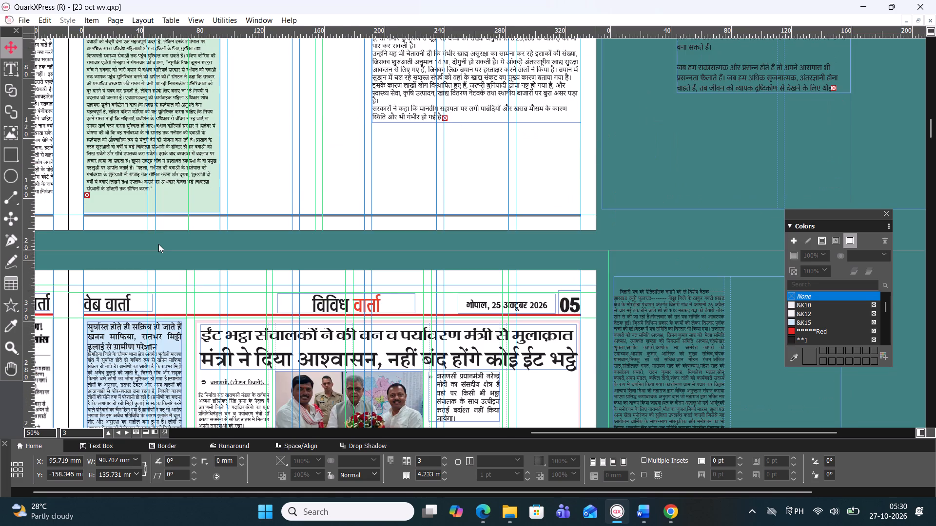
scroll(332, 179, "up", 1)
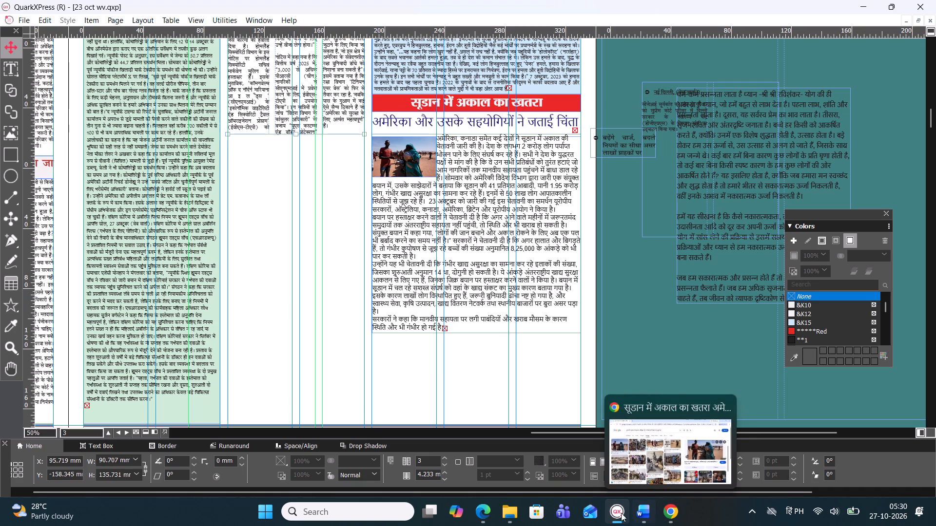
left_click(650, 514)
scroll(451, 379, "down", 11)
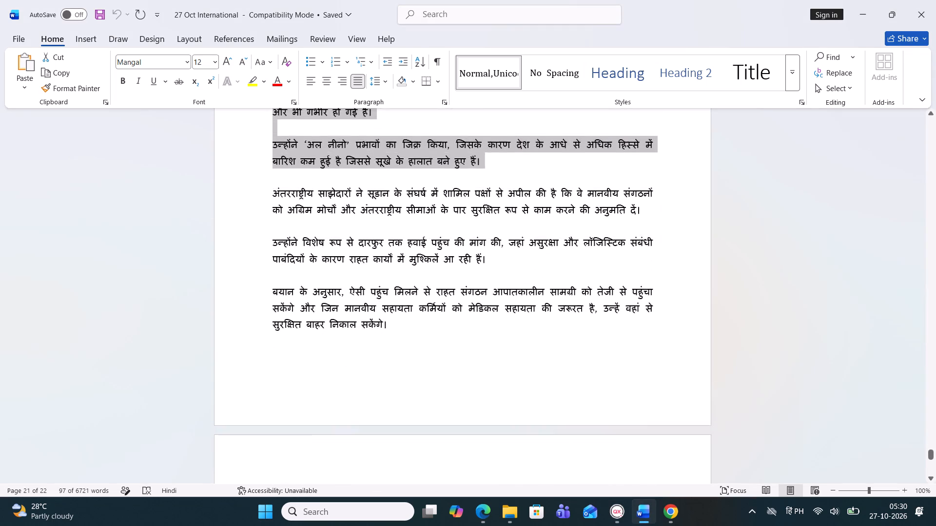
scroll(417, 375, "down", 7)
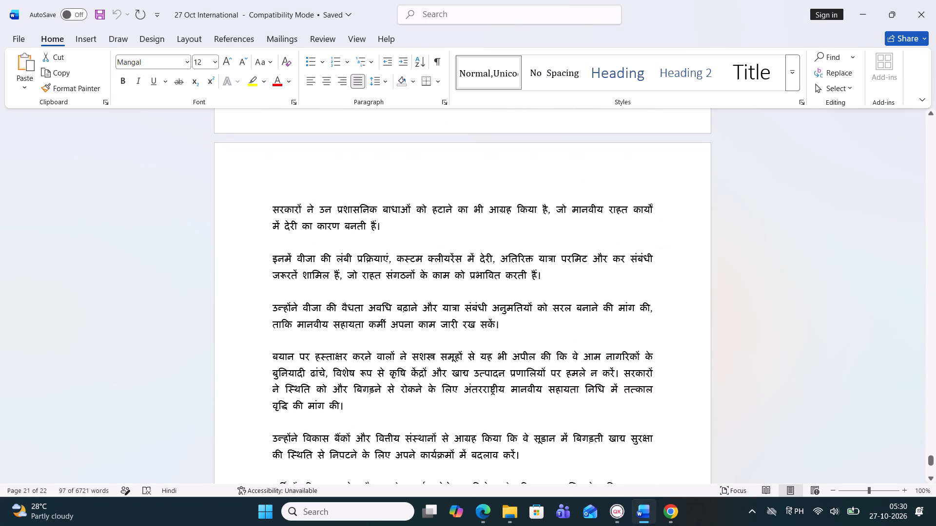
scroll(417, 376, "down", 4)
scroll(416, 378, "up", 1)
scroll(417, 366, "down", 14)
scroll(409, 383, "down", 11)
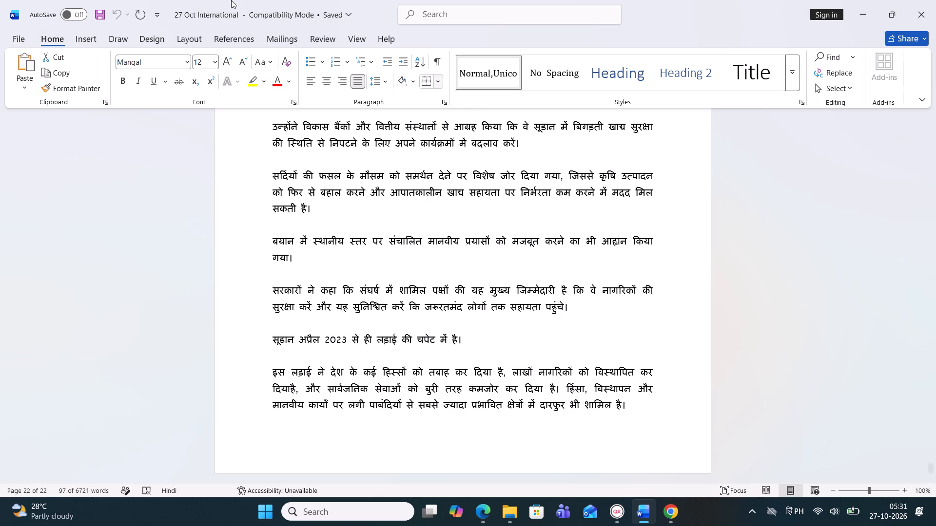
scroll(291, 125, "up", 3)
scroll(300, 111, "down", 1)
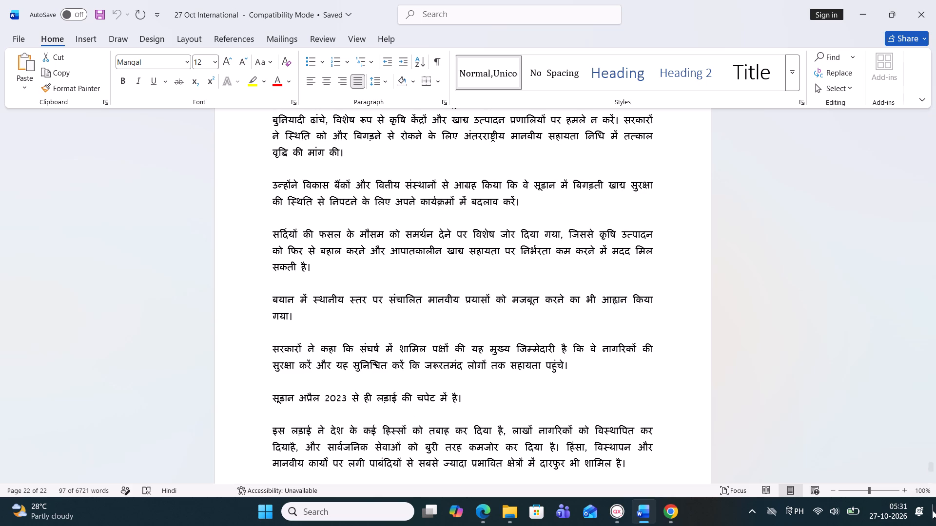
Return to the start of the Word document and look through the Israel election story, checking it against the newspaper layout.
left_click_drag(932, 465, 899, 1)
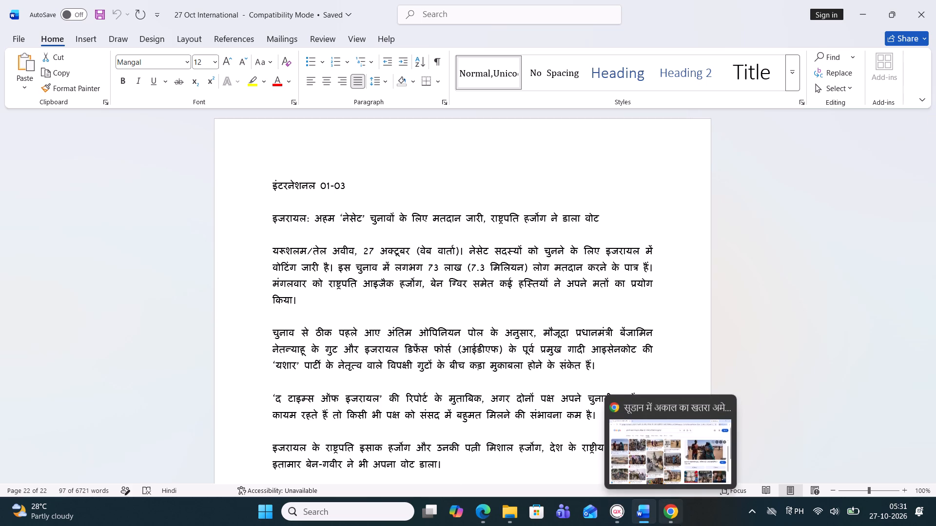
left_click(608, 513)
scroll(59, 169, "up", 3)
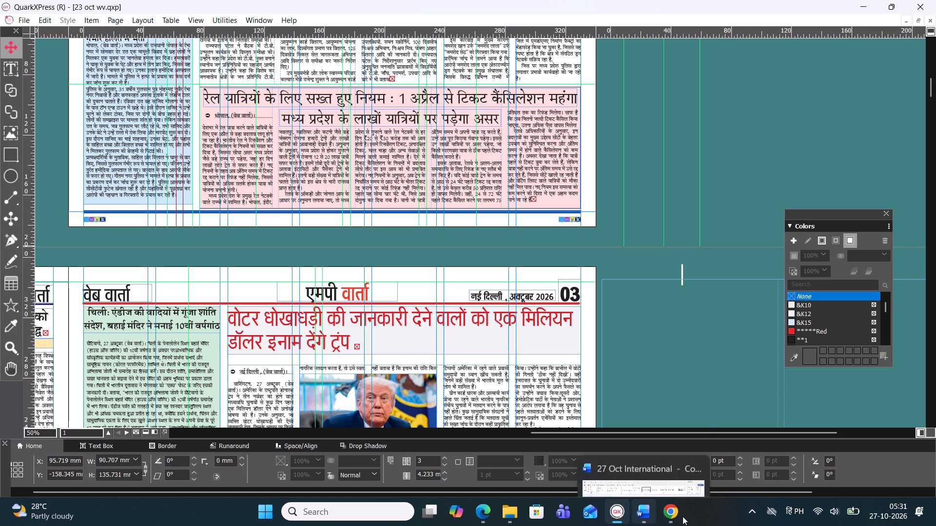
left_click(635, 518)
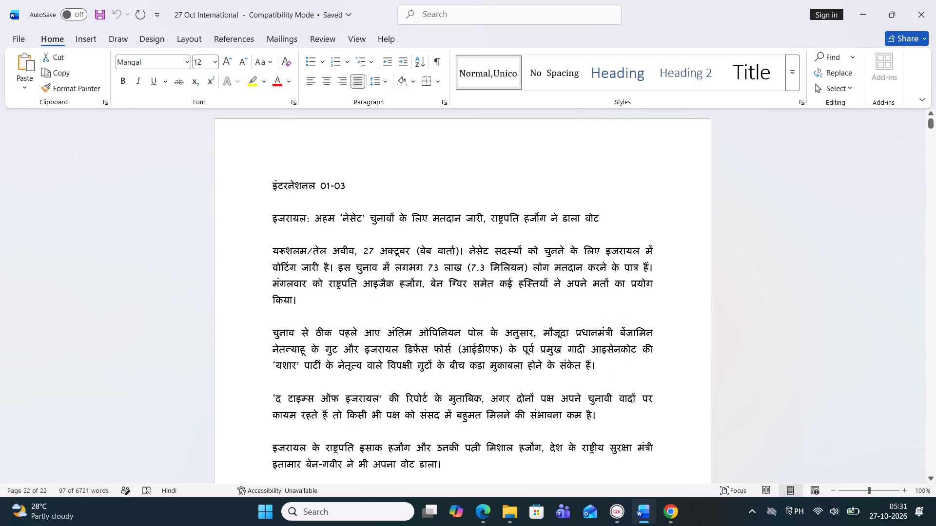
scroll(331, 287, "down", 12)
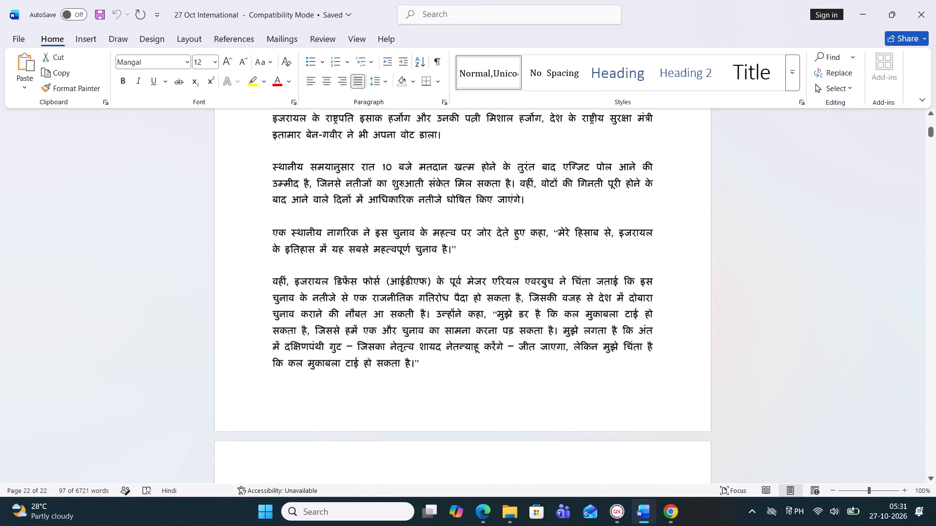
scroll(337, 290, "down", 9)
scroll(340, 294, "up", 5)
scroll(340, 287, "down", 1)
scroll(340, 287, "up", 4)
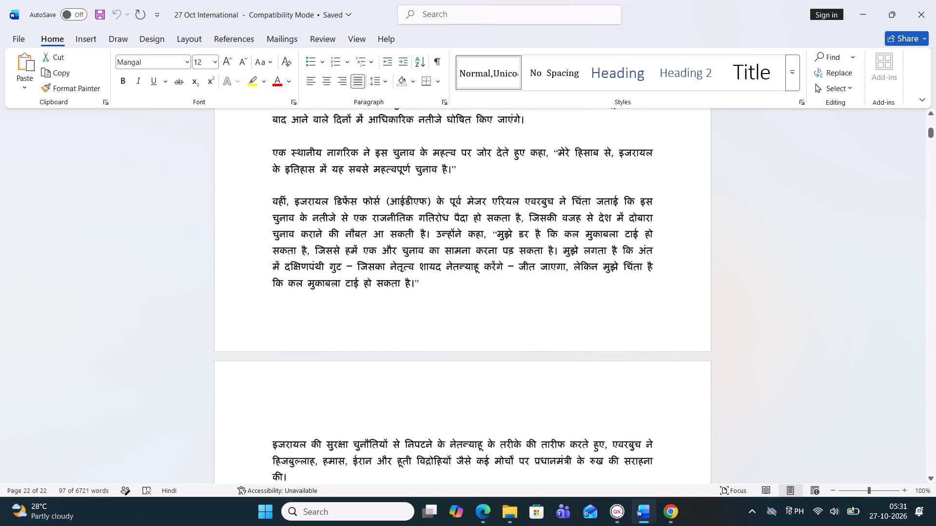
scroll(356, 240, "up", 4)
scroll(357, 175, "up", 6)
scroll(382, 132, "up", 6)
scroll(383, 132, "down", 1)
scroll(383, 132, "up", 3)
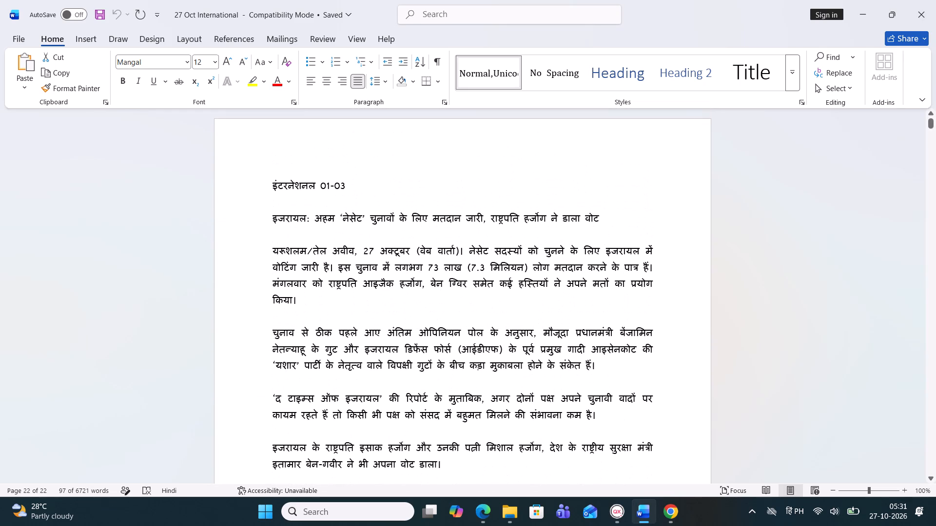
scroll(396, 276, "up", 4)
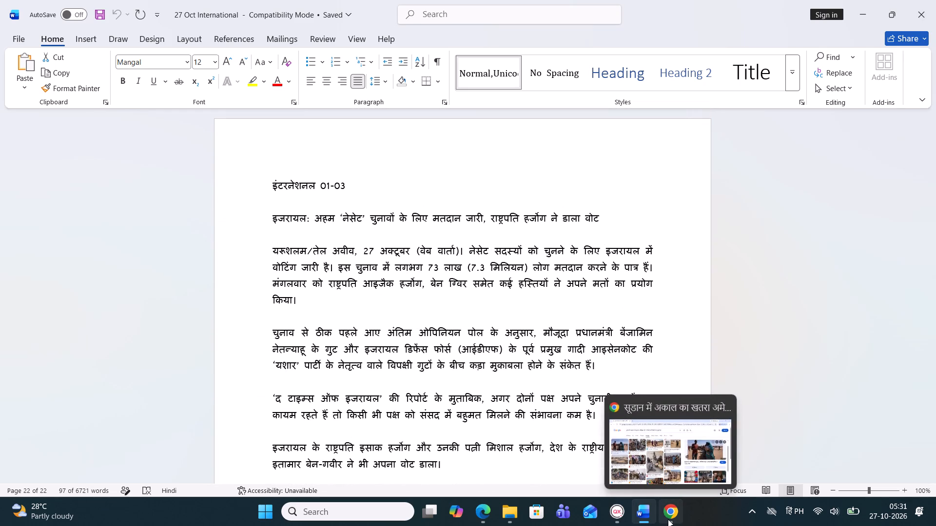
Switch to the QuarkXPress newspaper layout and review pages 1 and 3, checking the international stories already placed.
left_click(643, 507)
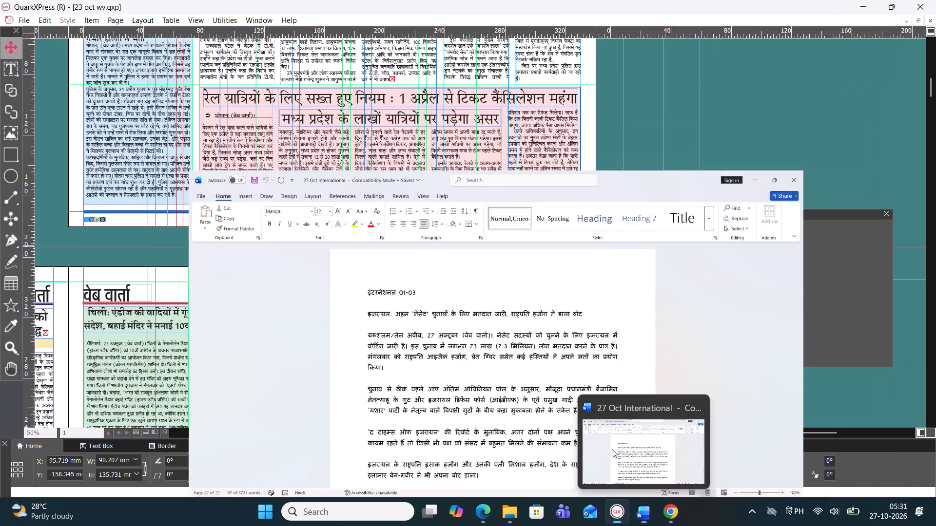
scroll(504, 313, "up", 2)
scroll(504, 313, "down", 3)
scroll(497, 323, "up", 1)
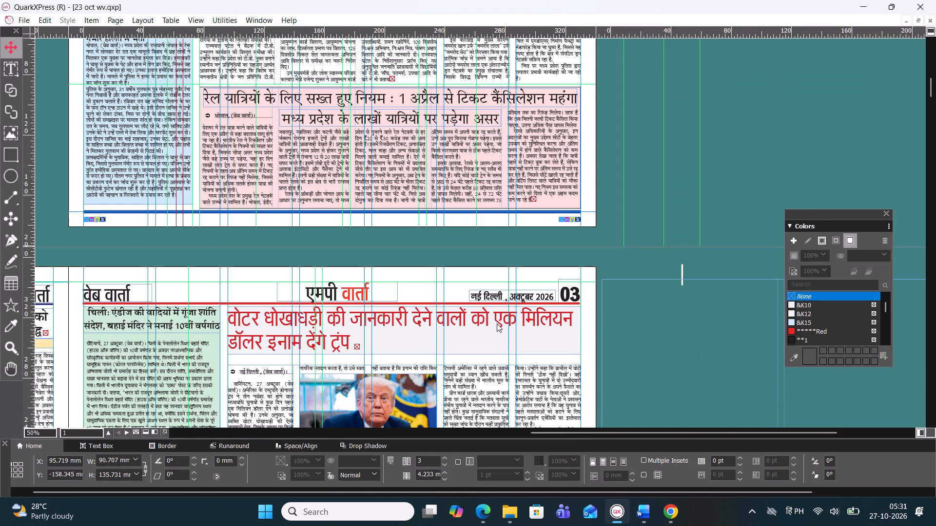
scroll(497, 328, "up", 2)
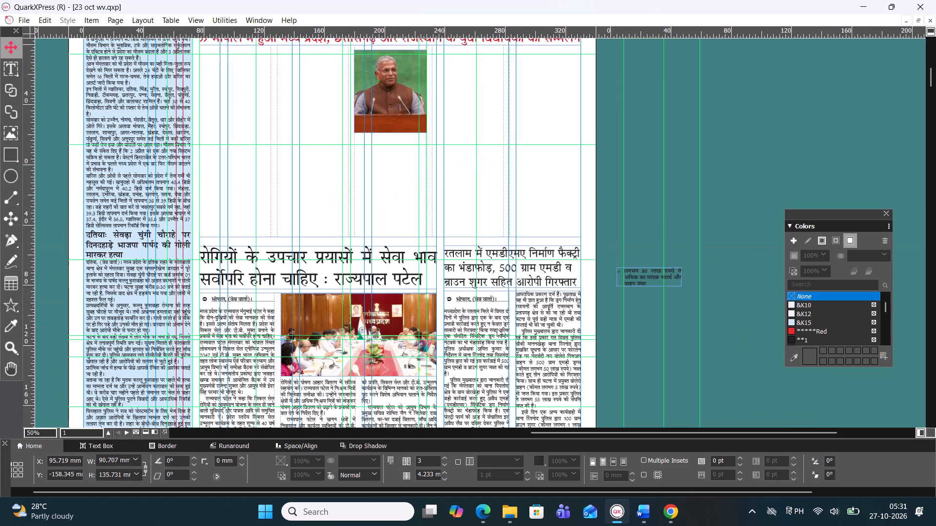
scroll(497, 328, "up", 2)
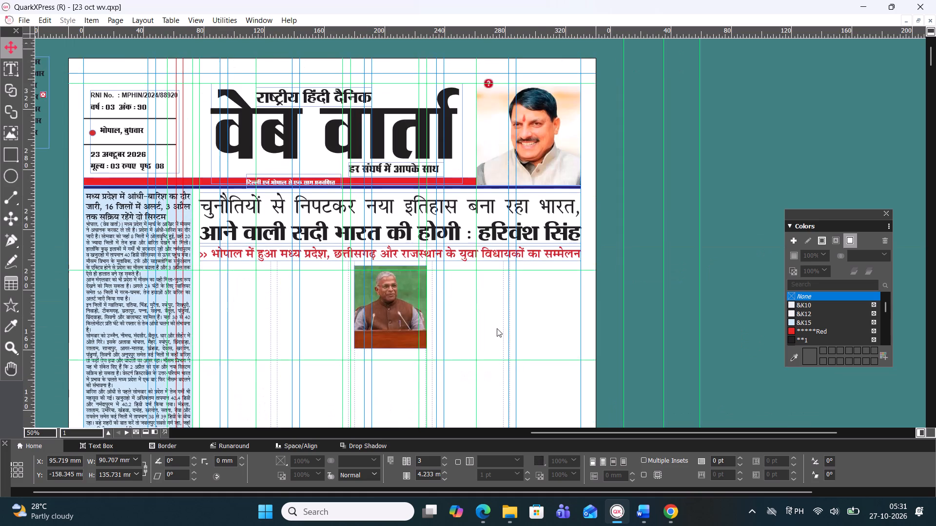
scroll(496, 322, "down", 4)
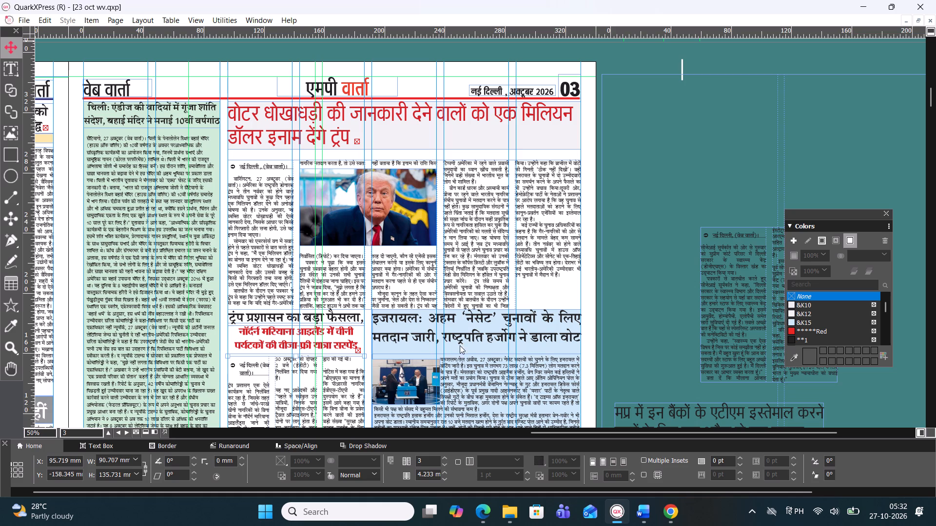
scroll(443, 344, "down", 1)
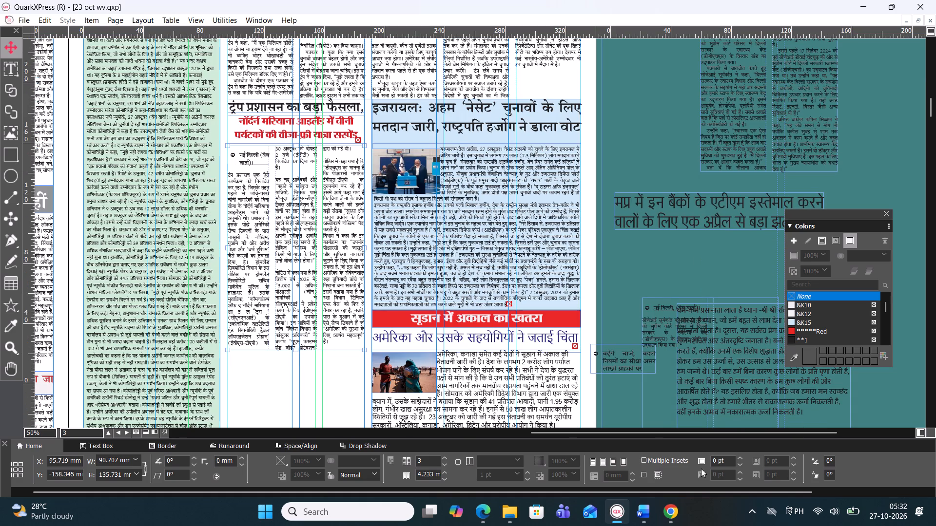
Look through the 27 Oct International Word document for another story and check it against the empty space on page 3.
left_click(640, 514)
scroll(365, 259, "down", 1)
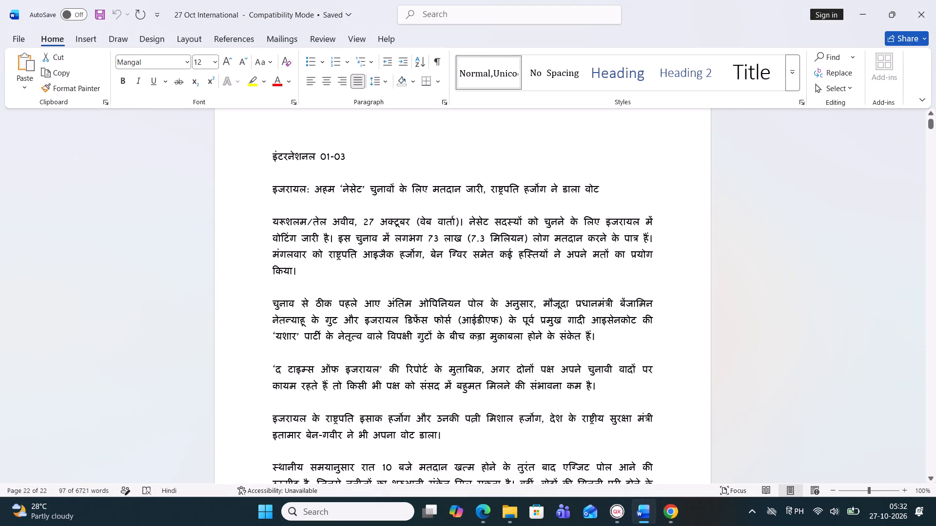
scroll(362, 247, "down", 6)
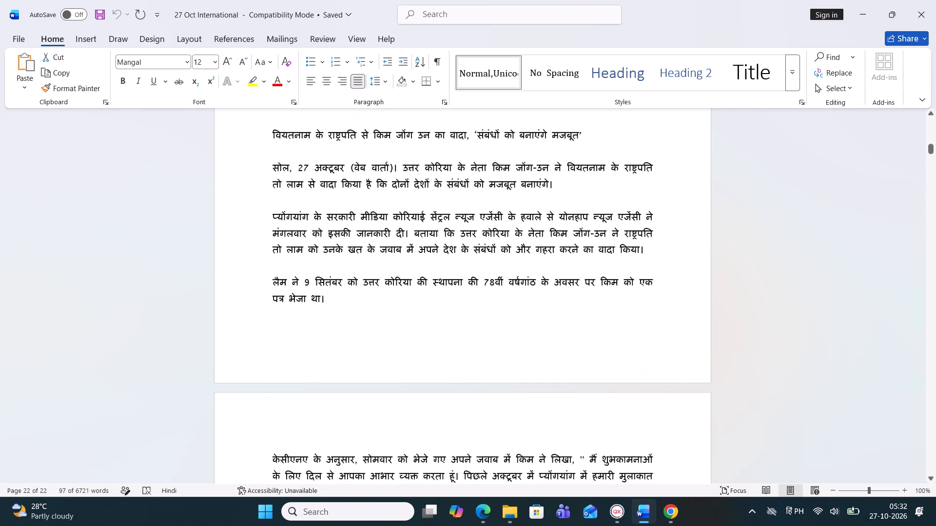
scroll(390, 295, "down", 1)
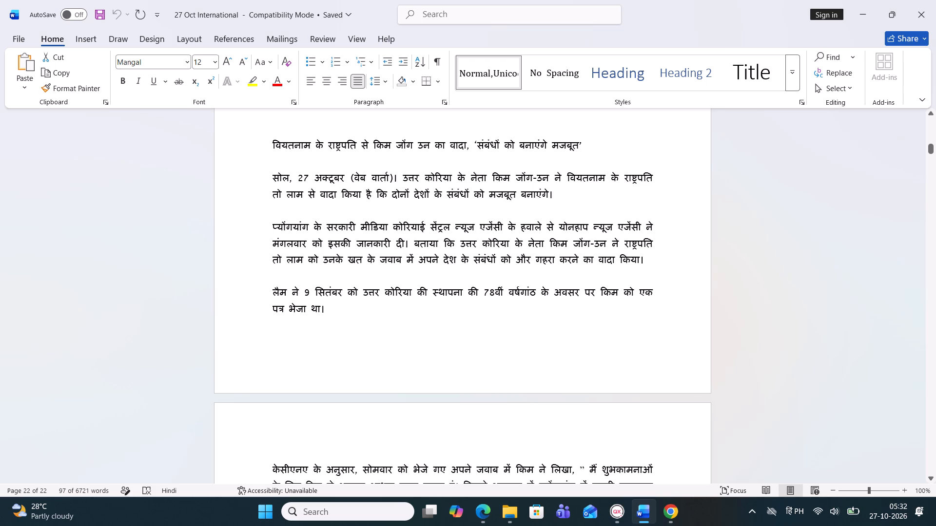
left_click(665, 518)
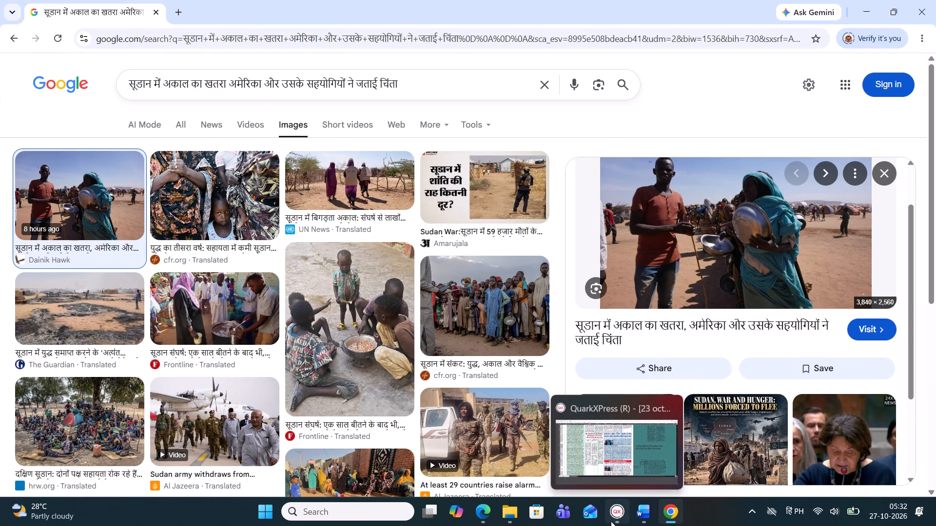
left_click(611, 521)
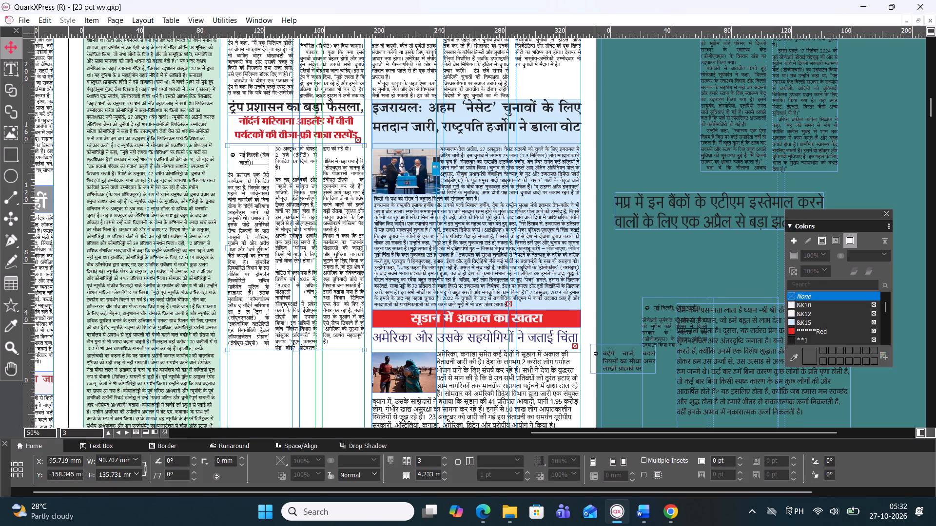
scroll(153, 203, "up", 4)
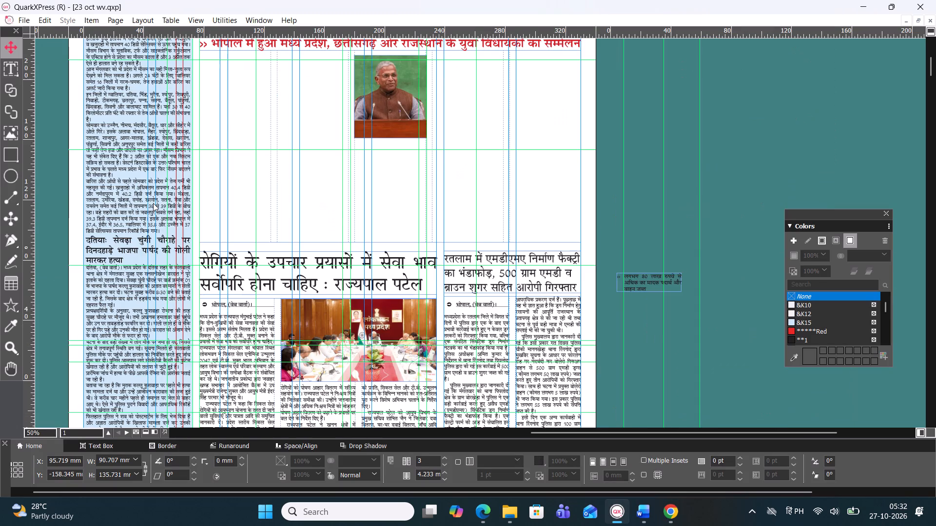
scroll(153, 203, "up", 1)
scroll(153, 203, "down", 4)
scroll(153, 203, "up", 1)
scroll(153, 203, "down", 1)
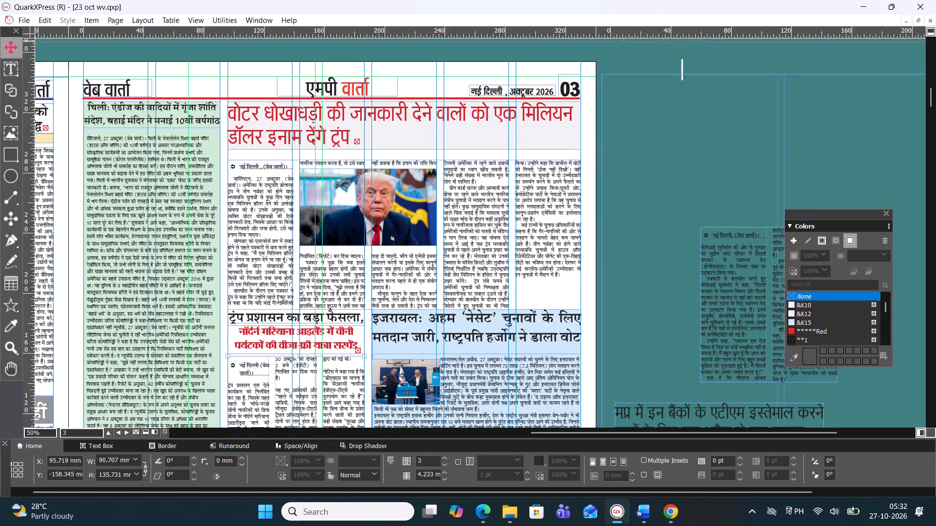
scroll(305, 322, "down", 2)
left_click(321, 268)
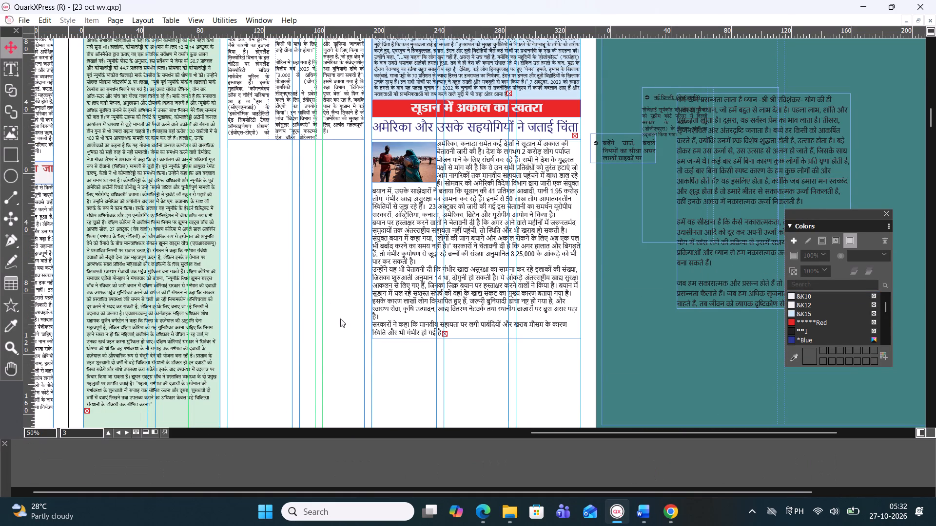
Copy the headline about Kim Jong Un's promise to Vietnam's president from the 27 Oct International Word document.
left_click(650, 518)
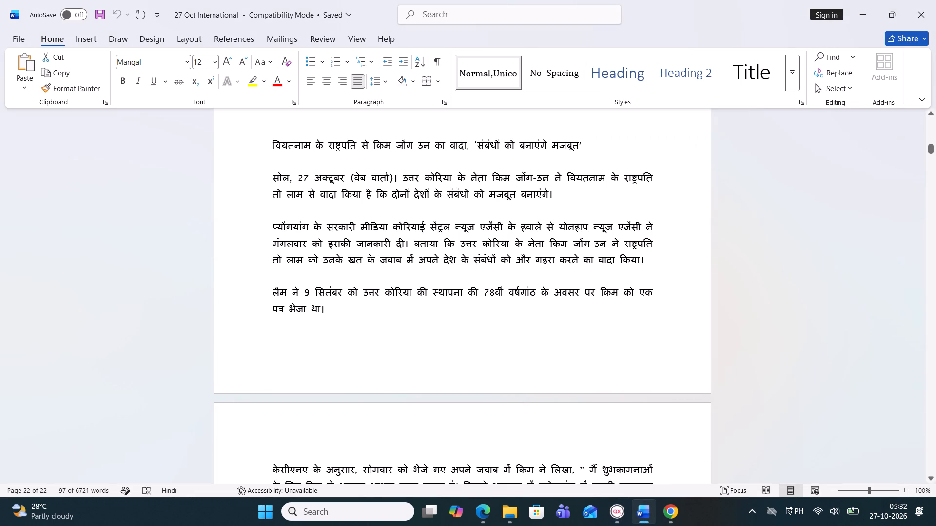
left_click_drag(272, 145, 578, 140)
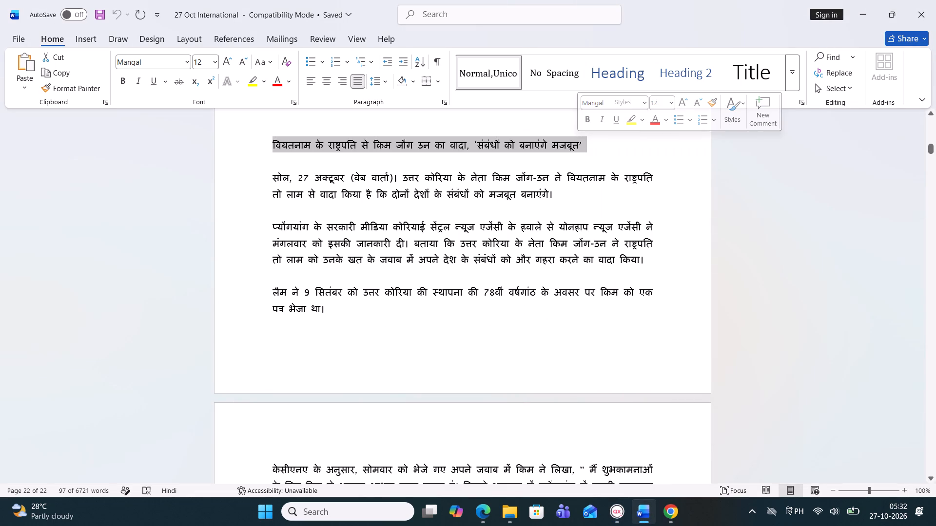
key("ctrl+c")
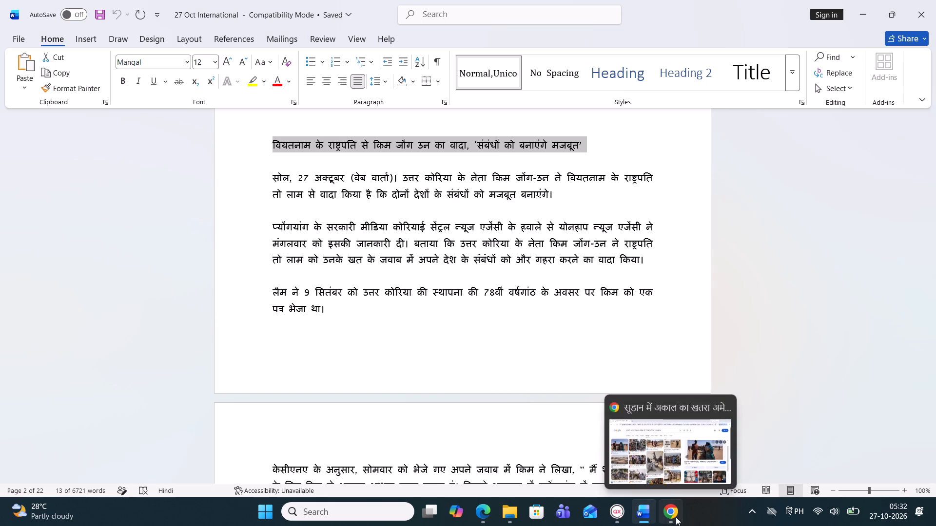
Draw a text box about 90.7 × 33.3 mm below the Northern Mariana visa article on page 3 and paste the Vietnam headline into it.
left_click(609, 514)
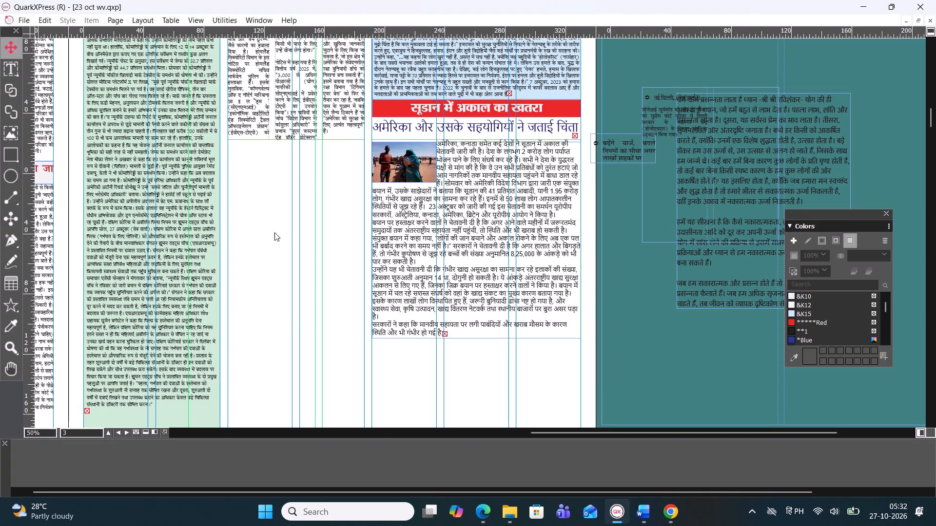
left_click(11, 67)
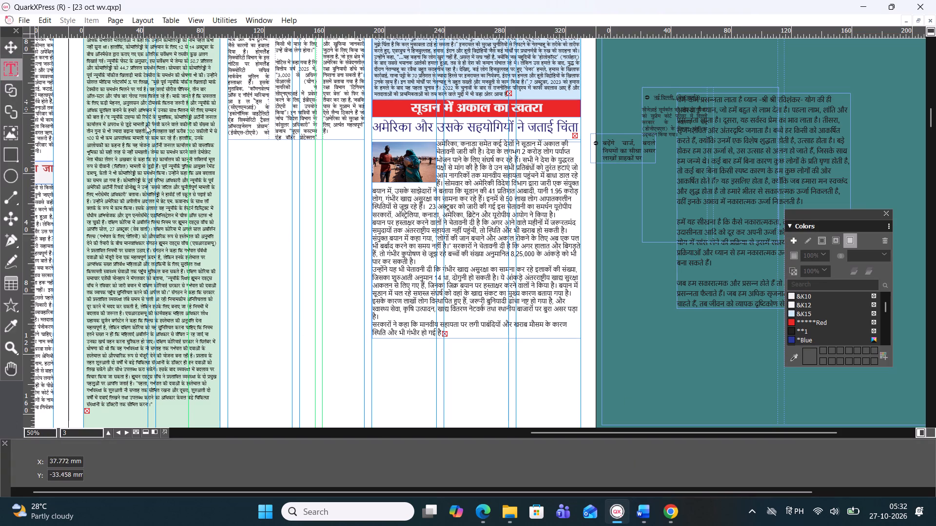
left_click_drag(228, 140, 245, 150)
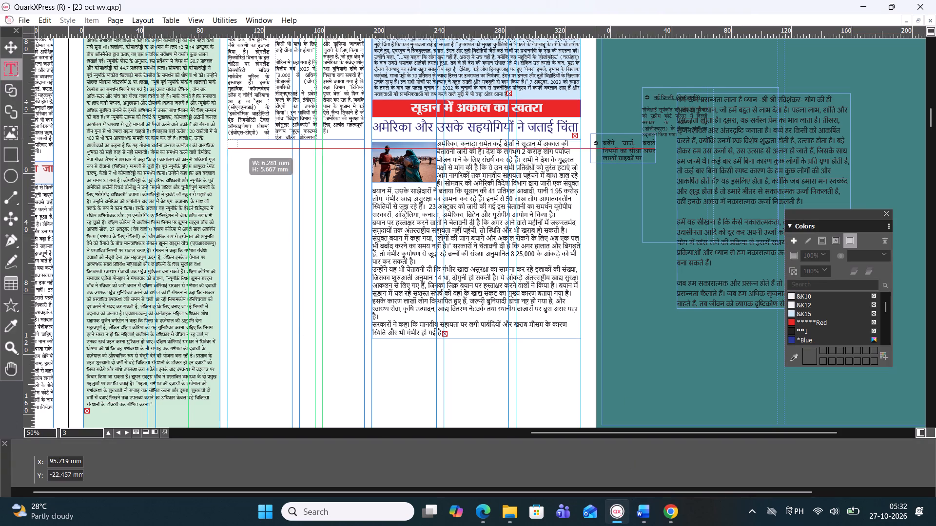
left_click_drag(245, 150, 365, 190)
key("ctrl+c")
key("ctrl+v")
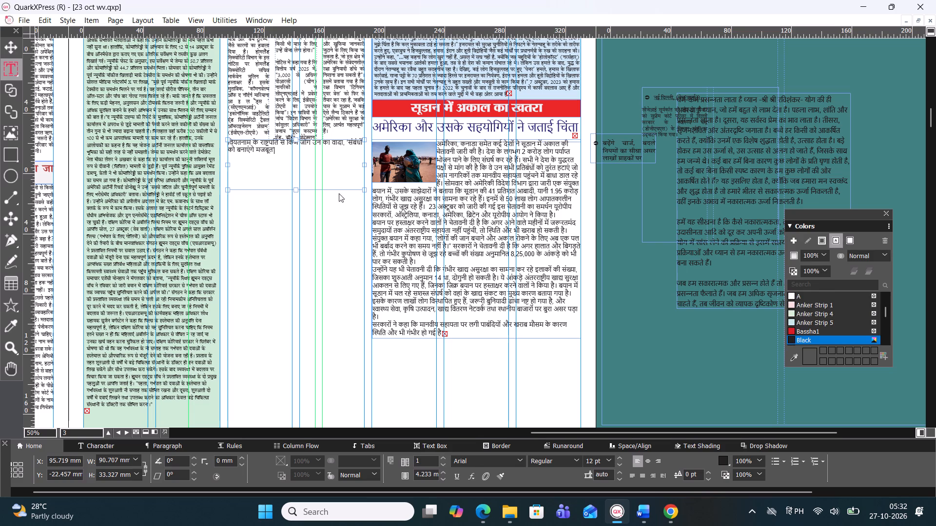
Set the whole Vietnam headline in the Four C Gandhihead font.
left_click_drag(279, 152, 181, 121)
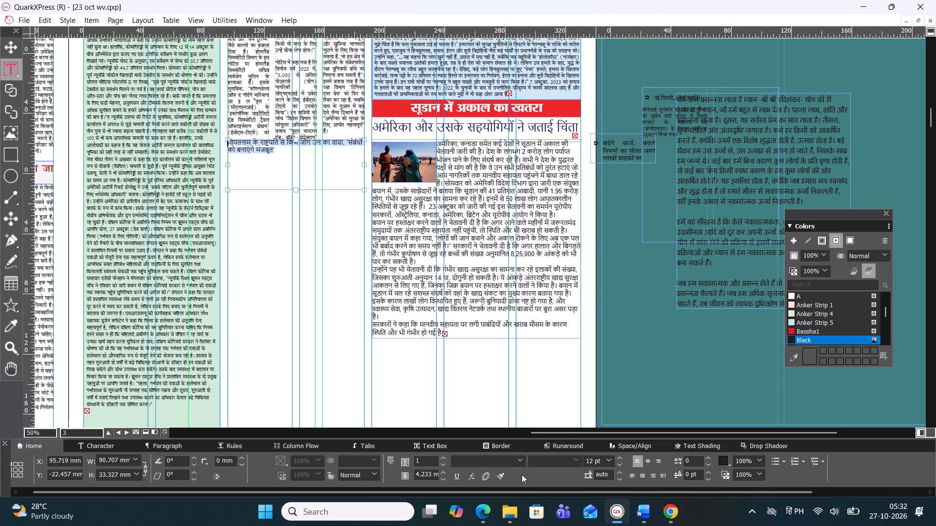
left_click(517, 459)
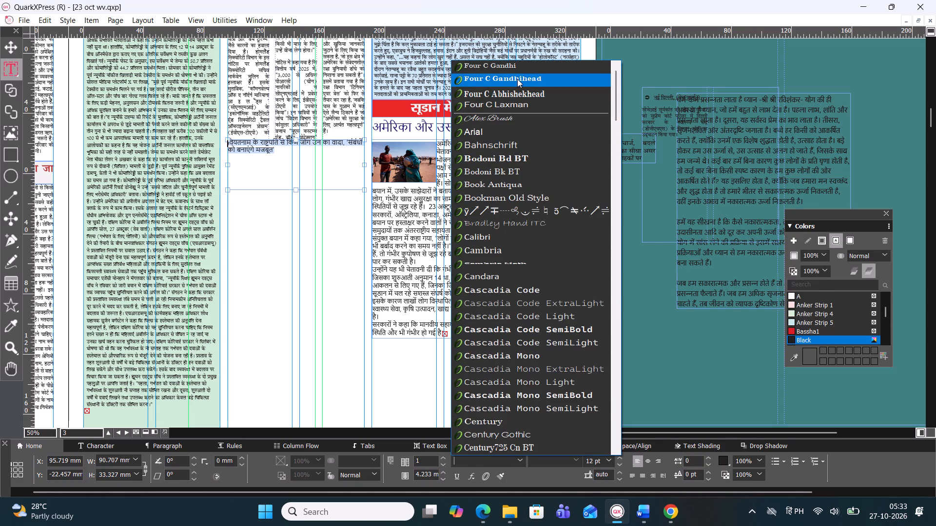
left_click(517, 80)
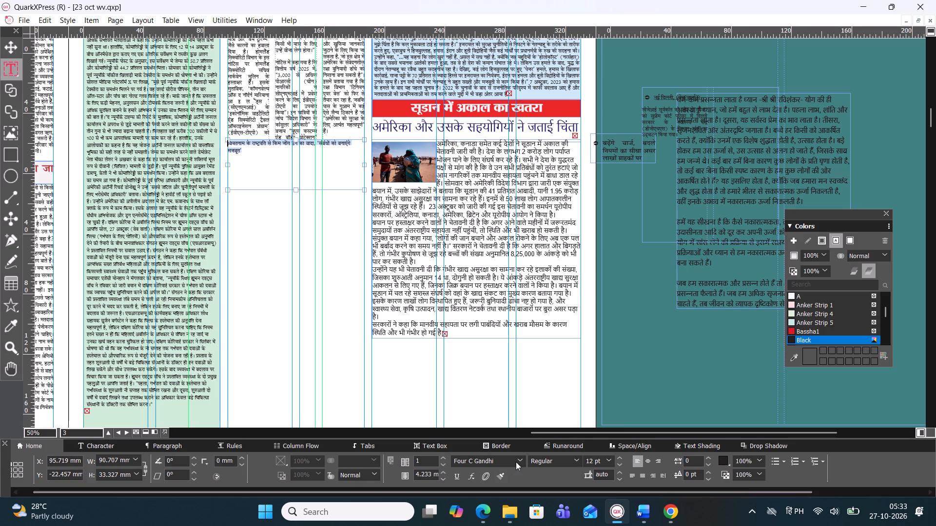
left_click(517, 460)
left_click(513, 68)
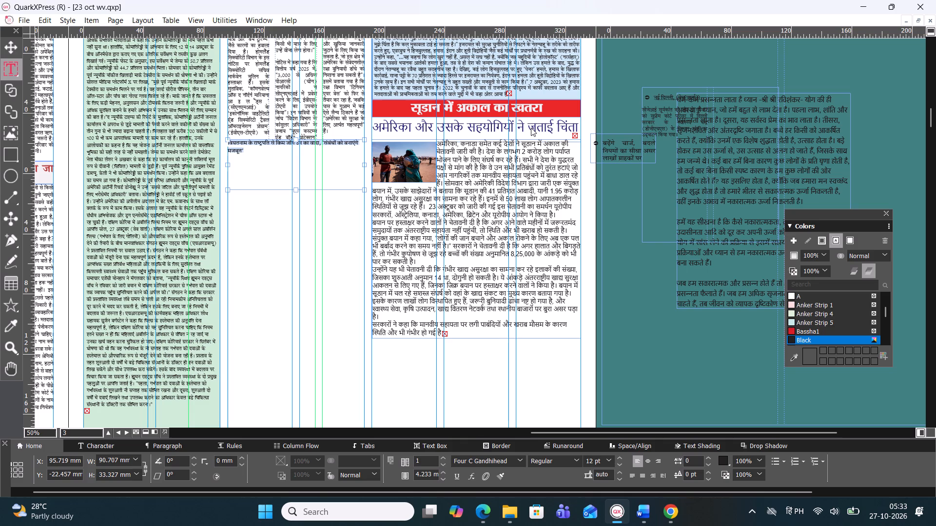
Enlarge the Vietnam headline text to 29 pt.
key("ctrl+alt+shift+period")
key("ctrl+alt+shift+period")
key("ctrl+alt+shift+period")
key("ctrl+alt+shift+period")
key("ctrl+alt+shift+period")
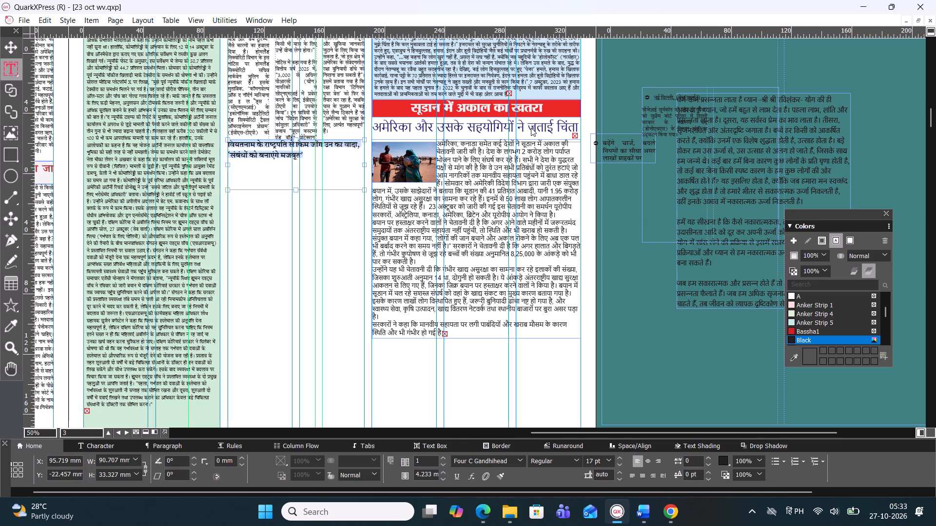
key("ctrl+alt+shift+period")
key("ctrl+alt+shift+period")
key("ctrl+alt+shift+period")
key("ctrl+alt+shift+period")
key("ctrl+alt+shift+period")
key("ctrl+alt+shift+period")
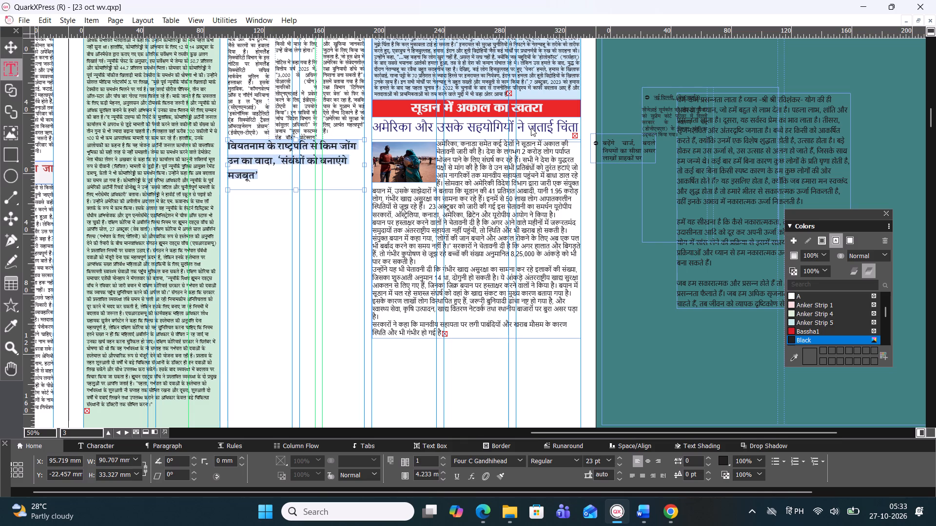
key("ctrl+alt+shift+period")
key("ctrl+alt+shift+period")
key("ctrl+alt+shift+period")
key("ctrl+alt+shift+period")
key("ctrl+alt+shift+period")
key("ctrl+alt+shift+period")
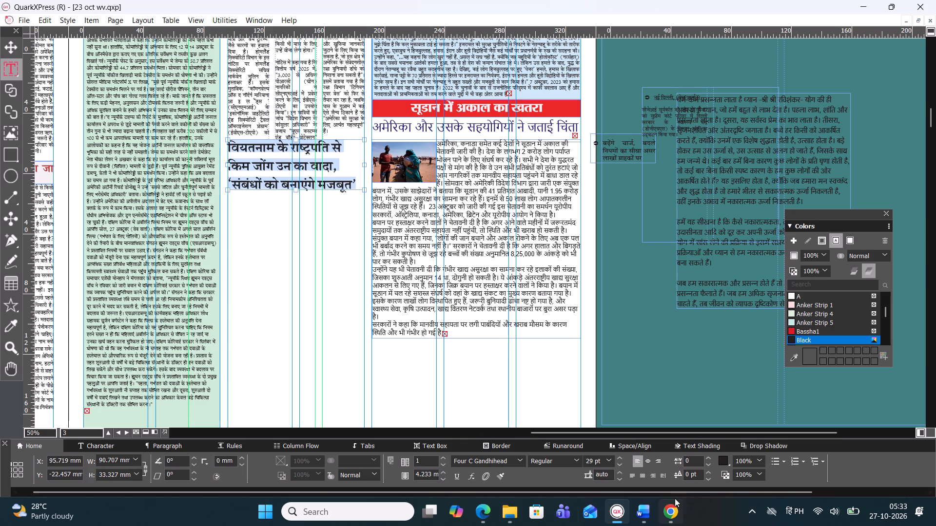
Centre the Vietnam headline and set its line spacing to 30.8 pt.
left_click(645, 461)
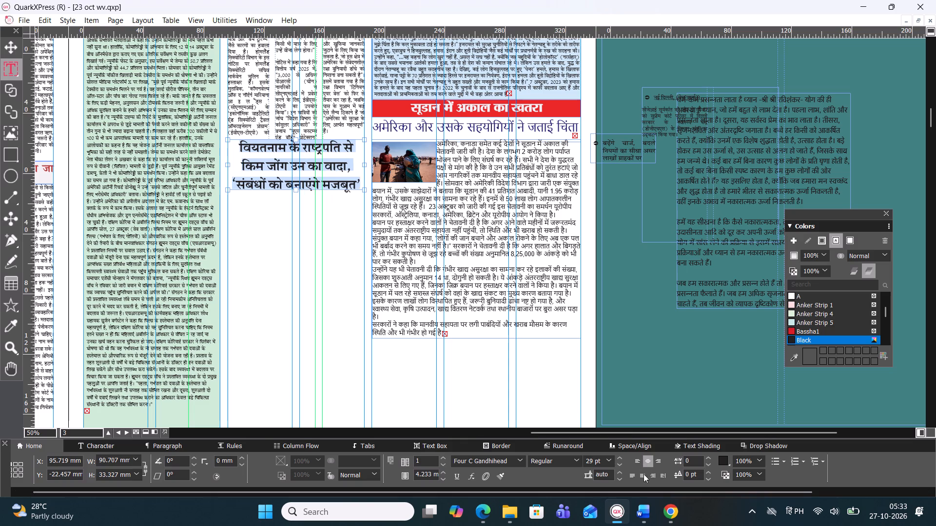
left_click(631, 471)
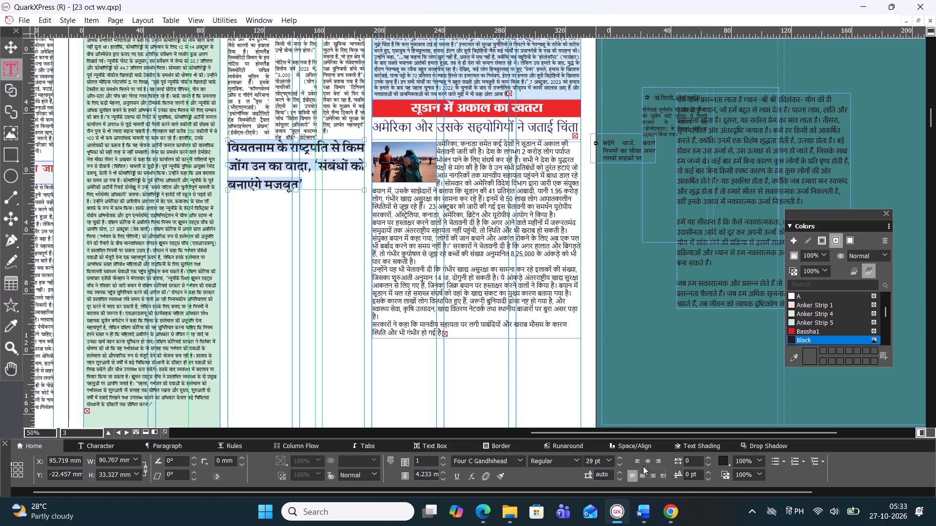
left_click(648, 461)
left_click(620, 473)
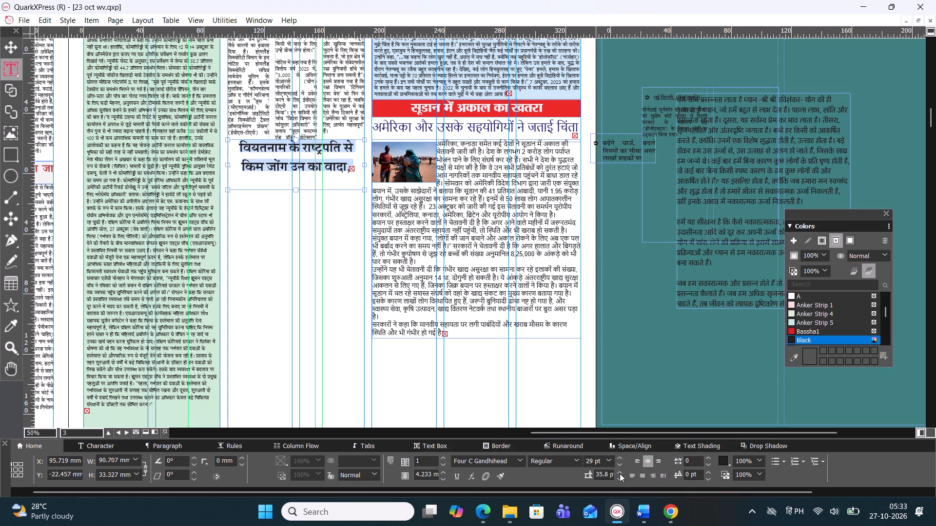
triple_click(620, 479)
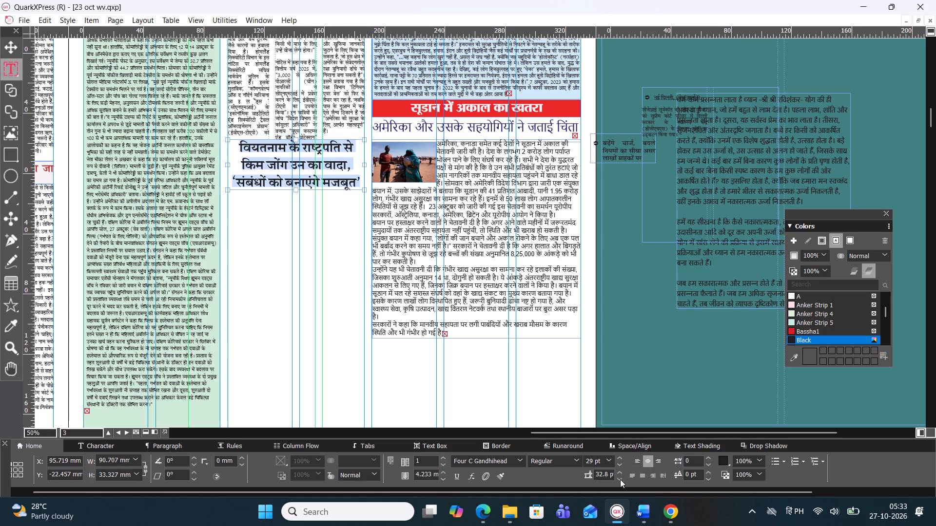
triple_click(620, 479)
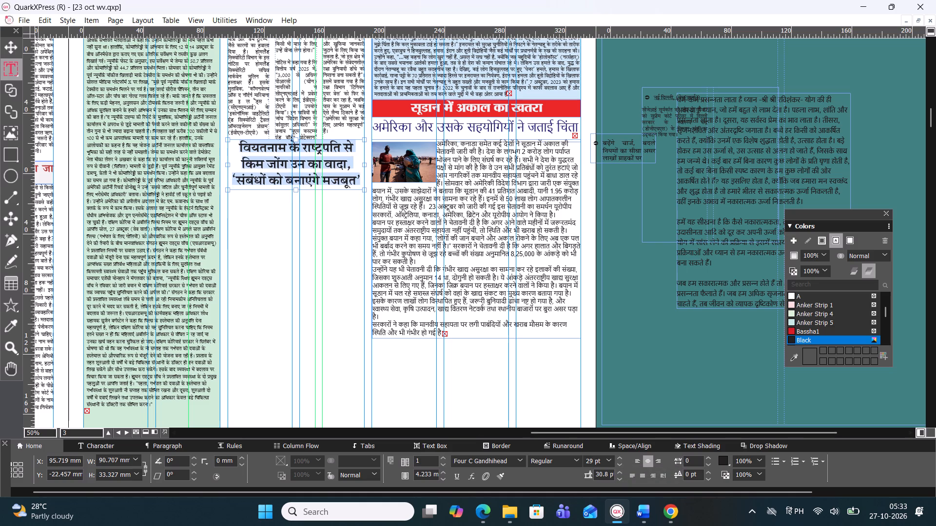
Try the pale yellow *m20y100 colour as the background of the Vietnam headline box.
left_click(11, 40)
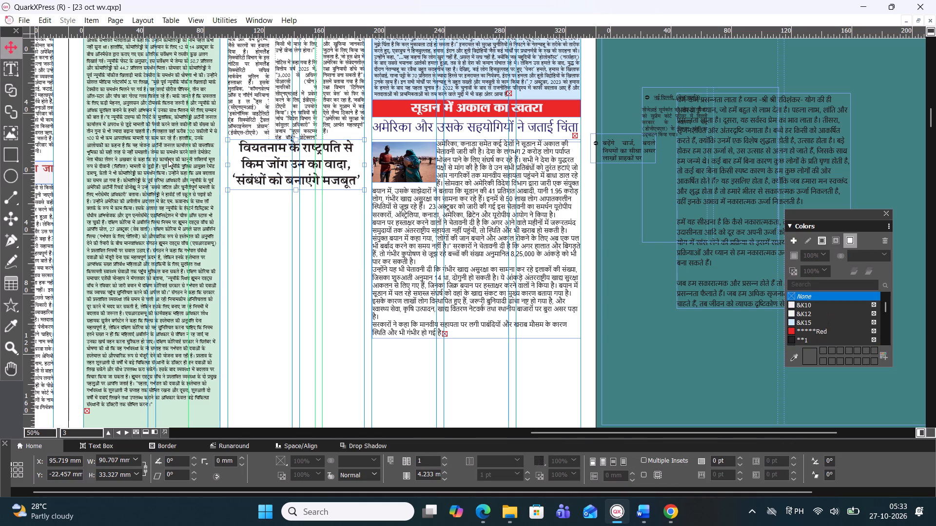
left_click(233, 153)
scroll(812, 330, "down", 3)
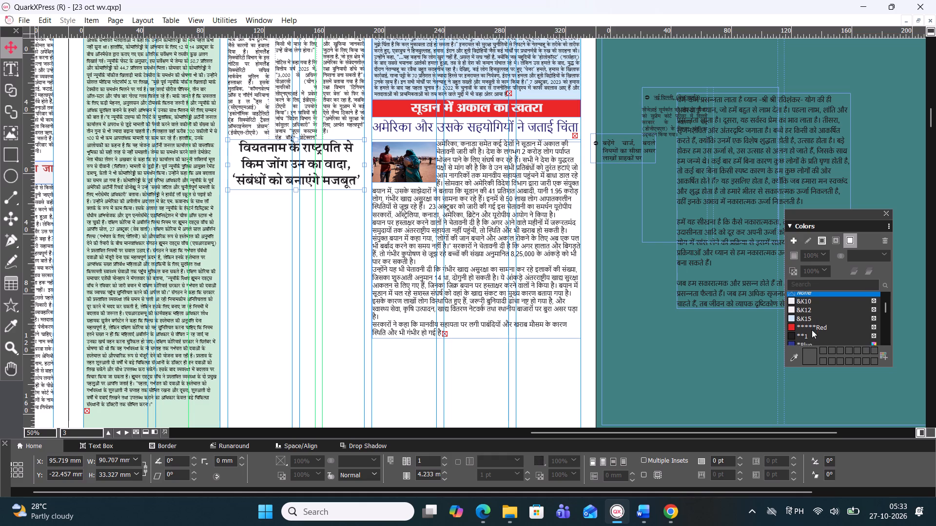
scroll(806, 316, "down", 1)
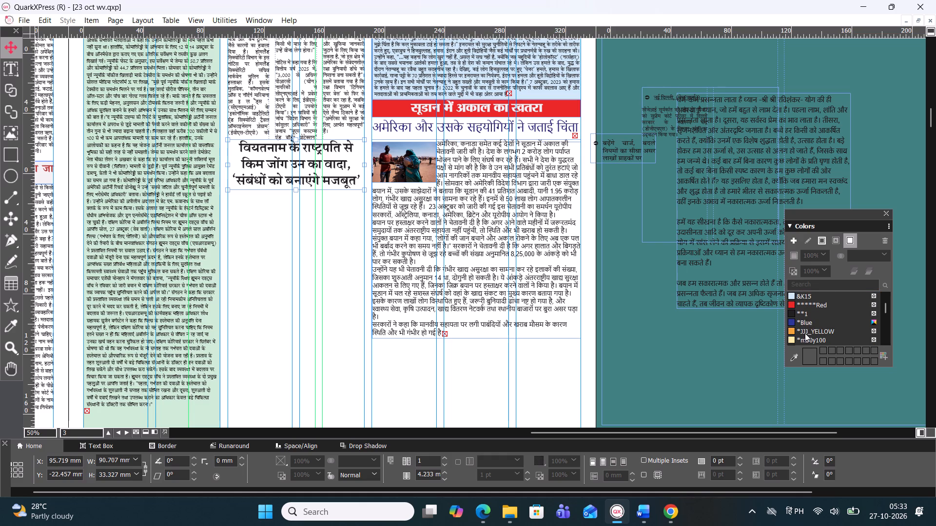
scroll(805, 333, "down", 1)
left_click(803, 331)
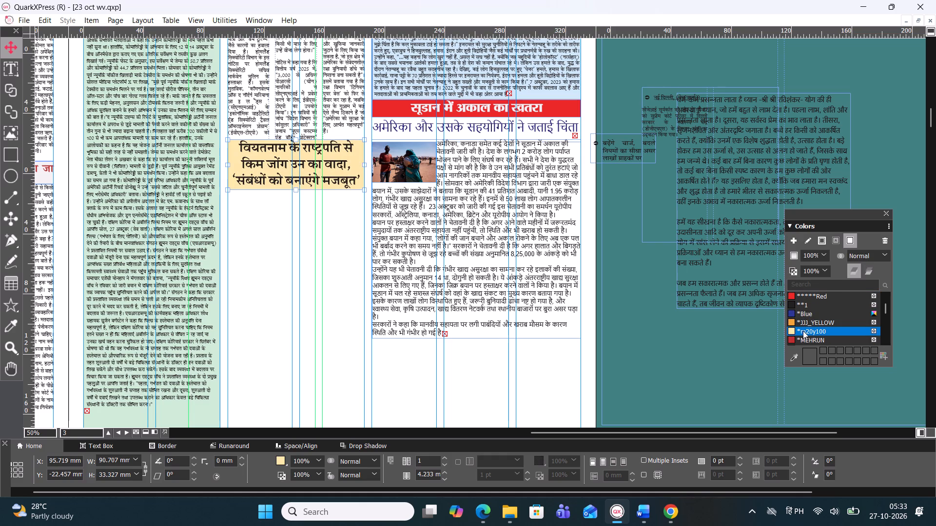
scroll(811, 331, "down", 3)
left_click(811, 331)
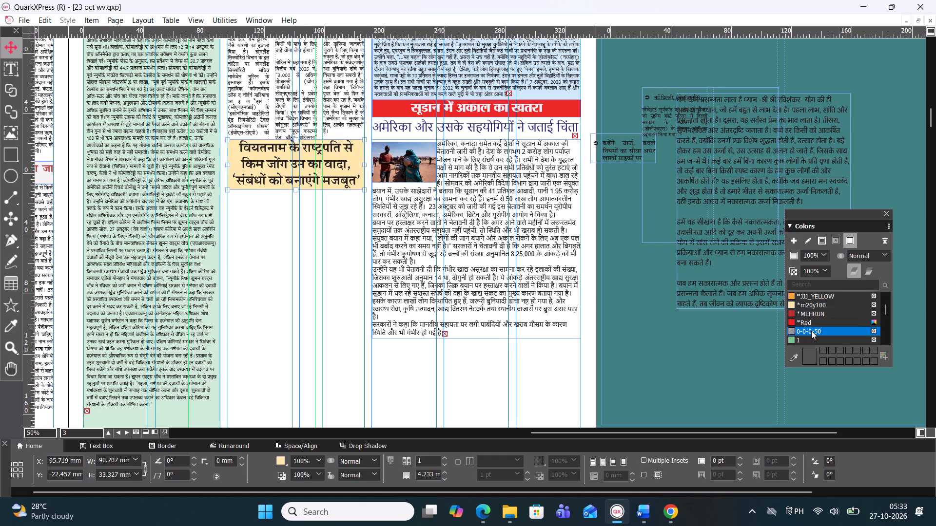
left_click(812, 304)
Fill the Vietnam headline box with the blue colour c100m40.
scroll(812, 339, "down", 2)
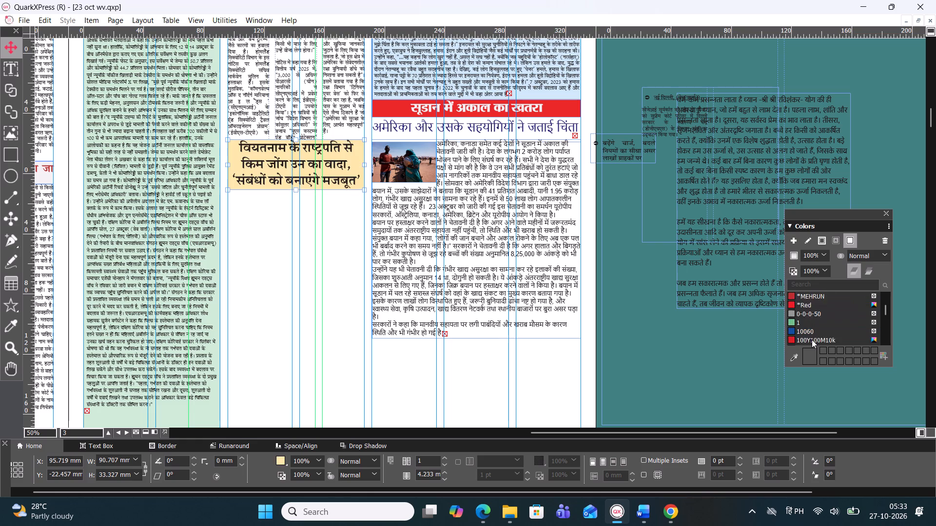
scroll(812, 339, "down", 10)
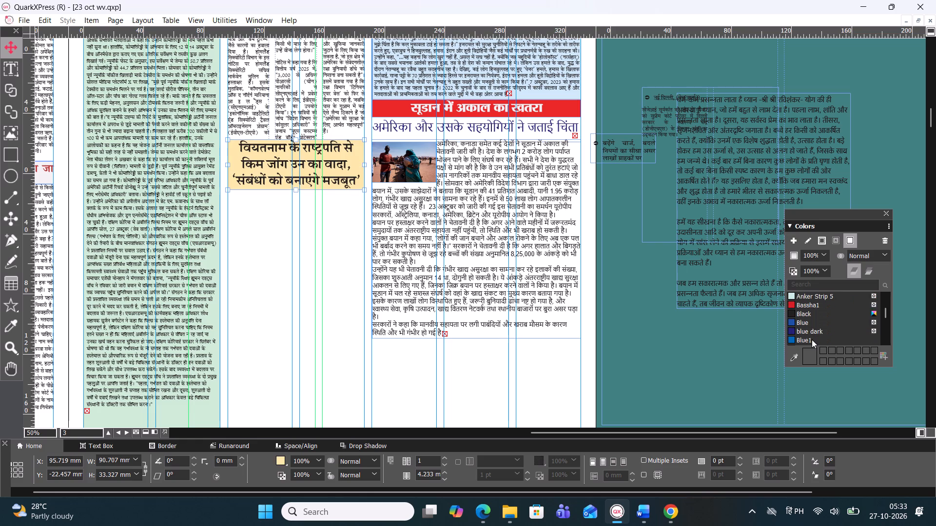
scroll(812, 339, "down", 7)
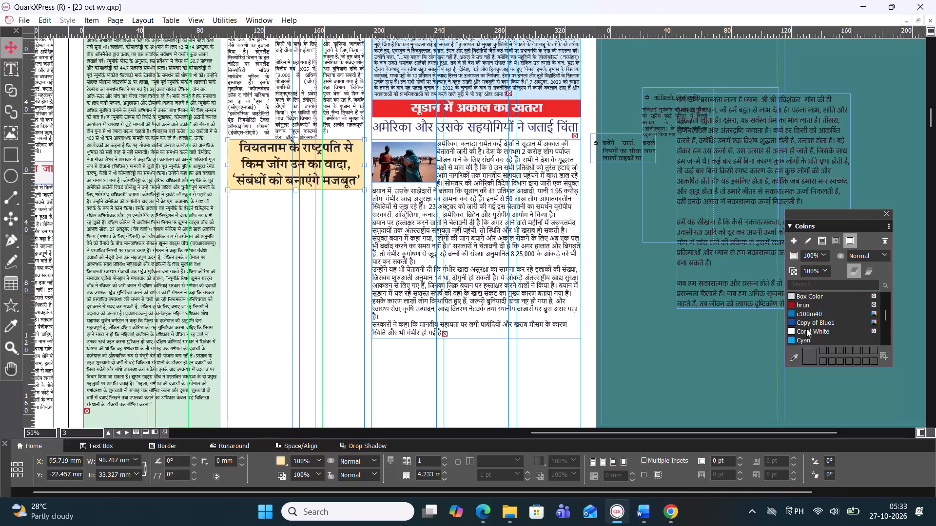
left_click(804, 315)
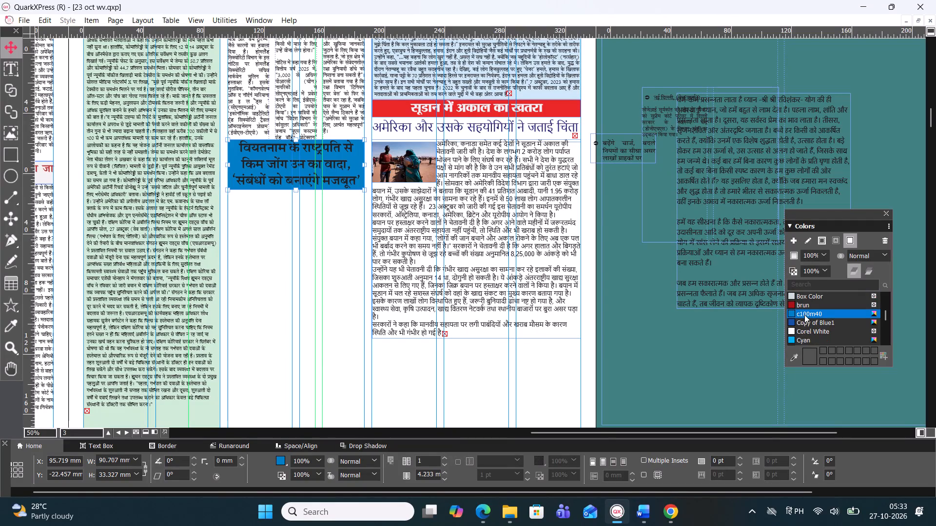
Recolour the whole Vietnam headline text with the white swatch named A.
left_click(326, 174)
left_click(834, 239)
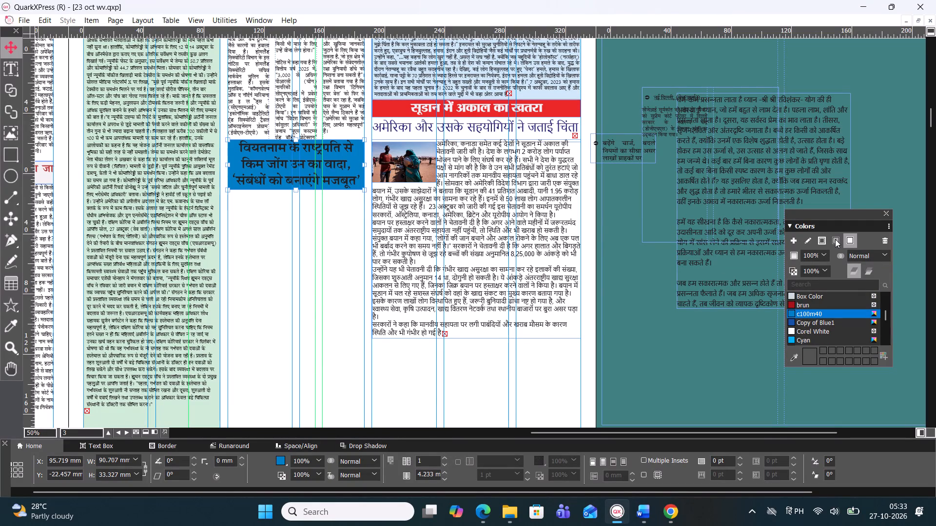
double_click(835, 239)
double_click(345, 163)
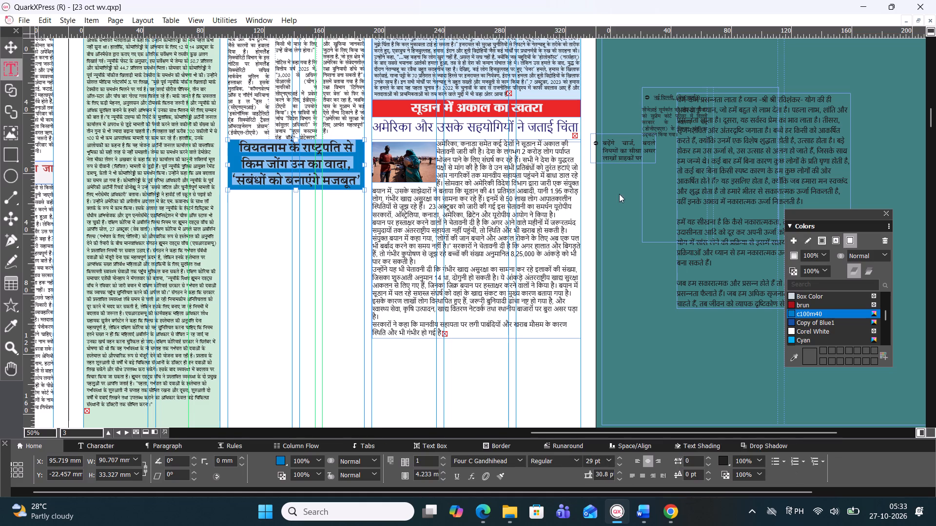
left_click(829, 239)
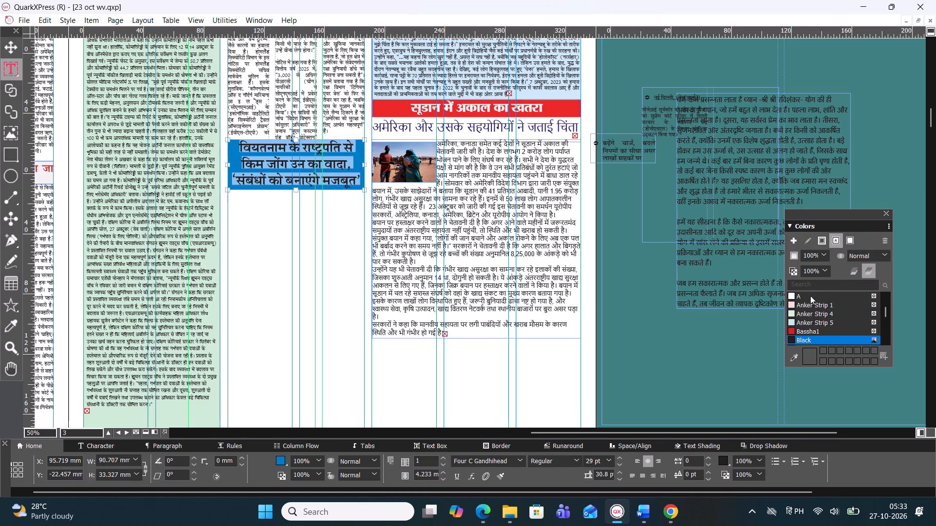
left_click(810, 296)
left_click(3, 47)
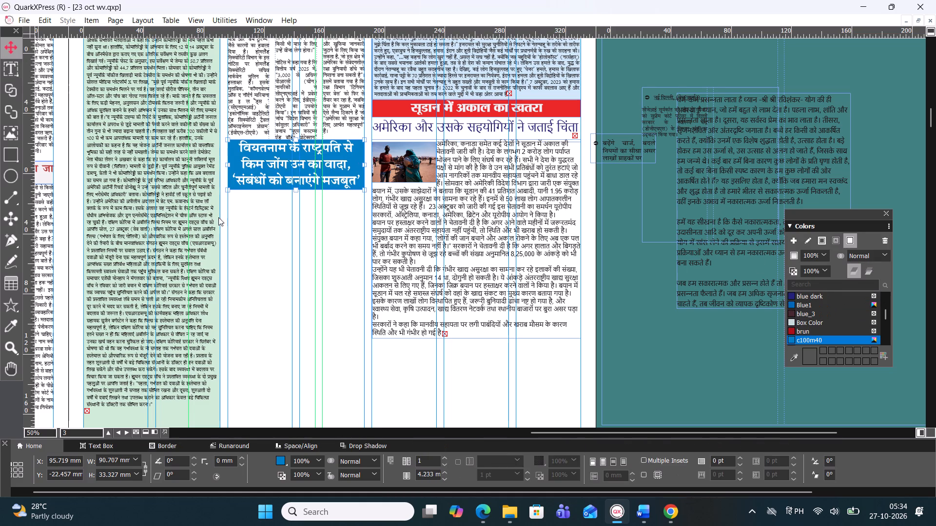
left_click(251, 229)
Switch to the 27 Oct International document in Word, at the Vietnam–Kim story.
scroll(271, 243, "down", 1)
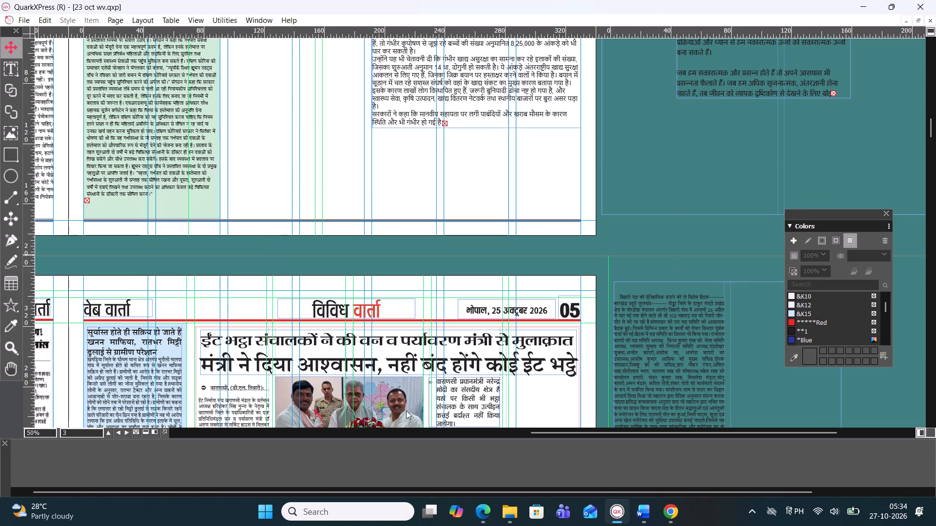
left_click(640, 515)
scroll(349, 262, "down", 1)
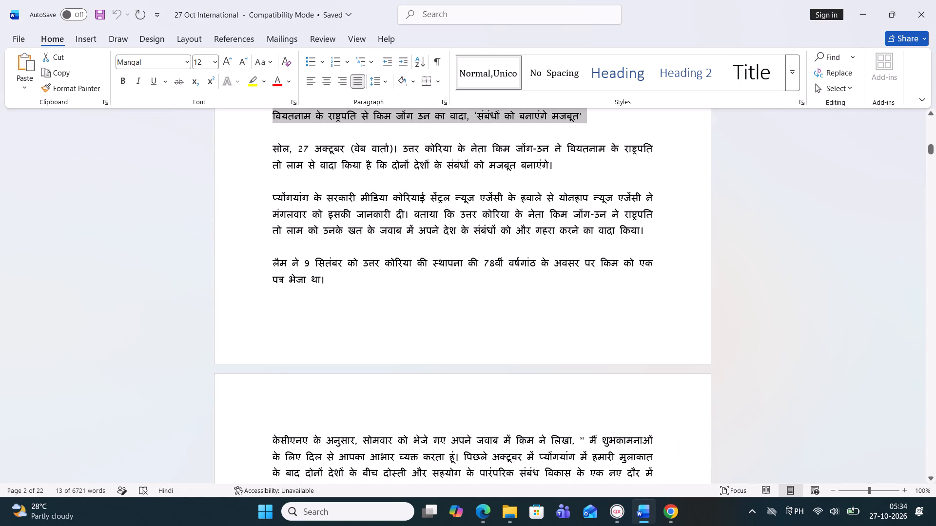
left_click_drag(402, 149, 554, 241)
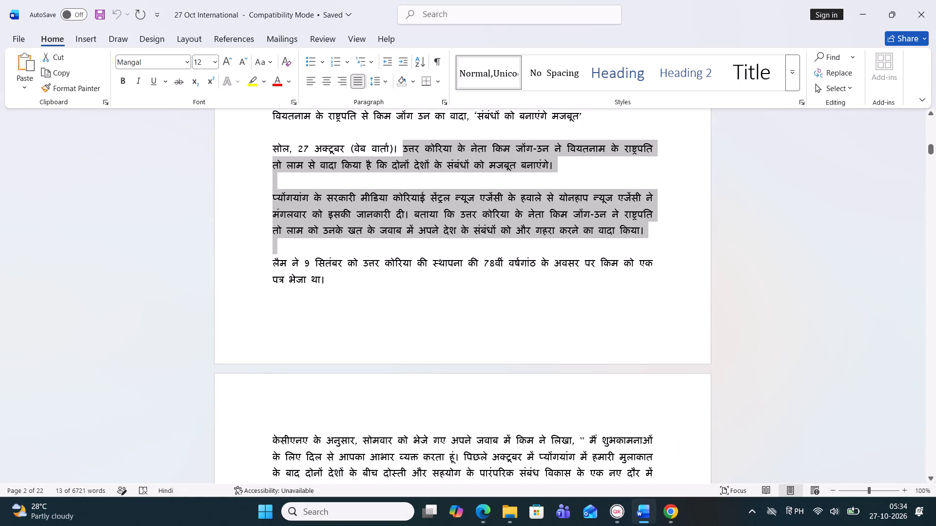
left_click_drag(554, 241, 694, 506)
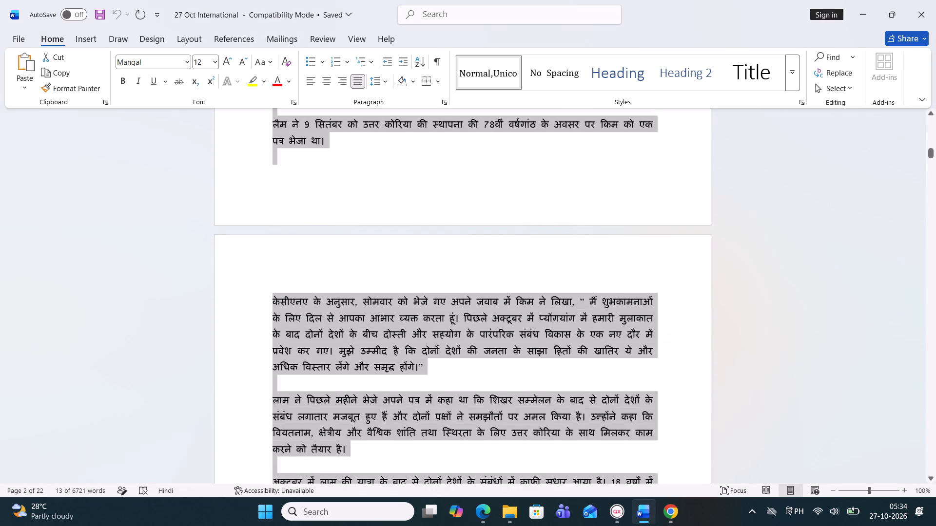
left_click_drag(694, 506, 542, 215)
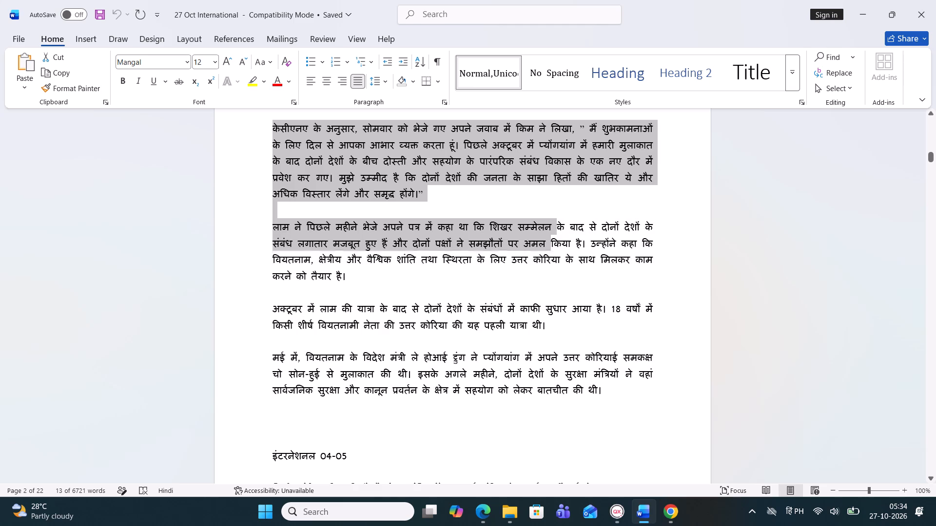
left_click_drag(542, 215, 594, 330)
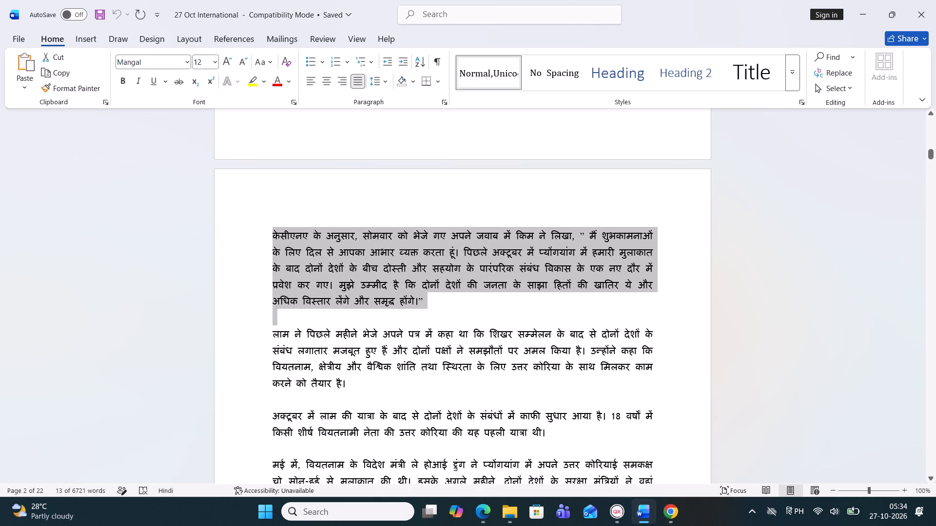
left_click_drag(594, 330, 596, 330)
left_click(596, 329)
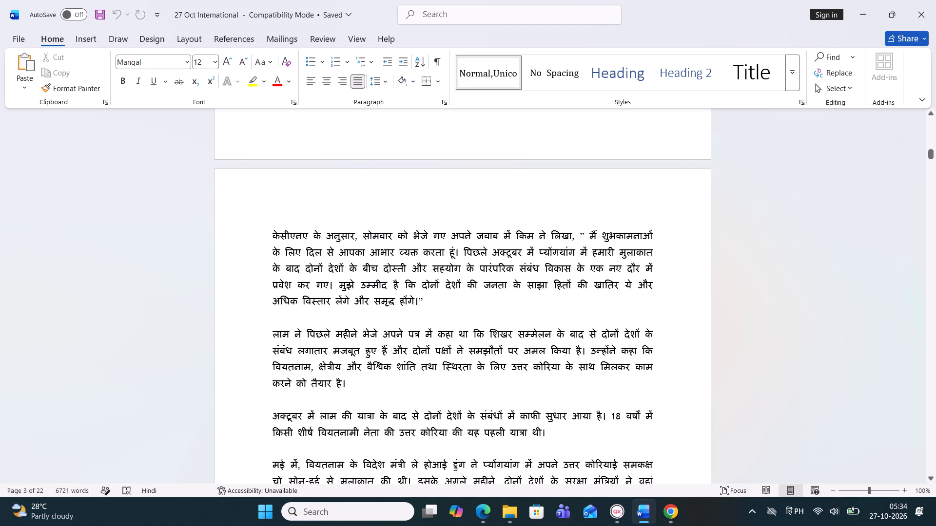
Copy the Vietnam story's body from "उत्तर कोरिया के नेता" after the dateline through the paragraph ending "करने को तैयार है।".
scroll(365, 310, "up", 11)
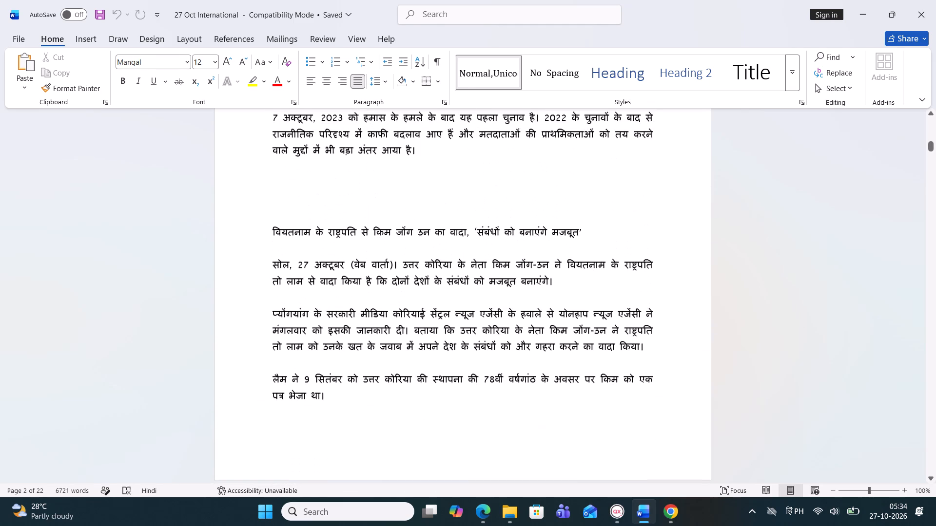
left_click_drag(400, 264, 563, 455)
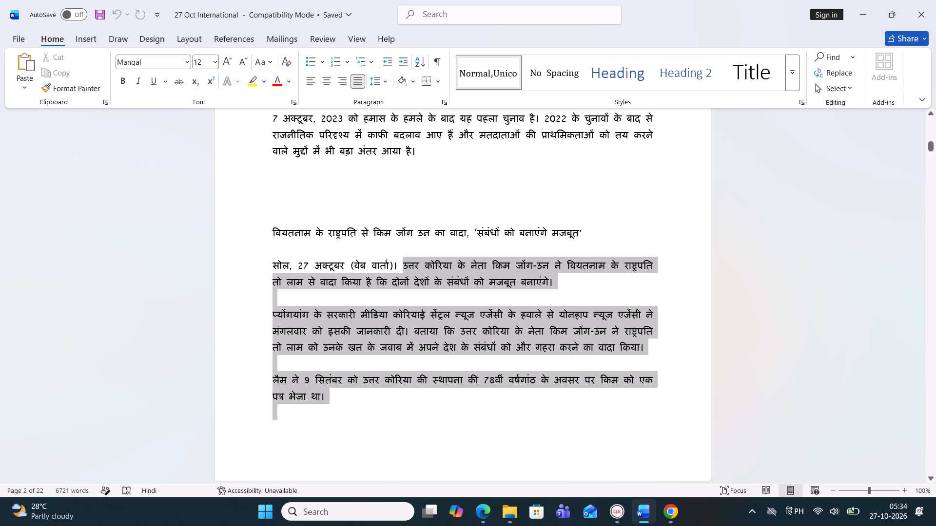
left_click_drag(563, 455, 588, 256)
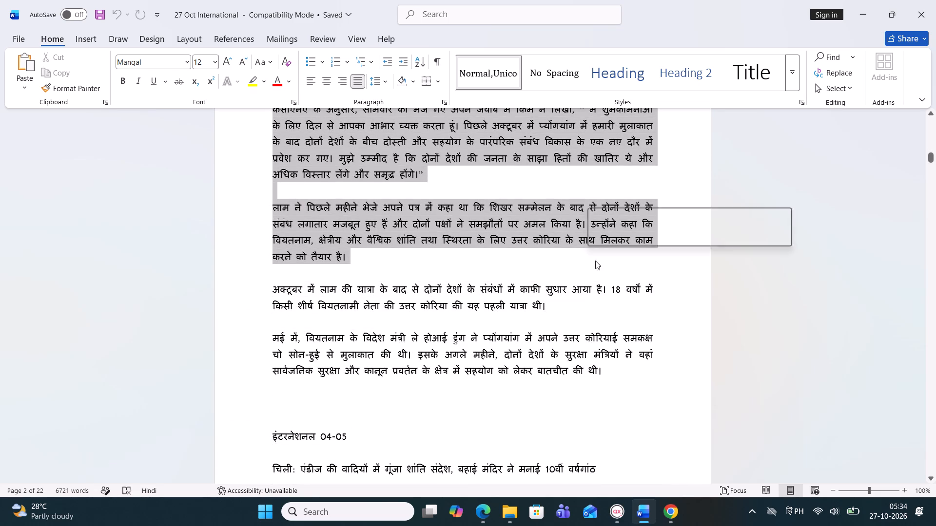
key("ctrl+c")
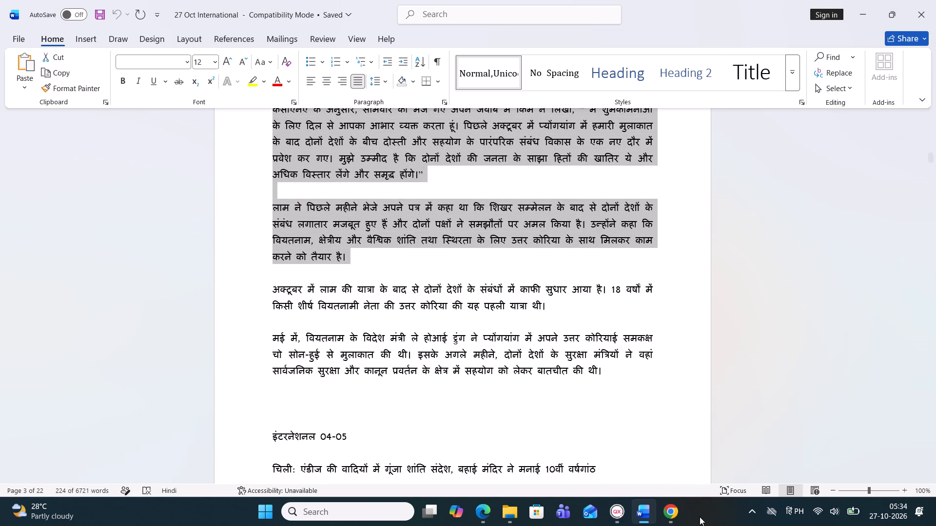
Switch back to QuarkXPress and draw a text box about 234.3 × 155.2 mm from below the Vietnam headline to the page's foot.
left_click(613, 512)
scroll(275, 169, "up", 1)
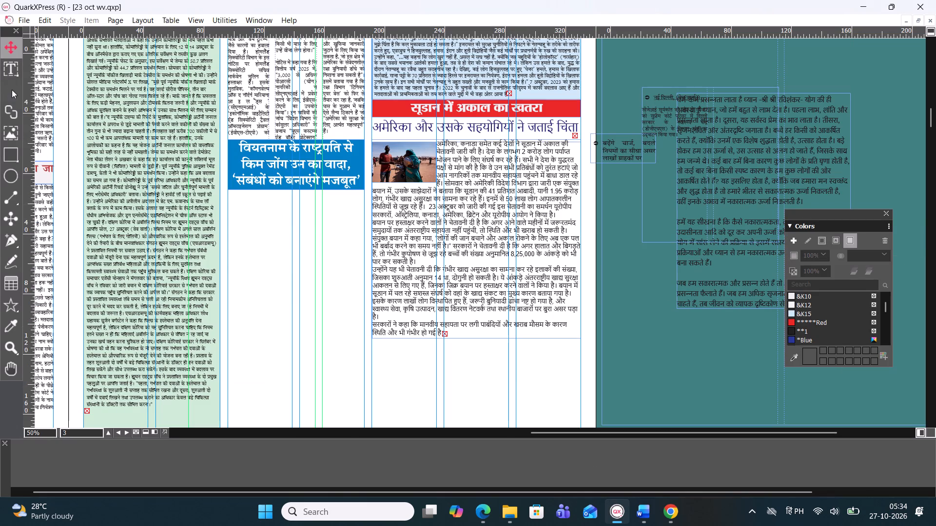
left_click(12, 75)
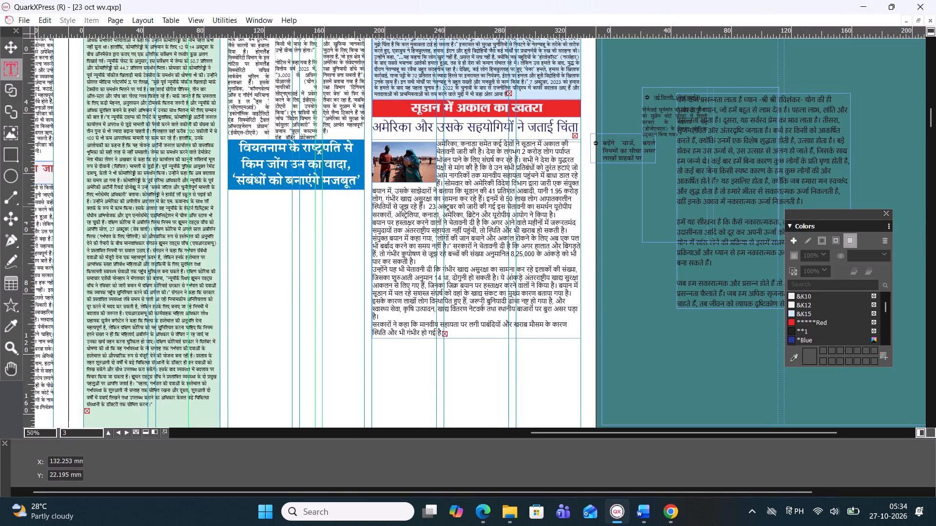
scroll(284, 207, "down", 1)
scroll(284, 200, "up", 1)
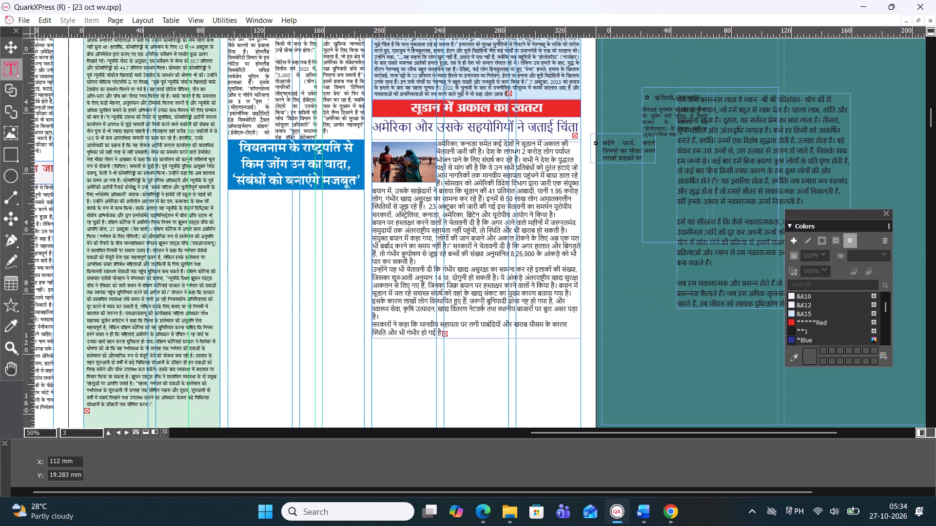
left_click_drag(230, 191, 399, 383)
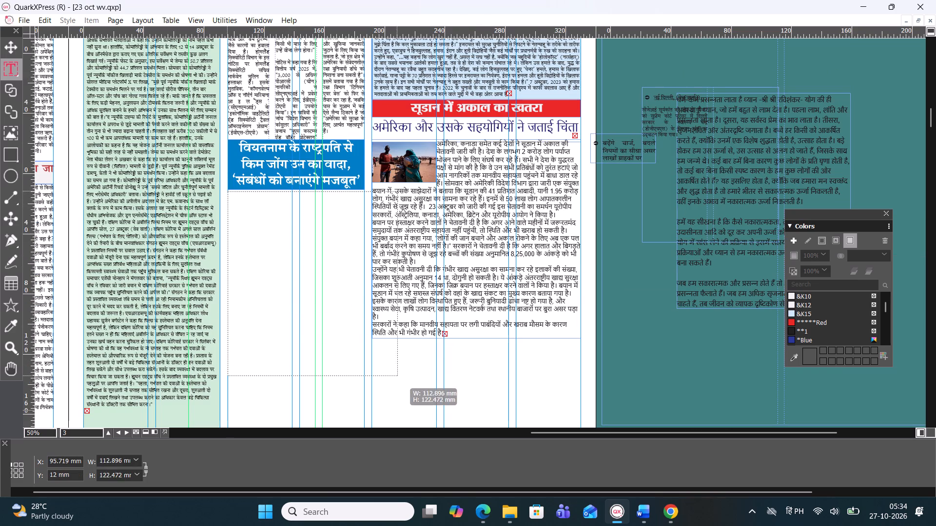
left_click_drag(399, 383, 547, 326)
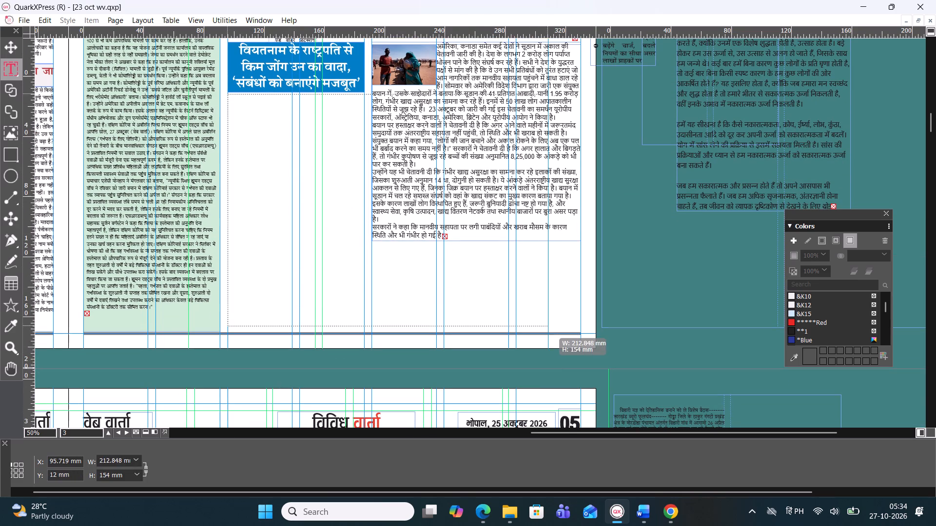
left_click_drag(547, 326, 579, 328)
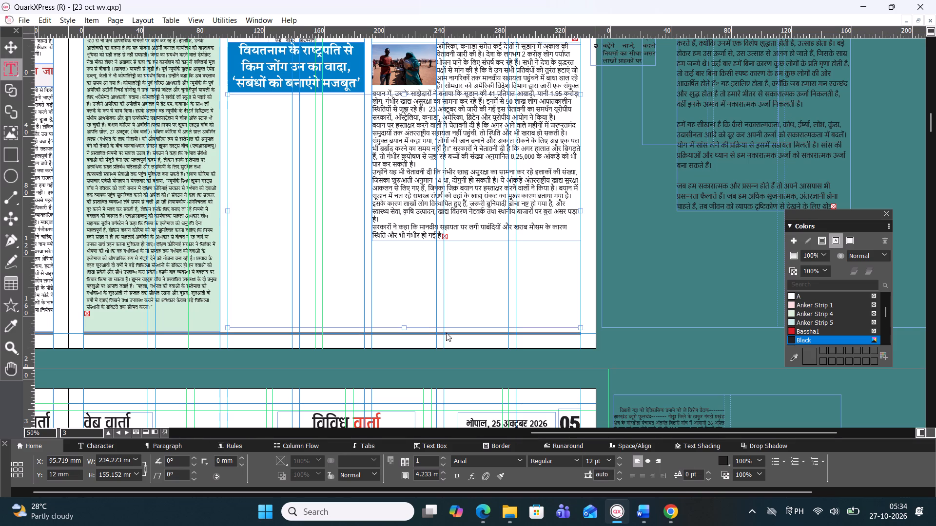
Give the new text box two columns and narrow it to the headline box's width, about 90.7 mm.
left_click(440, 459)
left_click_drag(581, 214, 381, 229)
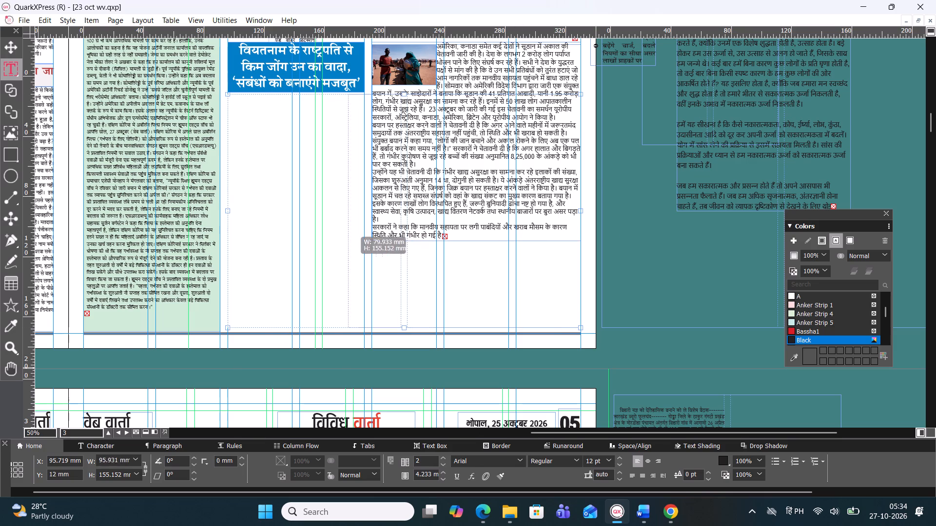
left_click_drag(381, 229, 362, 226)
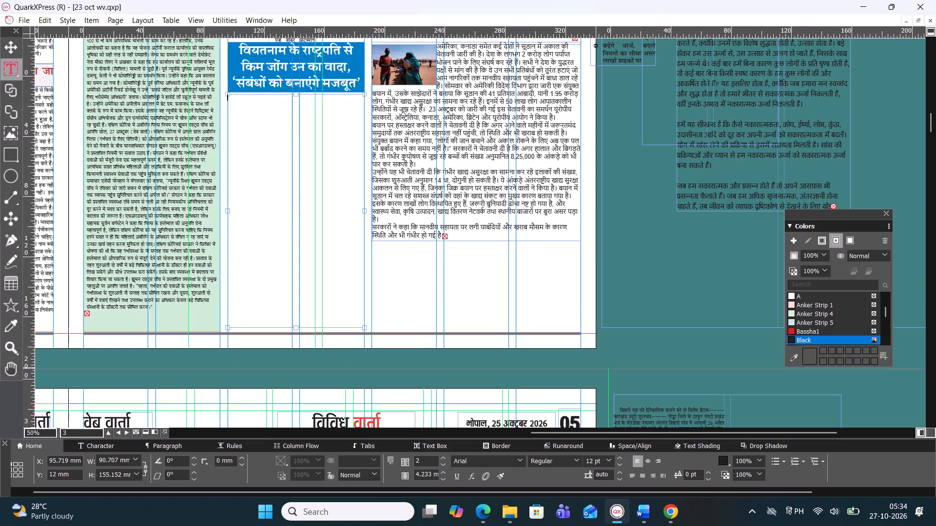
Paste the copied Vietnam story body into the two-column text box below the headline.
key("ctrl+v")
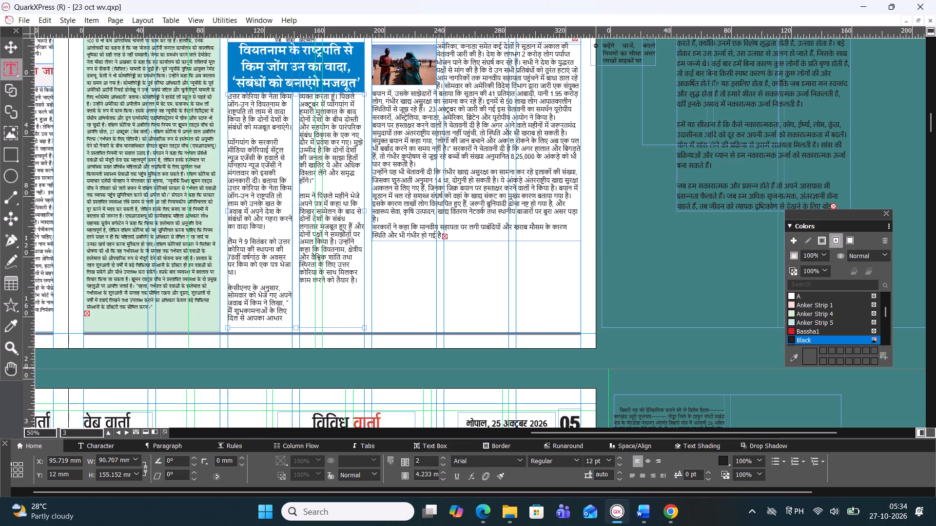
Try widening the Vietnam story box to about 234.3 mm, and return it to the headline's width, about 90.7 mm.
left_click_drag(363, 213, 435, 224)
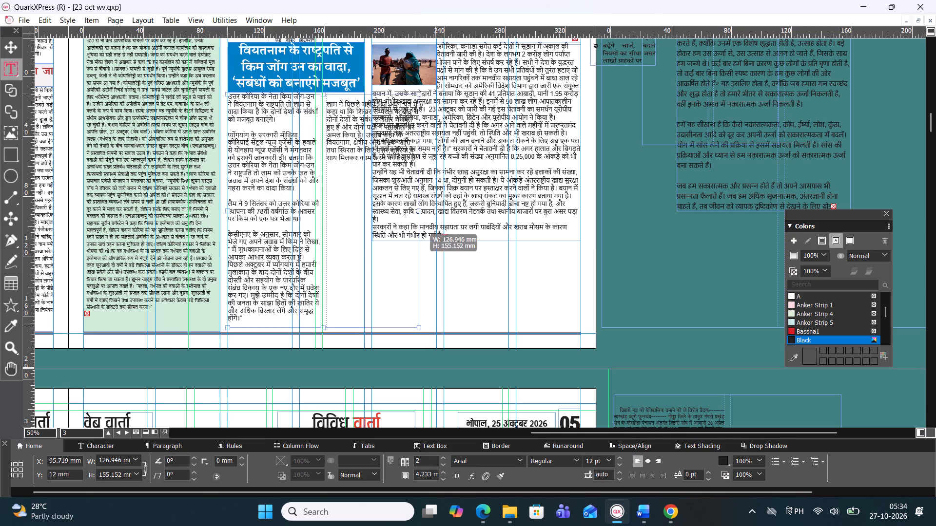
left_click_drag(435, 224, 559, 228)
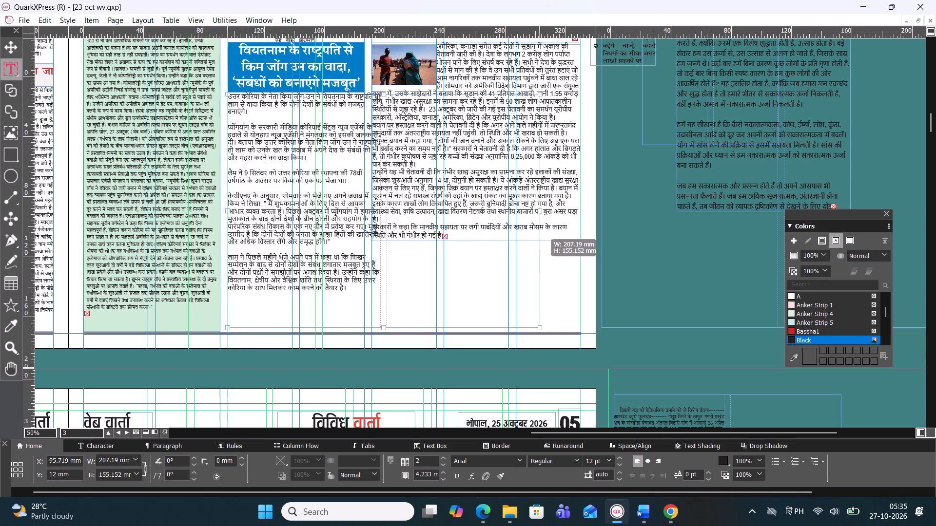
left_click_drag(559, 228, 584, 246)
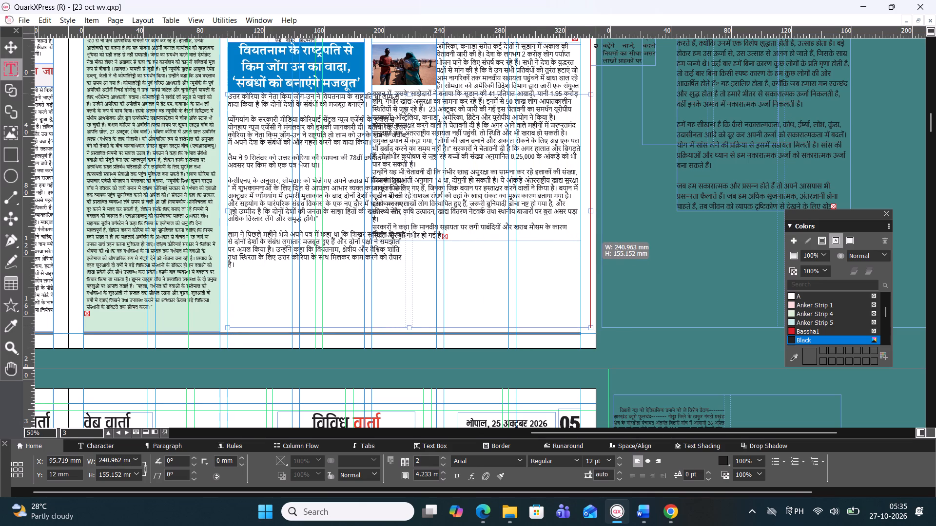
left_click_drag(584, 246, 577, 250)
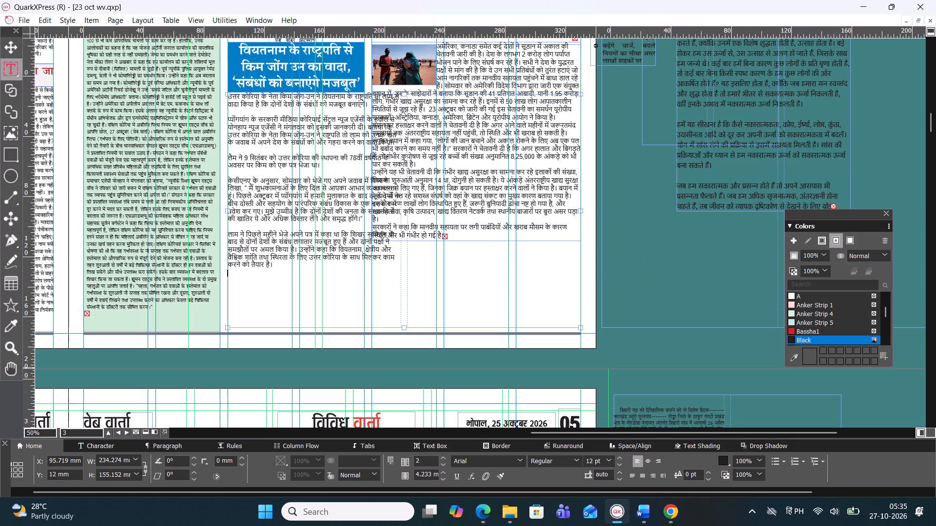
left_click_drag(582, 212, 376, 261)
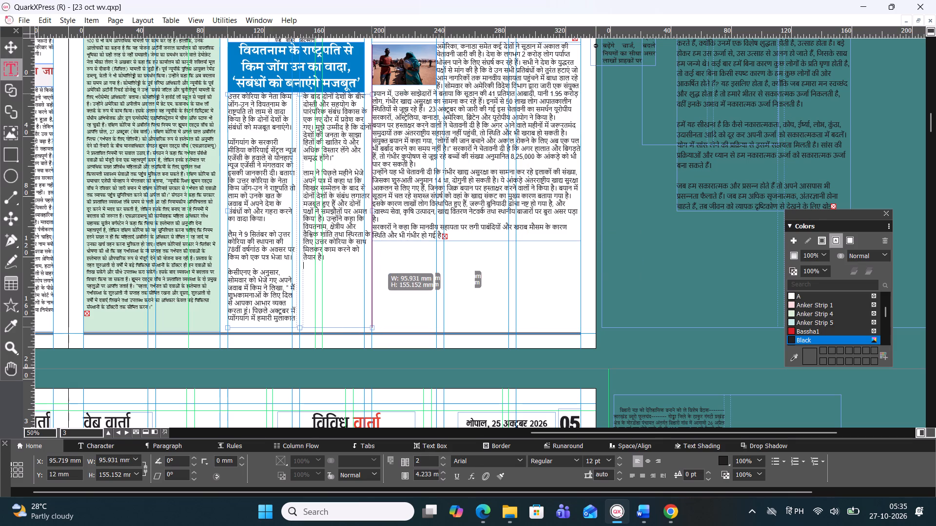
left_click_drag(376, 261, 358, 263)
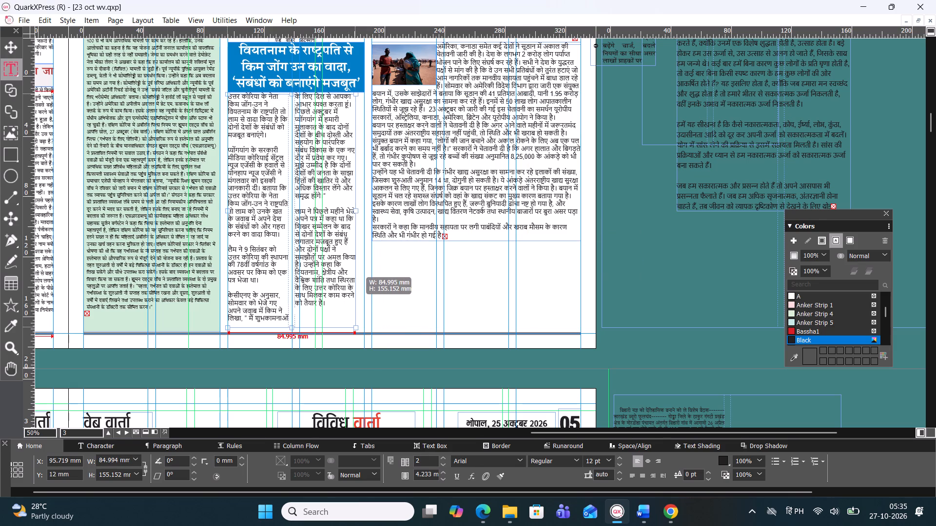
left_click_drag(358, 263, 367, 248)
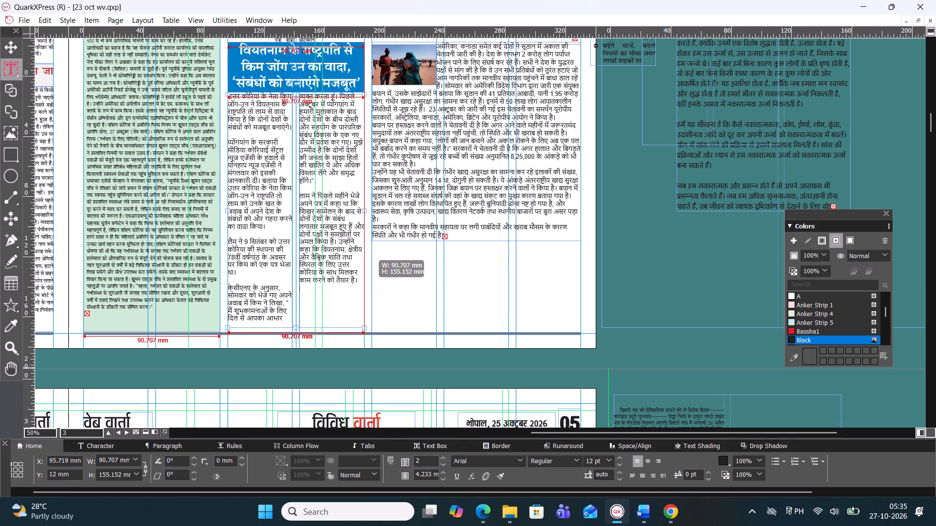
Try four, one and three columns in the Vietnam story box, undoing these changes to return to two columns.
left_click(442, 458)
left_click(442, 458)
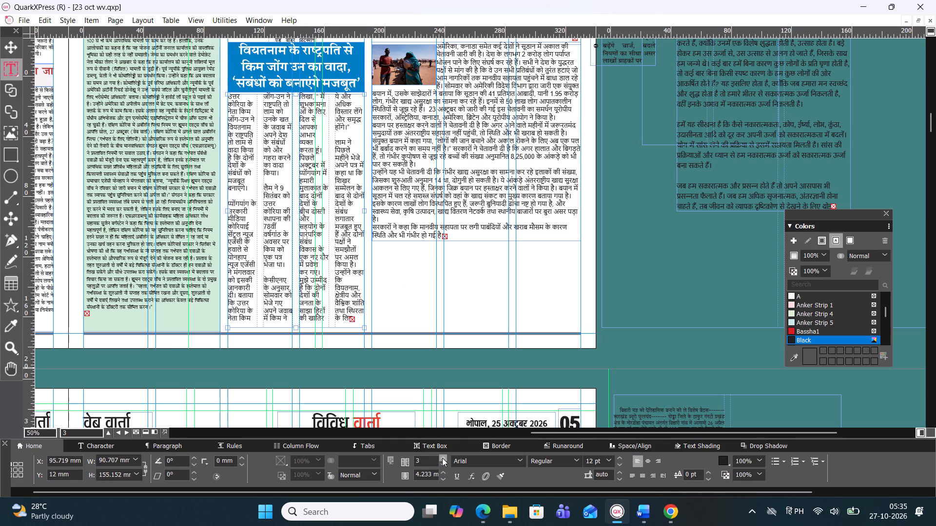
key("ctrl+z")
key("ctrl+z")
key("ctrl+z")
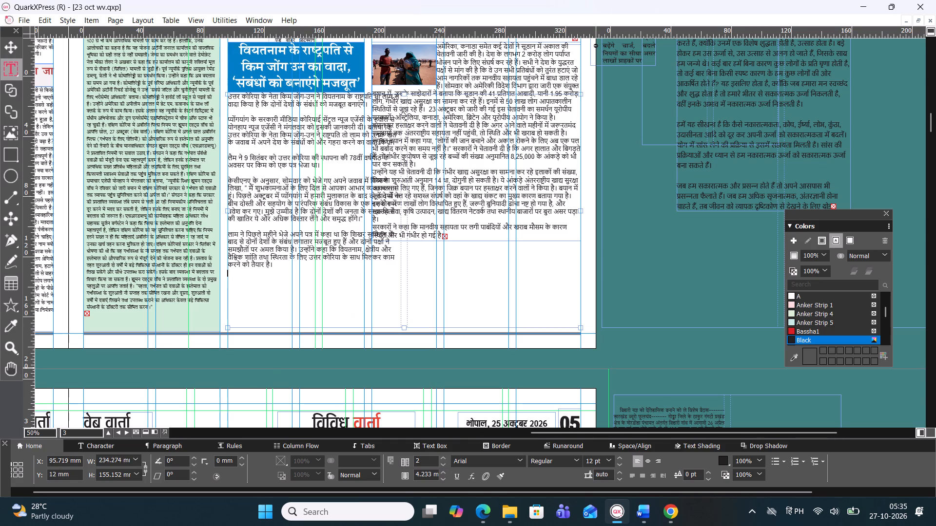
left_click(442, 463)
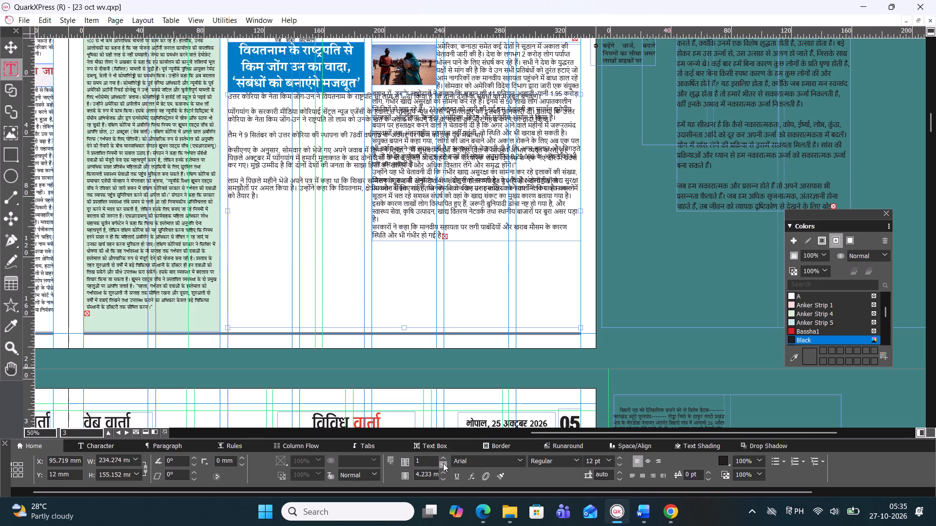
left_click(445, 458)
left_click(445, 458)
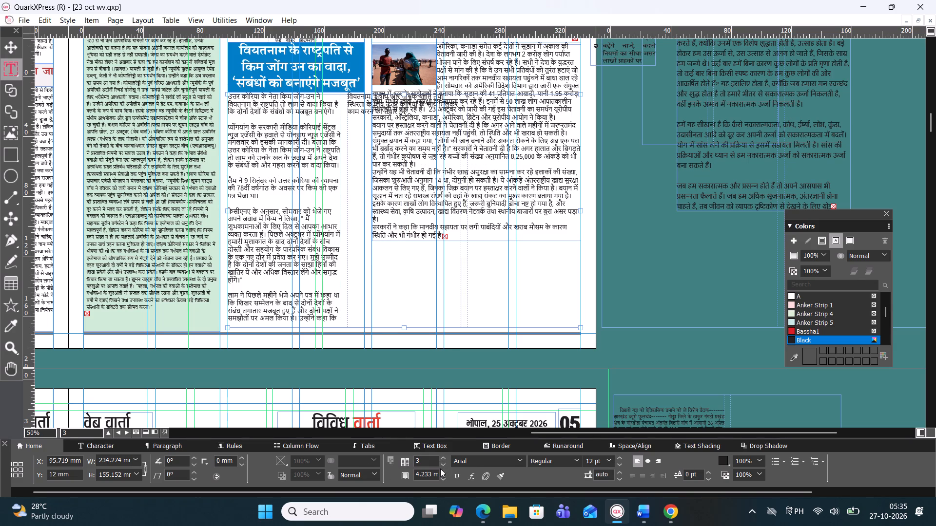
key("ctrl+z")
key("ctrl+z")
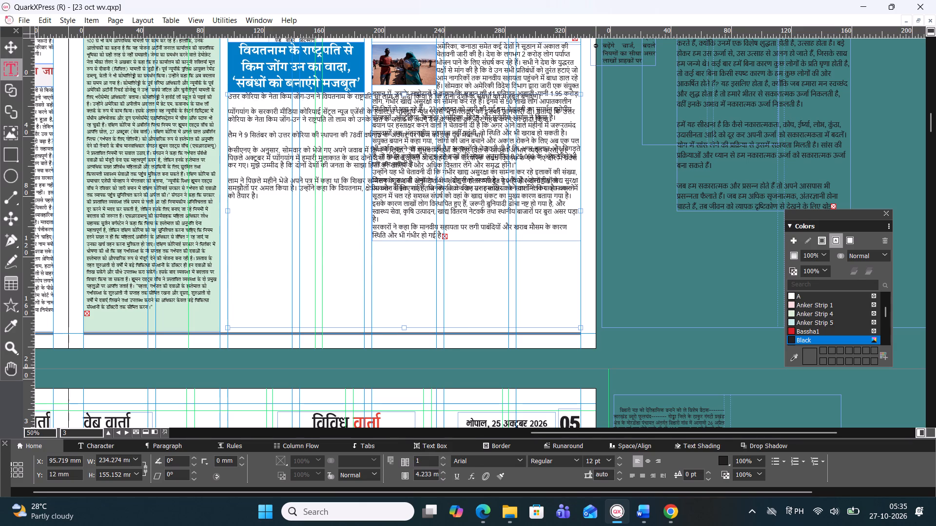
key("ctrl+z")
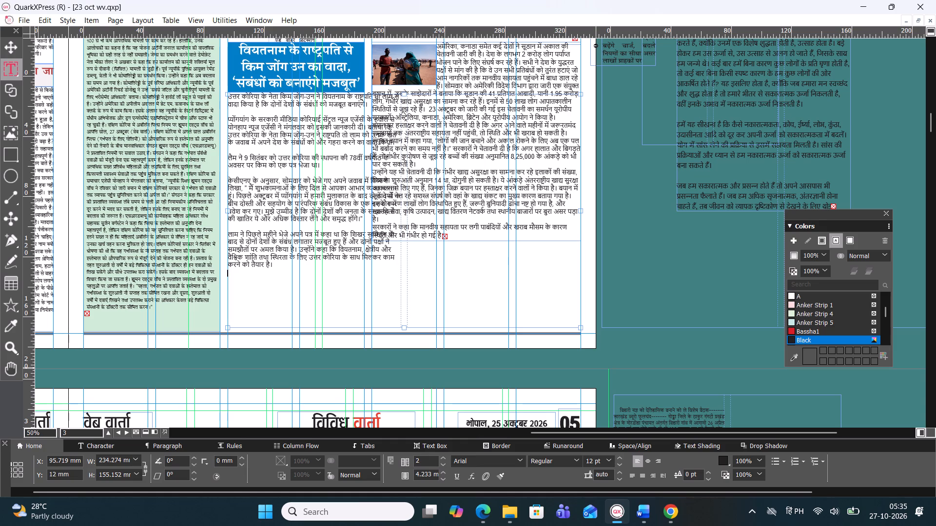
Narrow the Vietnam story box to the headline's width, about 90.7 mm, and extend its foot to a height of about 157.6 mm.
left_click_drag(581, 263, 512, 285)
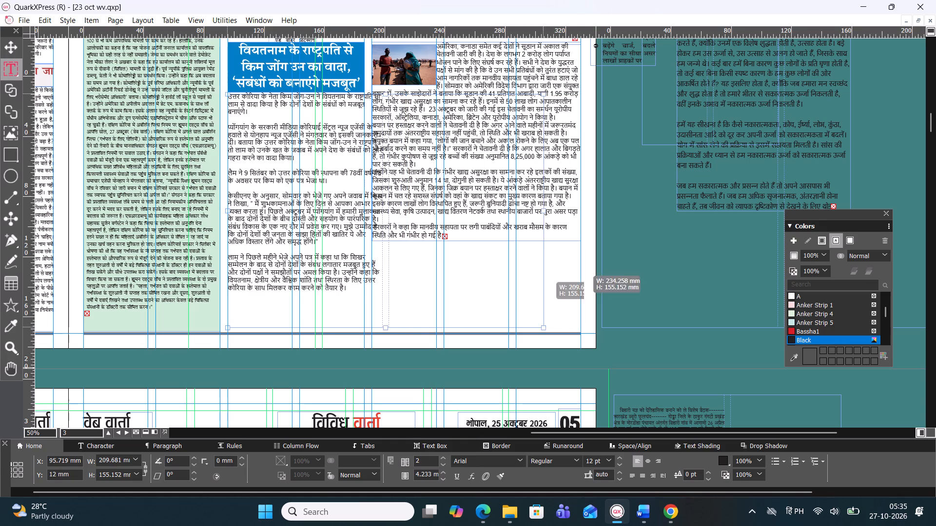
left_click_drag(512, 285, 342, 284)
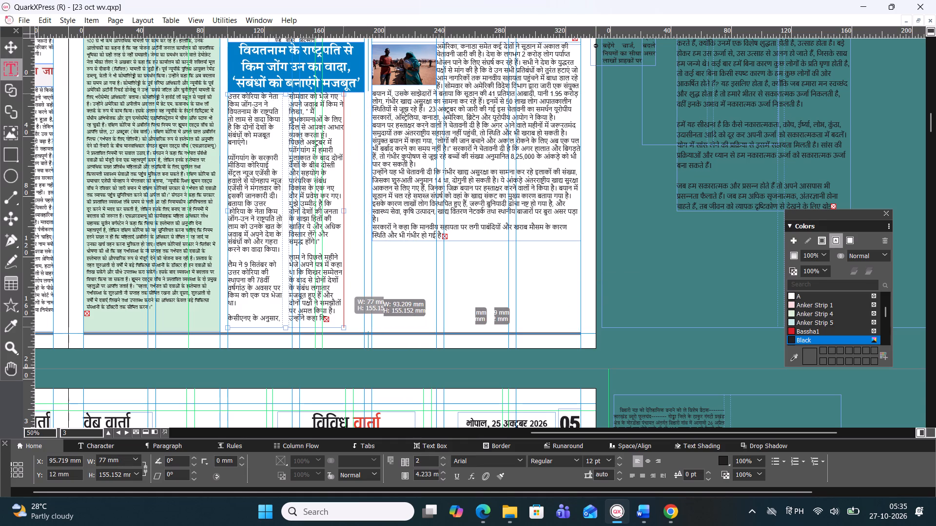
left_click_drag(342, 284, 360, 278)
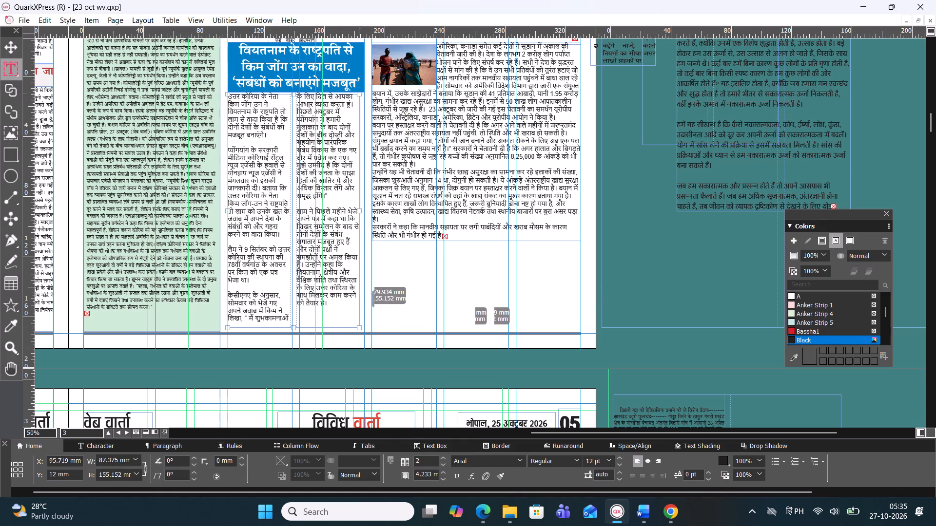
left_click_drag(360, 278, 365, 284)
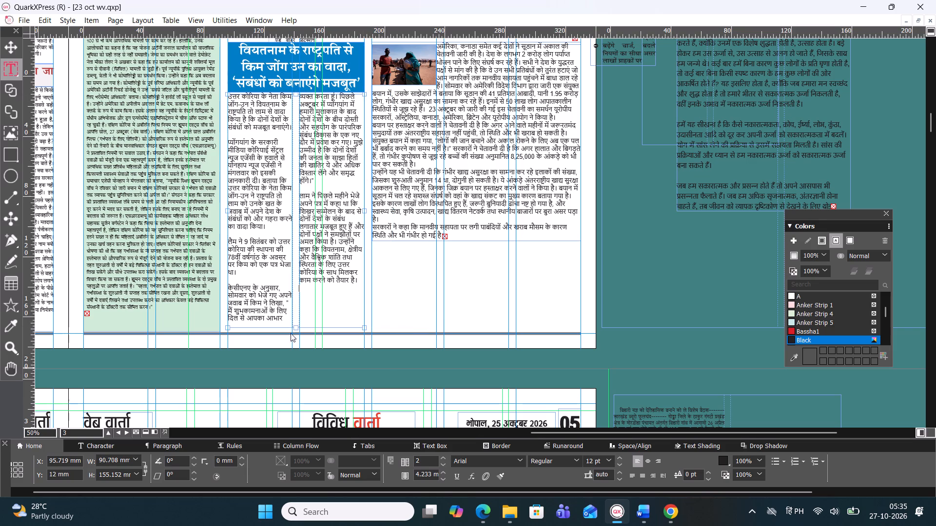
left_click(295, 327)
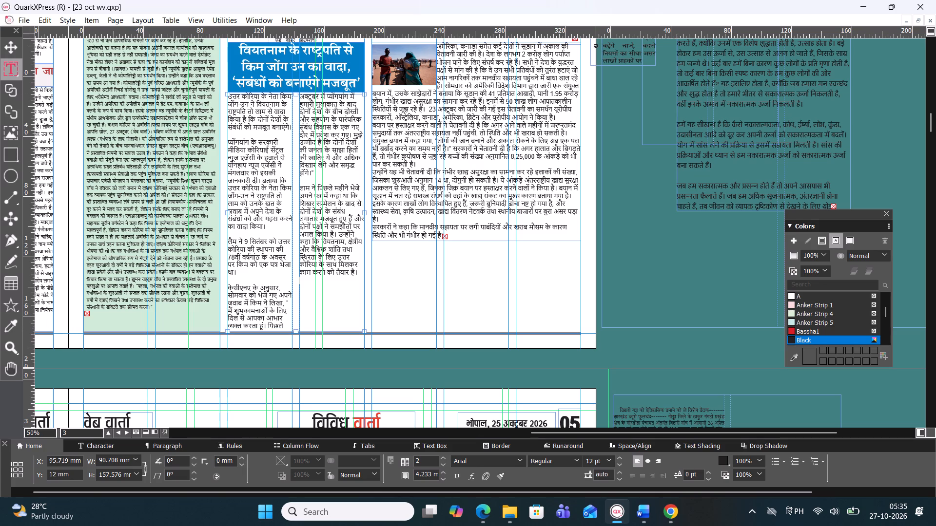
Append a space and the Vietnam story's last two paragraphs from Word, "अक्टूबर में लाम" through "बातचीत की थी।", to the QuarkXPress box's text.
left_click(361, 271)
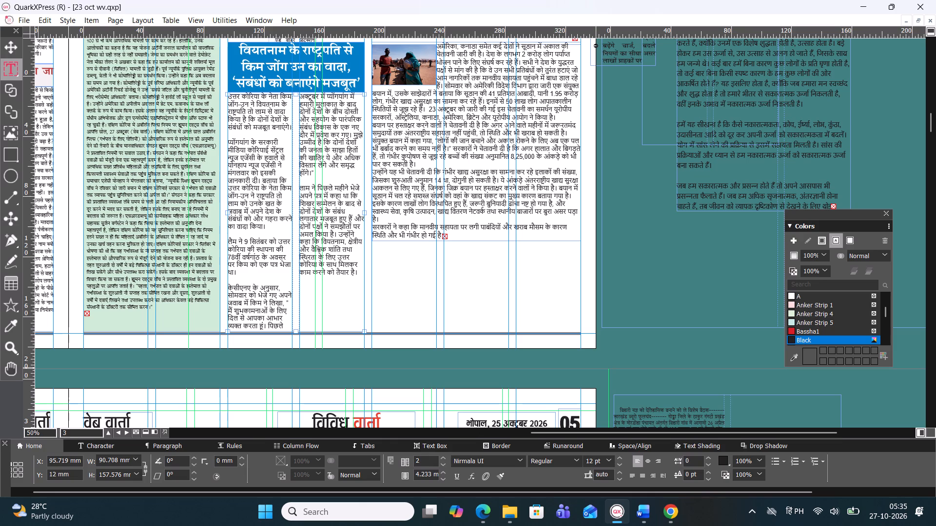
key("space")
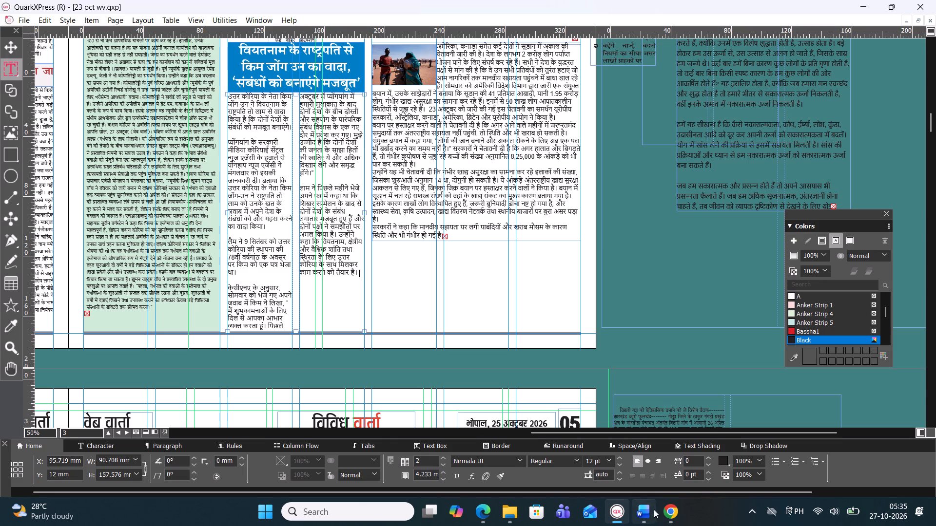
left_click(646, 513)
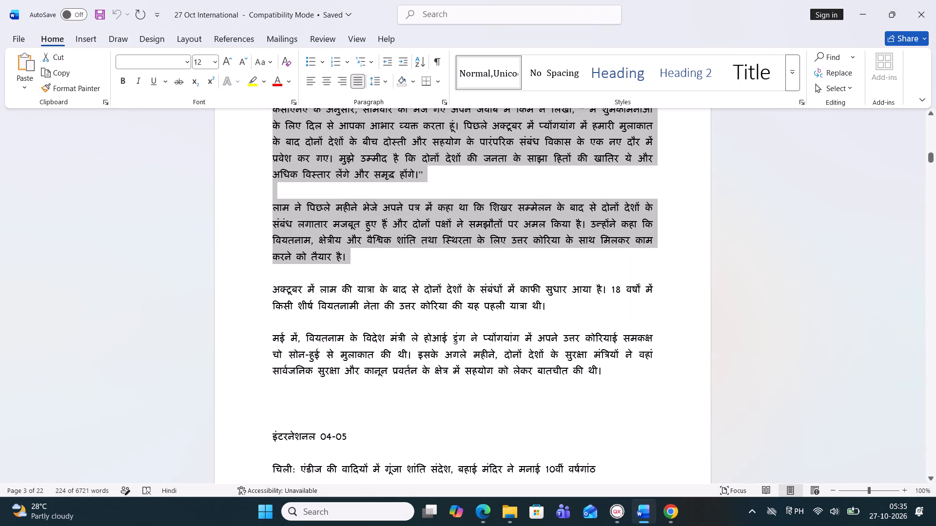
left_click_drag(274, 287, 622, 371)
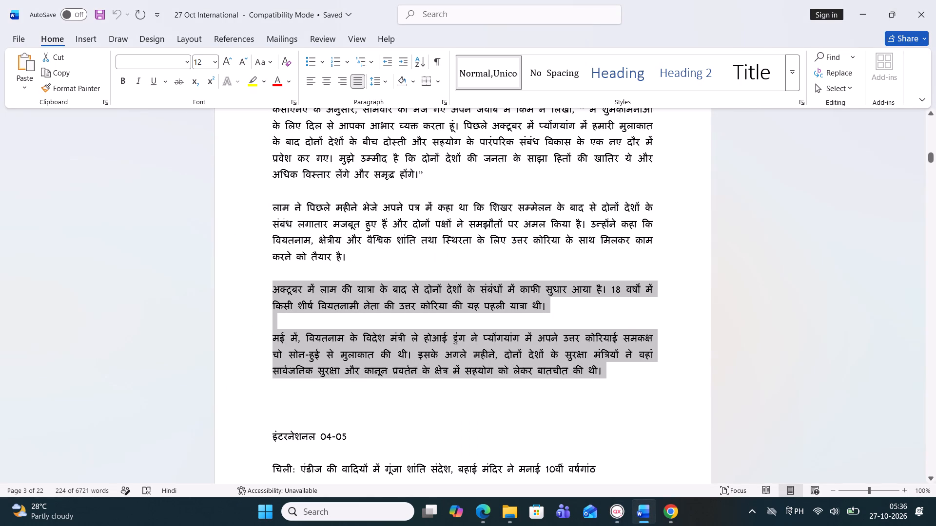
left_click_drag(622, 371, 639, 376)
key("ctrl+c")
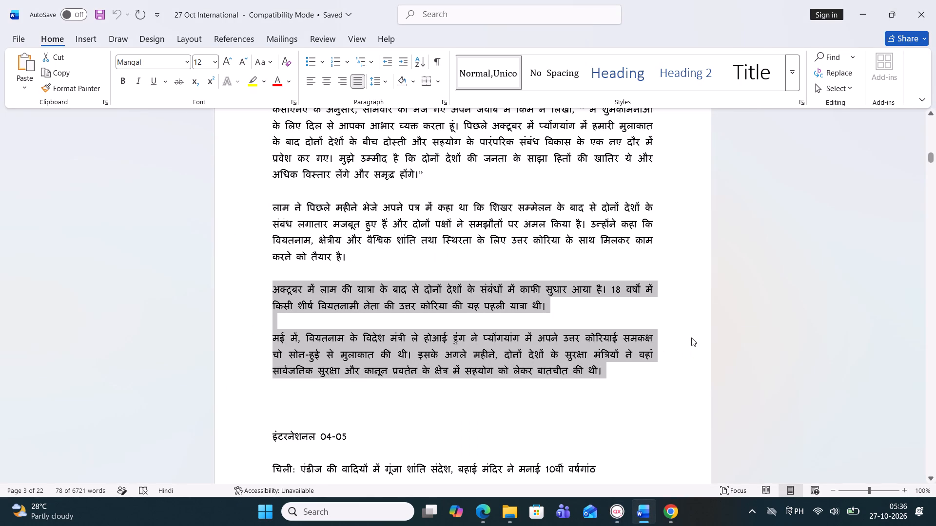
left_click(620, 517)
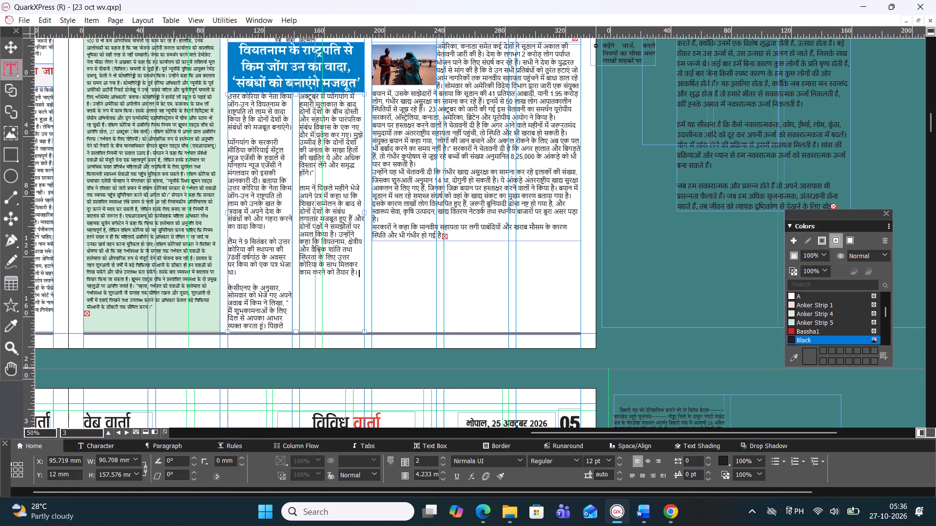
key("ctrl+v")
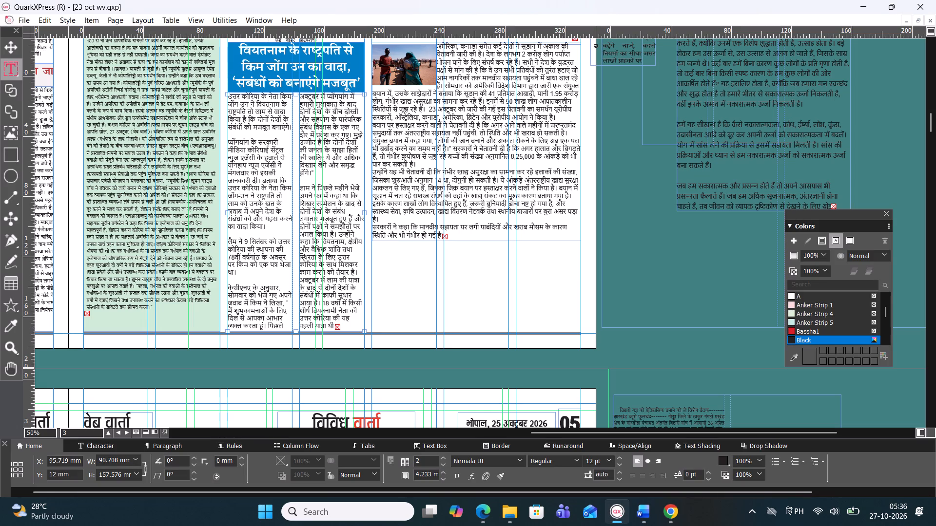
Enlarge the Vietnam story box downward and sideways to about 101.7 × 181.7 mm so the whole text fits.
left_click_drag(298, 332, 299, 347)
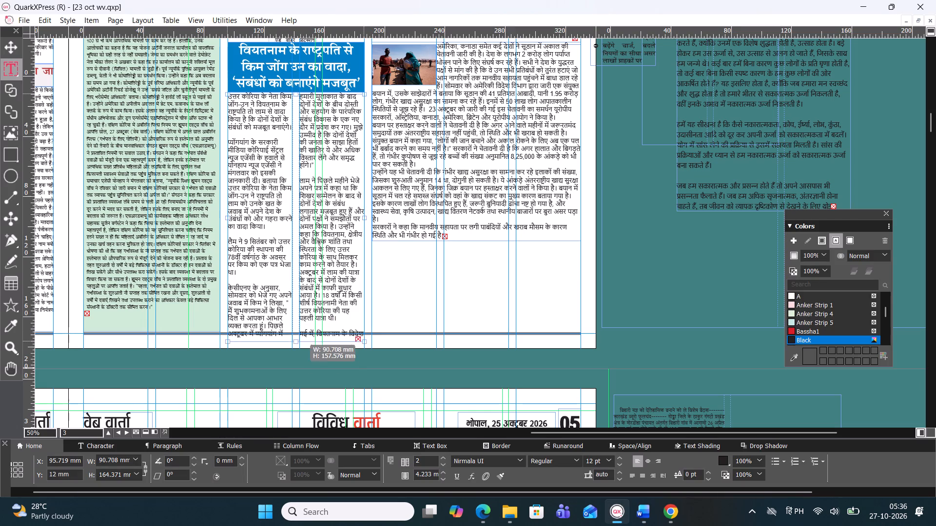
left_click_drag(299, 347, 302, 379)
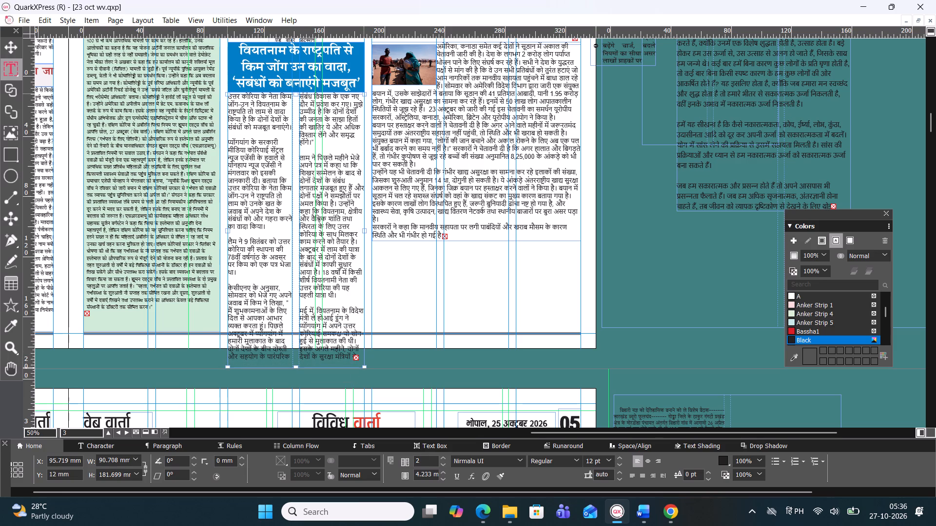
left_click_drag(302, 379, 301, 386)
left_click_drag(364, 231, 377, 230)
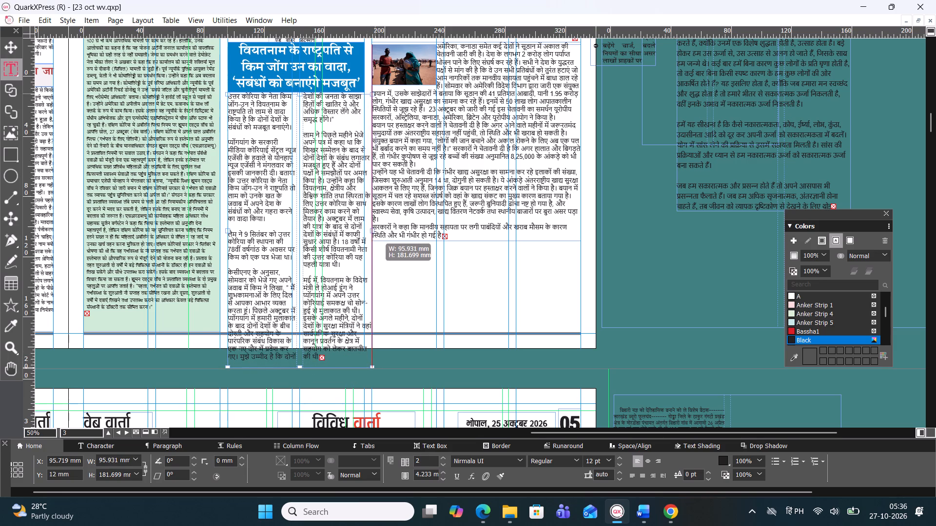
left_click_drag(377, 230, 381, 230)
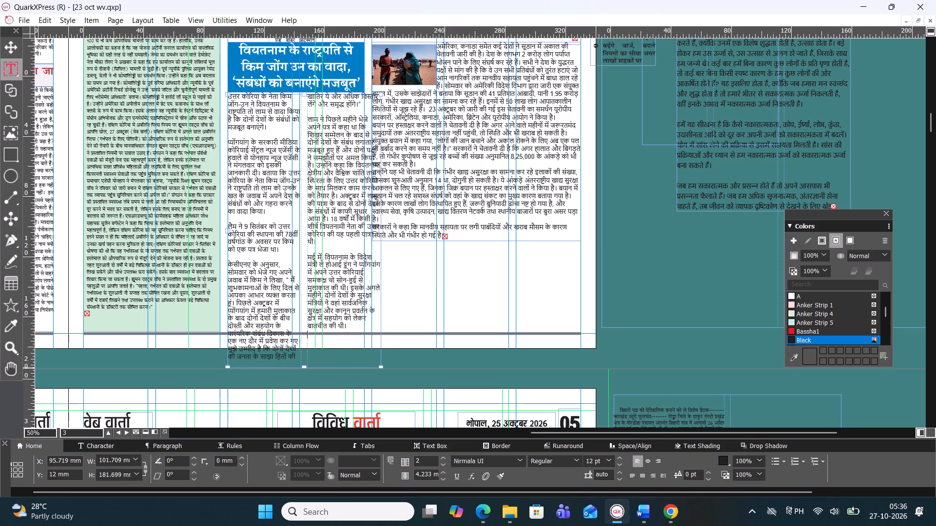
Select the whole text of the Vietnam story and set its box to one column.
left_click_drag(303, 357, 265, 113)
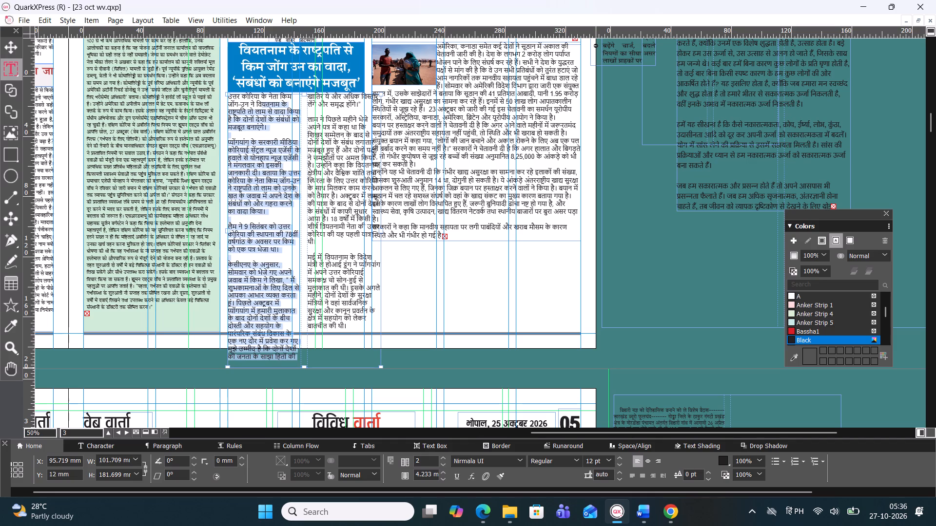
left_click_drag(265, 113, 361, 276)
left_click_drag(354, 327, 277, 244)
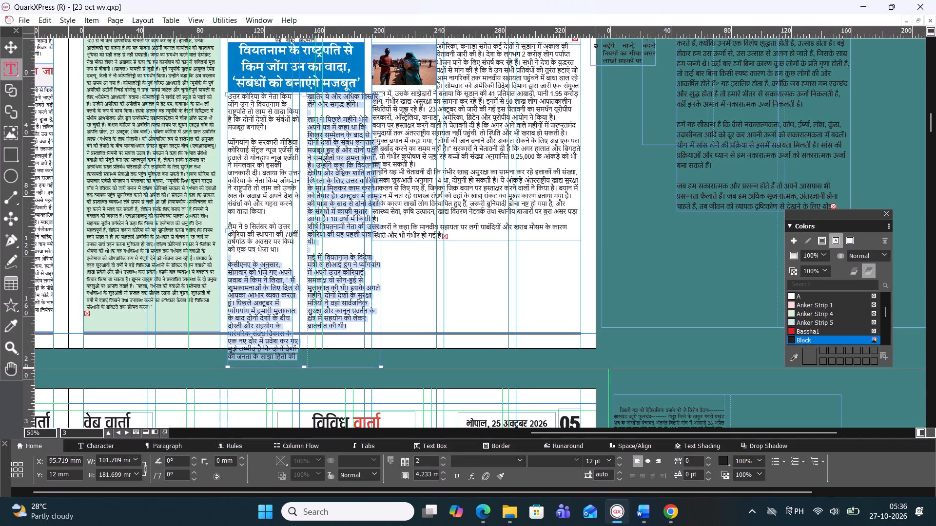
left_click_drag(277, 244, 222, 85)
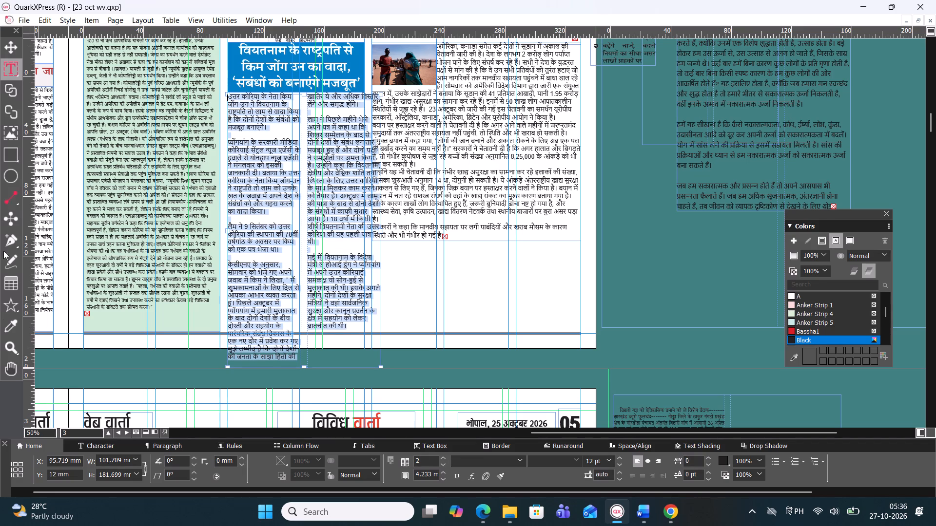
left_click(377, 460)
left_click(380, 460)
left_click(373, 461)
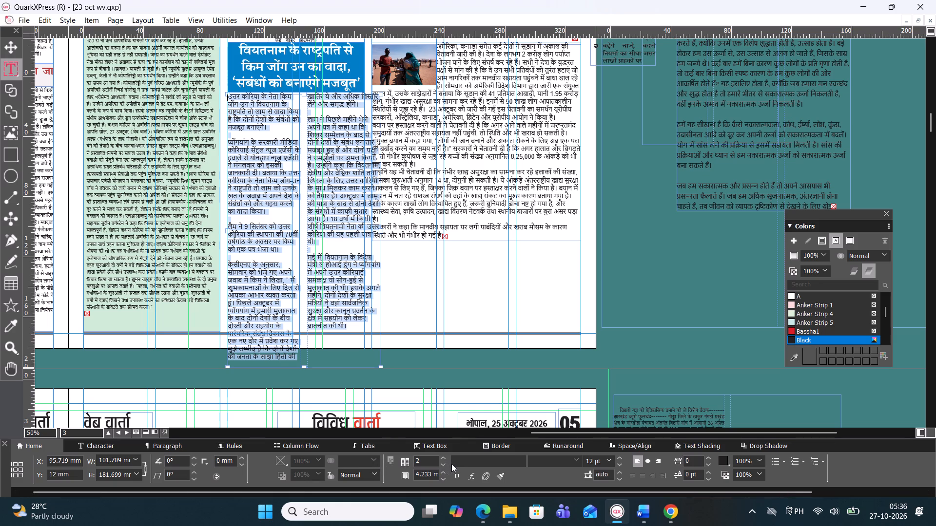
left_click(445, 465)
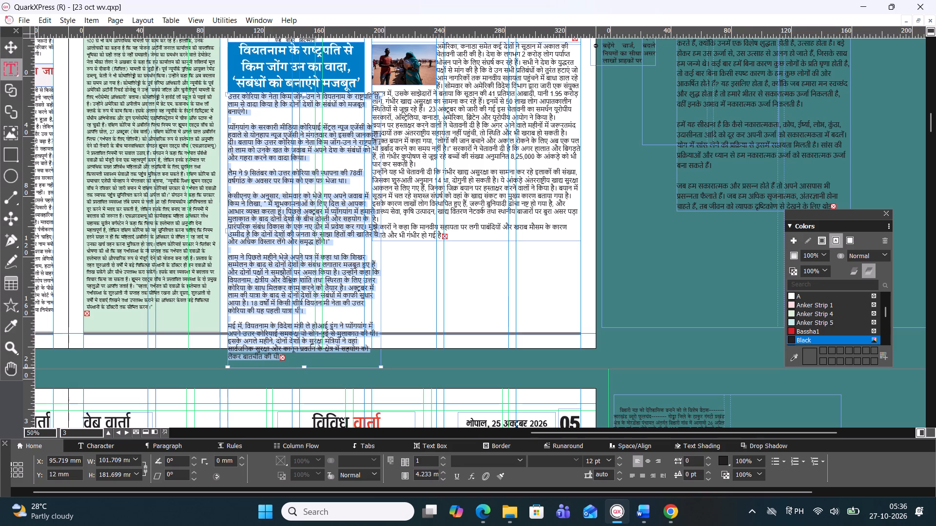
Raise the foot of the Vietnam story box to the page's bottom margin, for a height of about 157.6 mm.
left_click_drag(310, 367, 297, 329)
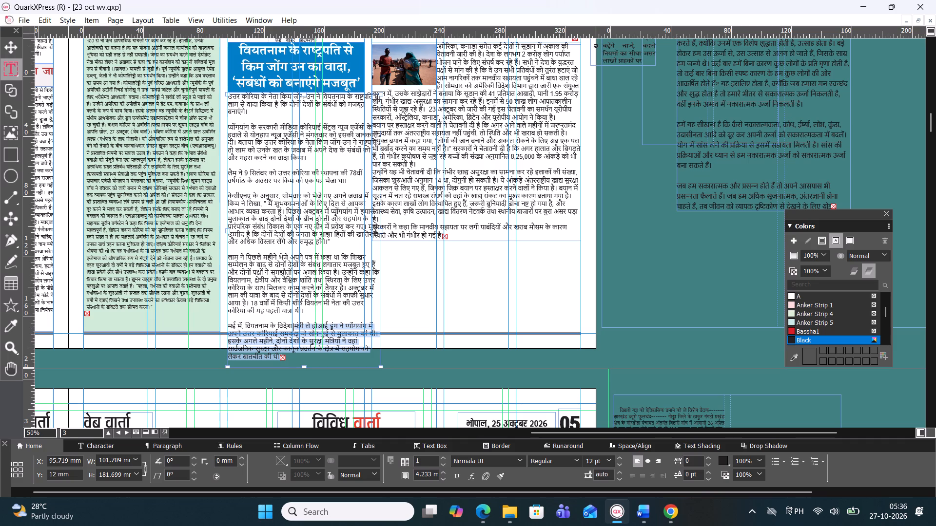
left_click(306, 369)
left_click(350, 243)
left_click_drag(302, 367, 290, 329)
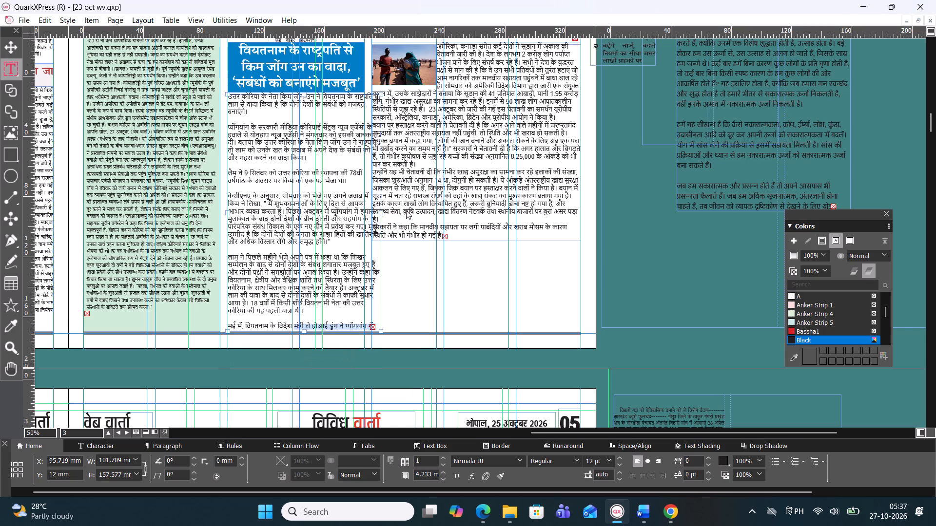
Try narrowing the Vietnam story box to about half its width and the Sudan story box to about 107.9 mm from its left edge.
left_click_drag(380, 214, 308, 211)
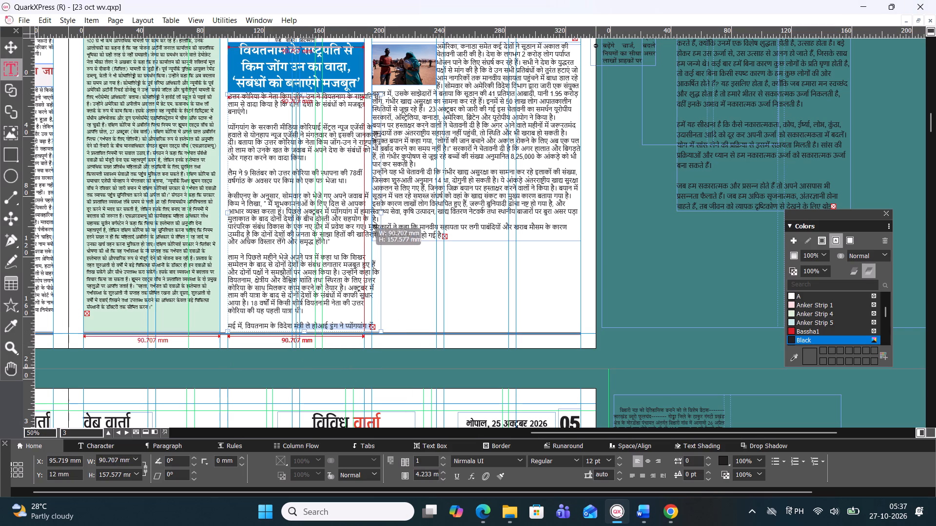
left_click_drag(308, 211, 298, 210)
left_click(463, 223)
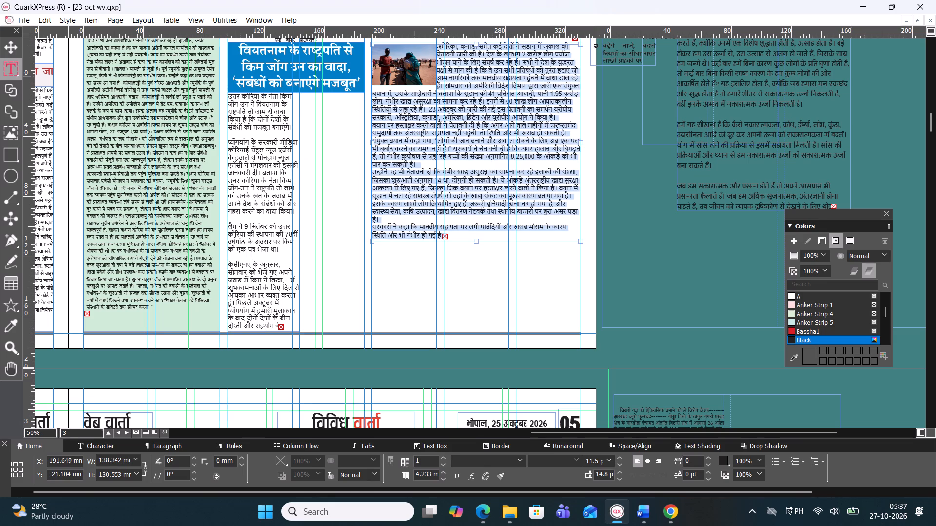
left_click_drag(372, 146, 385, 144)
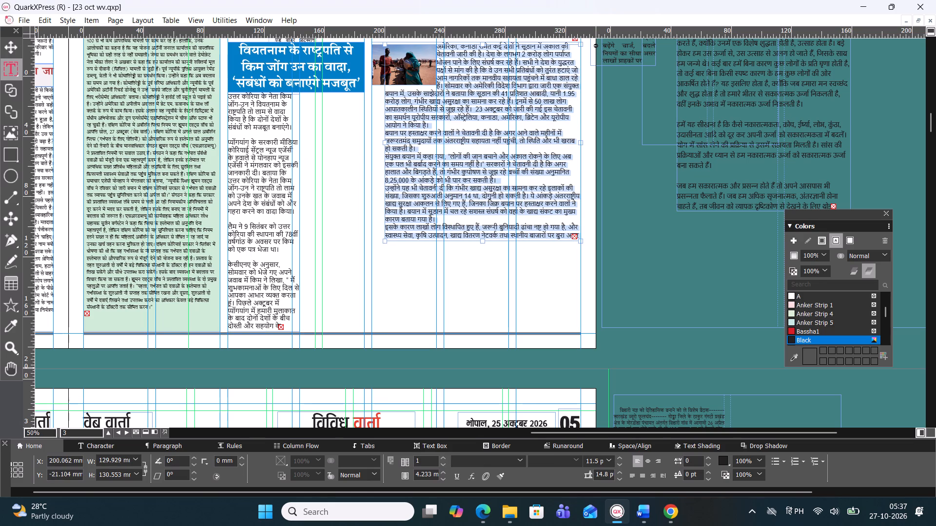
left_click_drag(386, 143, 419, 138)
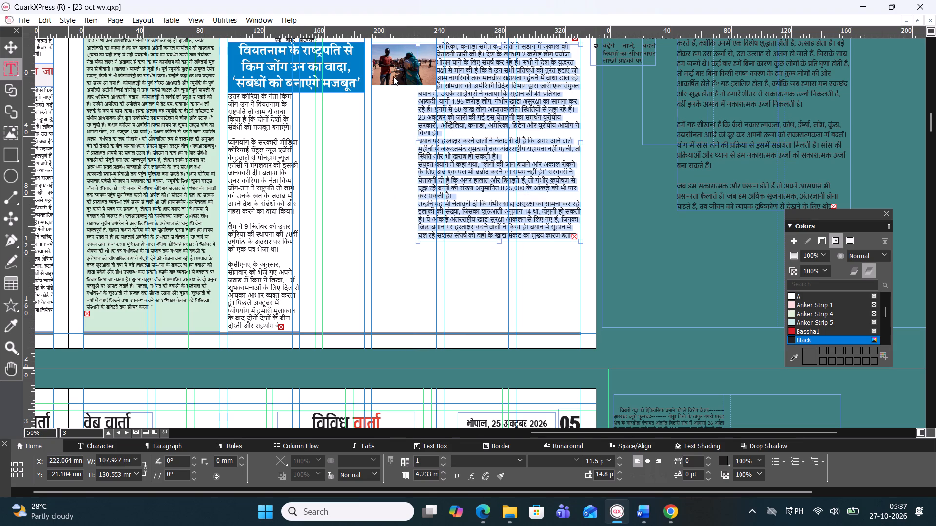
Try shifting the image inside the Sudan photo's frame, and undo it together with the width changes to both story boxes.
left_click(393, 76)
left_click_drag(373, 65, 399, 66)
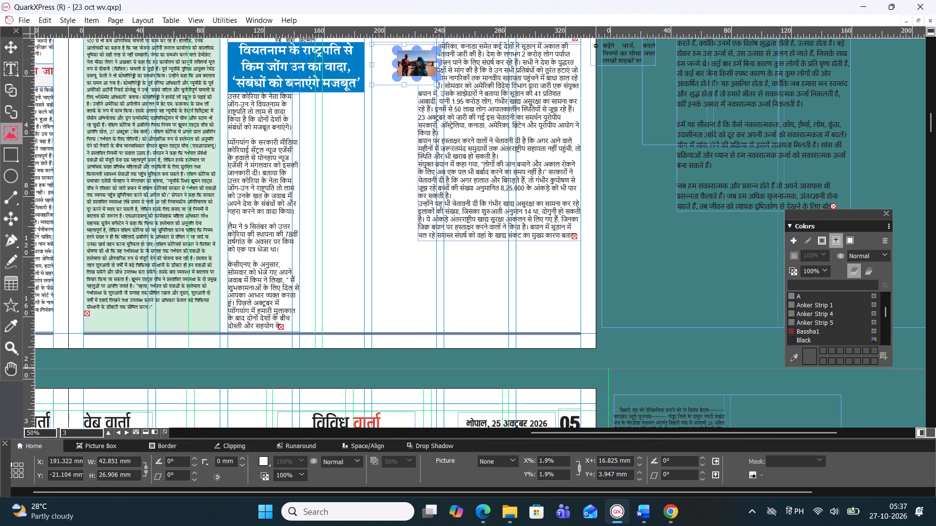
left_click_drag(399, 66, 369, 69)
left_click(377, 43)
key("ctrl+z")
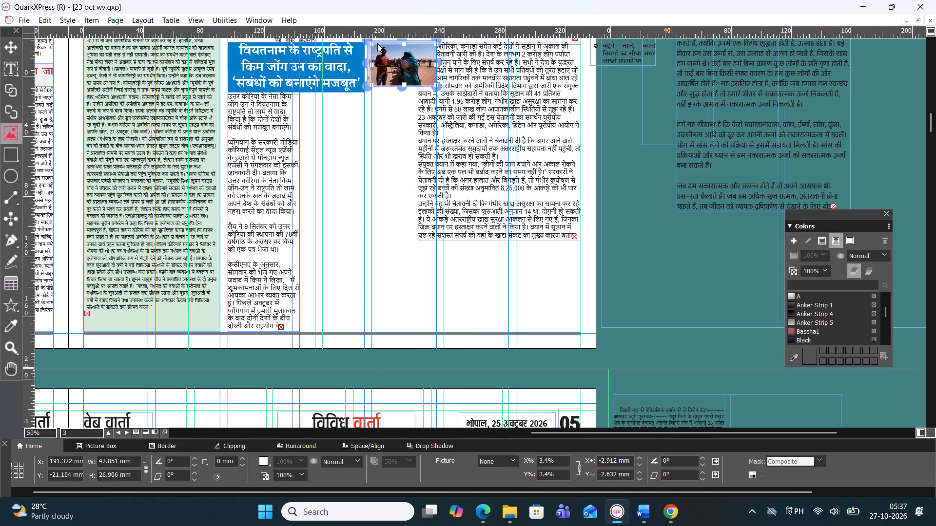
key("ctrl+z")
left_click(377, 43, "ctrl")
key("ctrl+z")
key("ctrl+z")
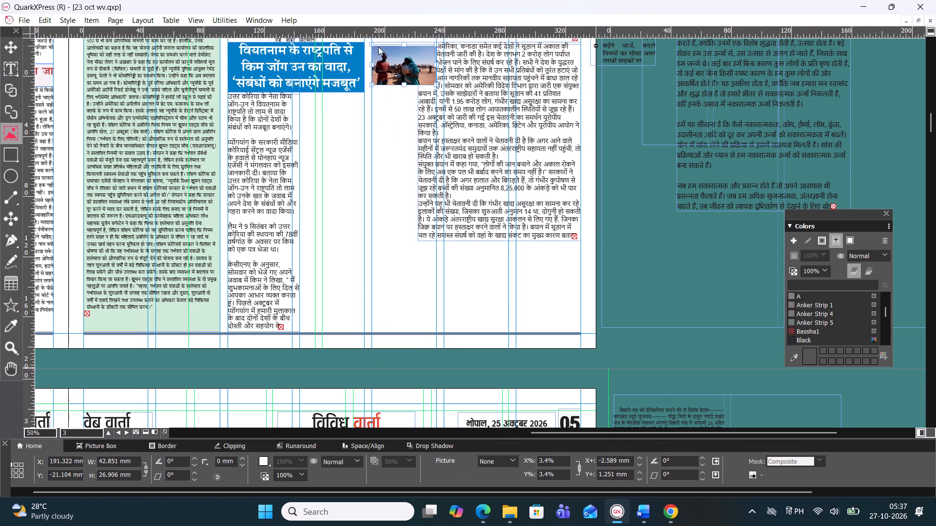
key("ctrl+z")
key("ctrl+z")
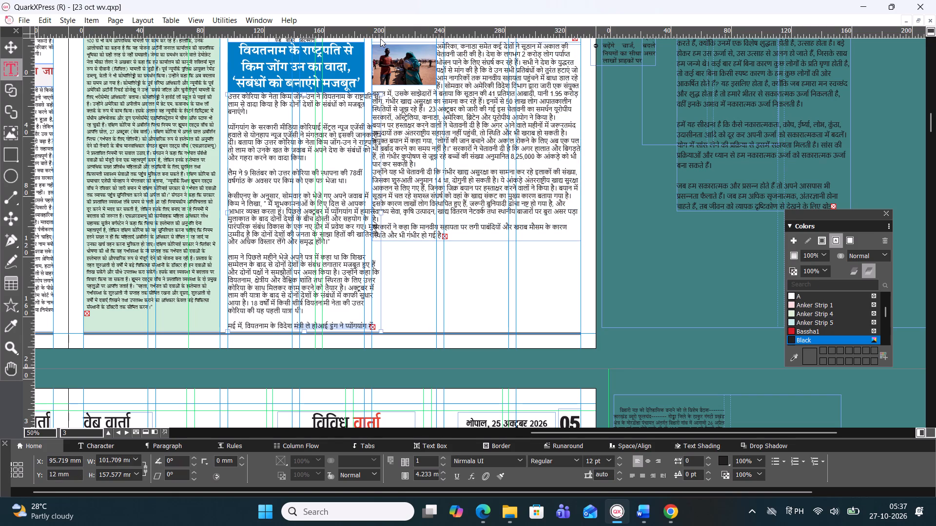
Narrow the single-column Vietnam story box to its headline's width, about 90.7 mm.
left_click(291, 302)
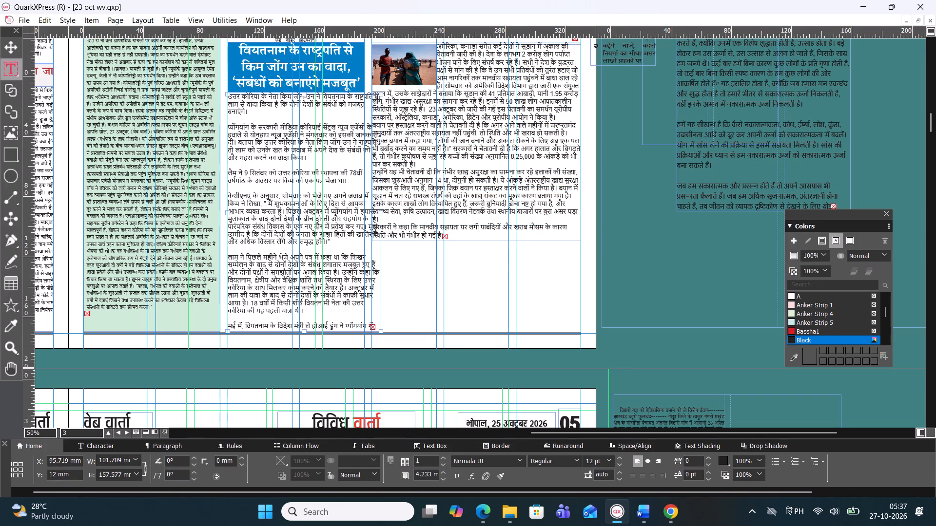
left_click_drag(380, 214, 363, 215)
Extend the Sudan story box down to the page's bottom margin, to a height of about 190.7 mm.
left_click(440, 163)
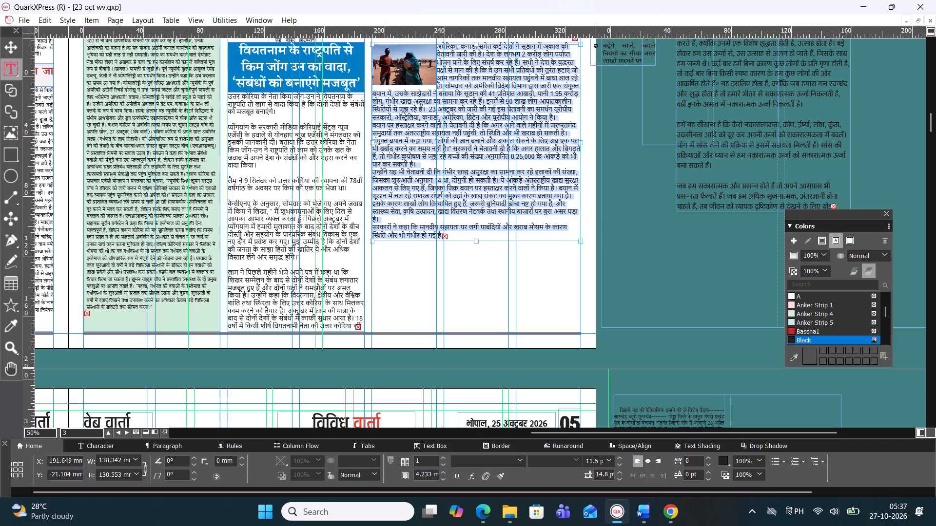
left_click_drag(477, 241, 489, 329)
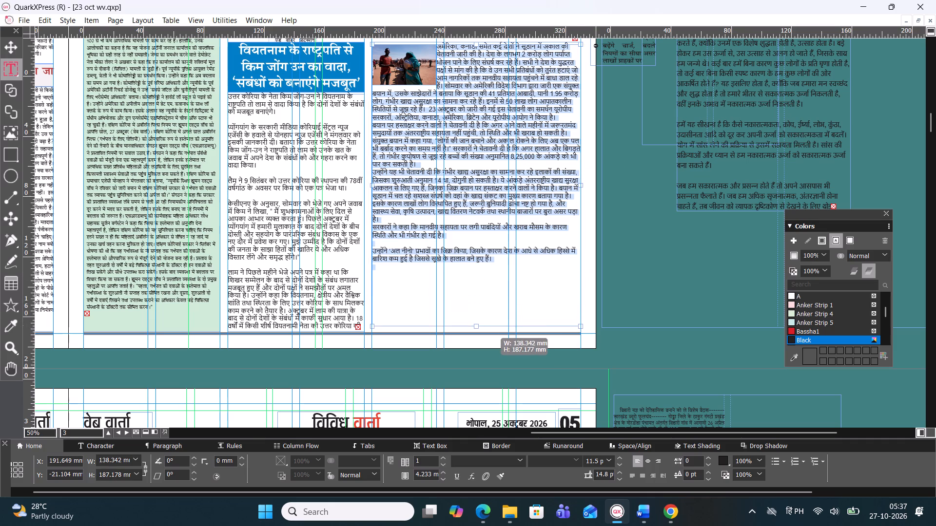
left_click_drag(489, 329, 489, 329)
Locate the Sudan famine story in the Word document and compare it with where the text ends in the QuarkXPress box.
left_click(500, 259)
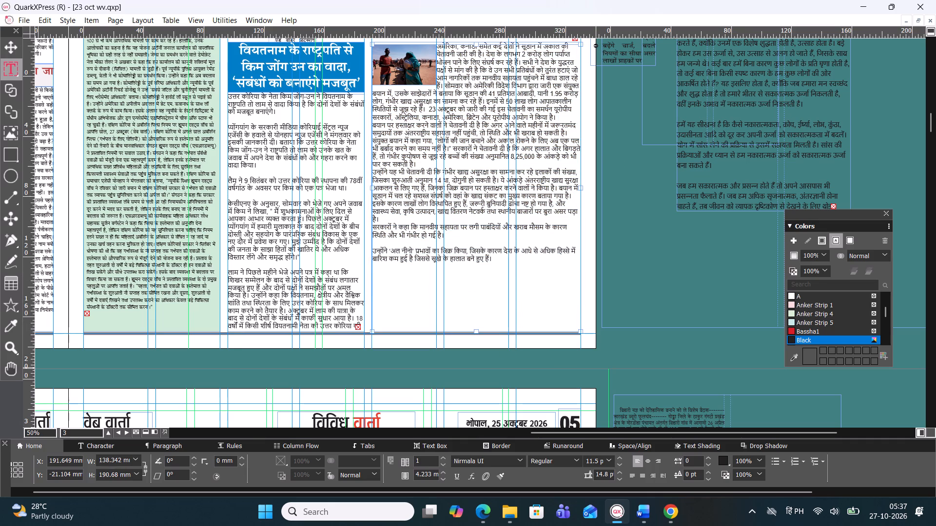
scroll(439, 253, "up", 1)
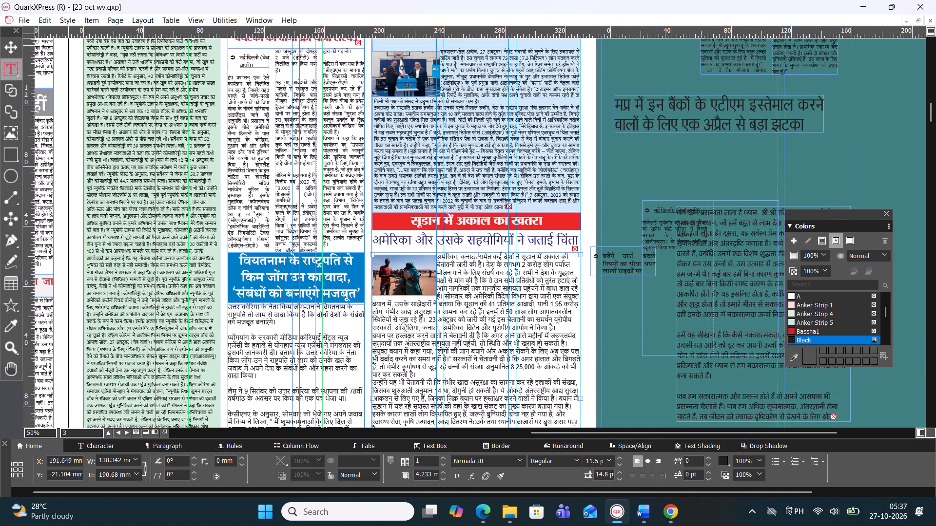
left_click(640, 520)
scroll(547, 430, "down", 2)
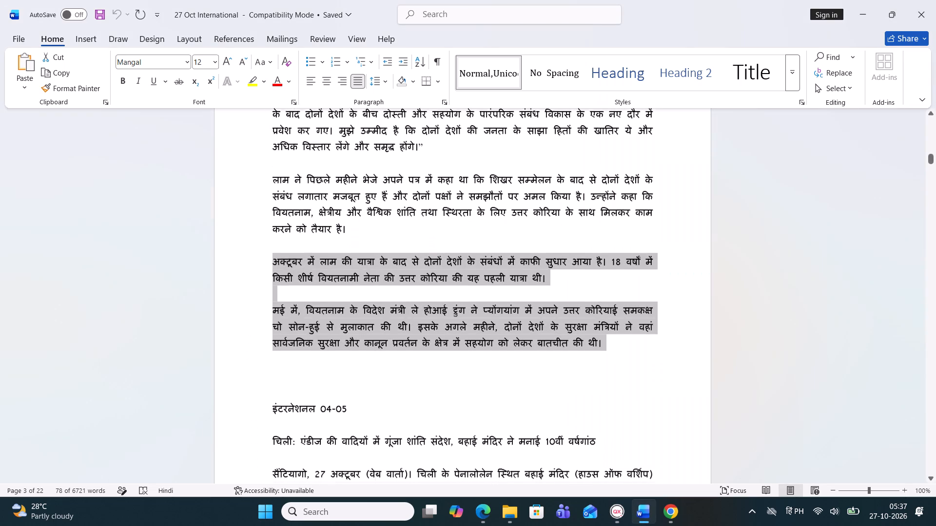
scroll(292, 309, "down", 4)
scroll(245, 342, "up", 1)
scroll(260, 355, "down", 5)
scroll(336, 358, "down", 2)
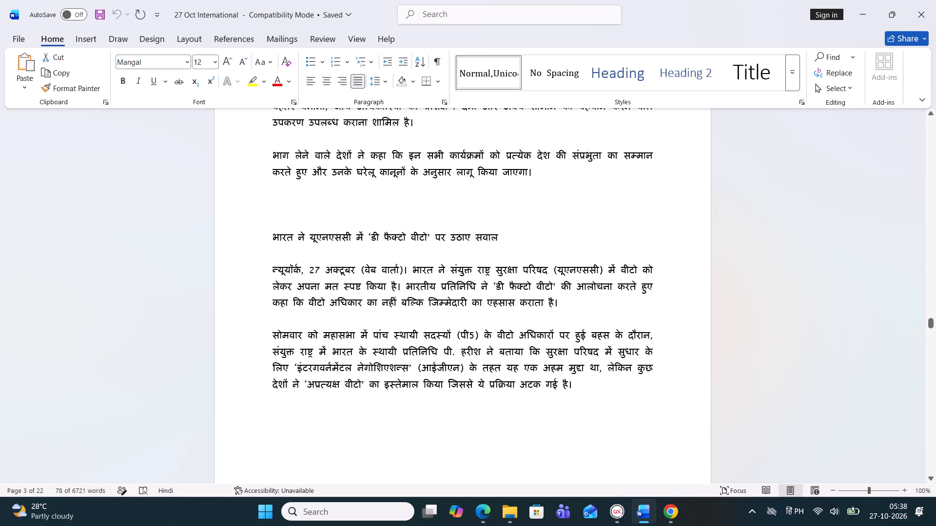
scroll(389, 274, "down", 8)
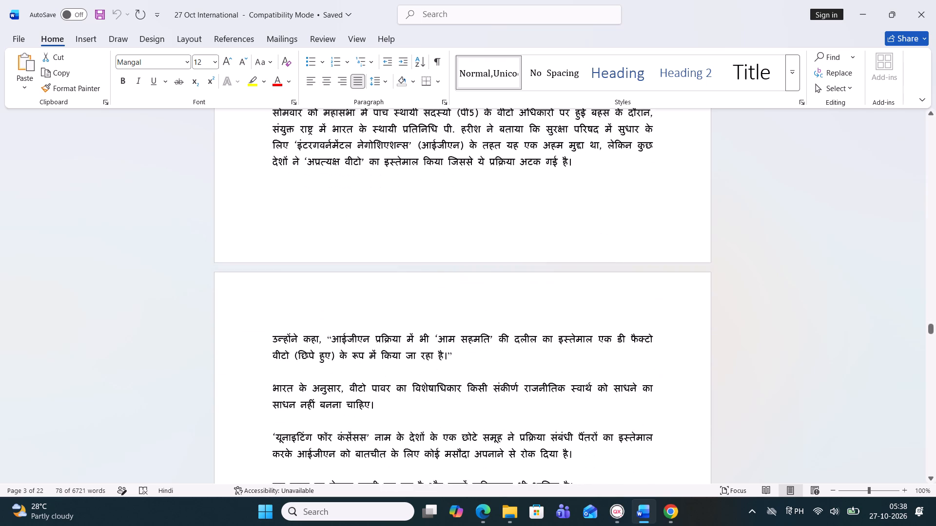
scroll(358, 336, "down", 7)
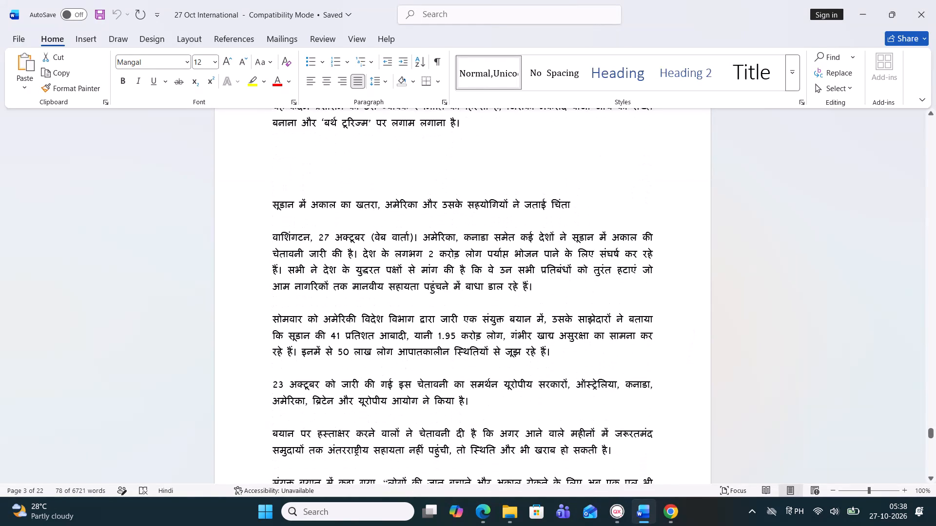
scroll(573, 247, "down", 1)
scroll(562, 338, "down", 6)
scroll(455, 487, "up", 1)
scroll(455, 487, "down", 5)
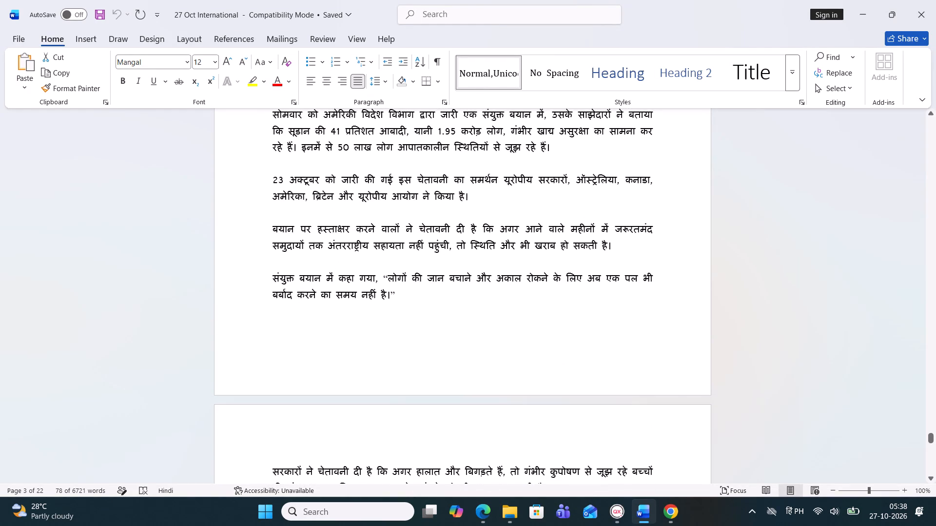
scroll(490, 470, "down", 10)
scroll(524, 397, "down", 4)
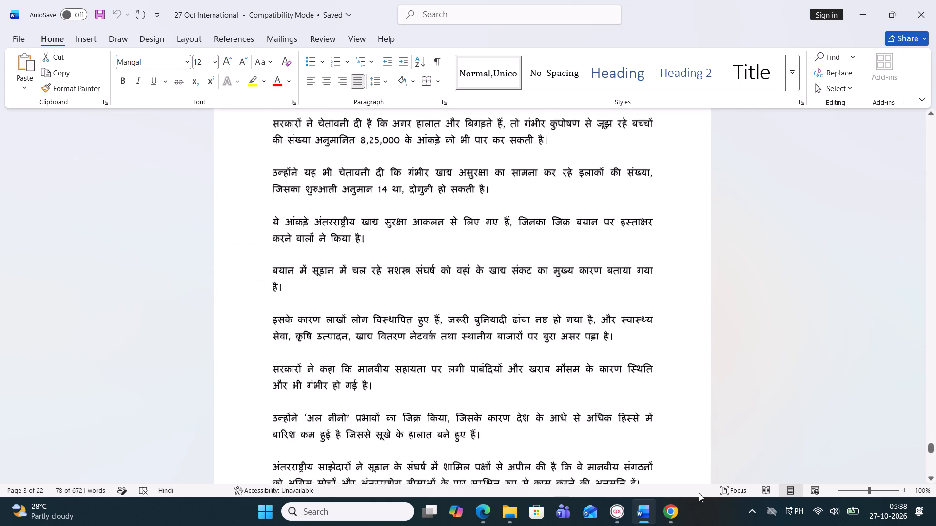
left_click(615, 514)
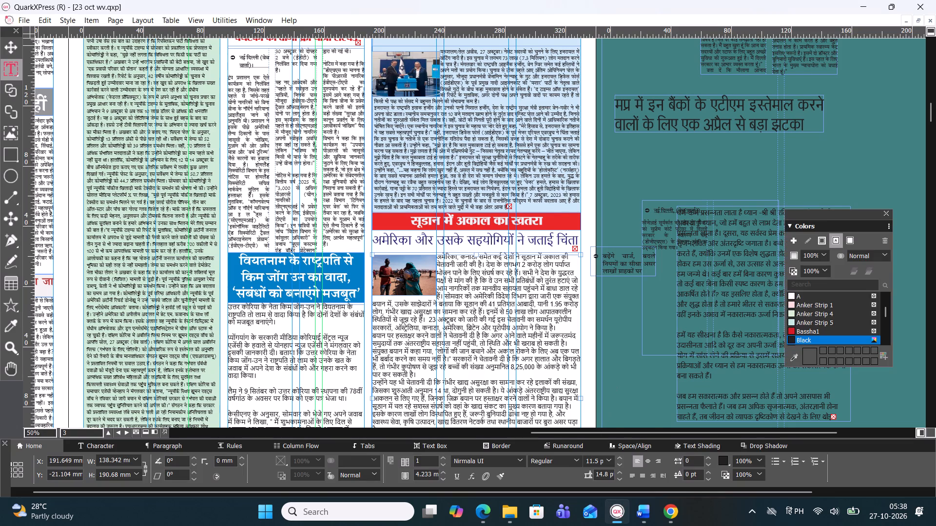
scroll(515, 347, "down", 1)
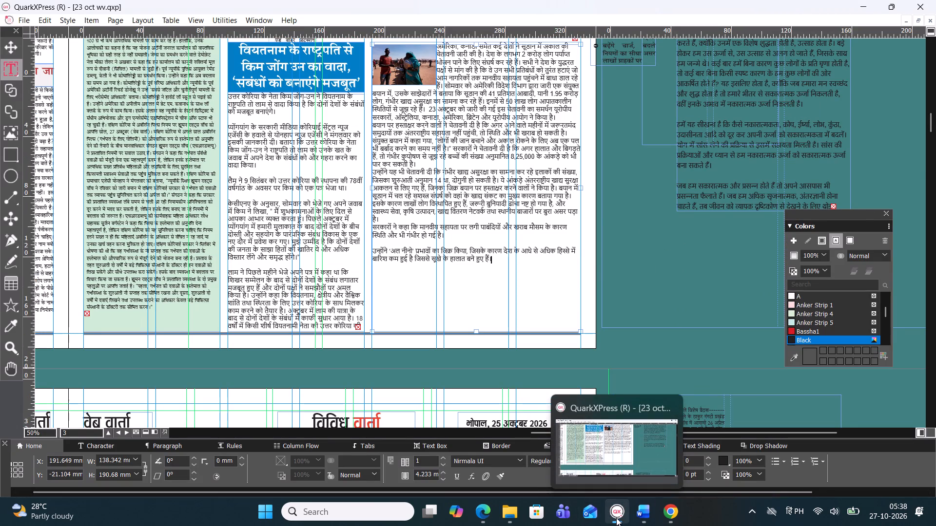
Copy the Sudan paragraphs from "अंतरराष्ट्रीय साझेदारों" through "सरकारों ने उन प्रशासनिक" in Word and append them to the QuarkXPress Sudan story.
left_click(639, 515)
scroll(465, 357, "down", 2)
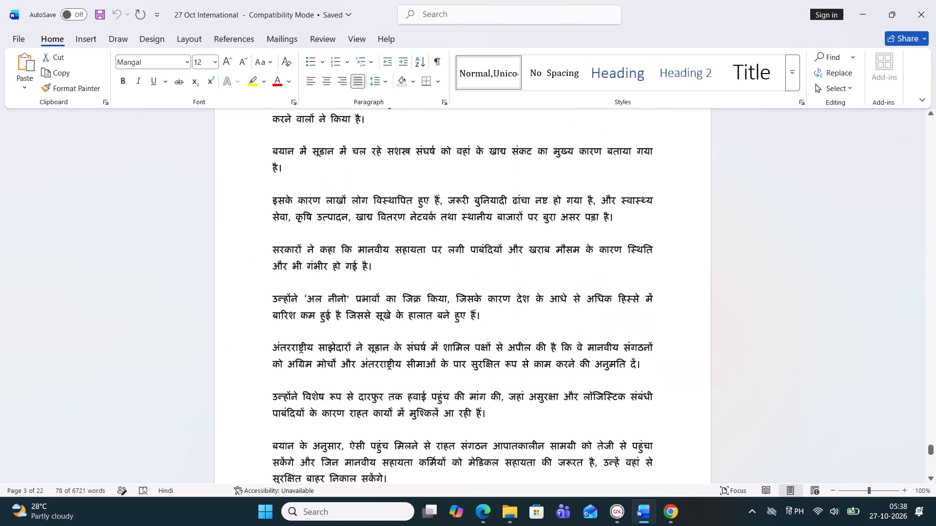
left_click_drag(268, 348, 482, 403)
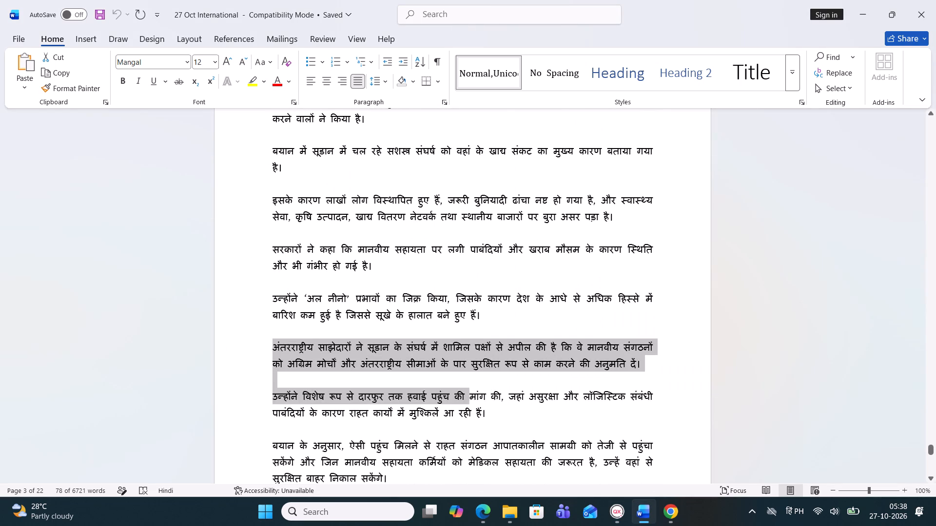
left_click_drag(482, 403, 729, 441)
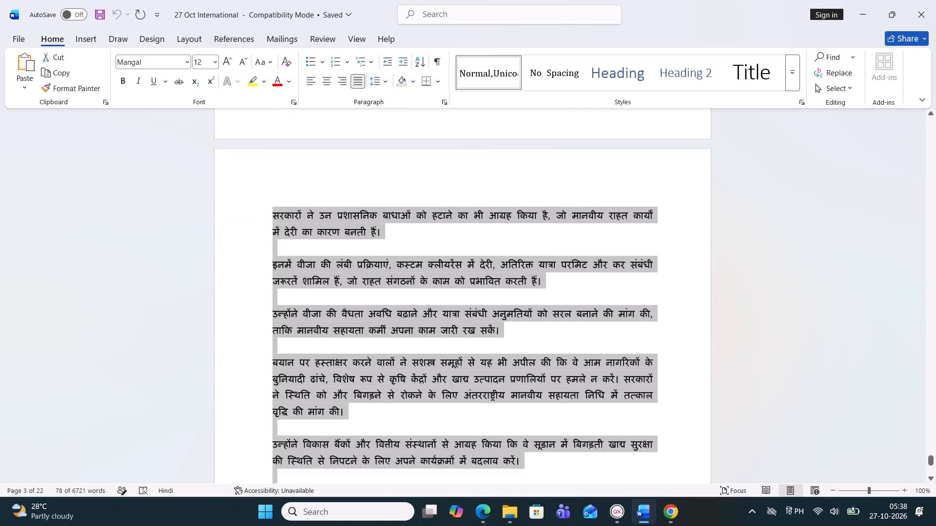
left_click_drag(729, 441, 481, 246)
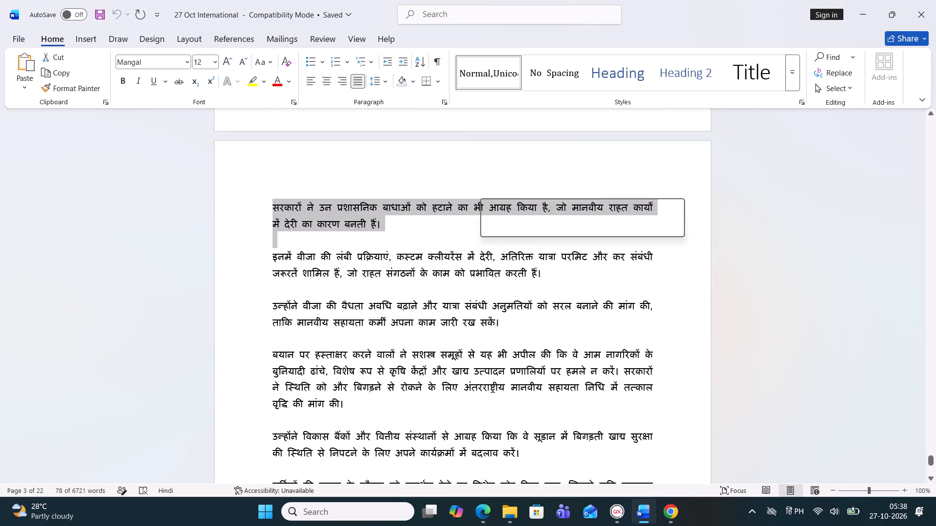
key("ctrl+c")
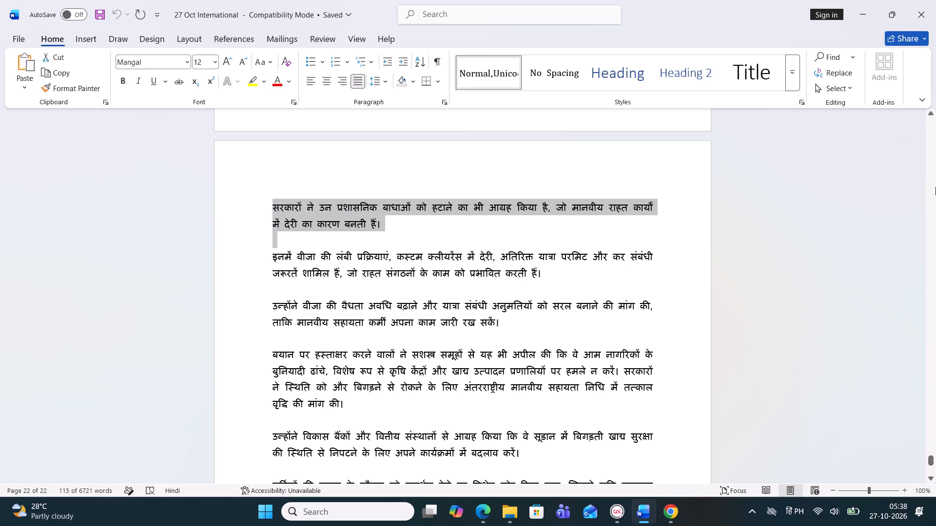
left_click(610, 517)
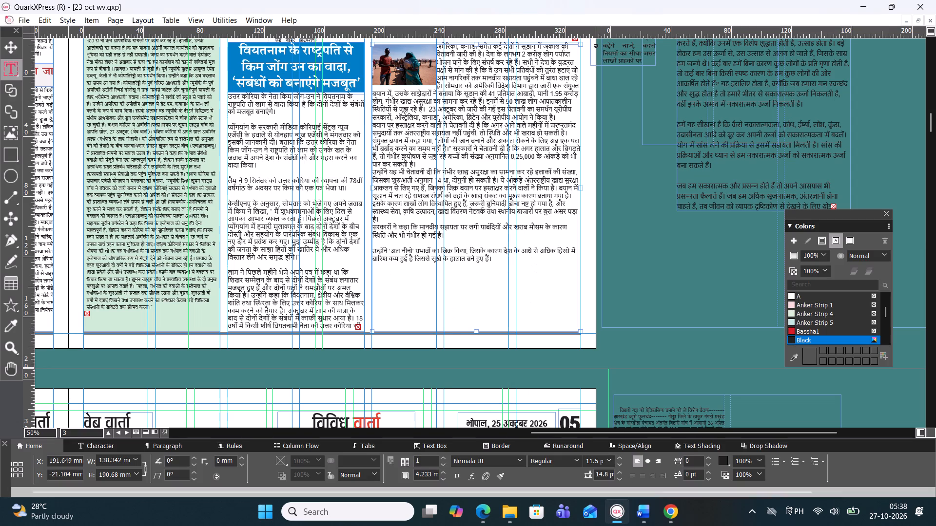
key("space")
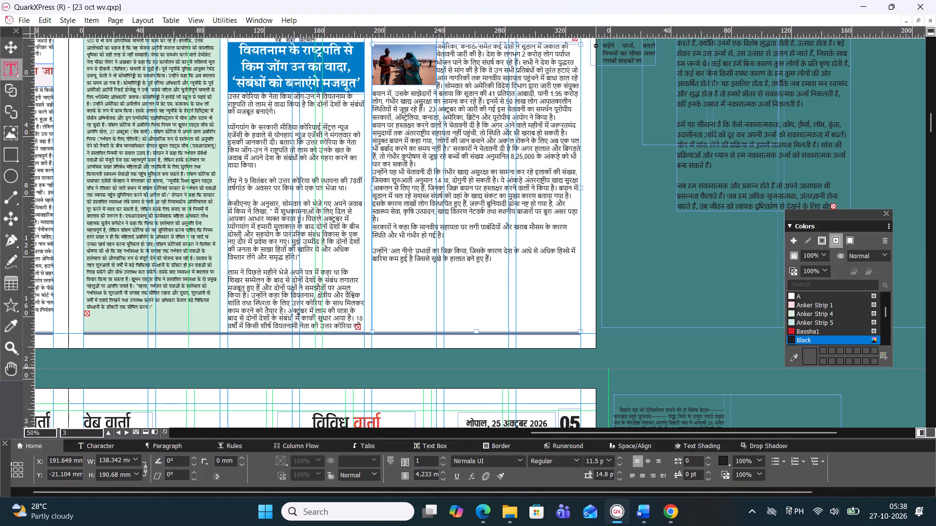
key("ctrl+v")
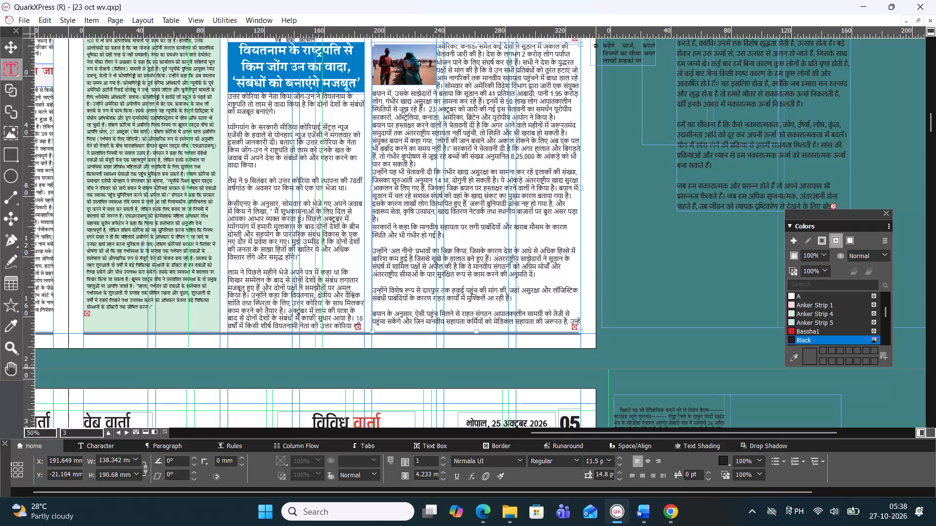
Break the Sudan text before its last visible word "उन्हें" and remove the blank line above the "अल नीनो" paragraph.
left_click(395, 240)
left_click(393, 241)
left_click(390, 243)
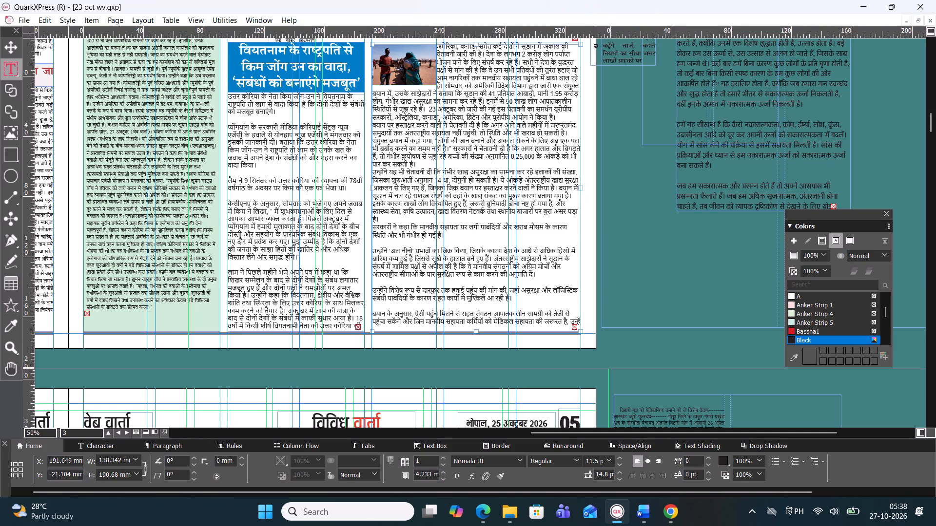
left_click(570, 319)
key("Return")
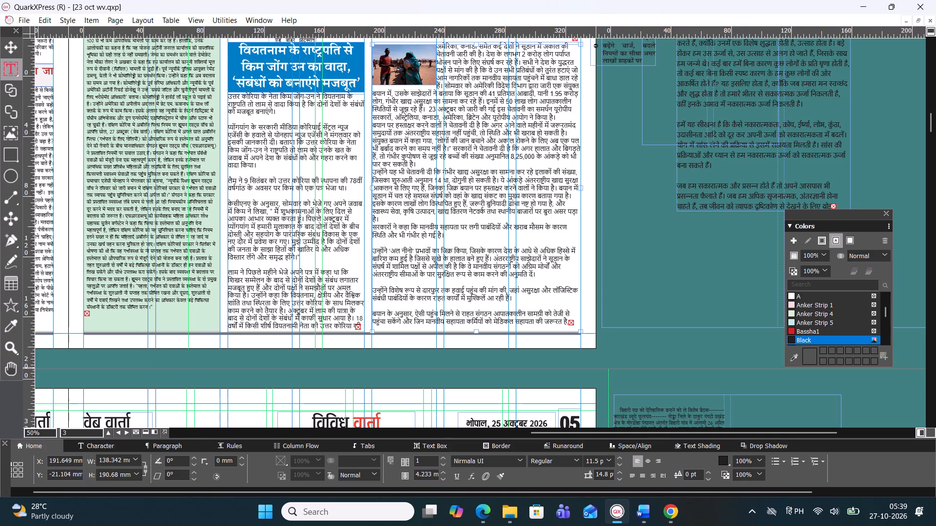
left_click(394, 240)
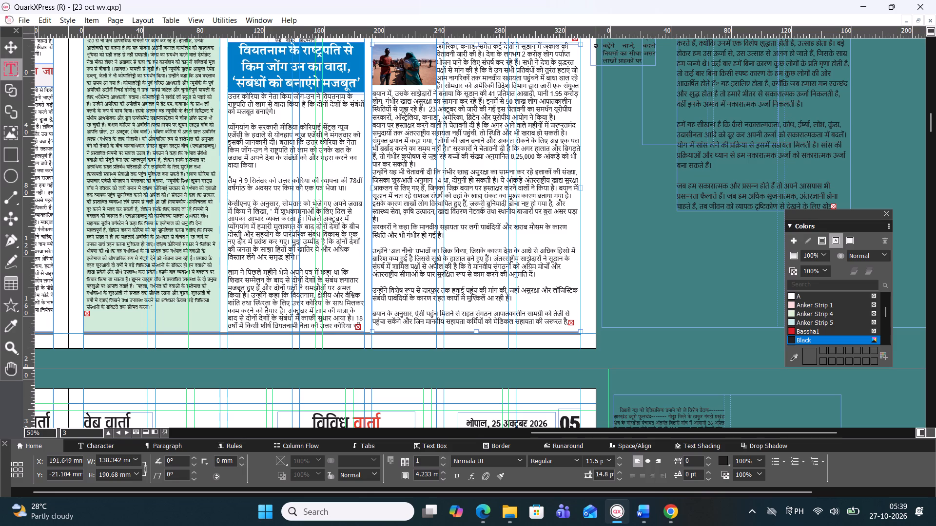
left_click(381, 245)
key("BackSpace")
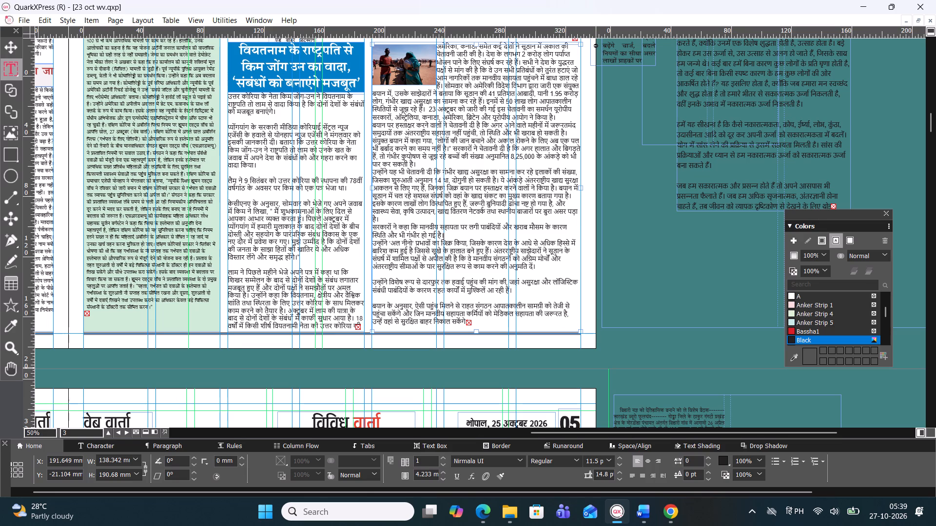
Set the Sudan story's text box to 2 columns.
left_click(318, 228)
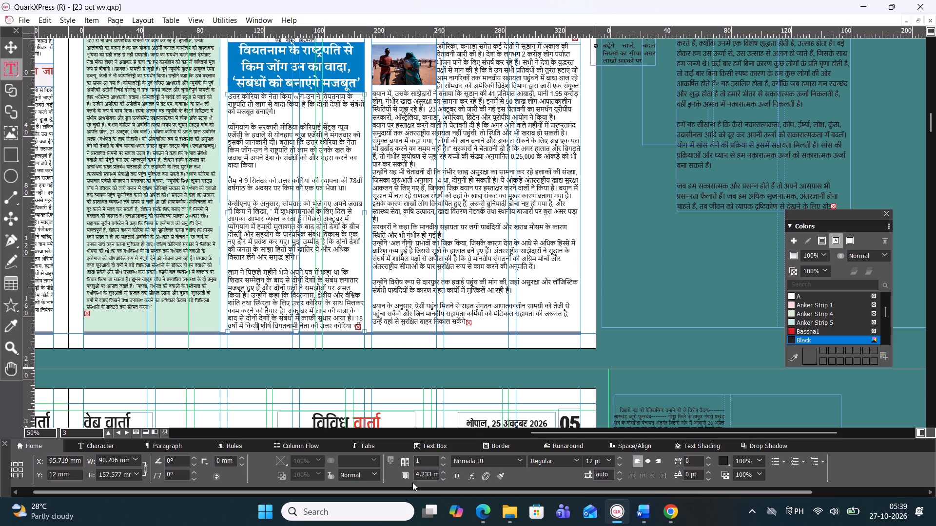
left_click(482, 280)
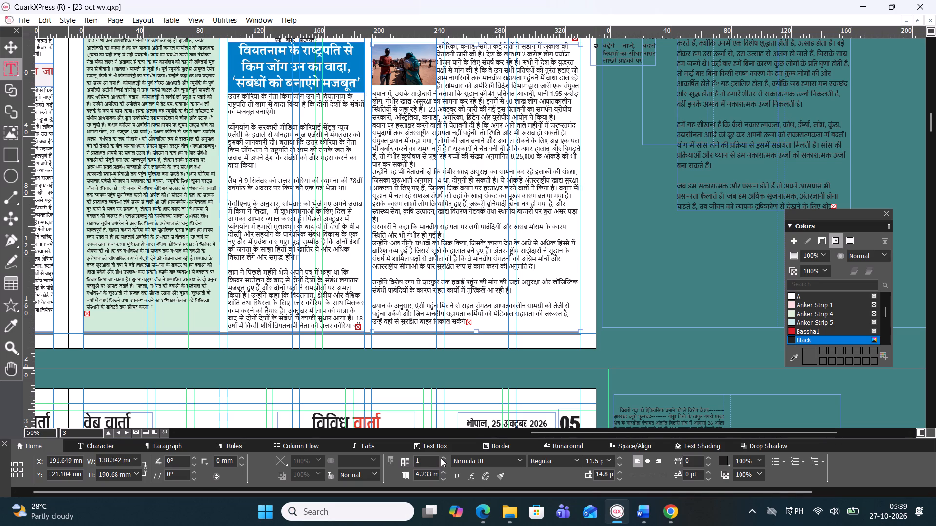
left_click(441, 458)
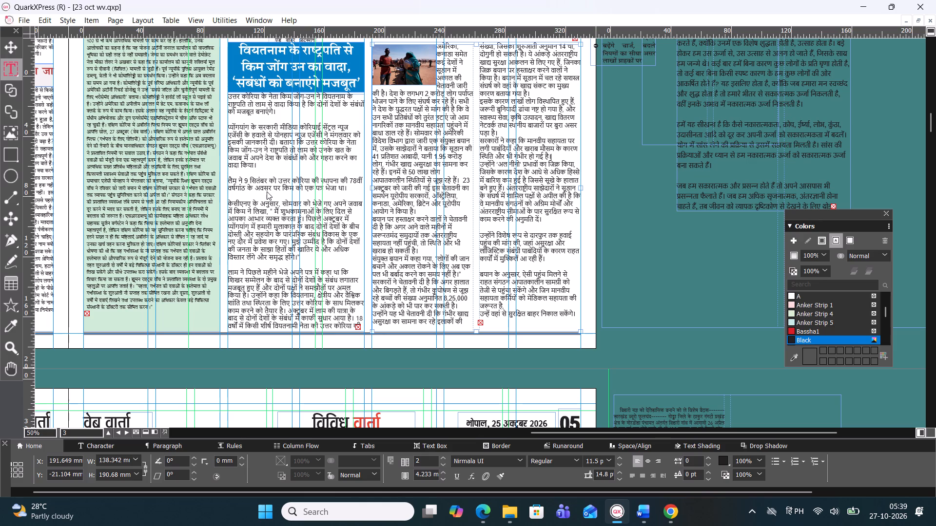
Centre the red two-line Trump voter-fraud reward headline at the top of page 3.
scroll(267, 191, "up", 1)
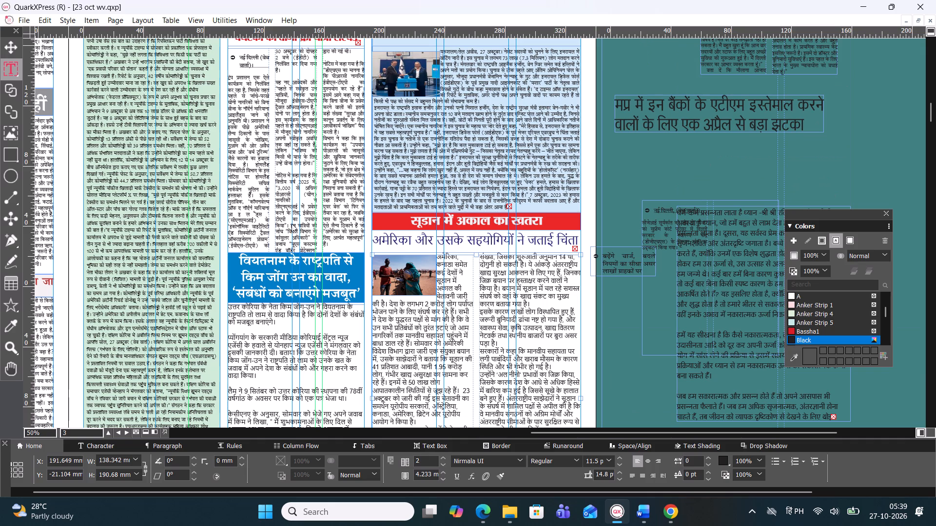
left_click(618, 192)
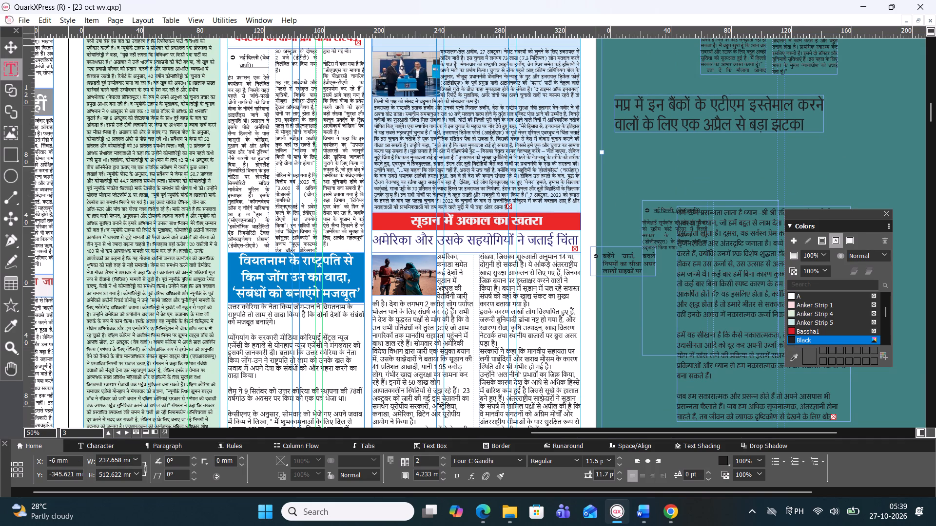
scroll(373, 280, "up", 1)
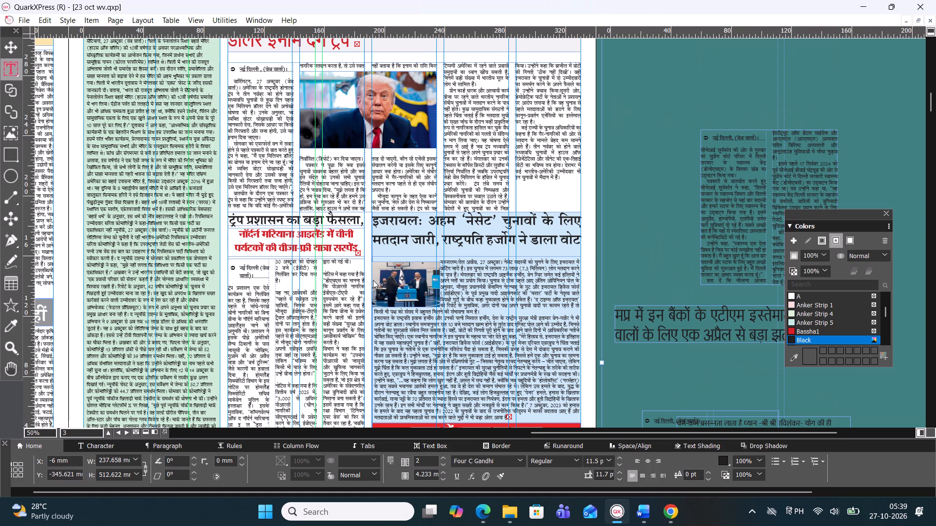
scroll(373, 280, "up", 1)
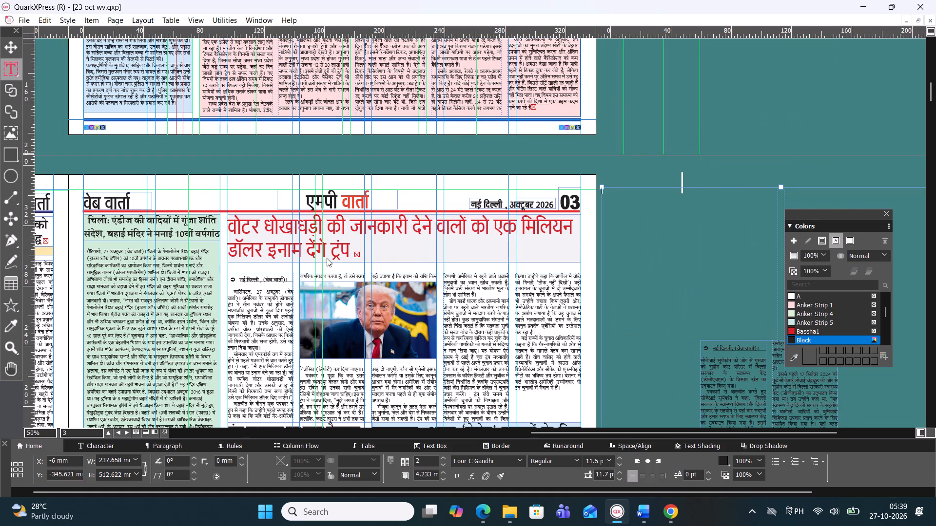
double_click(330, 256)
double_click(330, 255)
left_click(330, 255)
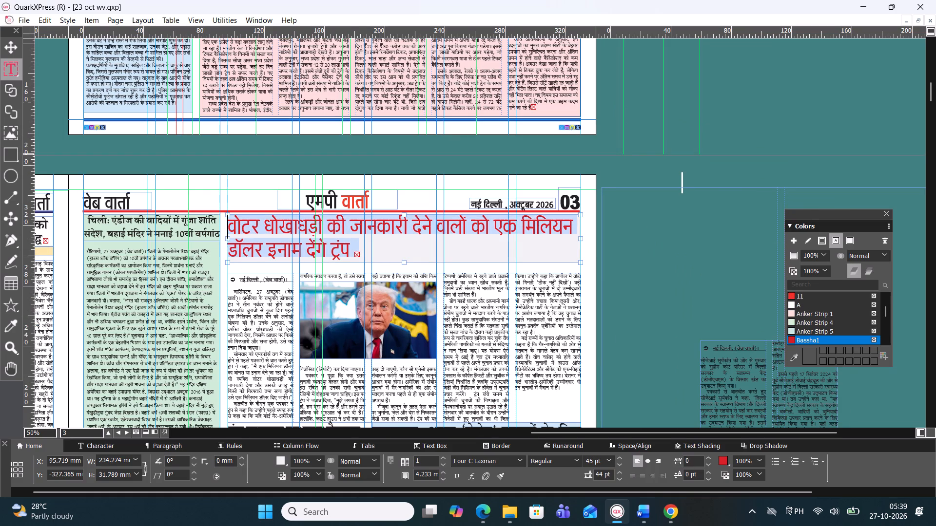
left_click(649, 460)
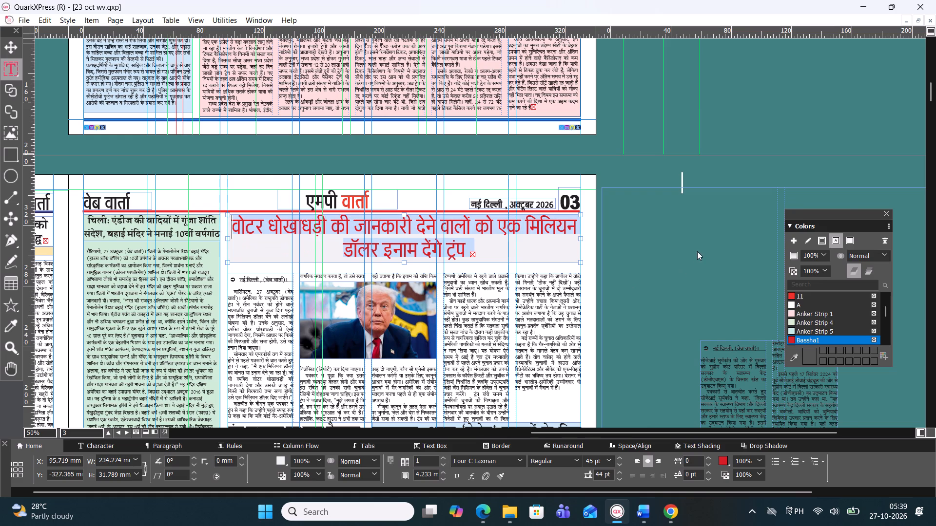
left_click(697, 251)
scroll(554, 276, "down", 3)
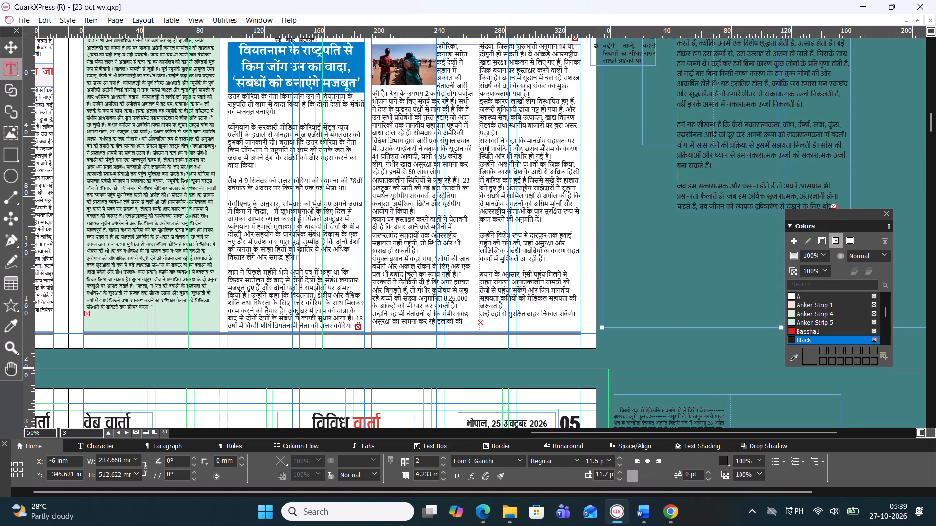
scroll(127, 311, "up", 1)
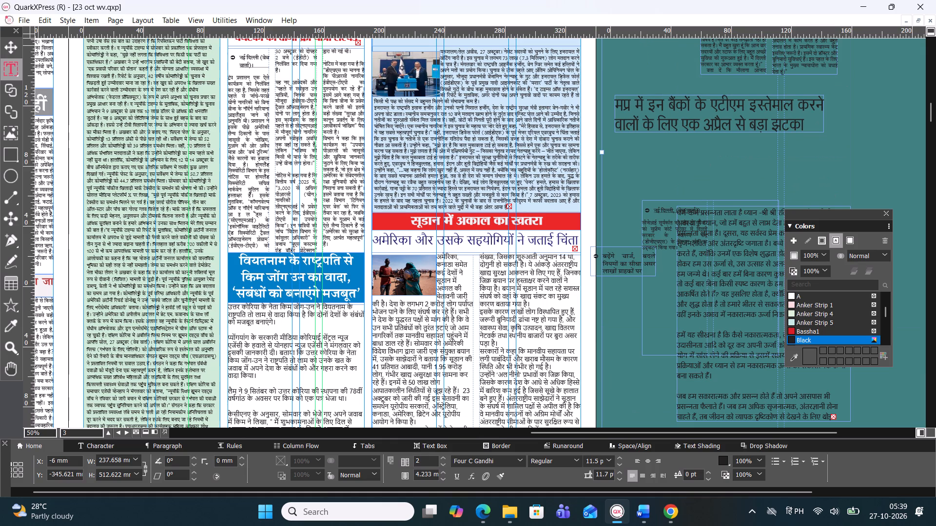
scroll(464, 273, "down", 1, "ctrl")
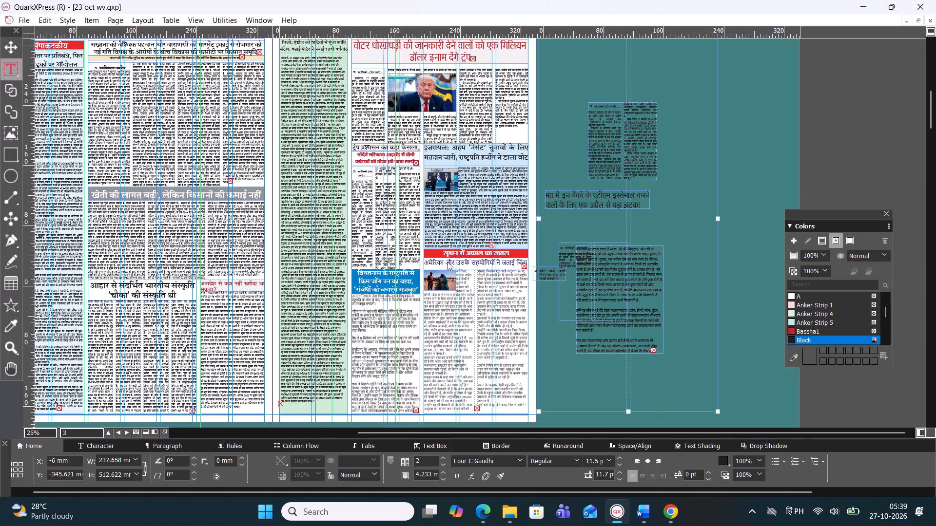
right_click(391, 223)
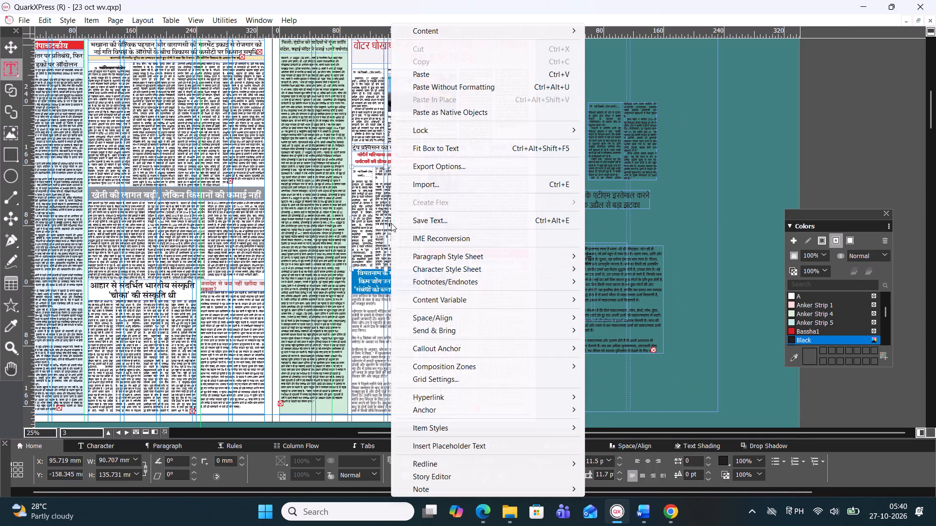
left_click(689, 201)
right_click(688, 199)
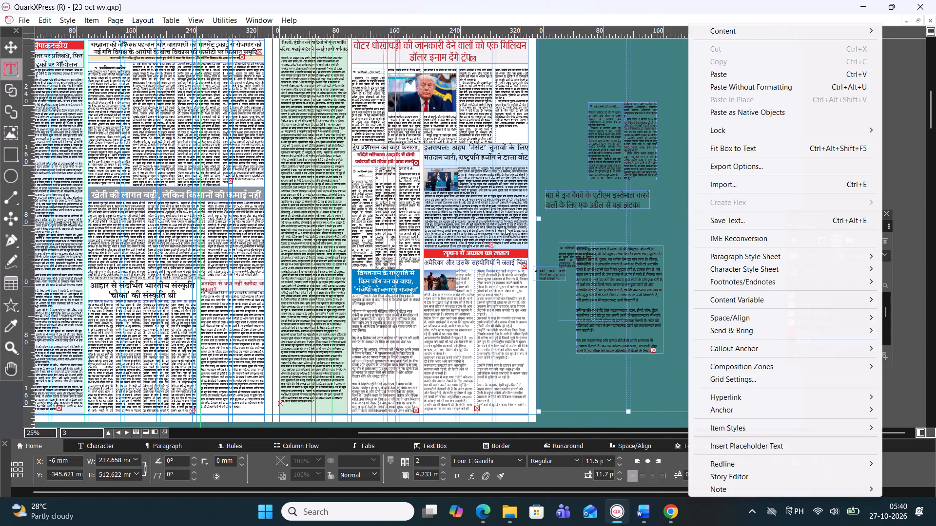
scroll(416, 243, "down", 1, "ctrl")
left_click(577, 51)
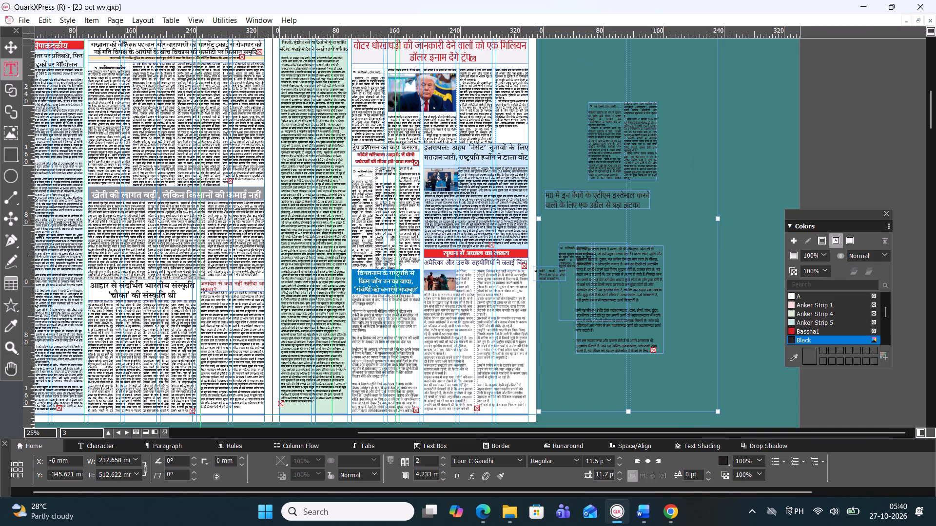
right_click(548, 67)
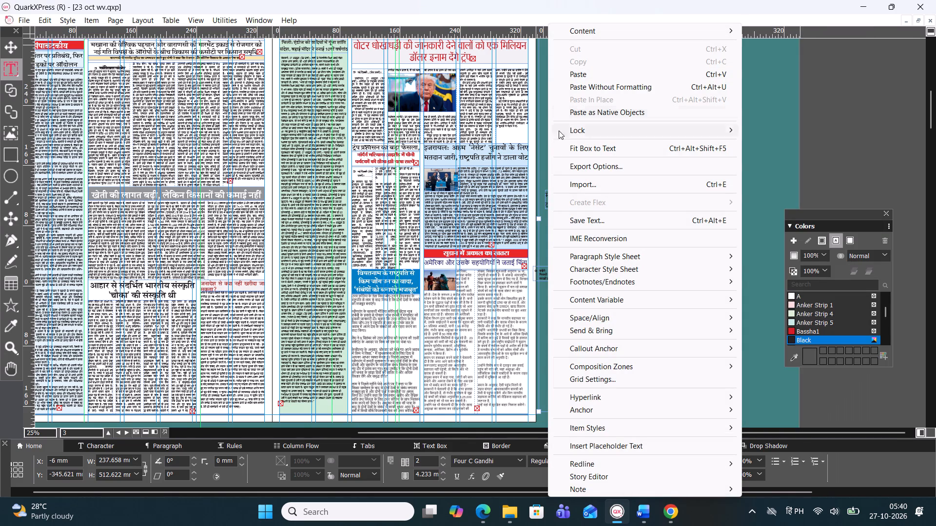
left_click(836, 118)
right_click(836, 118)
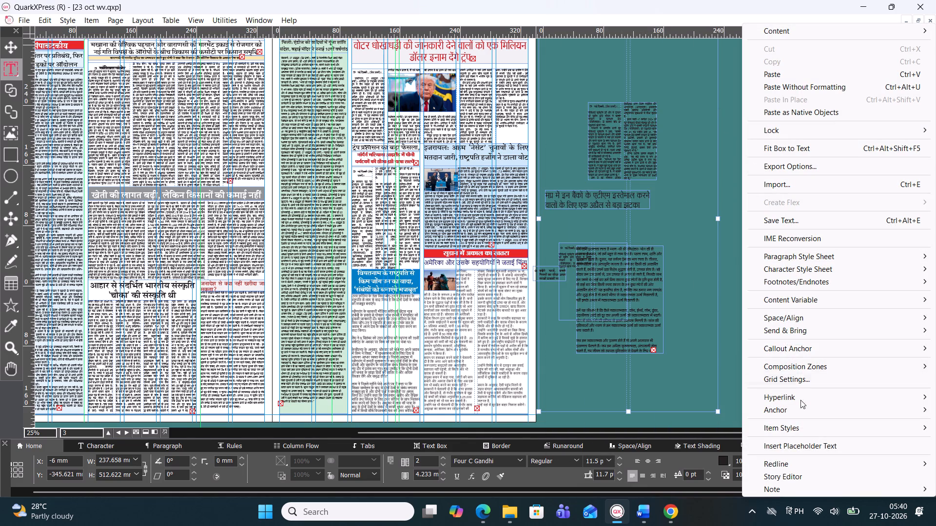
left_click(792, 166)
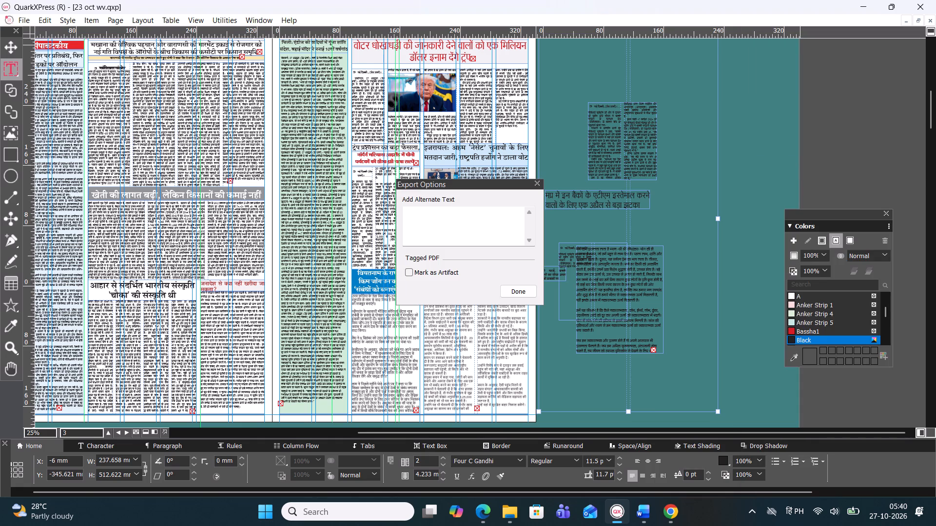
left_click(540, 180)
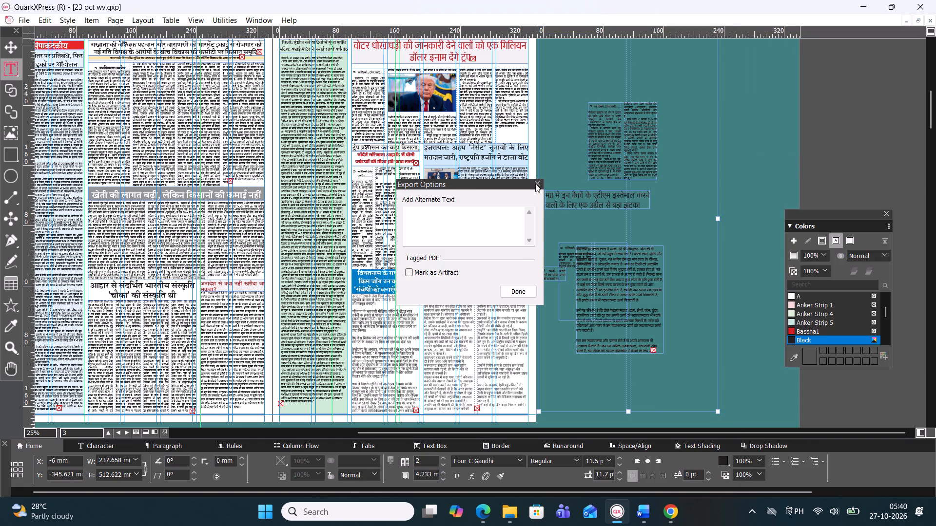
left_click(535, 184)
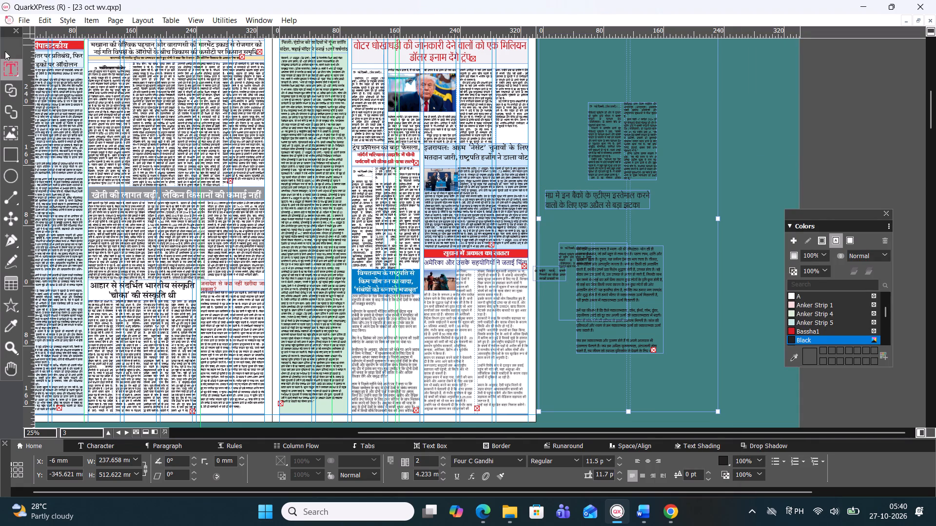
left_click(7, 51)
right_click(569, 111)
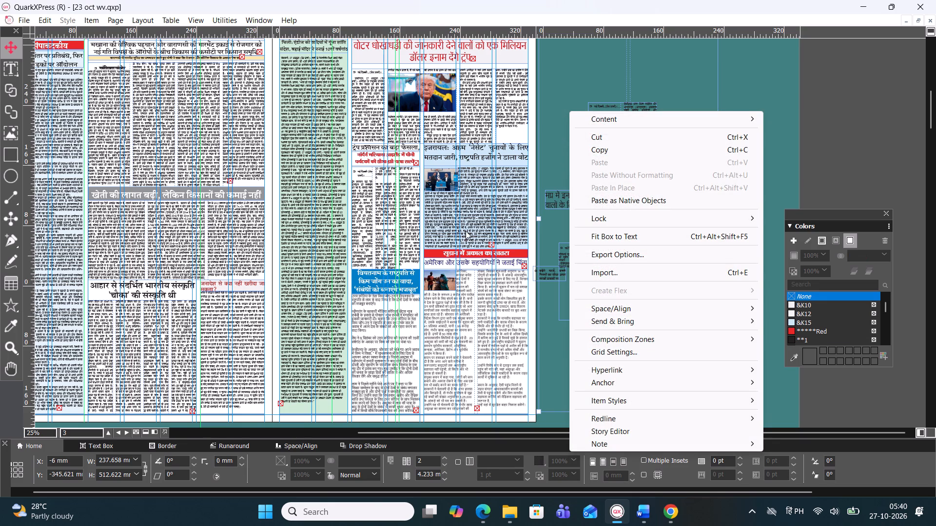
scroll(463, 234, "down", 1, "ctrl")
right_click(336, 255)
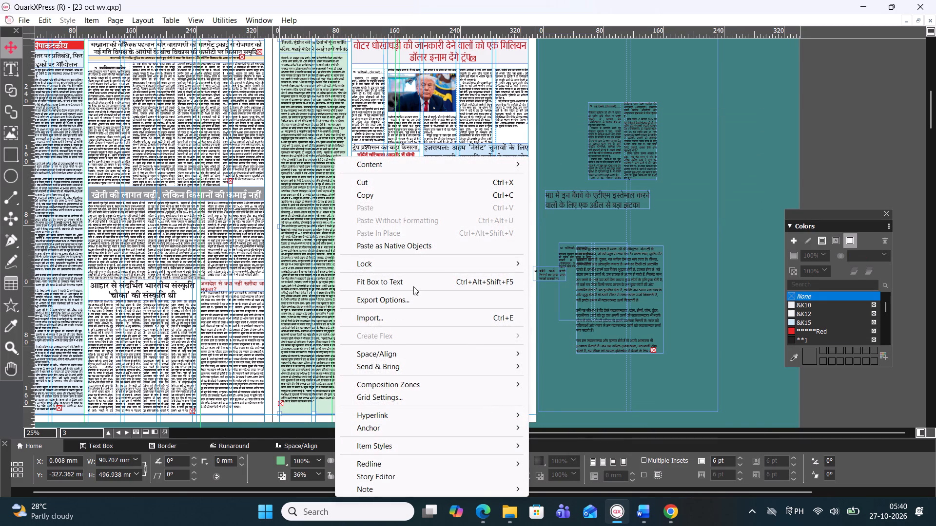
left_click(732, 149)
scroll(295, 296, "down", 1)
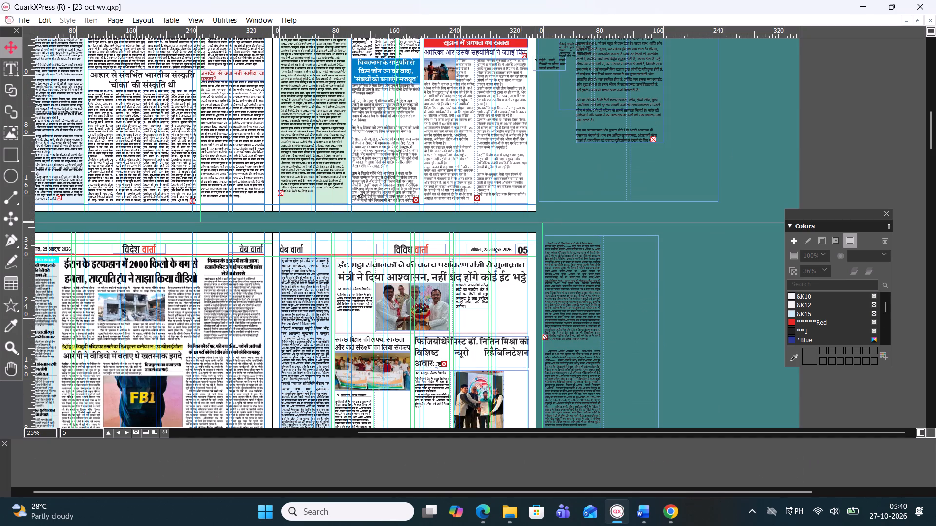
Save the newspaper project with the finished page 3 edits.
right_click(357, 187)
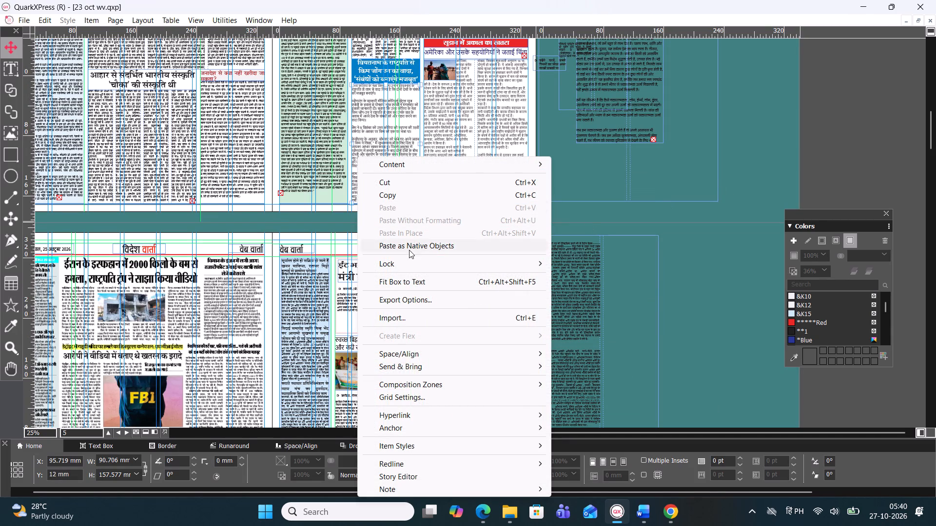
left_click(634, 213)
key("ctrl+s")
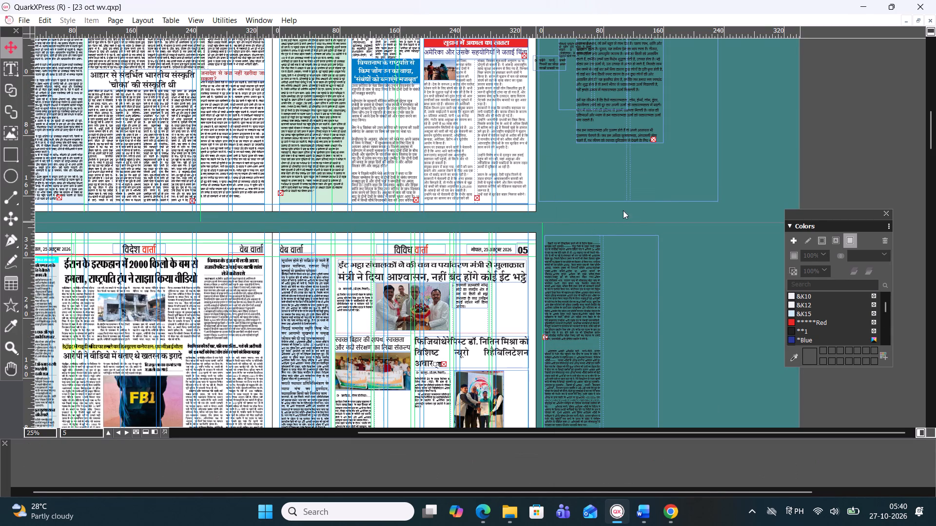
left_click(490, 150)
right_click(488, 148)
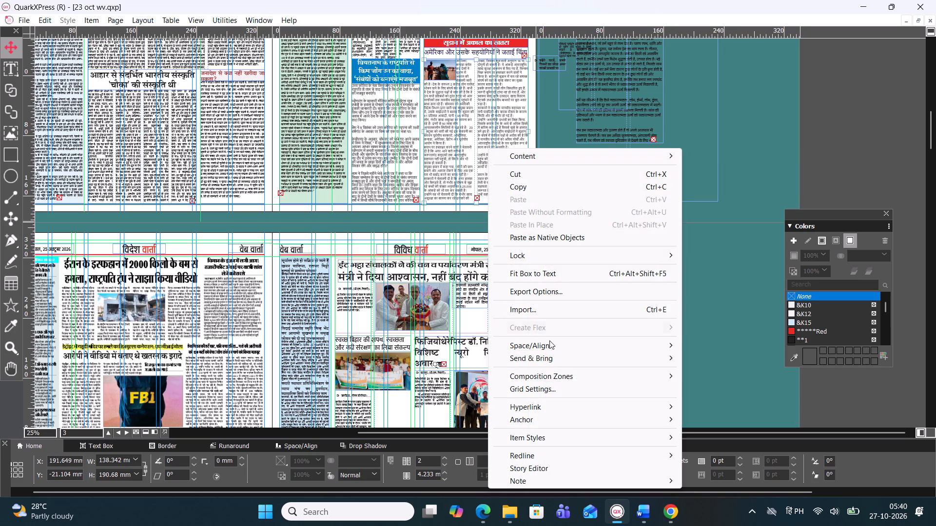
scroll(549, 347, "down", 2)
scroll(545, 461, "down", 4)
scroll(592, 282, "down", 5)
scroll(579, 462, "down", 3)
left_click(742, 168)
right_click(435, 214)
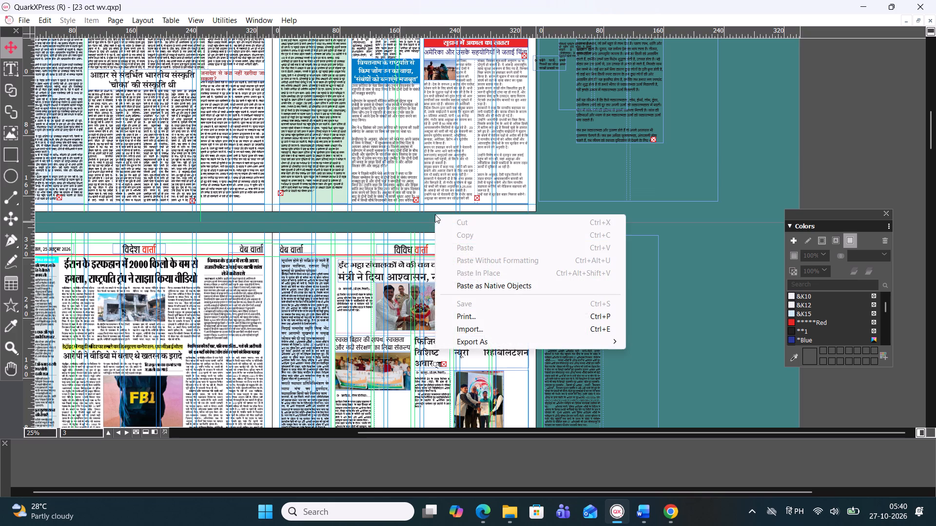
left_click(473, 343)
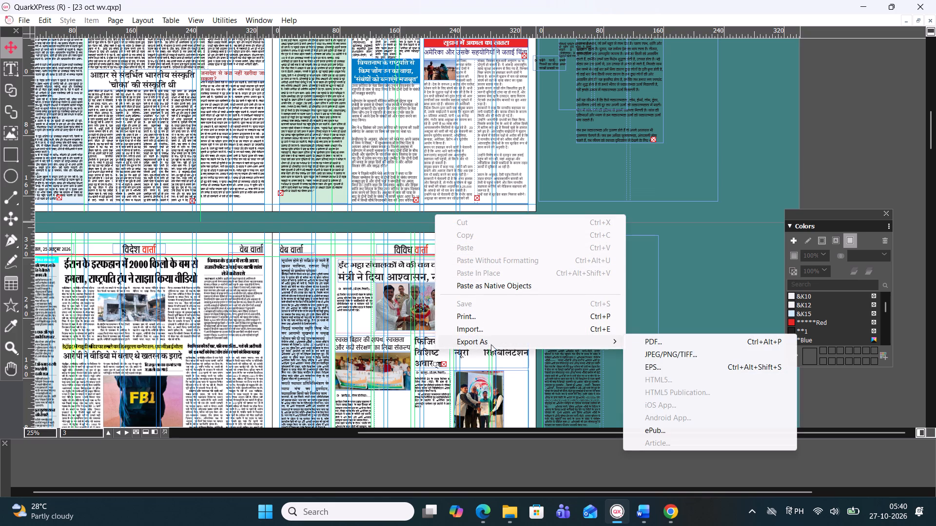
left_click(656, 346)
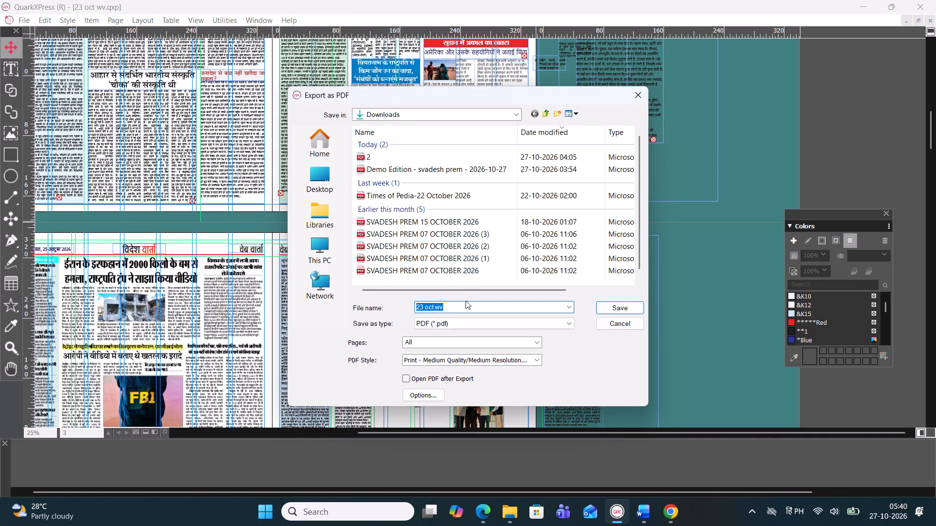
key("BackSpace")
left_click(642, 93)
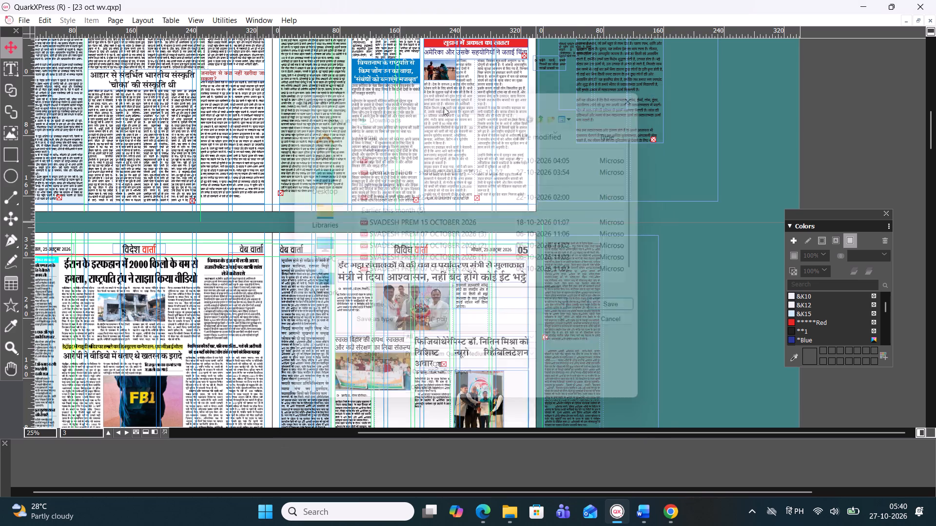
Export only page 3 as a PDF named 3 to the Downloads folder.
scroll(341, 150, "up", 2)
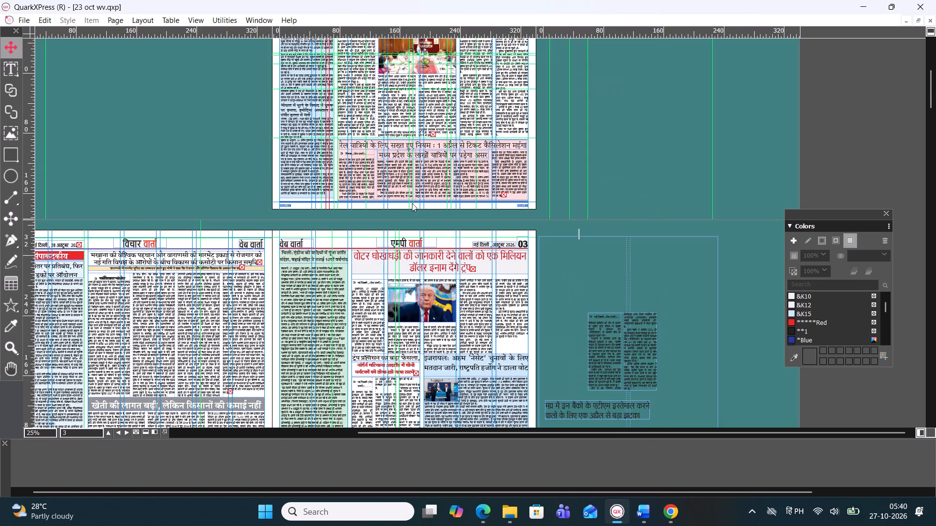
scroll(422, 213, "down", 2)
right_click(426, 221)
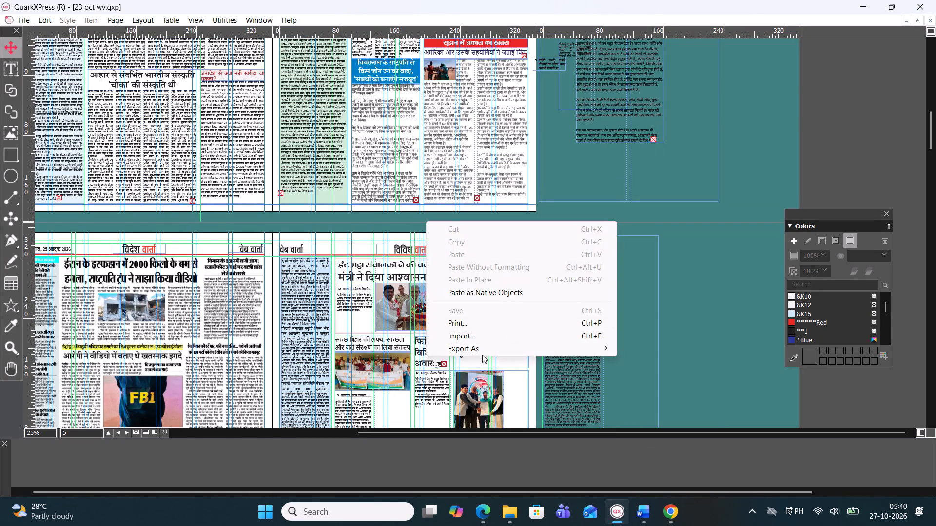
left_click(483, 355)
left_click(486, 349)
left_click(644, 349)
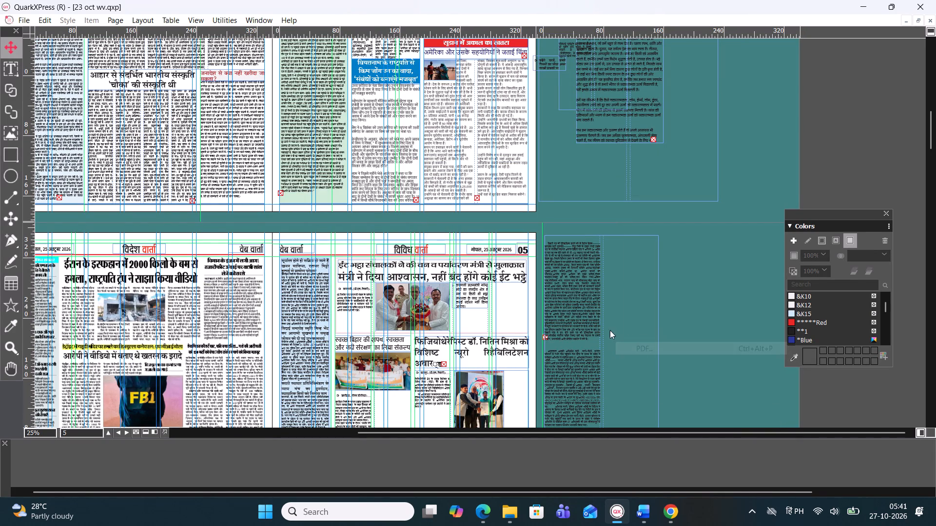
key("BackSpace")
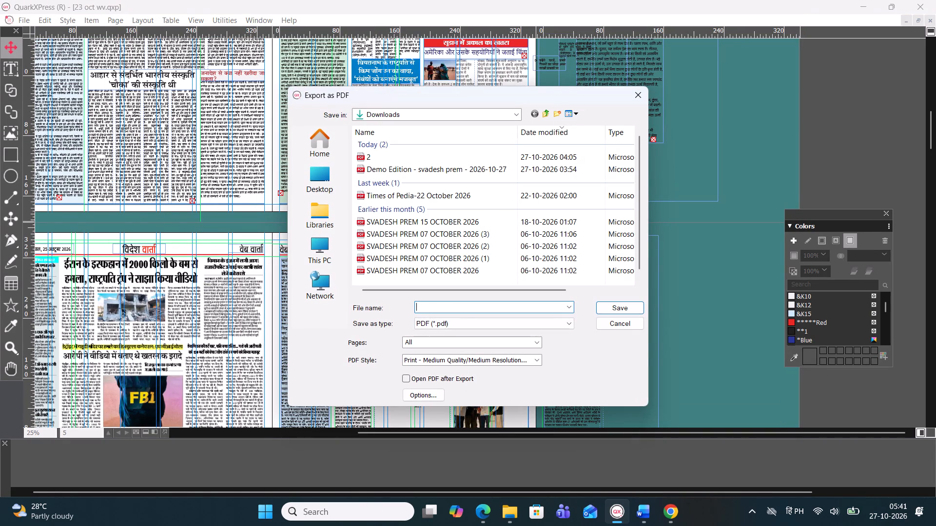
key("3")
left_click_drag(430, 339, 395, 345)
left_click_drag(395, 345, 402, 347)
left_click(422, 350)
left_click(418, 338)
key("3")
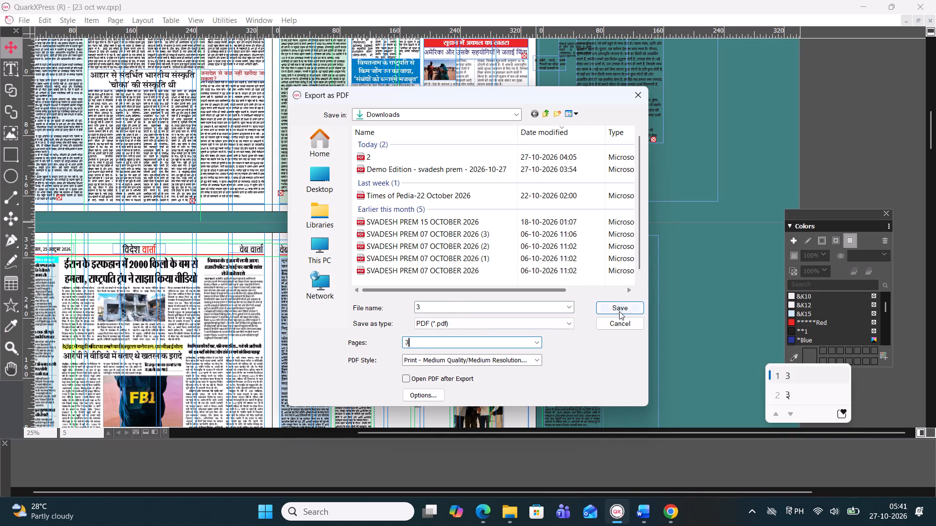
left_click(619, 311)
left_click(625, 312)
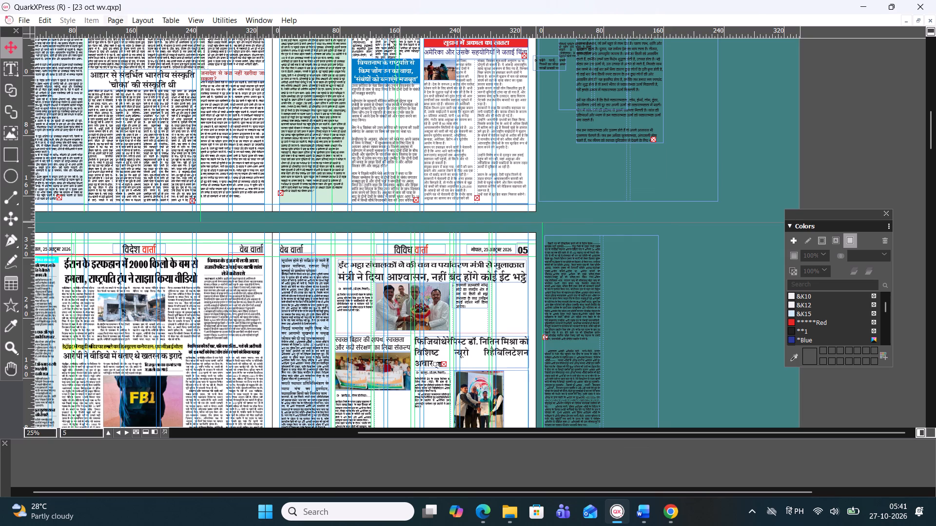
Open the exported PDF 3 from Downloads and proofread the page from the Trump headline down to the ends of the bottom columns.
left_click(871, 7)
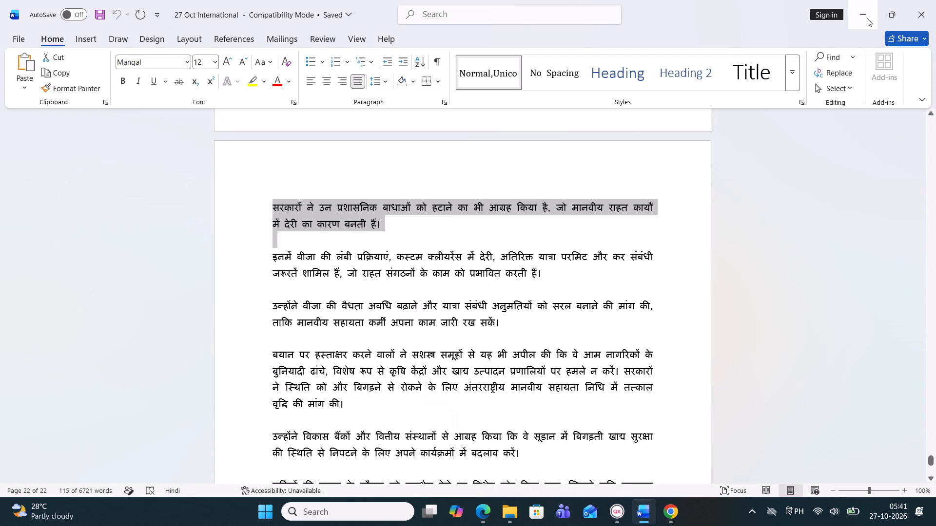
left_click(867, 18)
left_click(867, 18)
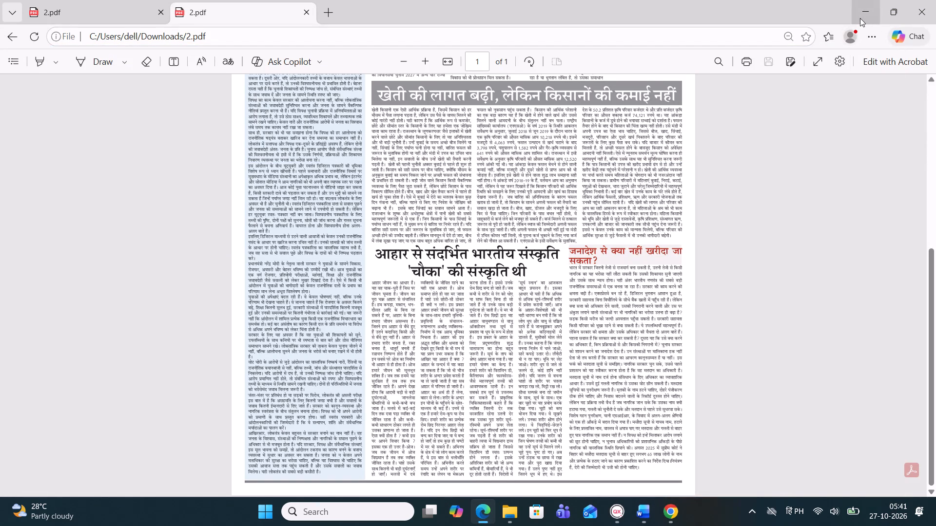
left_click(863, 14)
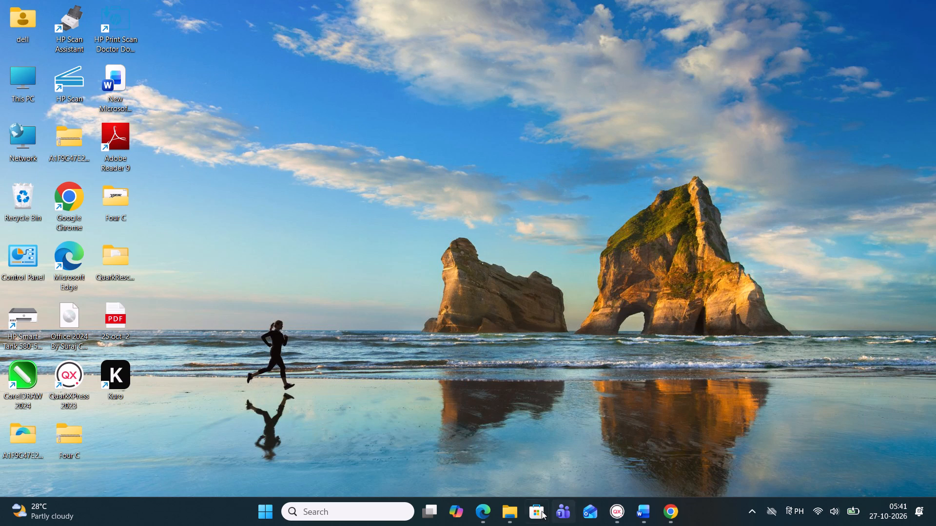
left_click(513, 519)
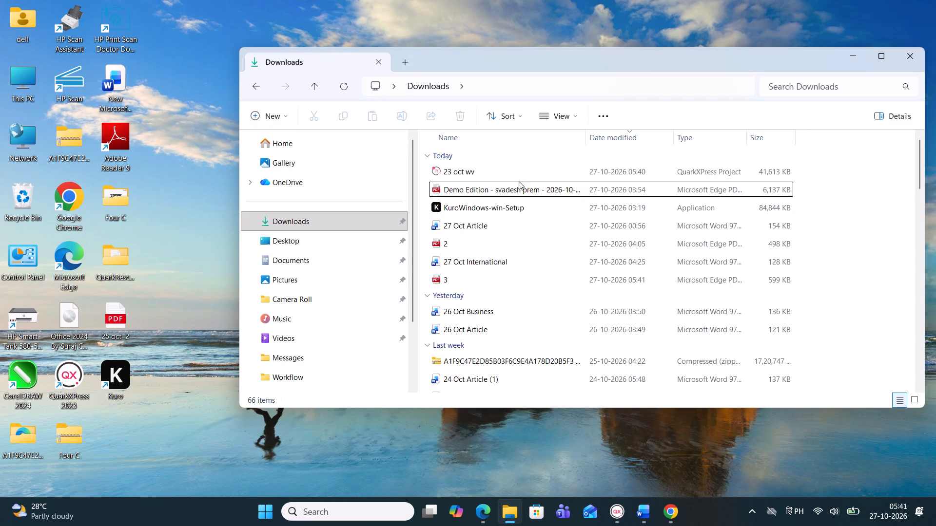
double_click(498, 284)
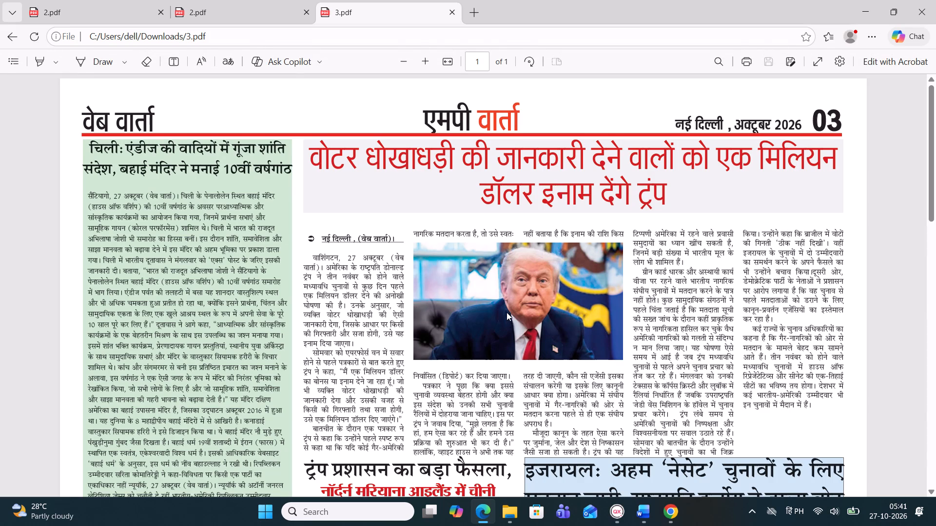
scroll(507, 312, "down", 4)
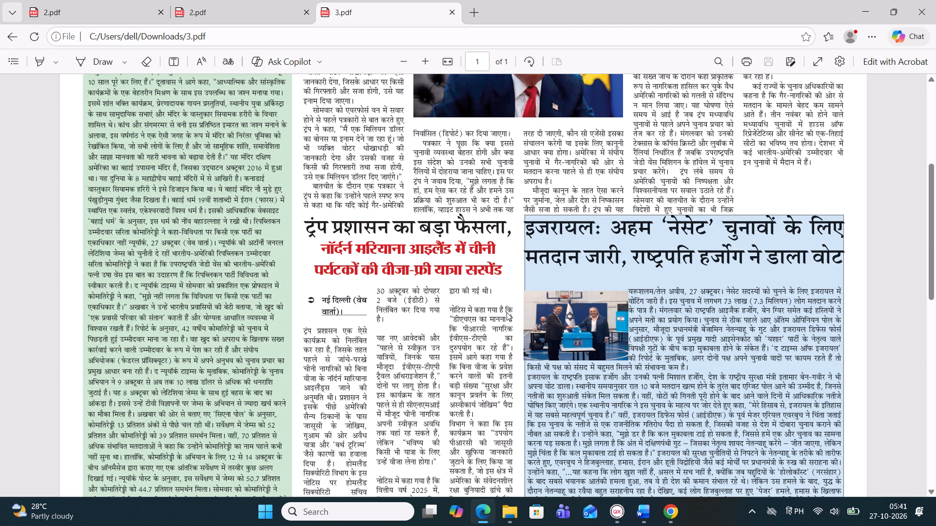
scroll(507, 312, "down", 1)
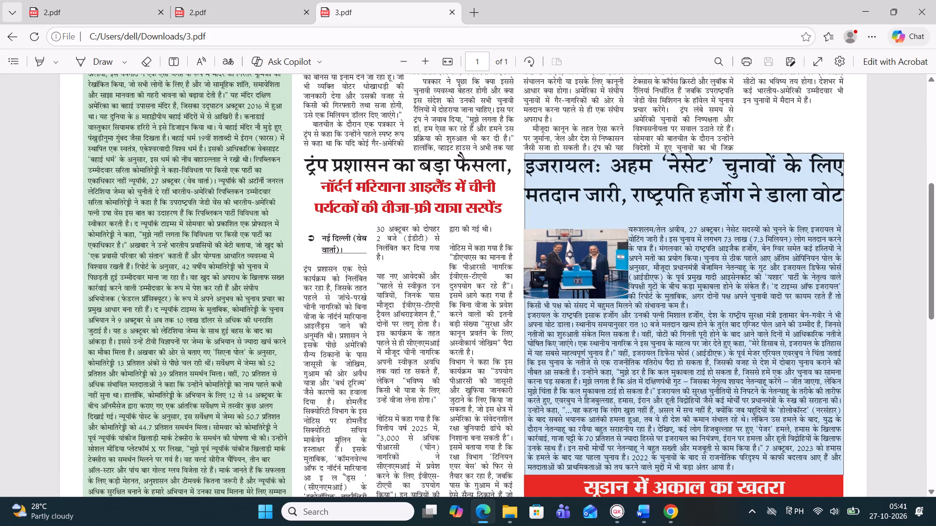
scroll(435, 306, "down", 5)
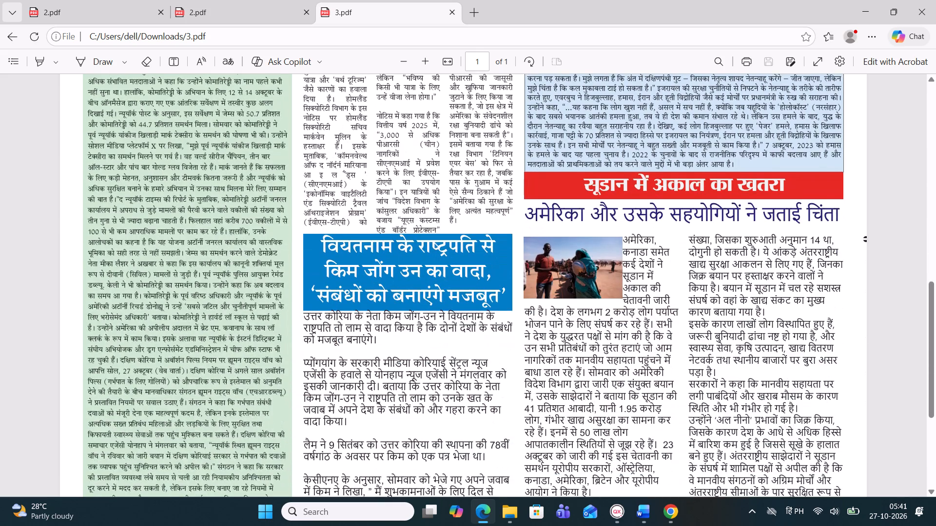
scroll(435, 306, "down", 4)
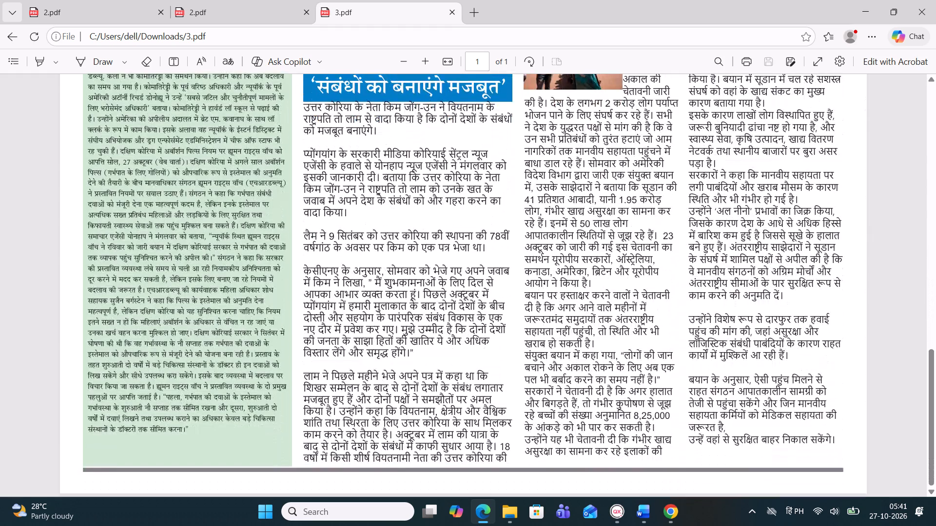
scroll(435, 306, "down", 2)
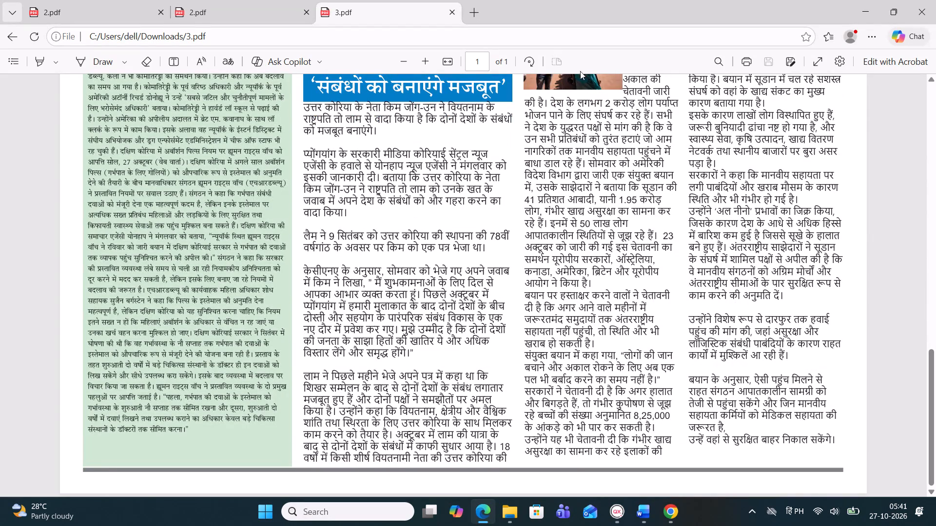
left_click(860, 17)
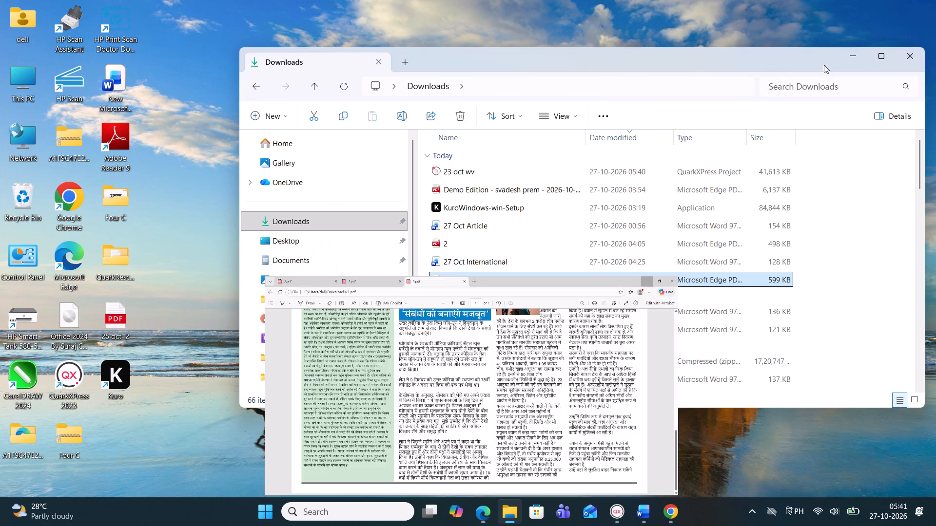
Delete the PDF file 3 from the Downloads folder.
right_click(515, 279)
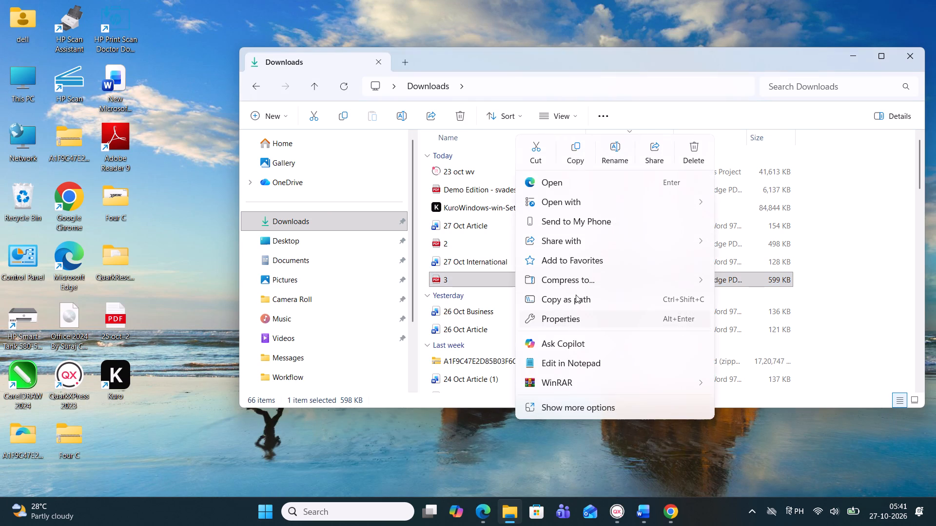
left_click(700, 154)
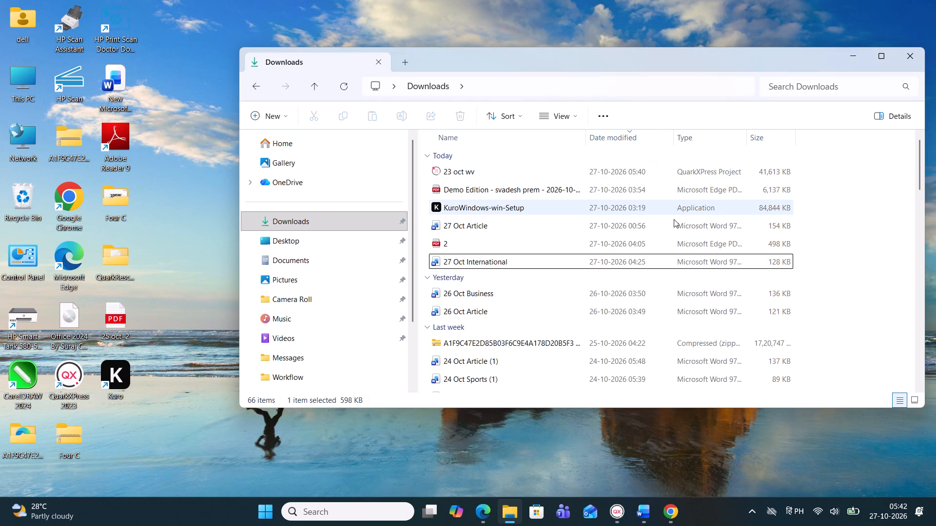
Switch to QuarkXPress and set page 3's Israel Knesset election headline to 30 pt with centred alignment.
left_click(620, 509)
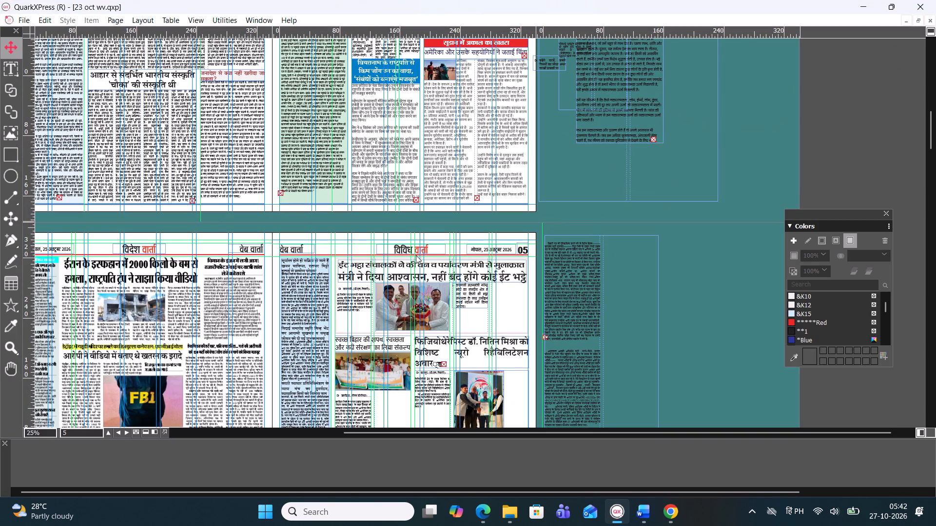
scroll(390, 274, "up", 2)
scroll(365, 305, "up", 1, "ctrl")
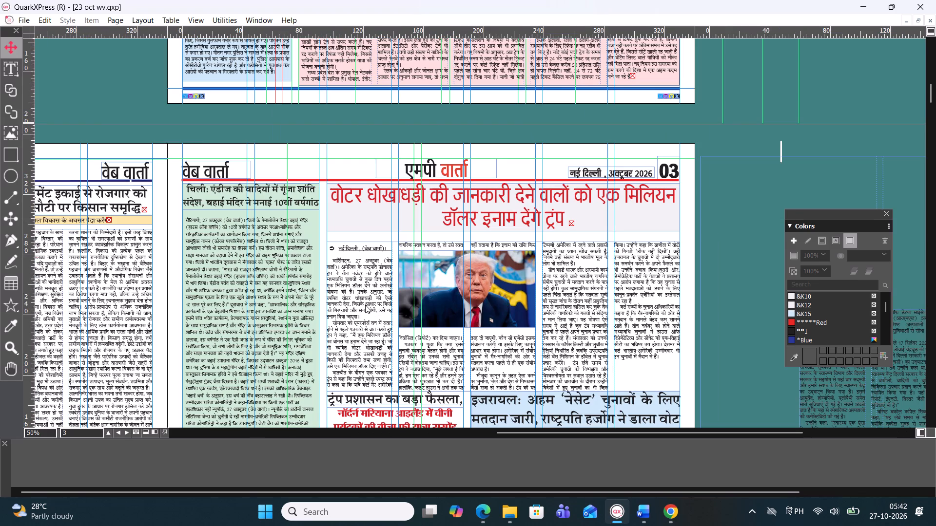
scroll(510, 352, "down", 1)
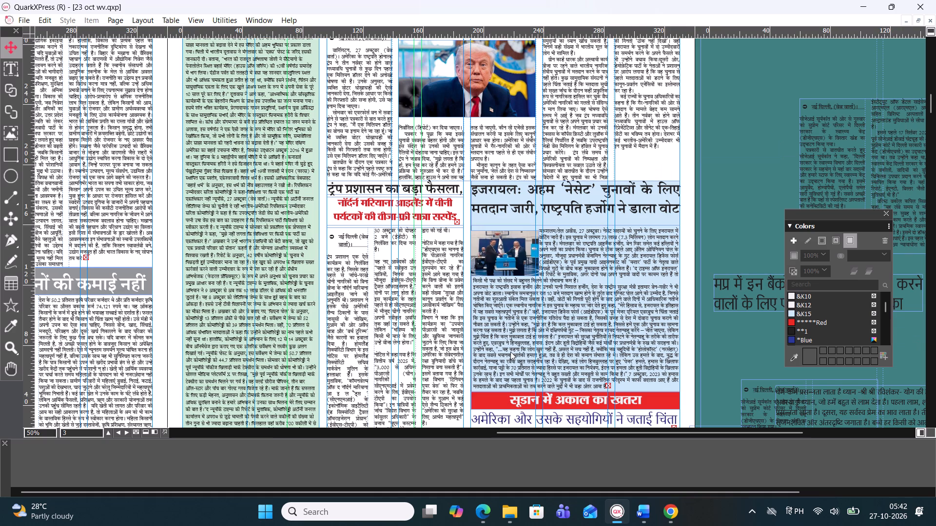
scroll(566, 281, "up", 1, "ctrl")
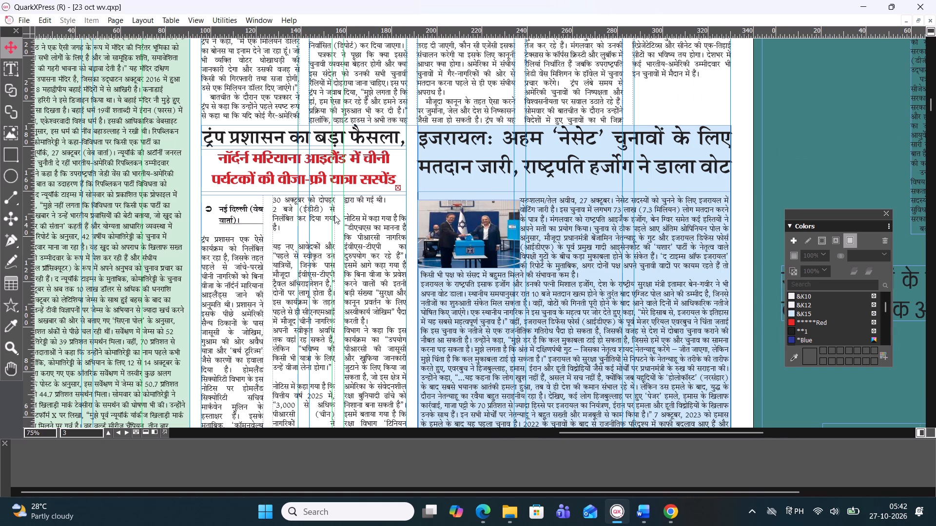
left_click(433, 225)
left_click(416, 235)
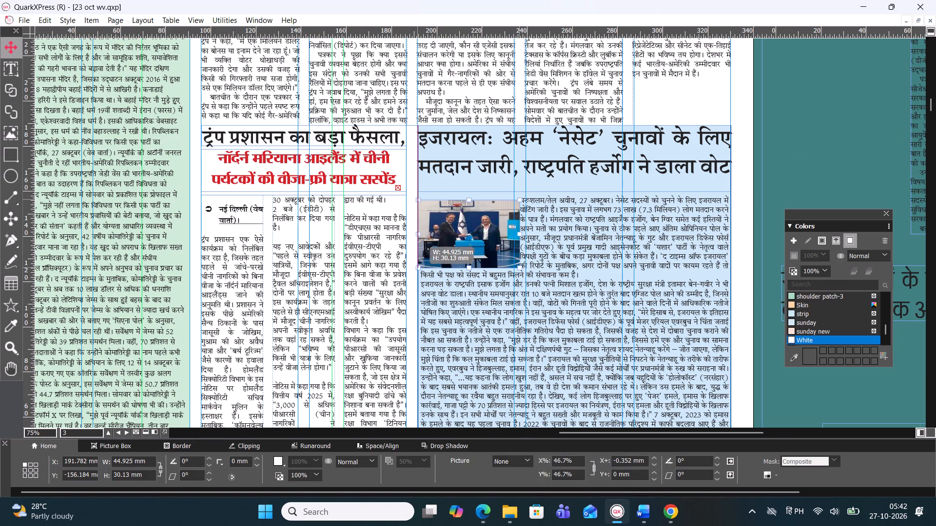
left_click(480, 169)
left_click(480, 169)
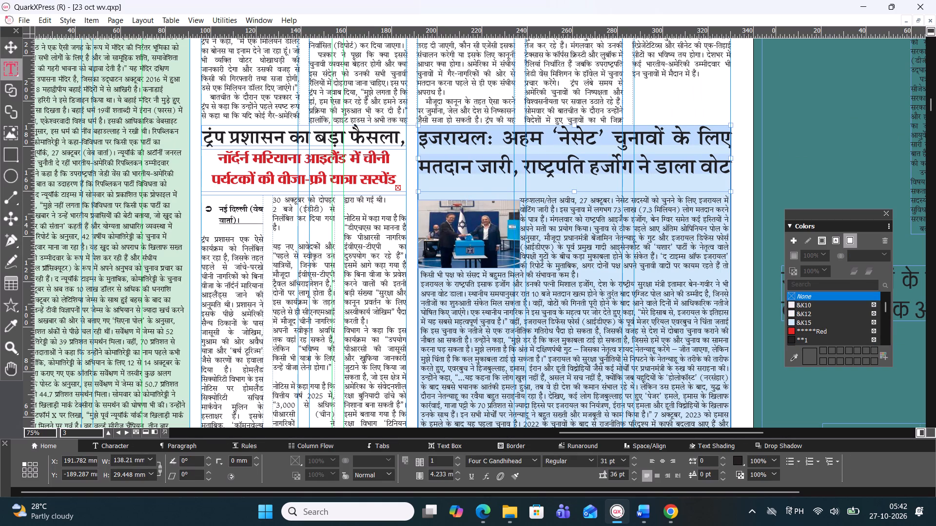
key("ctrl+alt+shift+comma")
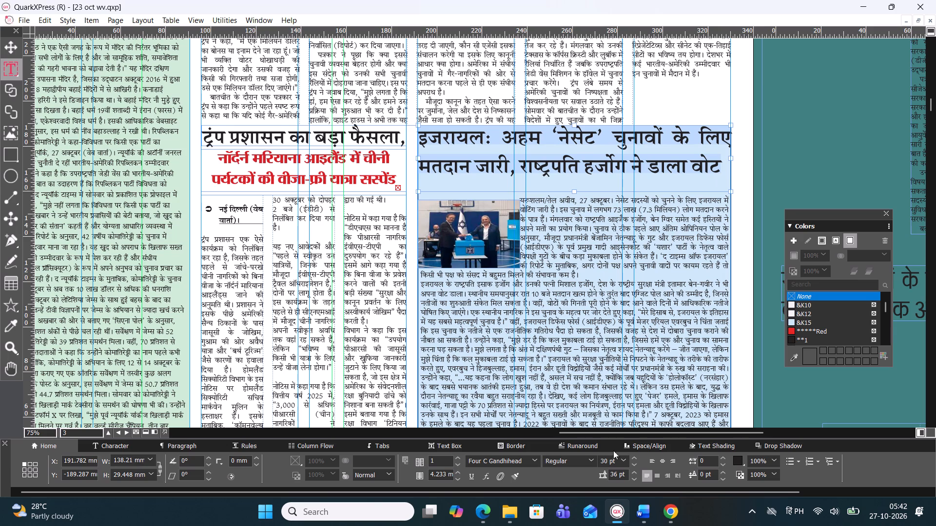
left_click(661, 460)
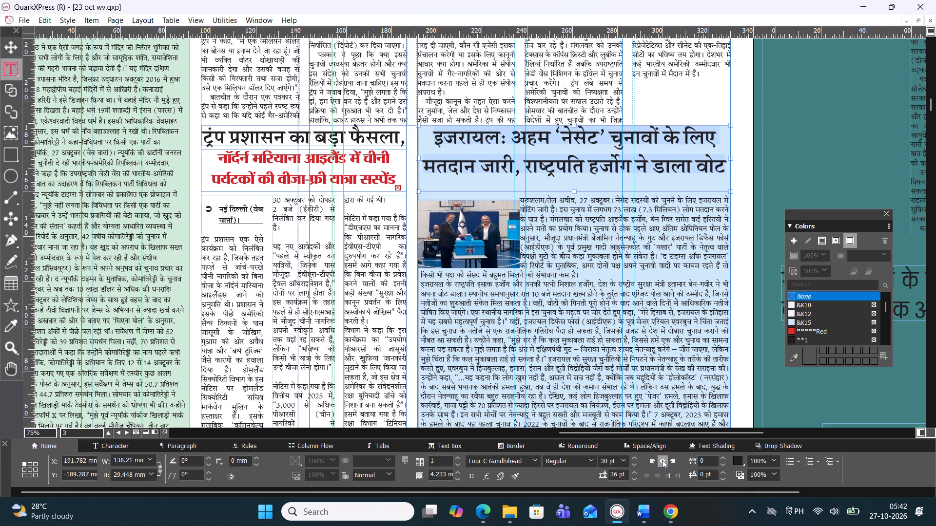
left_click(796, 166)
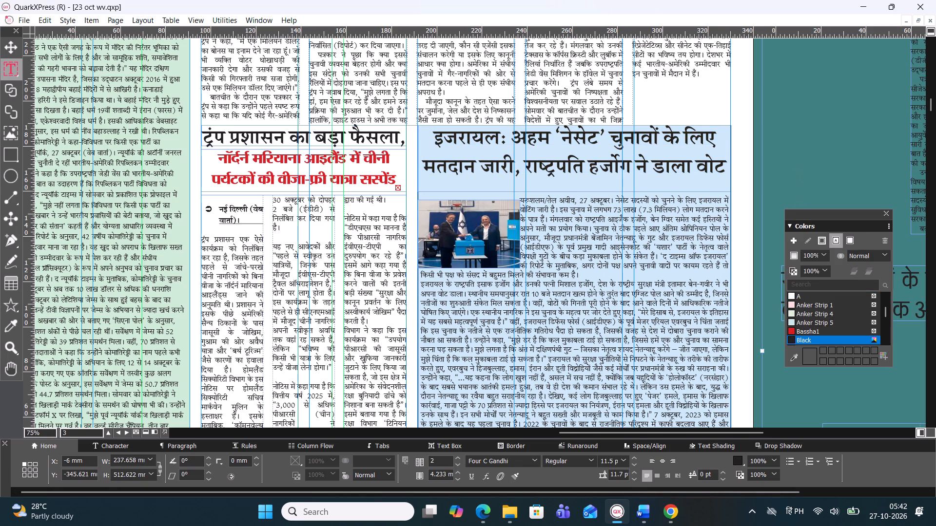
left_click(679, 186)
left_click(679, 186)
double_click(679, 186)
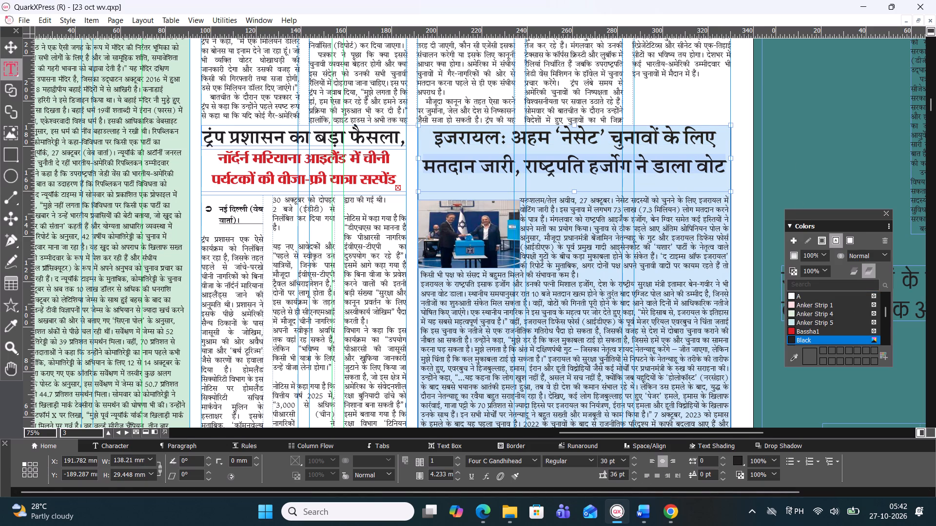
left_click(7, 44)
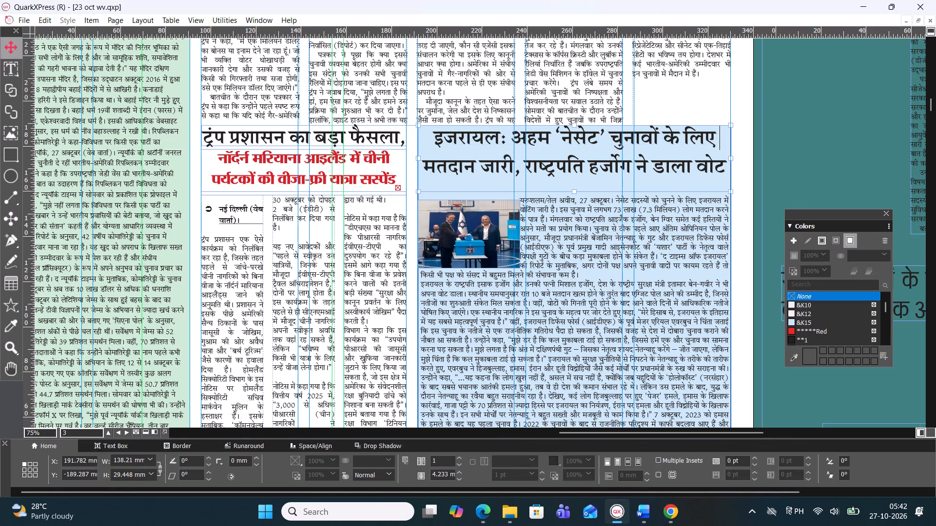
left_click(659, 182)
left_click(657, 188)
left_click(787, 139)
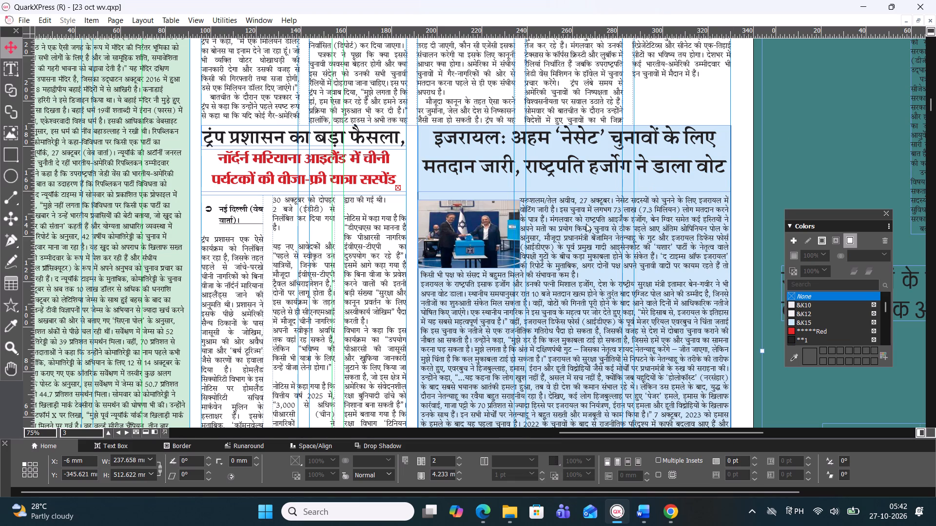
Remove the blank lines before 'यह नए आवेदकों' and below the New Delhi dateline in the Northern Mariana visa story.
left_click(280, 233)
double_click(281, 236)
left_click(281, 236)
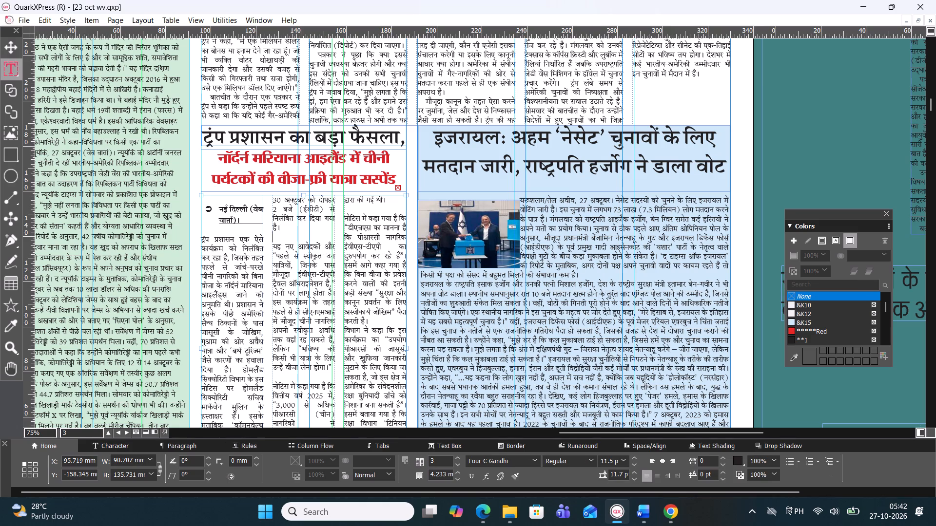
key("BackSpace")
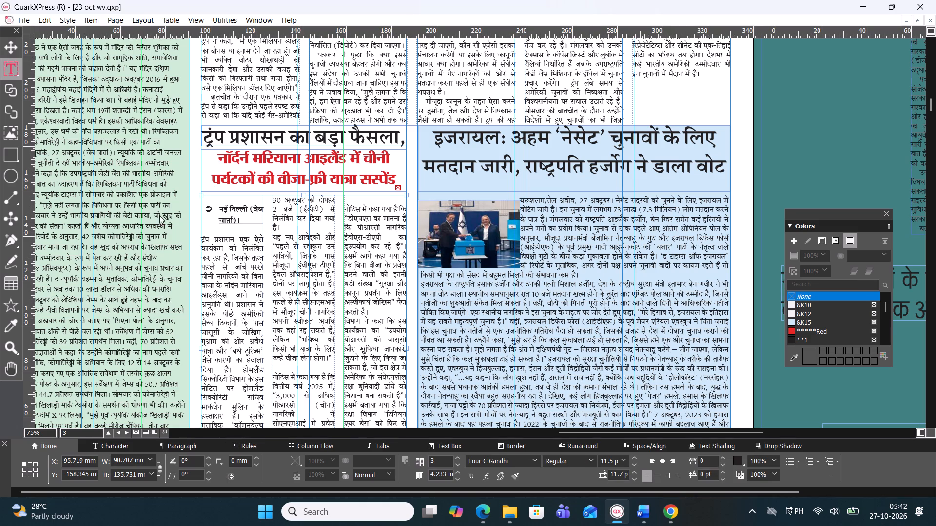
left_click(229, 230)
key("BackSpace")
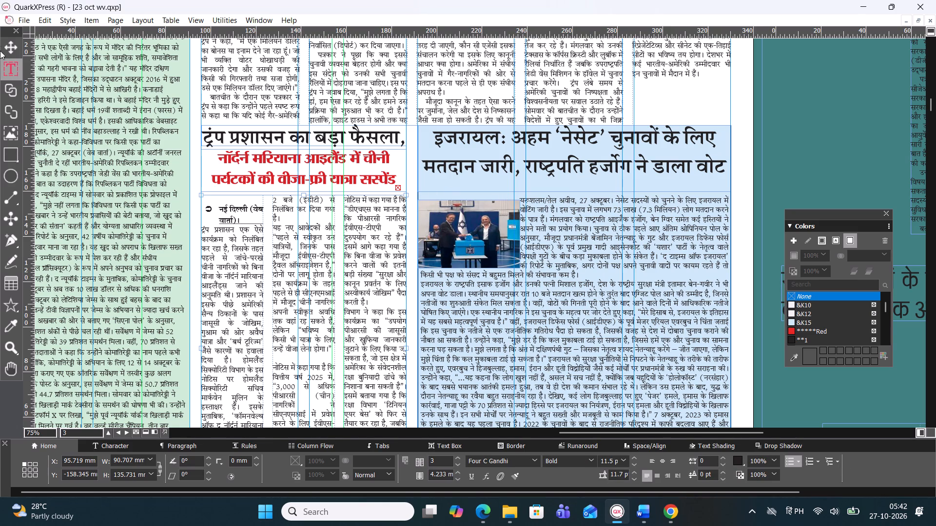
Shorten the Israel headline box from its bottom edge and move the story's photo up directly beneath the headline.
left_click(14, 47)
left_click(608, 187)
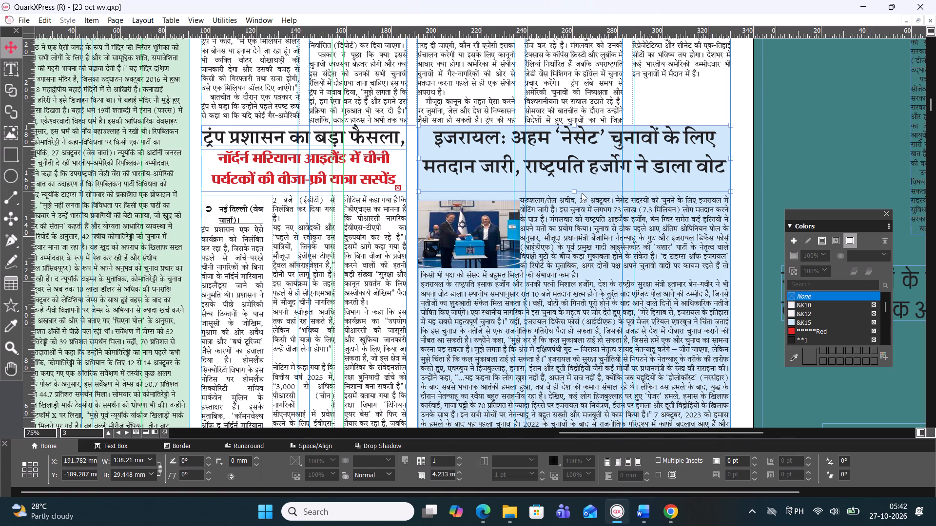
left_click_drag(577, 192, 573, 179)
left_click_drag(480, 229, 480, 222)
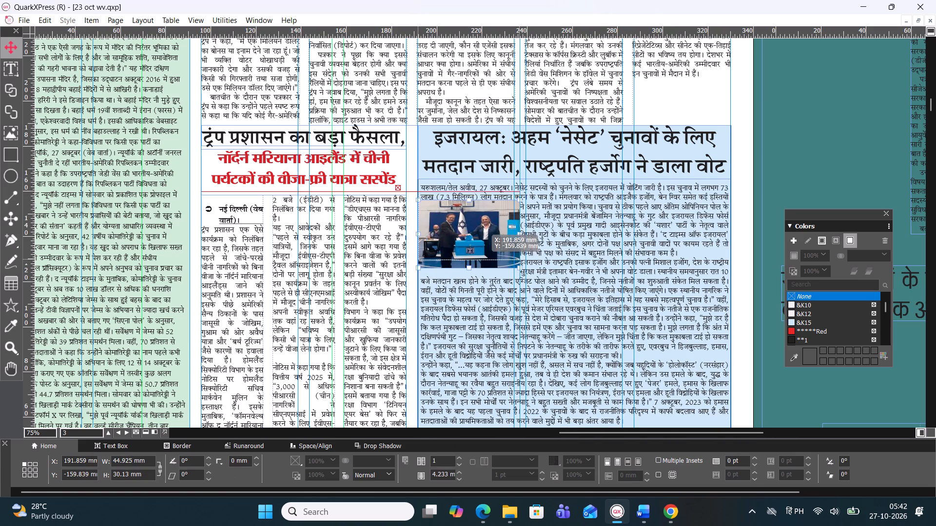
left_click_drag(480, 222, 480, 208)
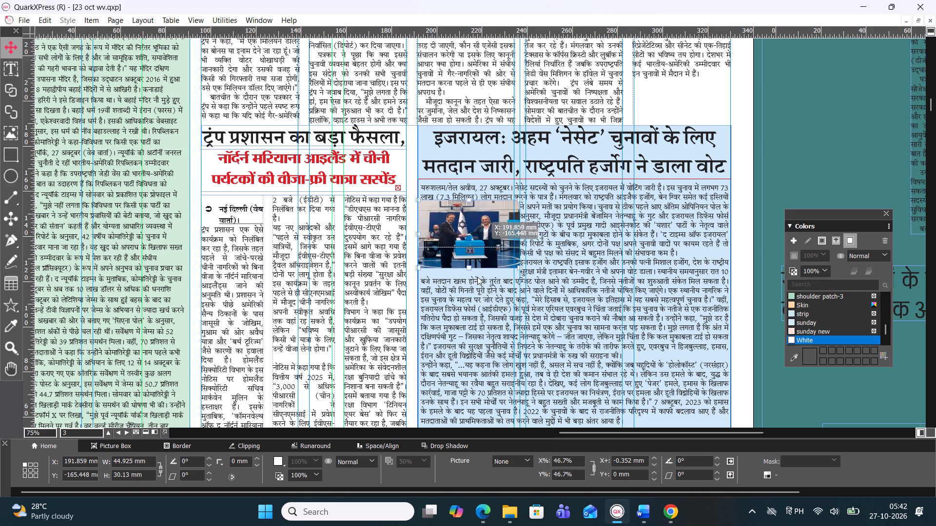
Widen the Israel story's light-blue text box slightly at its left edge to about 139 mm, covering the photo's edge.
left_click(562, 258)
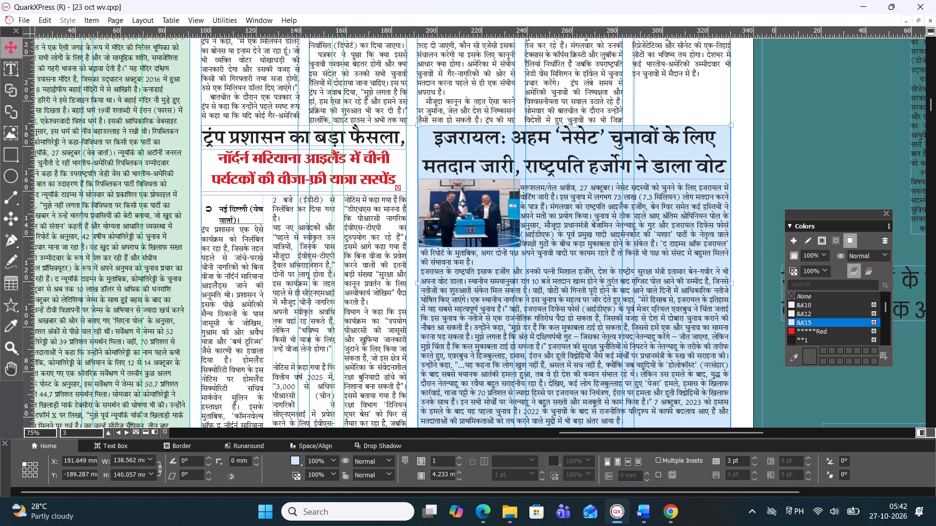
left_click(428, 207)
left_click(415, 210)
left_click(417, 213)
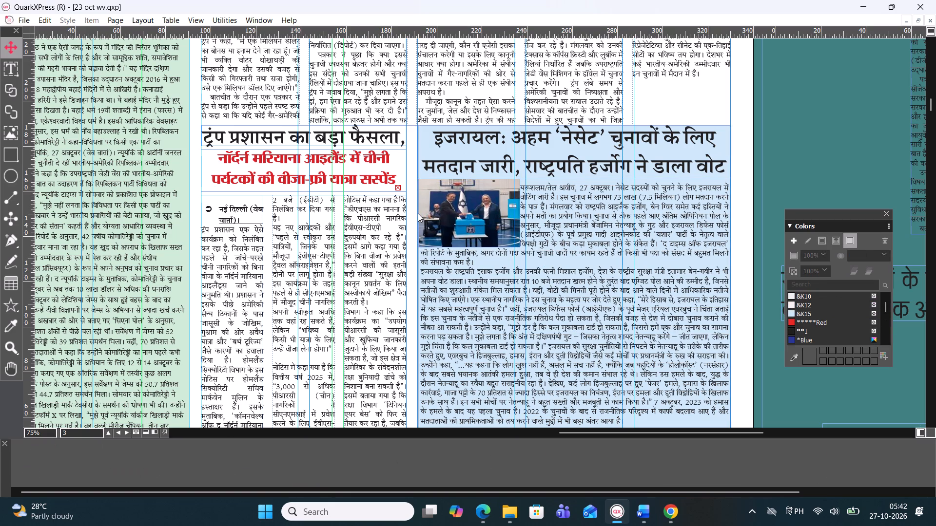
left_click(418, 213)
left_click(419, 213)
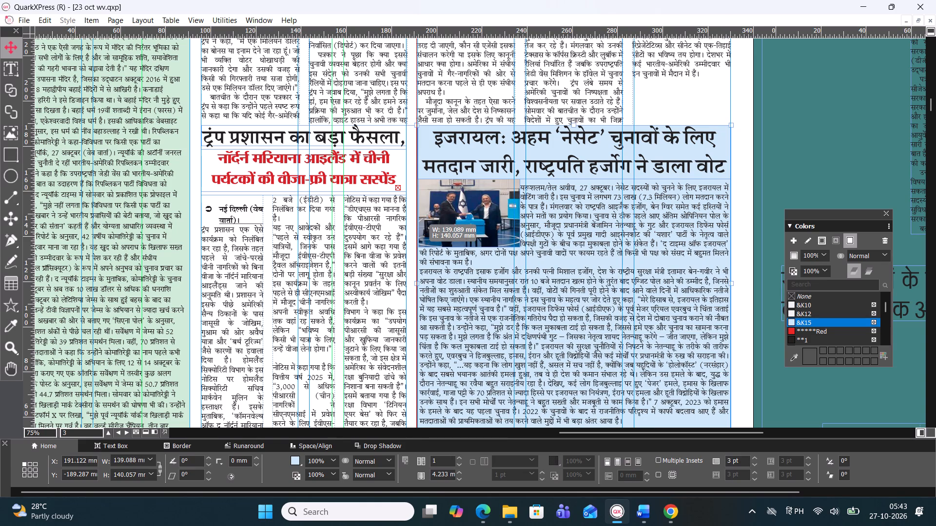
Replace the blank lines before both 'नोटिस में कहा गया है' paragraphs in the Northern Mariana story with a space.
scroll(282, 291, "down", 1)
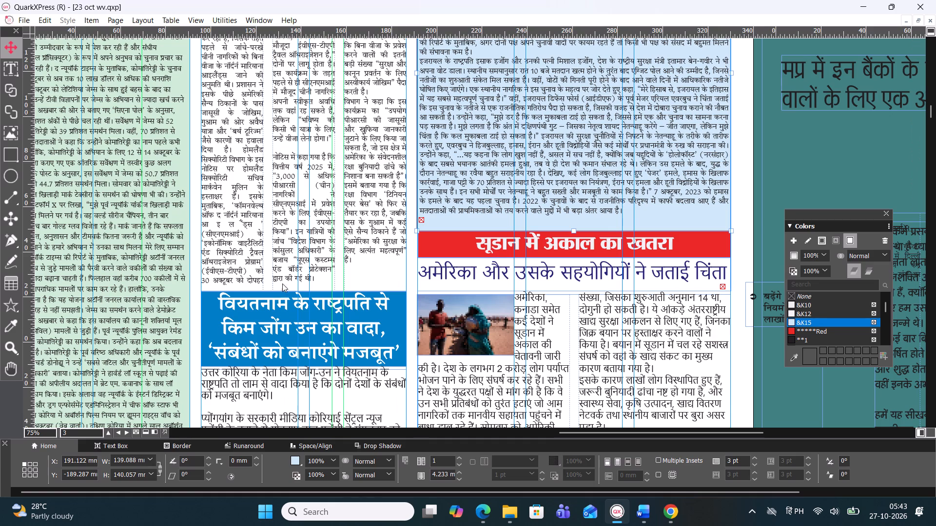
left_click(297, 146)
double_click(297, 150)
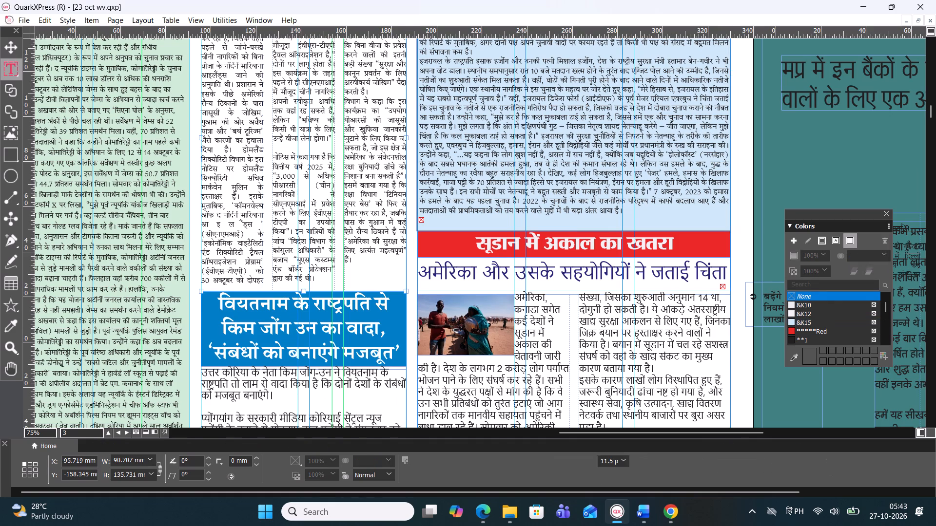
left_click(297, 150)
key("BackSpace")
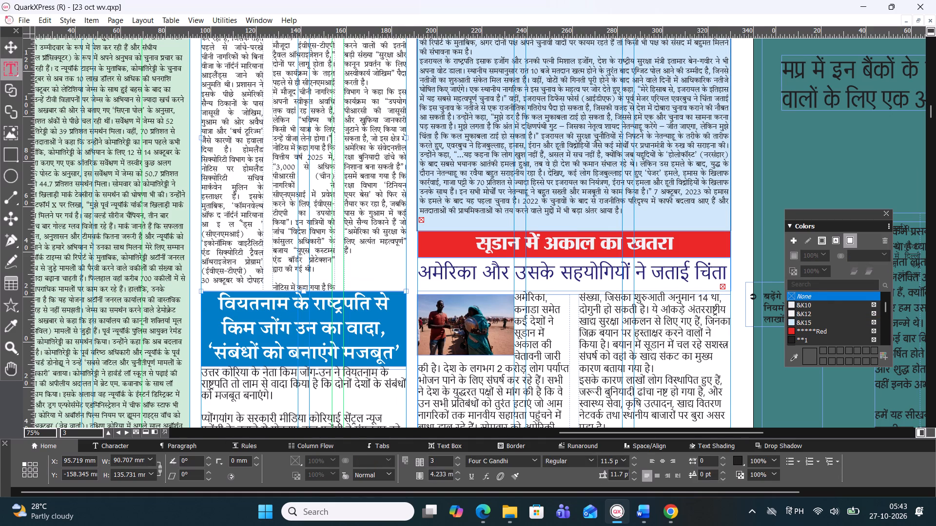
key("space")
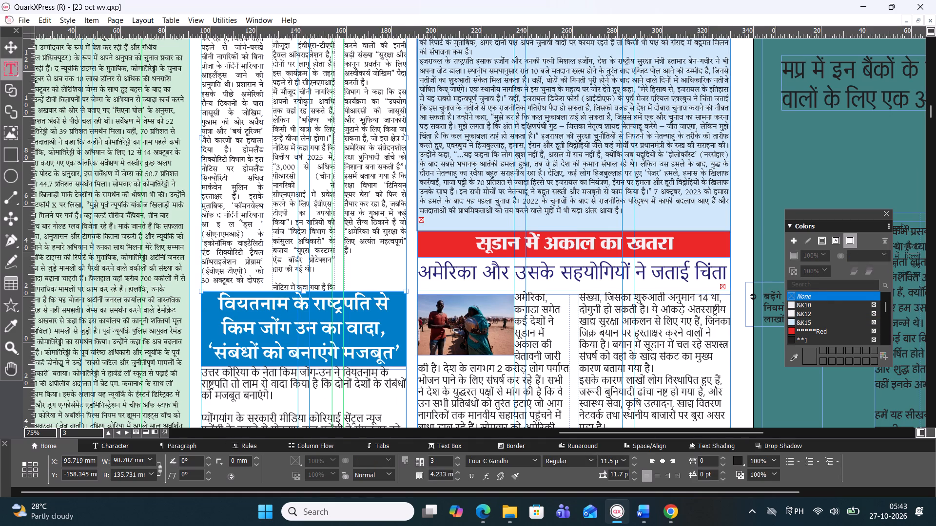
left_click(291, 275)
key("BackSpace")
key("space")
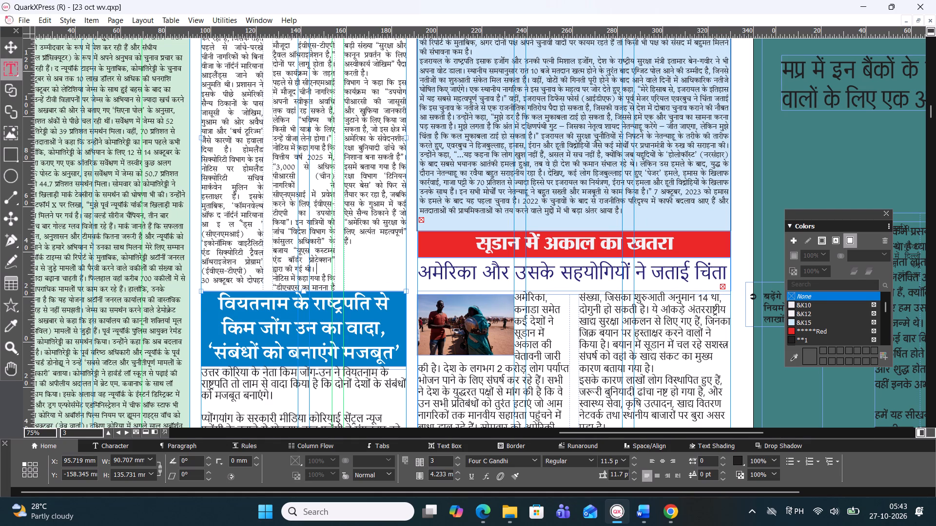
Remove the blank line before 'बयान के अनुसार' in the last column of the Sudan famine story.
scroll(303, 290, "down", 1)
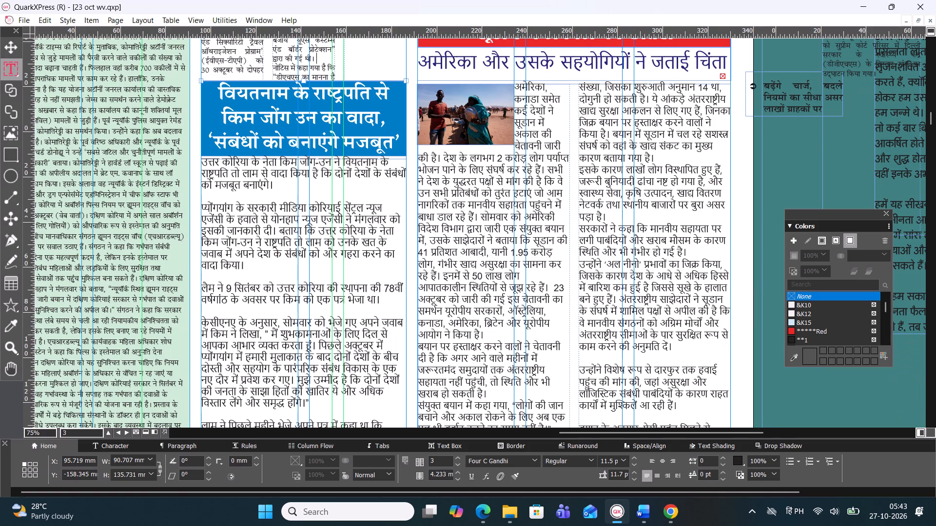
left_click(243, 196)
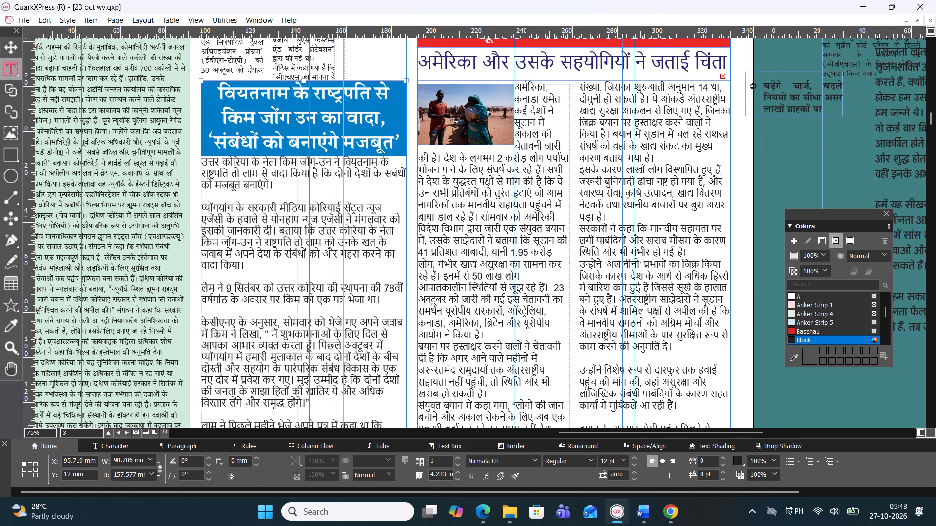
scroll(614, 320, "down", 1)
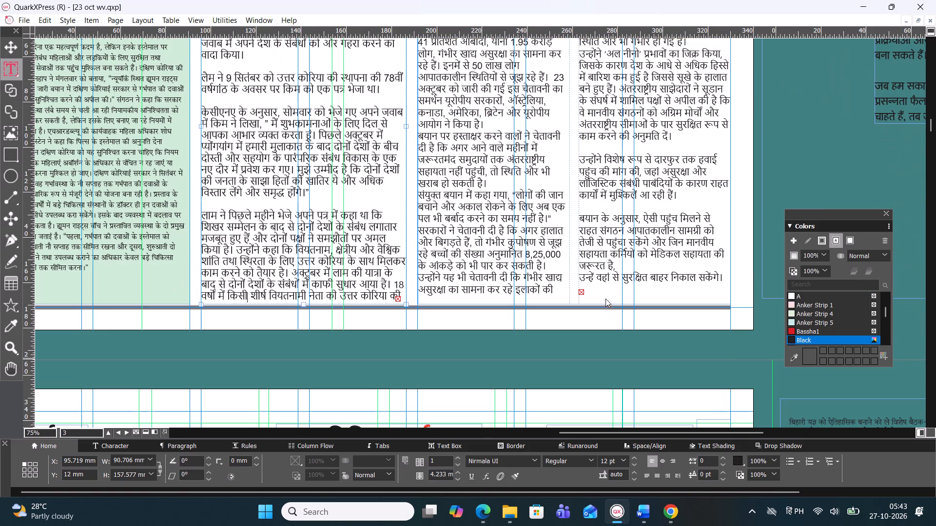
double_click(605, 291)
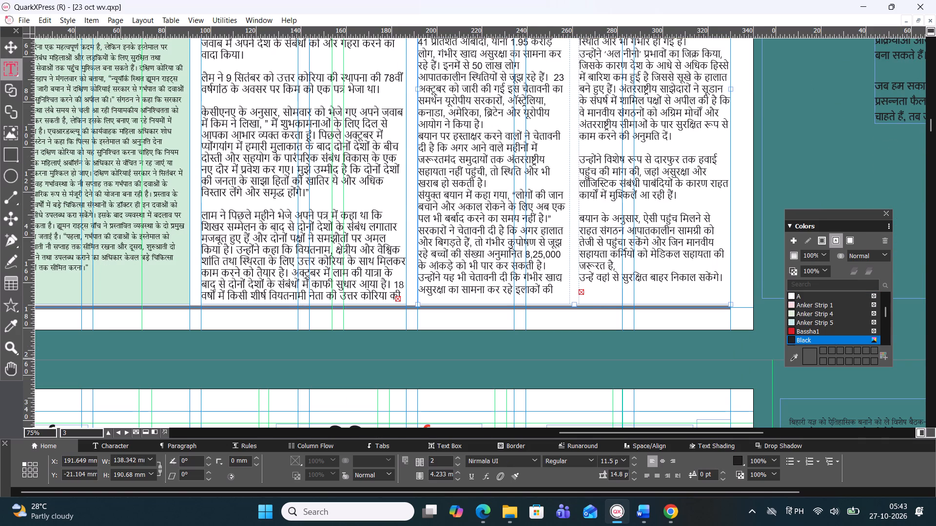
key("BackSpace")
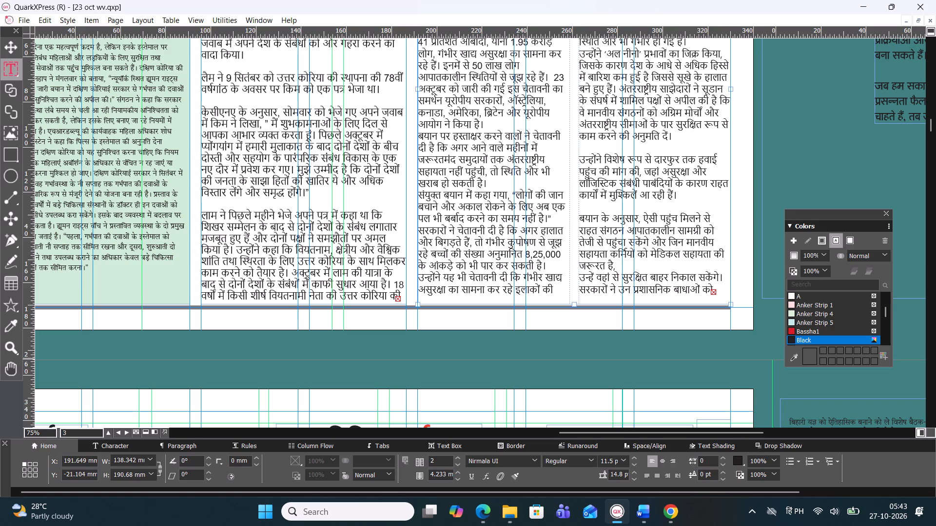
key("Return")
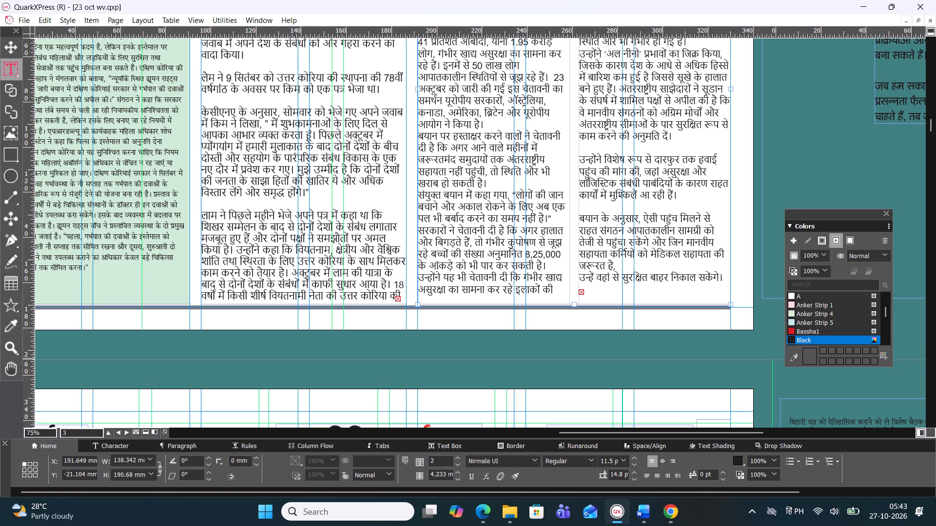
left_click(621, 208)
key("BackSpace")
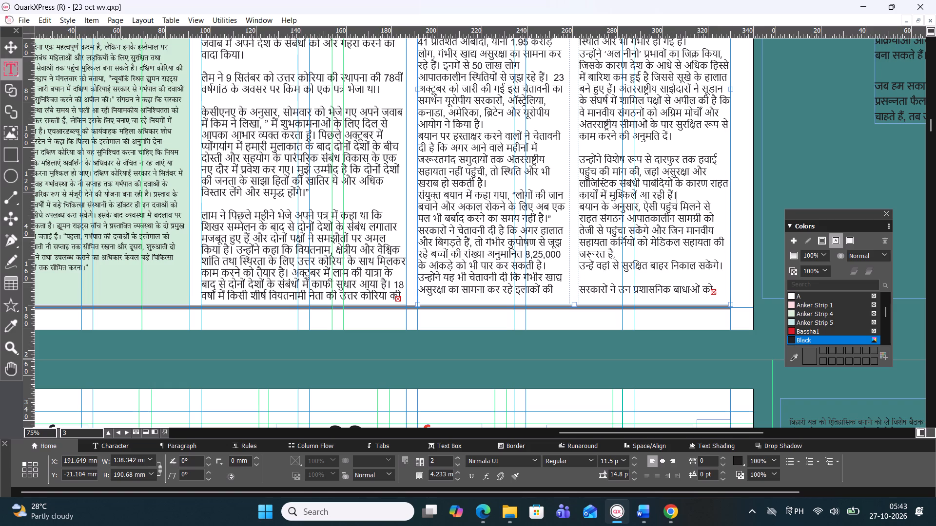
In the Sudan story's last column, remove the blank lines before 'उन्होंने विशेष रूप से' and 'सरकारों ने उन प्रशासनिक', plus the danda after 'सकेंगे'.
left_click(637, 147)
key("BackSpace")
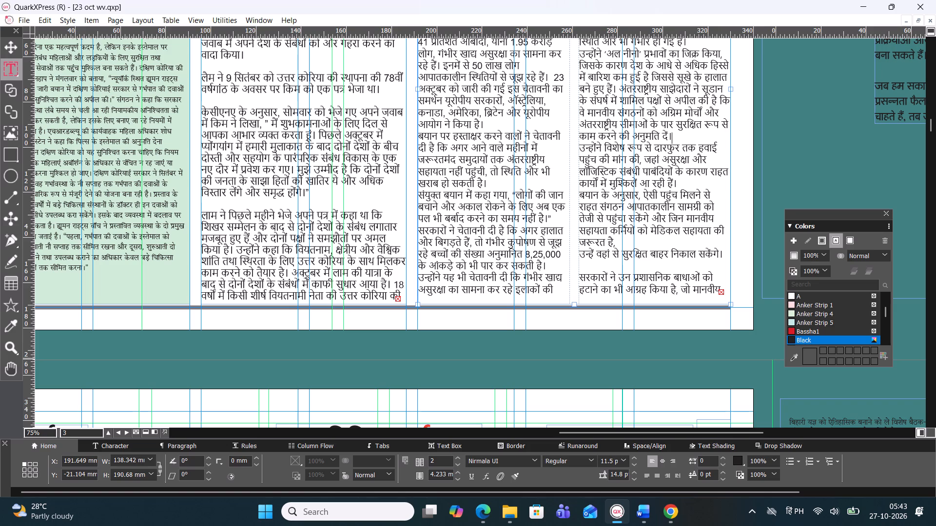
left_click(626, 264)
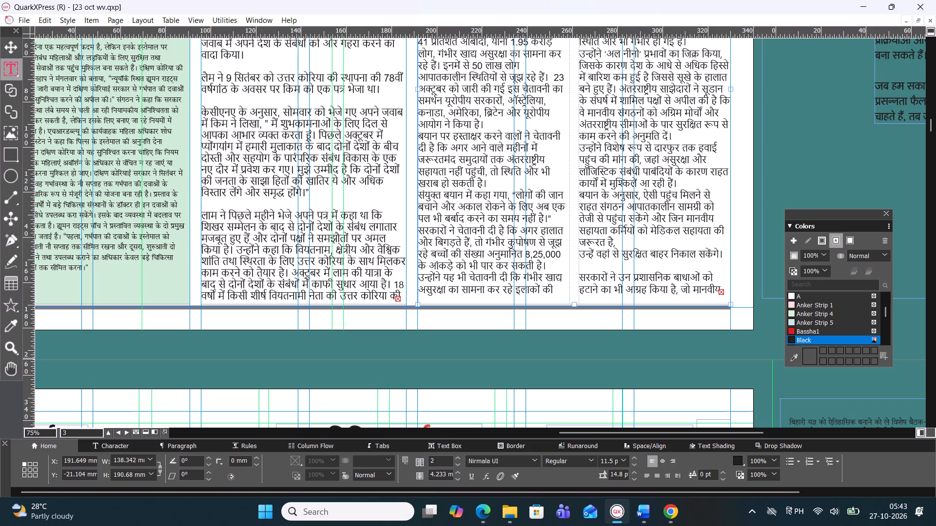
key("BackSpace")
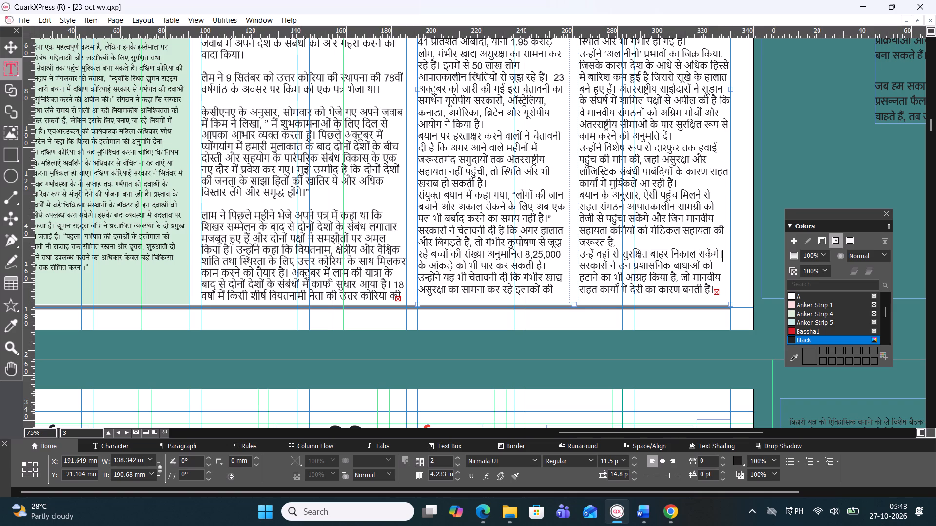
key("BackSpace")
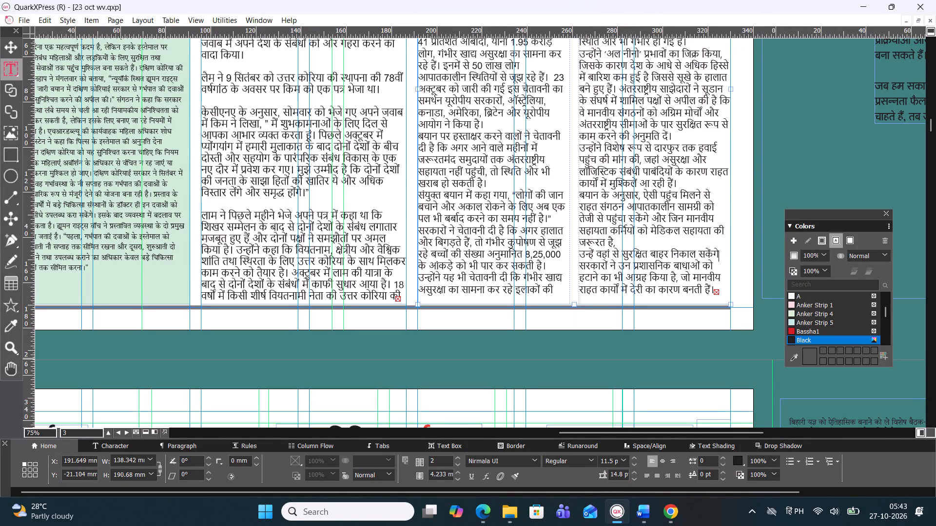
Remove the blank line before 'लाम ने पिछले महीने' in the Kim Jong Un–Vietnam story and run that paragraph on after a space.
left_click(300, 202)
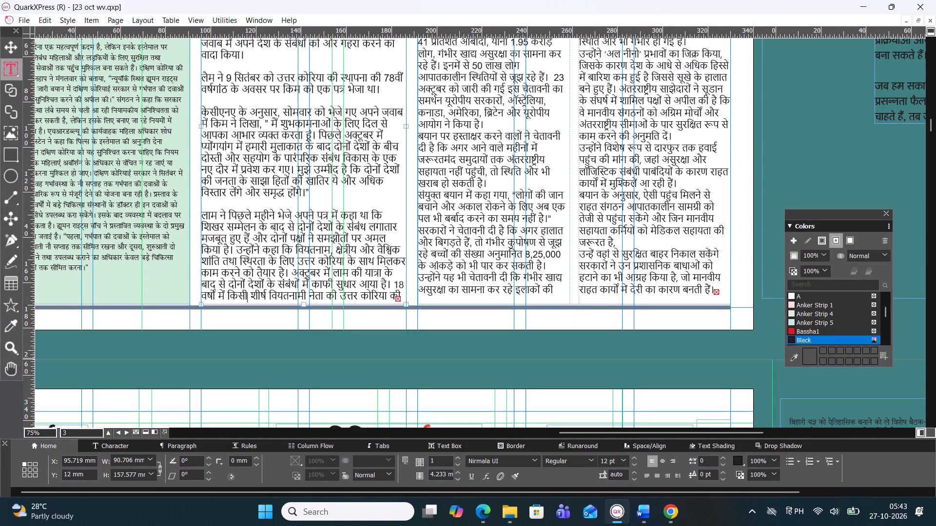
key("BackSpace")
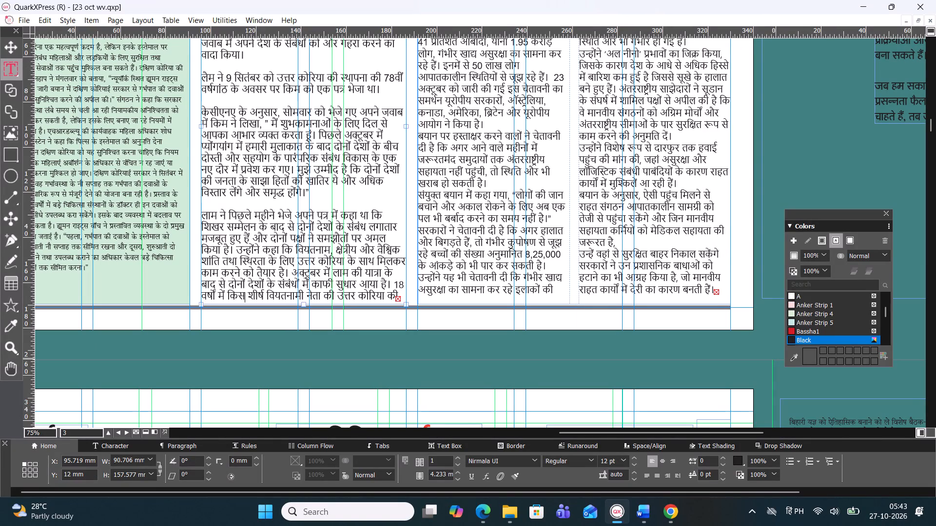
key("space")
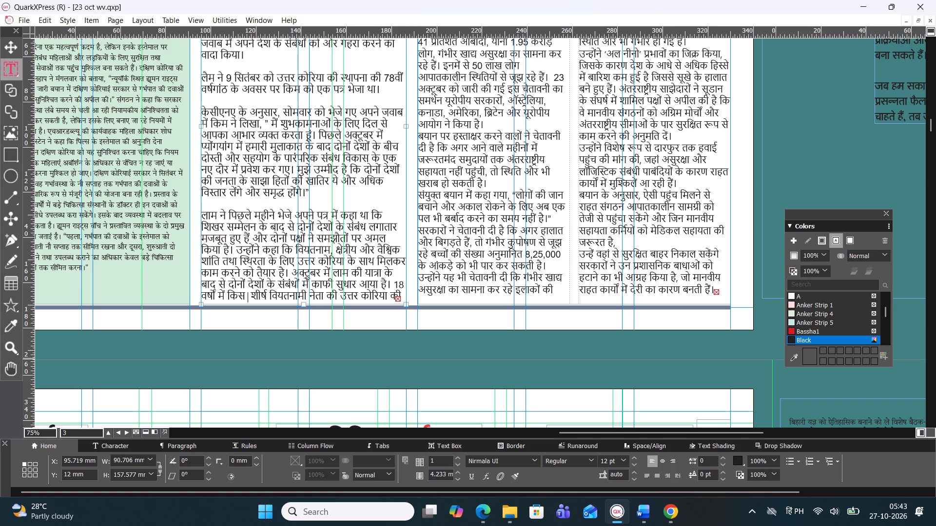
left_click(216, 202)
key("BackSpace")
key("space")
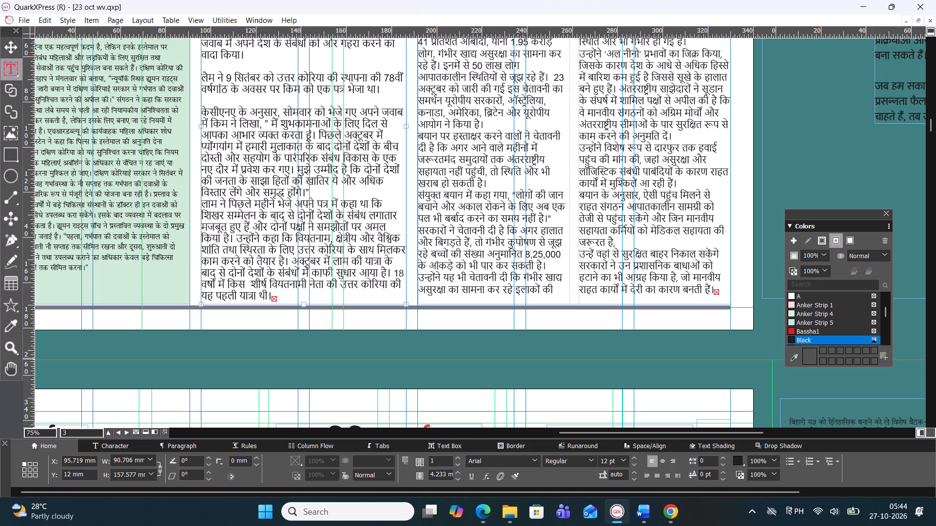
left_click(203, 203)
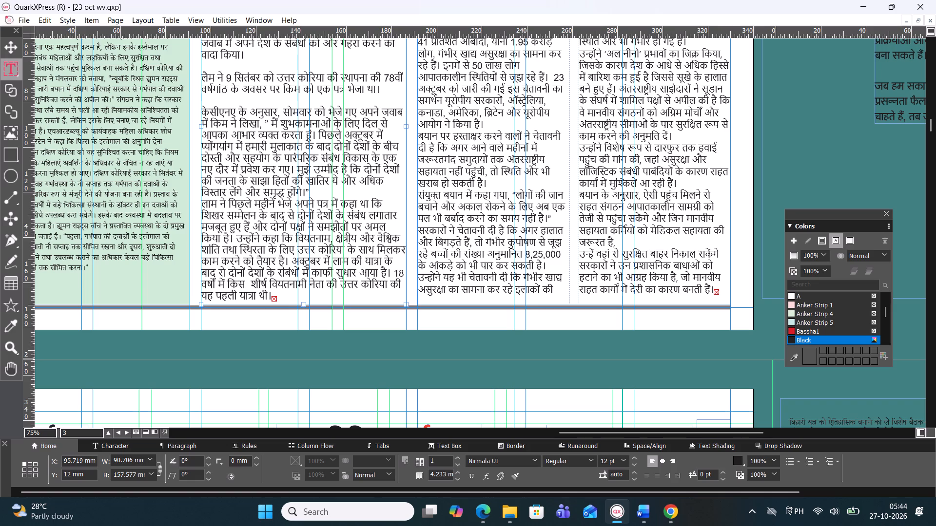
key("BackSpace")
key("space")
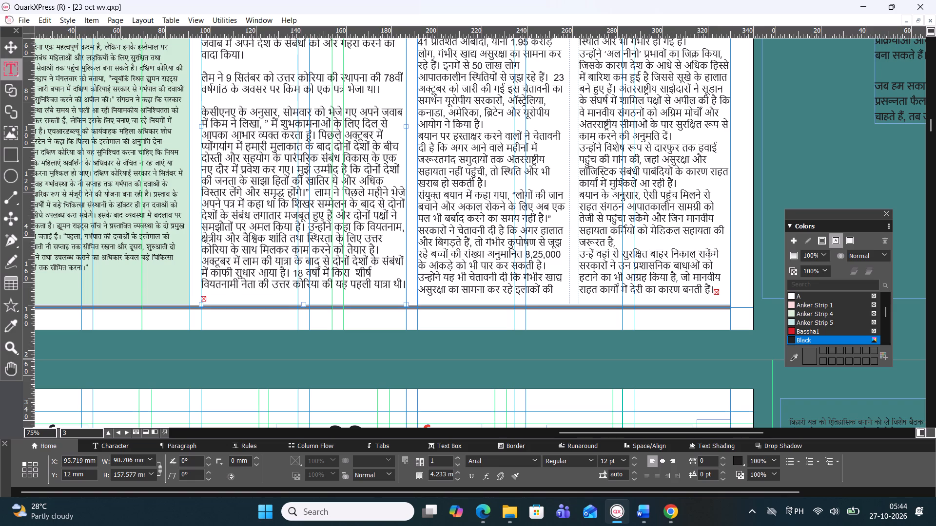
Remove the blank lines before the 'केसीएनए के अनुसार', 'लेम ने 9 सितंबर' and 'प्योंगयांग के सरकारी मीडिया' paragraphs of the Vietnam story.
left_click(242, 298)
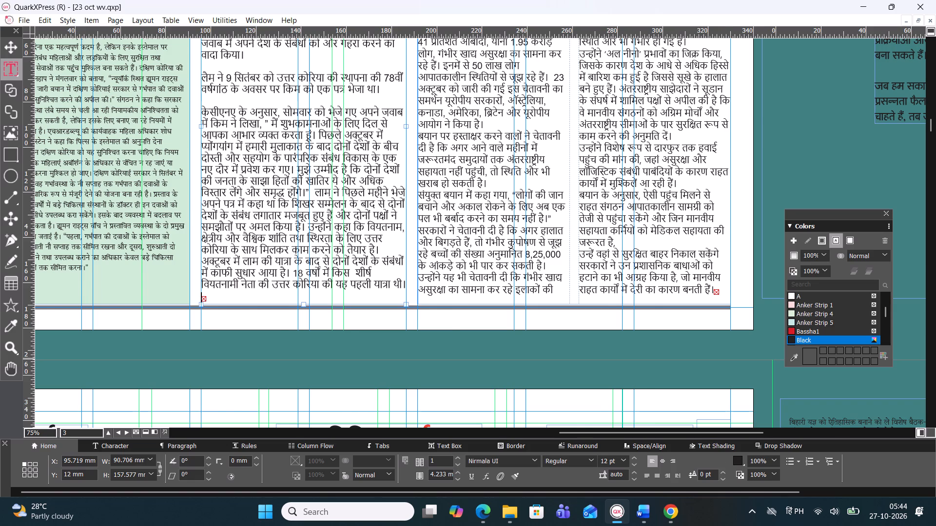
scroll(295, 248, "up", 1)
left_click(245, 311)
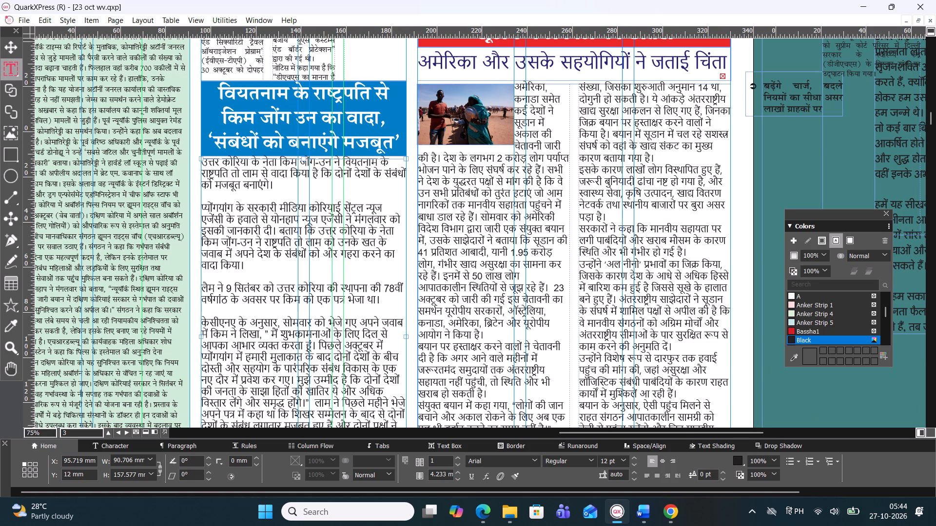
key("BackSpace")
key("space")
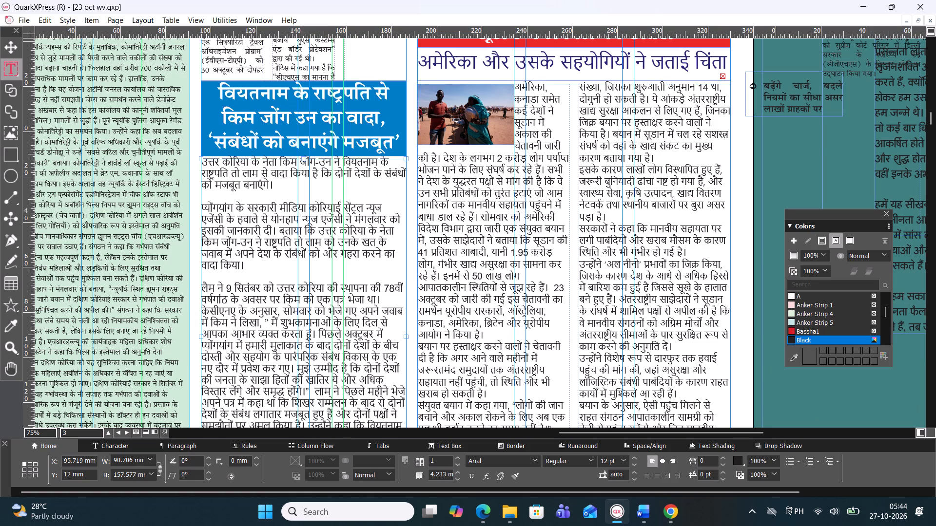
left_click(240, 274)
key("BackSpace")
key("space")
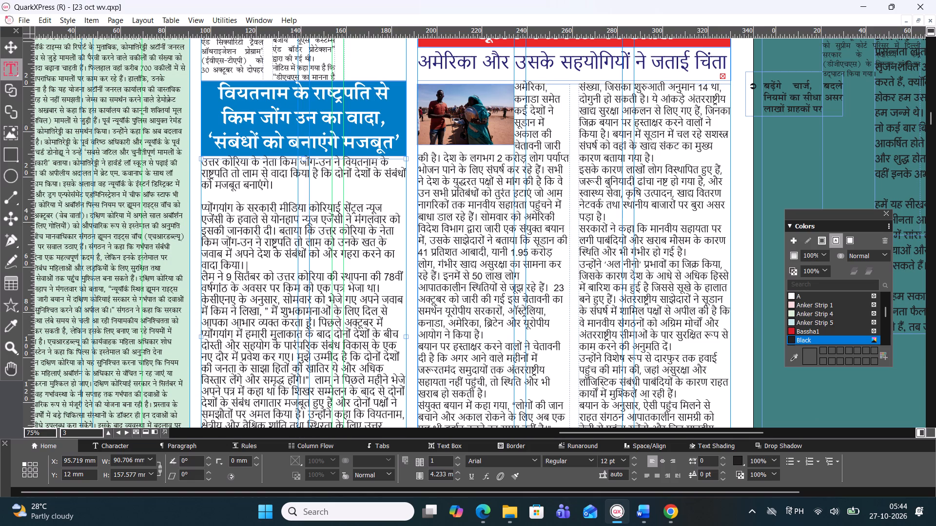
left_click(255, 191)
left_click(256, 193)
key("BackSpace")
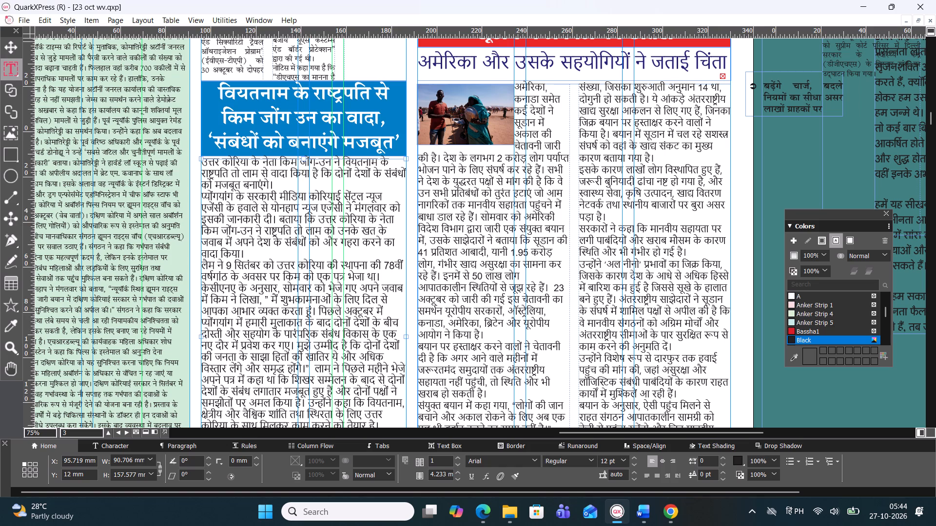
key("space")
Run the 'प्योंगयांग के सरकारी मीडिया', 'लेम ने 9 सितंबर' and 'केसीएनए के अनुसार' paragraphs on from their preceding text with a space.
scroll(229, 207, "down", 1)
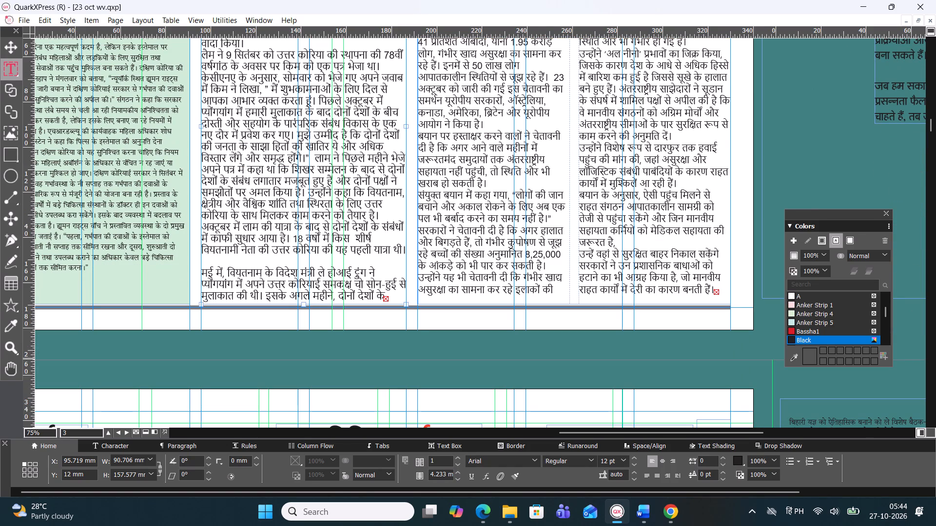
scroll(316, 293, "up", 1)
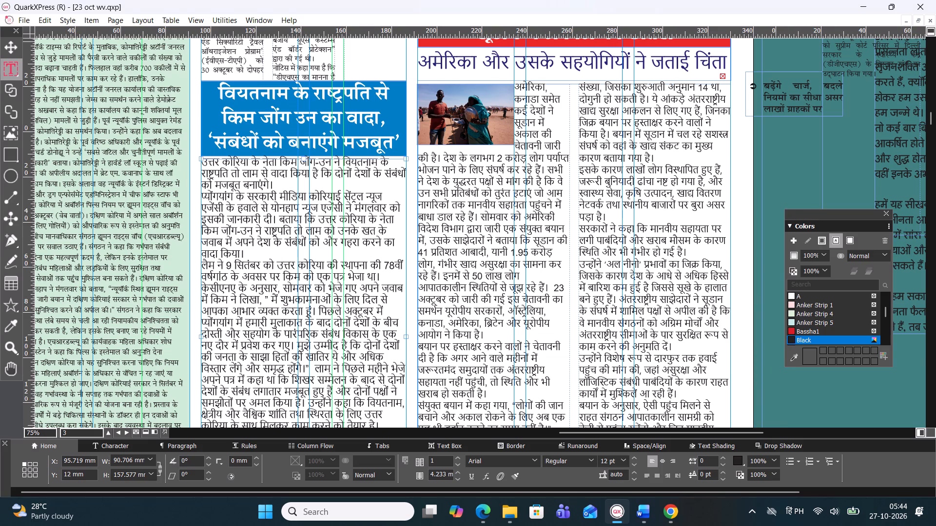
left_click(201, 195)
left_click(202, 193)
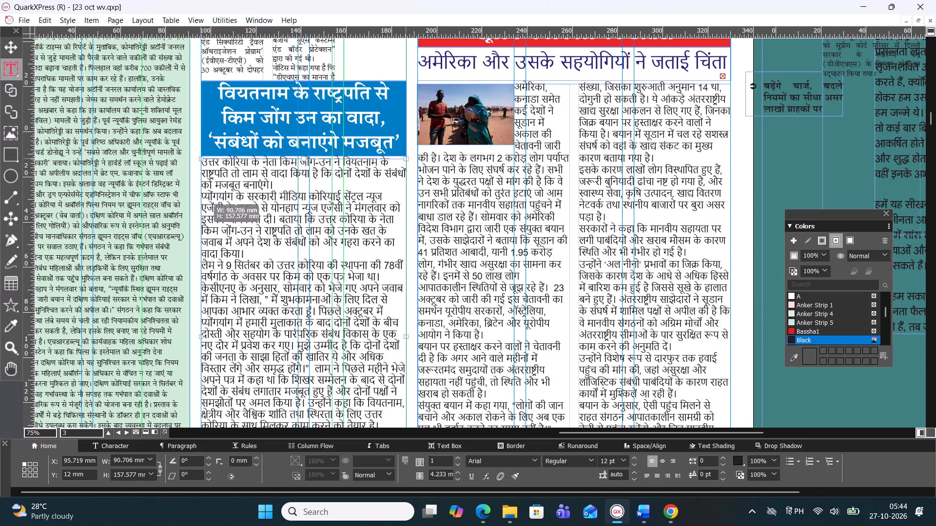
left_click(202, 197)
key("BackSpace")
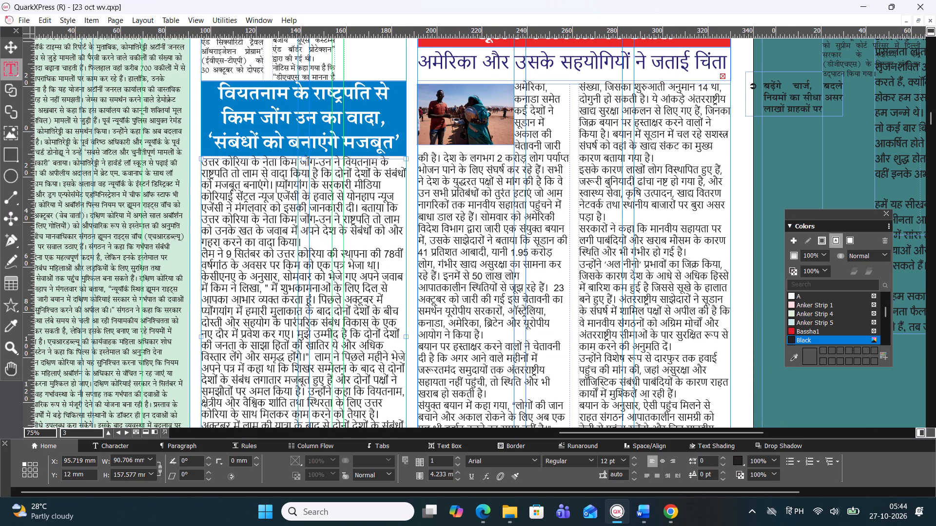
key("space")
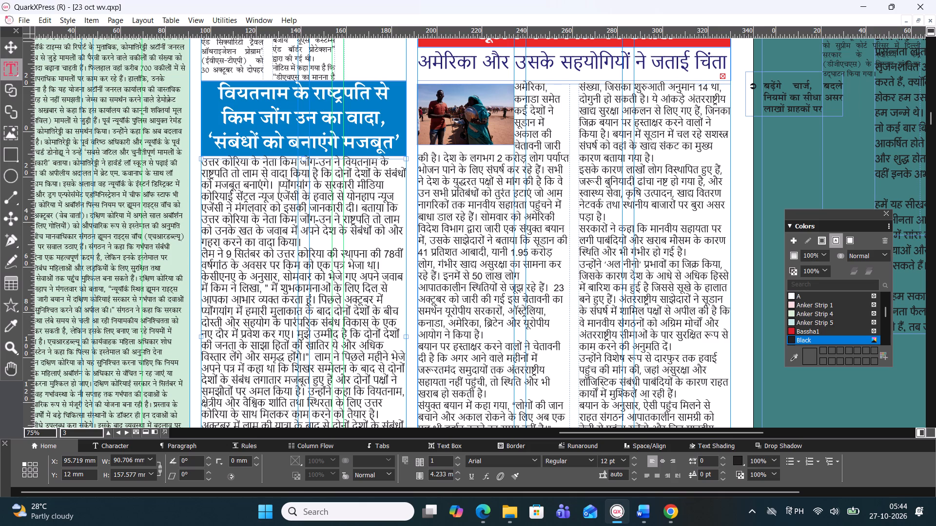
left_click(204, 255)
key("BackSpace")
key("space")
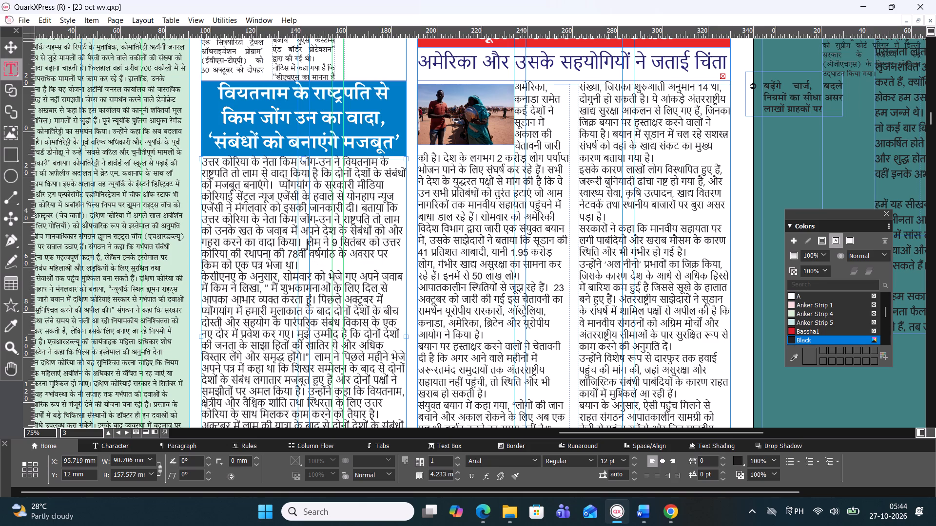
left_click(203, 275)
key("BackSpace")
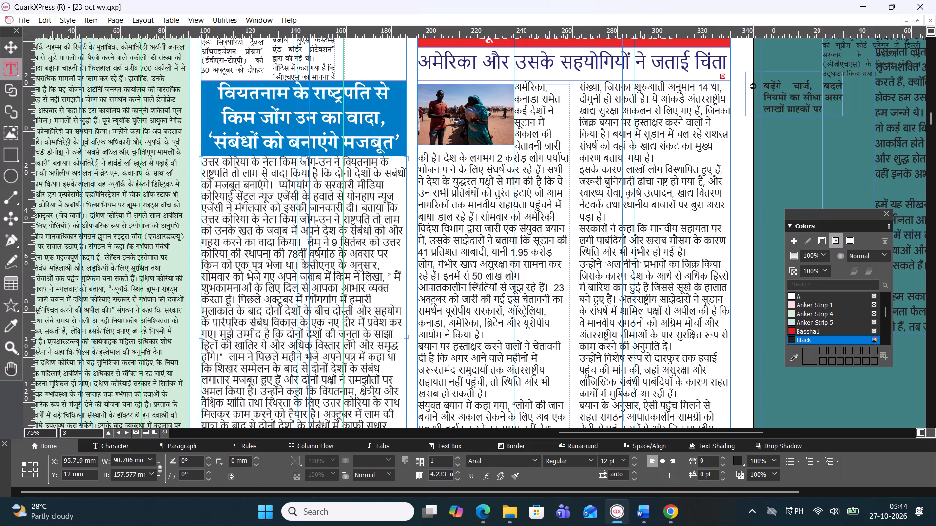
key("space")
Remove the blank line before the 'मई में, वियतनाम के विदेश मंत्री' paragraph at the end of the Vietnam story.
scroll(212, 290, "down", 1)
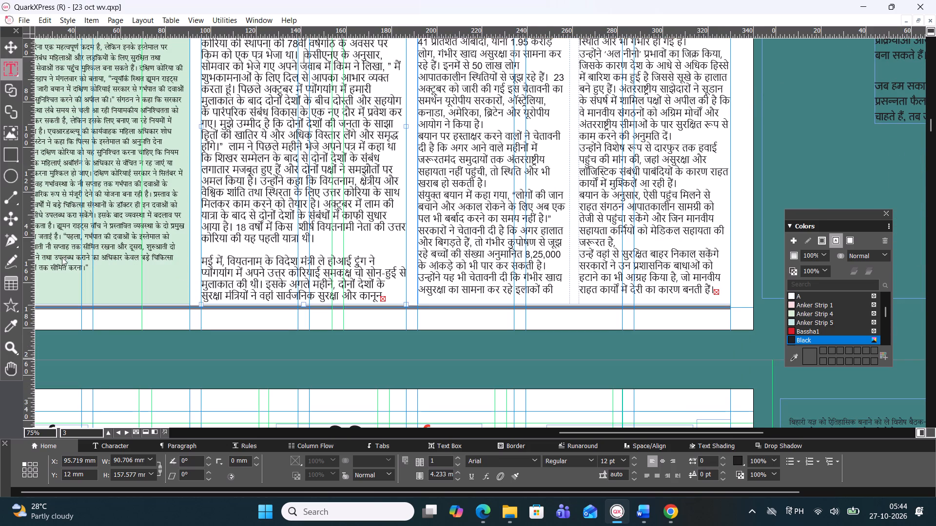
left_click(213, 248)
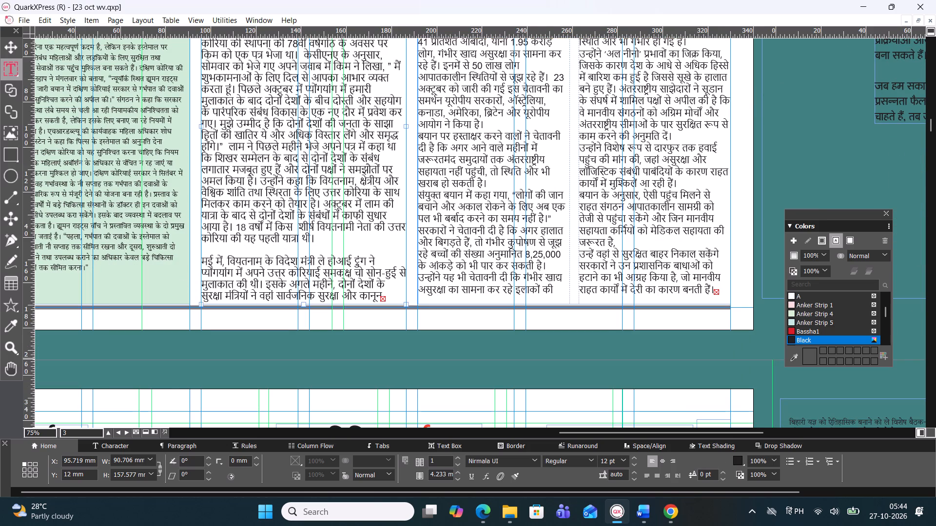
key("BackSpace")
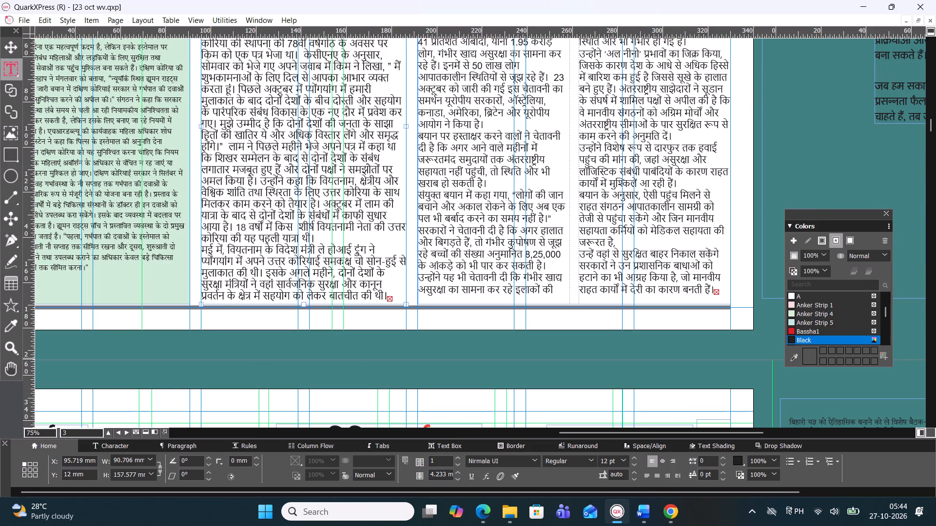
Set the entire body text of the Kim Jong Un–Vietnam story to justified alignment.
left_click(10, 32)
left_click(9, 48)
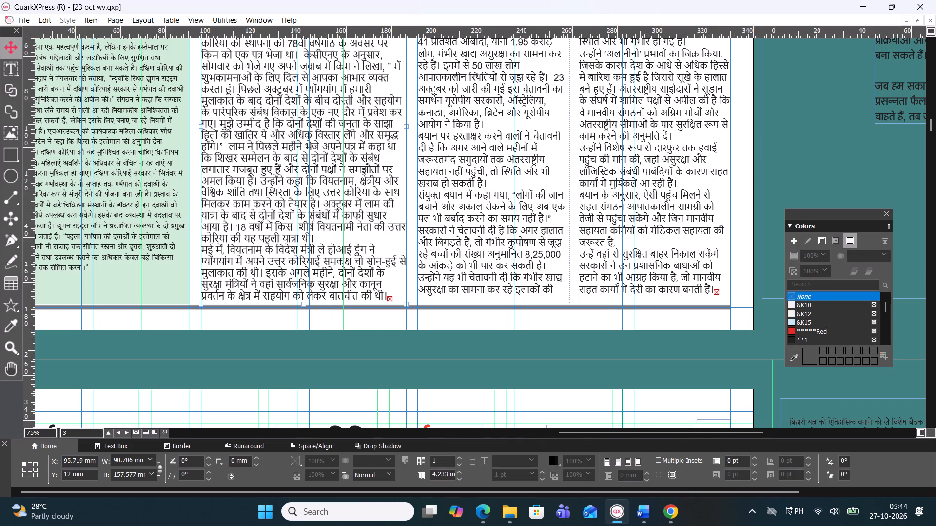
scroll(312, 306, "up", 1)
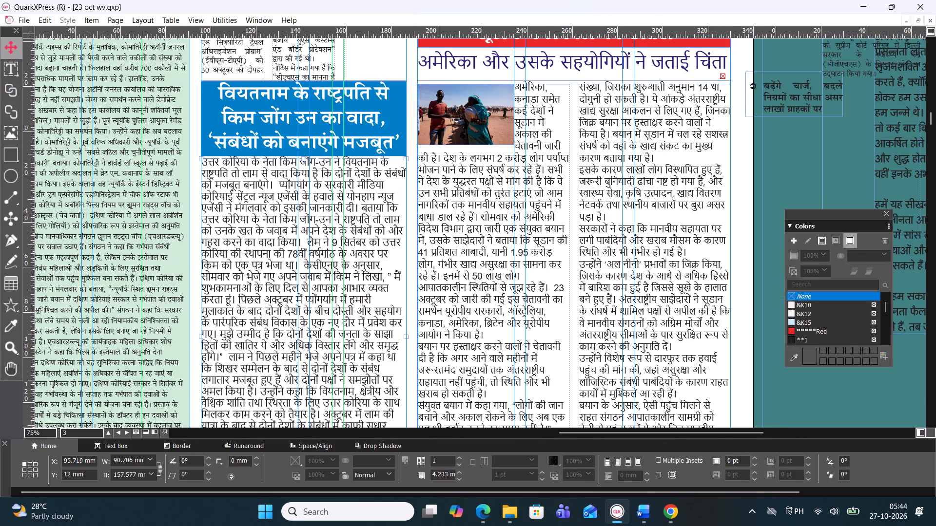
double_click(275, 221)
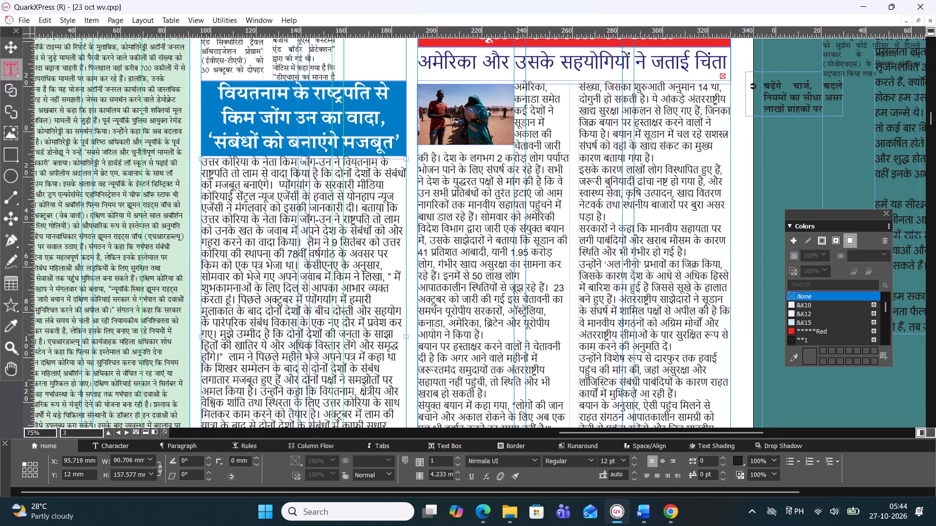
key("ctrl+a")
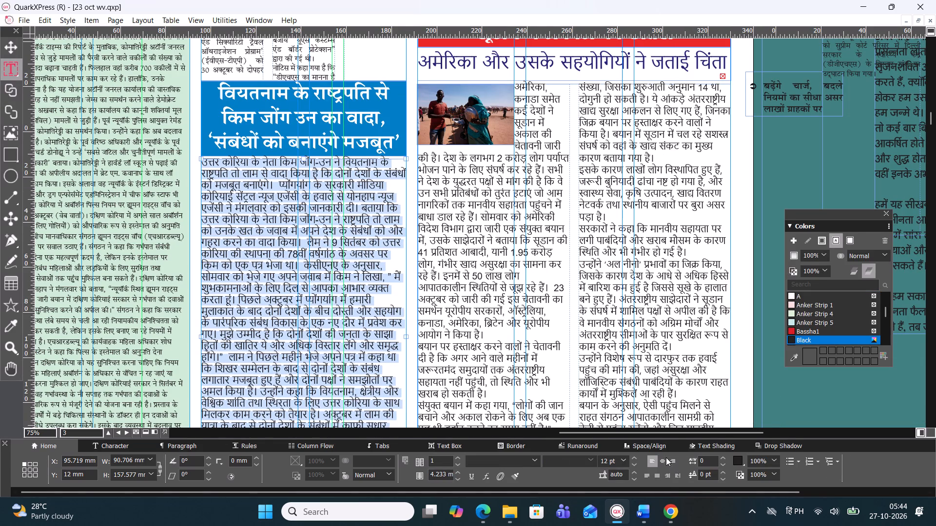
left_click(664, 462)
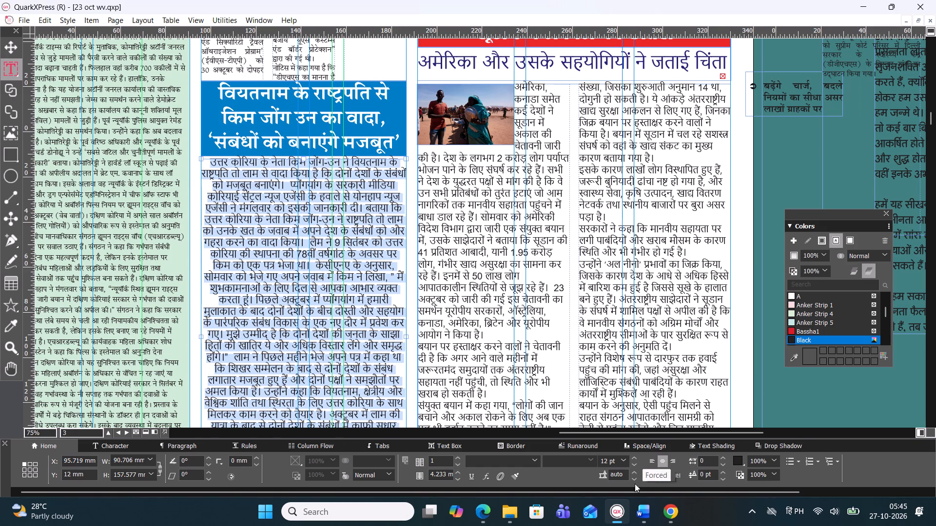
left_click(645, 476)
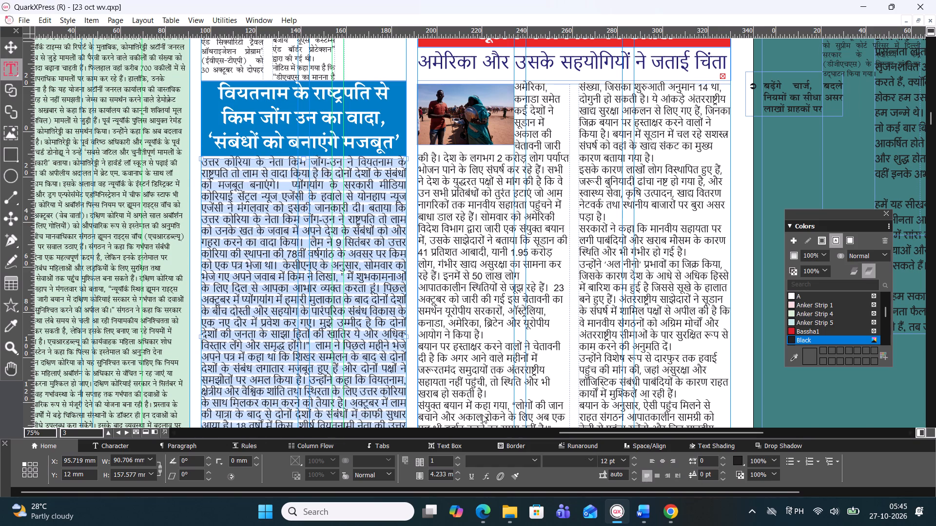
scroll(479, 412, "down", 1)
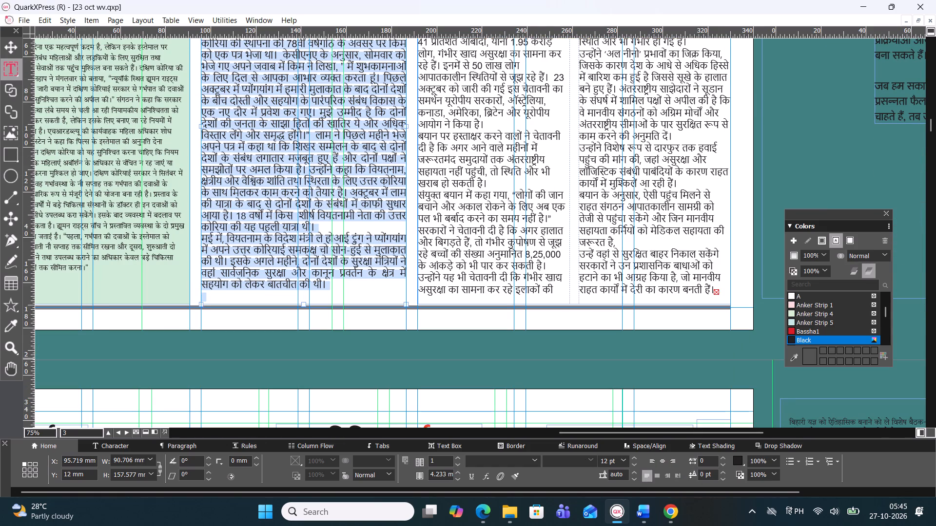
Set the entire body text of the Sudan famine story to justified alignment.
scroll(437, 270, "up", 1)
triple_click(476, 274)
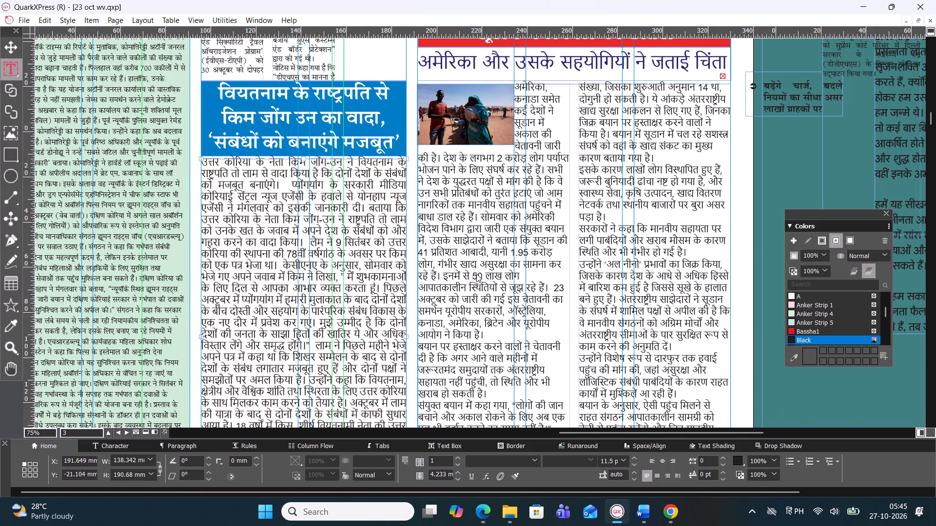
key("ctrl+a")
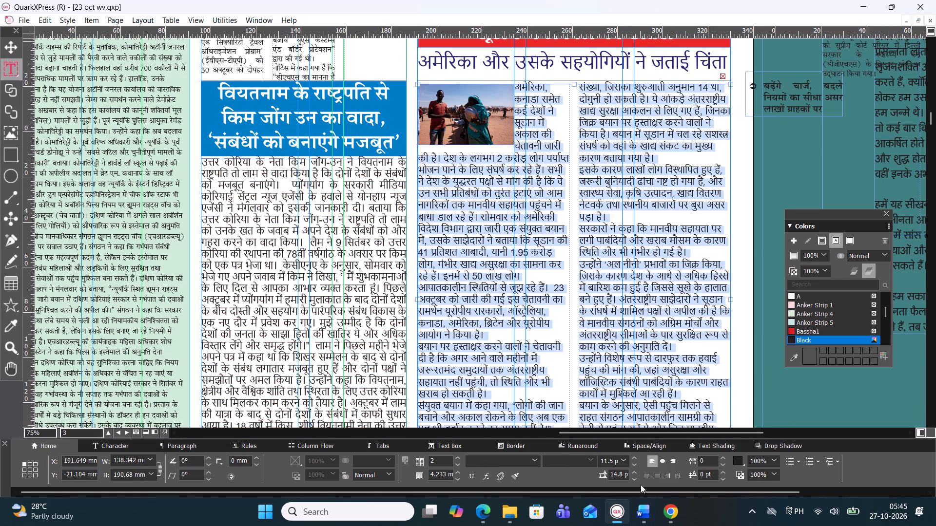
left_click(647, 472)
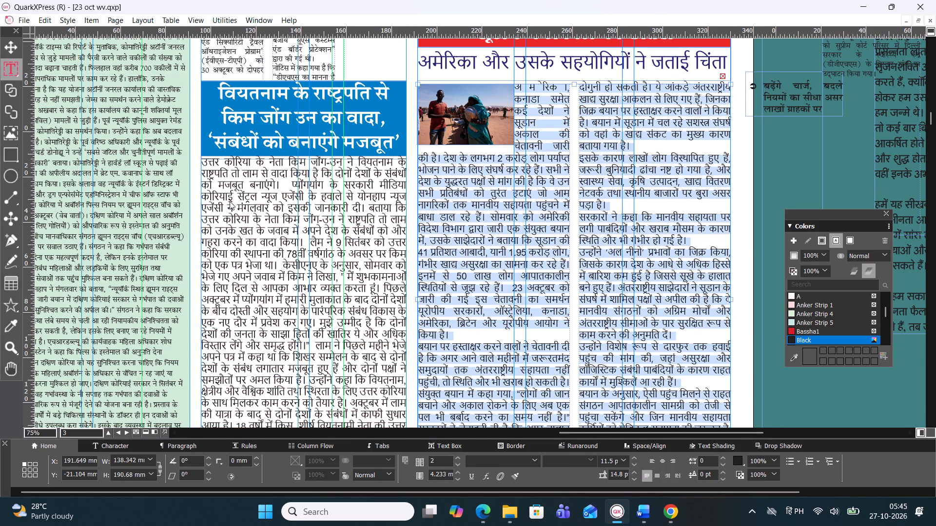
left_click(10, 46)
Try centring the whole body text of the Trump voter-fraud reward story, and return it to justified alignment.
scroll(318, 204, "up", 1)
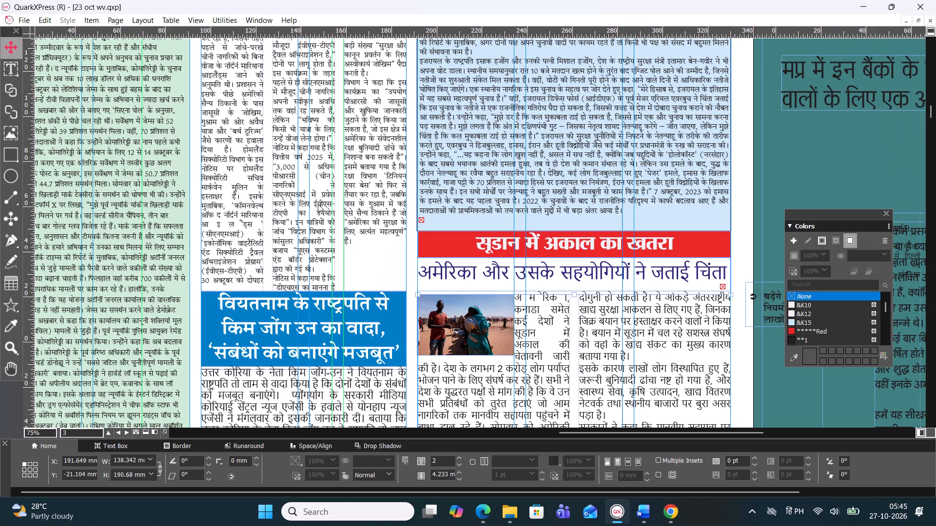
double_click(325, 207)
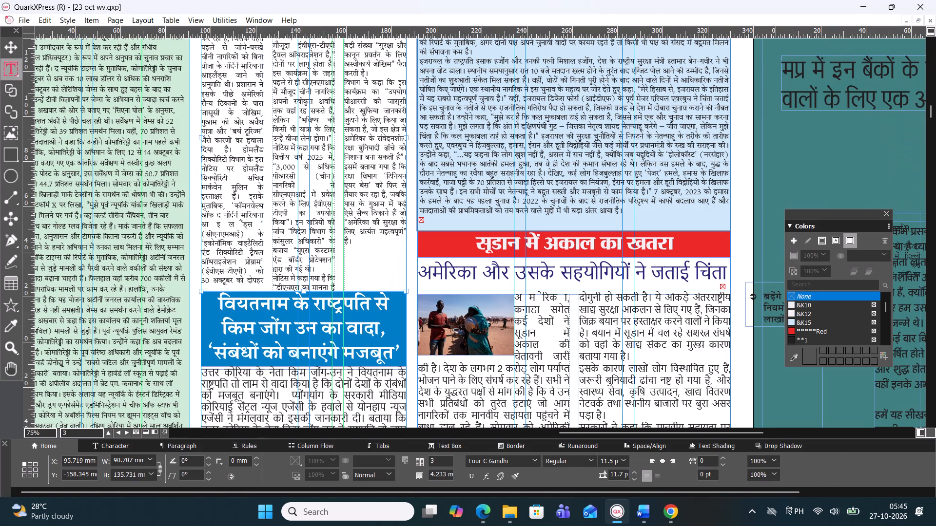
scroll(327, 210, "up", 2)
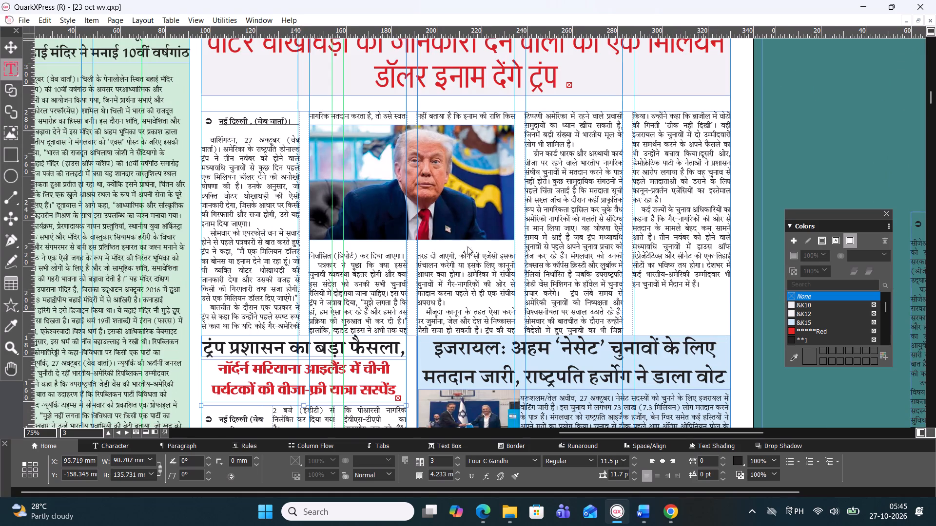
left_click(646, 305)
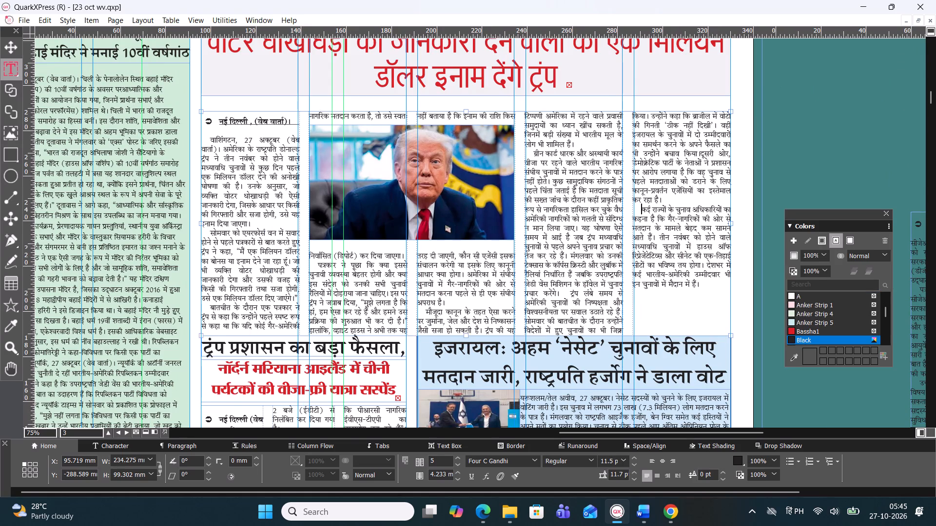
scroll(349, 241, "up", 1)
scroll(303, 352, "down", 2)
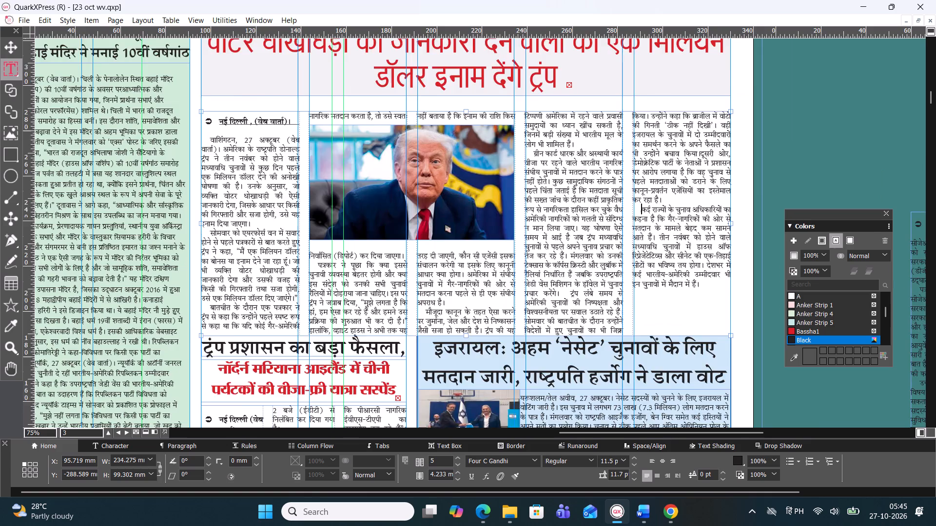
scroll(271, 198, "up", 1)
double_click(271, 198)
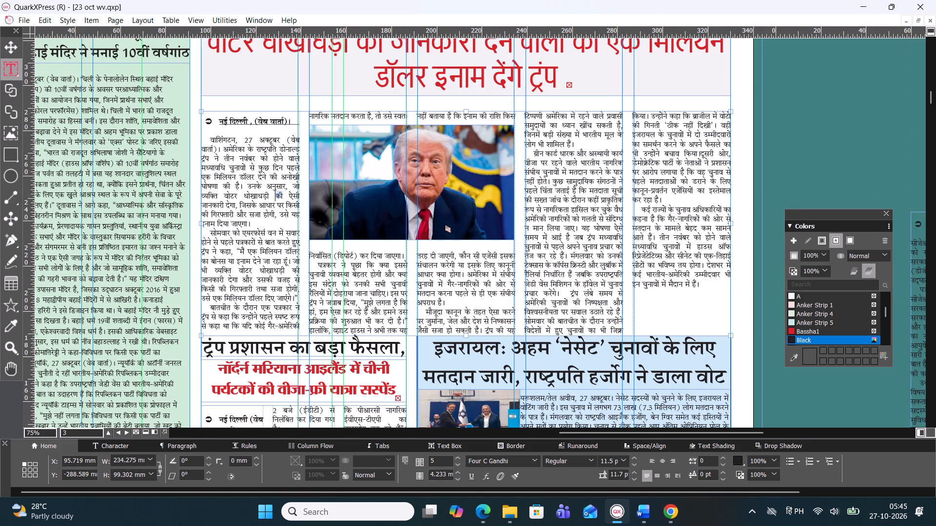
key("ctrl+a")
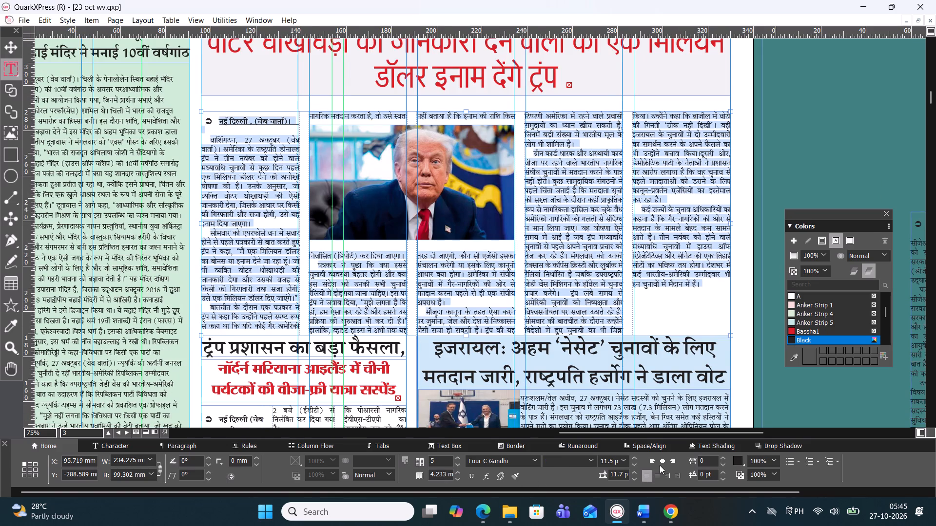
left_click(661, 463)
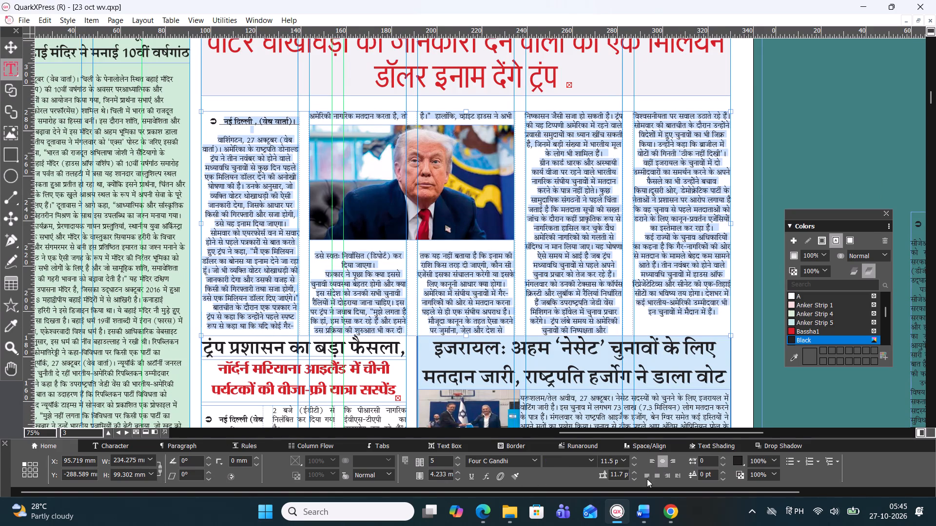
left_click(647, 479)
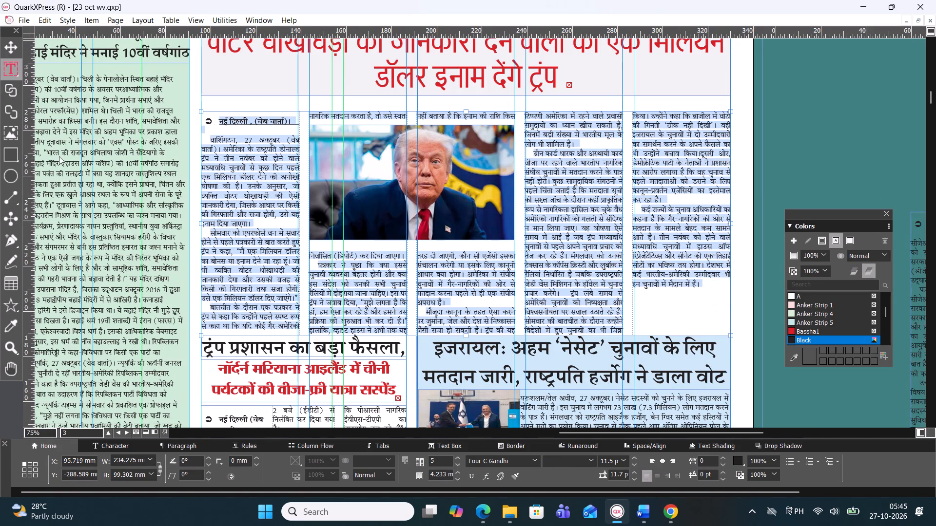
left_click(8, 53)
Set the entire body text of the Israel 'नेसेट' election story to left alignment.
scroll(293, 203, "down", 1)
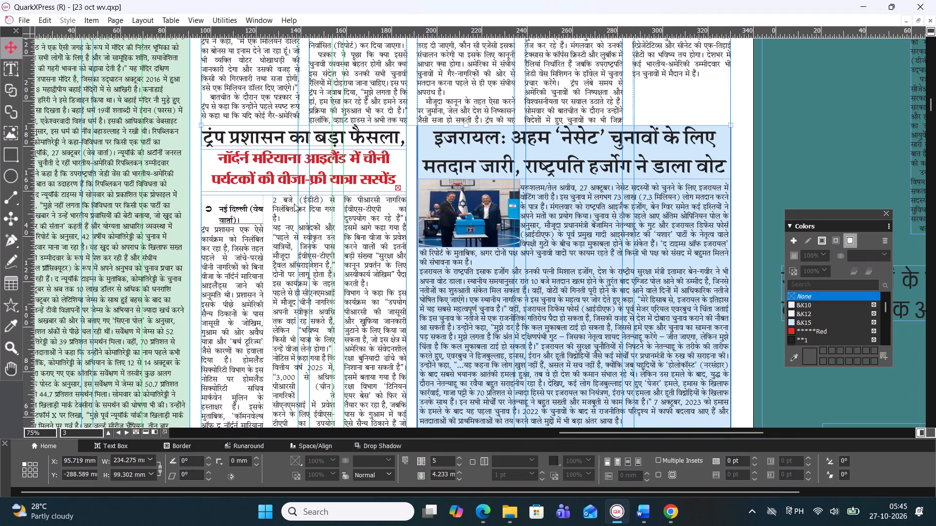
left_click(536, 272)
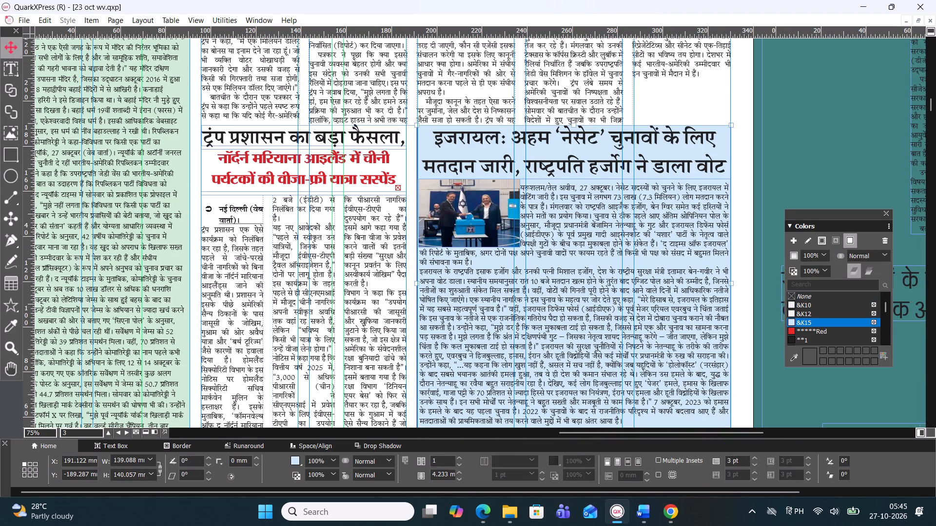
key("ctrl+a")
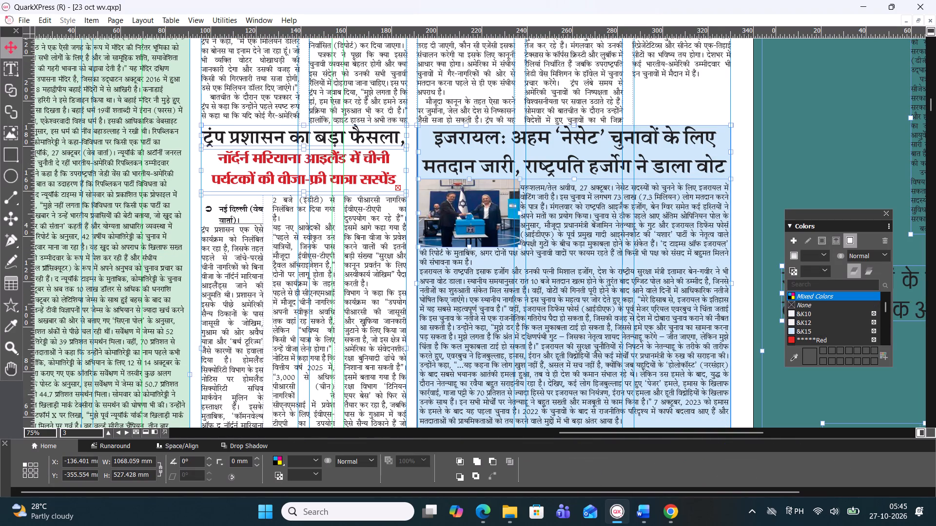
left_click(545, 411)
left_click(544, 400)
triple_click(544, 400, "ctrl")
left_click(544, 400)
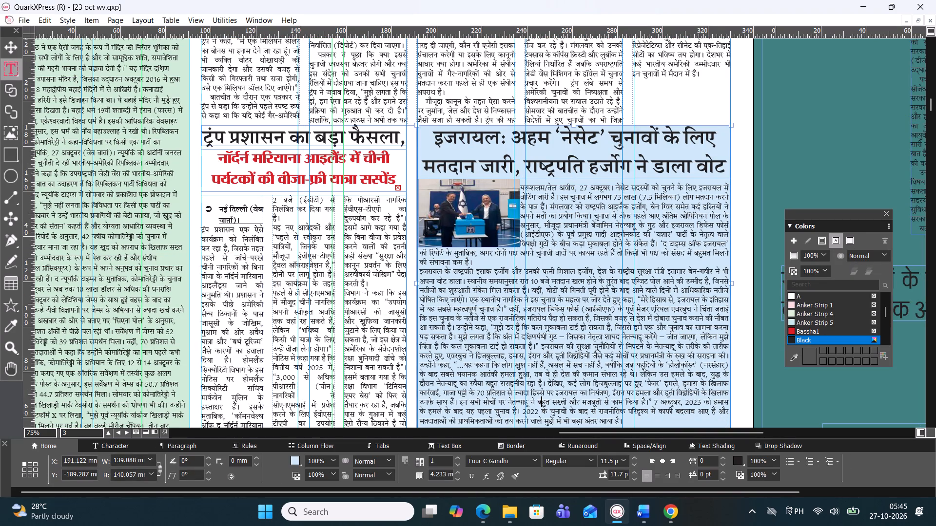
key("ctrl+a")
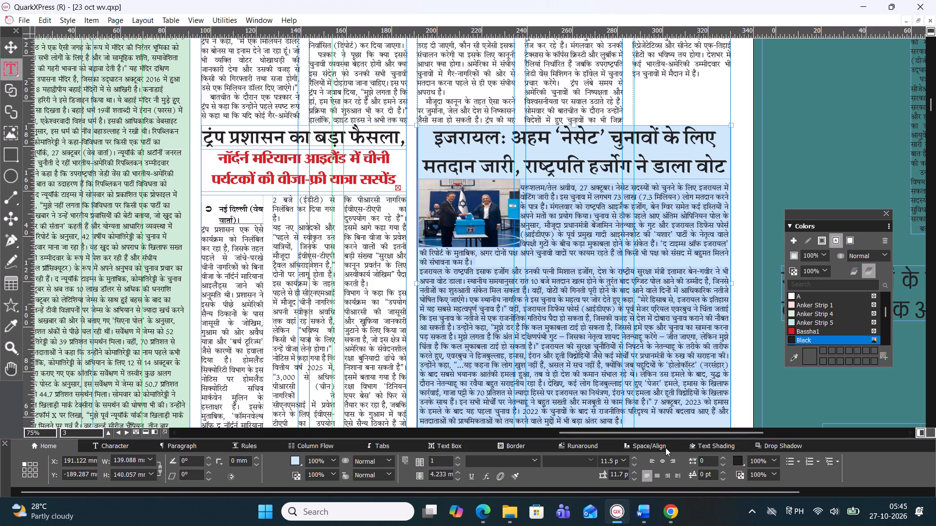
left_click(651, 463)
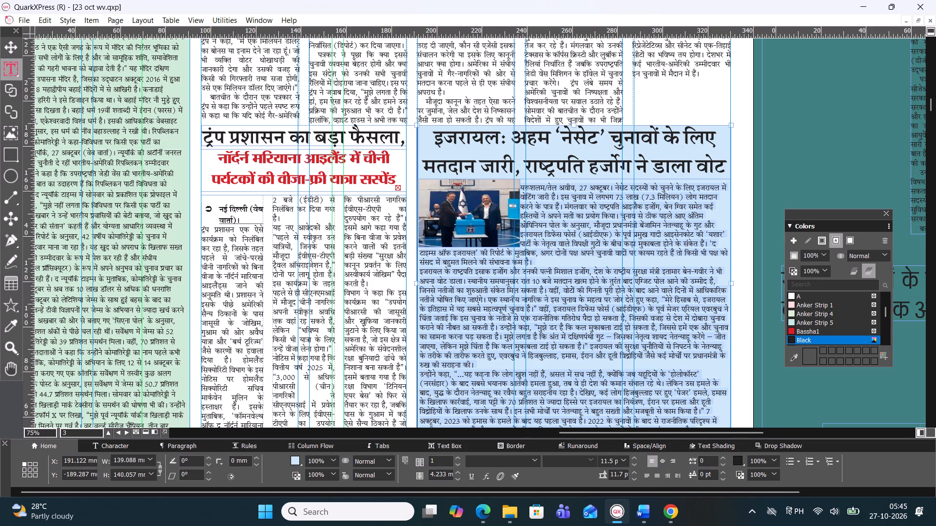
Narrow the Israel election story's text box from its left edge to about 138.34 mm wide, in line with the Sudan story below.
scroll(527, 354, "down", 1)
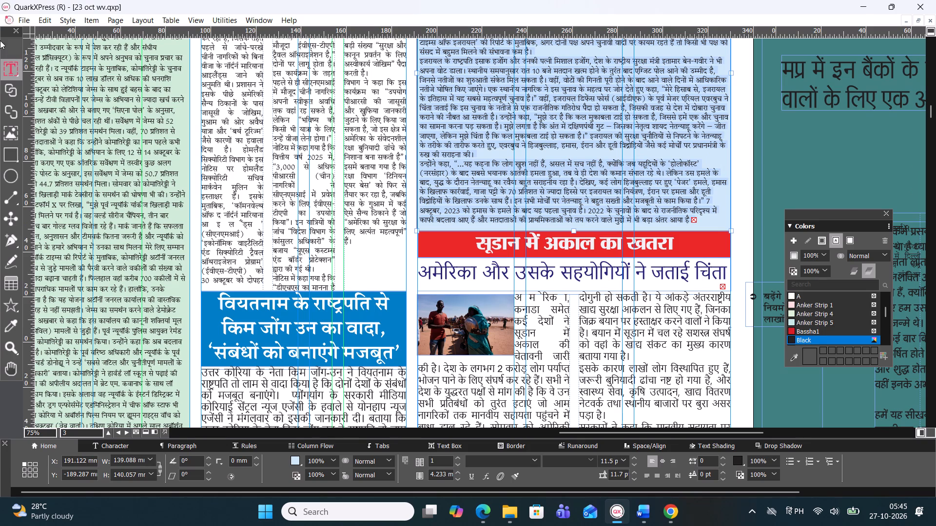
left_click(9, 51)
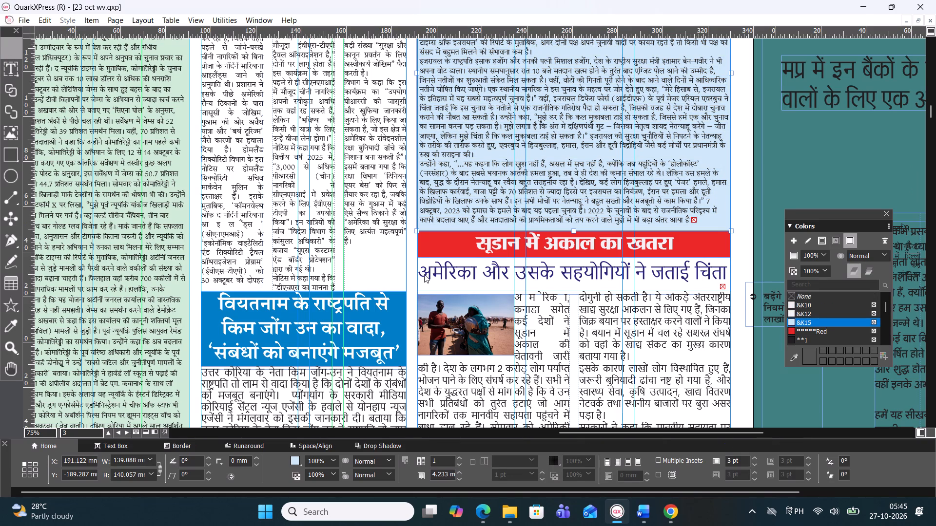
left_click(369, 259)
left_click(423, 215)
left_click(417, 75)
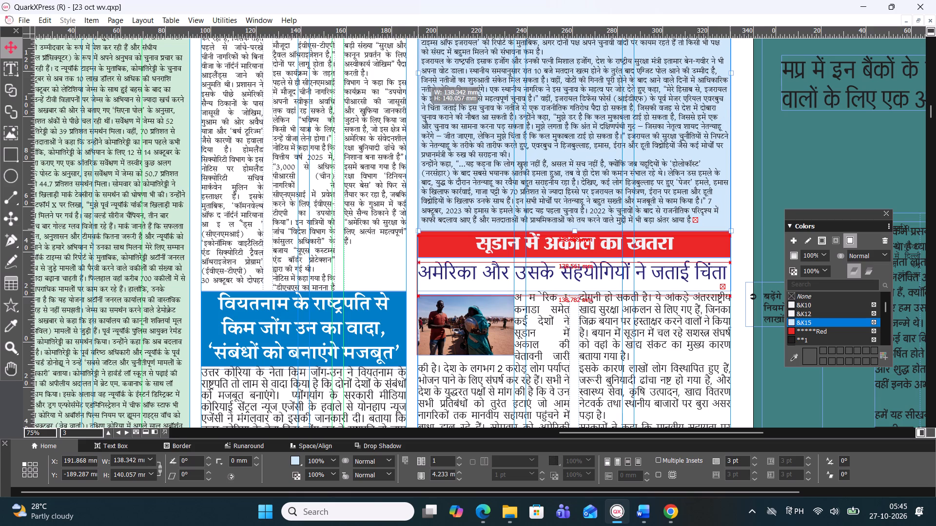
left_click(380, 257)
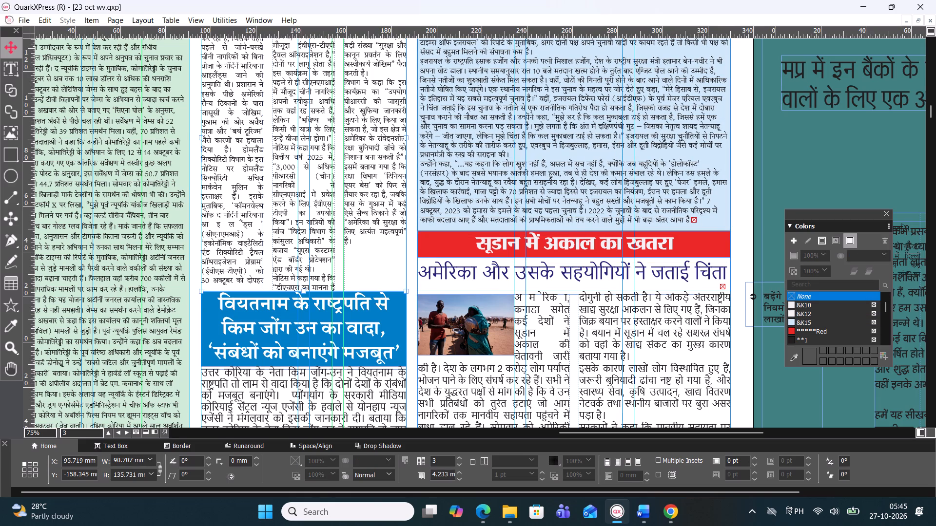
Look over the page 3 layout, from the bottom stories up to the lead headline and masthead, for remaining flaws.
scroll(328, 293, "down", 2)
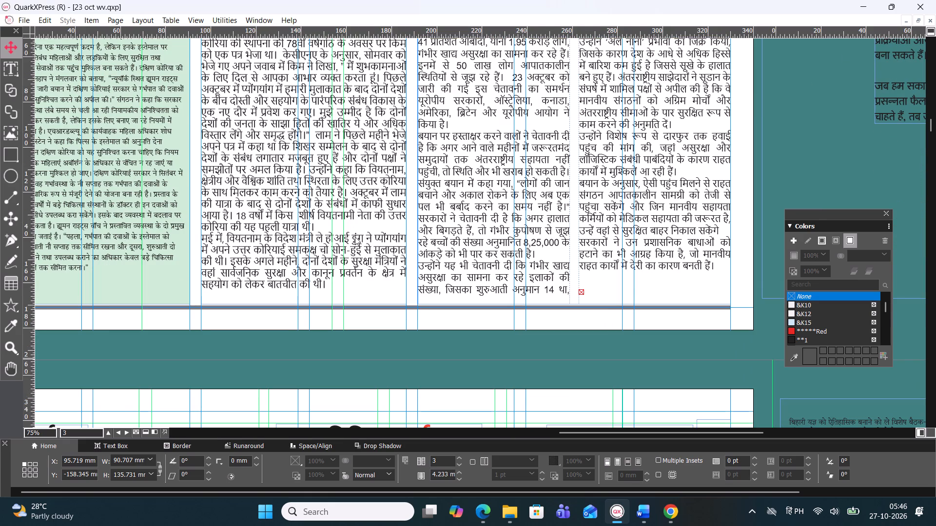
scroll(355, 237, "down", 1, "ctrl")
scroll(355, 237, "up", 1)
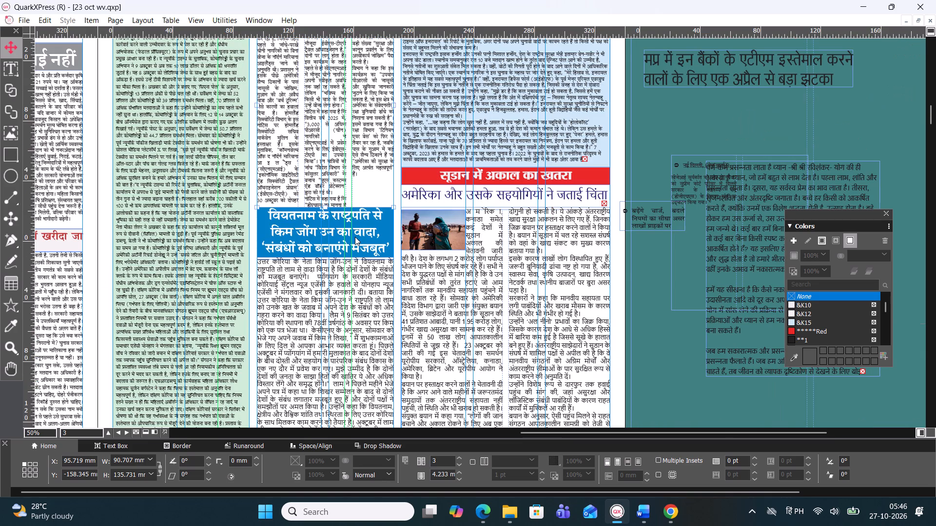
scroll(351, 239, "up", 1)
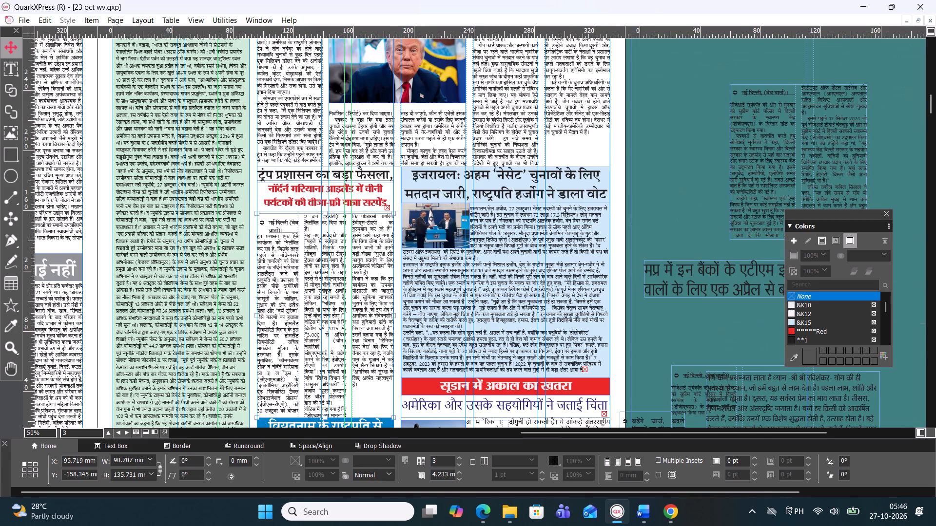
scroll(351, 239, "up", 2)
scroll(351, 239, "down", 1)
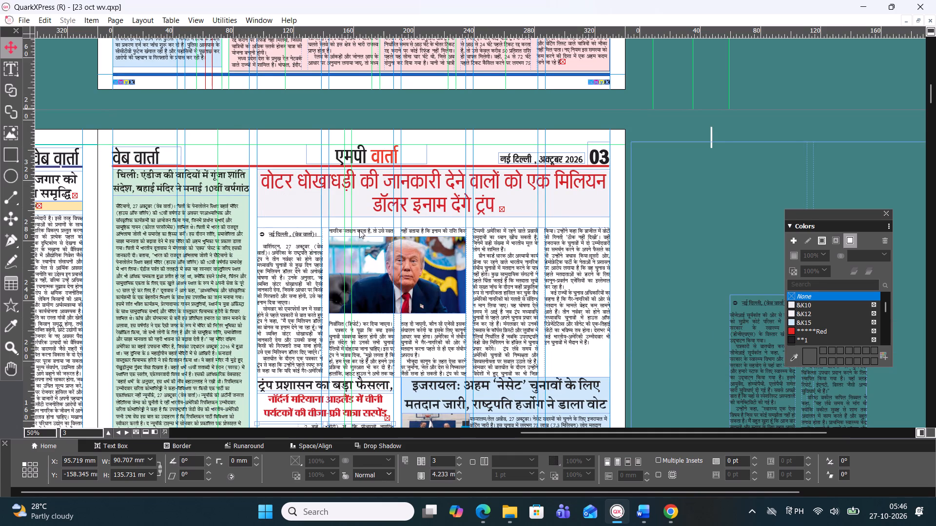
scroll(360, 228, "up", 1, "ctrl")
left_click(378, 217)
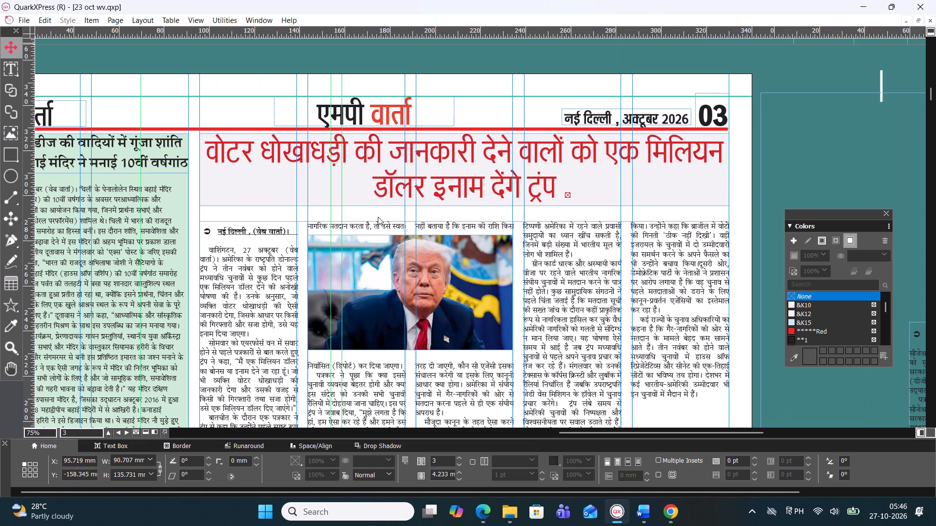
left_click(380, 224)
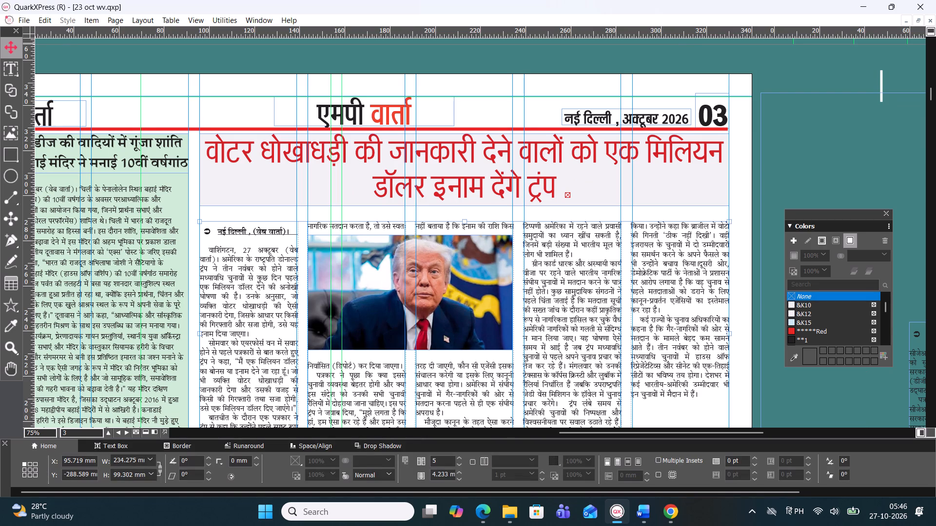
left_click(464, 204)
left_click(817, 171)
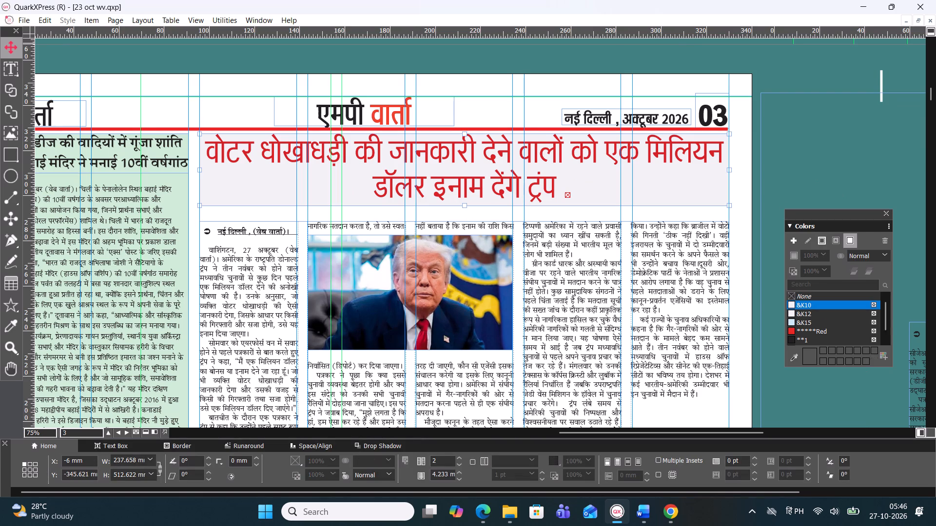
left_click(495, 106)
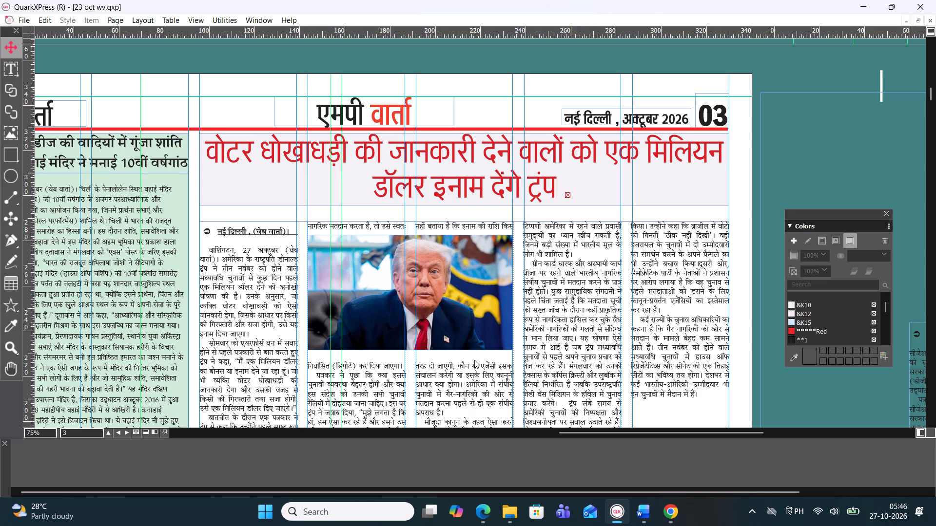
Export only page 3 of the layout as a PDF named 3 in the Downloads folder.
right_click(777, 376)
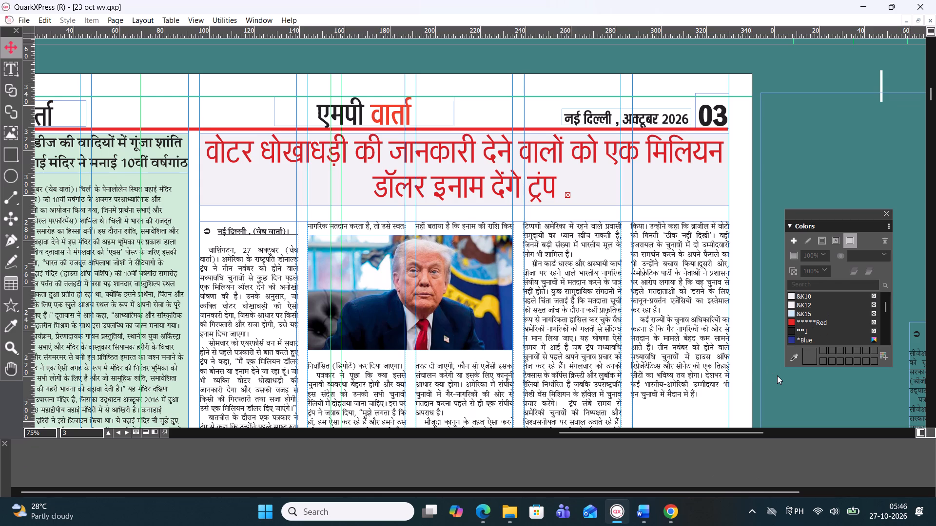
right_click(431, 46)
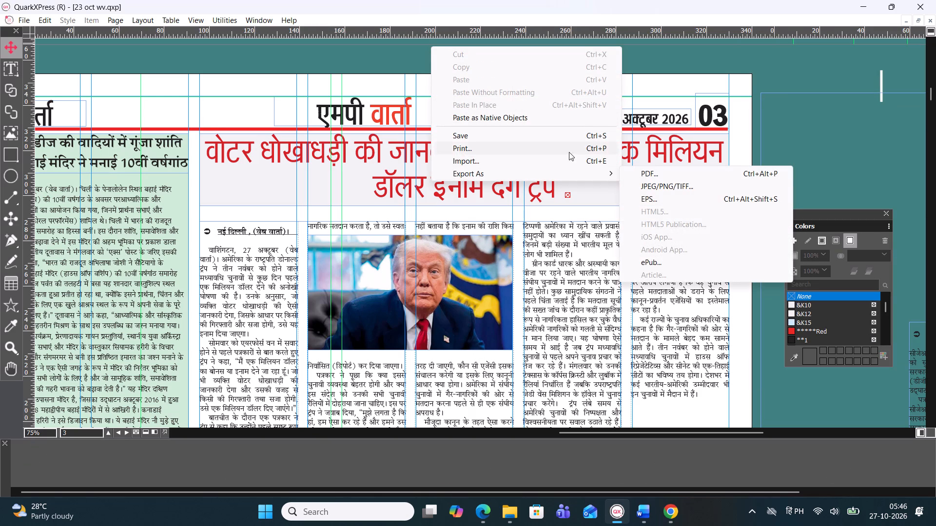
left_click(645, 176)
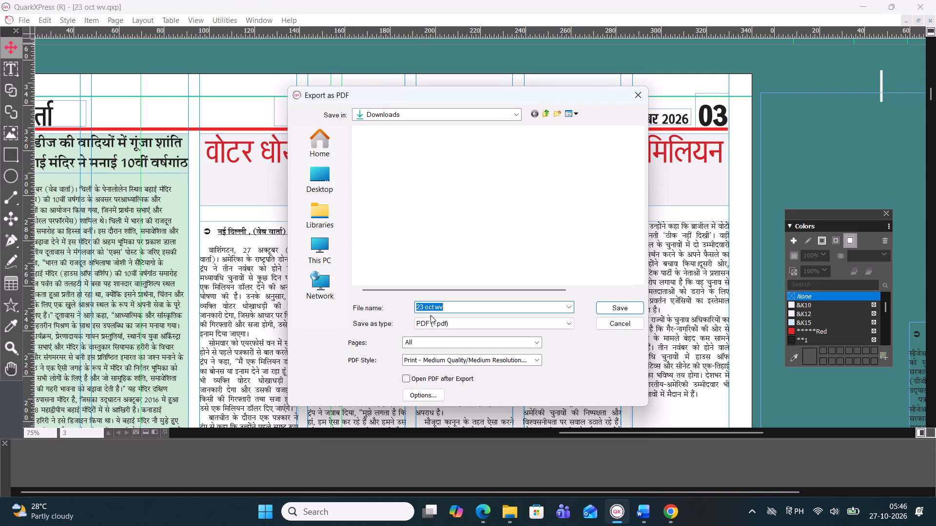
key("BackSpace")
key("3")
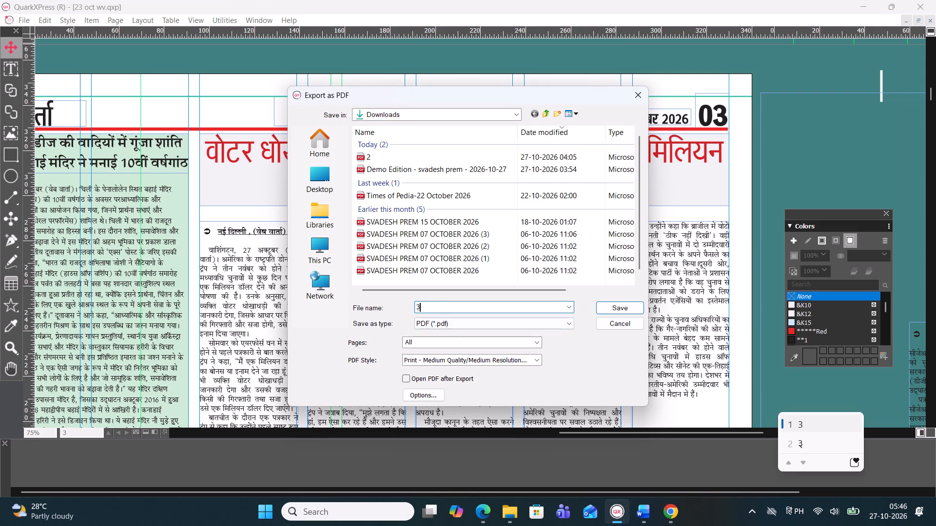
left_click_drag(434, 346, 383, 341)
left_click_drag(430, 341, 398, 346)
key("3")
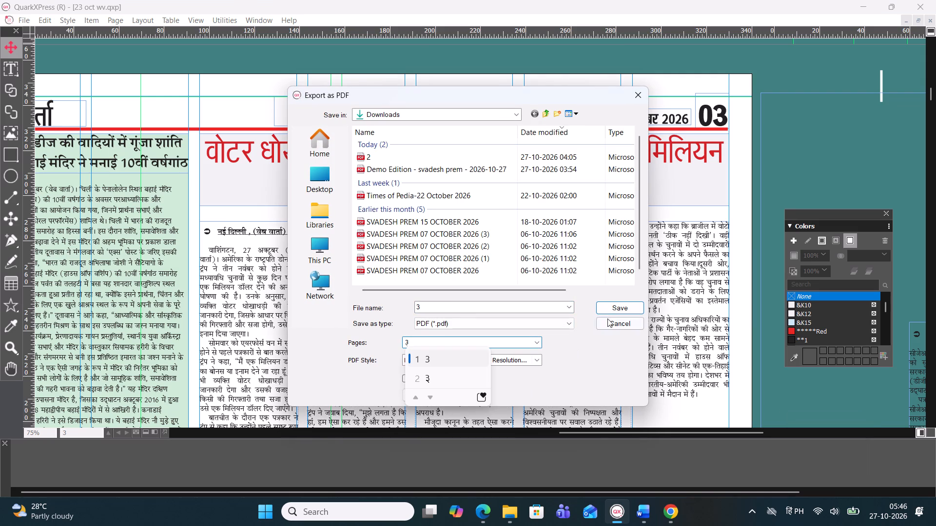
left_click(616, 308)
left_click(618, 308)
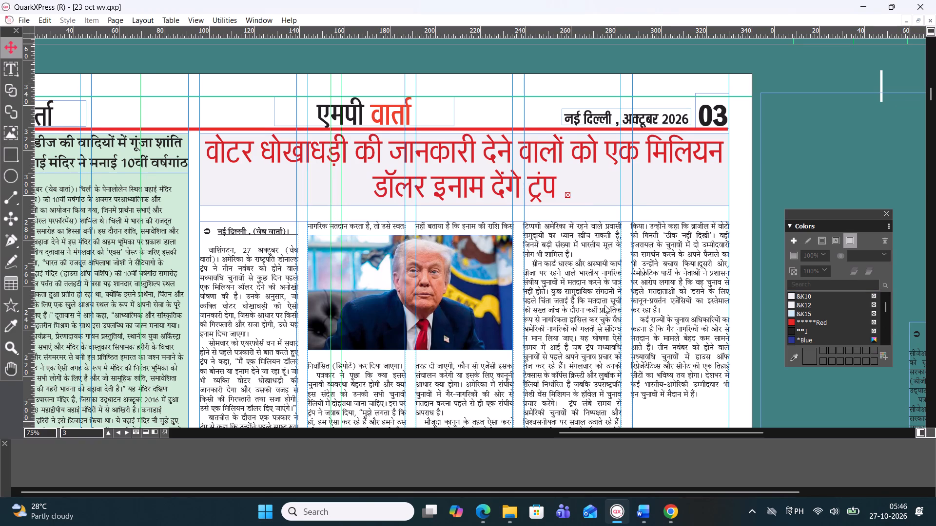
Open the exported 3.pdf from the Downloads folder in Edge and check page 3 from the bottom stories up to the masthead.
left_click(508, 514)
double_click(465, 278)
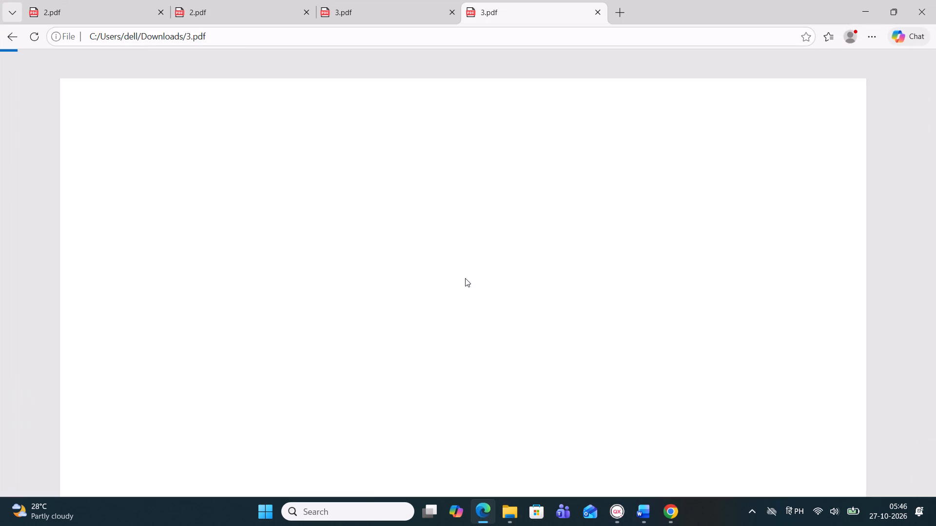
scroll(476, 308, "up", 2)
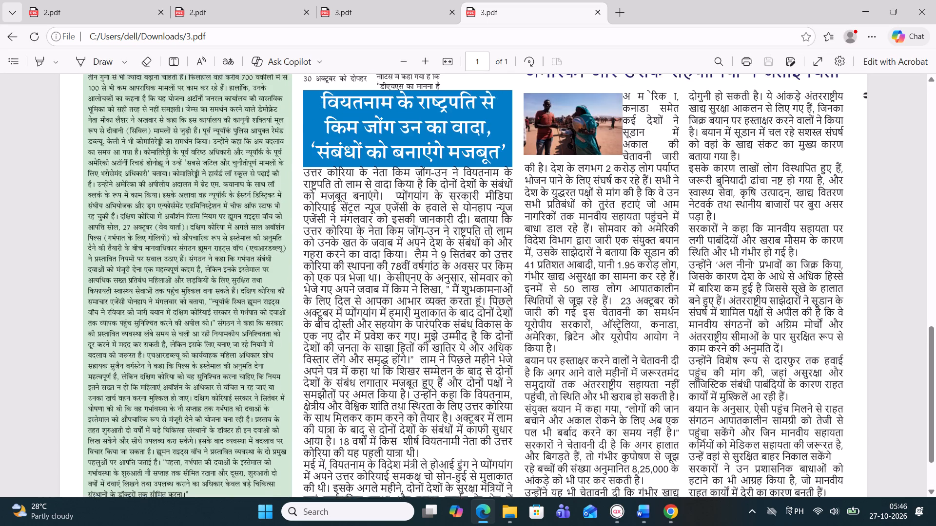
scroll(470, 303, "up", 1)
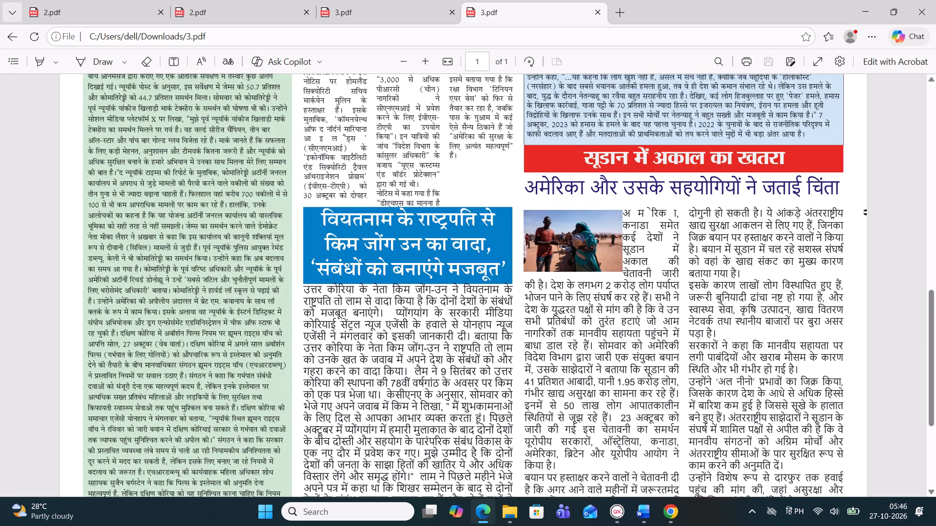
scroll(470, 303, "up", 3)
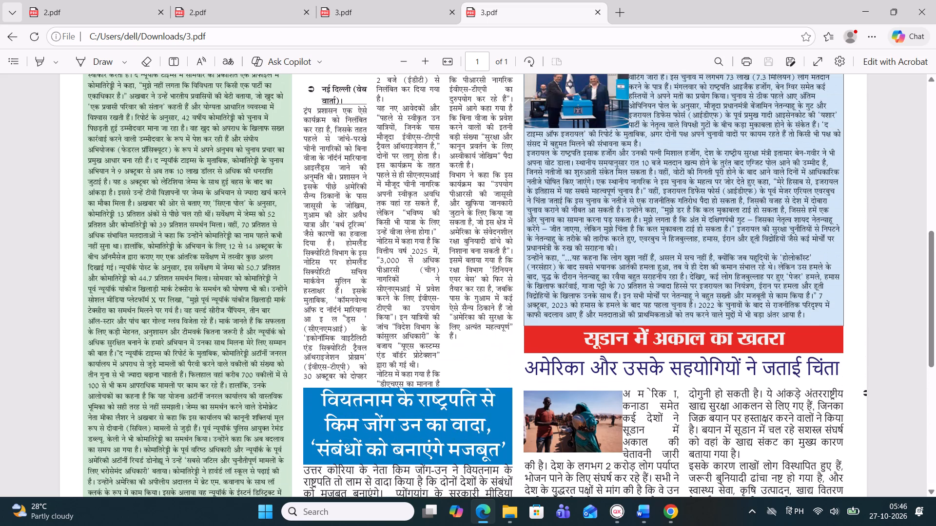
scroll(470, 303, "up", 3)
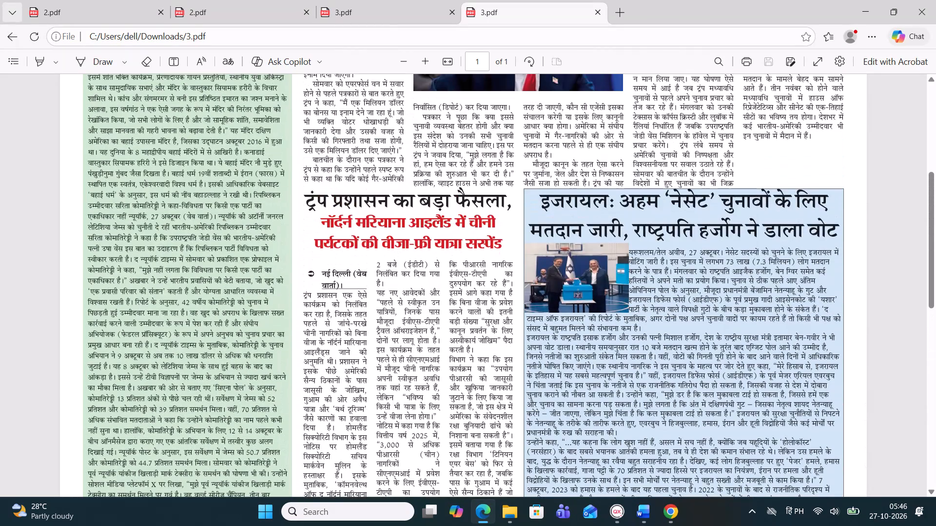
scroll(470, 303, "up", 6)
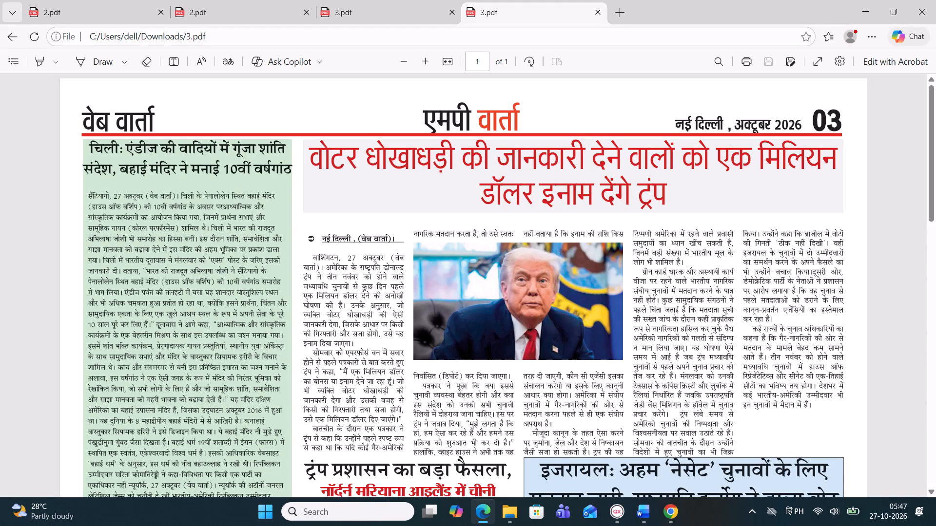
Examine the 'नई दिल्ली' dateline and the opening lines of the Trump voter-fraud reward story in the PDF.
left_click(343, 259)
left_click_drag(347, 258, 315, 270)
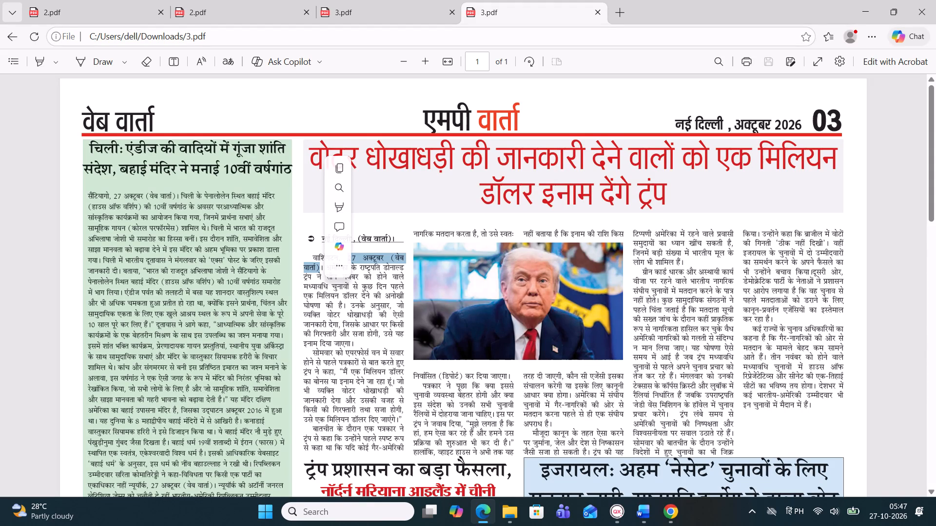
left_click(342, 235)
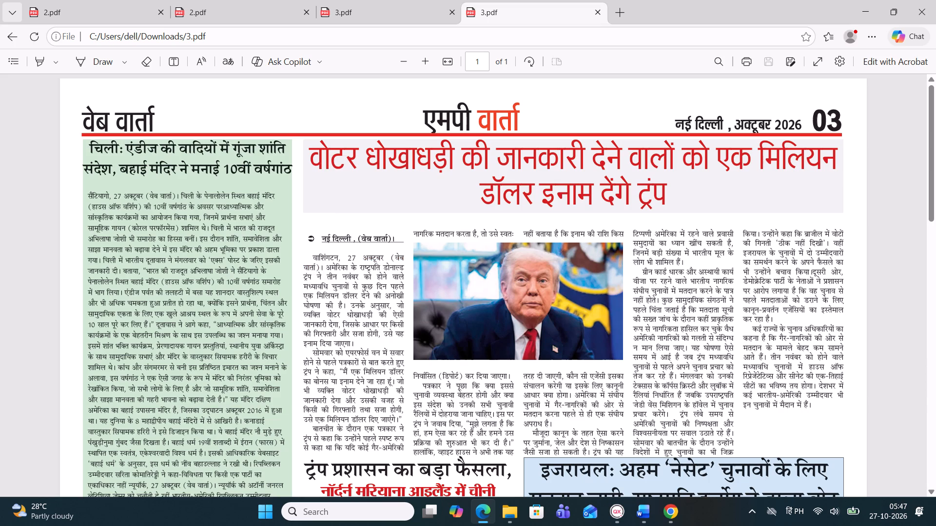
left_click(364, 237)
left_click_drag(406, 241, 358, 238)
left_click(354, 235)
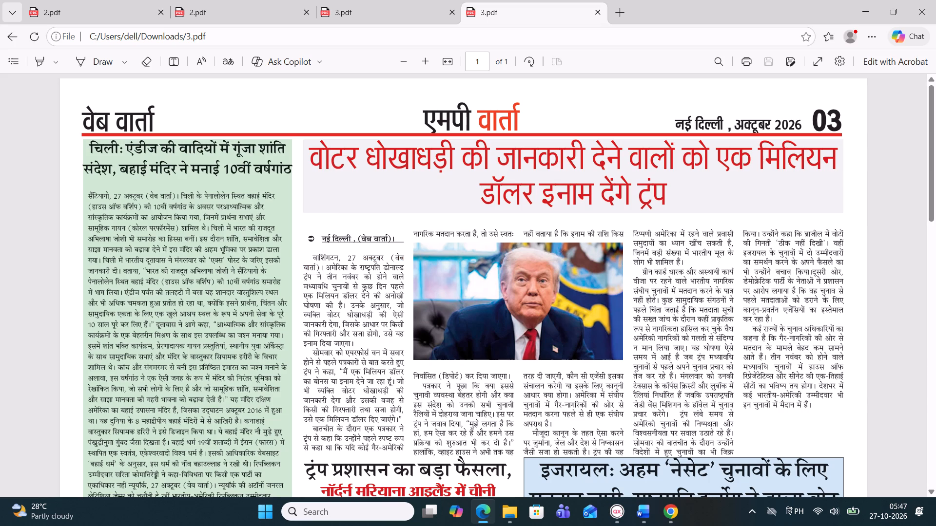
left_click(327, 267)
left_click(329, 271)
scroll(331, 276, "down", 1)
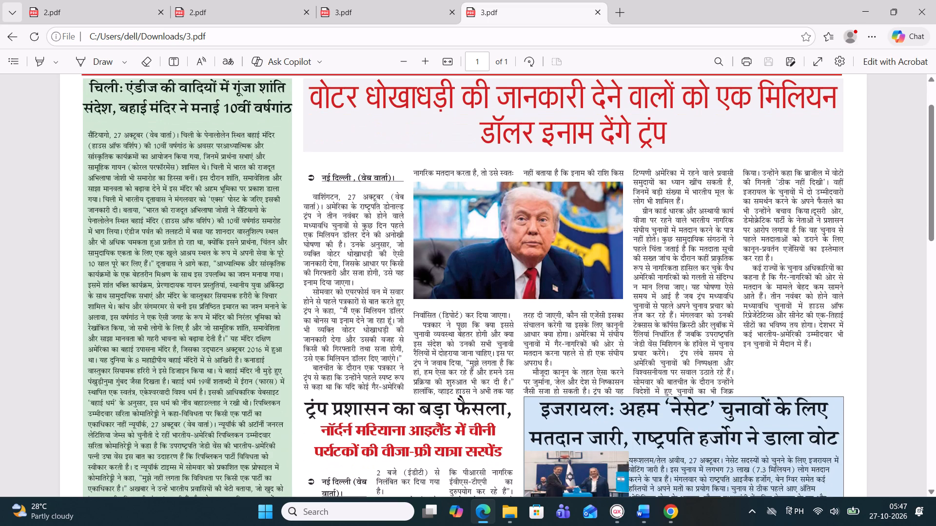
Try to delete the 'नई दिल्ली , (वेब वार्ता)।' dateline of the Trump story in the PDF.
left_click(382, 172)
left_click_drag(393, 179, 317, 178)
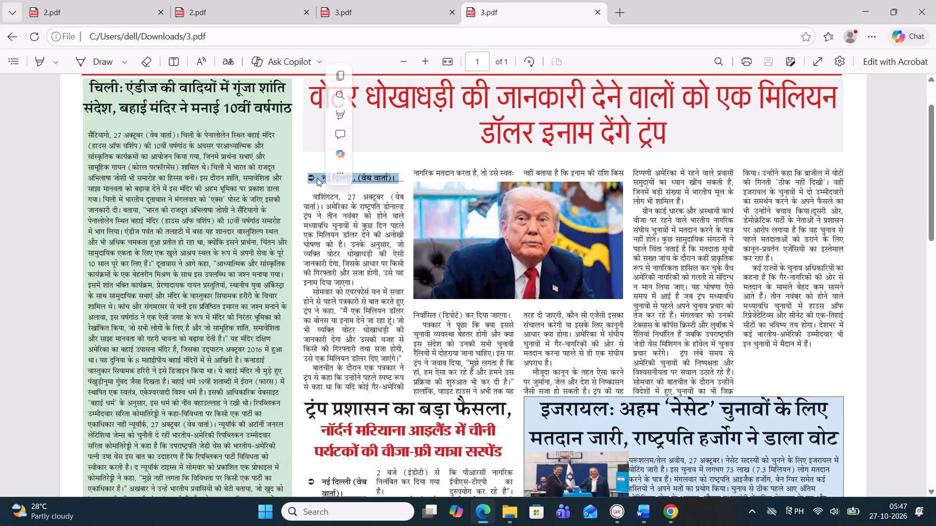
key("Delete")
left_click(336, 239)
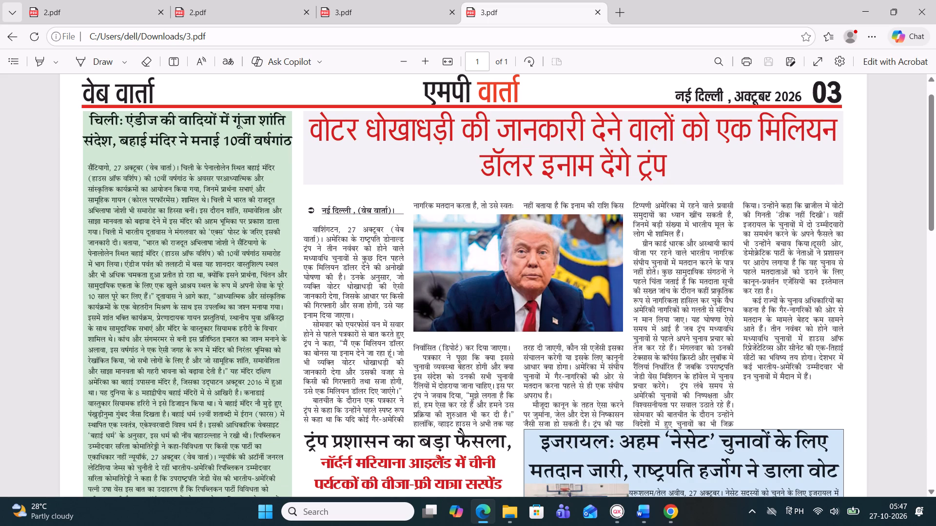
Review the Mariana Islands visa, Israel election and Sudan famine stories in the PDF, and return to the lead Trump story.
scroll(648, 285, "down", 3)
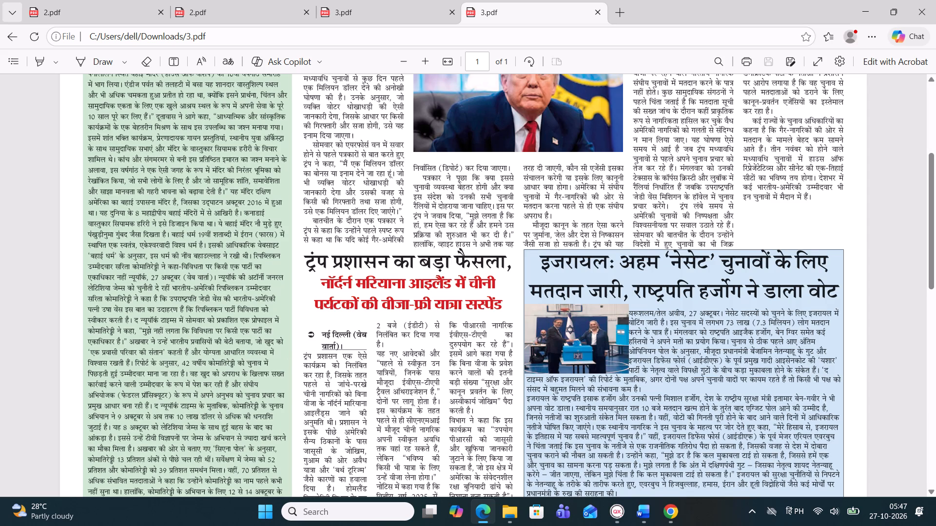
scroll(326, 316, "down", 4)
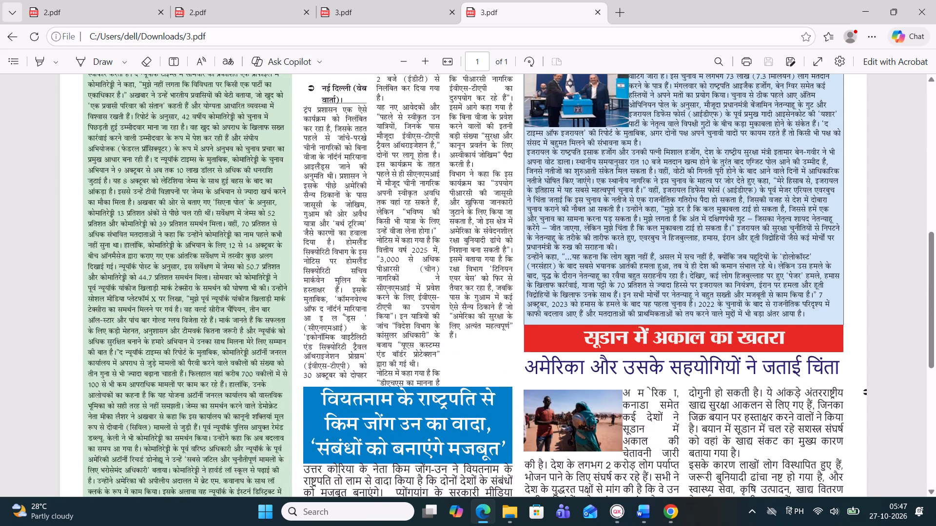
scroll(337, 288, "up", 6)
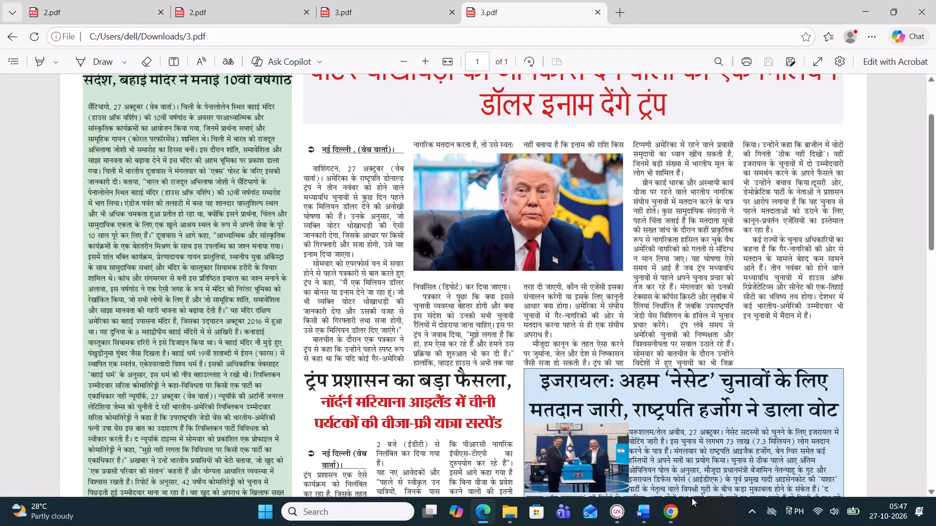
In the QuarkXPress layout, remove the stray full stop after 'ट्रंप' in the lead headline and break the line before 'एक मिलियन'.
left_click(616, 516)
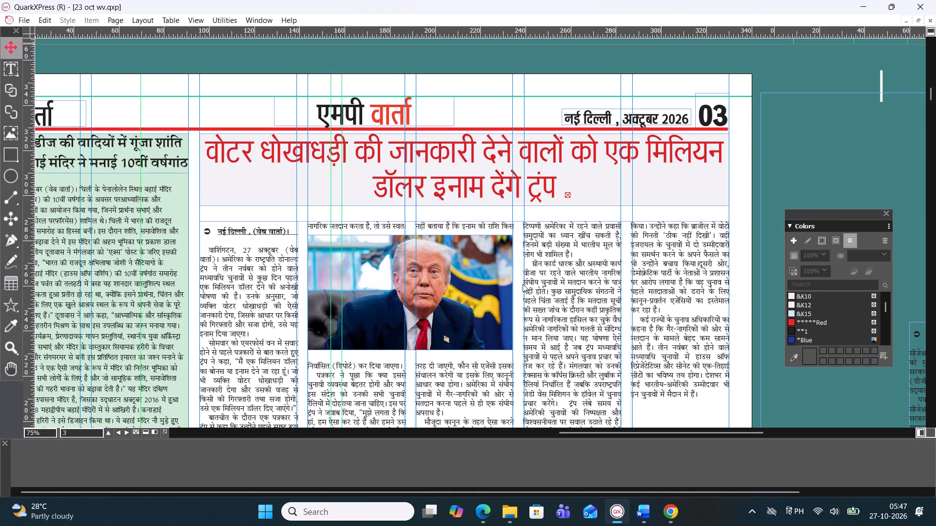
left_click(580, 186)
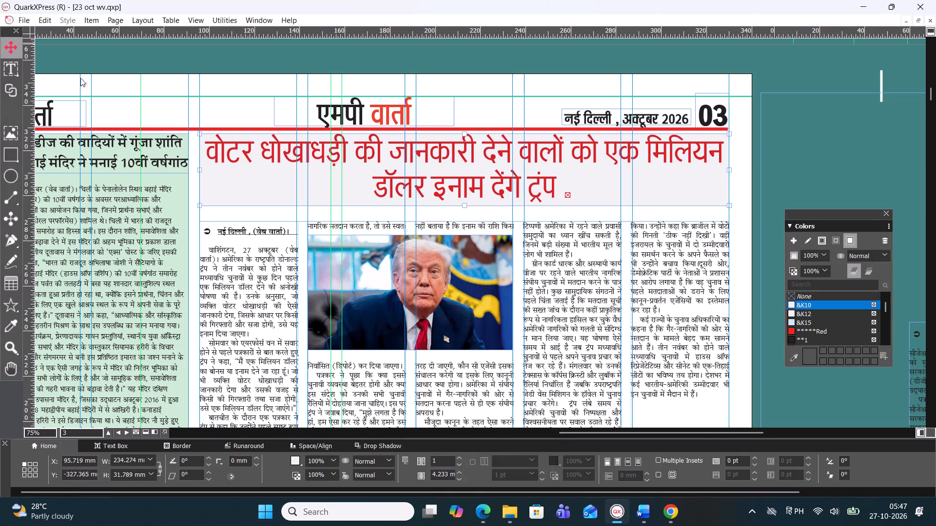
left_click(17, 70)
left_click(560, 188)
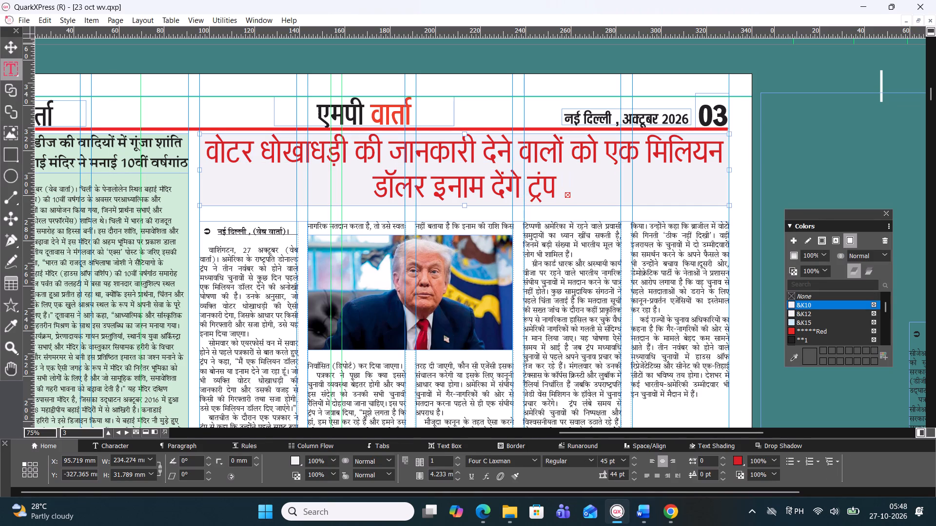
key("Delete")
left_click(608, 152)
key("Return")
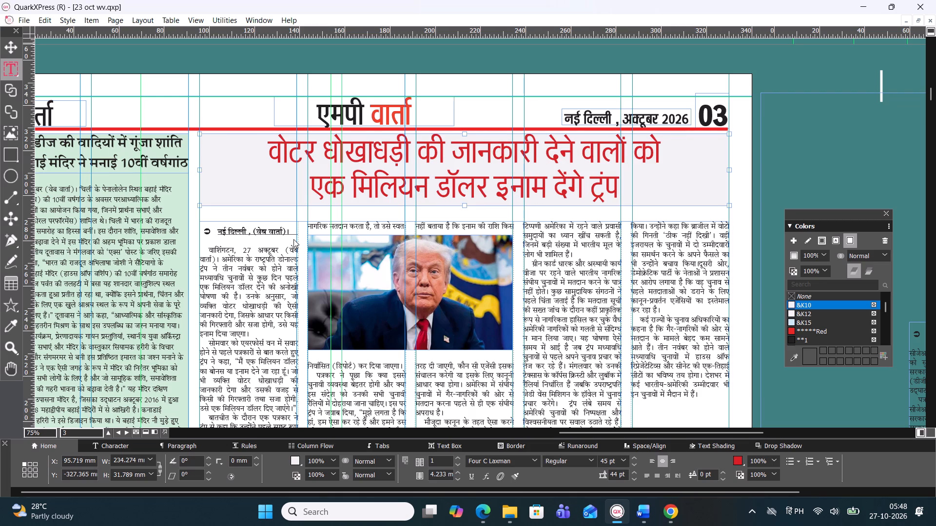
Extend the Trump story's five-column text box upward to the headline box, making it about 106.29 mm tall.
left_click(483, 229)
left_click_drag(467, 221, 470, 207)
Extend the Trump photo's picture box upward to the top of the story text, making it about 64.58 mm tall.
left_click(13, 51)
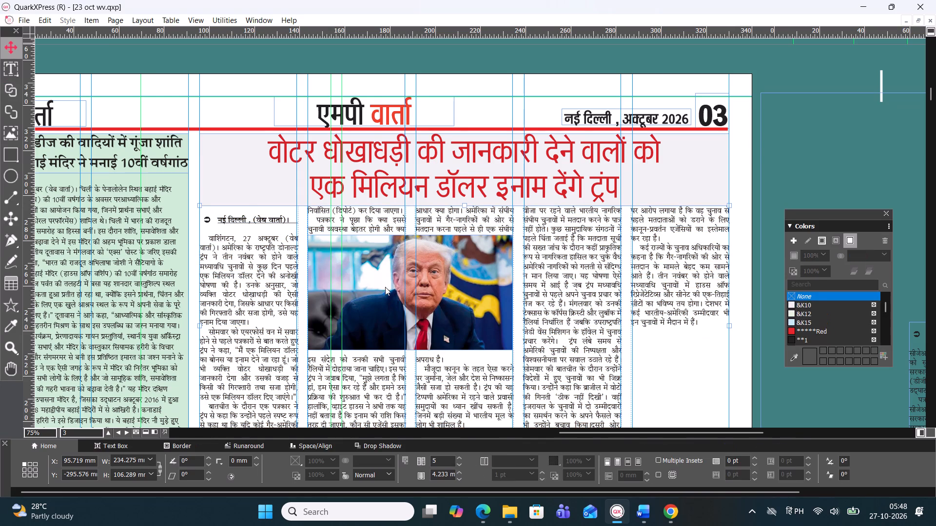
left_click(385, 282)
left_click_drag(410, 237, 418, 214)
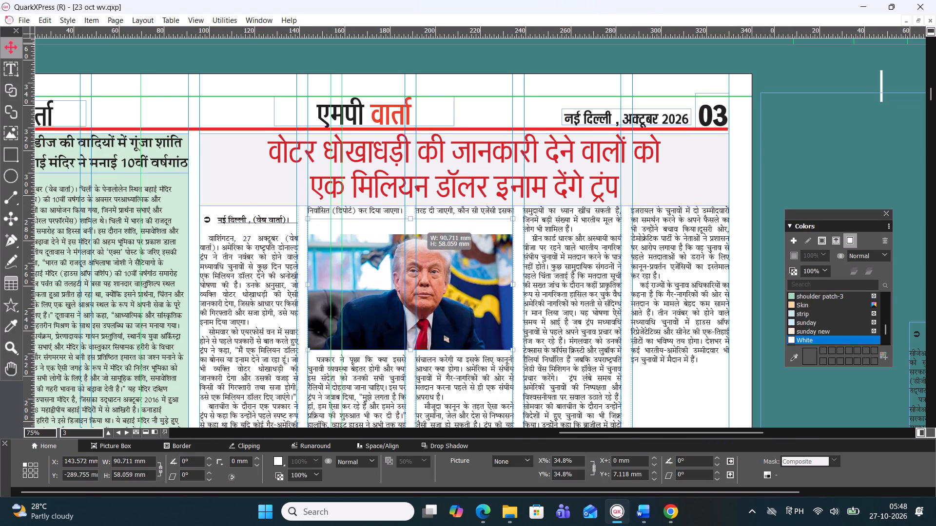
left_click_drag(418, 214, 422, 209)
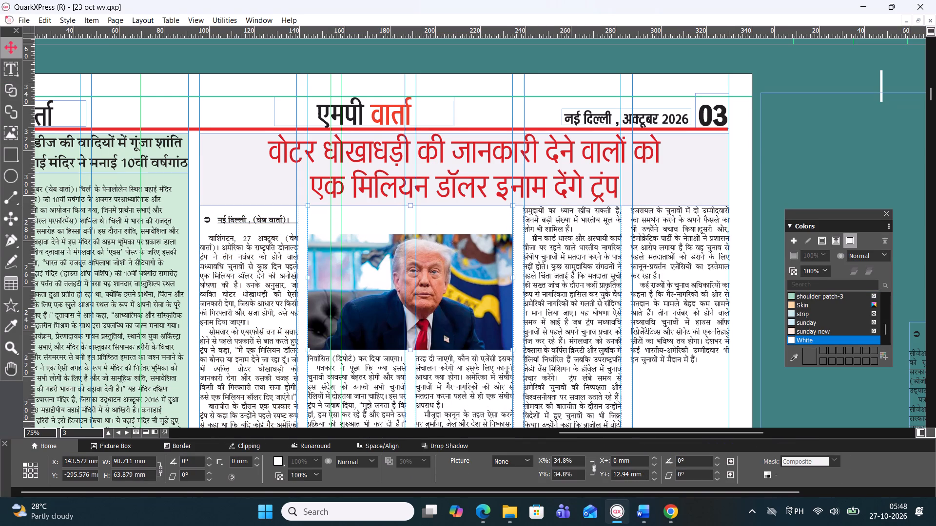
left_click(413, 348)
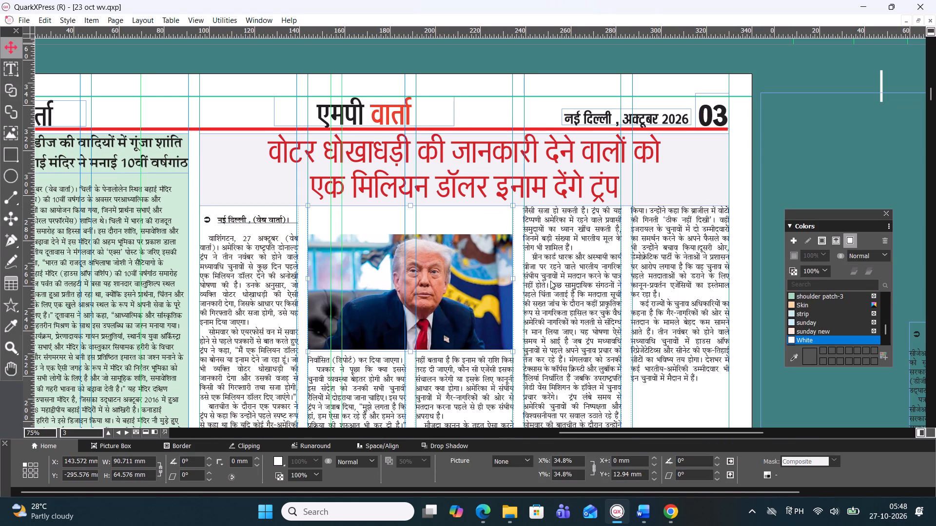
Delete the bold dateline 'नई दिल्ली , (वेब वार्ता)।' after the arrow bullet at the start of the Trump story.
left_click(13, 71)
left_click(268, 225)
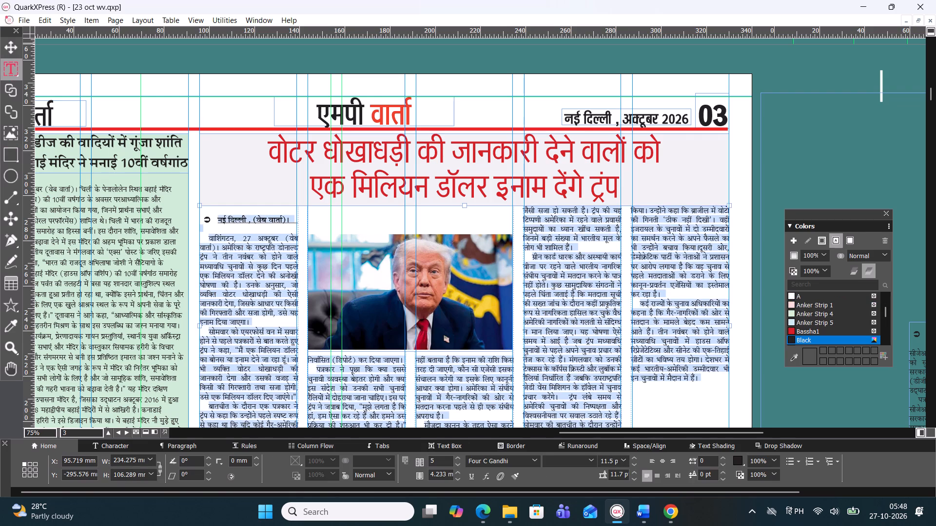
left_click(290, 221)
left_click_drag(292, 216, 206, 214)
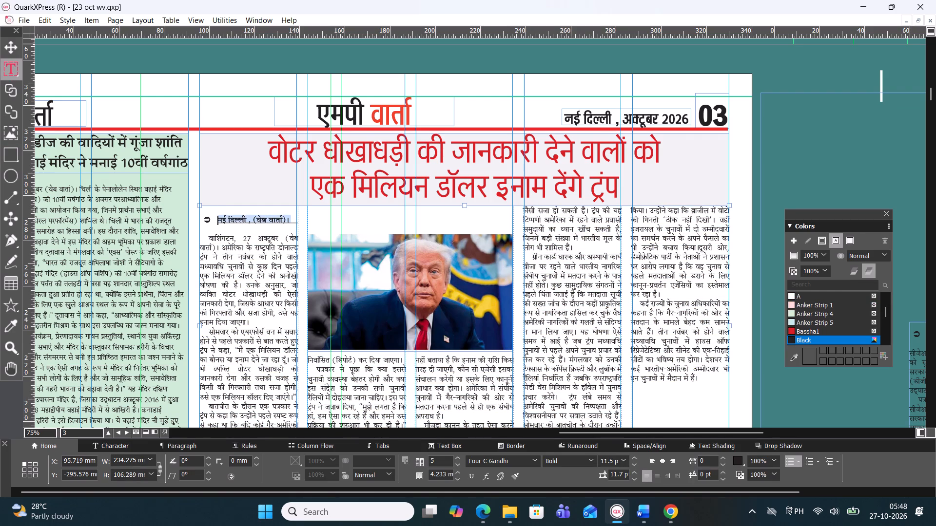
key("Delete")
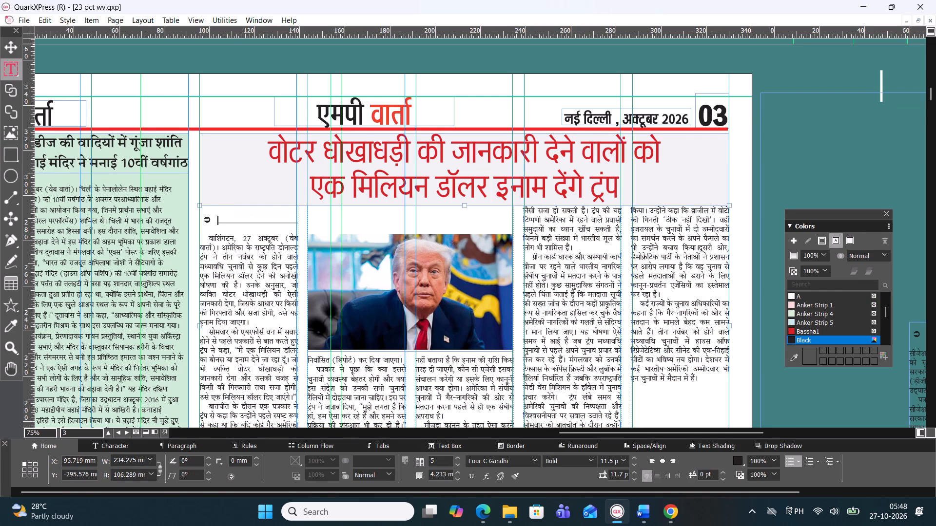
Separate the 'वाशिंगटन' dateline from the Trump story's body text with a blank line, and remove '27 अक्टूबर' from it.
left_click(222, 246)
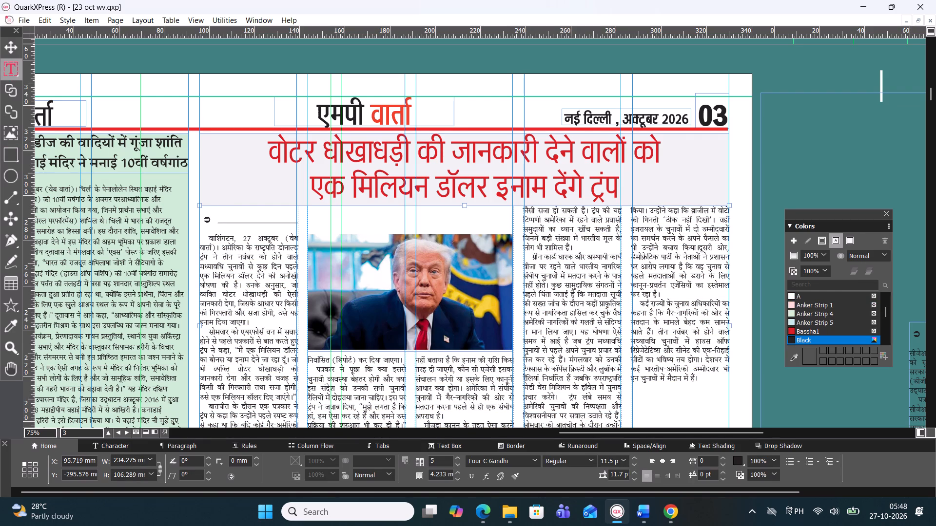
key("Return")
key("Return")
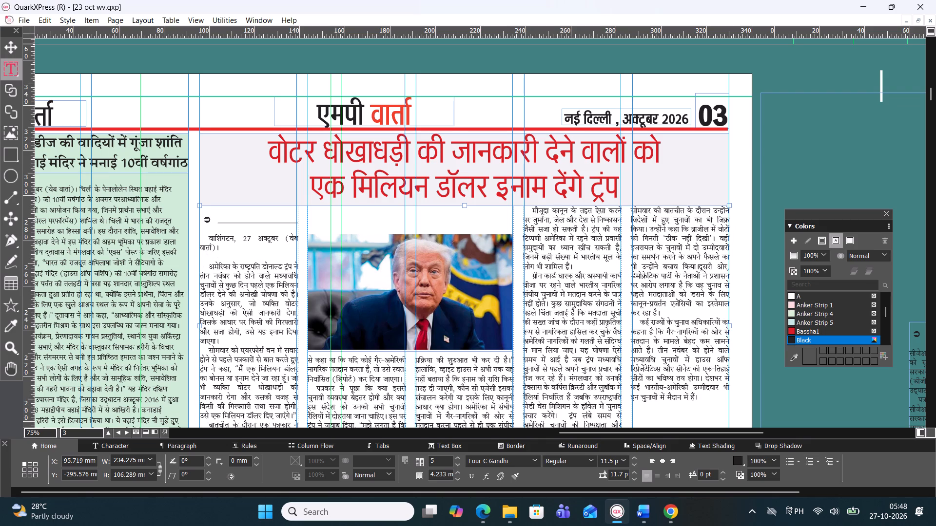
left_click_drag(242, 249, 203, 236)
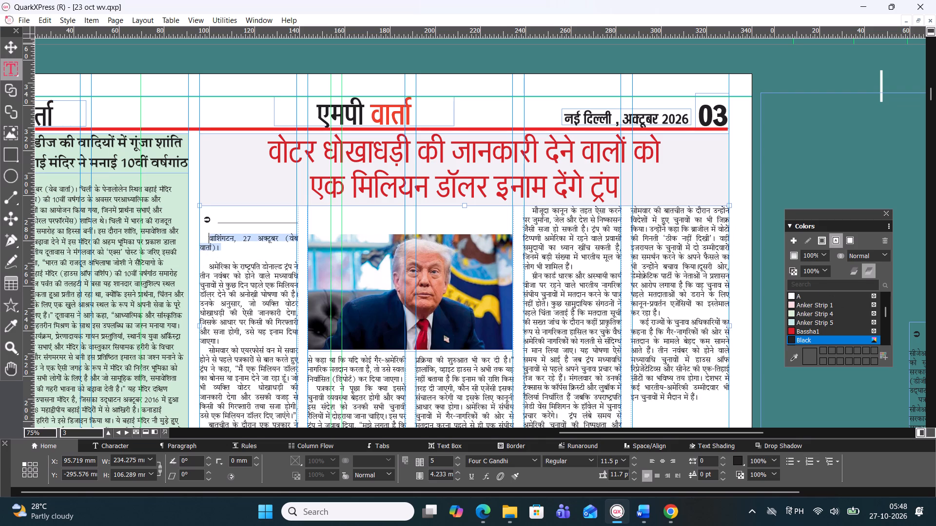
left_click(235, 236)
left_click_drag(244, 235, 284, 242)
left_click(276, 235)
left_click_drag(278, 238, 243, 238)
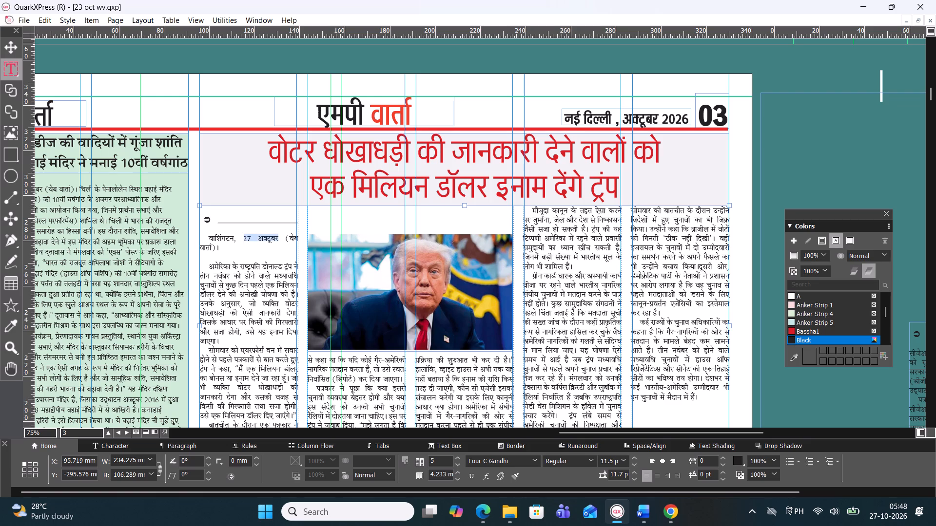
key("BackSpace")
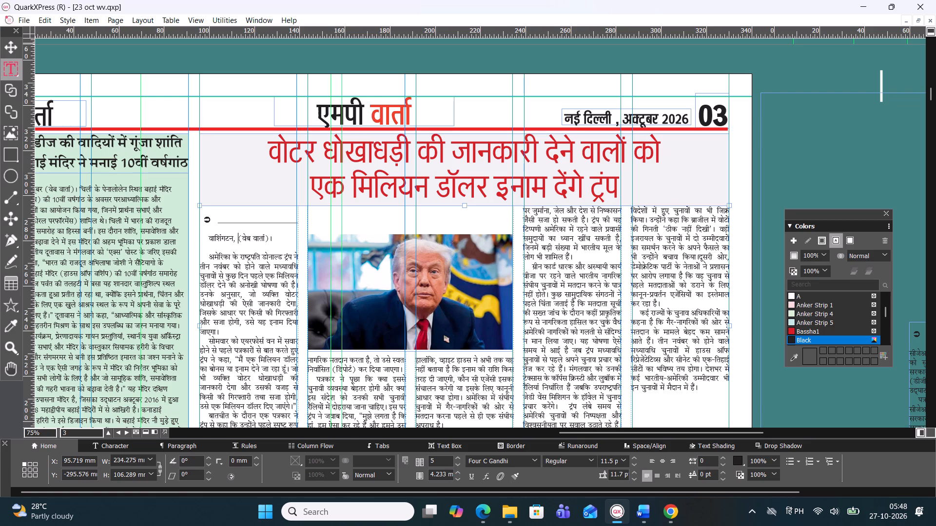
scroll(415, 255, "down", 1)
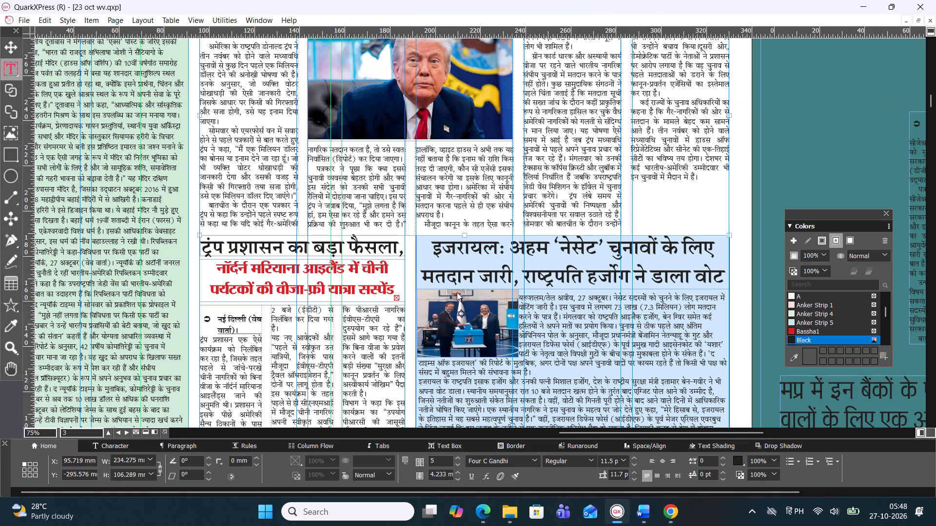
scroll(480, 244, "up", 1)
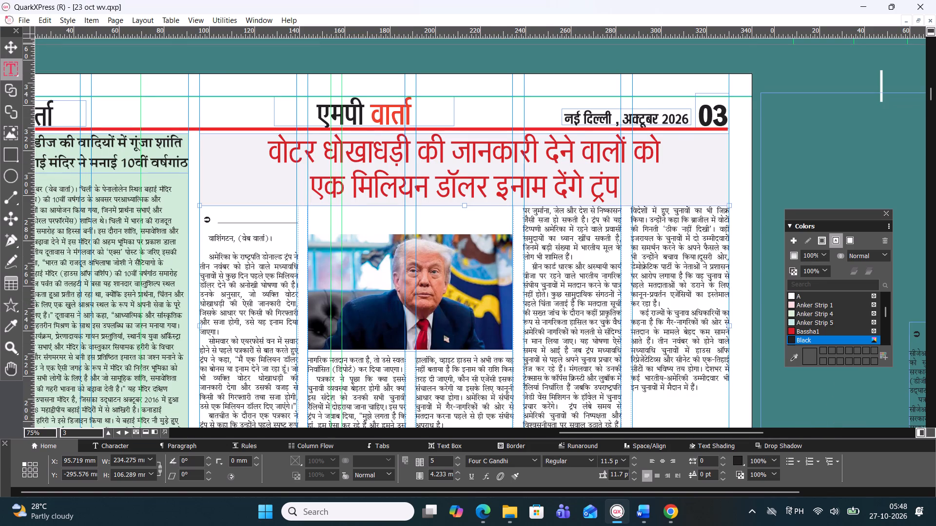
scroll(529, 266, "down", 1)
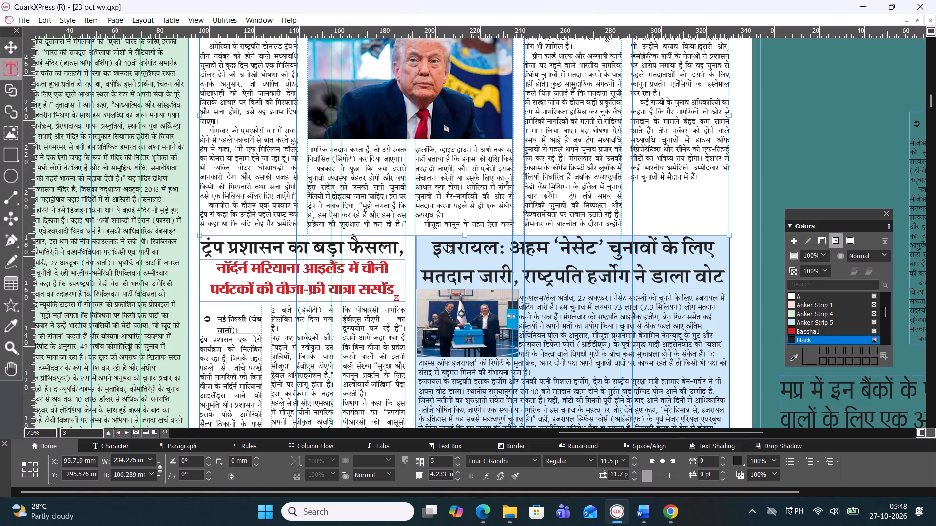
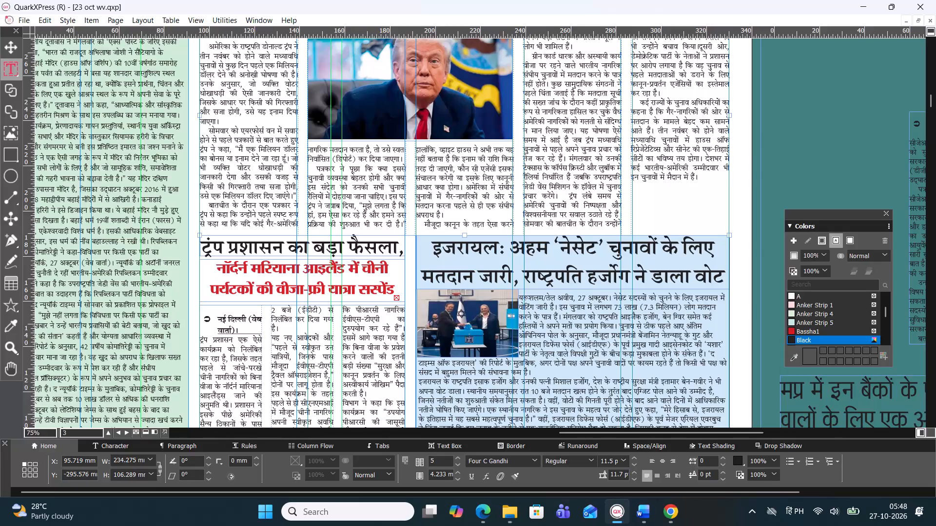
Draw an empty box about 42.85 mm wide and 34.95 mm tall at the top of the Trump story's fourth column.
left_click(261, 172)
scroll(285, 195, "up", 1)
scroll(285, 197, "down", 1)
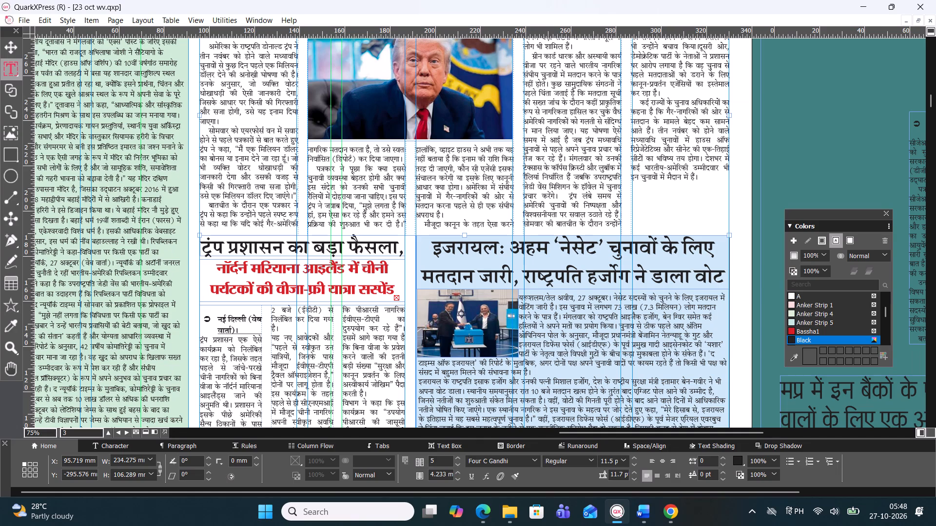
left_click(443, 214)
scroll(462, 222, "up", 1)
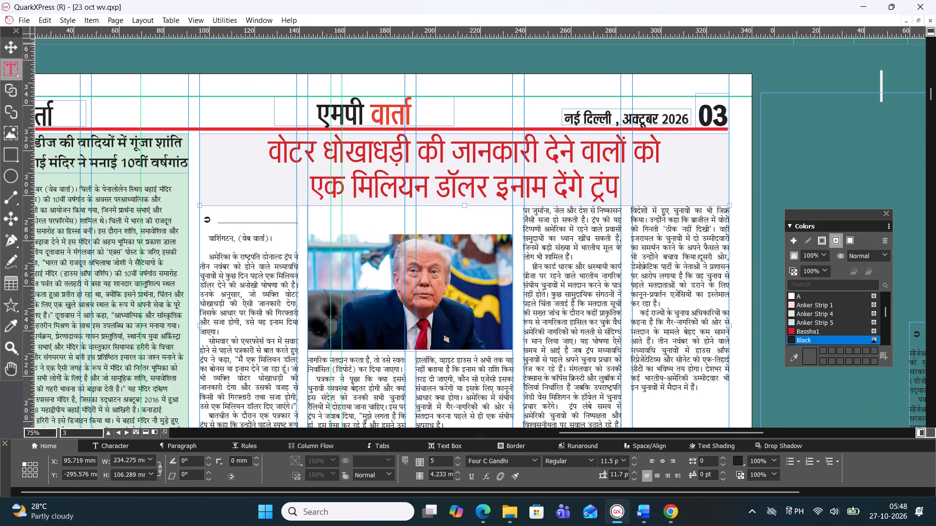
left_click(13, 154)
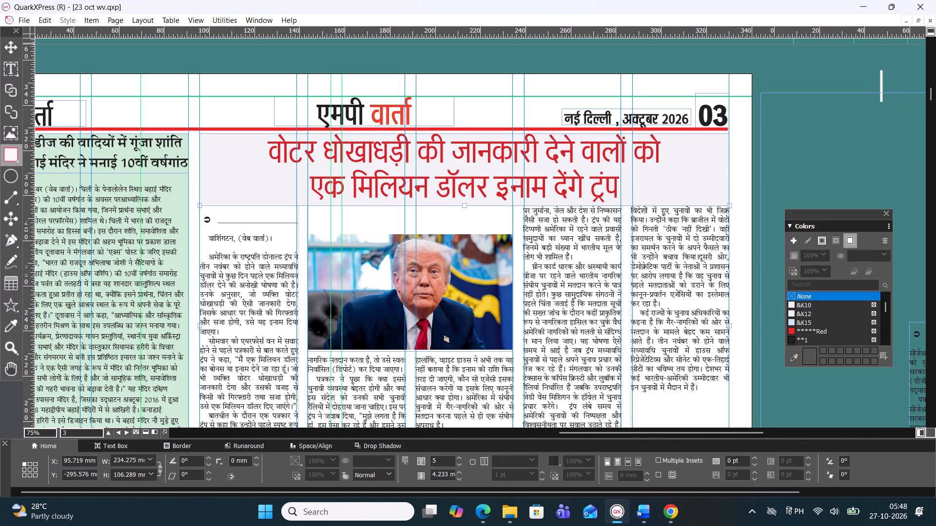
left_click_drag(525, 210, 618, 289)
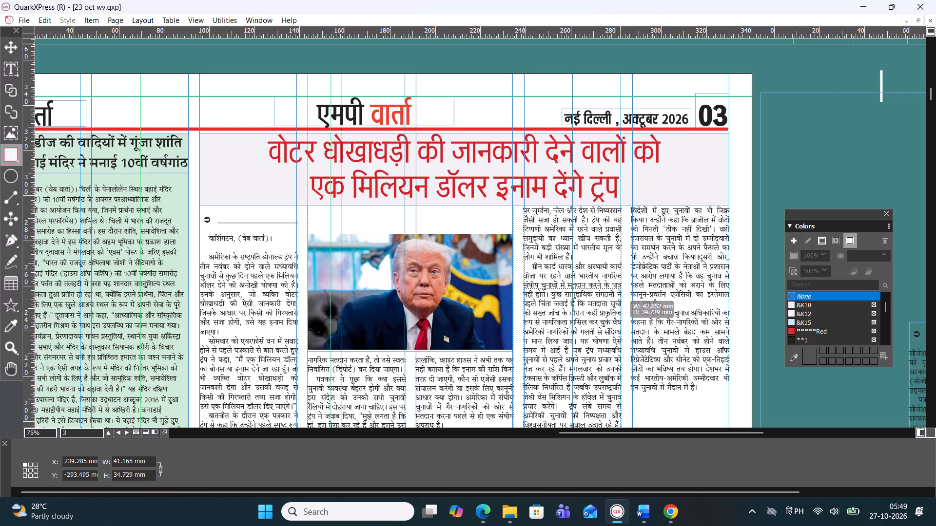
left_click_drag(618, 289, 620, 289)
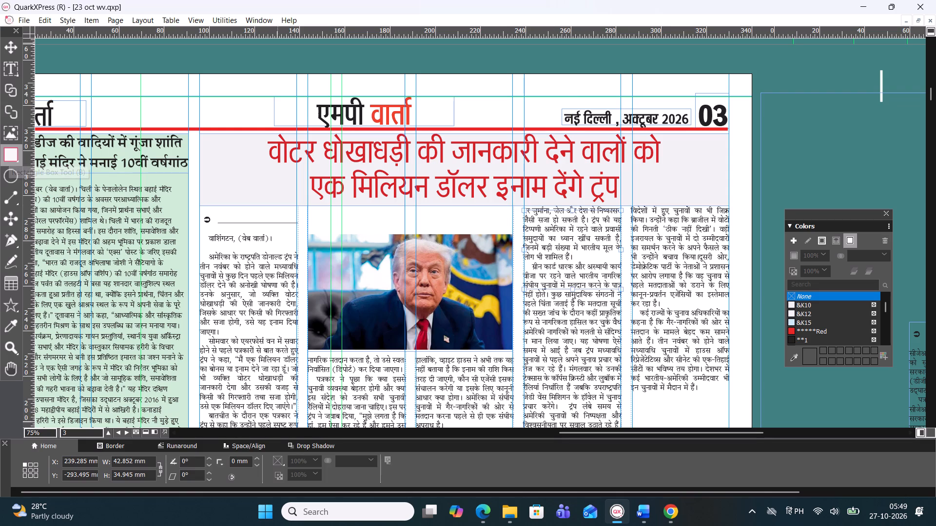
Set the empty box's text runaround to Item and shorten the box slightly from its bottom edge.
left_click(194, 445)
left_click(39, 462)
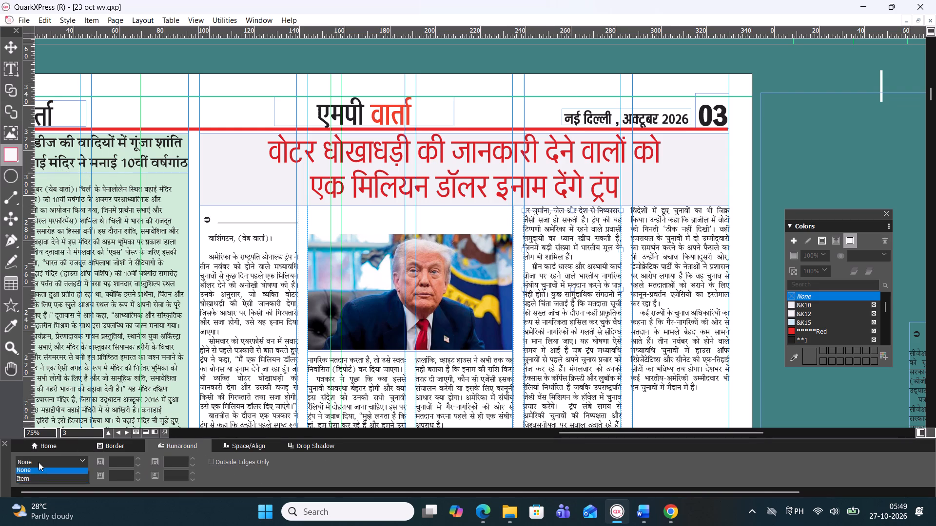
left_click(37, 479)
scroll(608, 285, "down", 1)
scroll(663, 228, "up", 1)
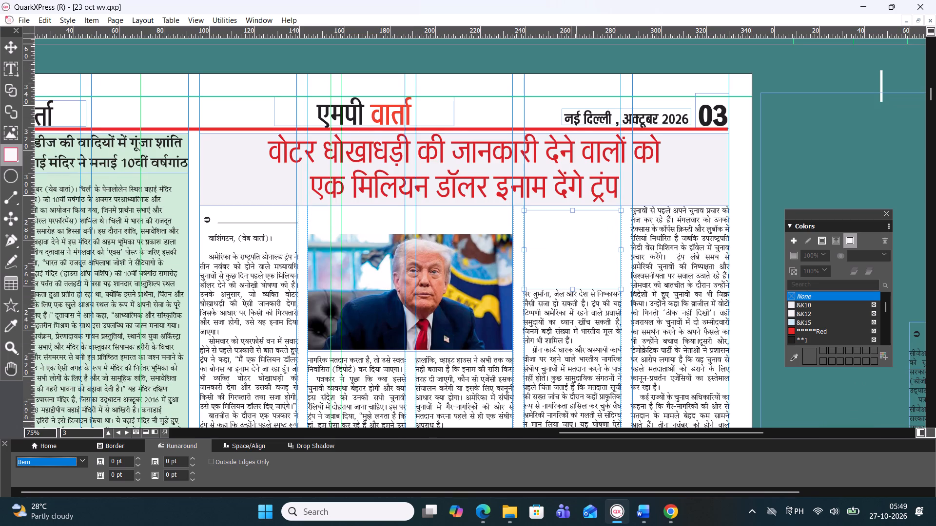
left_click_drag(572, 290, 575, 279)
scroll(685, 281, "down", 1)
scroll(670, 271, "up", 1)
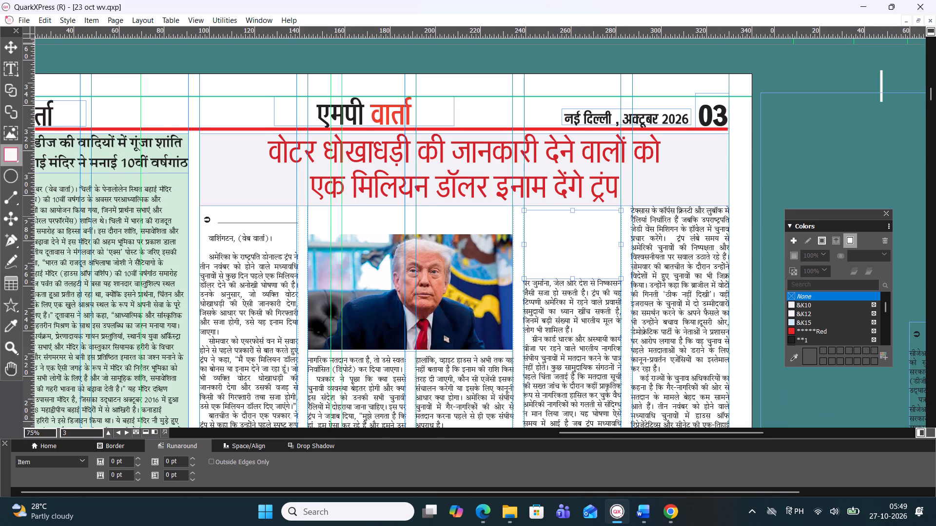
scroll(577, 324, "down", 1)
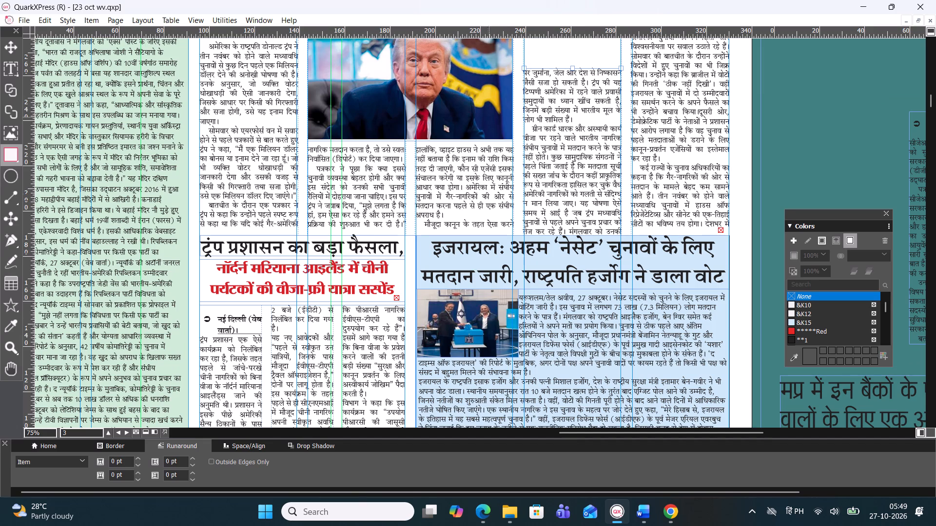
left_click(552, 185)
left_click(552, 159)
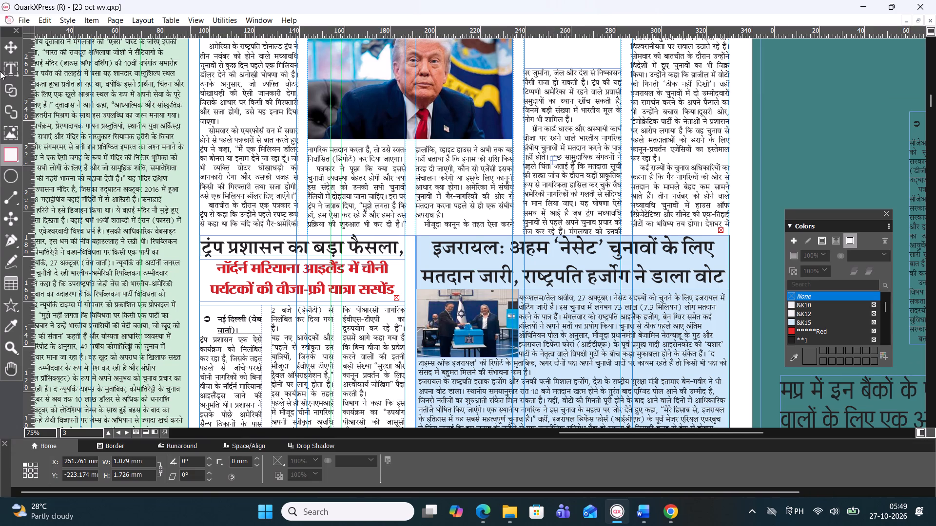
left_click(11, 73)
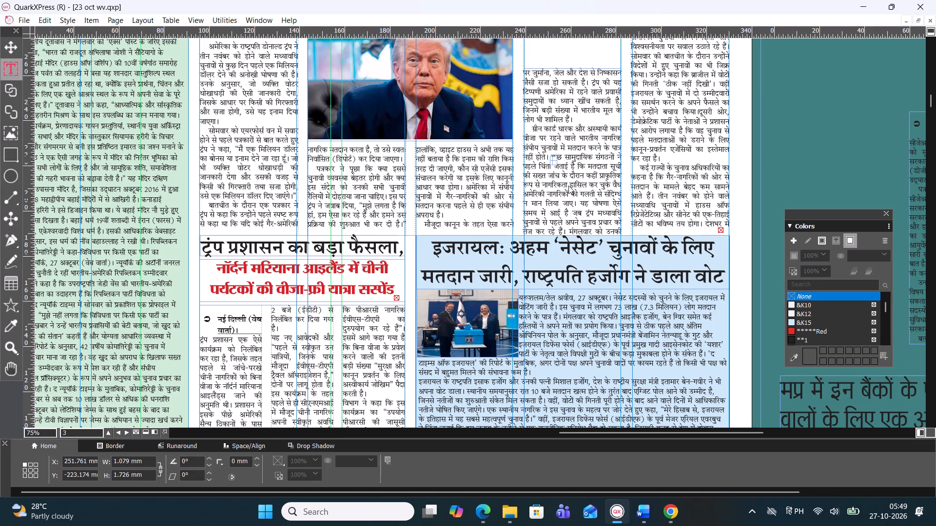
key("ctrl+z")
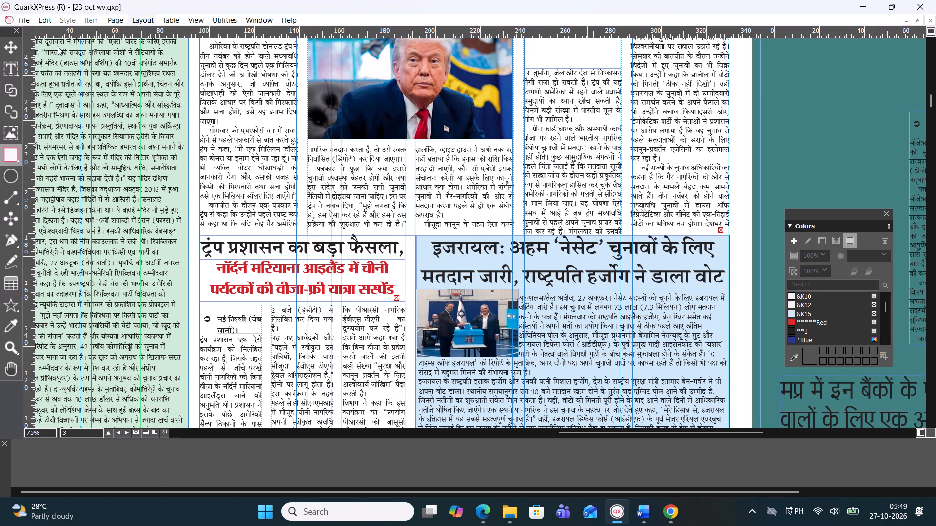
Copy the sentence beginning 'कुछ सामुदायिक संगठनों ने पहले चिंता जताई है' from the Trump story's fourth column.
left_click(17, 63)
left_click(554, 154)
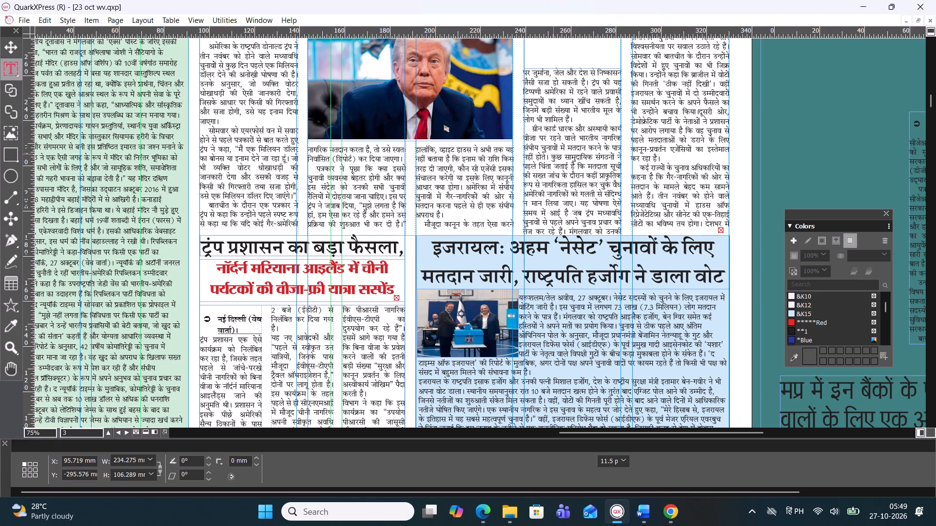
left_click_drag(552, 157, 585, 204)
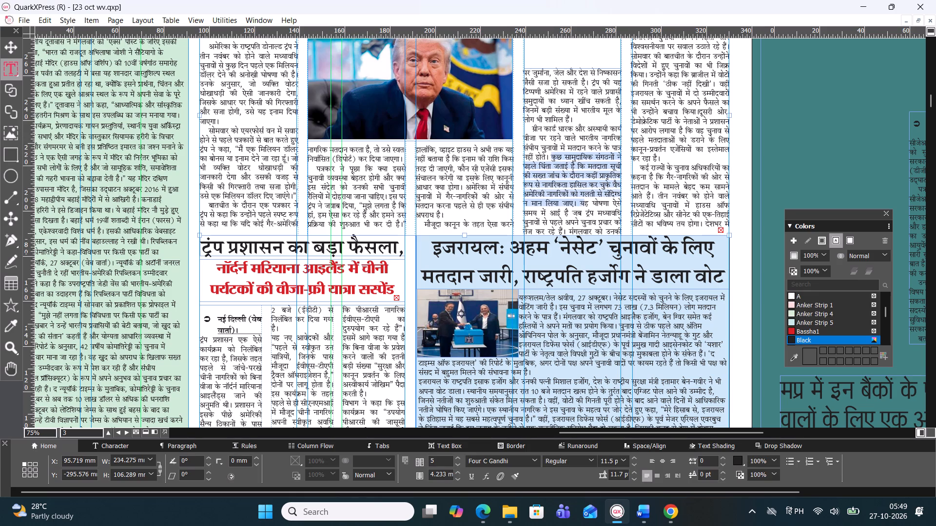
left_click_drag(585, 204, 579, 199)
right_click(570, 166)
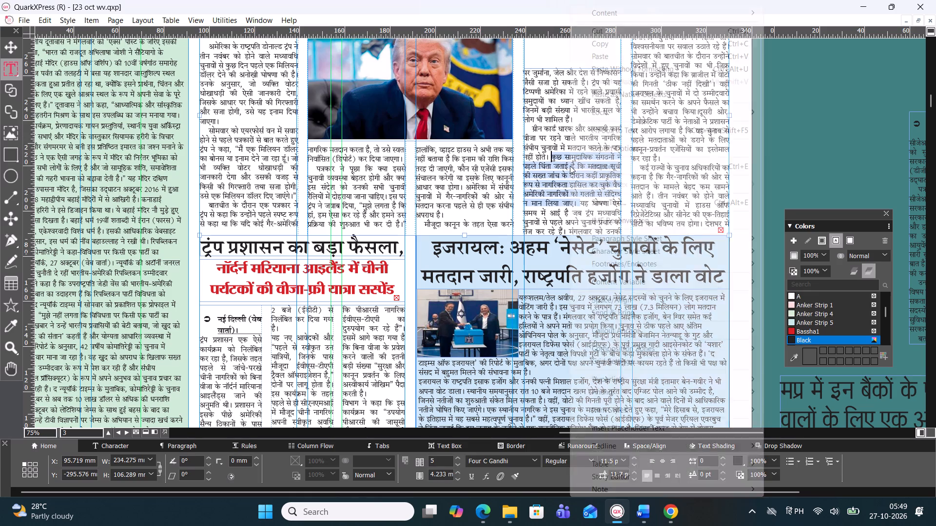
left_click(611, 45)
left_click(559, 155)
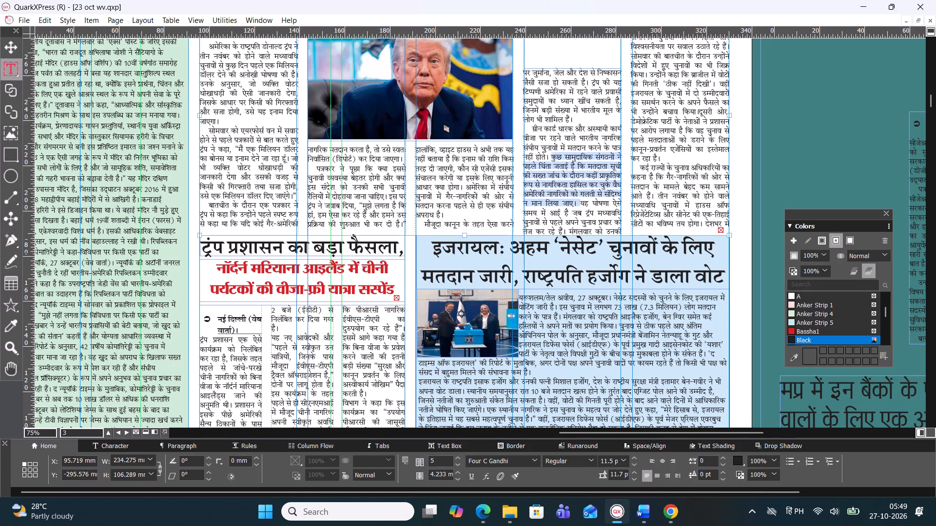
Draw a text box about 35 mm by 25.24 mm inside the empty box and paste the copied sentence into it.
scroll(565, 149, "up", 1)
left_click(527, 211)
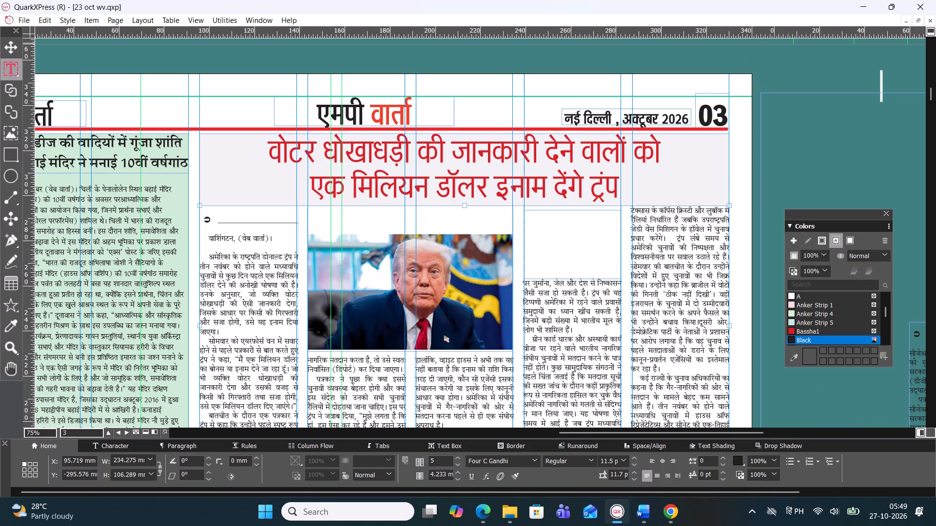
left_click(583, 76)
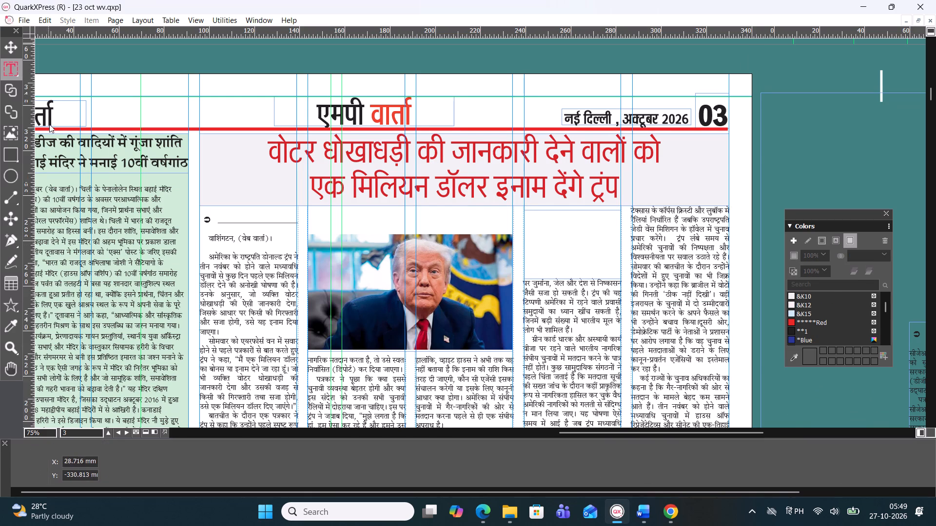
left_click_drag(532, 216, 584, 264)
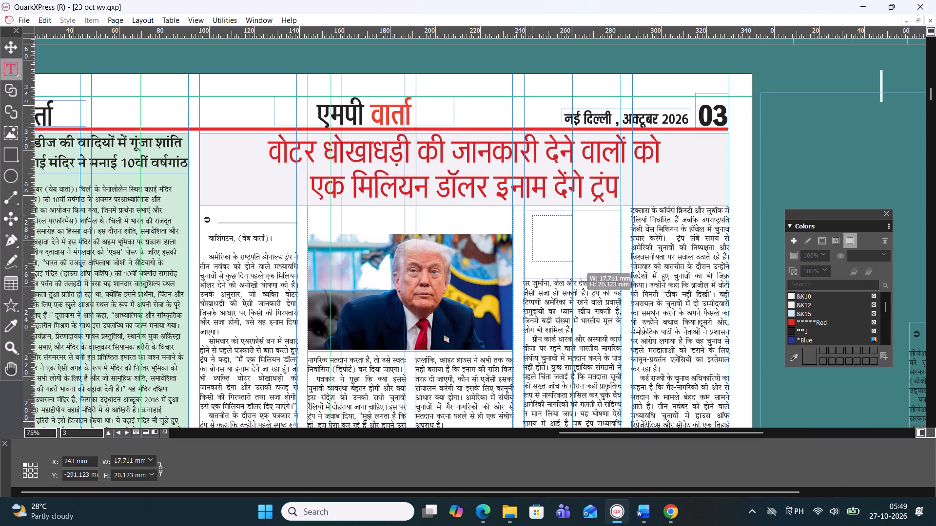
left_click_drag(584, 264, 611, 272)
right_click(559, 231)
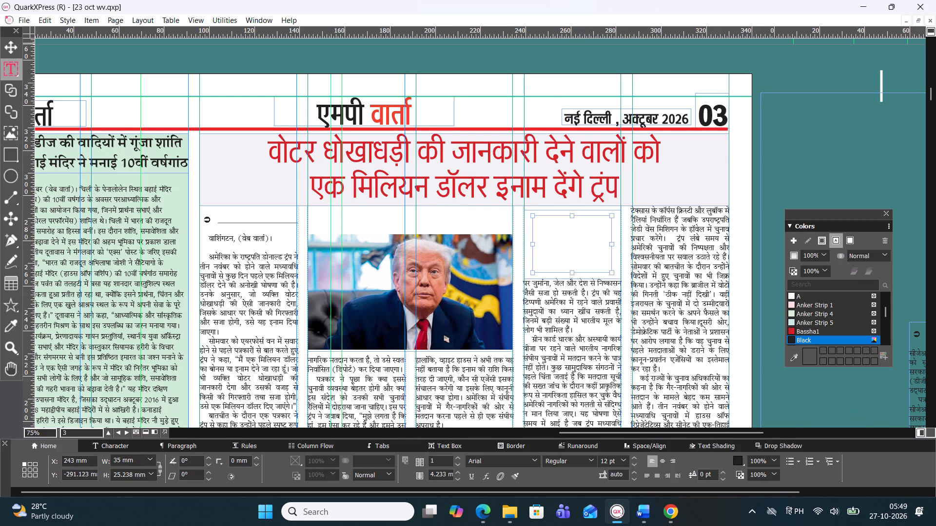
left_click(603, 74)
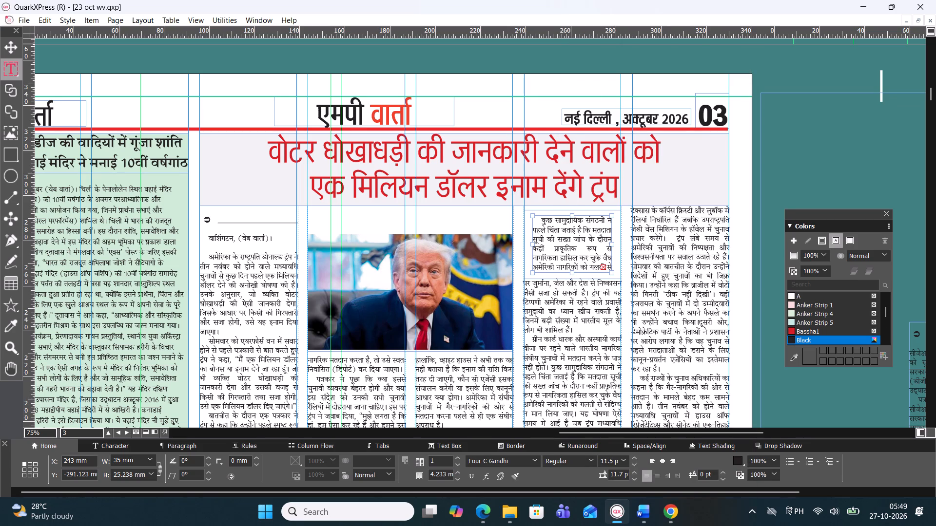
Set all of the pasted pull-quote text to 16 pt.
left_click(576, 241)
key("ctrl+a")
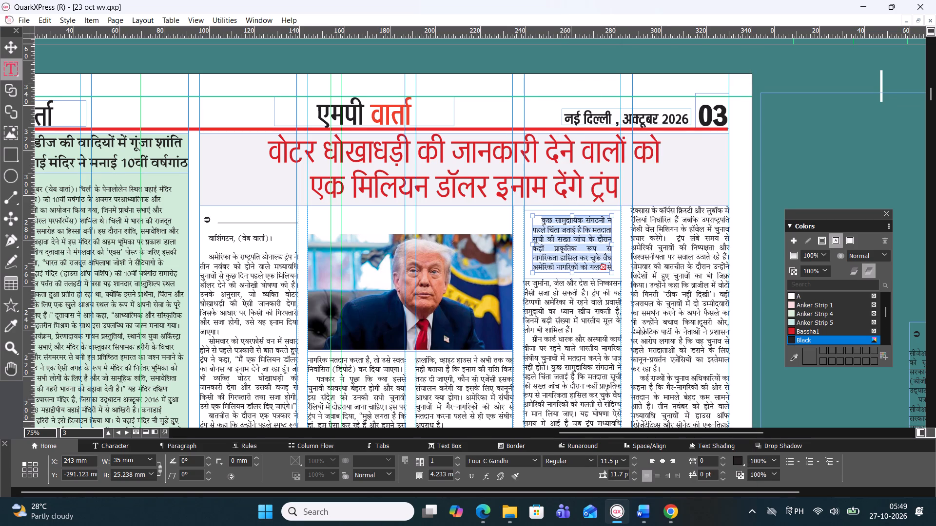
left_click(611, 462)
type("16")
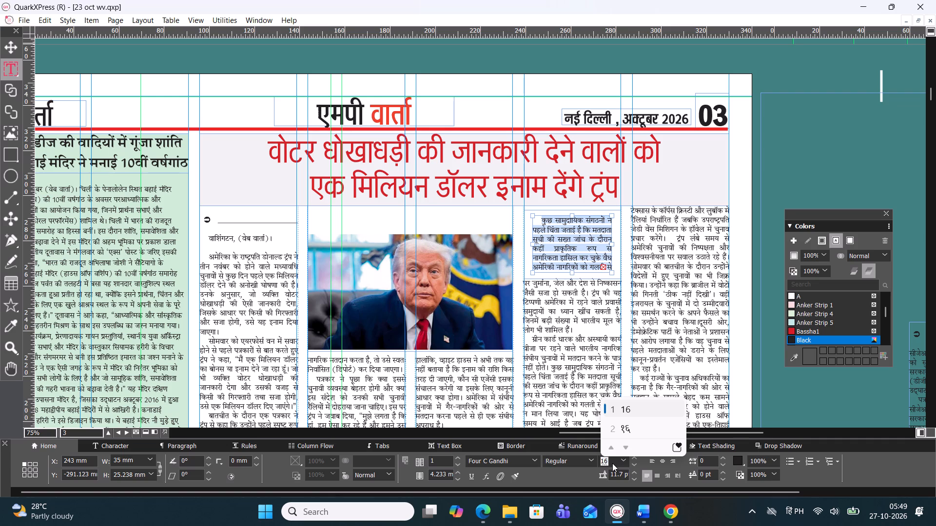
key("Return")
key("Return")
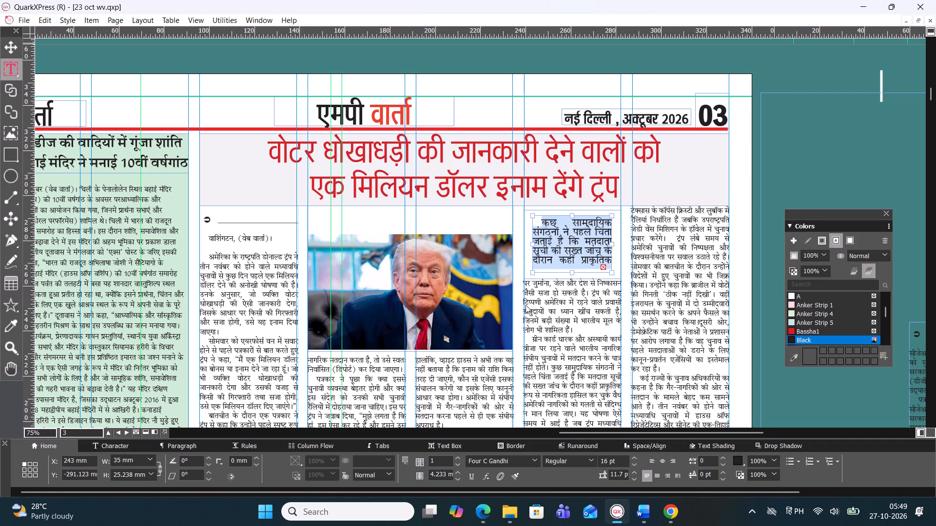
Delete everything after the word 'दौरान' from the pull quote in the Trump story's fourth column.
left_click(577, 255)
left_click_drag(563, 261, 576, 263)
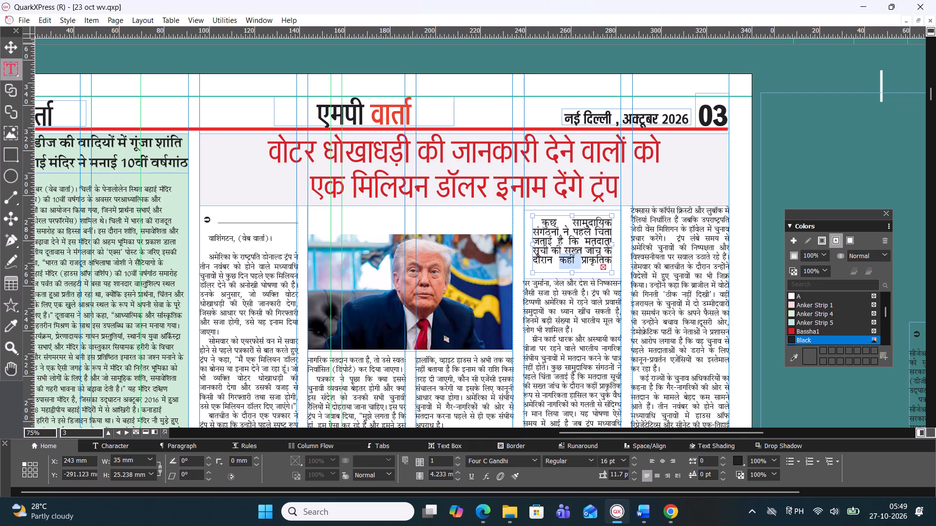
left_click_drag(576, 263, 654, 272)
key("BackSpace")
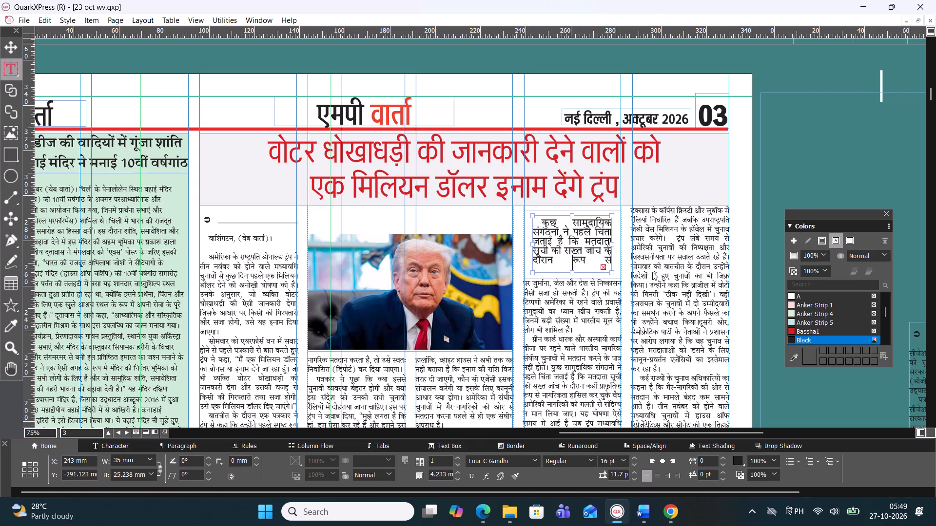
key("Delete")
key("Delete")
key("Delete")
key("Delete")
key("Delete")
key("Delete")
key("Delete")
key("Delete")
key("Delete")
key("Delete")
key("Delete")
key("Delete")
key("Delete")
key("Delete")
key("Delete")
key("Delete")
key("Delete")
key("Delete")
key("Delete")
key("Delete")
key("Delete")
key("Delete")
key("Delete")
key("Delete")
key("Delete")
key("Delete")
key("Delete")
key("Delete")
key("Delete")
key("Delete")
key("Delete")
key("Delete")
key("Delete")
key("Delete")
key("Delete")
key("Delete")
key("Delete")
key("Delete")
key("Delete")
key("Delete")
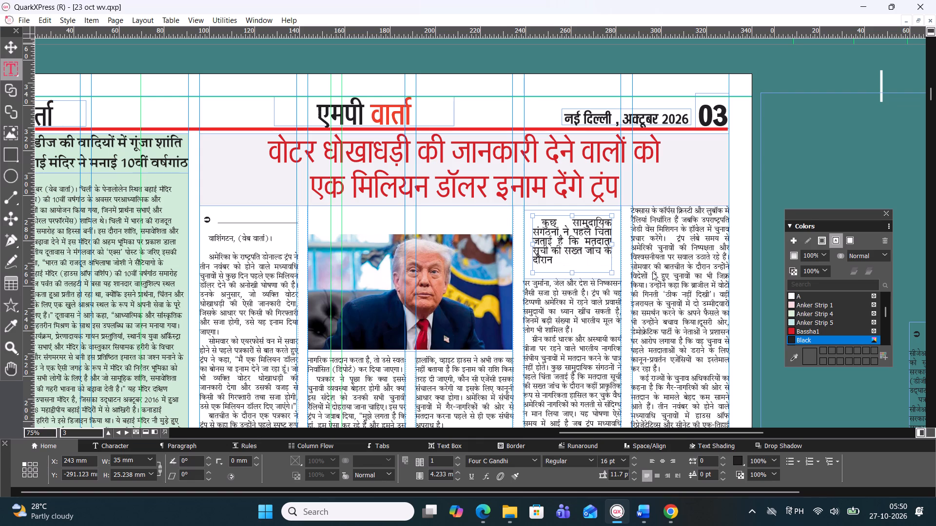
key("BackSpace")
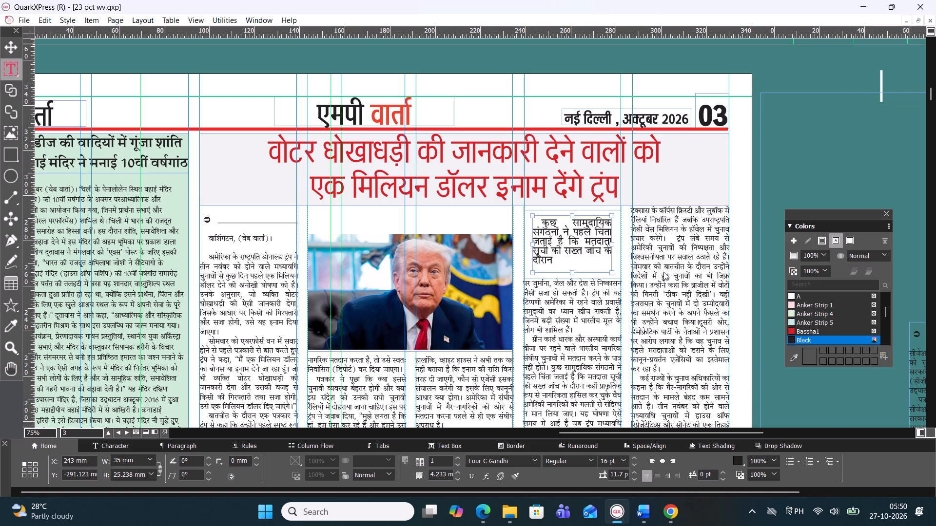
Set the Northern Mariana visa-suspension story's text box to 2 columns.
scroll(663, 272, "down", 2)
left_click(360, 358)
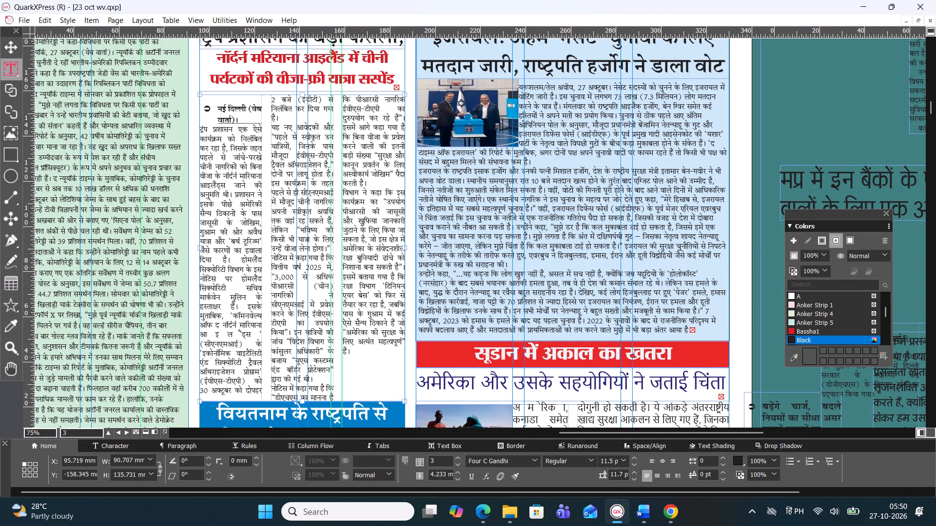
left_click(457, 462)
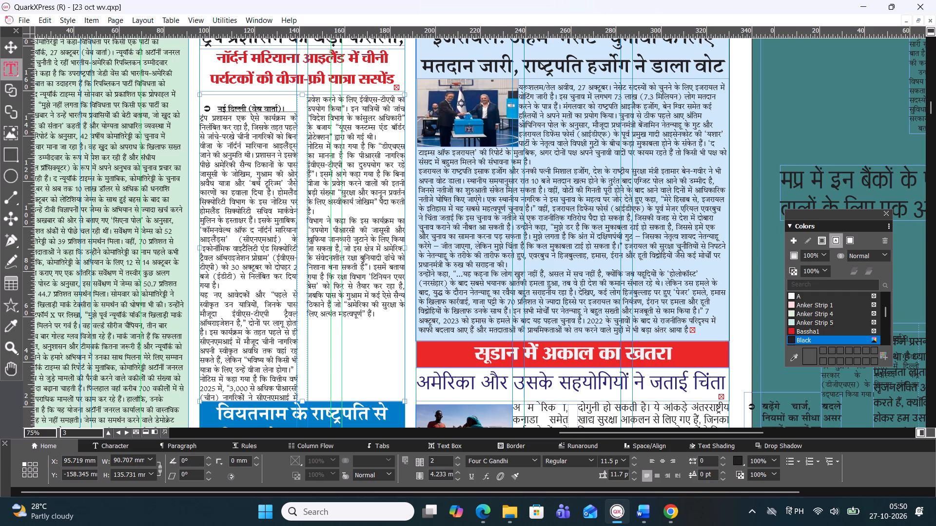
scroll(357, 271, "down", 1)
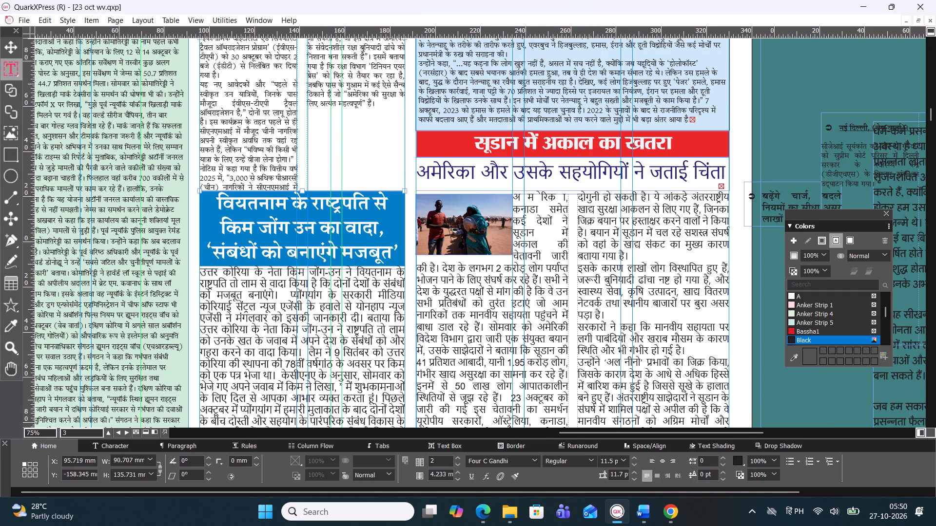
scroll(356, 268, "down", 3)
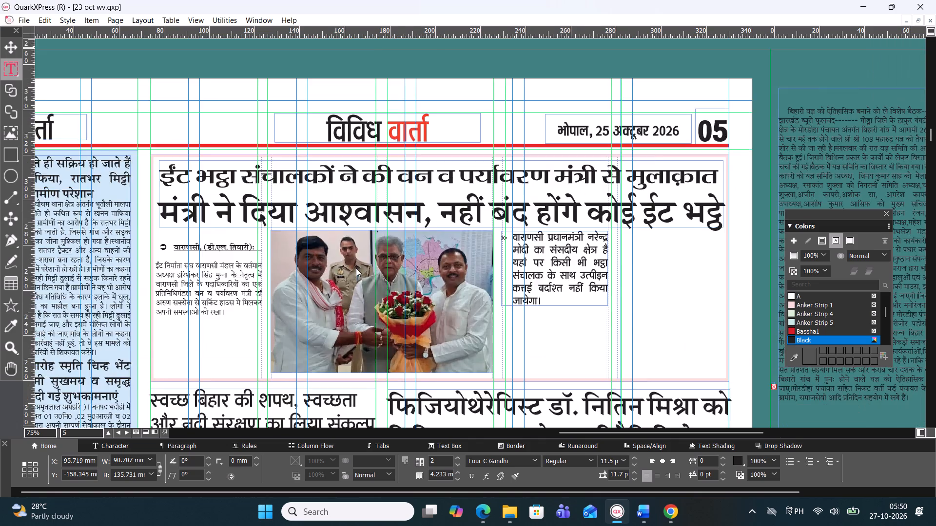
Set the text box of the North Korea–Vietnam relations story on page 3 to 2 columns.
scroll(356, 268, "down", 3)
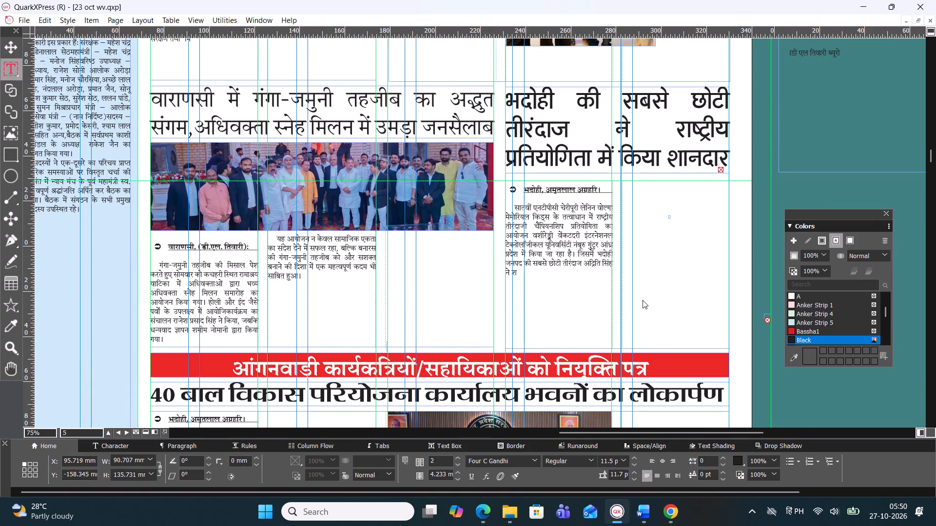
scroll(525, 276, "up", 4)
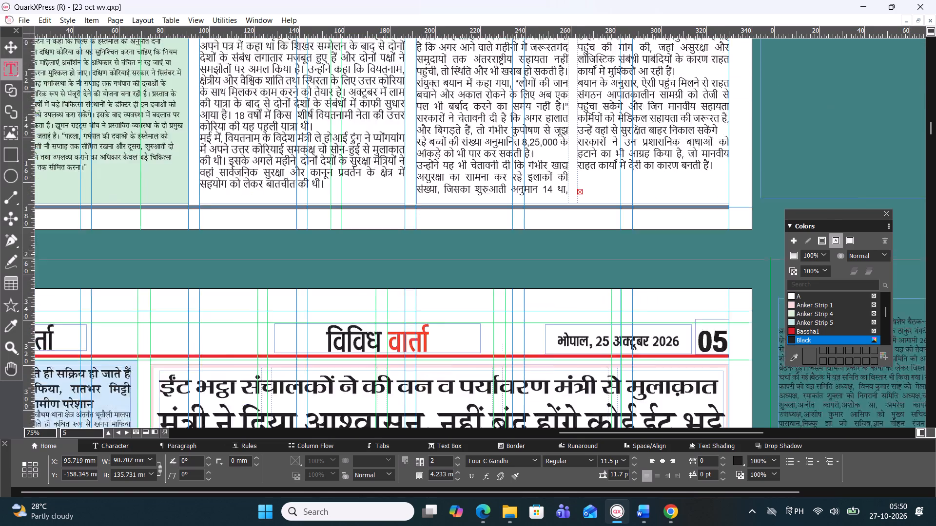
scroll(525, 275, "up", 1)
left_click(264, 235)
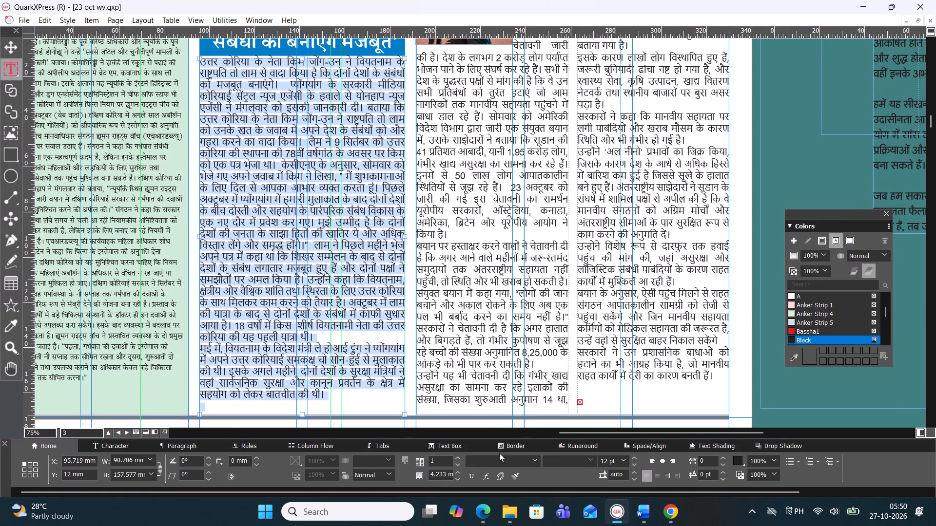
left_click(458, 459)
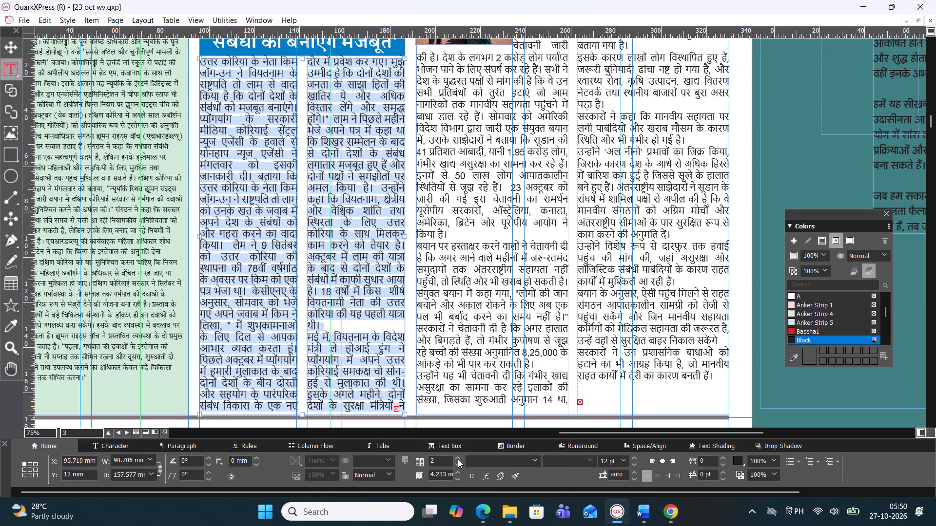
Set the text box of the Sudan famine story to 3 columns.
left_click(552, 213)
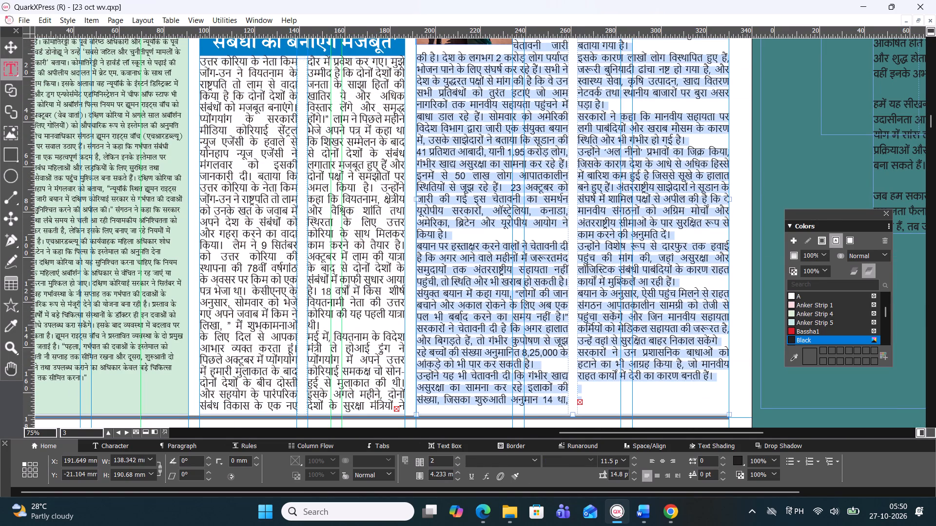
left_click(458, 455)
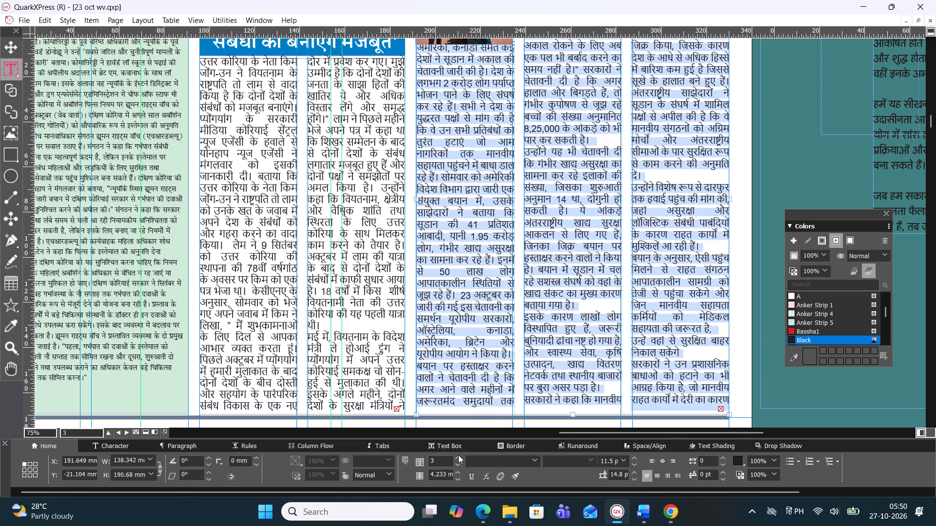
left_click(641, 234)
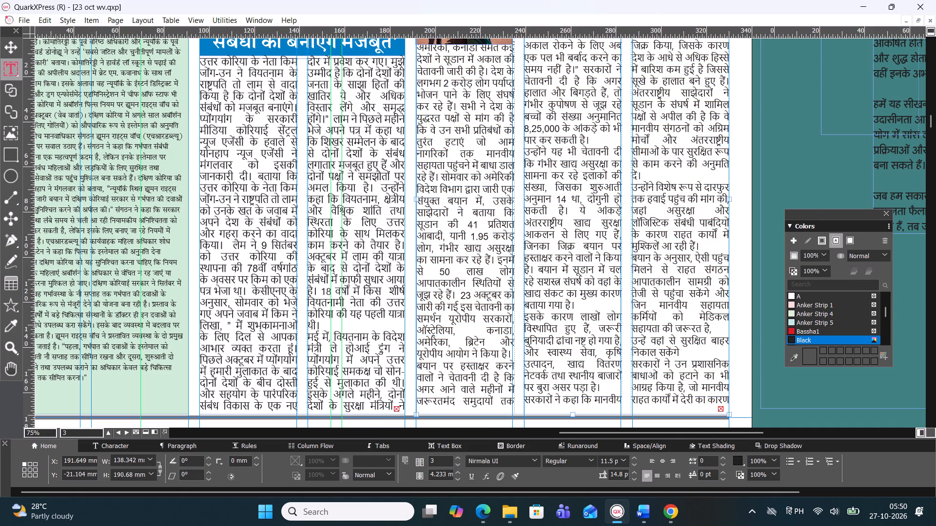
Set the leading of the pull quote in the Trump story to 14.7 pt.
scroll(595, 252, "up", 2)
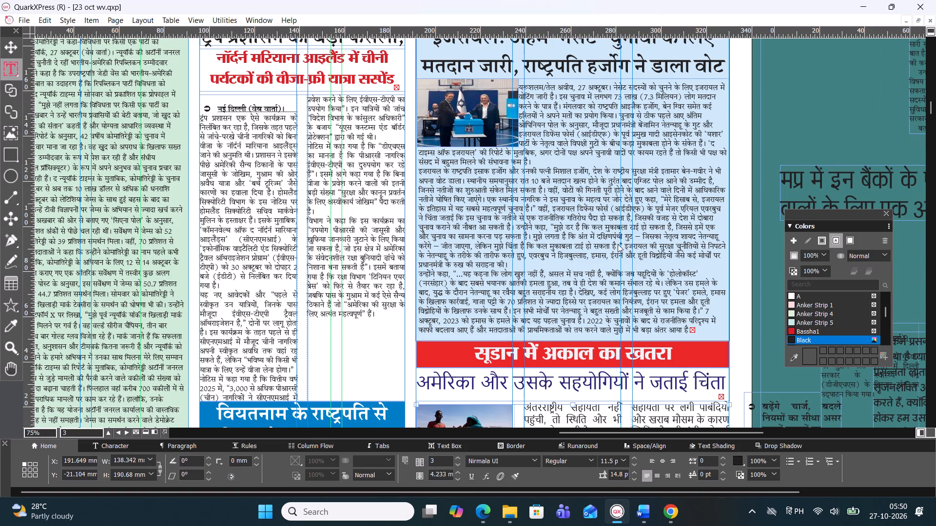
scroll(614, 229, "up", 2)
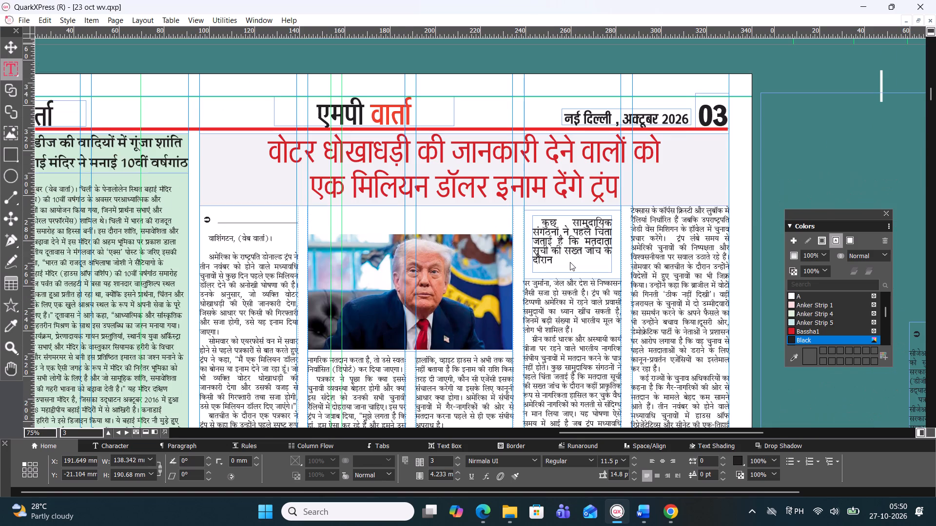
double_click(570, 262)
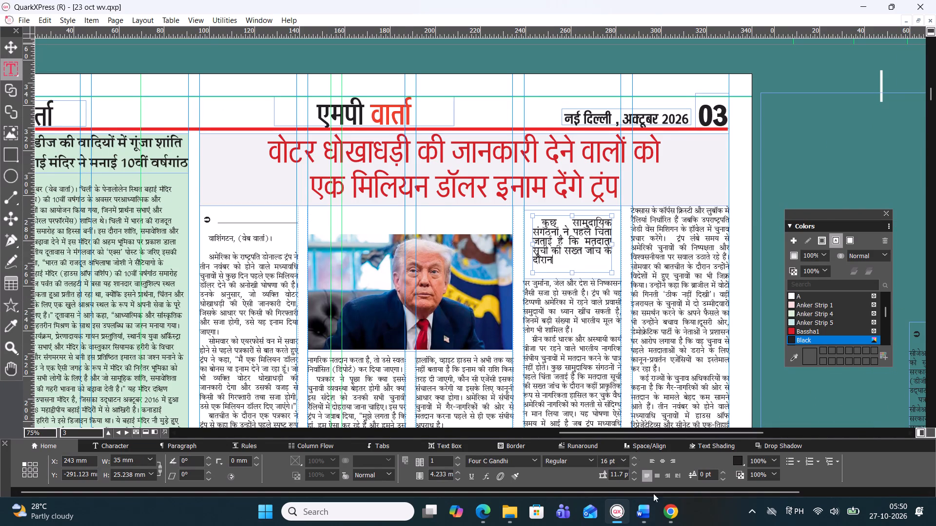
left_click(635, 477)
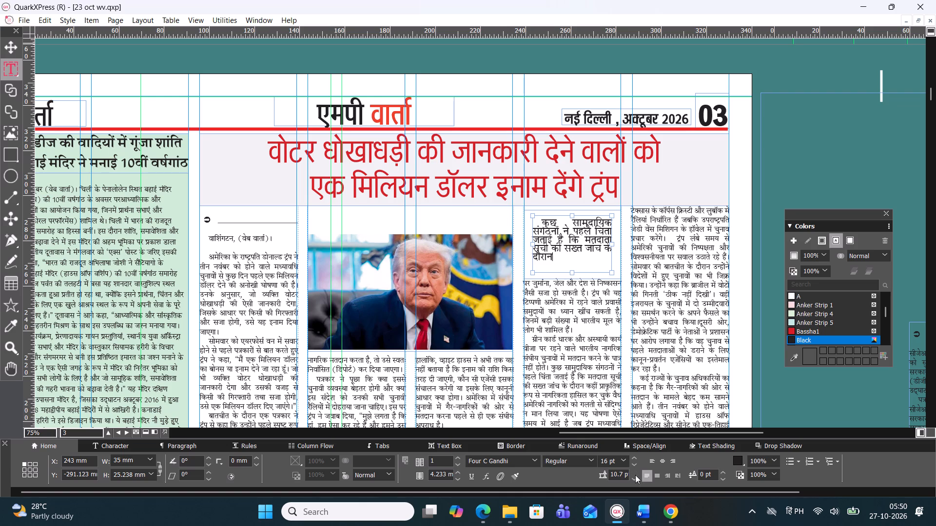
triple_click(635, 469)
left_click(635, 469)
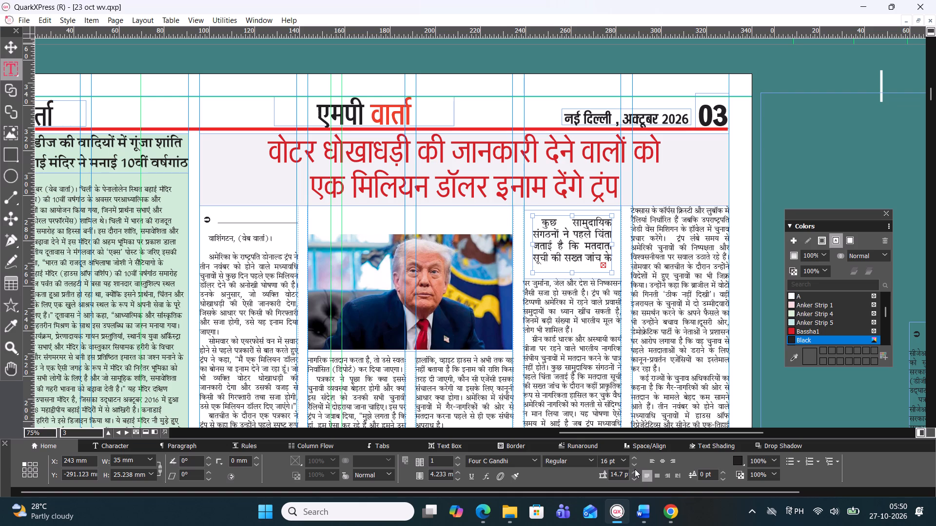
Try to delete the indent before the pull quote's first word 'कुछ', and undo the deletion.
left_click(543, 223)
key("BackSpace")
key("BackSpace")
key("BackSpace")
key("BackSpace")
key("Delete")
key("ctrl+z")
Enlarge the pull-quote text box to the column's width and further upward, about 42.85 mm wide by 27.61 mm high.
left_click_drag(613, 244, 620, 242)
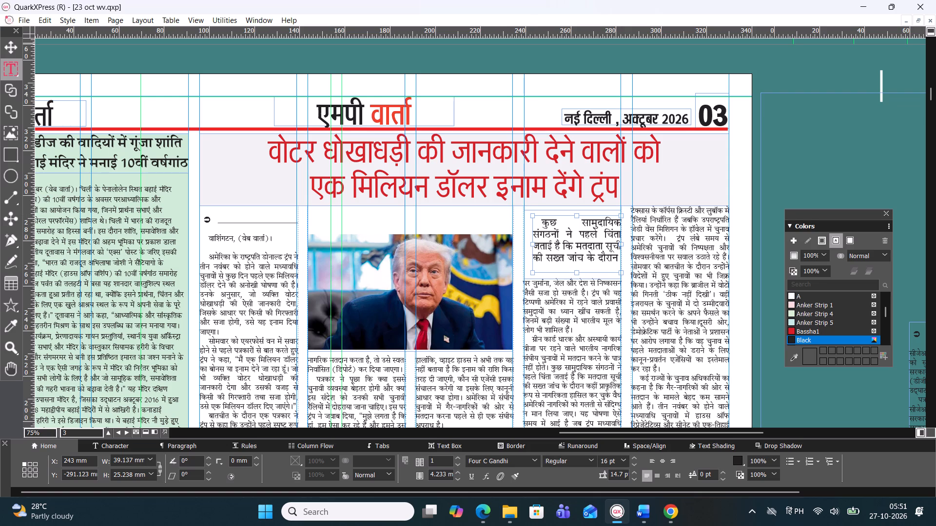
left_click_drag(533, 243, 527, 243)
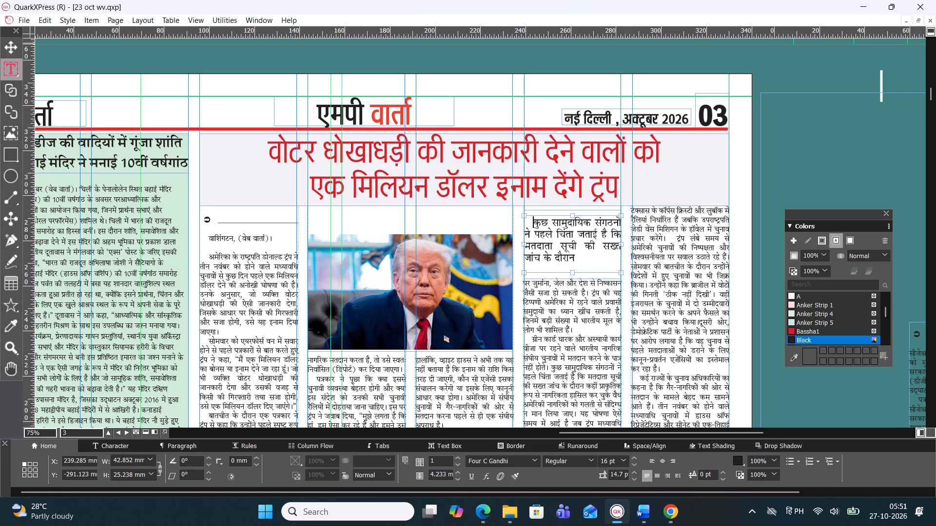
left_click_drag(573, 214, 570, 210)
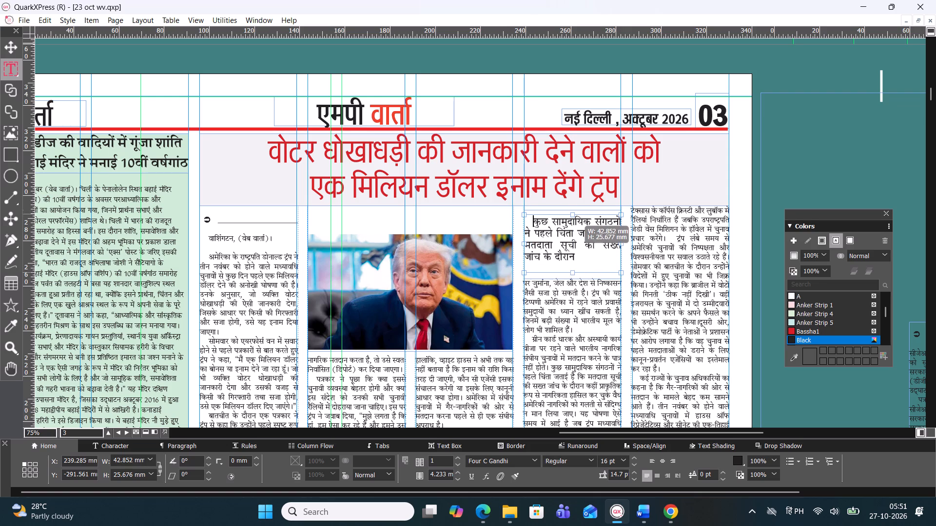
left_click_drag(570, 210, 570, 208)
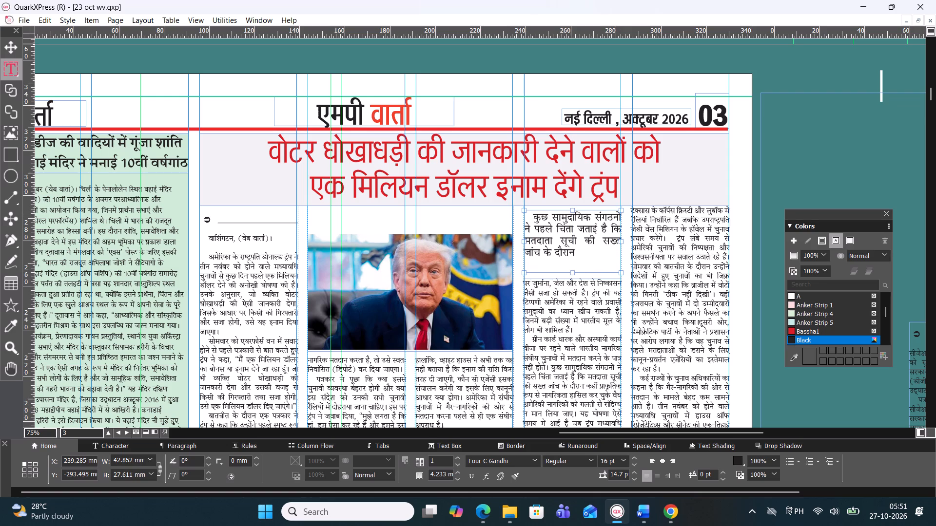
Set all of the pull-quote text to 18 pt.
left_click_drag(580, 255, 507, 207)
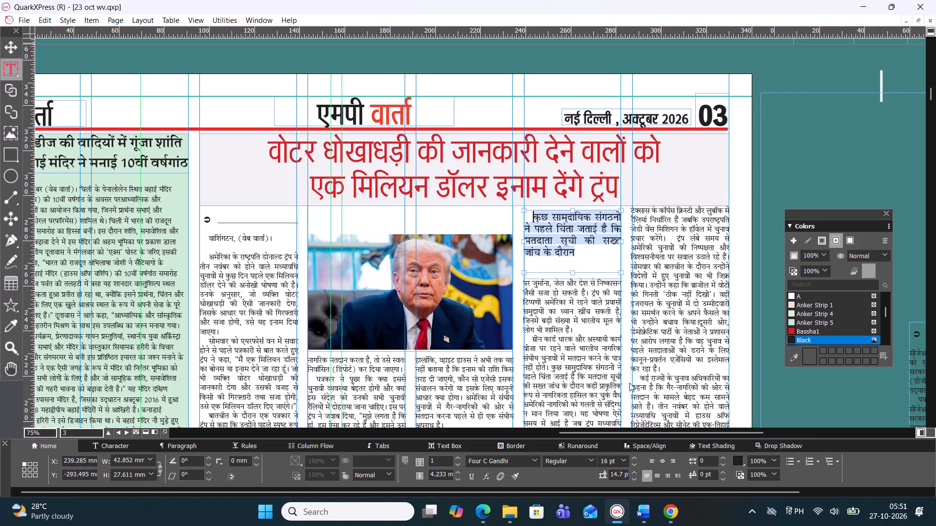
left_click(633, 459)
left_click(633, 459)
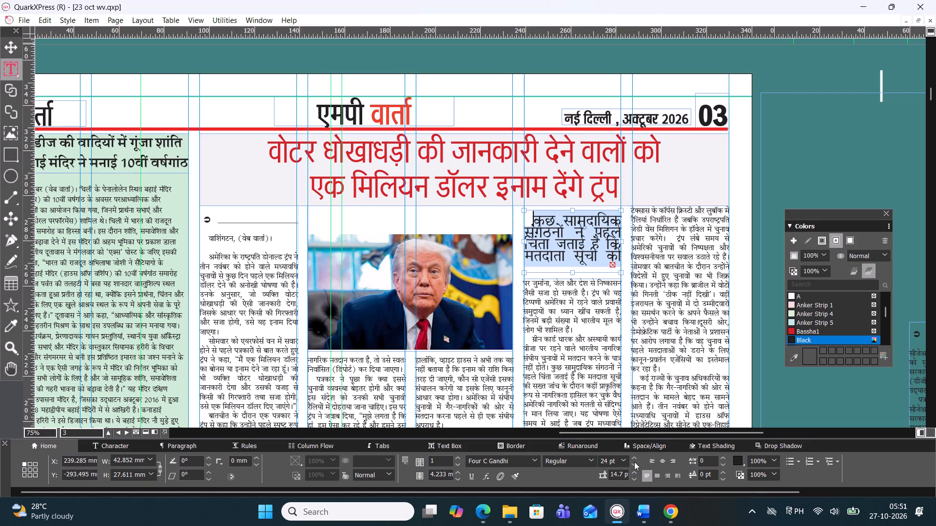
left_click(635, 463)
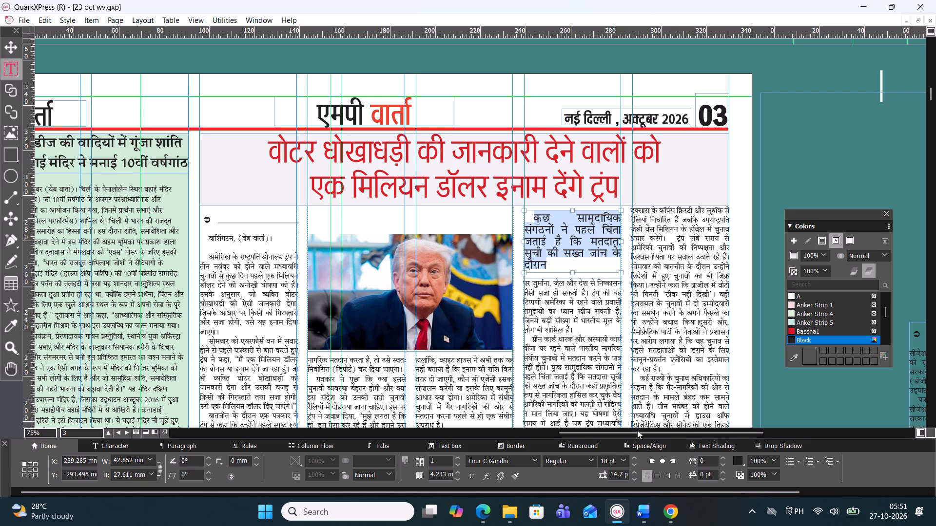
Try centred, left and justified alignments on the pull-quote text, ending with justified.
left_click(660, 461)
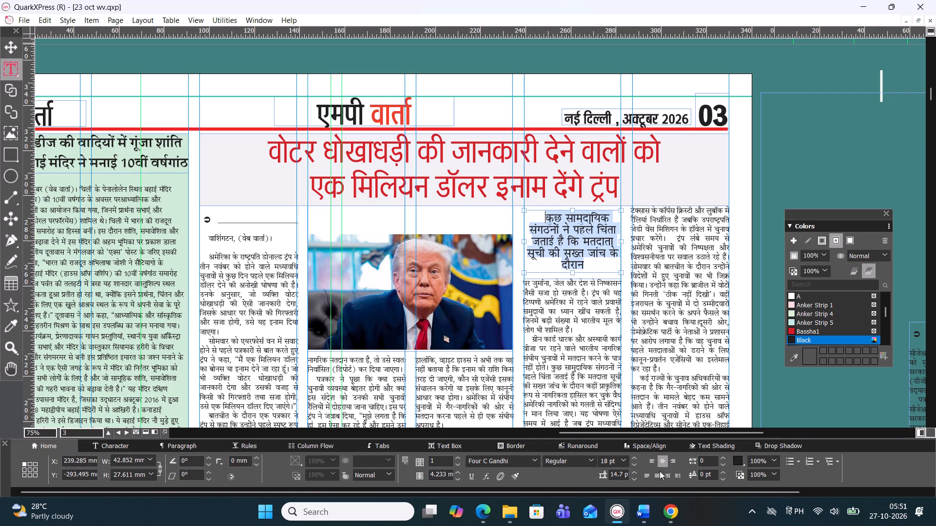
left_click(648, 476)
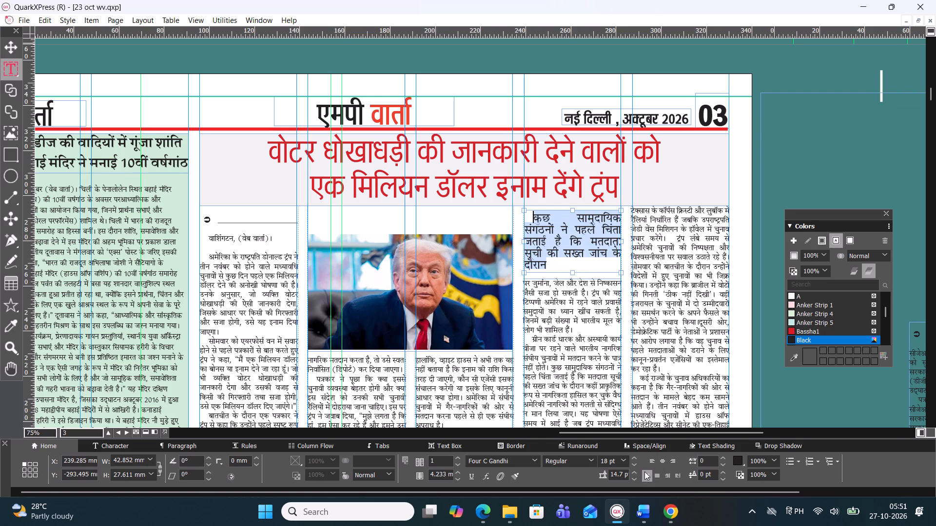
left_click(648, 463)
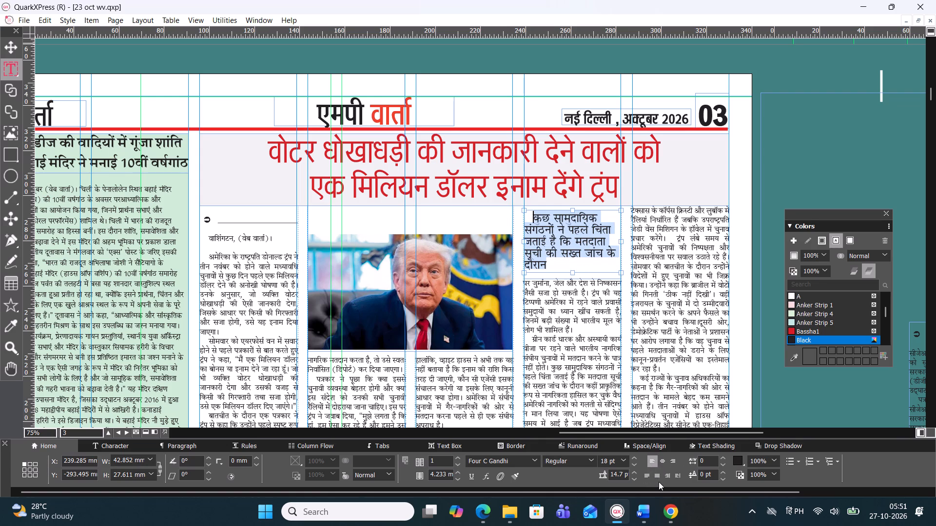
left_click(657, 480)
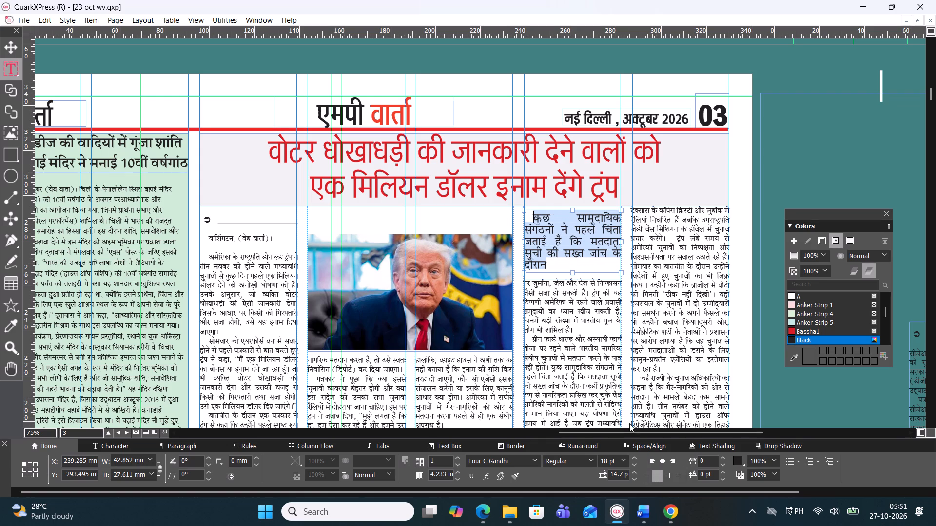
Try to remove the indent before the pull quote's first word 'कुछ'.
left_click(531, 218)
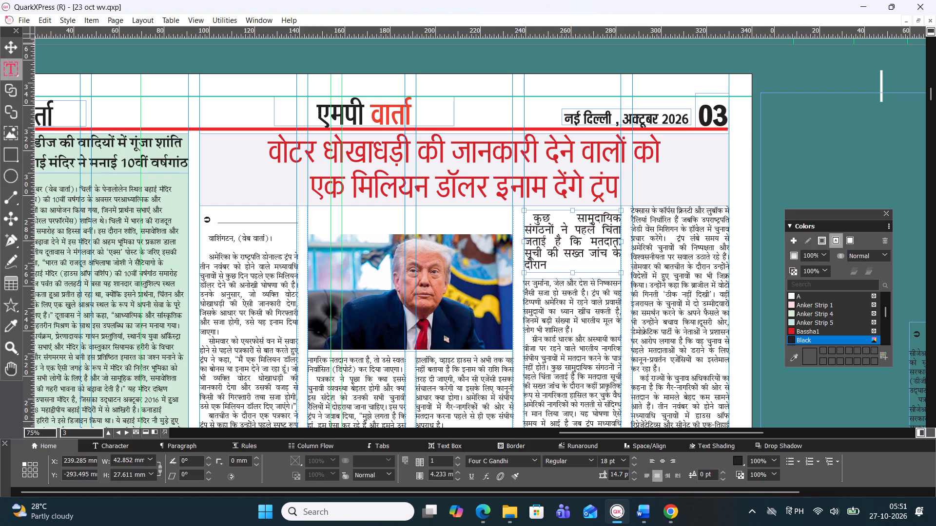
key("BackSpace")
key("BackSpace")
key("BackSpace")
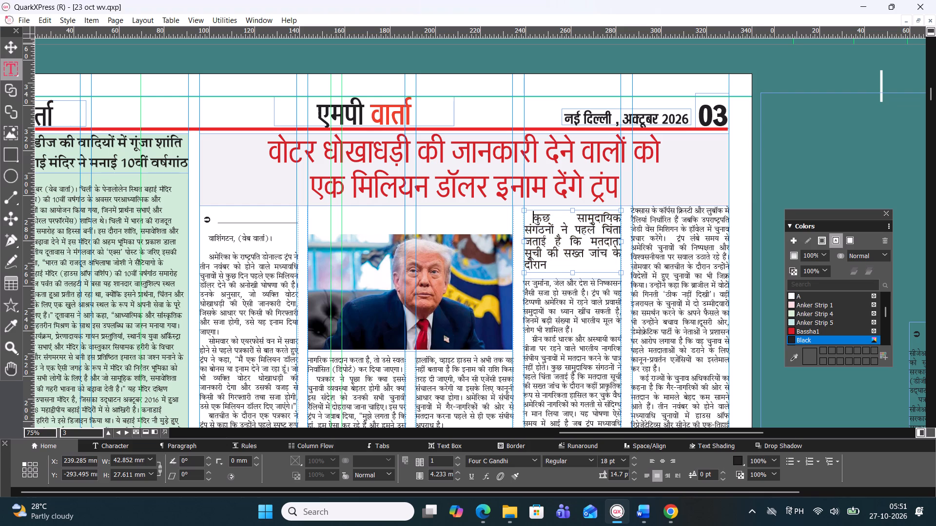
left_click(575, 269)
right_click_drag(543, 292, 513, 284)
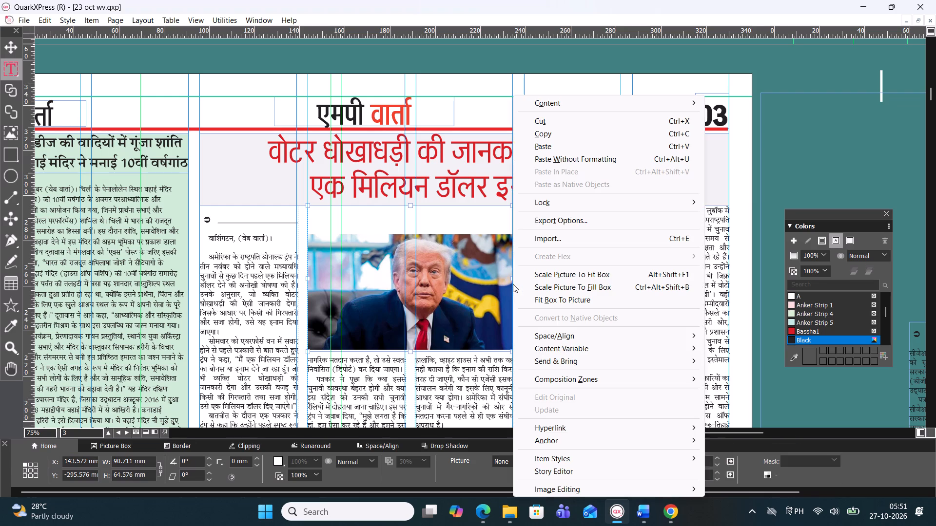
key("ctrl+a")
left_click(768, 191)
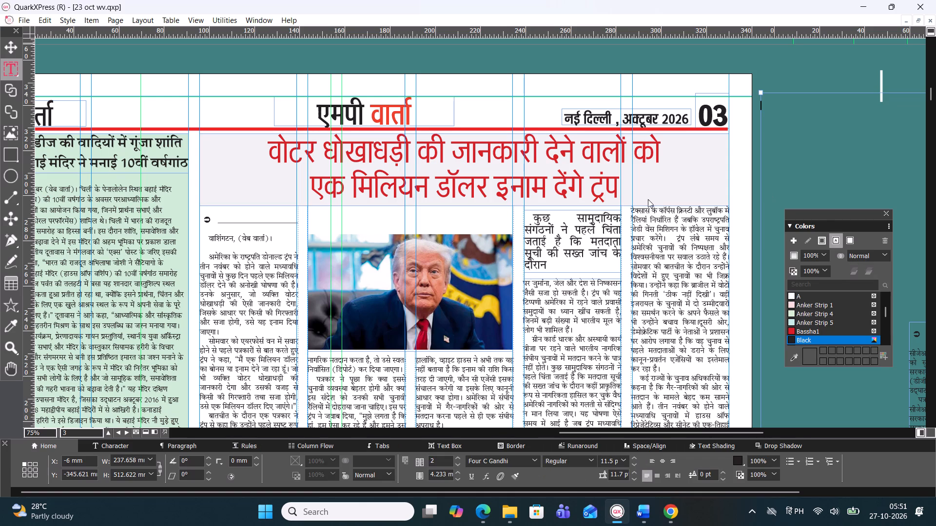
Centre-align all of the pull-quote text in the Trump story.
double_click(603, 238)
key("ctrl+a")
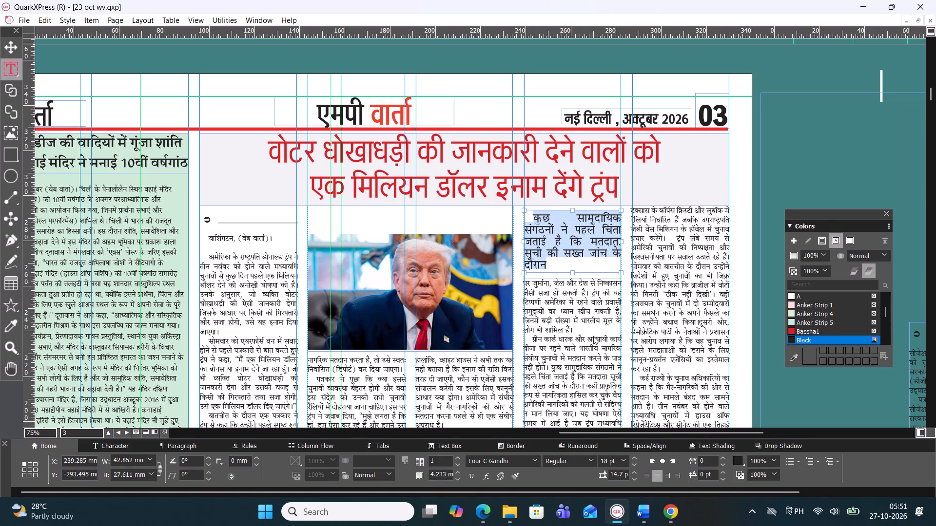
left_click(661, 462)
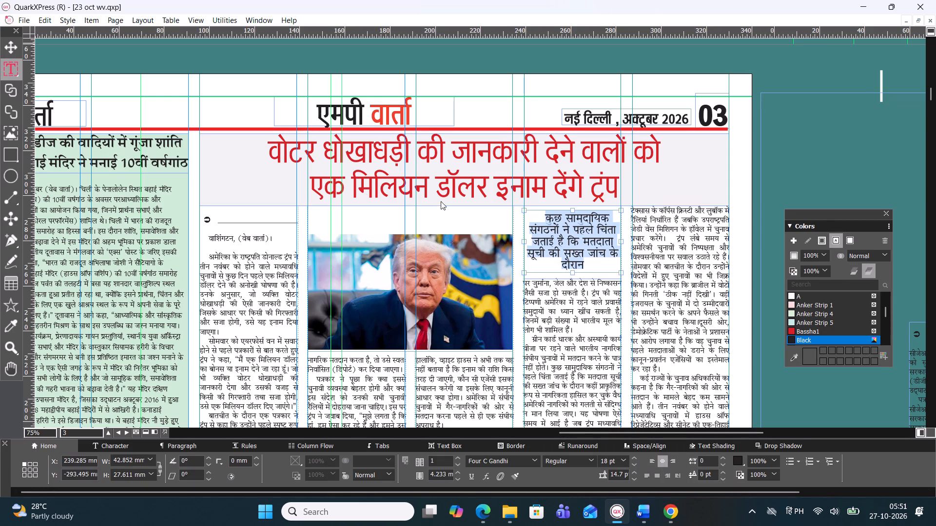
Shorten the Trump photo's picture box from its bottom edge to about 63.5 mm high.
left_click(12, 48)
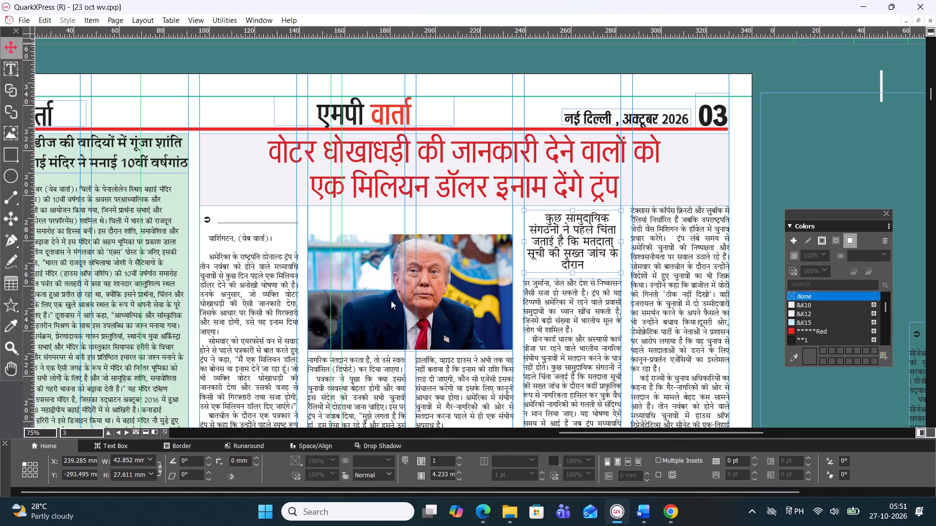
scroll(307, 289, "down", 1)
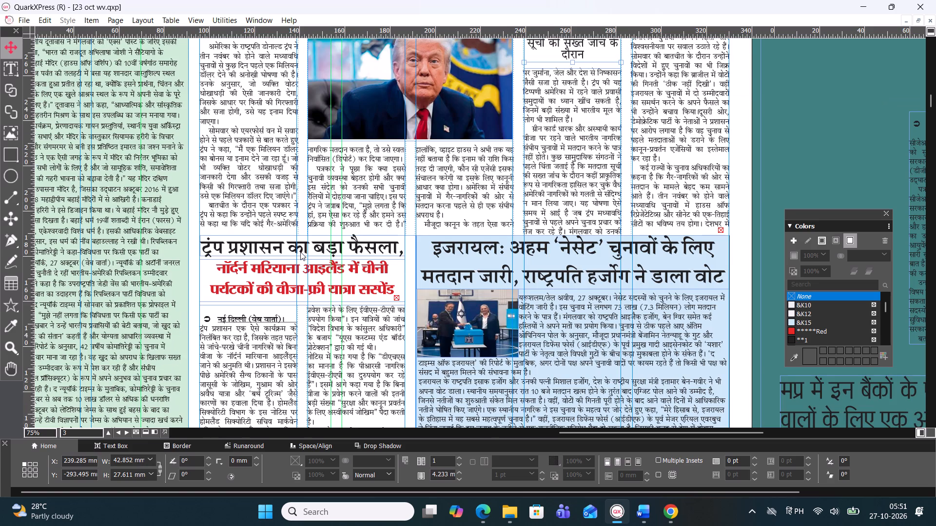
left_click(353, 98)
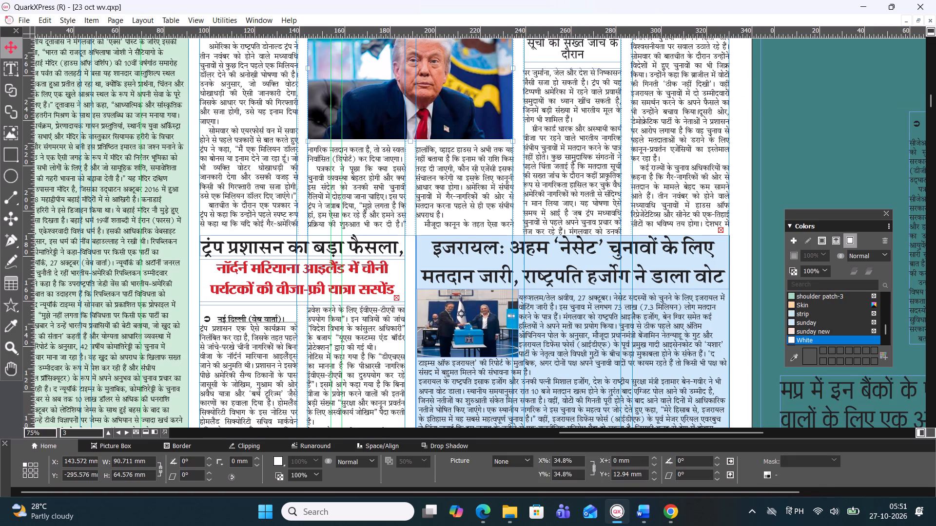
left_click(412, 142)
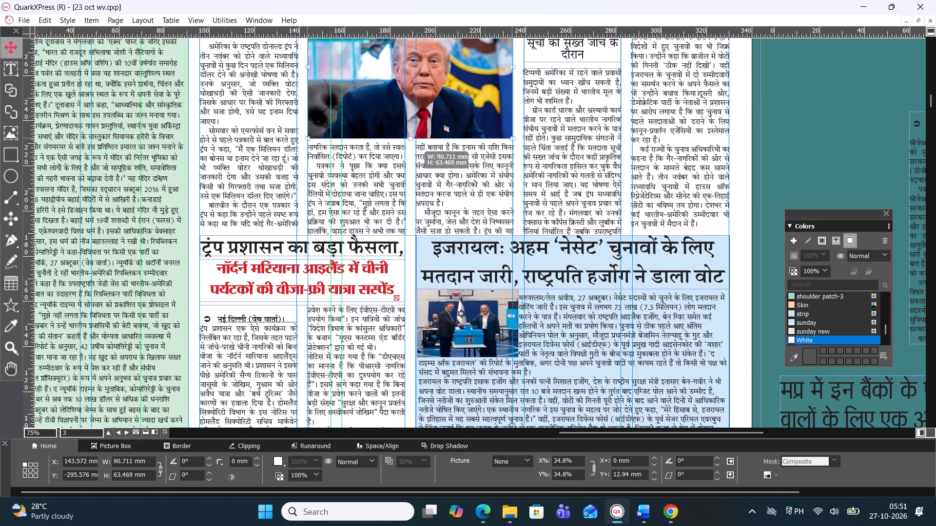
left_click(753, 228)
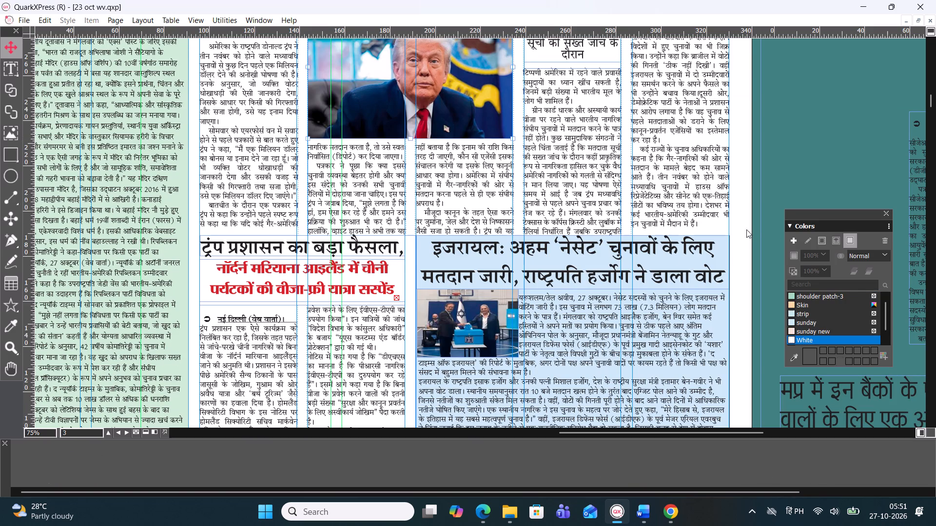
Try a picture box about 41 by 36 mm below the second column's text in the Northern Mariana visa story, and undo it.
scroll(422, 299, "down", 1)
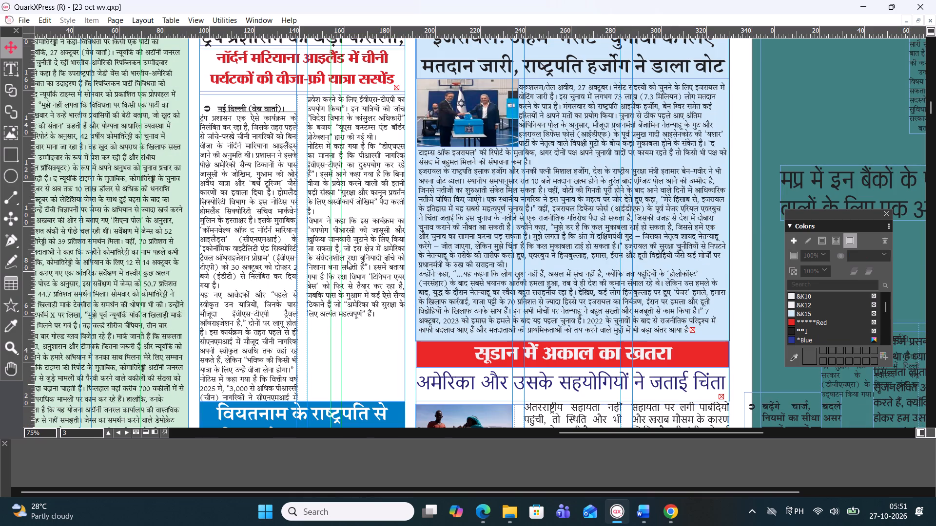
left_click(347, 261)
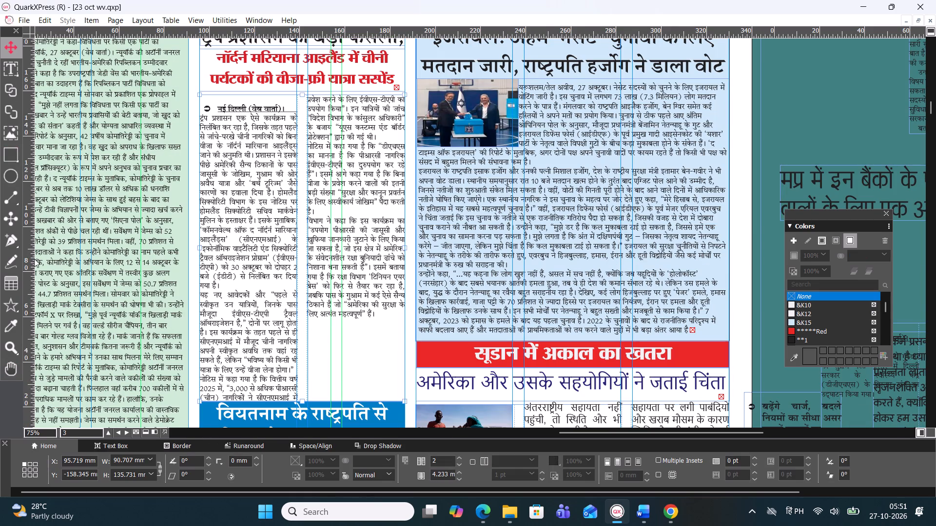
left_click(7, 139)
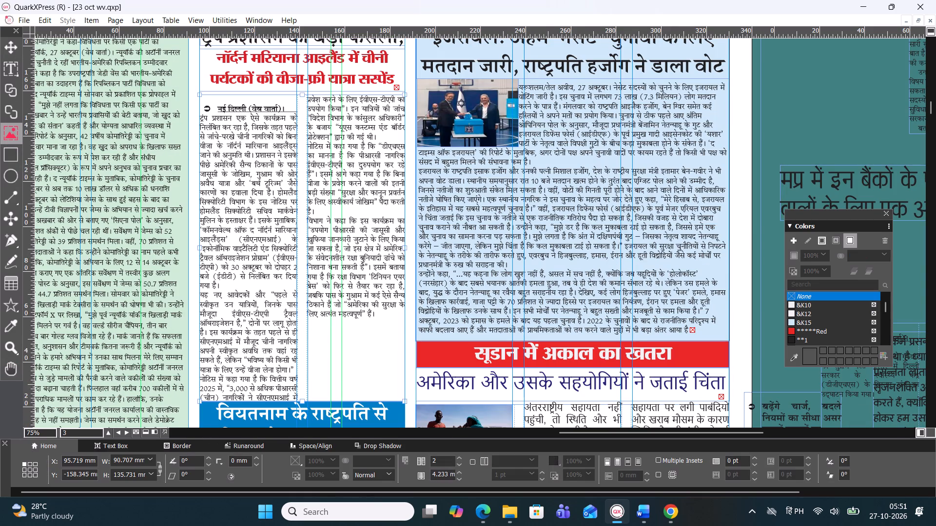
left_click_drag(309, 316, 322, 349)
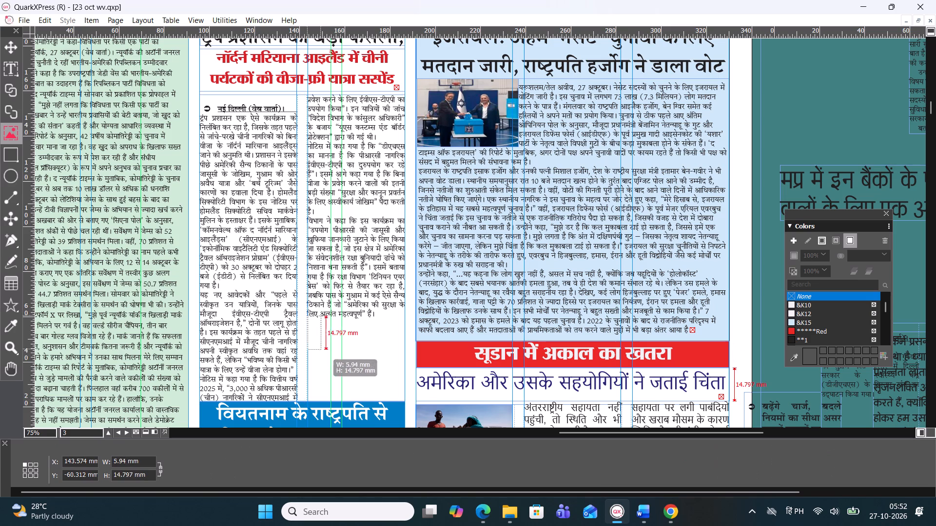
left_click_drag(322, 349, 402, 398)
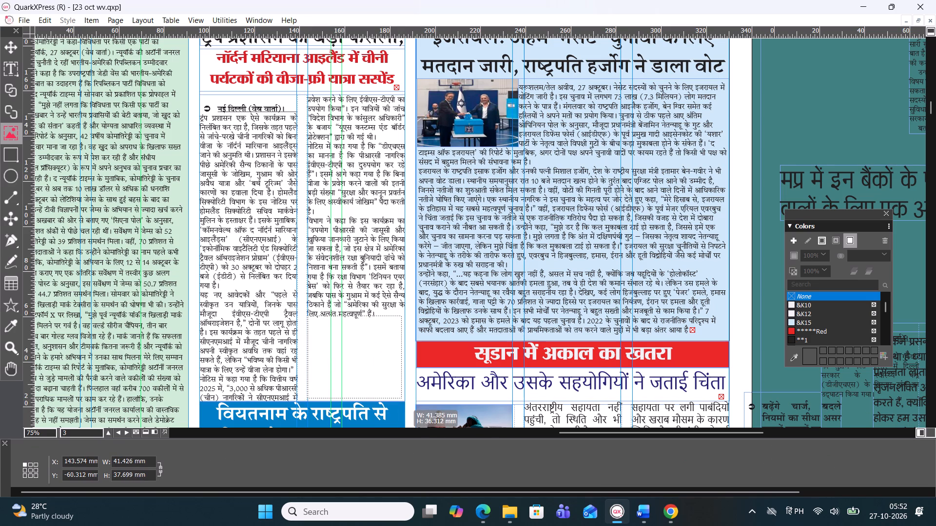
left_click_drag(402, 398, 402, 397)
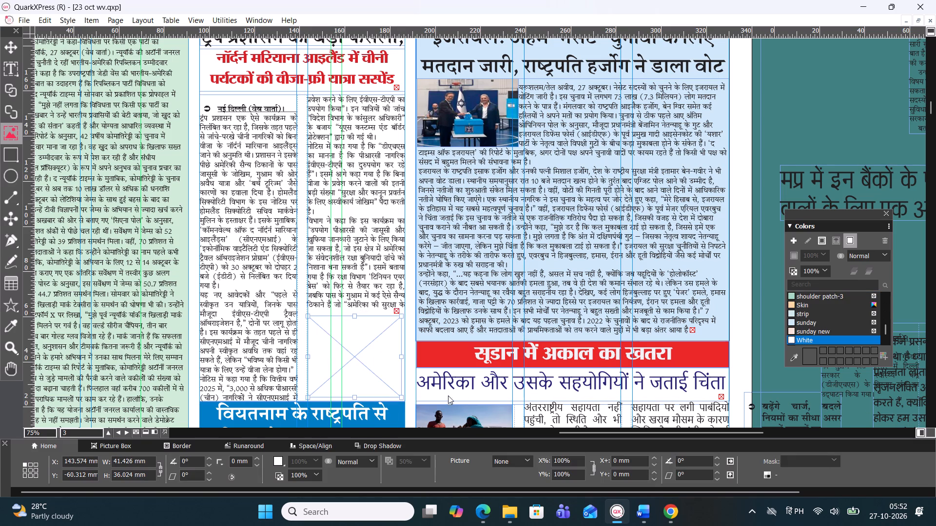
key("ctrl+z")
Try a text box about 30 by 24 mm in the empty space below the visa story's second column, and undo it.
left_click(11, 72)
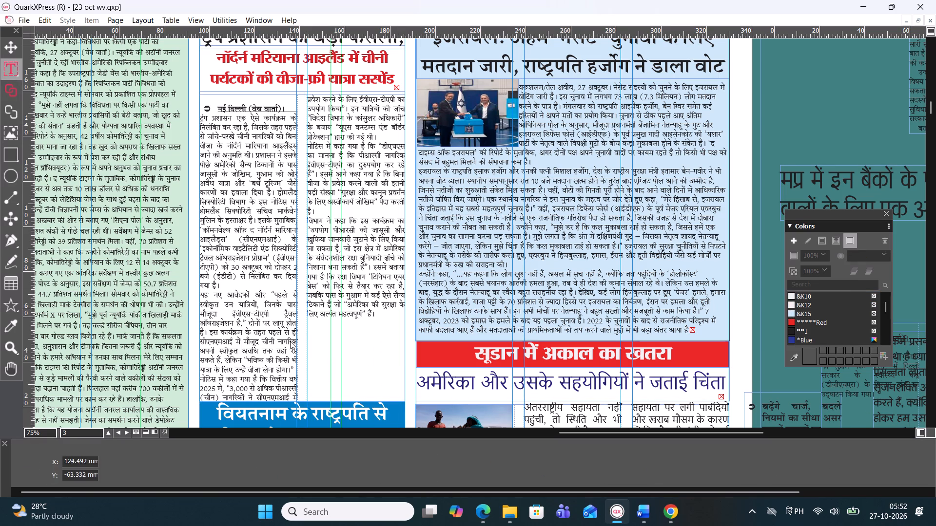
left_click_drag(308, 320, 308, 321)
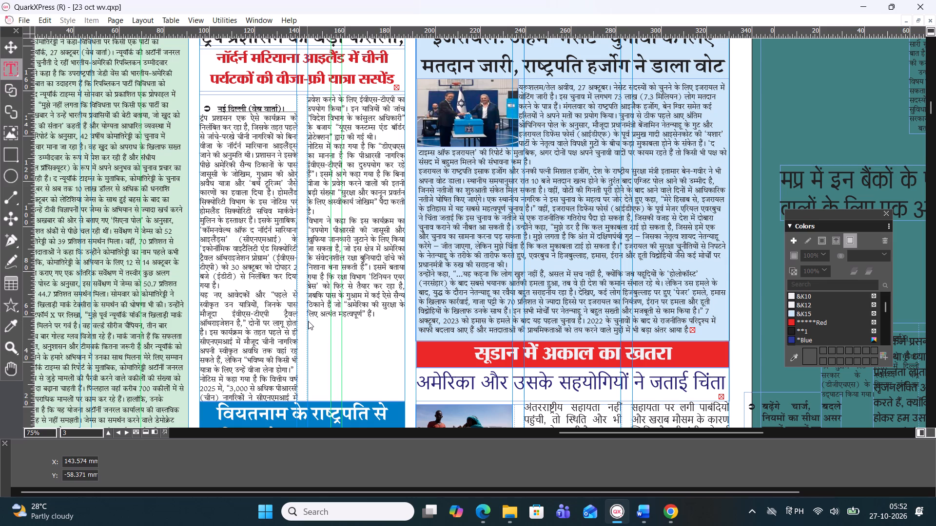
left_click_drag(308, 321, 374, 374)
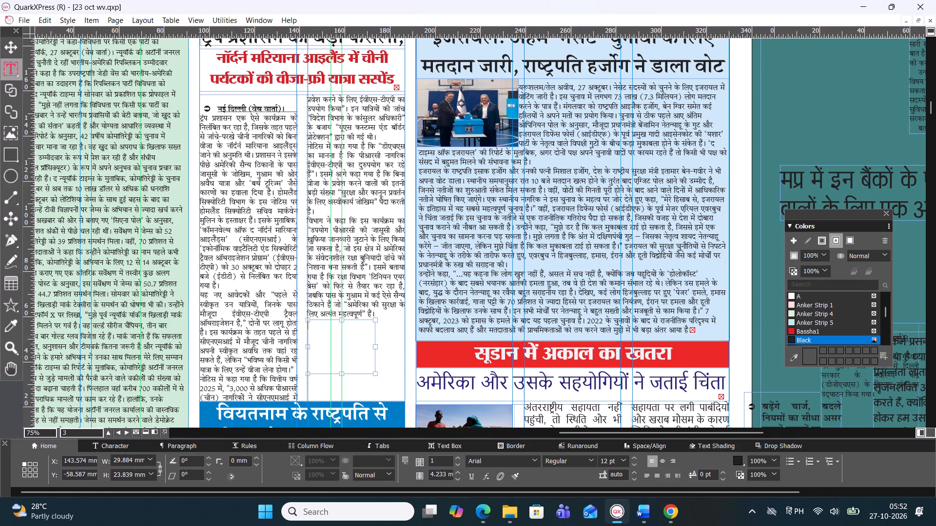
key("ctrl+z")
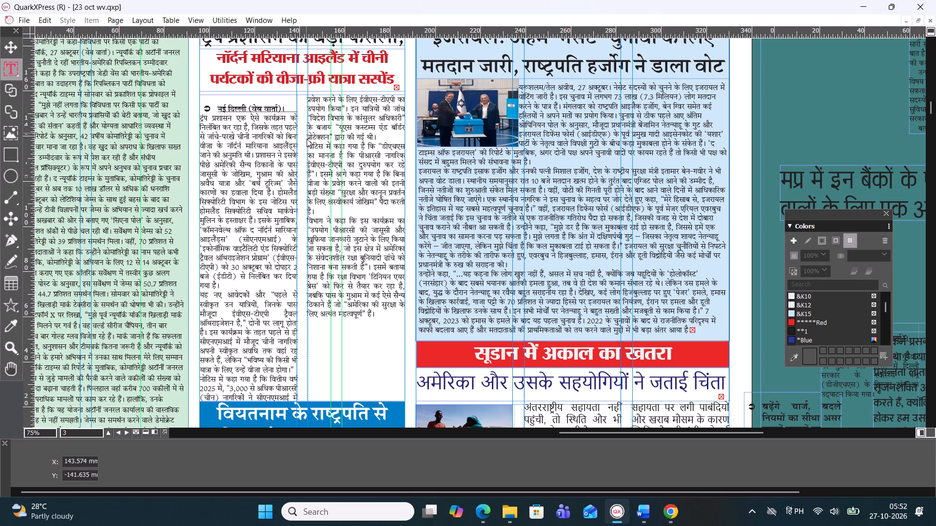
Draw a text box about 43 by 37 mm over the top of the visa story's second column.
scroll(391, 171, "up", 2)
scroll(414, 243, "down", 1)
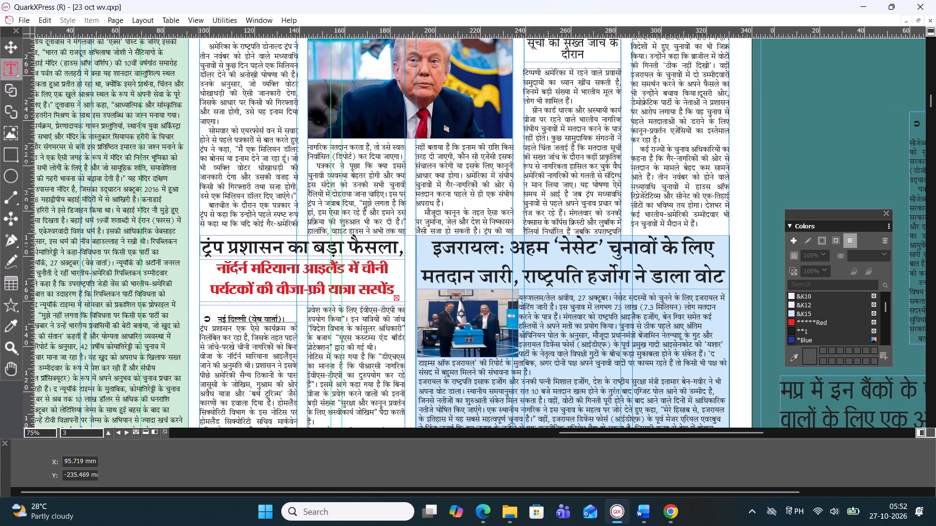
scroll(272, 142, "down", 1)
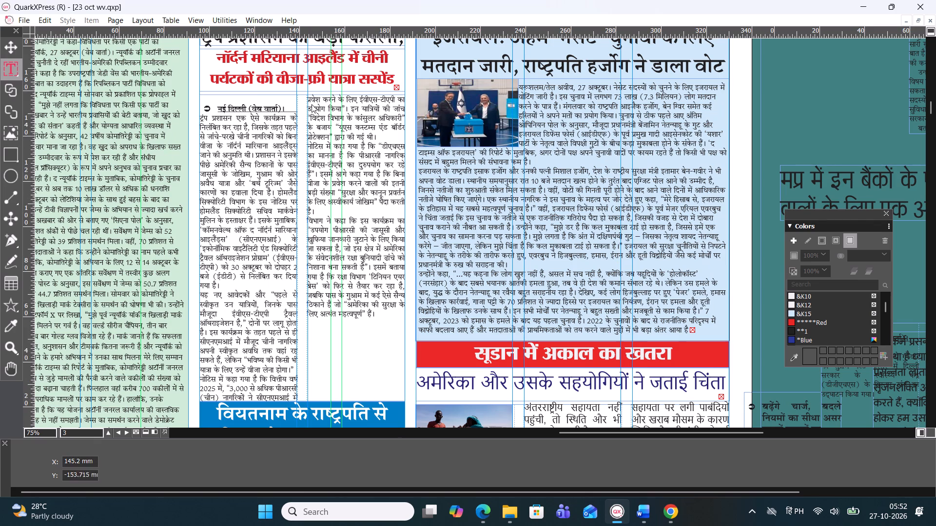
left_click_drag(308, 96, 350, 153)
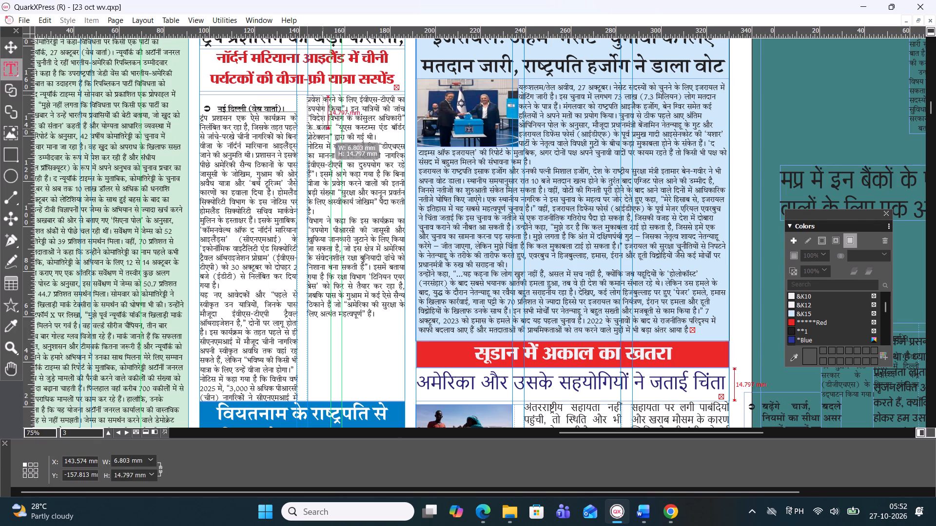
left_click_drag(350, 153, 404, 201)
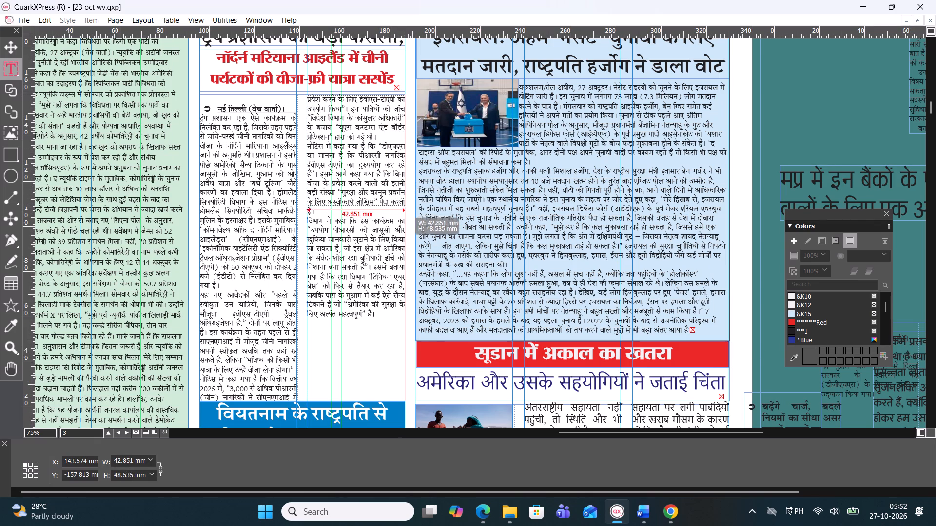
left_click_drag(404, 201, 402, 205)
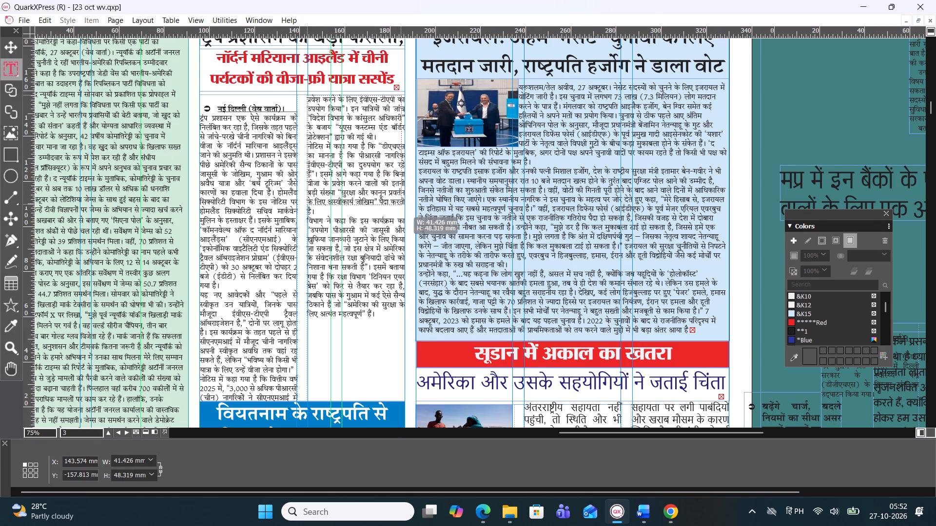
left_click_drag(402, 205, 400, 179)
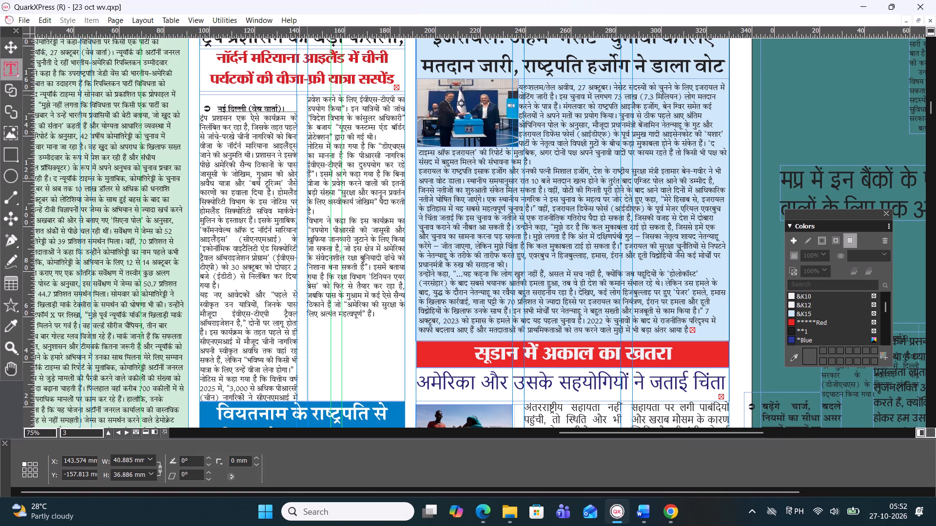
left_click(401, 138)
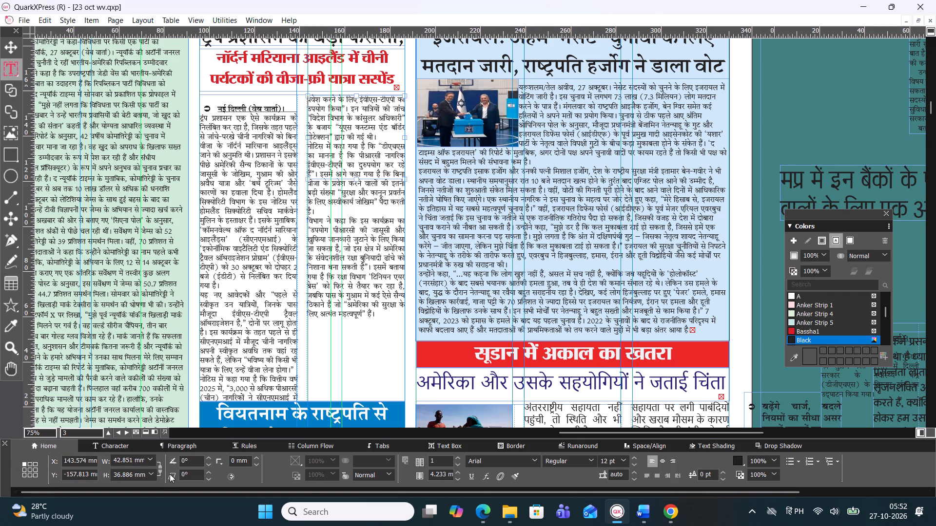
Draw a rectangle about 36 by 27 mm near the top of the visa story's second column and set its runaround to Item.
left_click(12, 155)
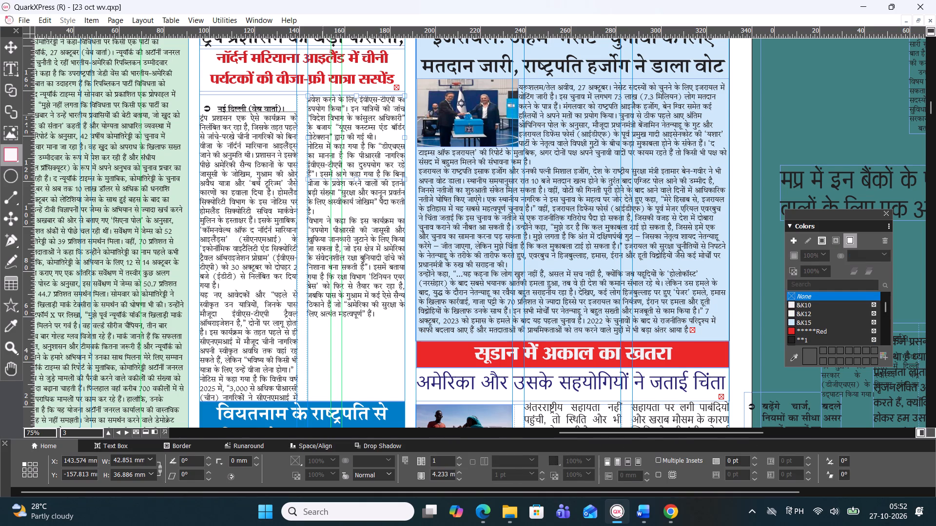
left_click_drag(315, 106, 359, 156)
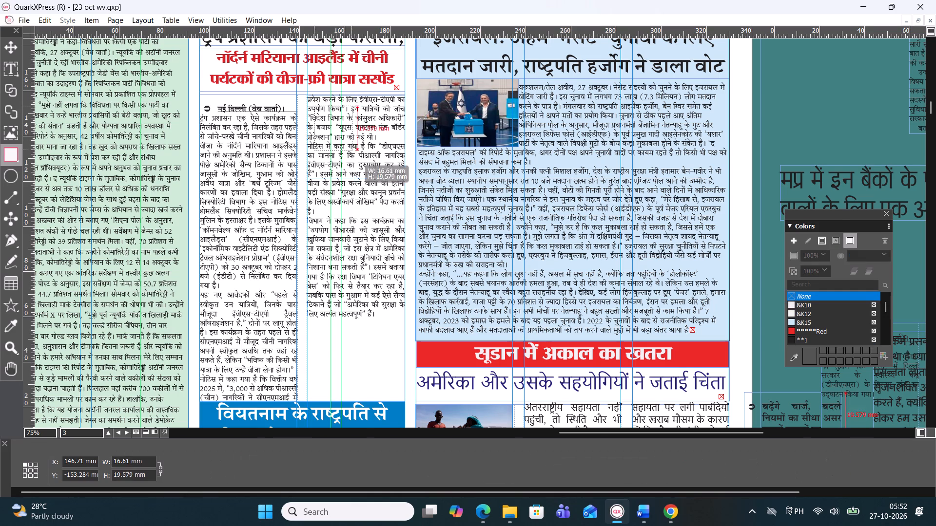
left_click_drag(359, 156, 390, 164)
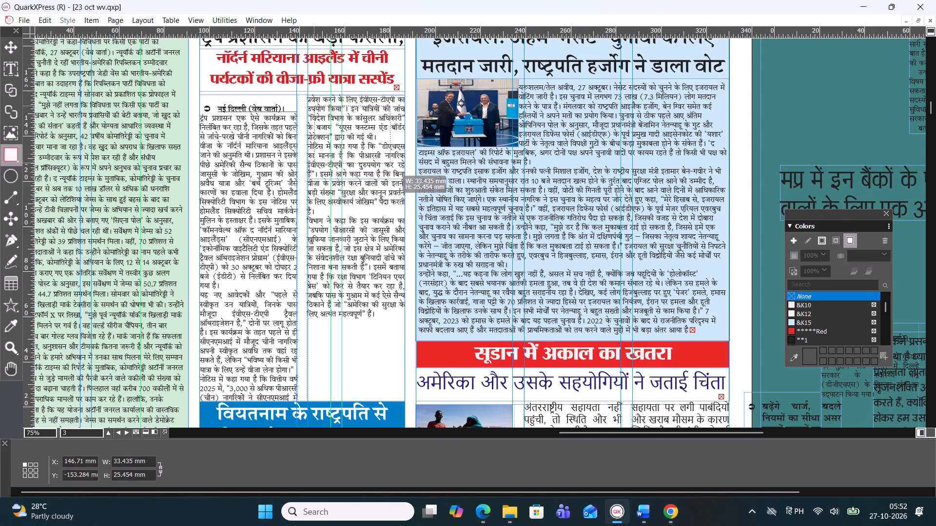
left_click_drag(390, 164, 395, 164)
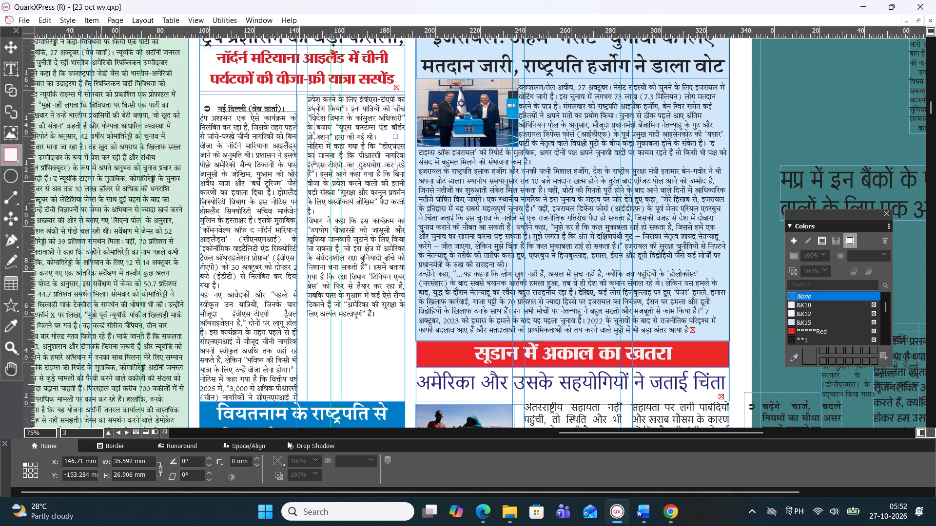
left_click(194, 449)
left_click(89, 461)
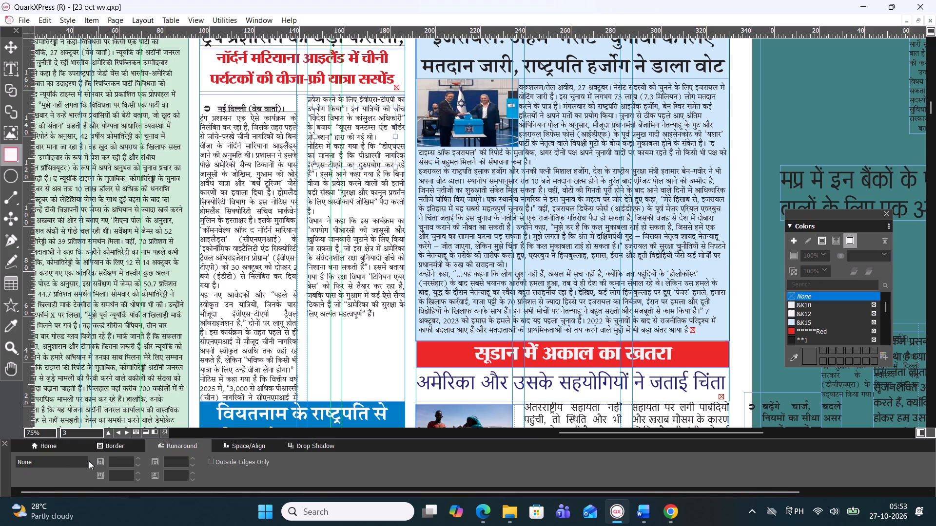
left_click(89, 461)
left_click(85, 461)
left_click(59, 481)
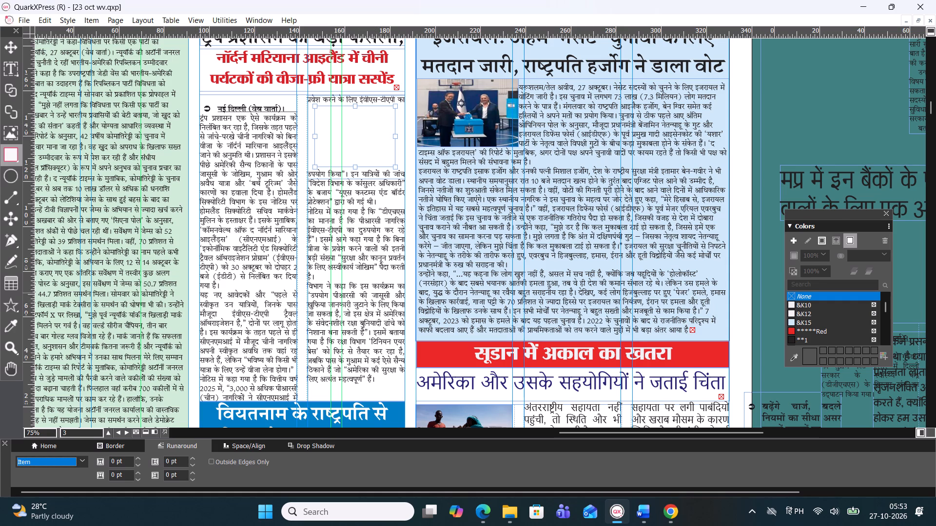
Copy the passage from "यह नए आवेदकों और" through "सकते हैं," in the first column of the Northern Mariana visa story.
left_click(9, 68)
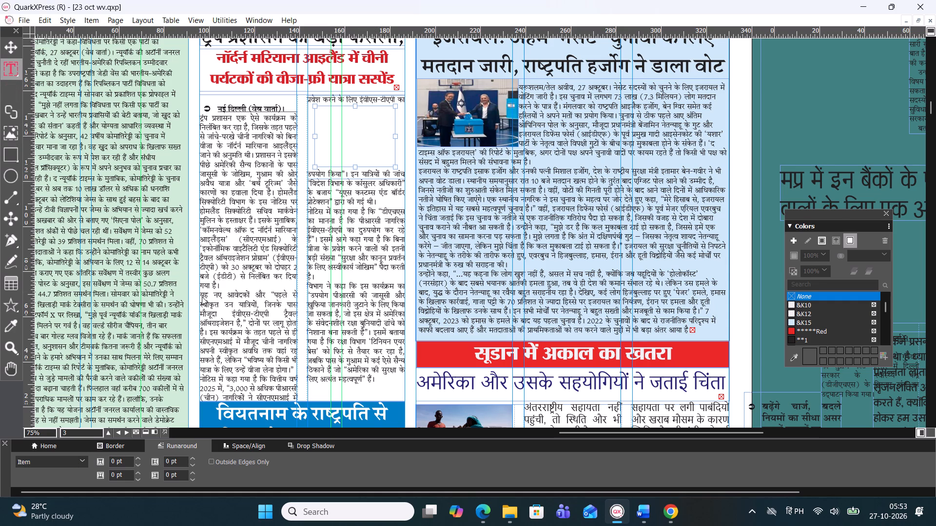
double_click(203, 295)
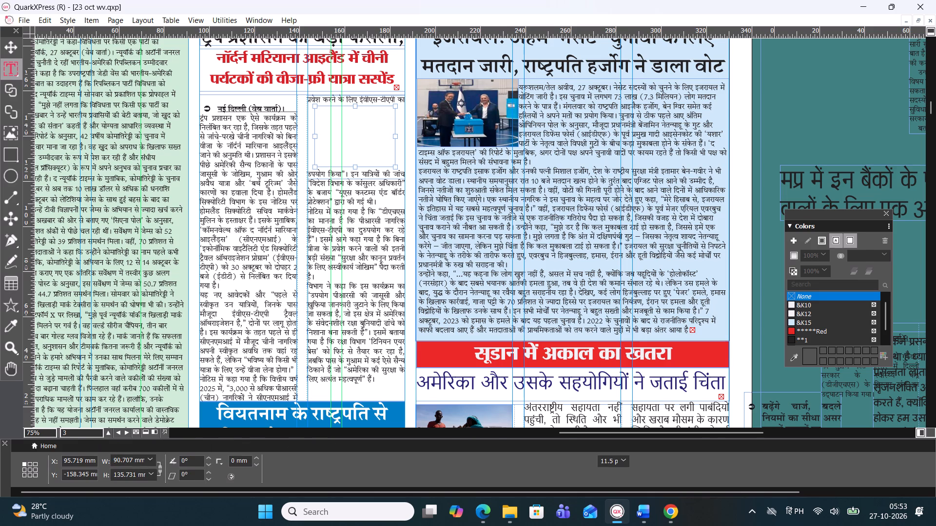
left_click(200, 292)
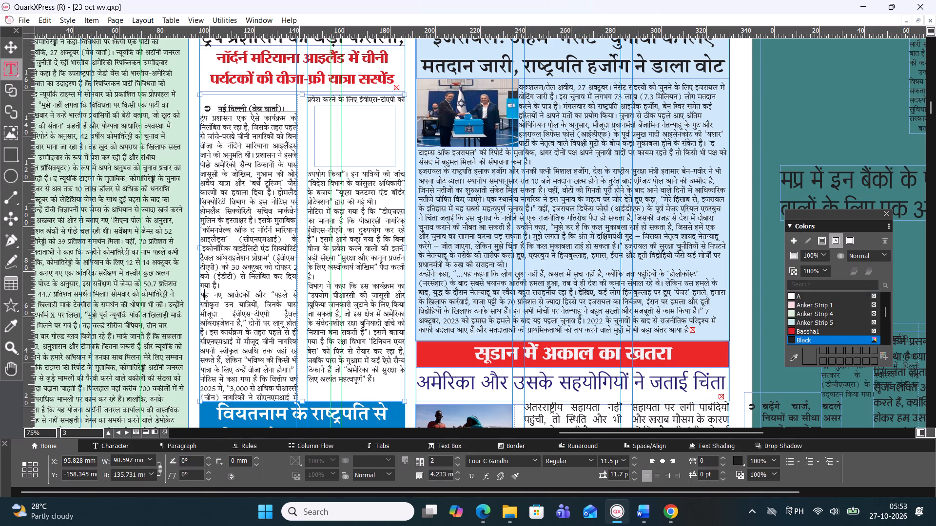
key("ctrl+z")
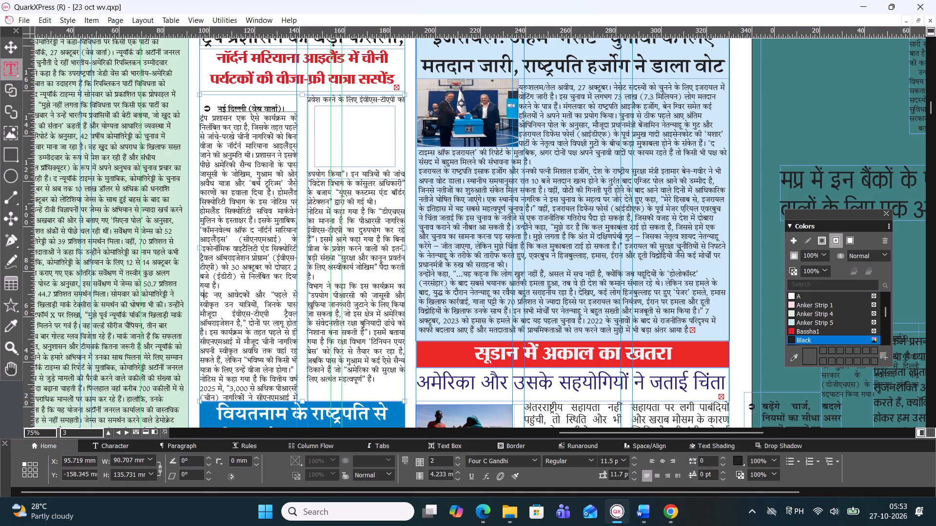
left_click_drag(201, 292, 275, 363)
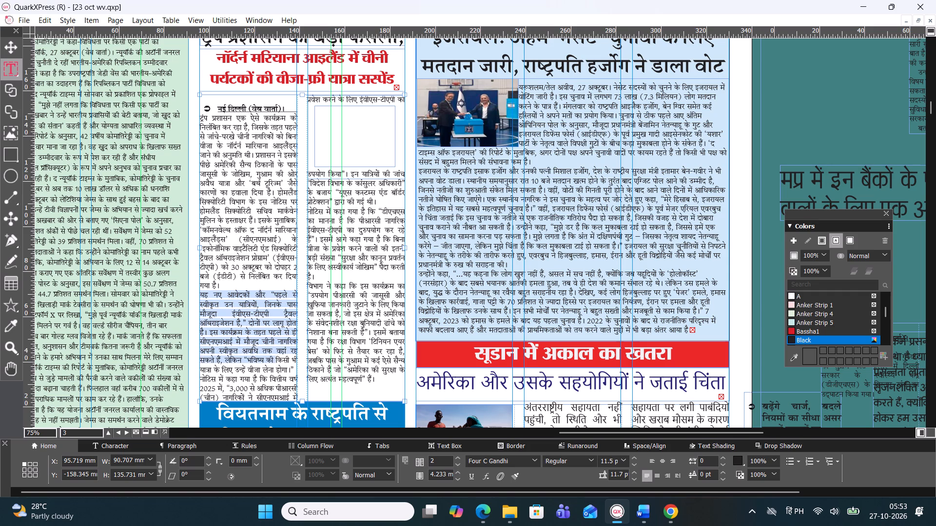
left_click_drag(275, 363, 242, 339)
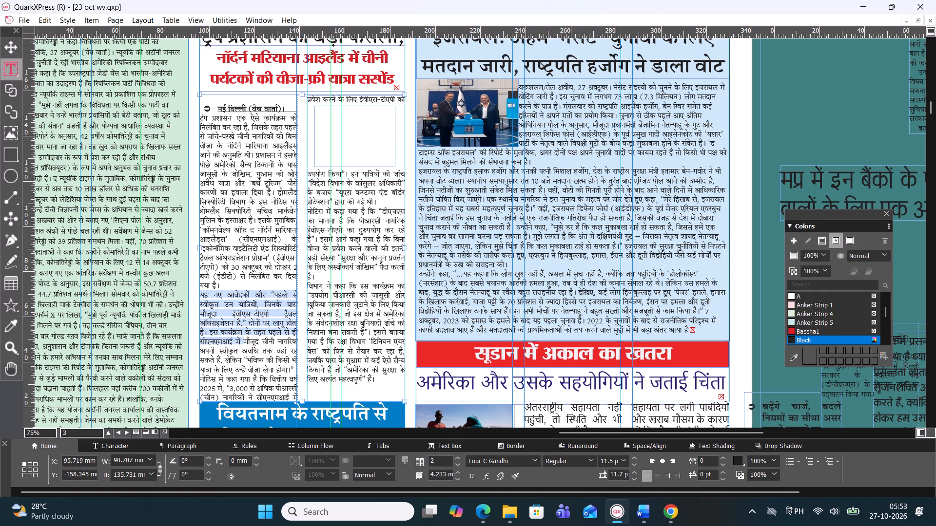
left_click_drag(242, 339, 277, 340)
left_click_drag(277, 340, 228, 359)
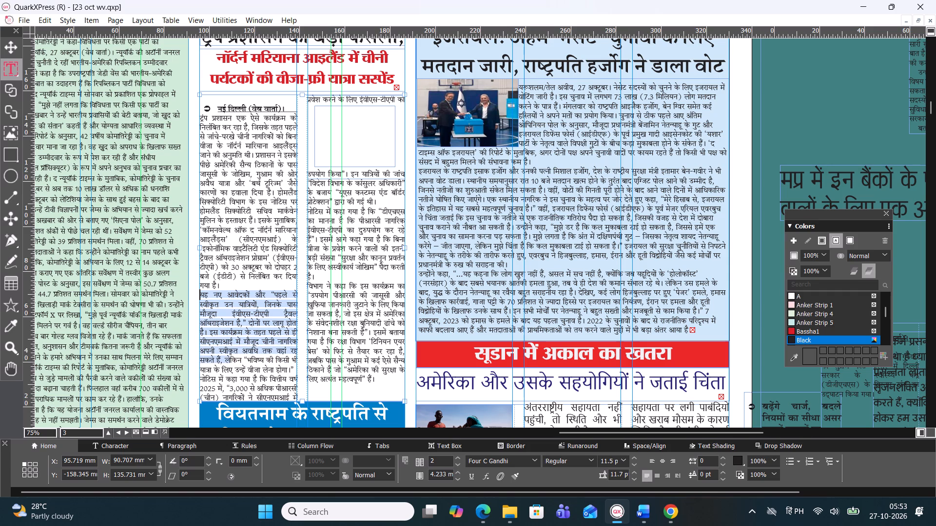
key("ctrl+c")
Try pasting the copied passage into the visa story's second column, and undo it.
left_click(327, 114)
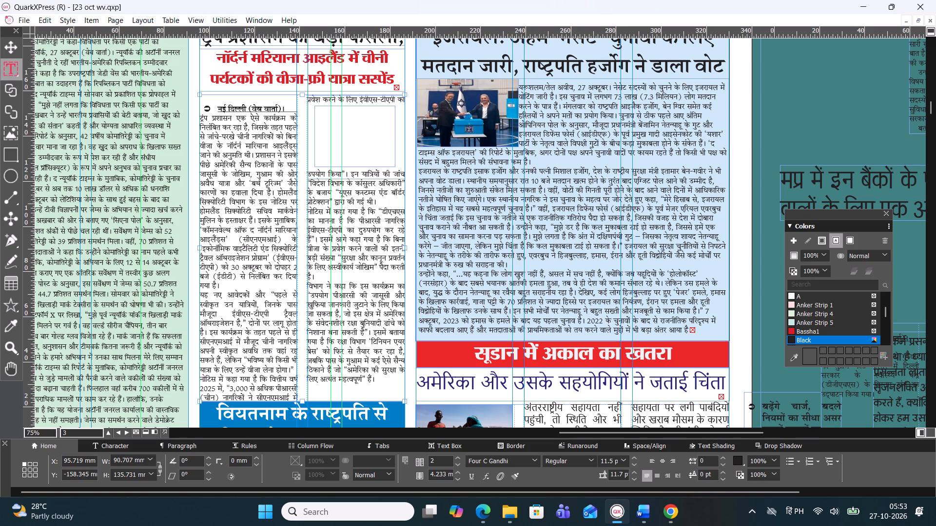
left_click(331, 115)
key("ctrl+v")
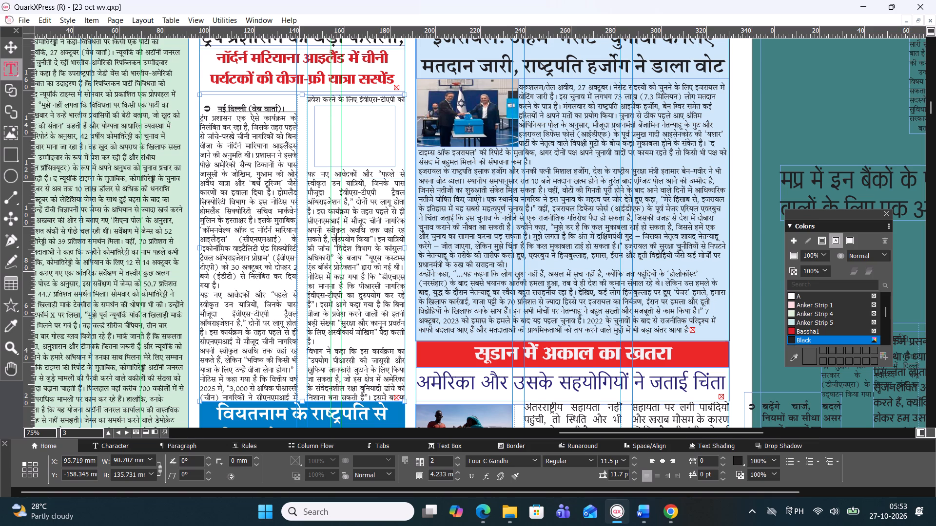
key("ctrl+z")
Turn the empty rectangle in the visa story's second column into a text box and paste the copied passage into it.
double_click(331, 120)
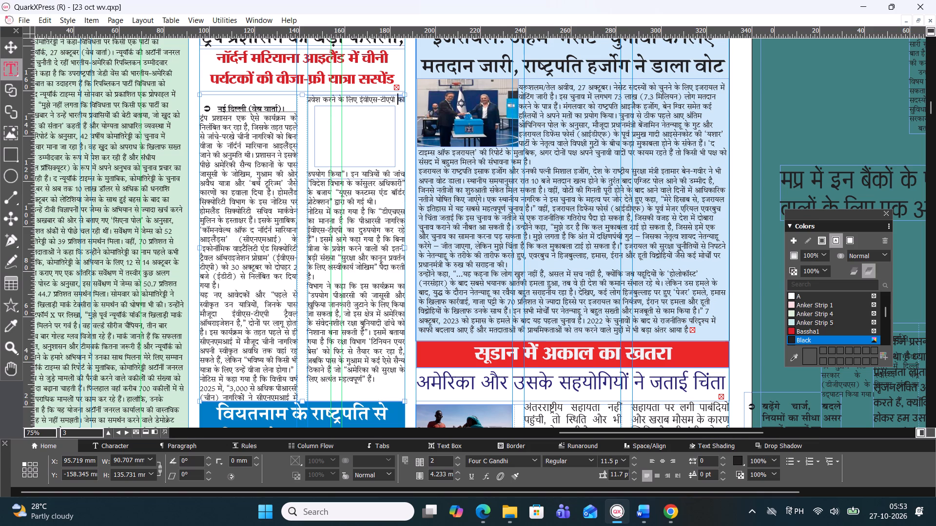
triple_click(326, 116)
left_click(326, 116)
triple_click(326, 116)
left_click(7, 41)
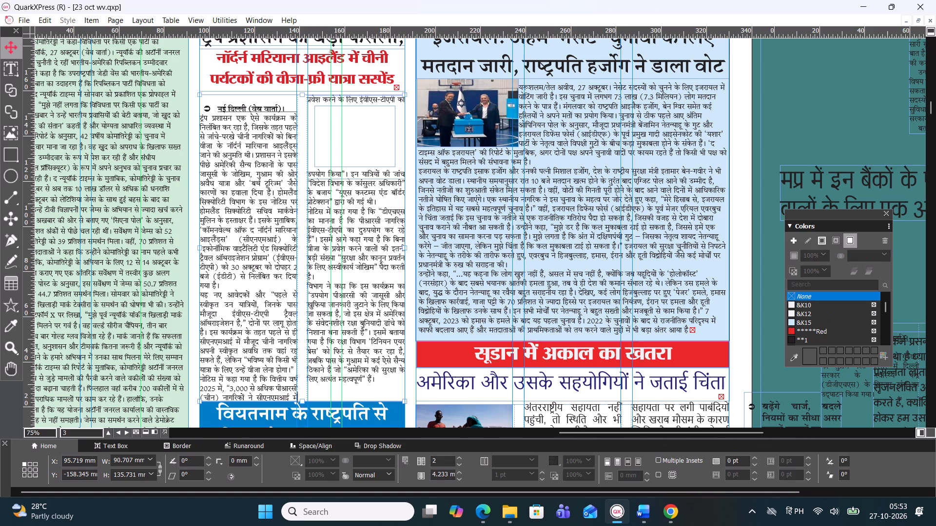
left_click(328, 131)
left_click(11, 66)
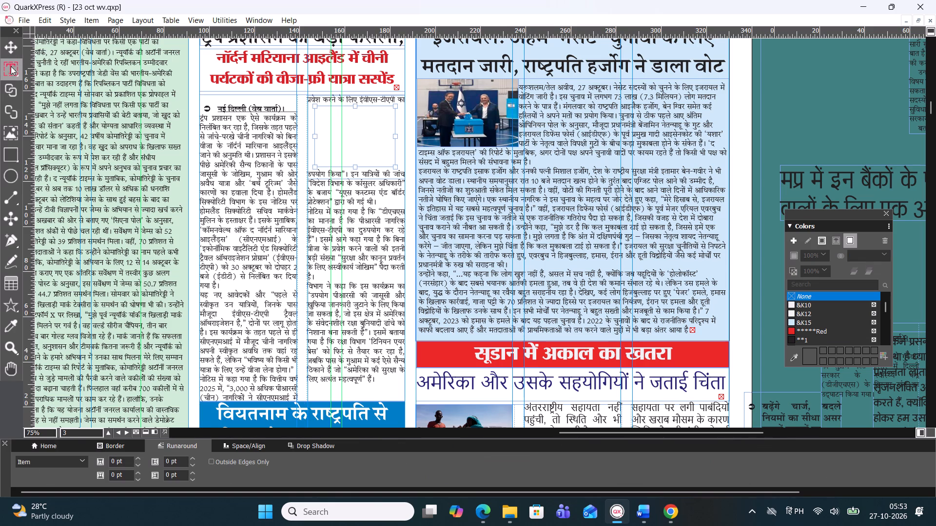
left_click(329, 121)
left_click(5, 70)
triple_click(334, 124)
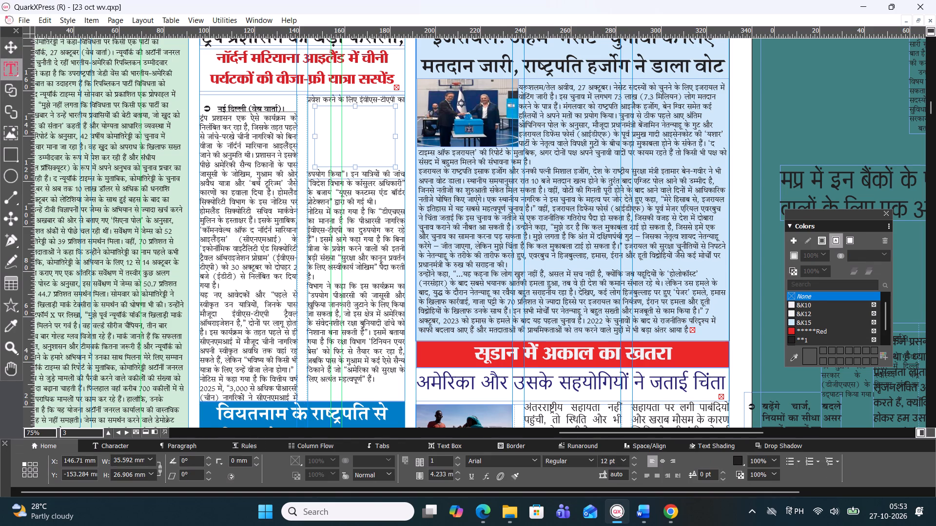
left_click(334, 124)
key("ctrl+v")
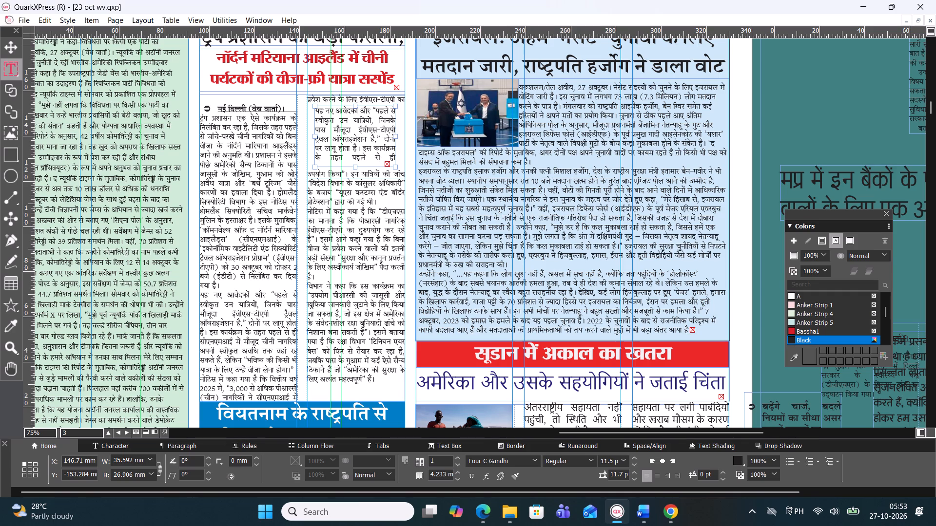
Resize the pasted quote's box to about 43 by 32 mm, spanning the visa story's second column.
left_click_drag(394, 136, 404, 133)
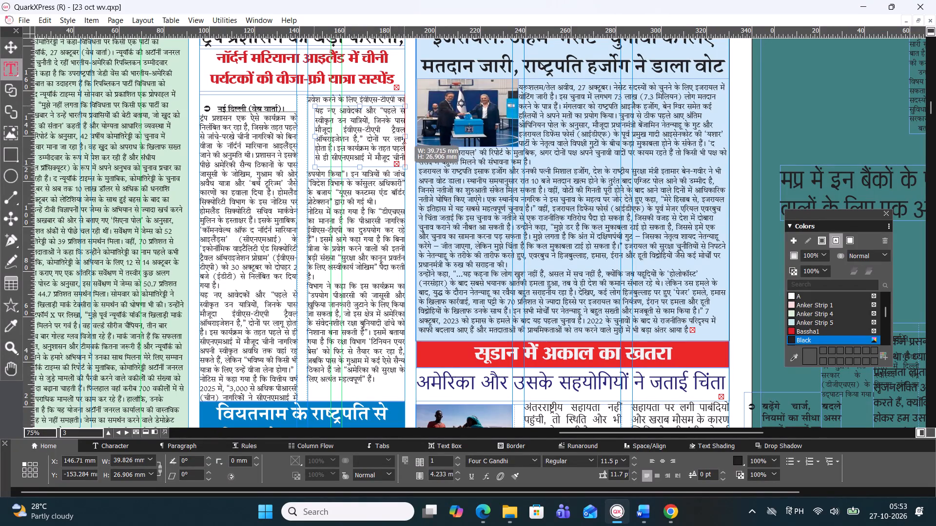
left_click_drag(404, 133, 405, 133)
left_click_drag(315, 137, 312, 137)
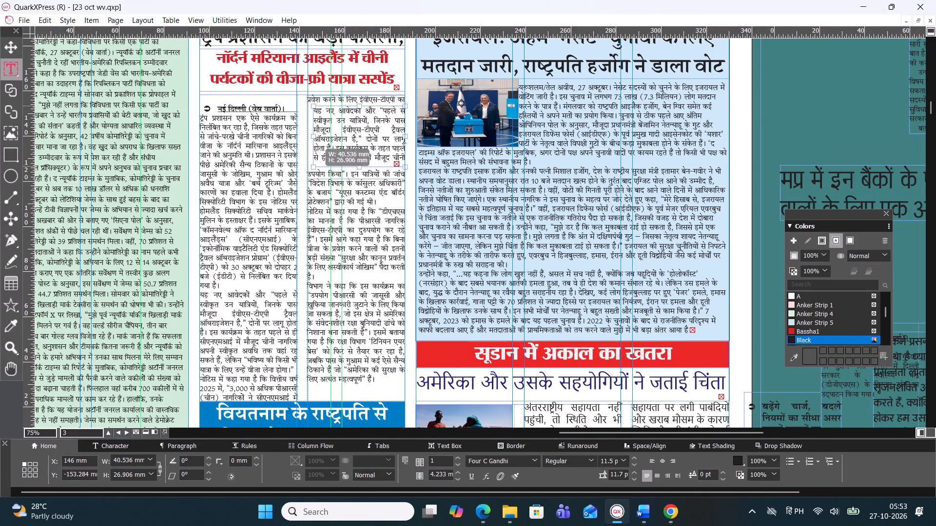
left_click_drag(312, 137, 309, 138)
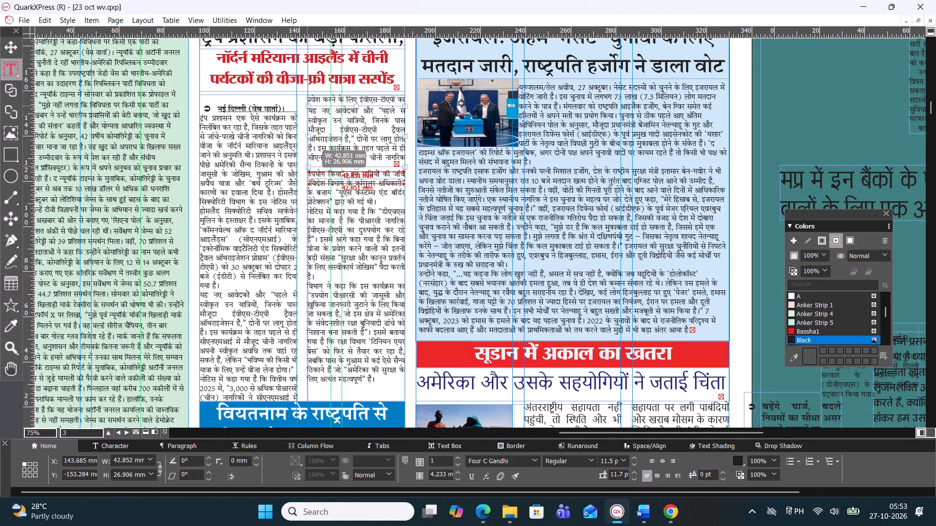
left_click_drag(309, 138, 308, 138)
left_click_drag(308, 138, 307, 137)
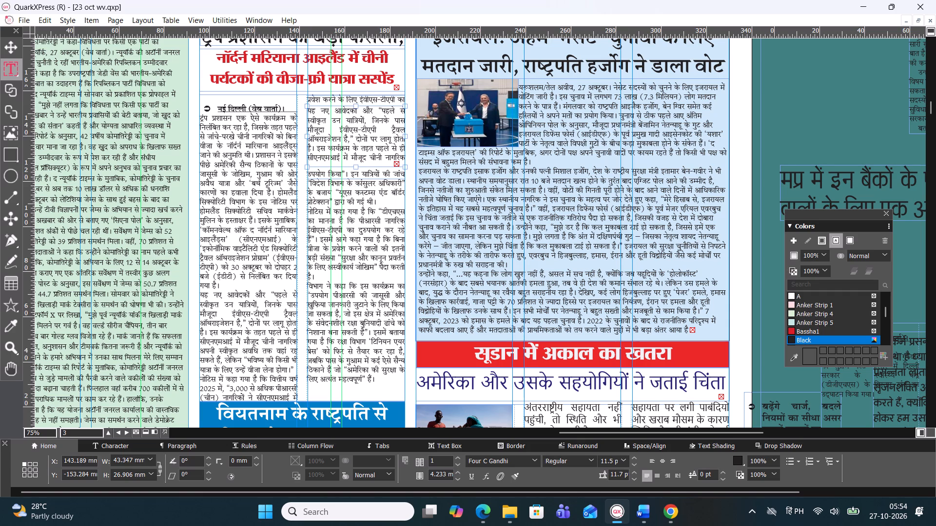
left_click_drag(356, 168, 357, 176)
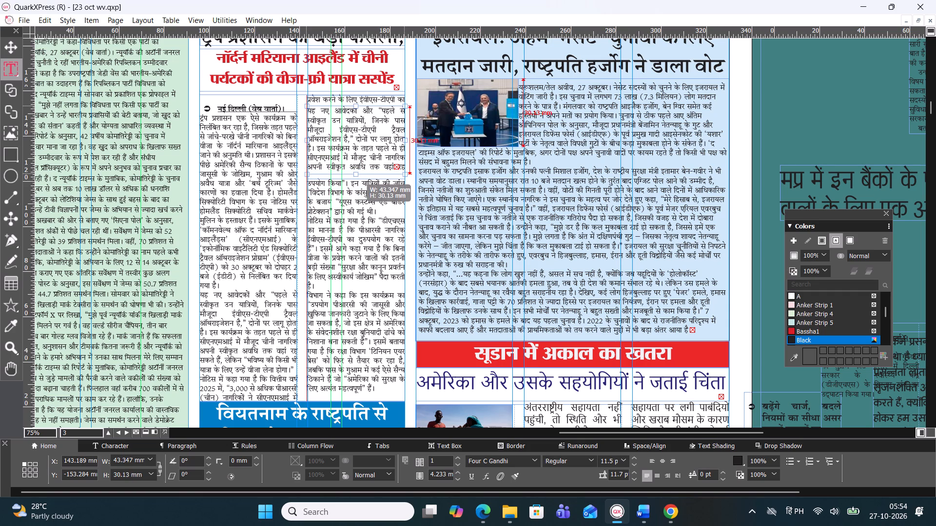
left_click_drag(357, 176, 357, 183)
left_click(352, 181)
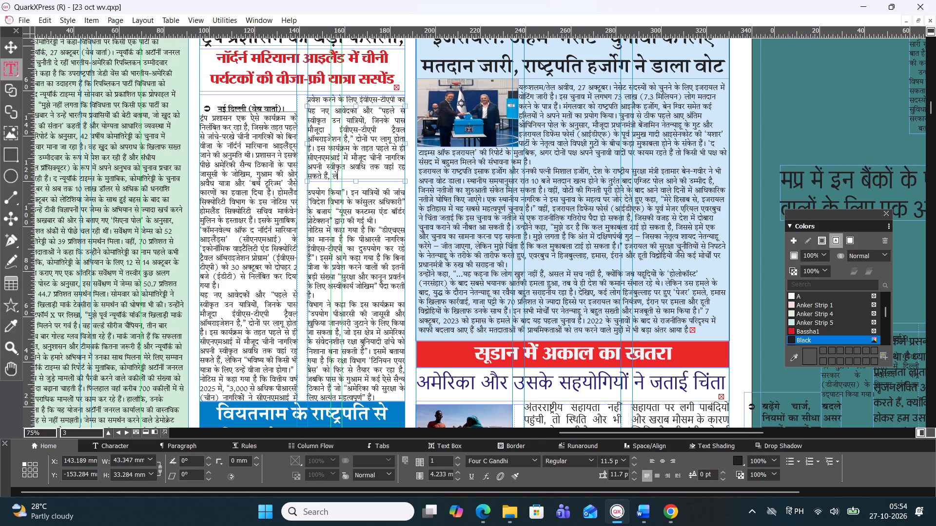
left_click(355, 181)
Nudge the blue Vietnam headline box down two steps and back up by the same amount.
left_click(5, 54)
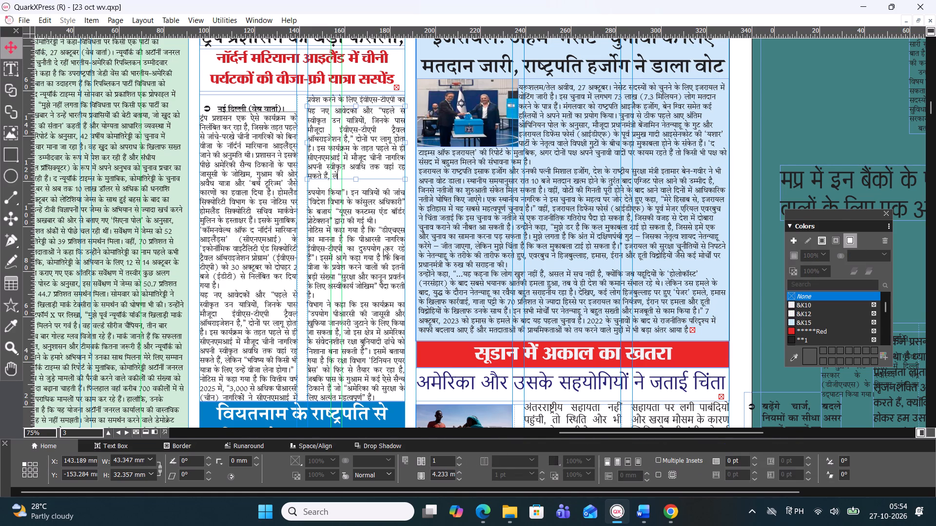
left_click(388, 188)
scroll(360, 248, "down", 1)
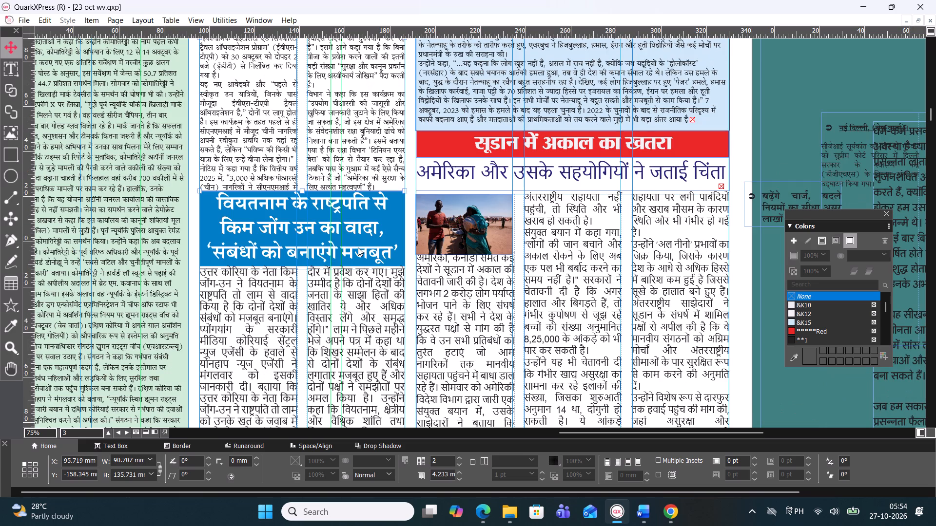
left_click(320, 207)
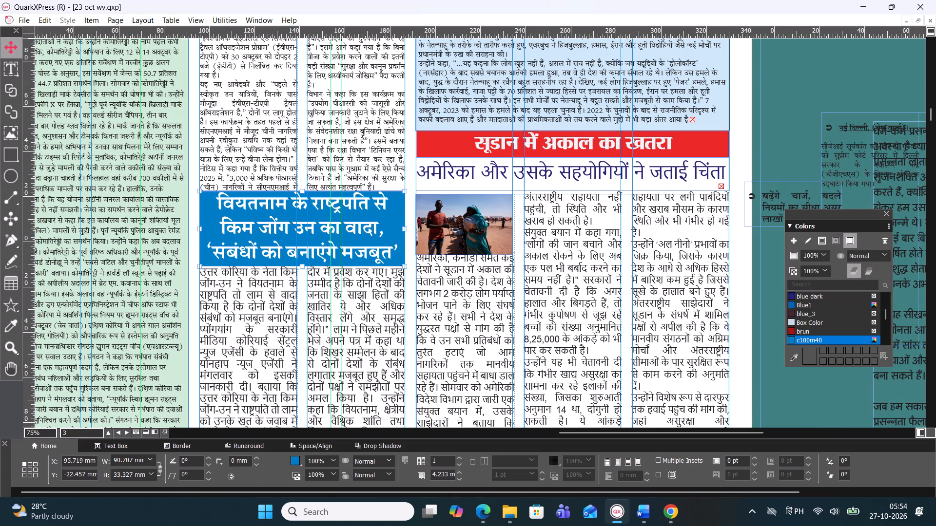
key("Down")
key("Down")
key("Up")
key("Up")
Lower the top edge of the Vietnam story's two-column text box to about 12.6 mm, keeping its bottom edge in place.
left_click(331, 306)
left_click(324, 314)
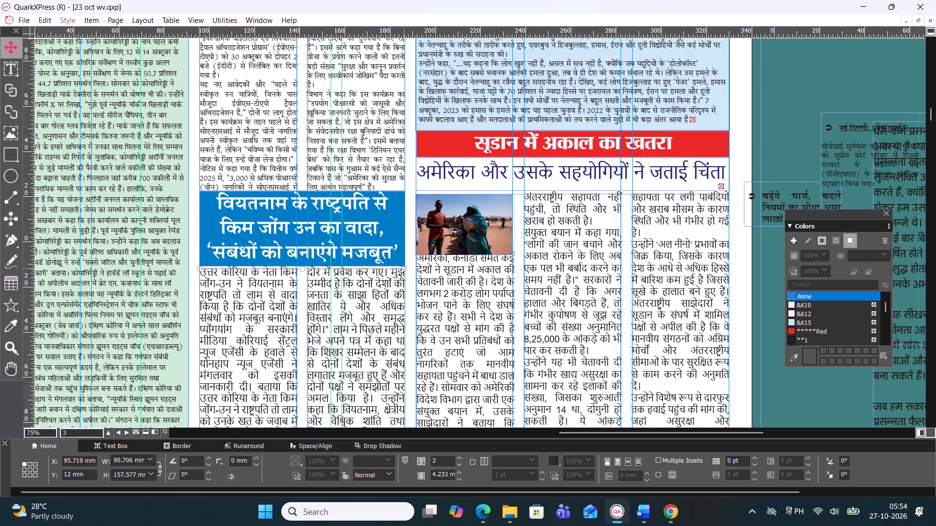
left_click(302, 271)
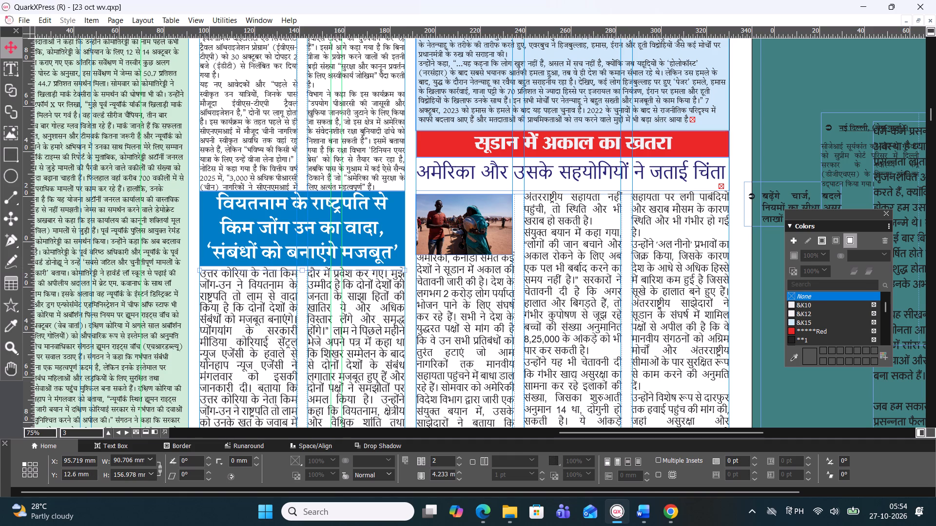
Examine how the Vietnam and Sudan stories fit at the bottom of page 3 and in the overall layout.
scroll(302, 273, "down", 1)
left_click(418, 284)
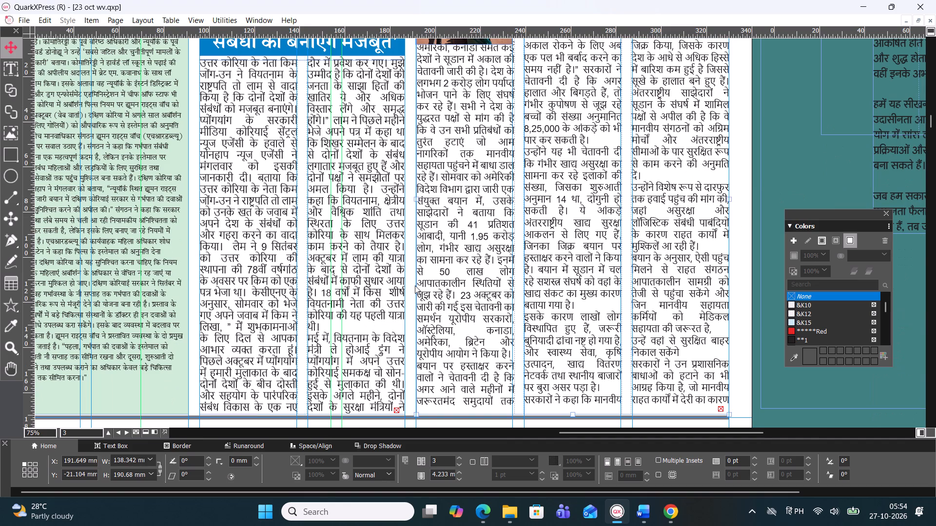
scroll(415, 285, "down", 1, "ctrl")
scroll(415, 283, "up", 1)
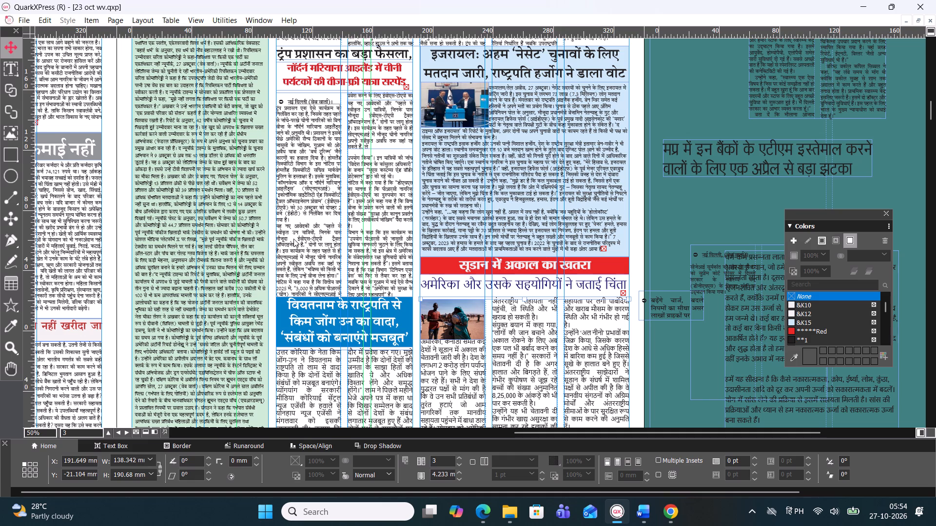
scroll(378, 235, "down", 1)
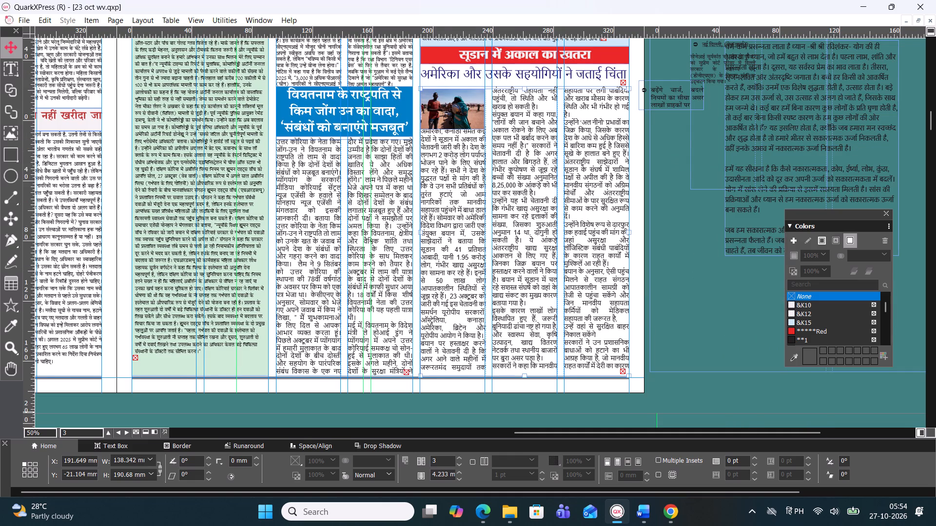
scroll(540, 169, "up", 1)
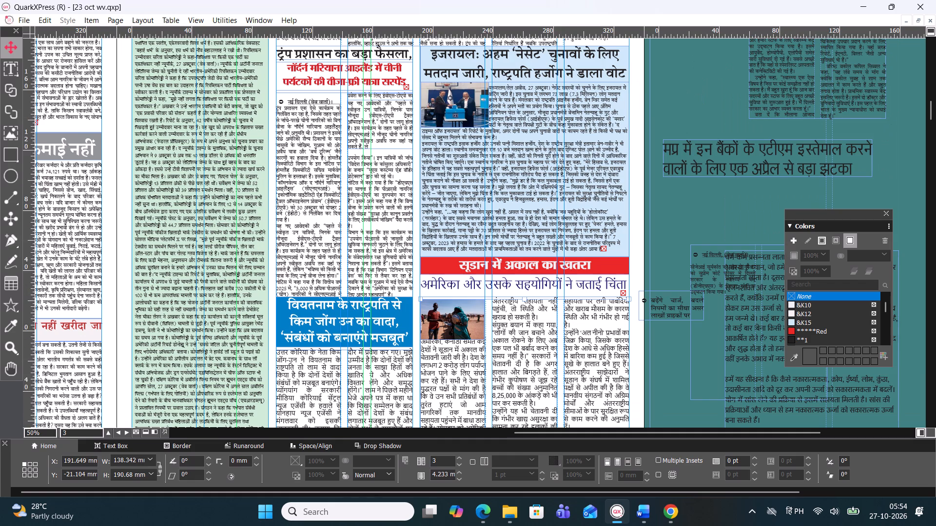
Delete the date "27 अक्टूबर।" from the Israel election story's dateline and put the place names "यरूशलम/तेल अवीव," on their own line.
scroll(540, 169, "up", 1)
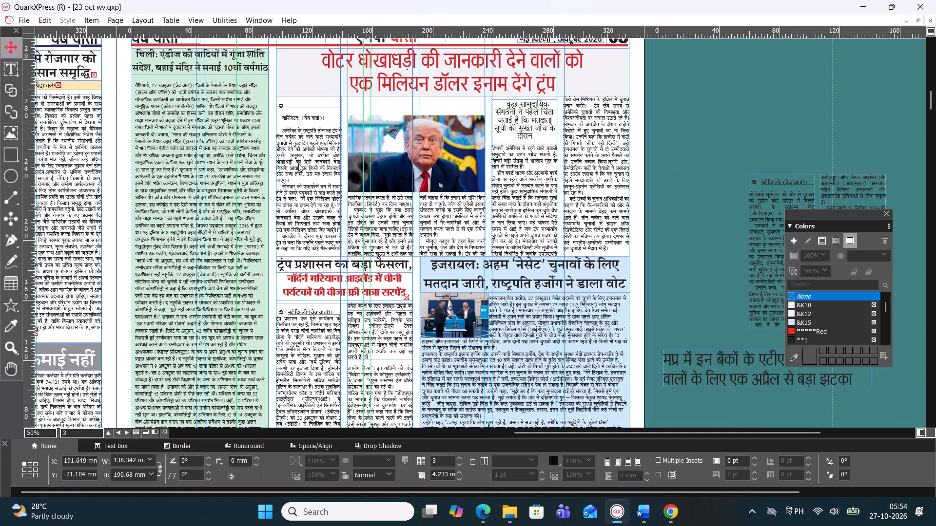
scroll(555, 312, "up", 3, "ctrl")
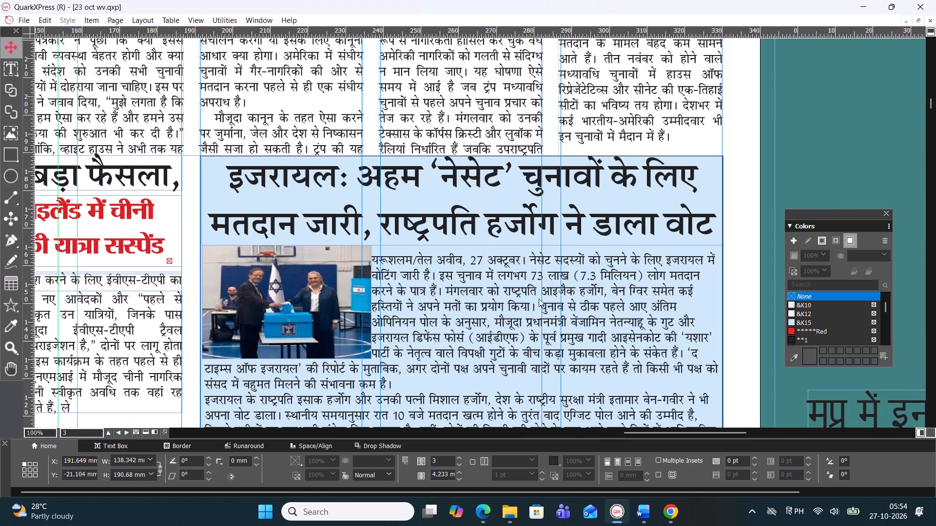
left_click(517, 263)
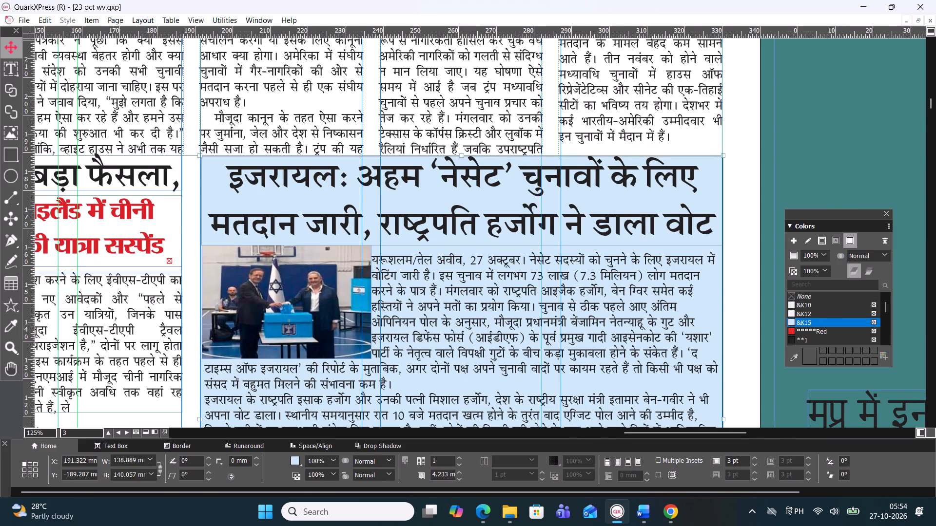
double_click(387, 260)
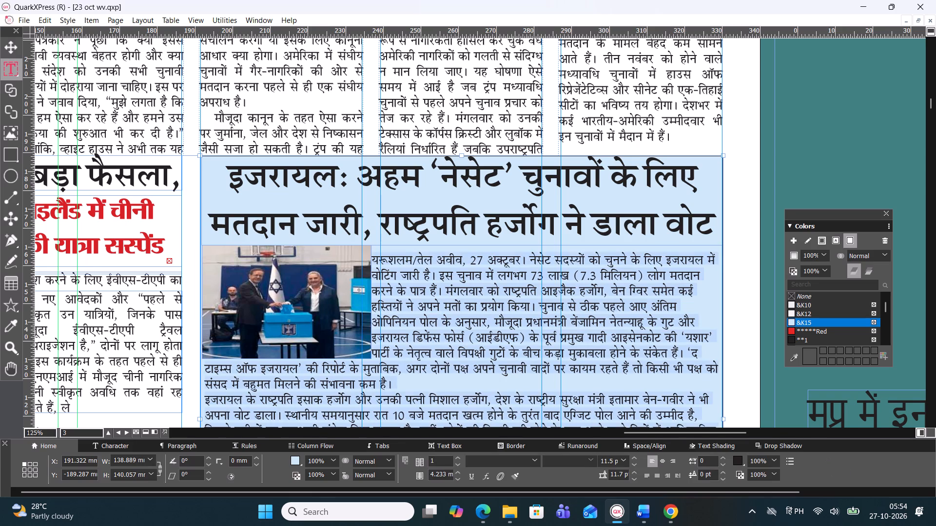
left_click(405, 260)
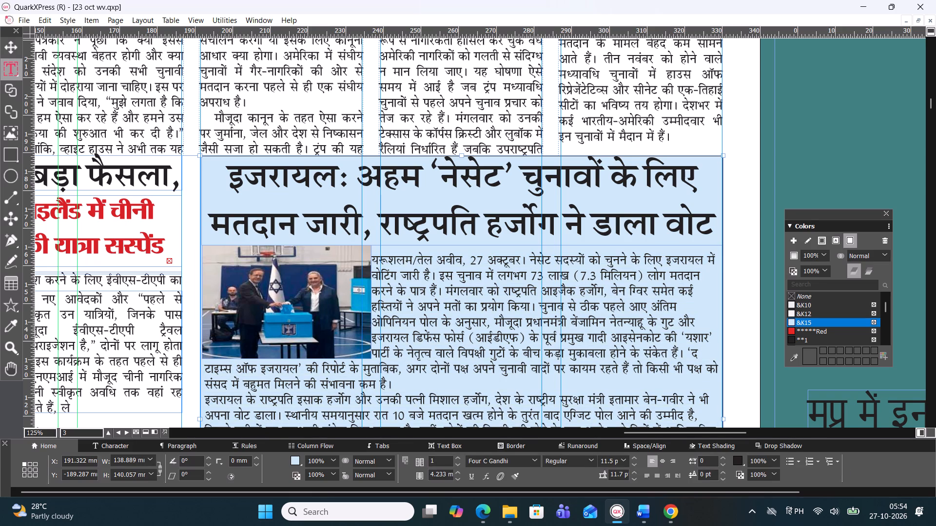
left_click_drag(530, 256, 471, 260)
key("BackSpace")
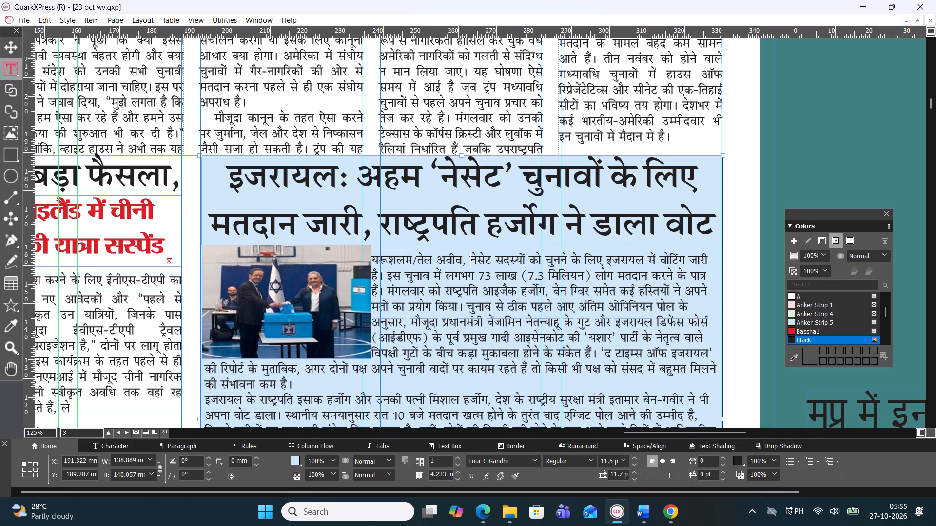
left_click(467, 261)
key("Return")
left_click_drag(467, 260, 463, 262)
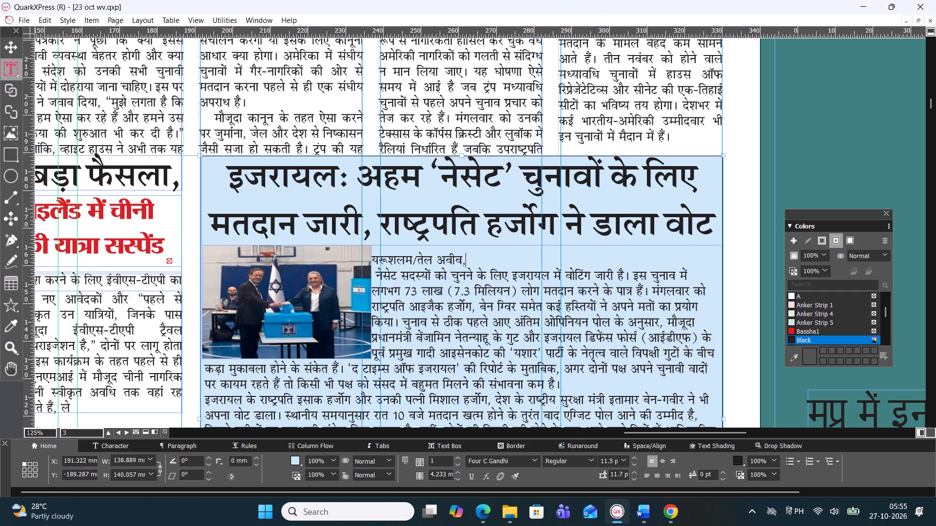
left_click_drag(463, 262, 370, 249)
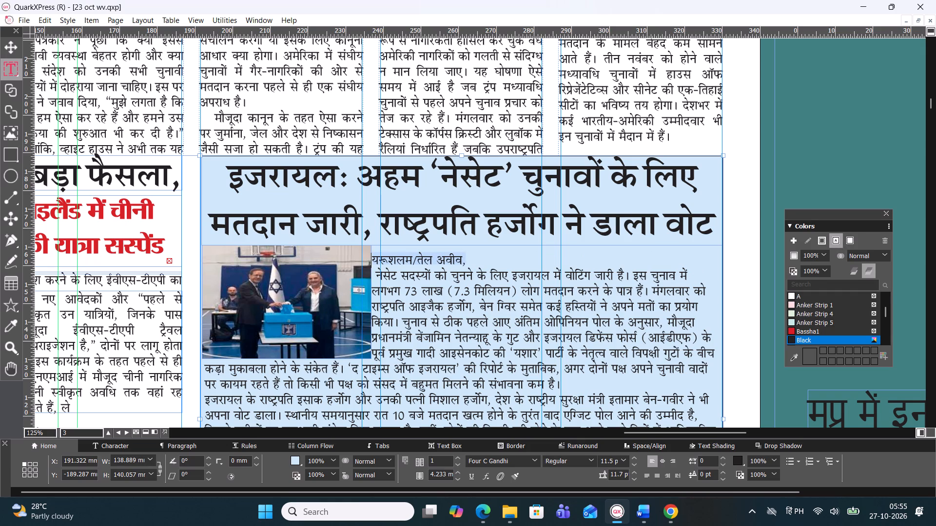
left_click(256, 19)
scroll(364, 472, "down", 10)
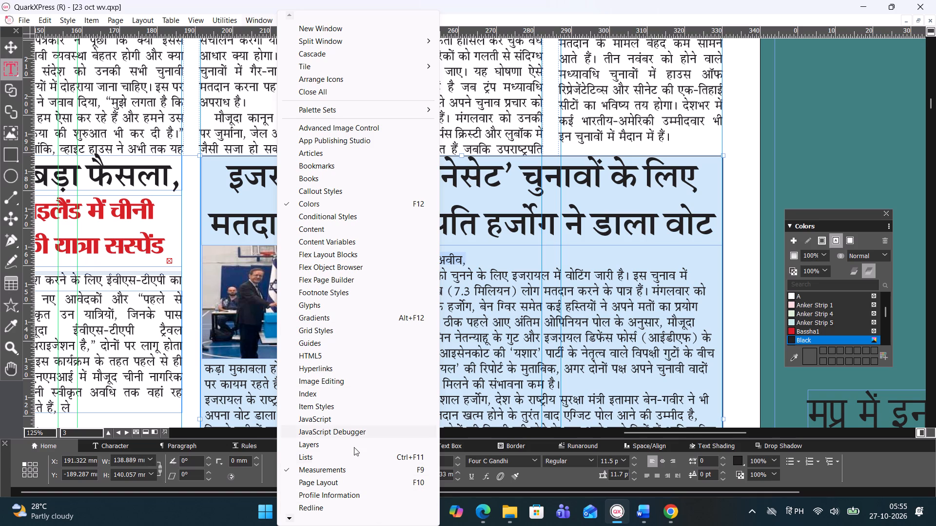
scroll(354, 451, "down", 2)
Close the floating Colors palette.
left_click(882, 215)
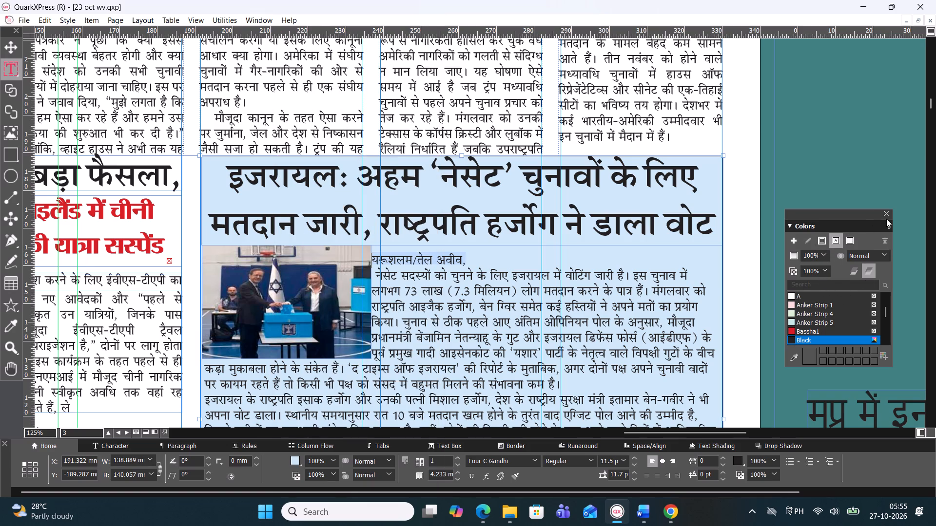
left_click(888, 217)
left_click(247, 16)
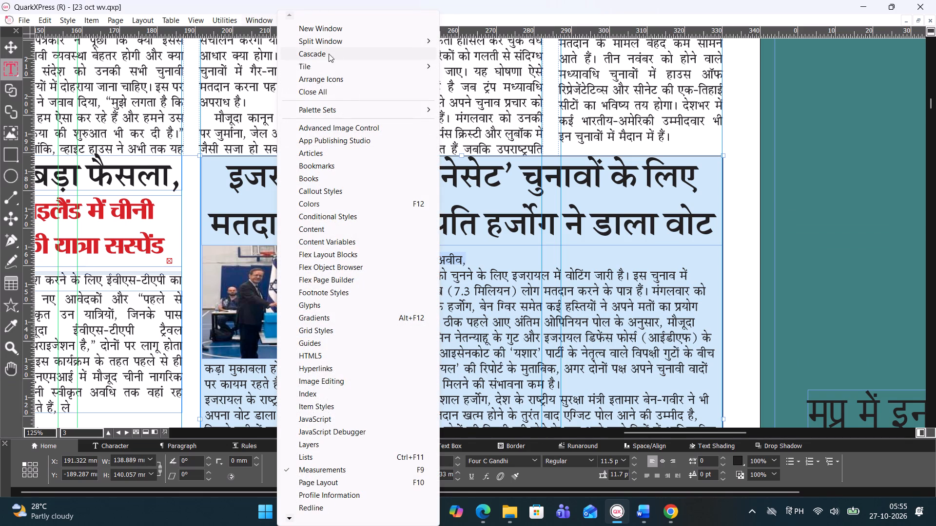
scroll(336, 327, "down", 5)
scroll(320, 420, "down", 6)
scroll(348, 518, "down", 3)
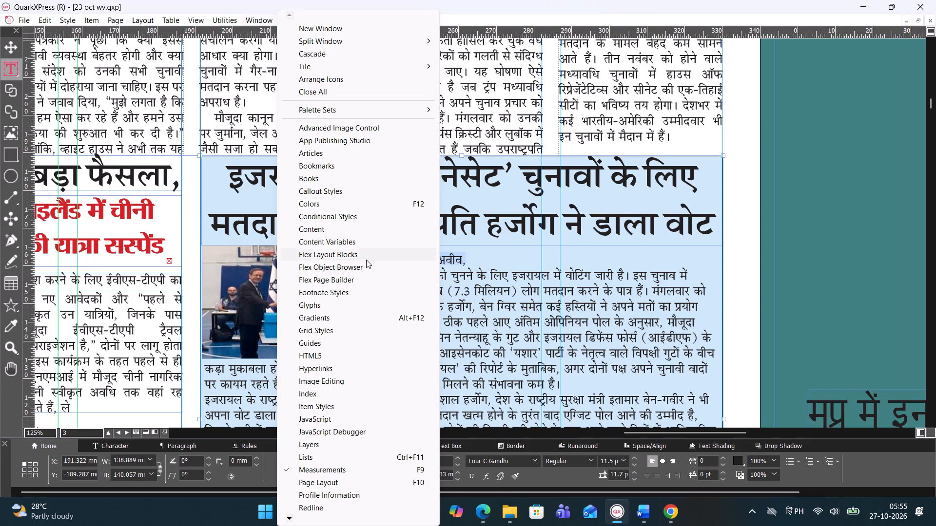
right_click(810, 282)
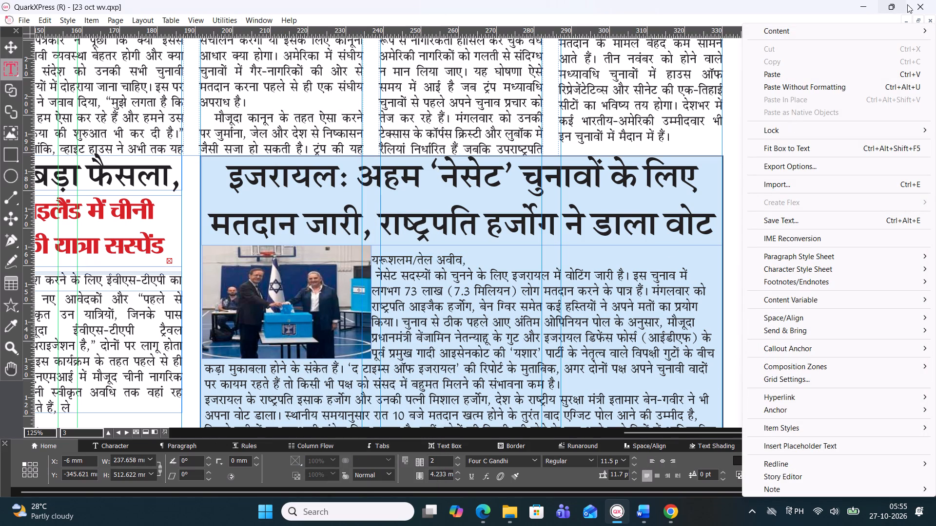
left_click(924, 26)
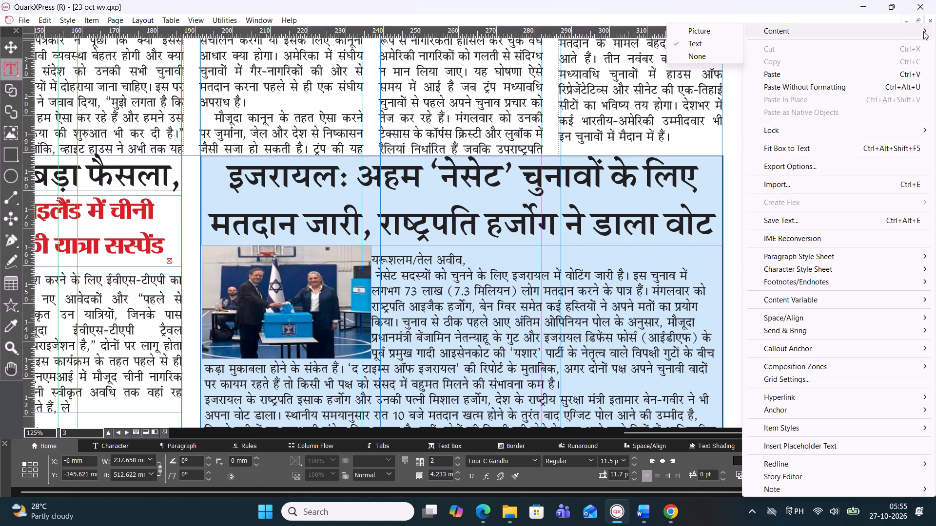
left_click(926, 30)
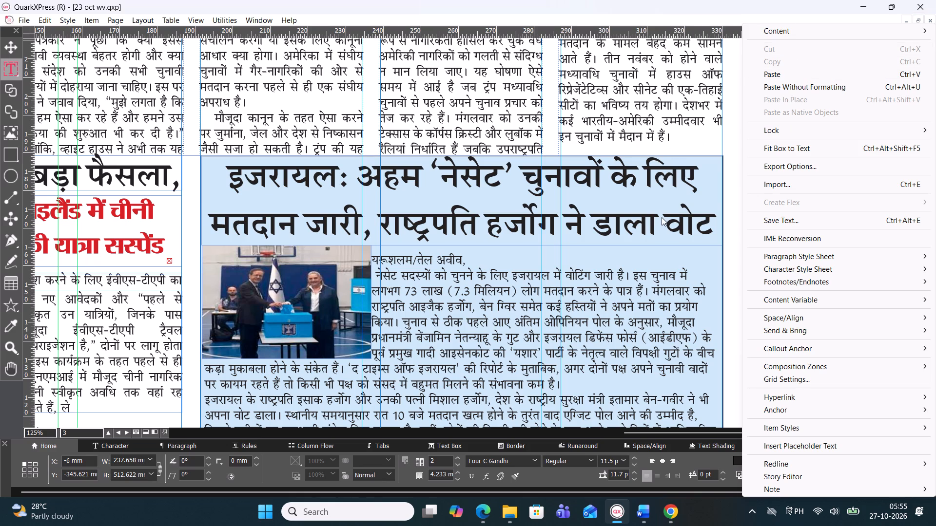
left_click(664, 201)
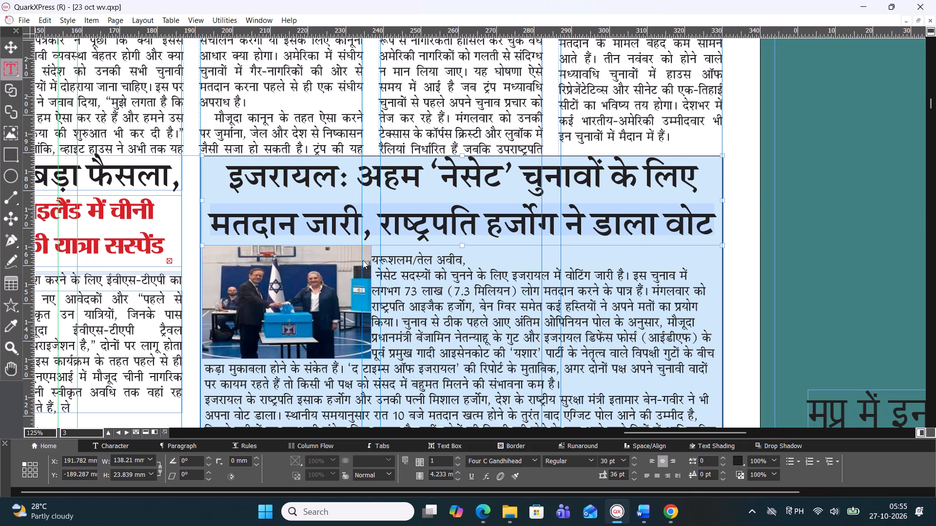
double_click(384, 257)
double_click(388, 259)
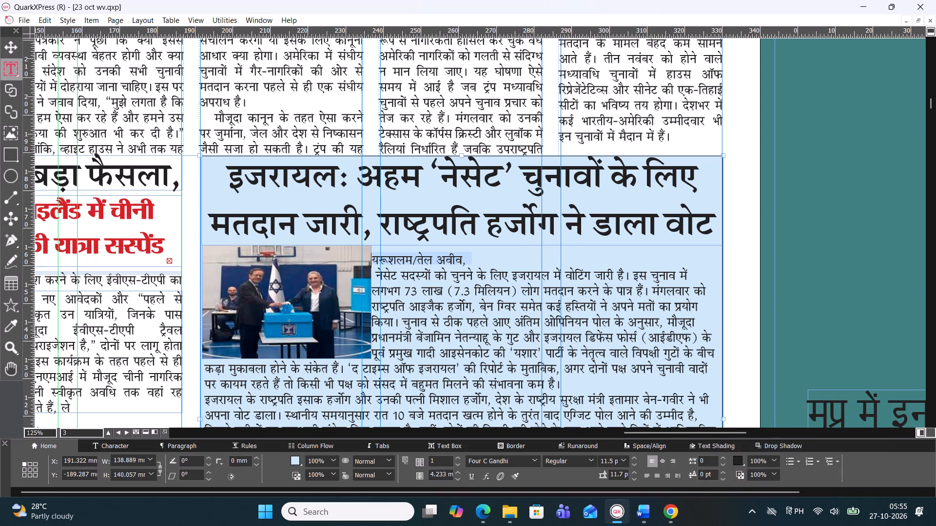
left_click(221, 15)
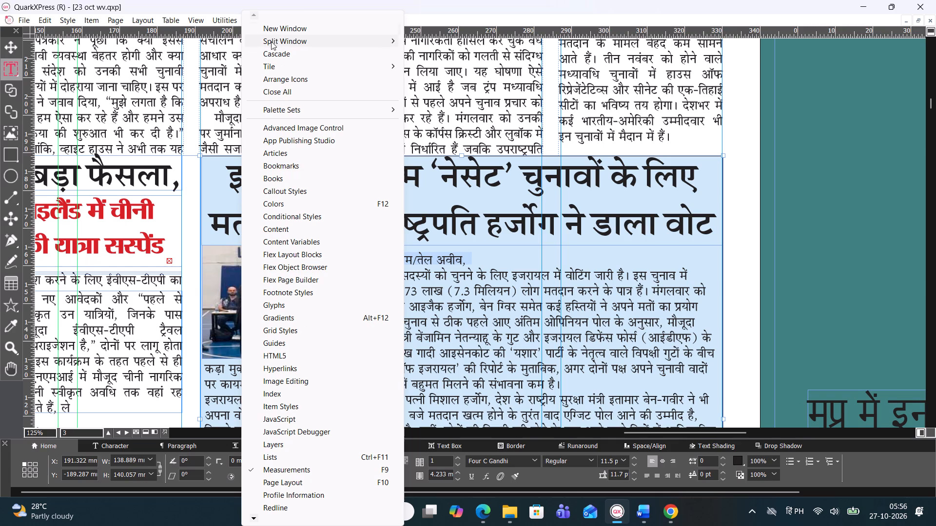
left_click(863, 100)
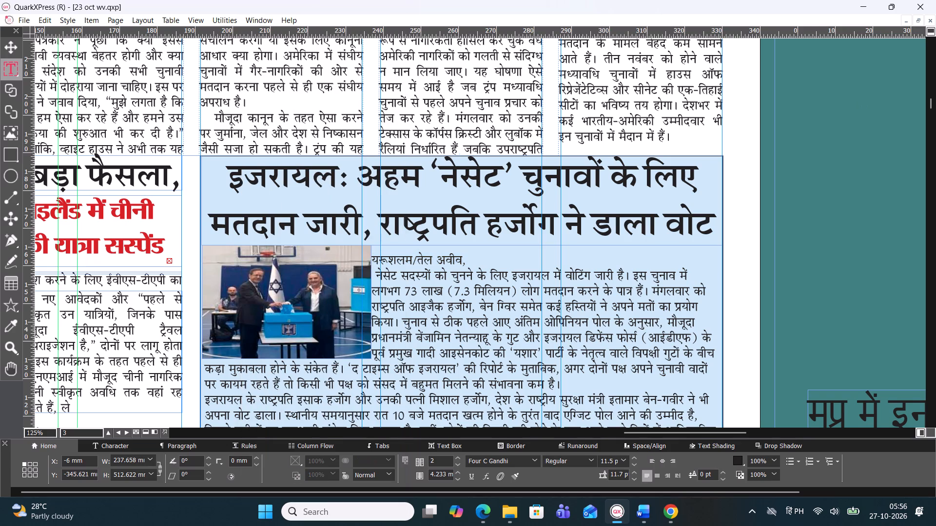
Centre the Israel story's dateline "यरूशलम/तेल अवीव," and set its font to Four C Abhishekhead.
left_click(468, 260)
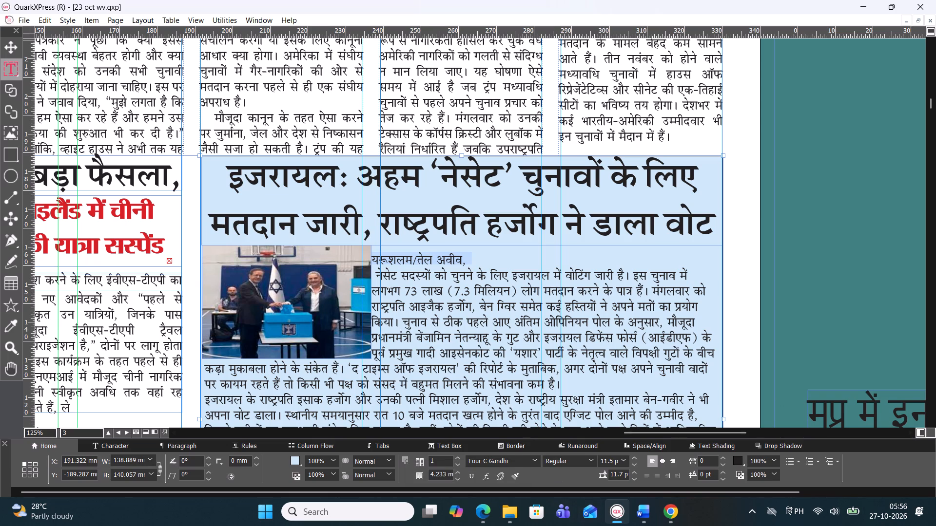
left_click(663, 462)
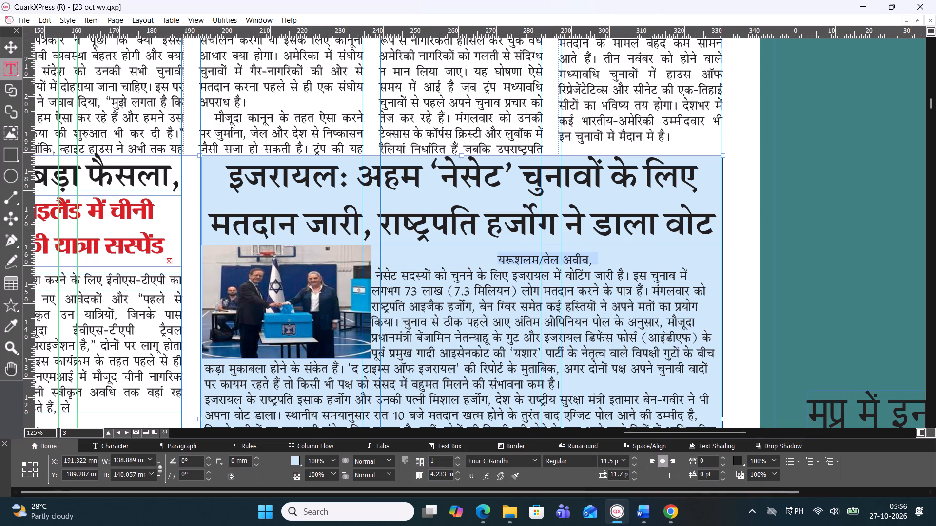
left_click(532, 459)
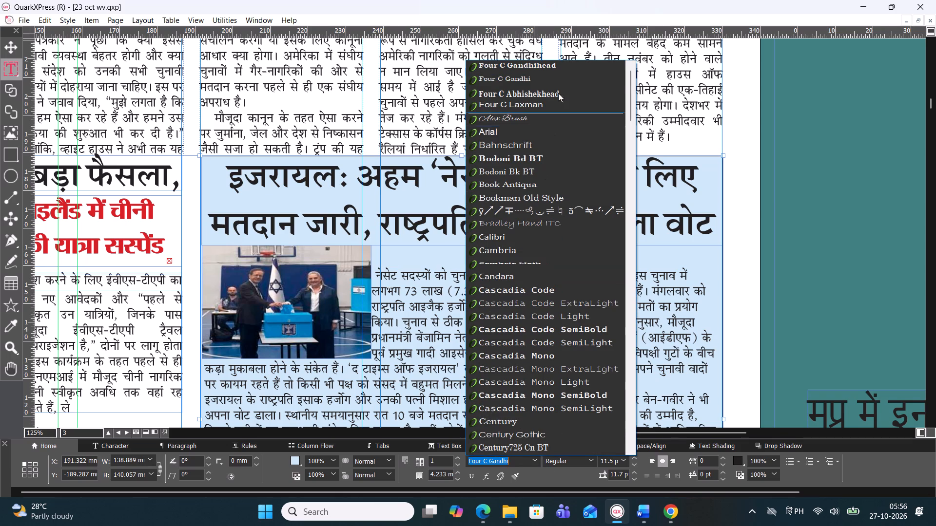
left_click(553, 95)
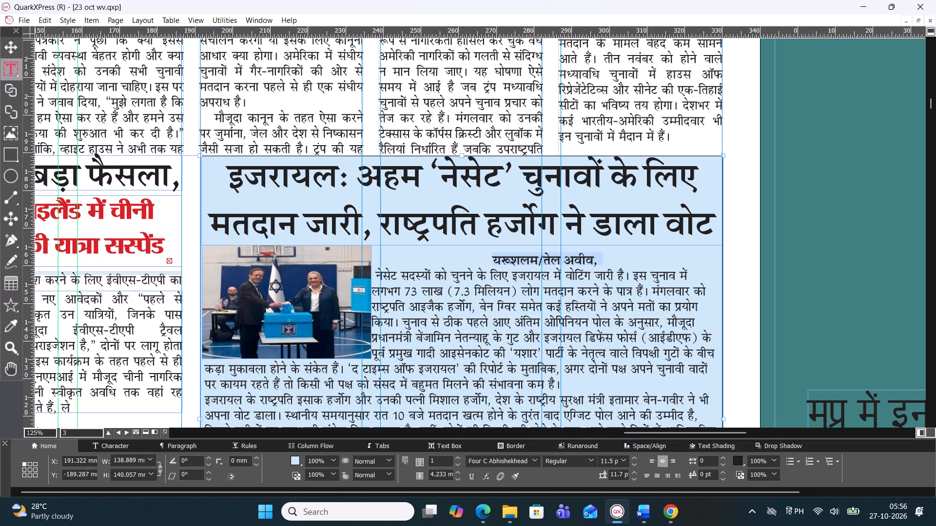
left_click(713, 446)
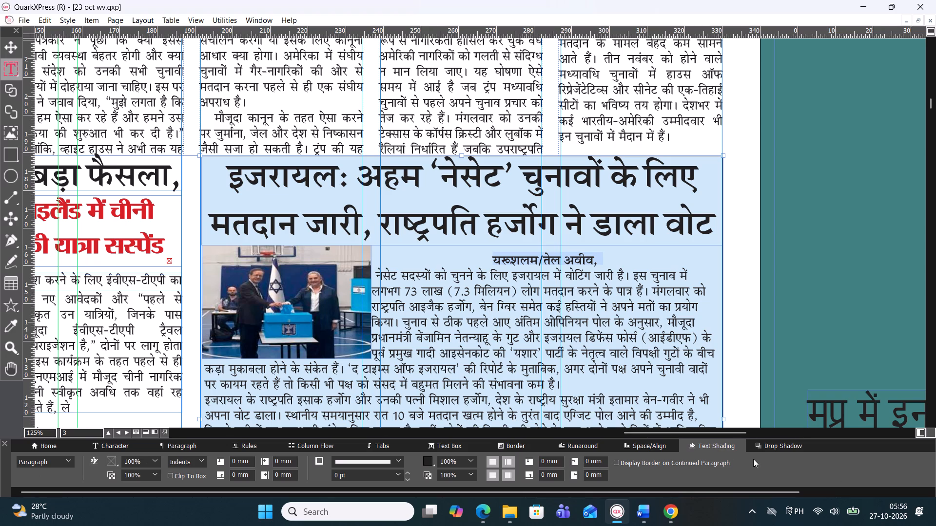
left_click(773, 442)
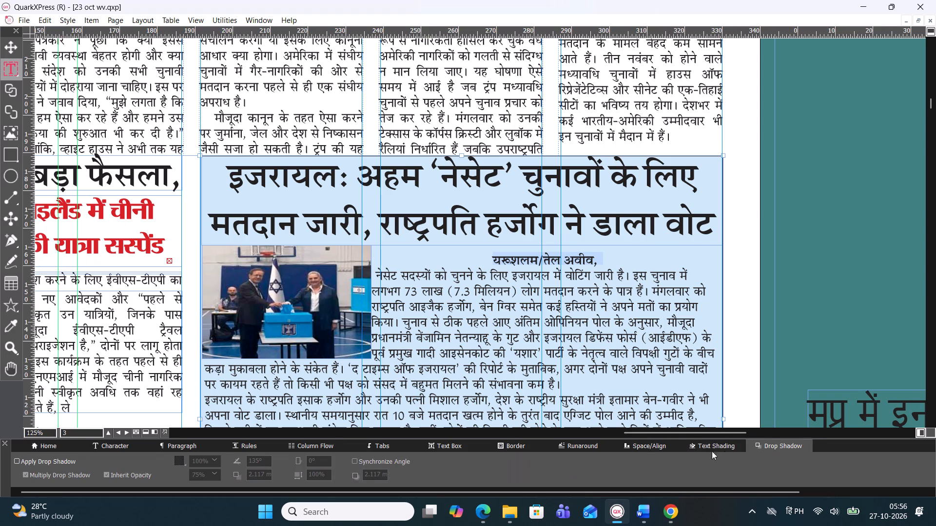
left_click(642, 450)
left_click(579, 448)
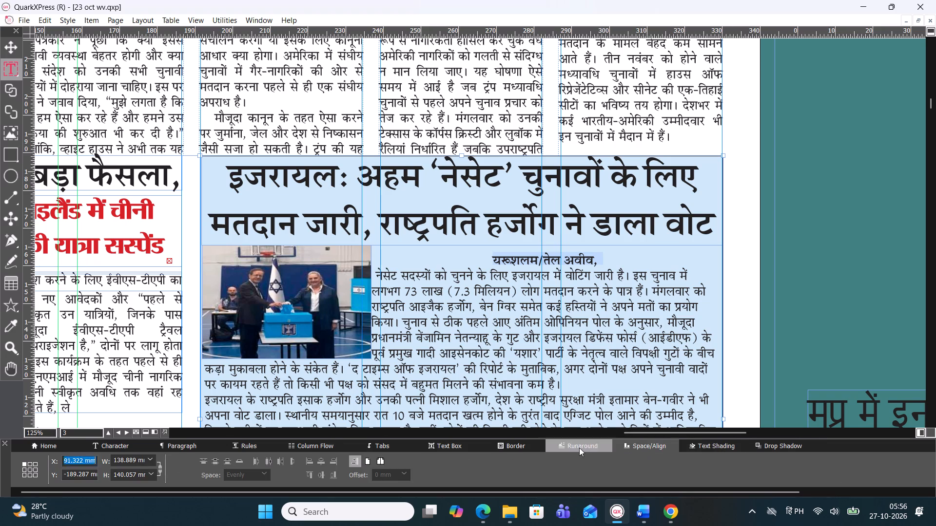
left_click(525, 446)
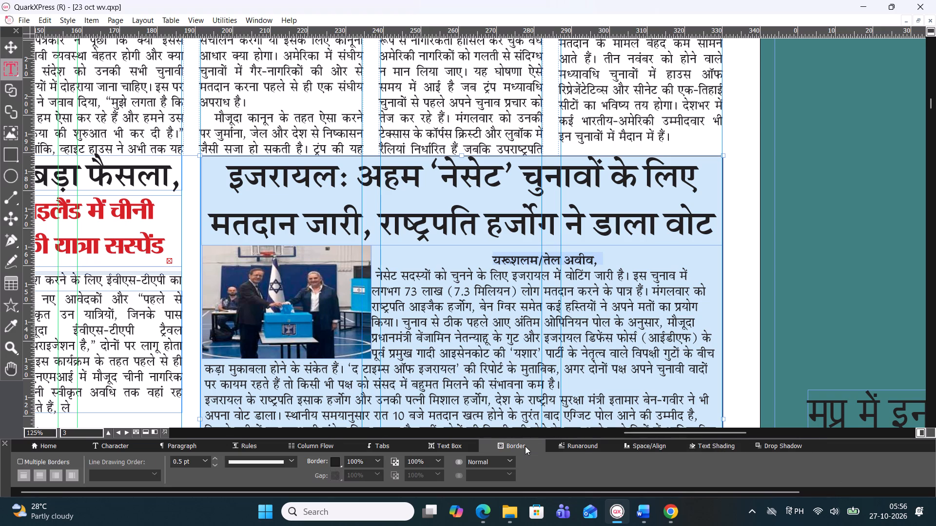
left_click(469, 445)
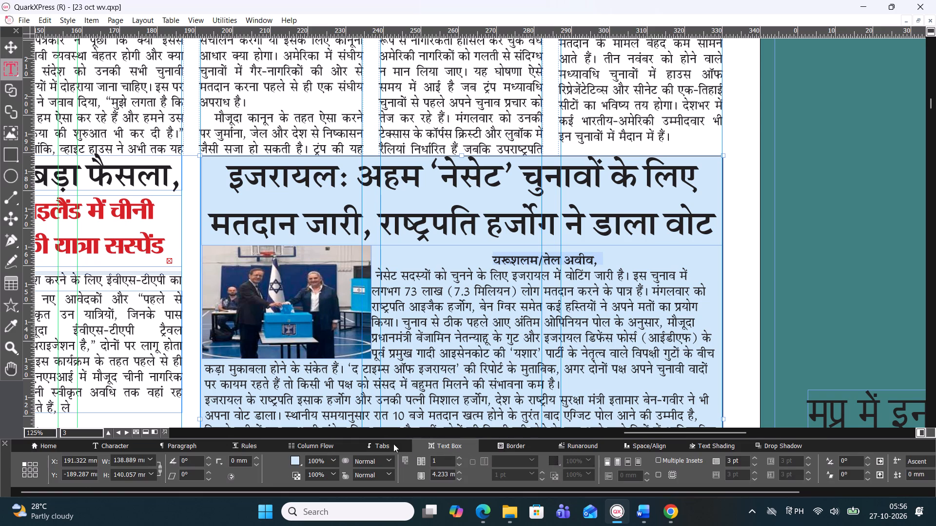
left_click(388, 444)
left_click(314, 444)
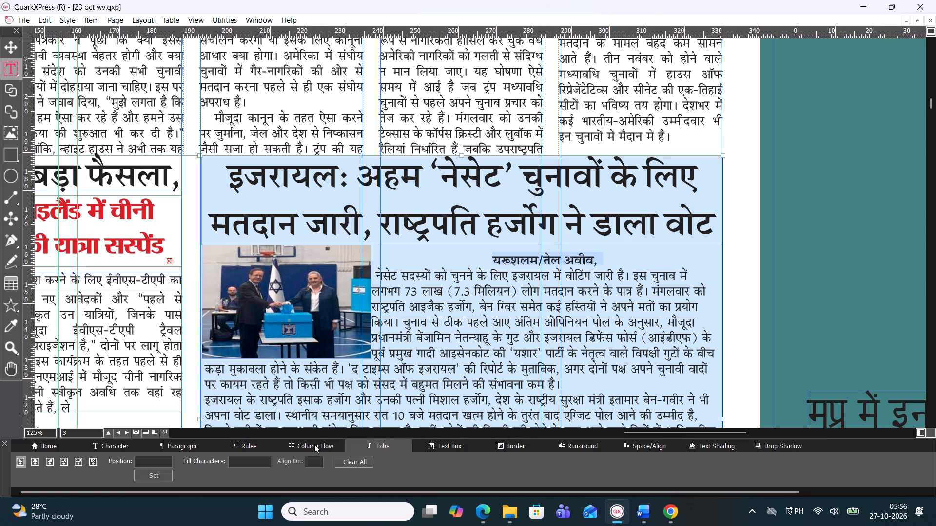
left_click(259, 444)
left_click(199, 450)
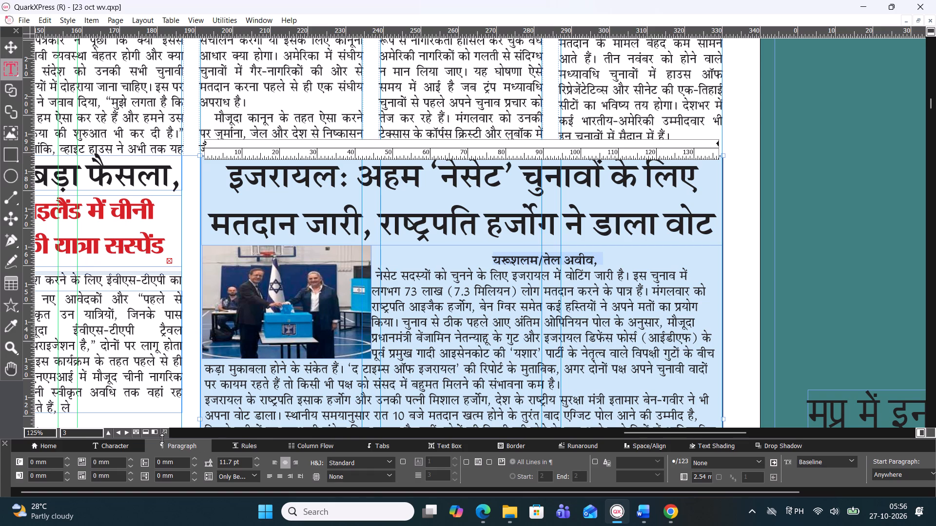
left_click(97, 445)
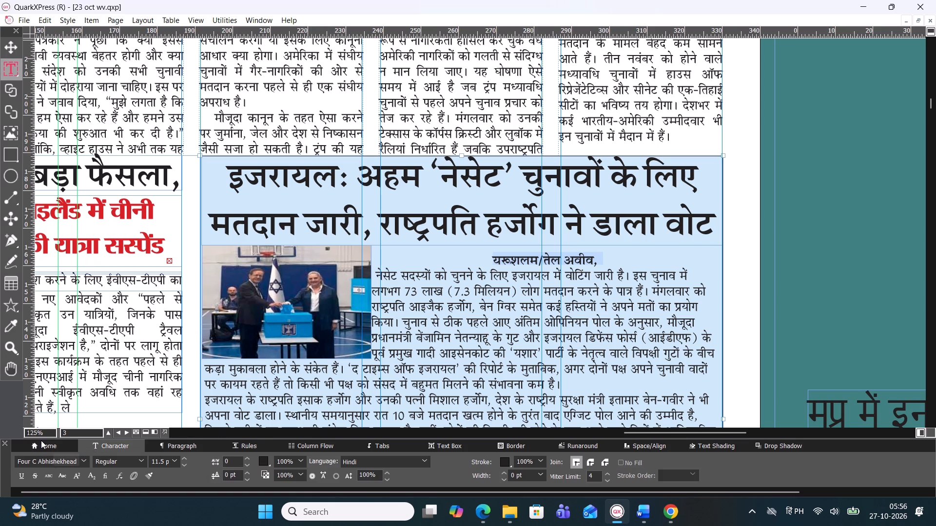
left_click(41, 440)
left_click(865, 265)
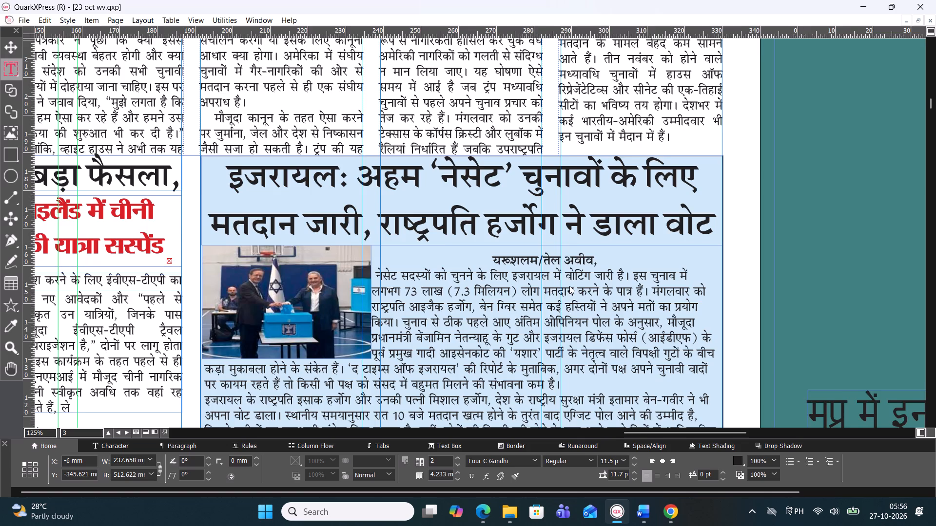
Deselect everything in the page 3 layout and switch to the Item tool.
scroll(569, 286, "down", 2, "ctrl")
scroll(485, 312, "down", 1)
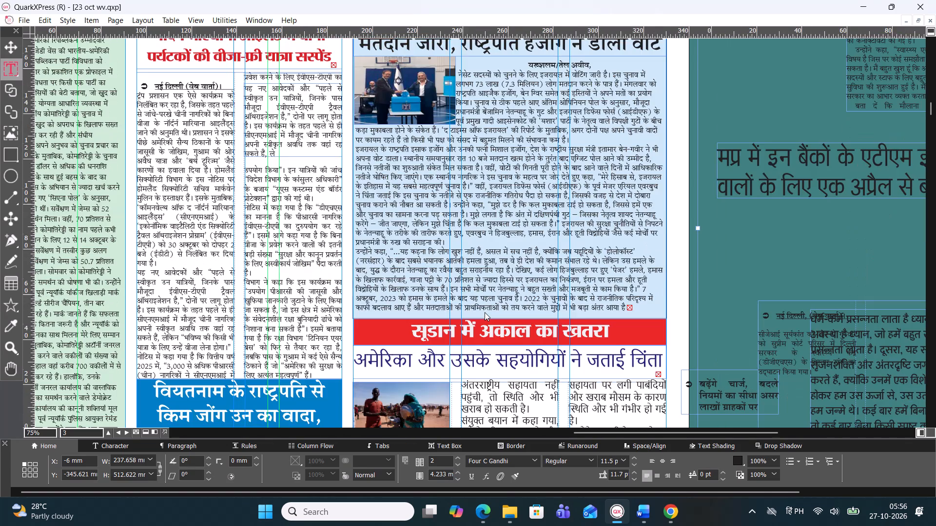
scroll(485, 312, "down", 1, "ctrl")
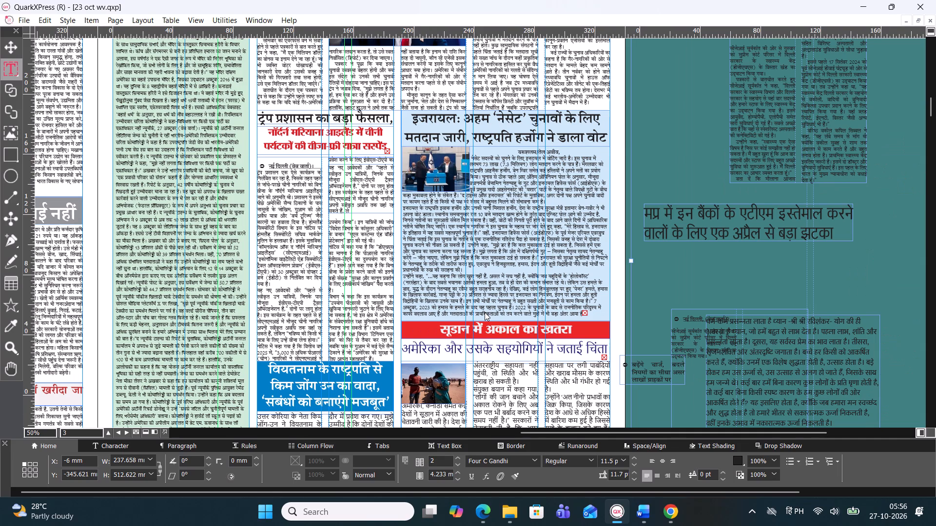
scroll(485, 312, "down", 1)
scroll(484, 313, "down", 1, "ctrl")
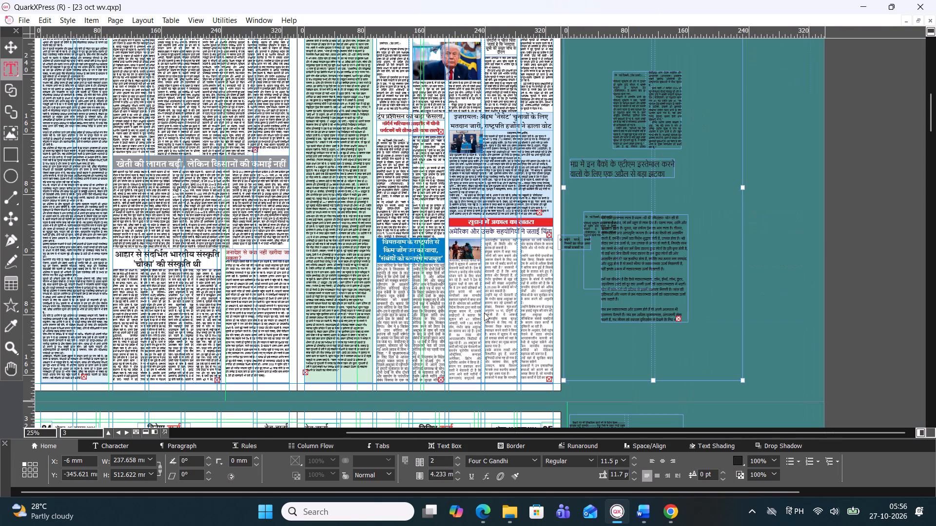
left_click(753, 249)
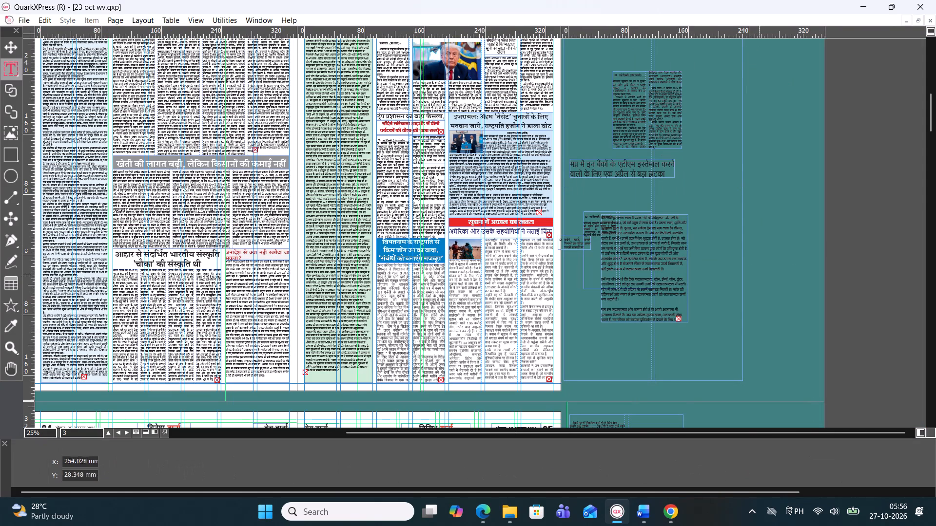
left_click(8, 46)
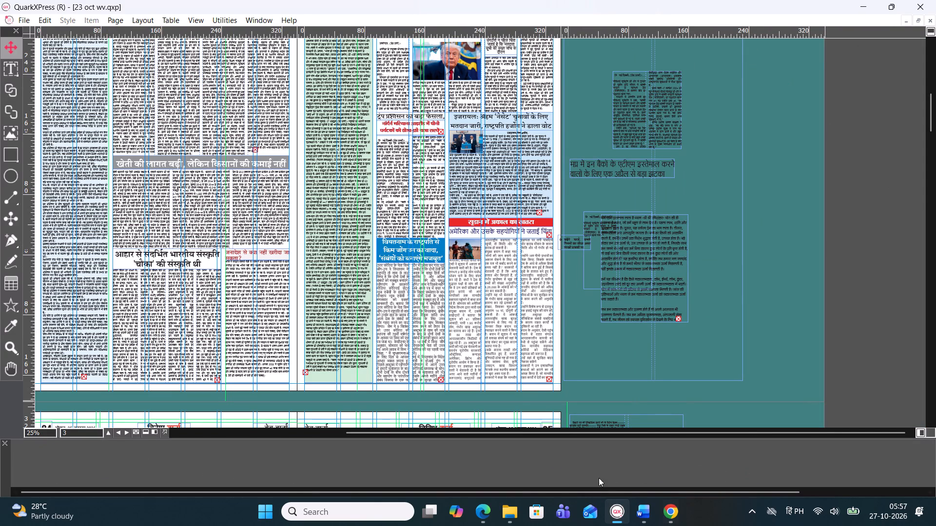
In File Explorer, delete the earlier PDF export named 3 from the Downloads folder.
left_click(510, 518)
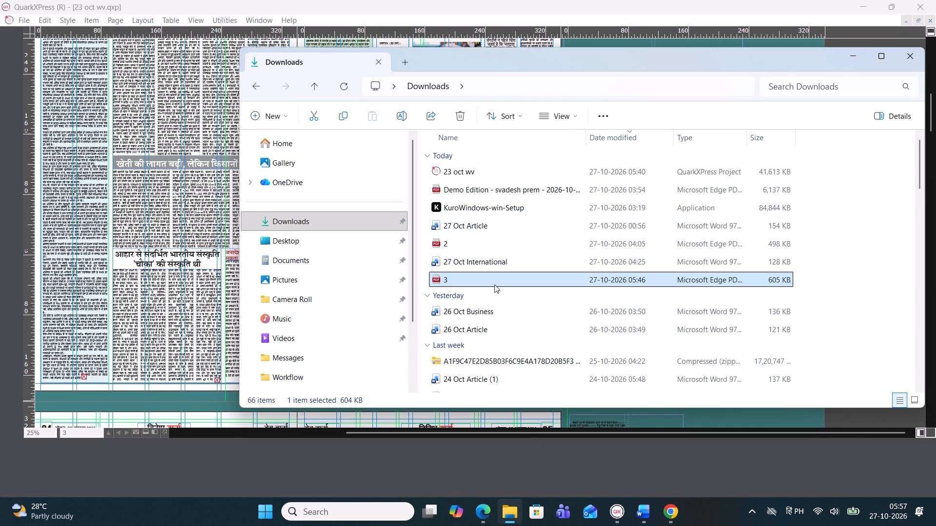
right_click(494, 284)
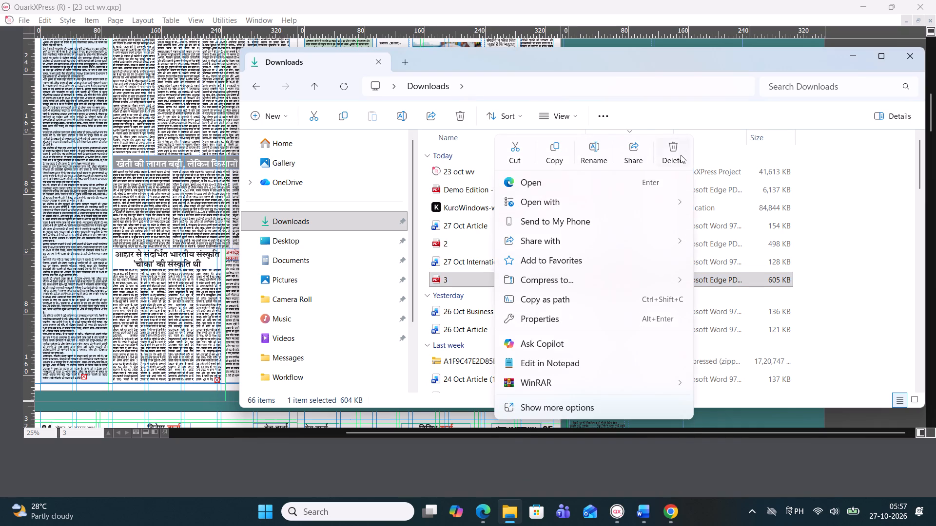
left_click(681, 155)
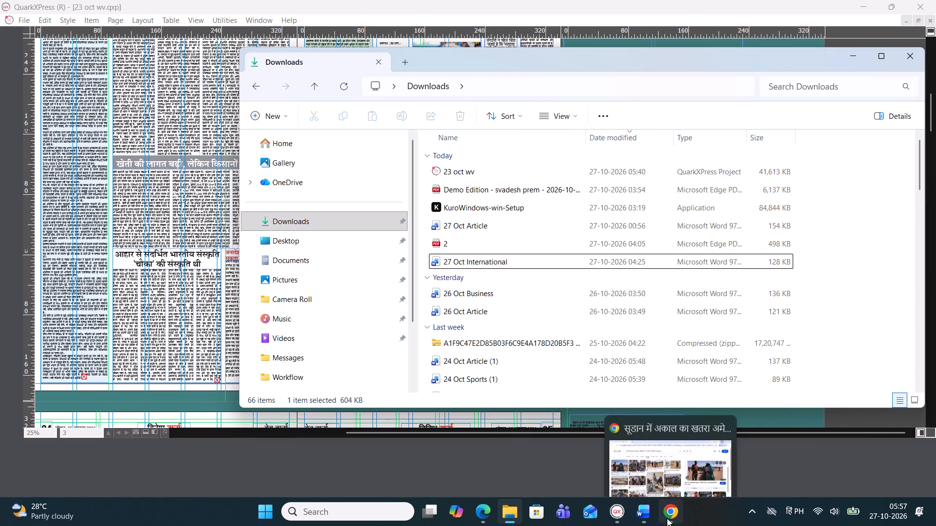
Back in QuarkXPress, export only page 3 as a PDF named 3 in the Downloads folder.
left_click(640, 512)
left_click(620, 525)
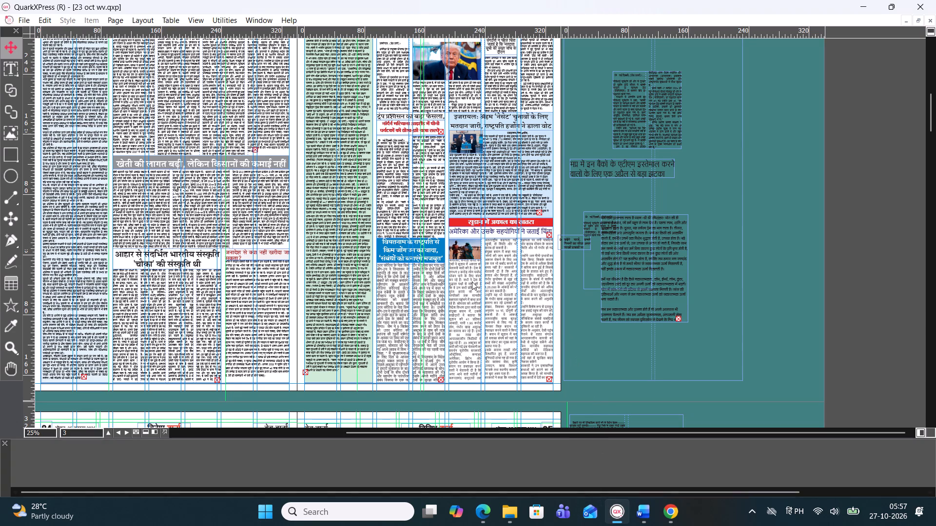
right_click(427, 402)
left_click(506, 398)
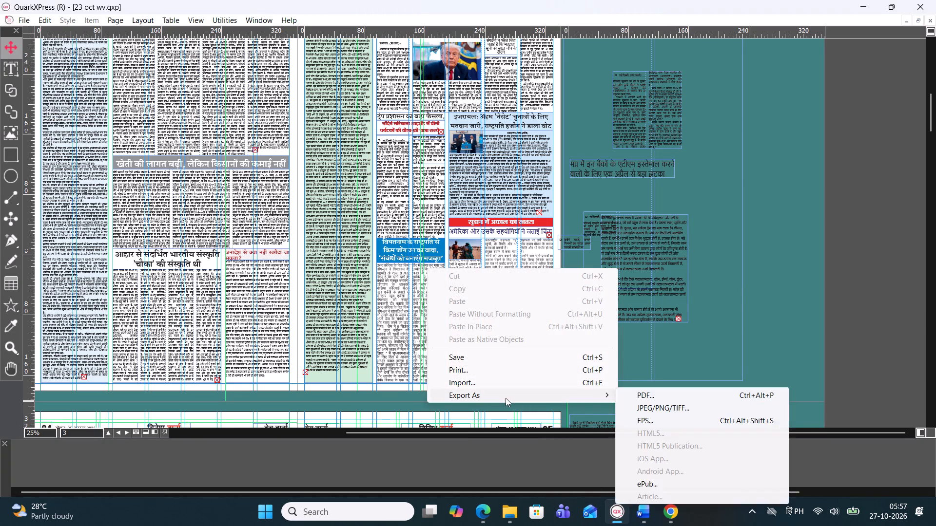
left_click(694, 393)
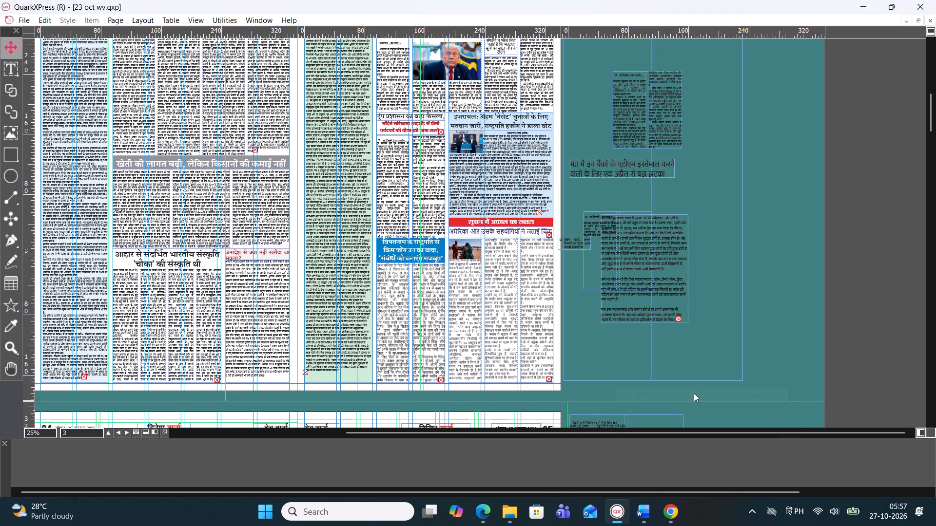
key("BackSpace")
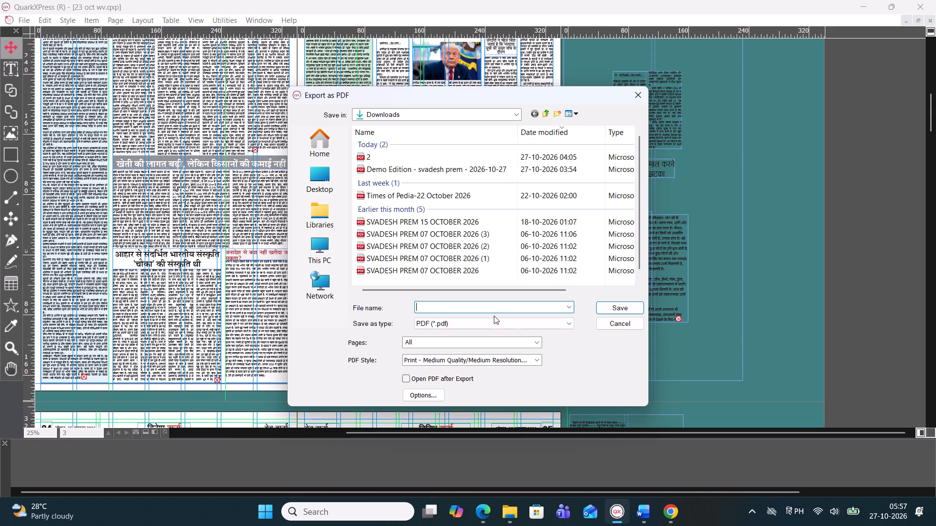
key("3")
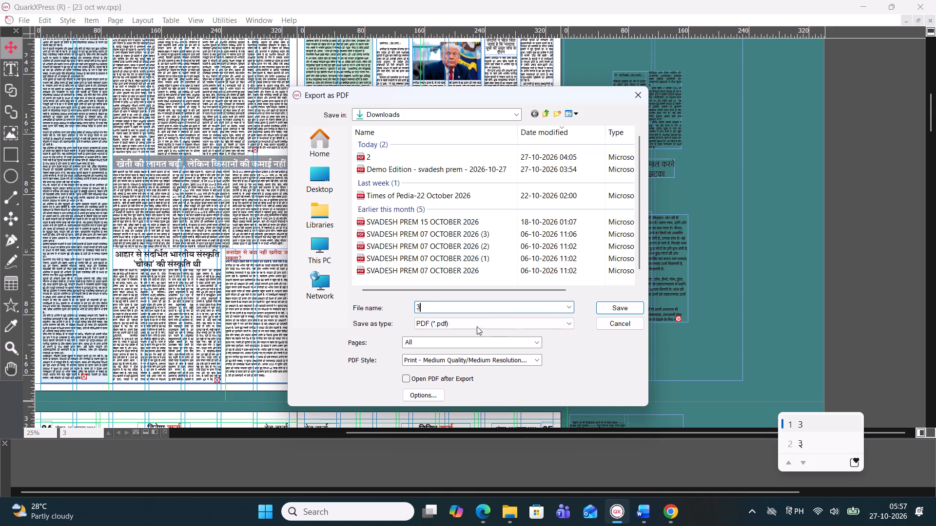
left_click_drag(416, 345, 393, 338)
left_click(415, 341)
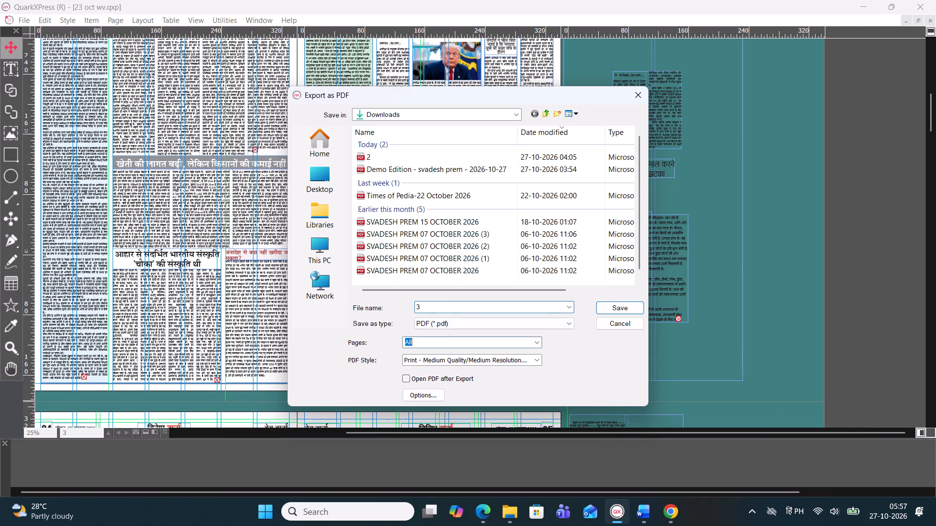
key("3")
left_click(604, 311)
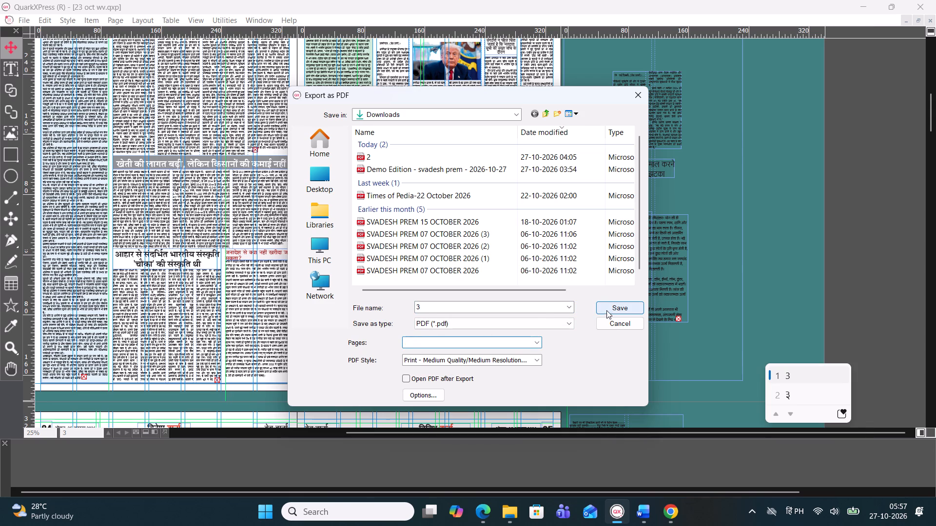
left_click(617, 302)
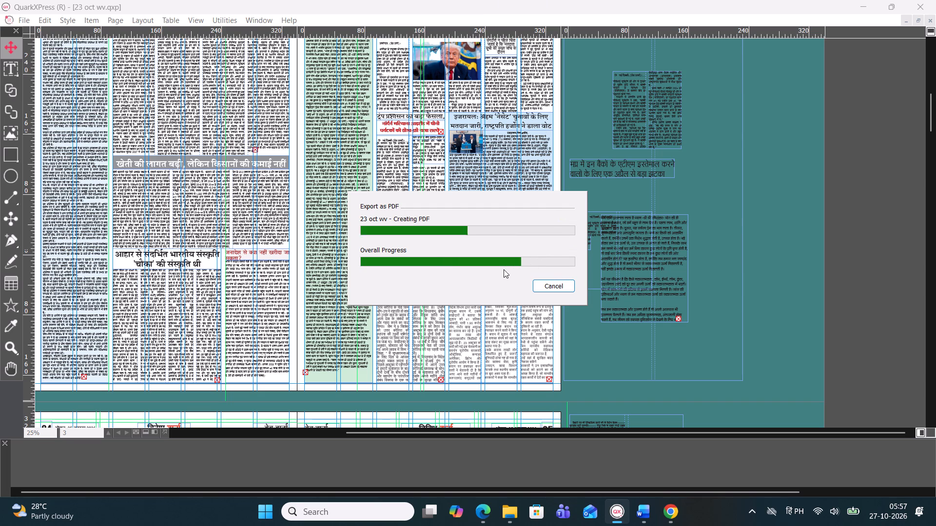
Open the PDF named 2 from Downloads in Edge and examine the page 2 layout from masthead to foot.
left_click(864, 10)
left_click(866, 14)
left_click(866, 14)
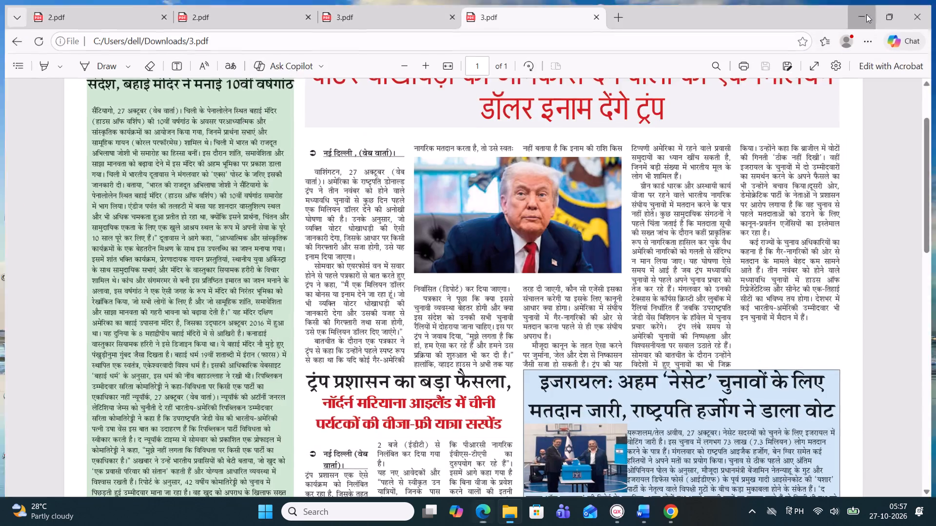
left_click(848, 56)
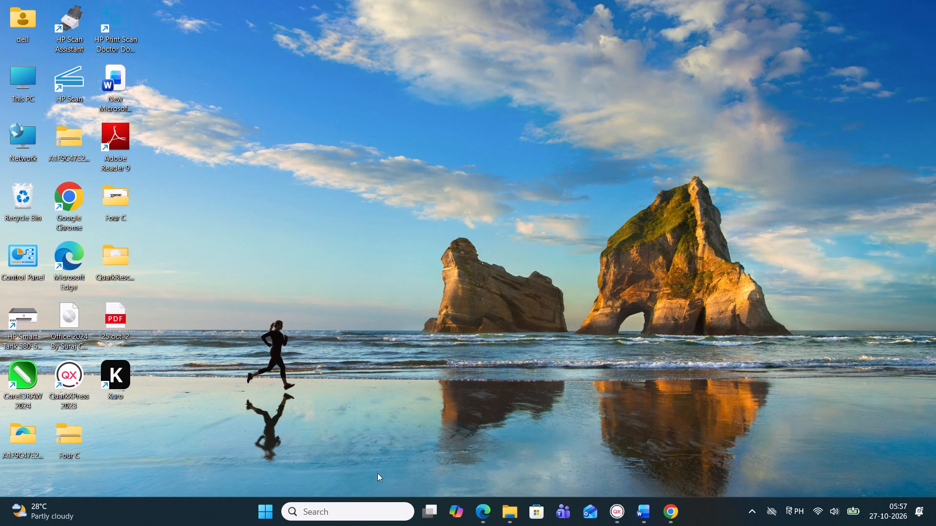
left_click(515, 517)
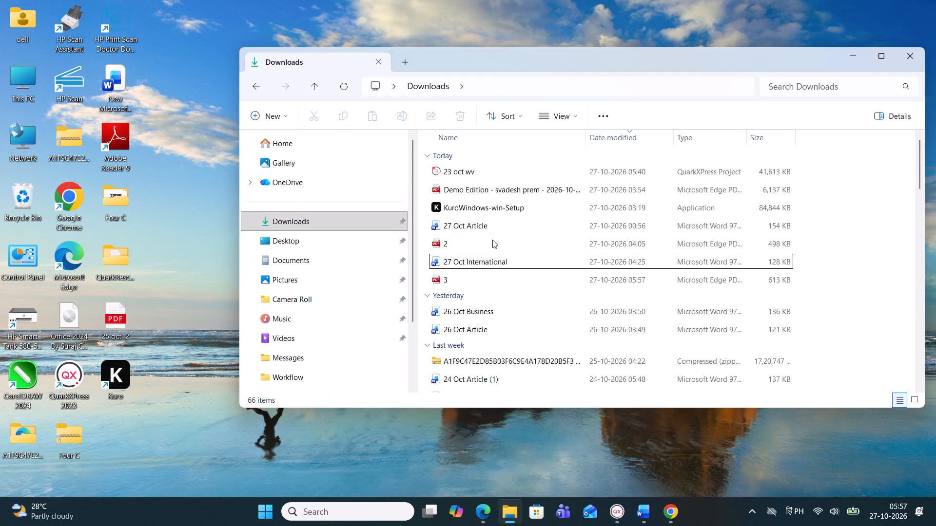
double_click(489, 245)
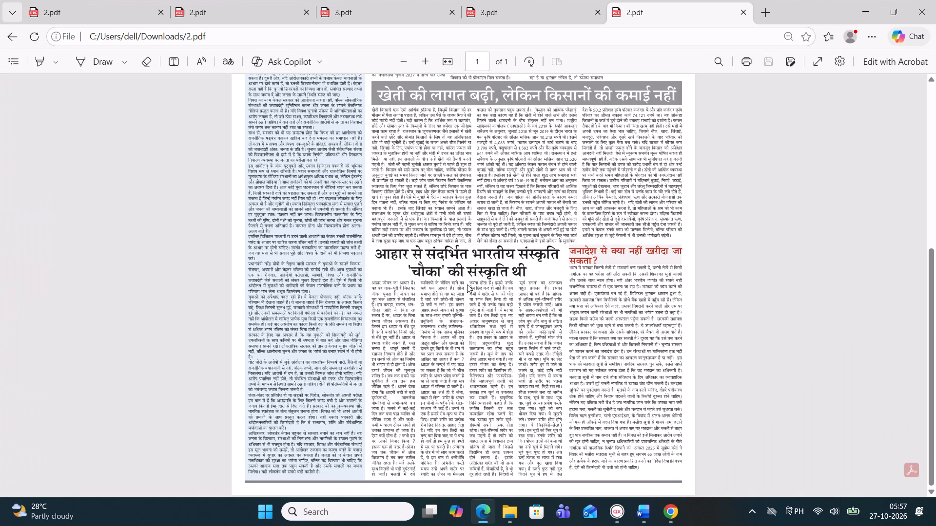
scroll(467, 284, "up", 4)
scroll(467, 284, "down", 1)
scroll(467, 284, "up", 3)
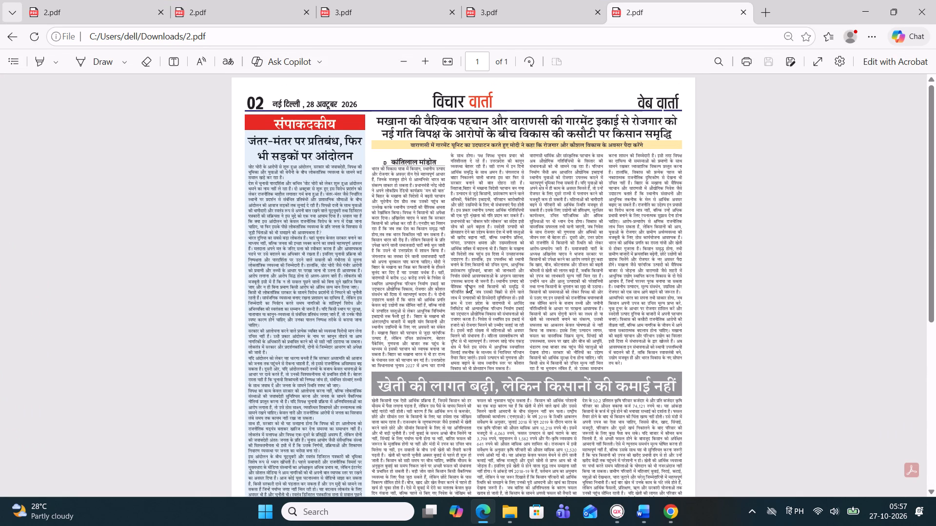
scroll(467, 284, "up", 1)
scroll(467, 284, "down", 3)
scroll(529, 375, "down", 4)
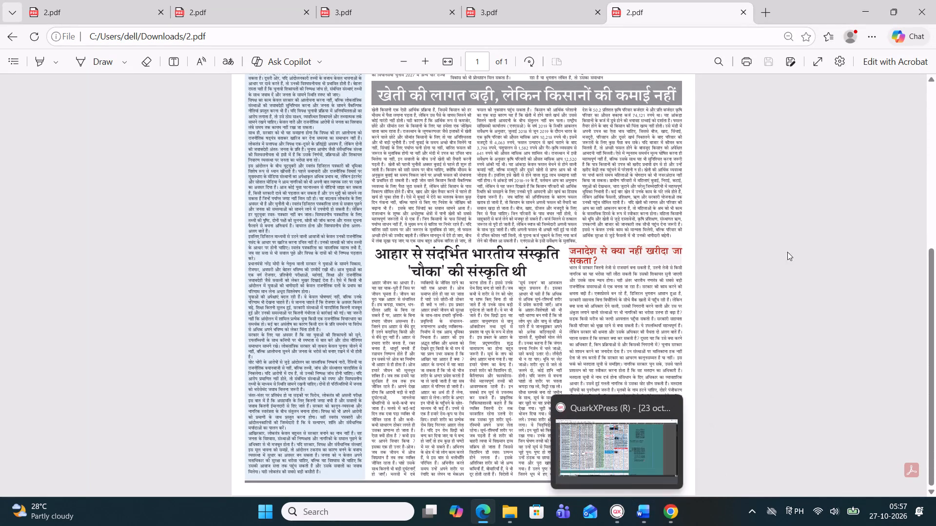
Open the newly exported PDF named 3 from Downloads and check page 3's masthead, headlines, datelines, photos and story endings.
left_click(863, 15)
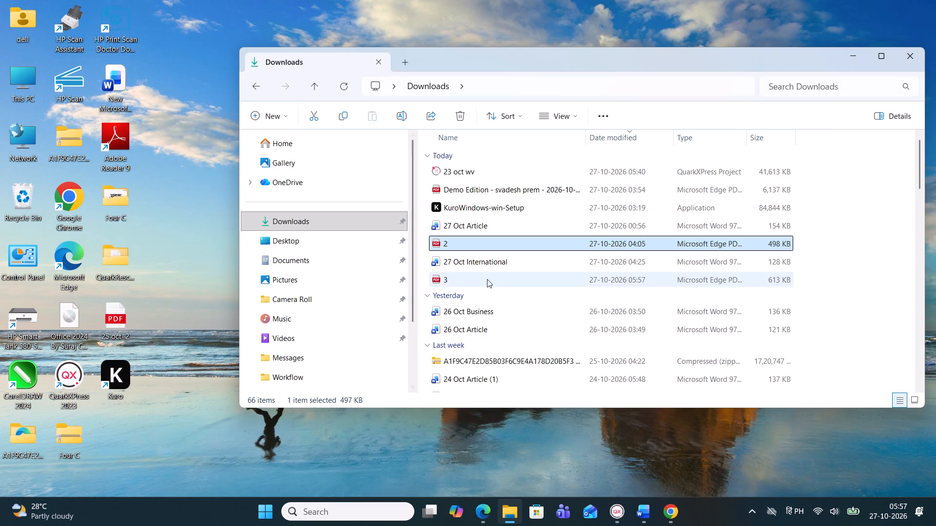
double_click(487, 279)
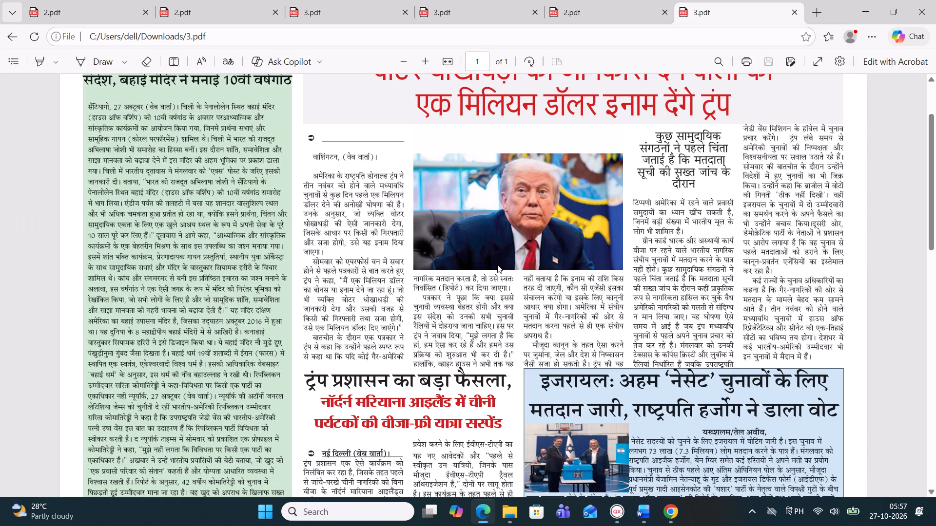
scroll(505, 260, "down", 1)
scroll(506, 258, "up", 6)
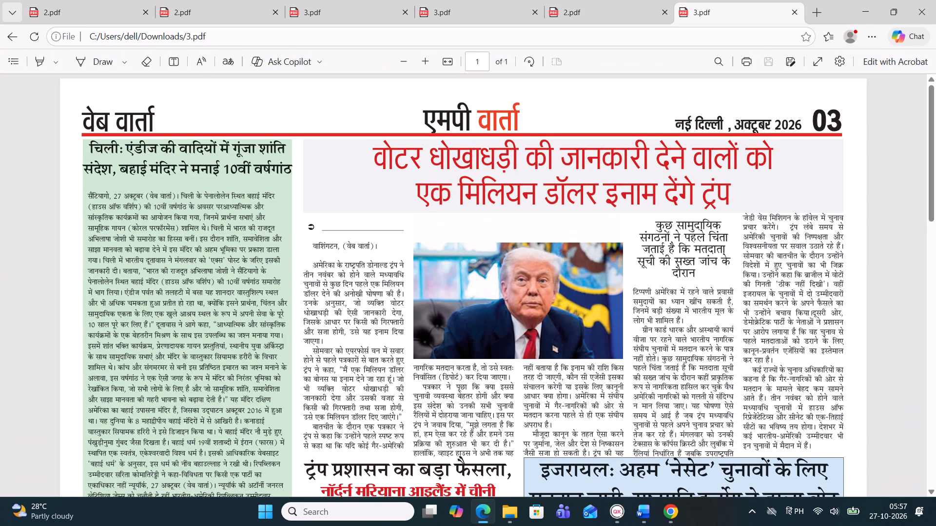
scroll(643, 276, "down", 9)
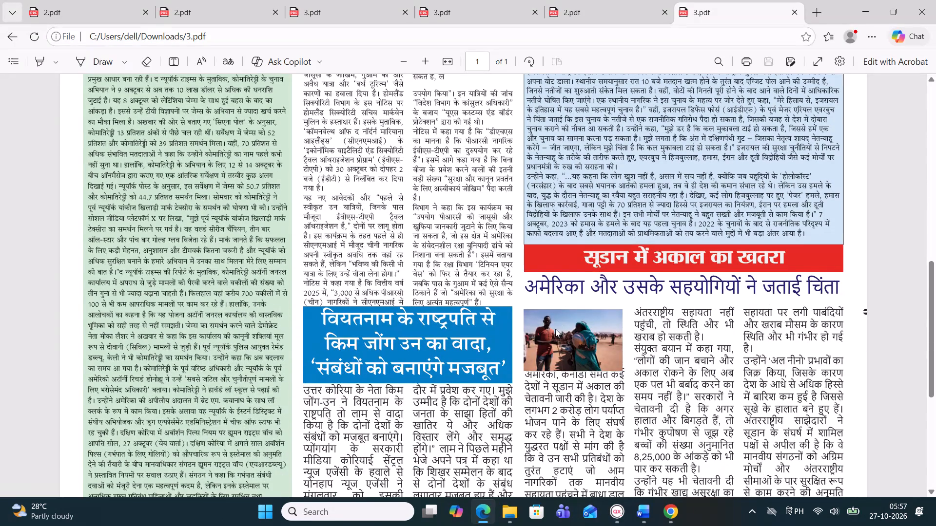
scroll(527, 328, "down", 1)
scroll(526, 327, "up", 4)
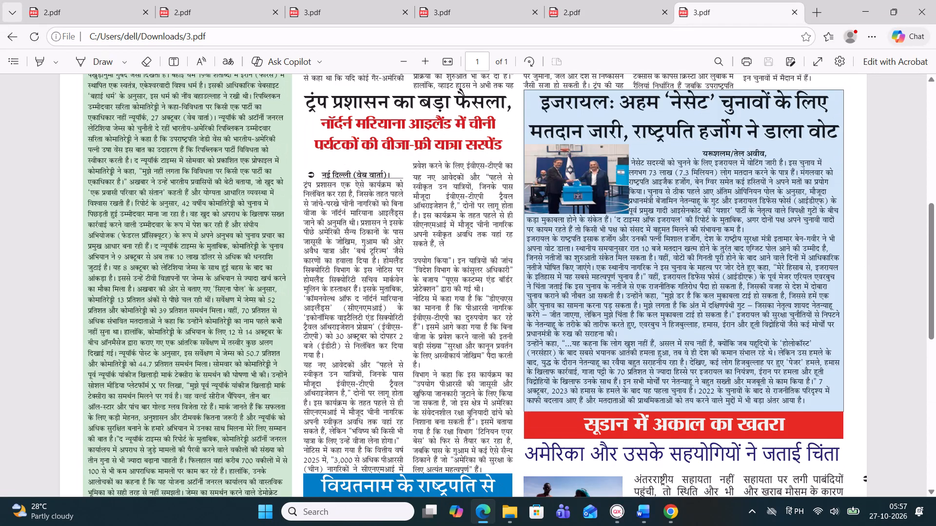
scroll(525, 322, "down", 10)
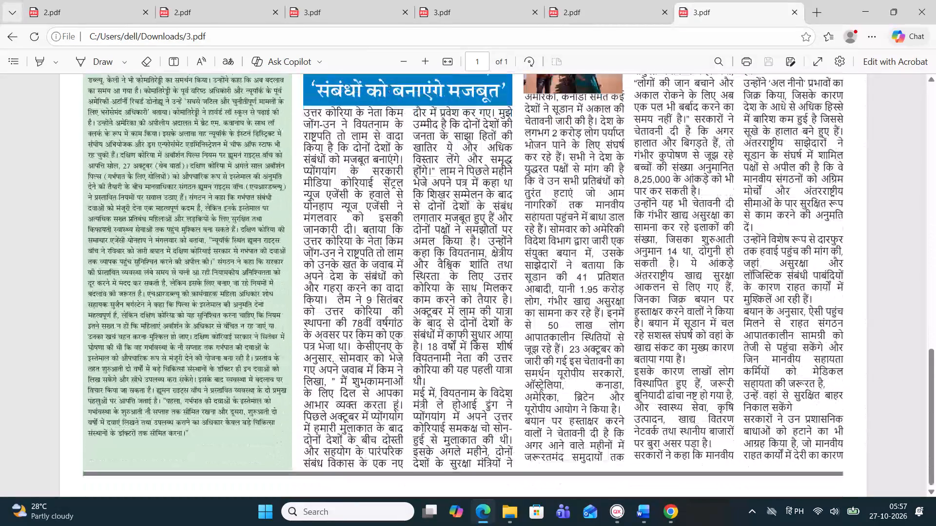
scroll(515, 350, "down", 3)
scroll(514, 349, "up", 2)
scroll(514, 349, "down", 1)
scroll(514, 349, "up", 7)
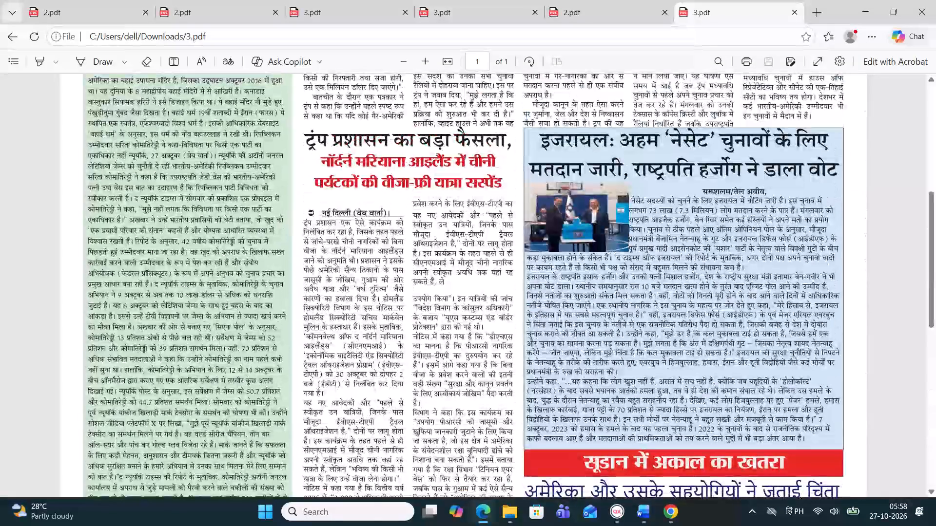
scroll(562, 299, "up", 8)
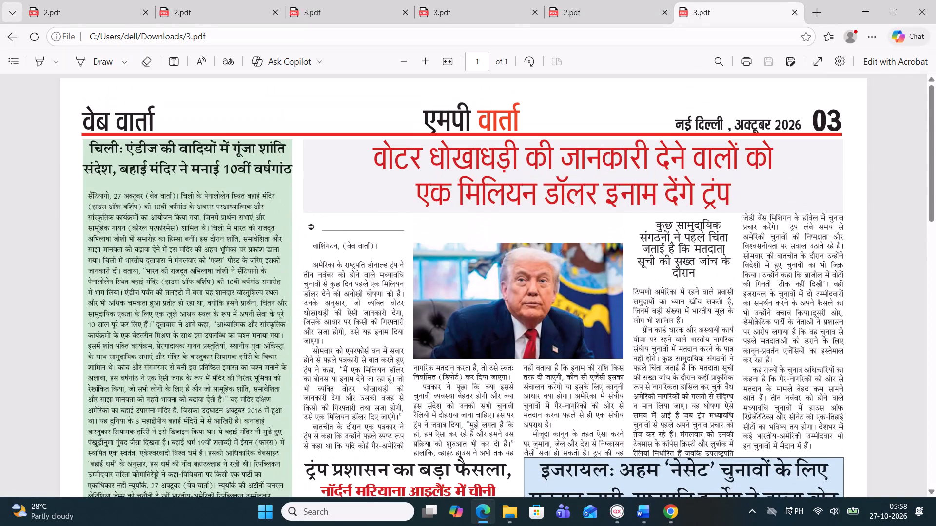
scroll(645, 291, "down", 2)
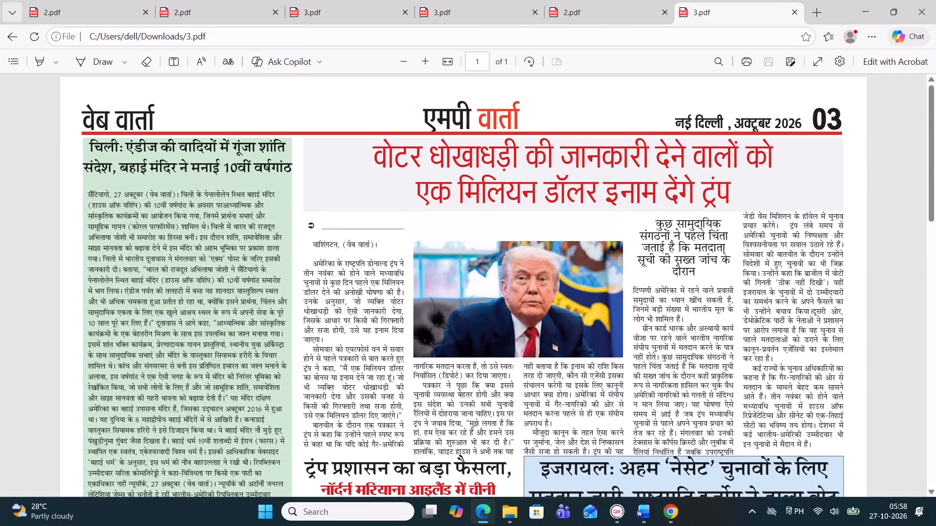
scroll(645, 291, "down", 12)
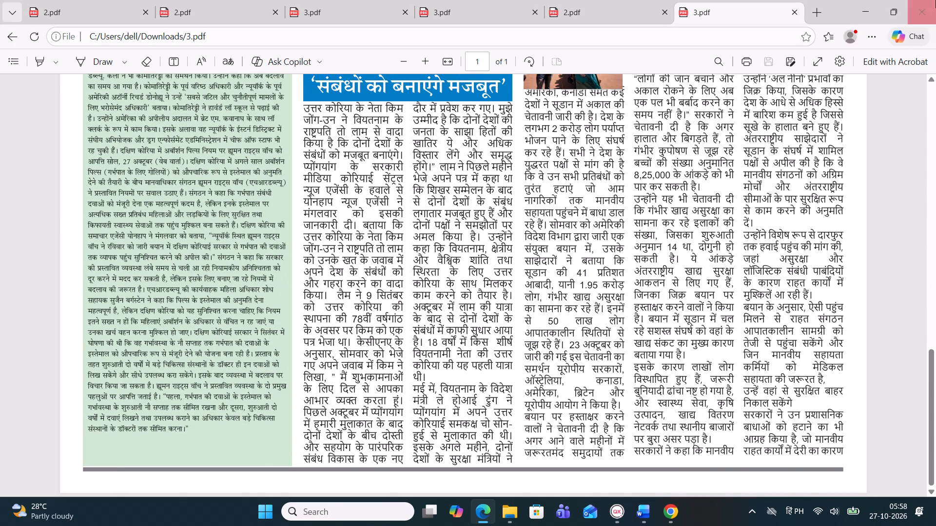
Put the PDF viewer out of the way and close the Chrome window holding the Sudan famine image search.
left_click(854, 13)
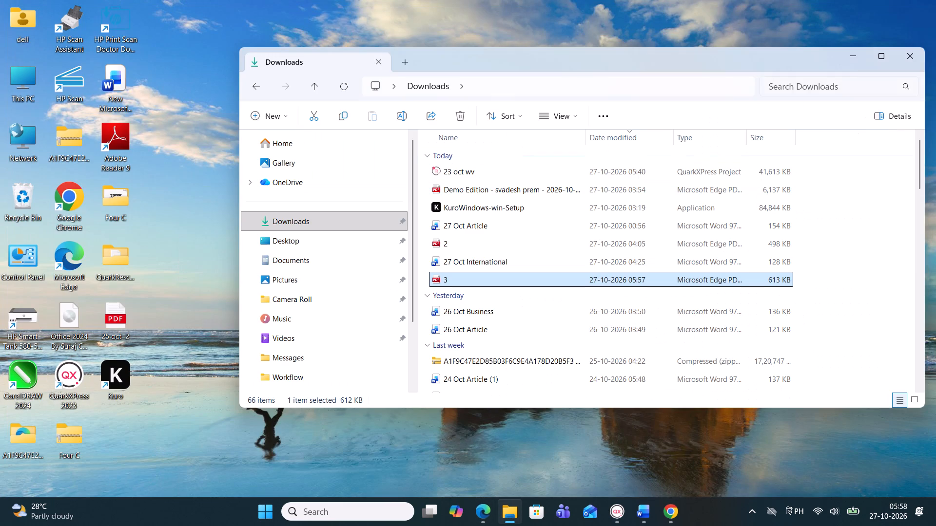
left_click(853, 61)
right_click(743, 146)
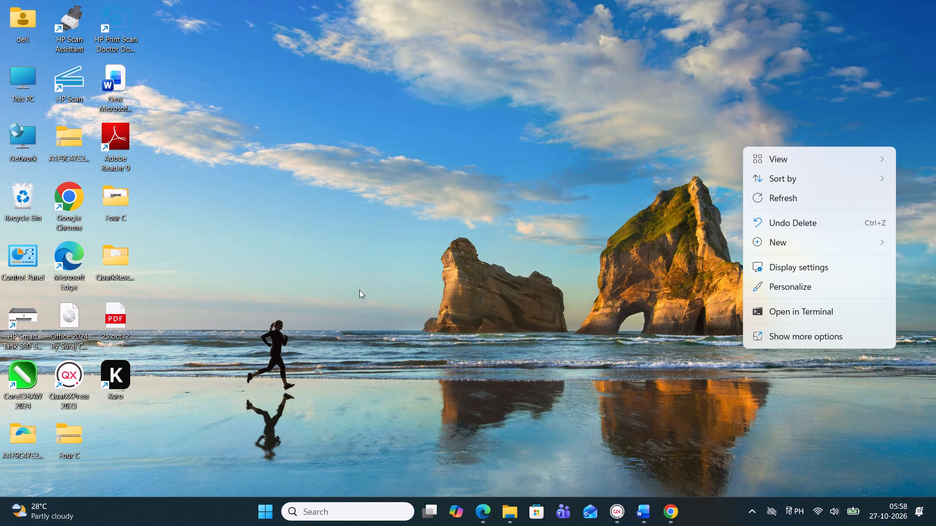
left_click(511, 520)
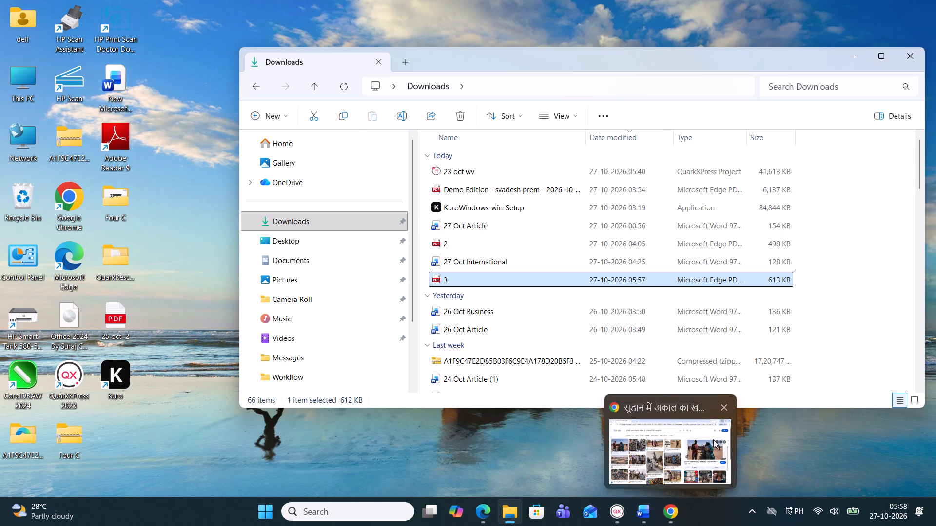
left_click(730, 411)
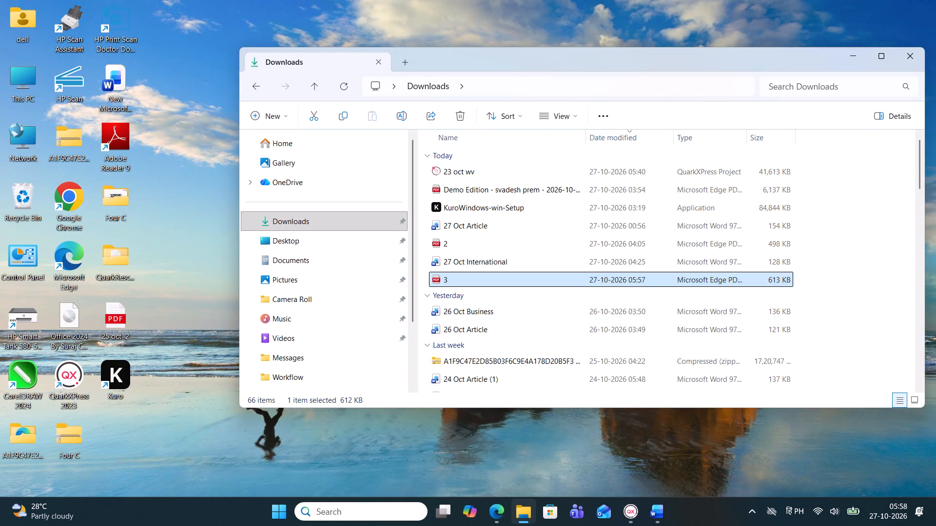
Open a new Google Chrome window and activate the Google search box on the new tab page.
left_click(404, 515)
left_click(460, 207)
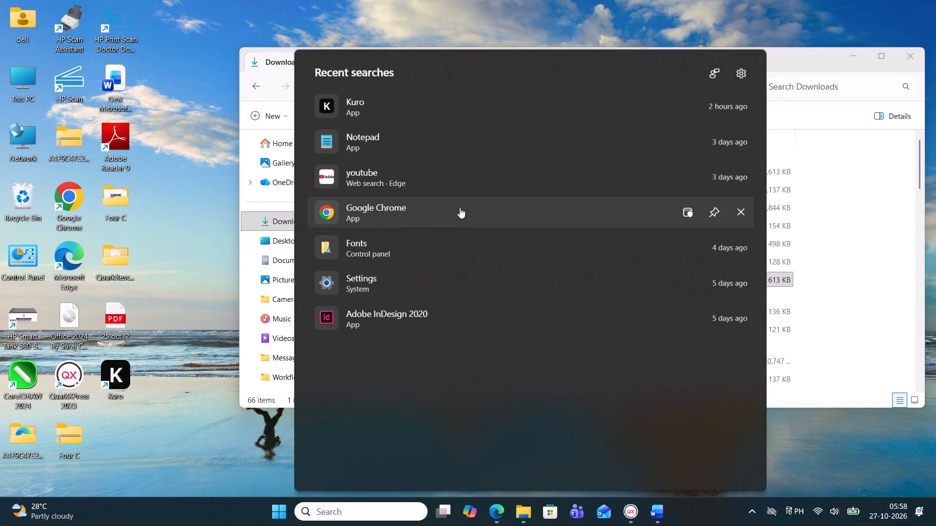
left_click(448, 241)
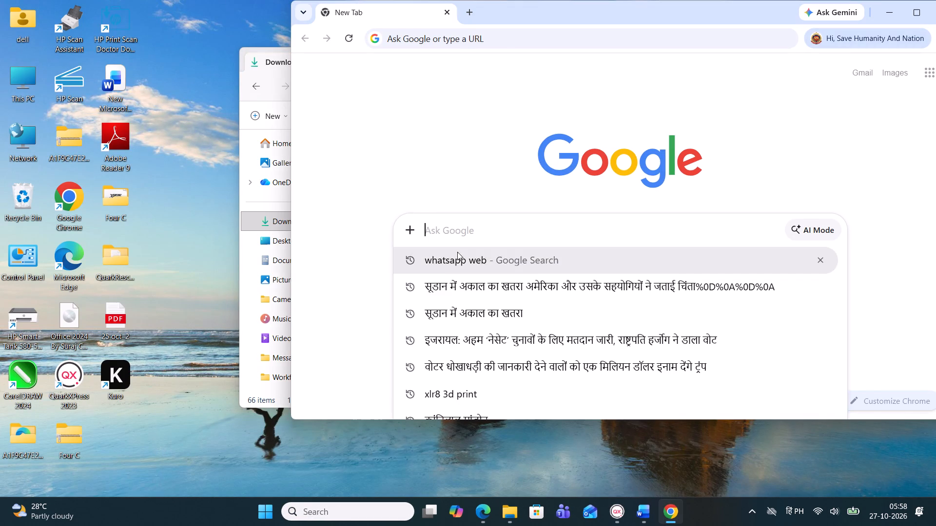
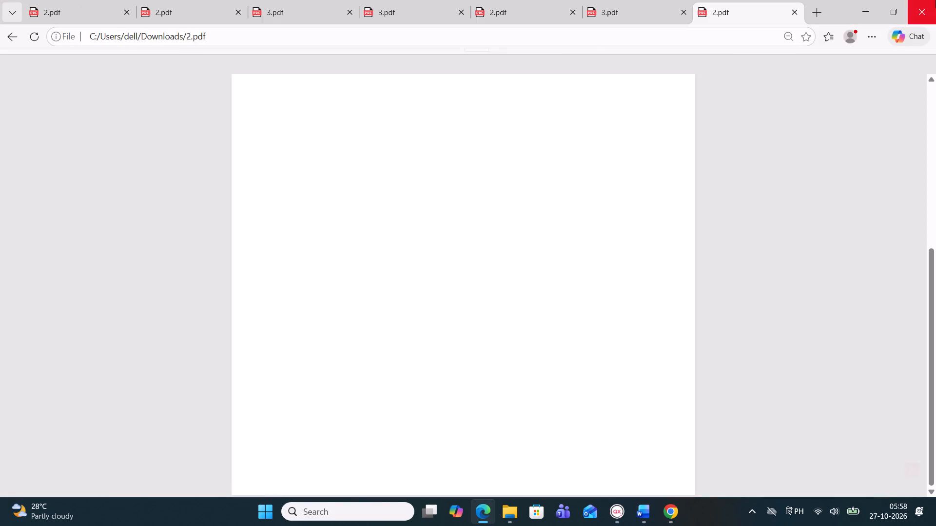
Close the Edge window holding the open PDFs of pages 2 and 3.
left_click(923, 6)
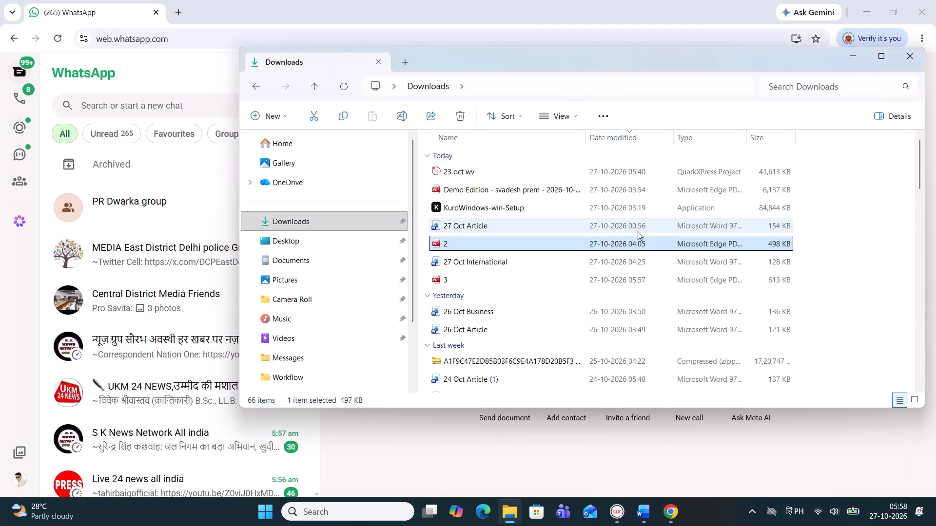